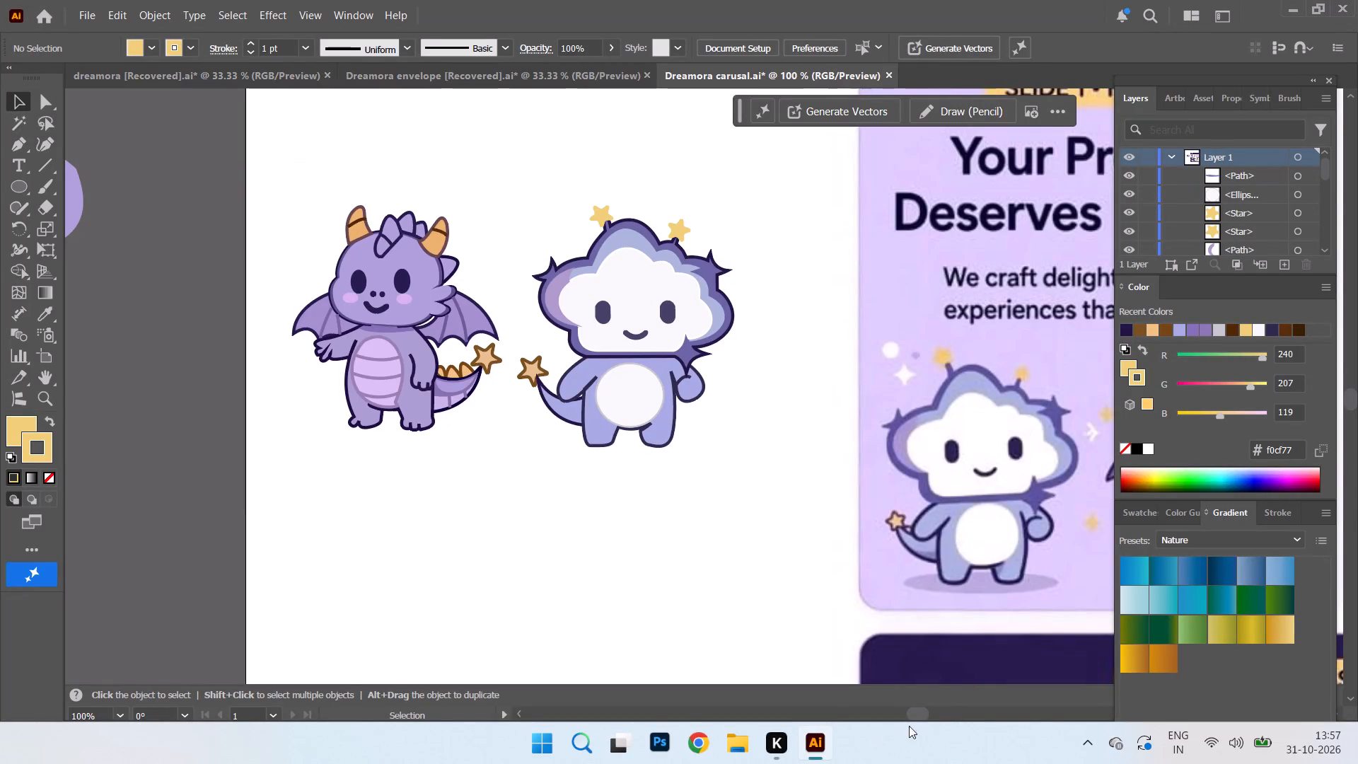
Move the cloud character slightly away from the dragon and group all its parts into one object.
{"action": "left_click_drag", "start_coordinate": [922, 715], "coordinate": [922, 714]}
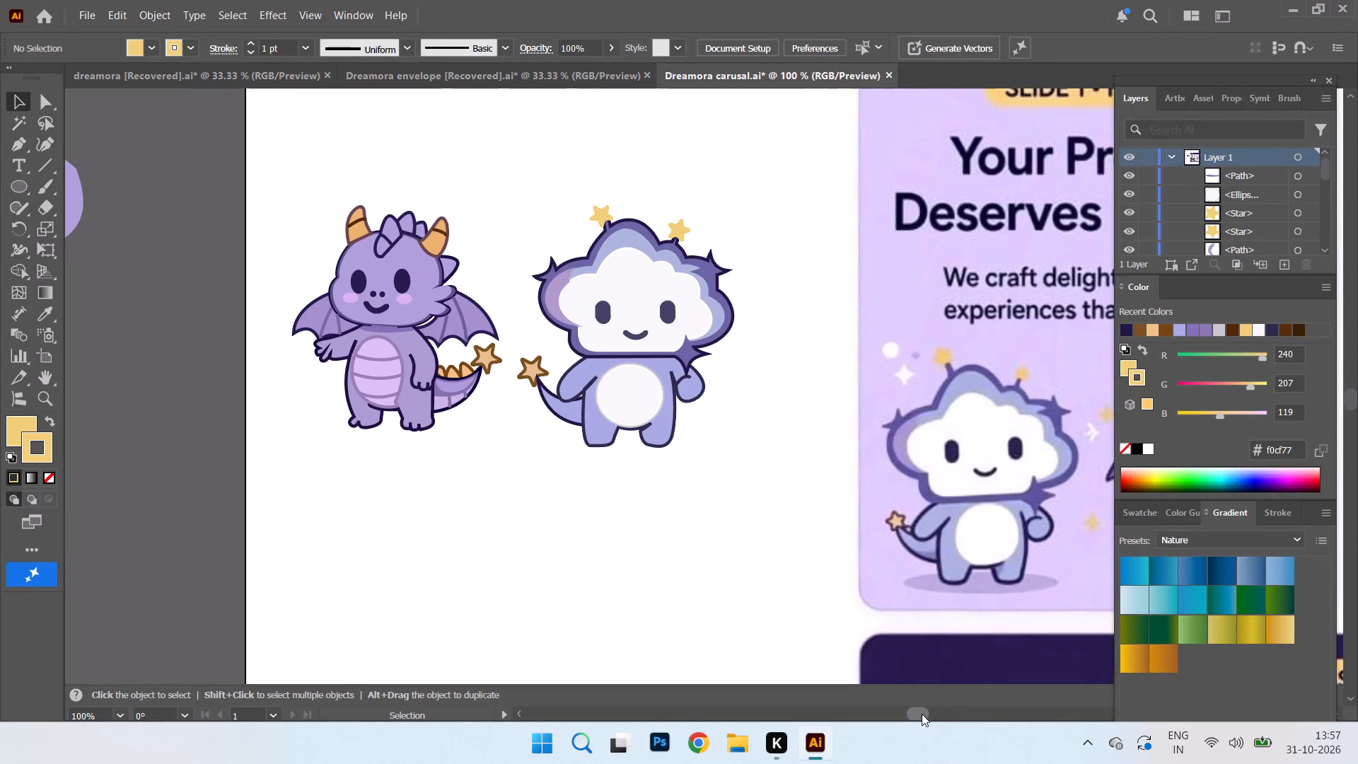
{"action": "left_click_drag", "start_coordinate": [922, 714], "coordinate": [930, 711]}
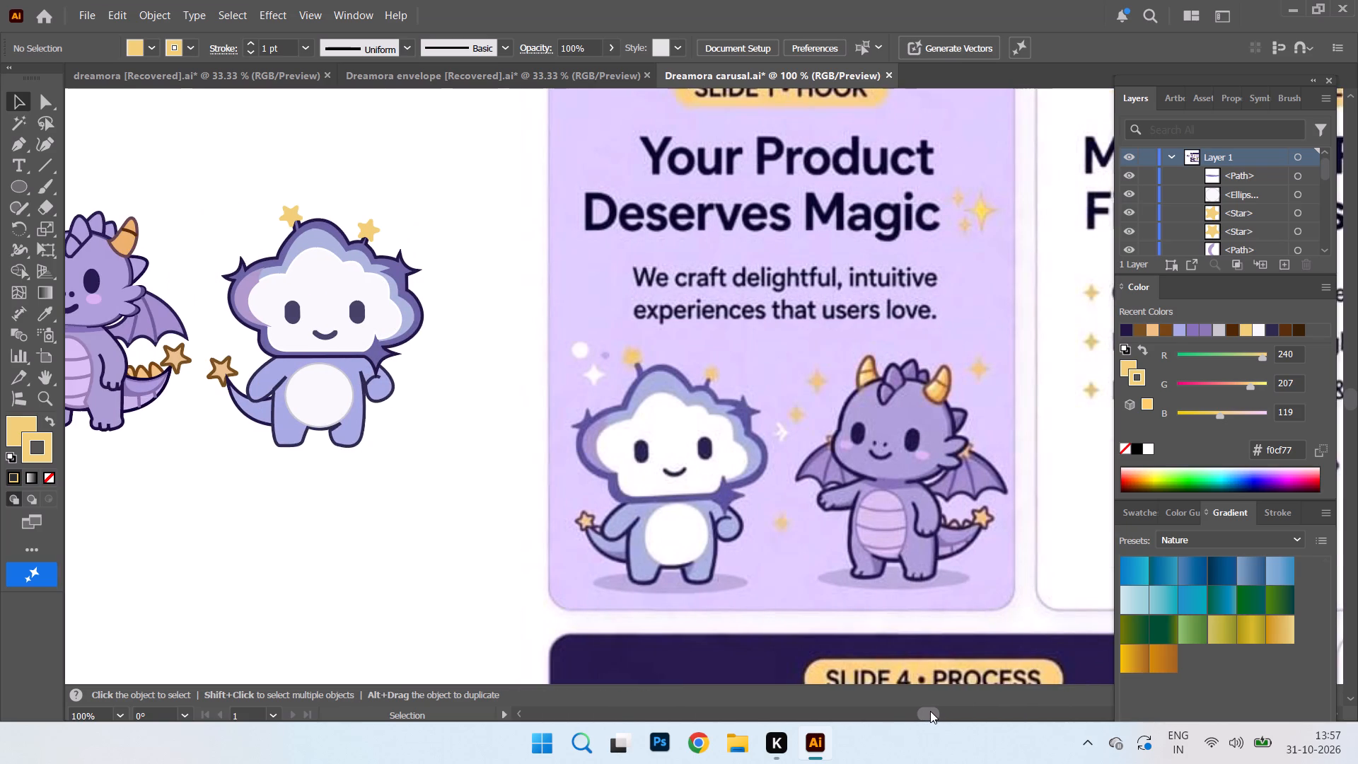
{"action": "left_click_drag", "start_coordinate": [930, 711], "coordinate": [929, 710]}
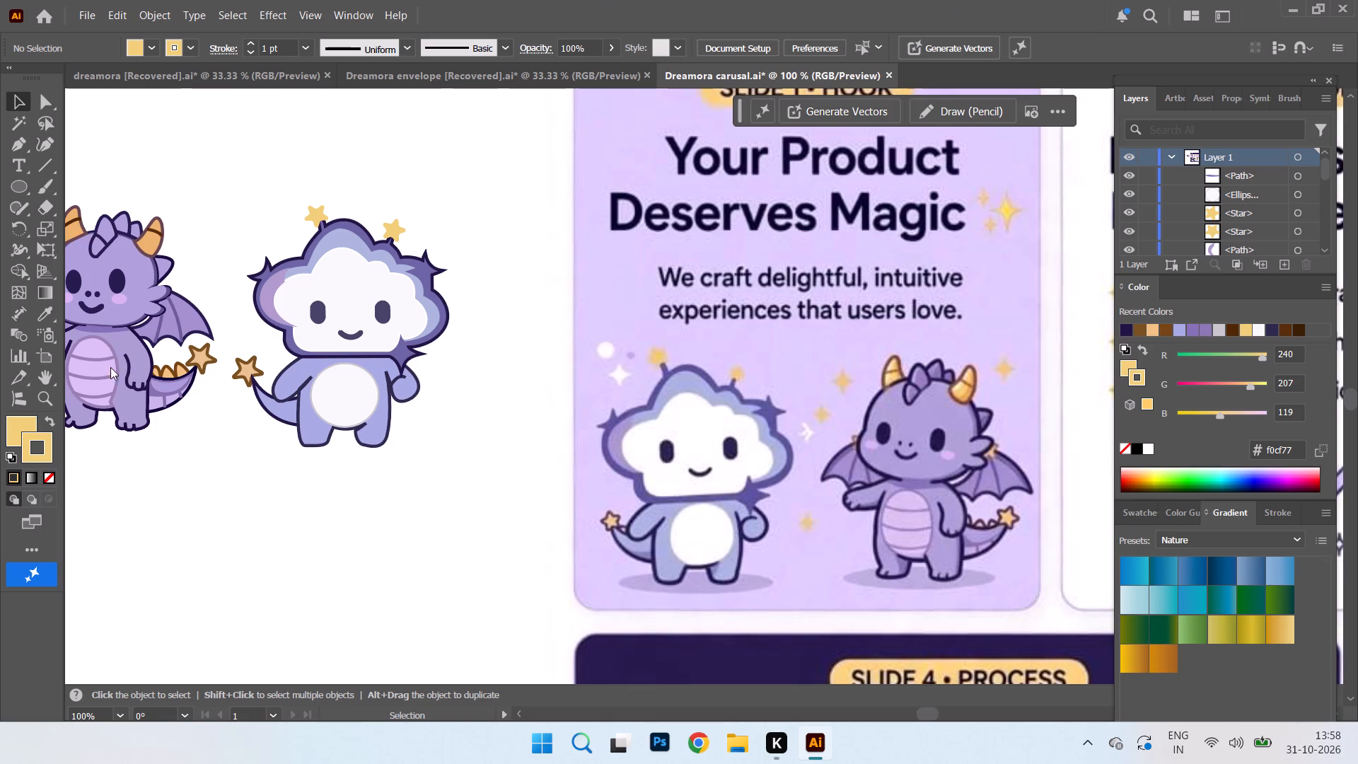
{"action": "left_click_drag", "start_coordinate": [222, 200], "coordinate": [346, 420]}
{"action": "left_click_drag", "start_coordinate": [346, 420], "coordinate": [436, 454]}
{"action": "left_click_drag", "start_coordinate": [436, 454], "coordinate": [470, 458]}
{"action": "left_click_drag", "start_coordinate": [368, 367], "coordinate": [421, 343]}
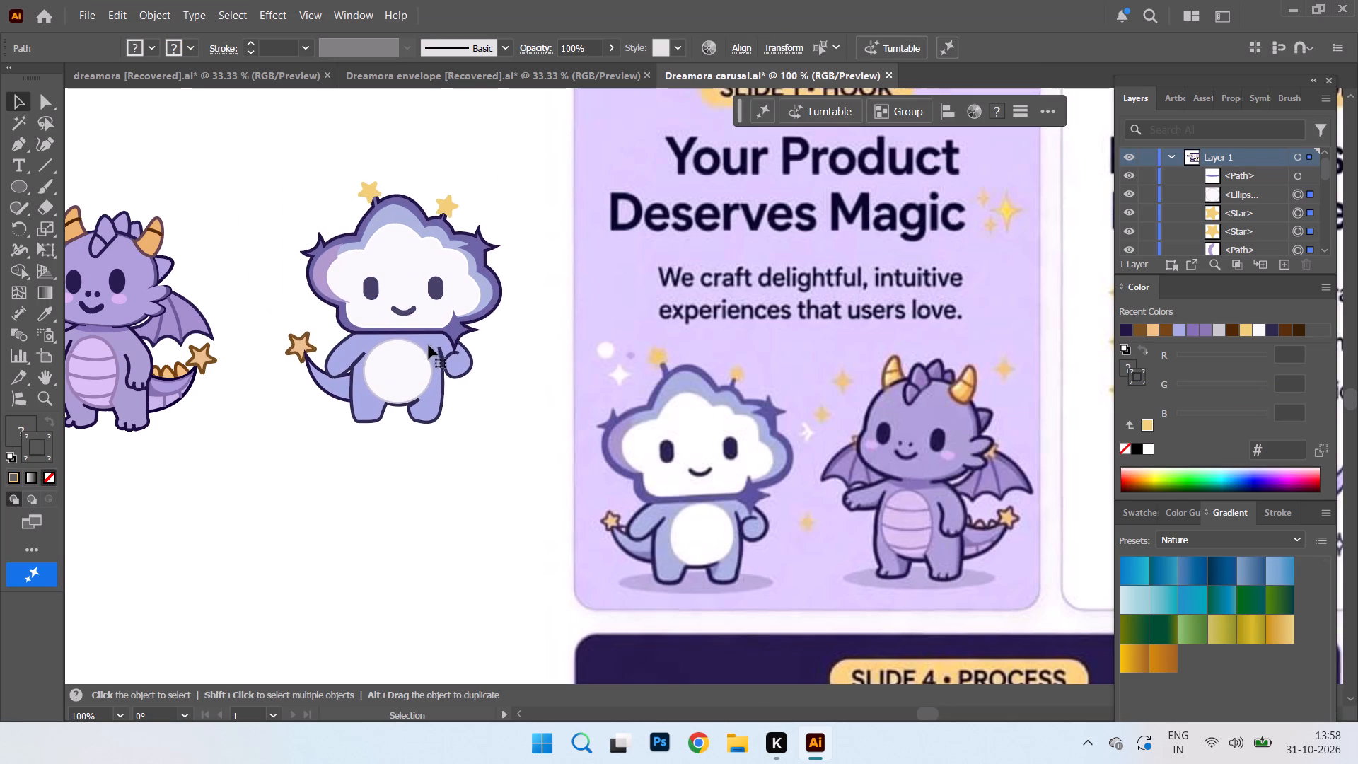
{"action": "left_click", "coordinate": [922, 105]}
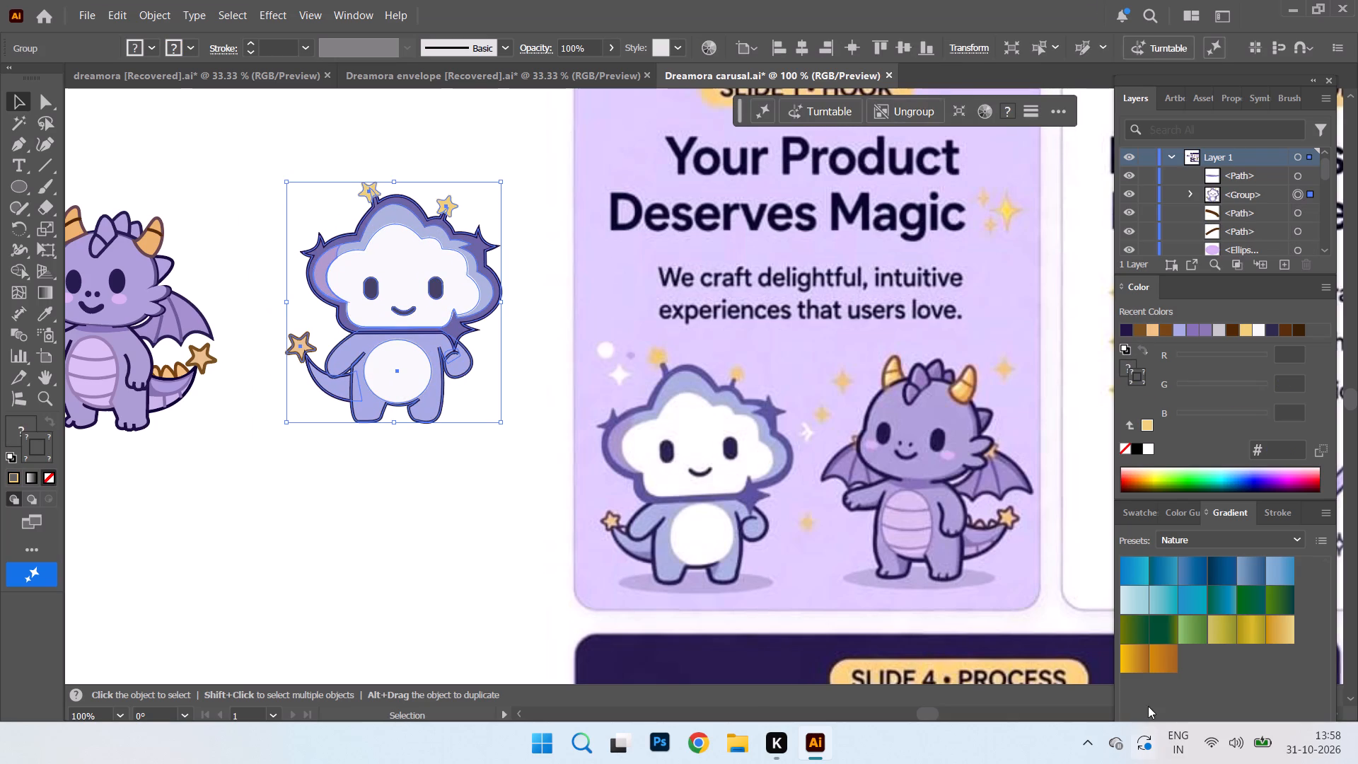
Select all the parts of the dragon character and group them into one object.
{"action": "left_click_drag", "start_coordinate": [934, 714], "coordinate": [932, 713]}
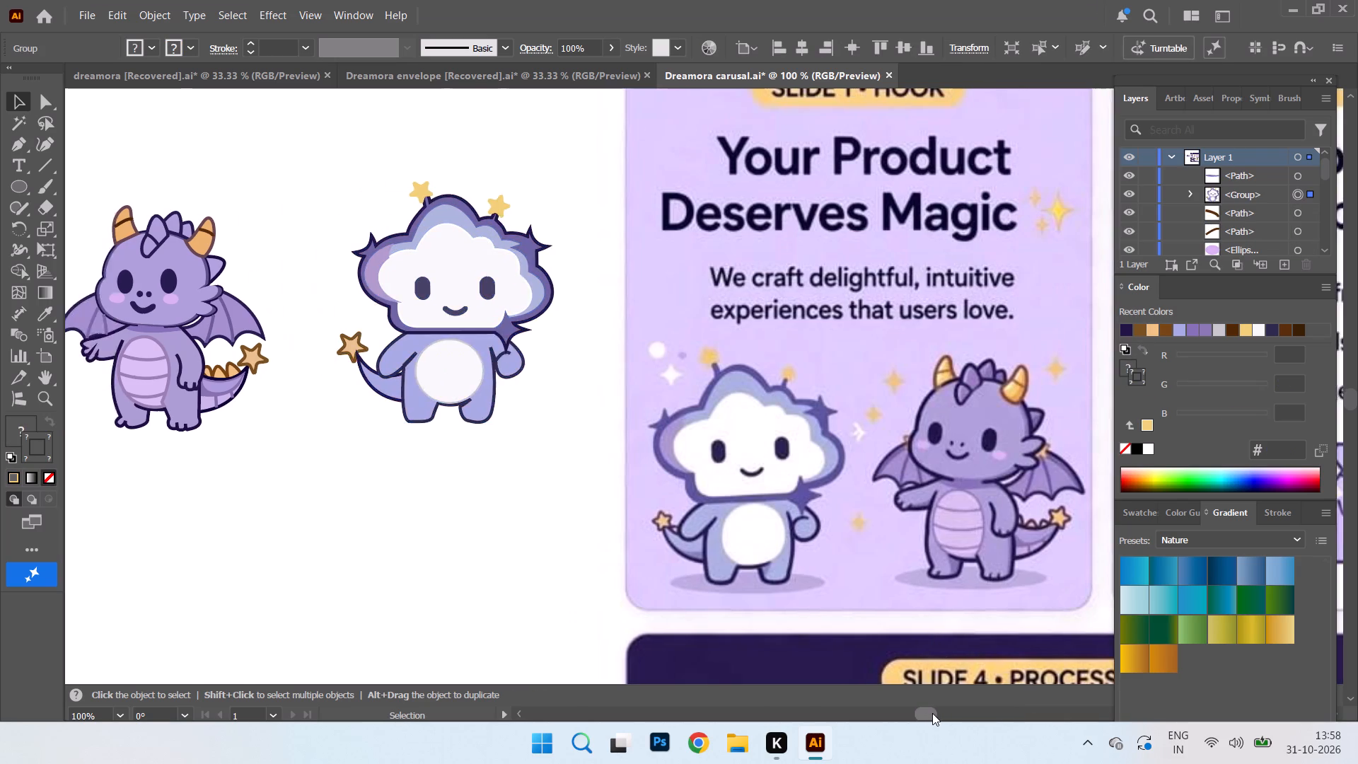
{"action": "left_click_drag", "start_coordinate": [932, 713], "coordinate": [927, 712]}
{"action": "left_click_drag", "start_coordinate": [215, 195], "coordinate": [479, 490]}
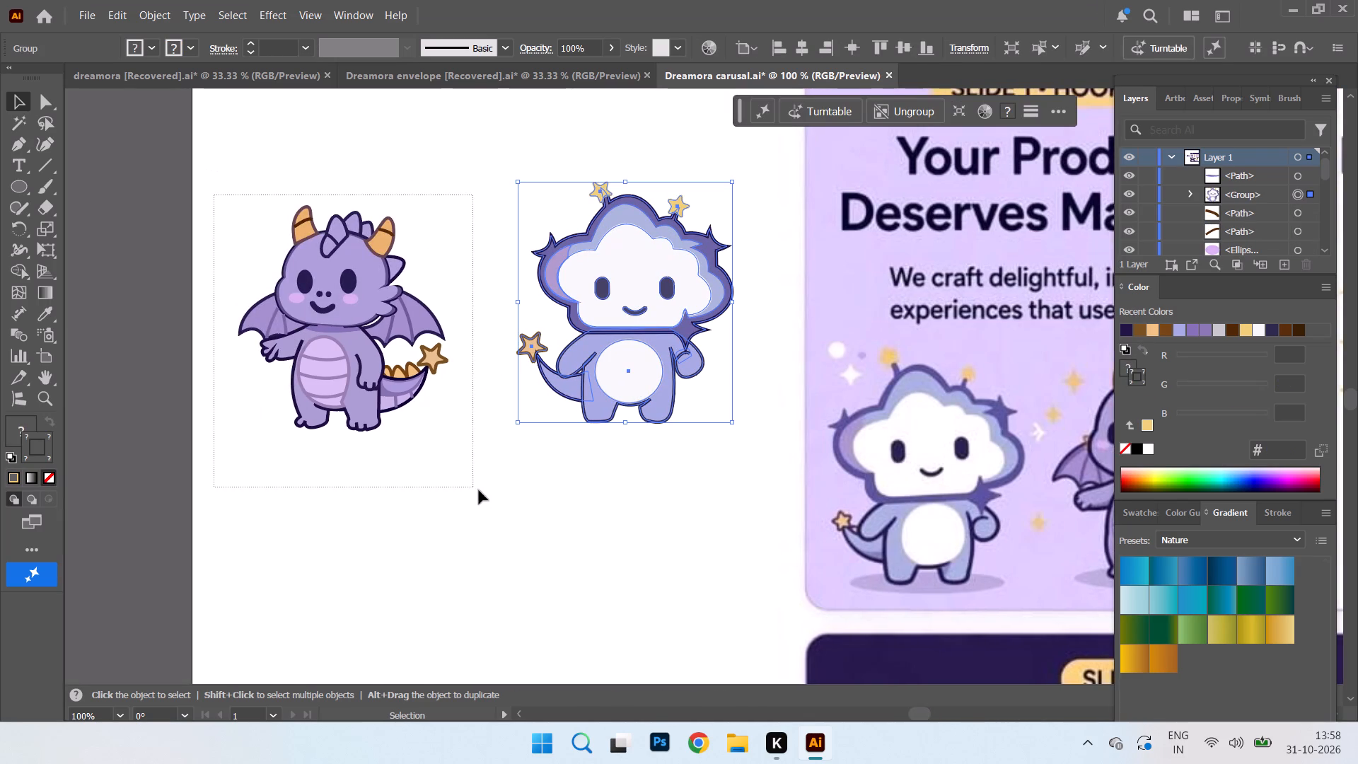
{"action": "left_click_drag", "start_coordinate": [479, 490], "coordinate": [493, 483]}
{"action": "left_click", "coordinate": [898, 114]}
Move the Dreamora carousel reference image so that it lines up with the artboard.
{"action": "left_click_drag", "start_coordinate": [1016, 270], "coordinate": [943, 265]}
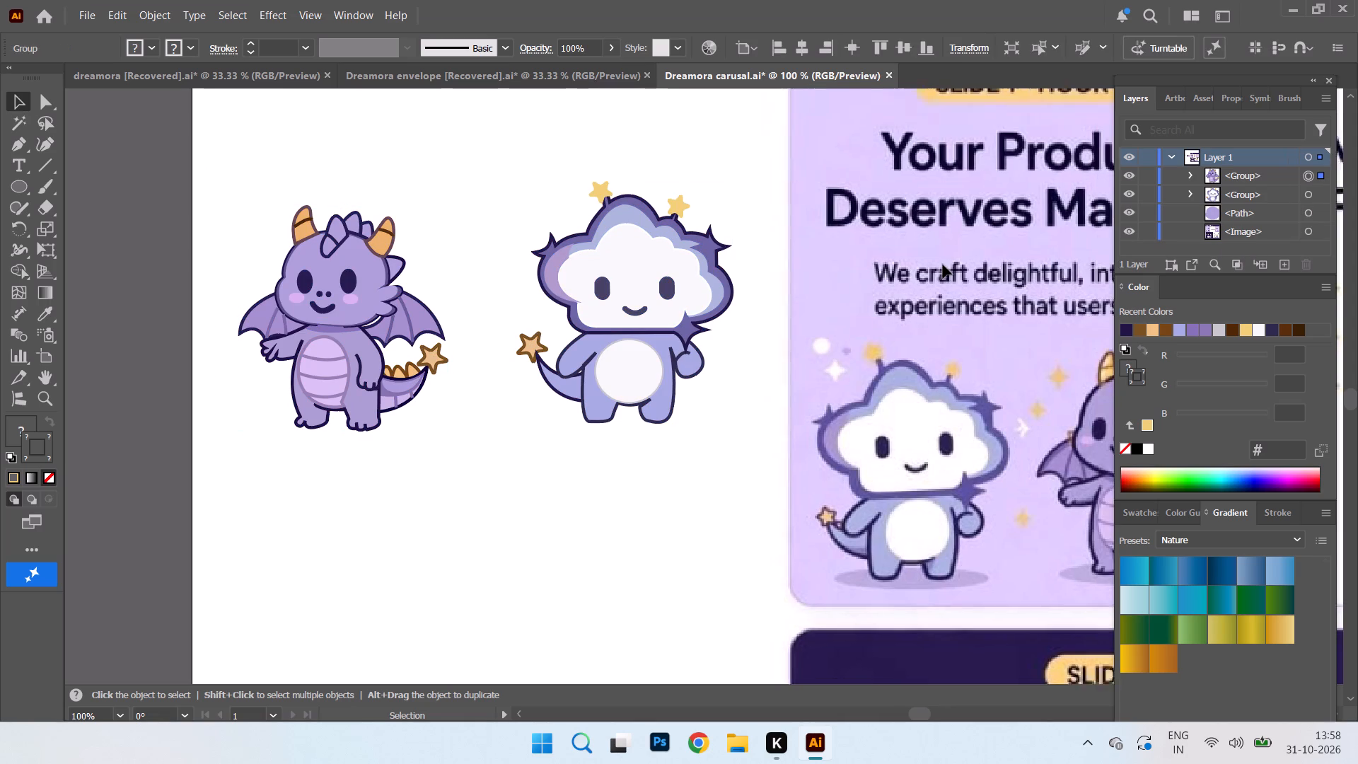
{"action": "left_click_drag", "start_coordinate": [943, 265], "coordinate": [896, 221]}
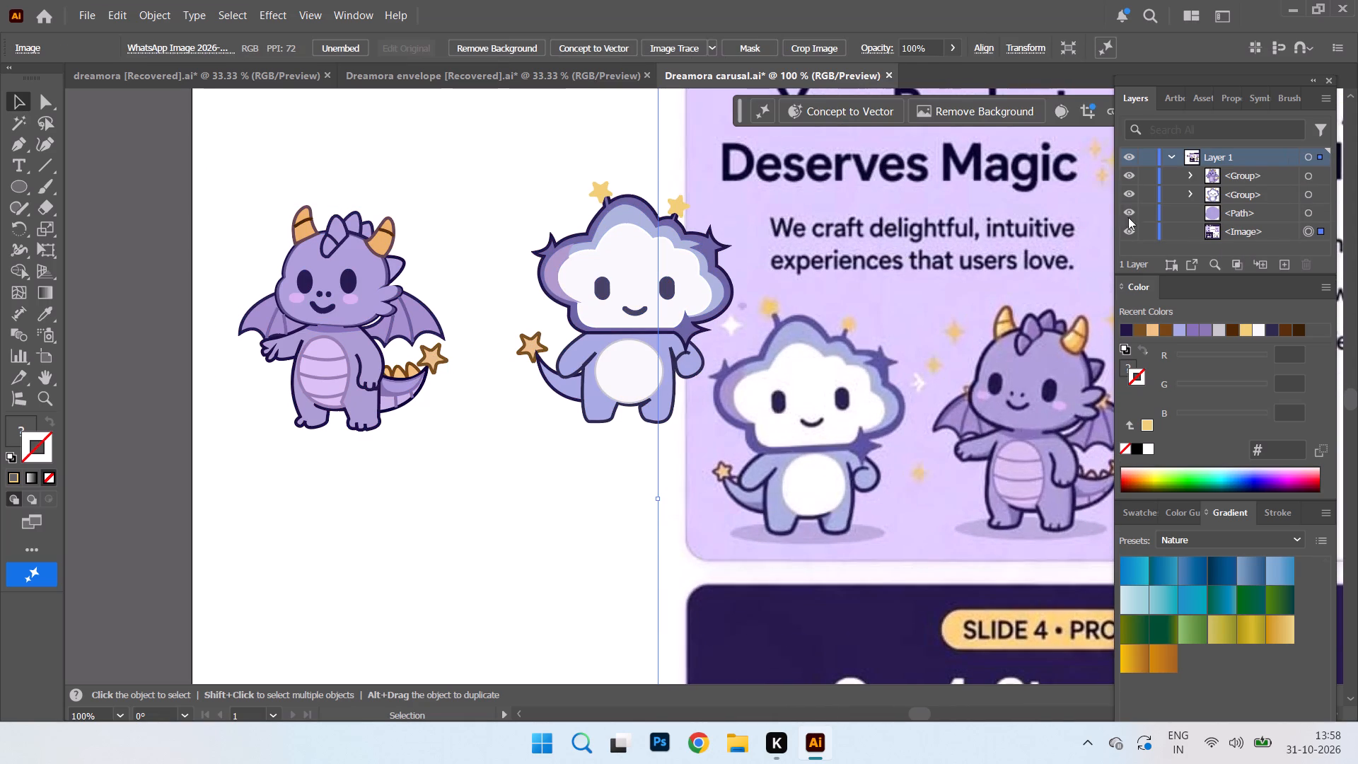
{"action": "key", "text": "ctrl+minus"}
{"action": "key", "text": "ctrl+minus"}
{"action": "key", "text": "ctrl+minus"}
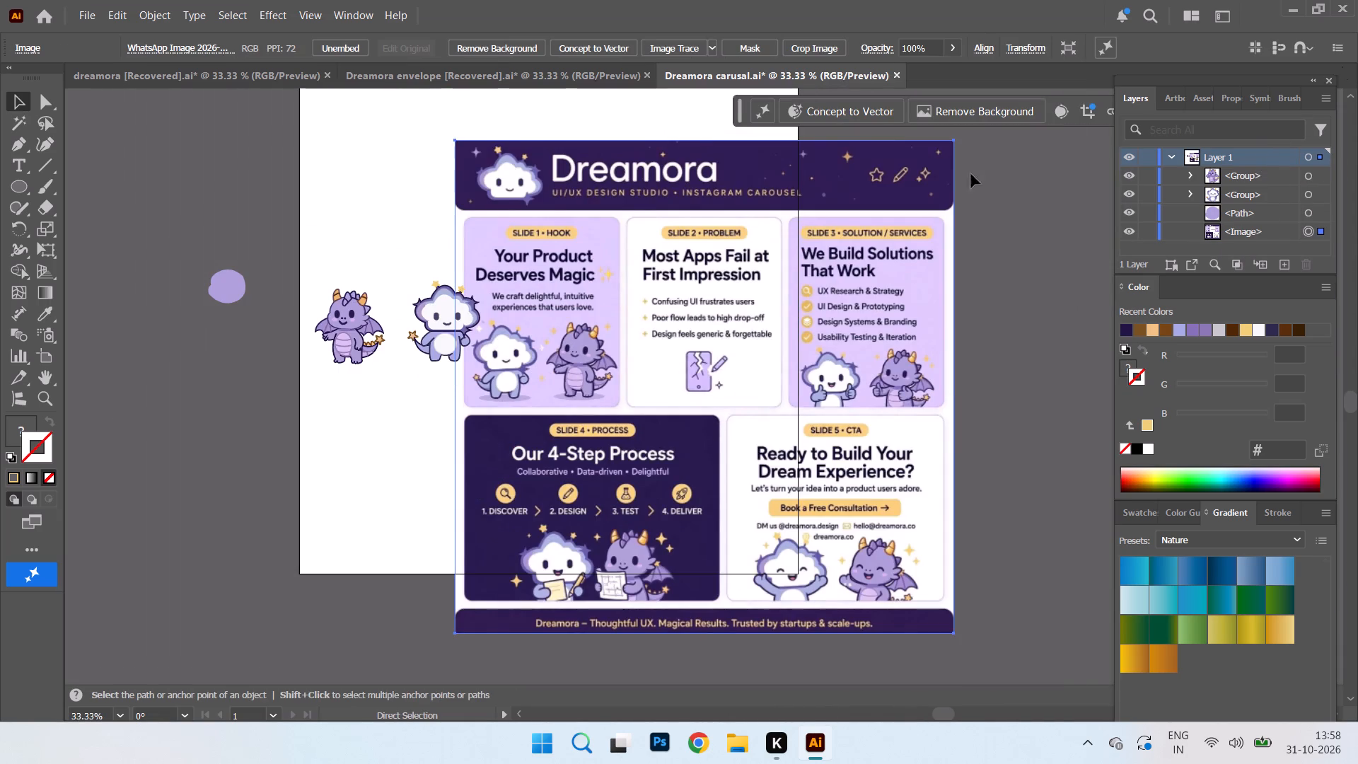
{"action": "left_click_drag", "start_coordinate": [731, 337], "coordinate": [588, 274]}
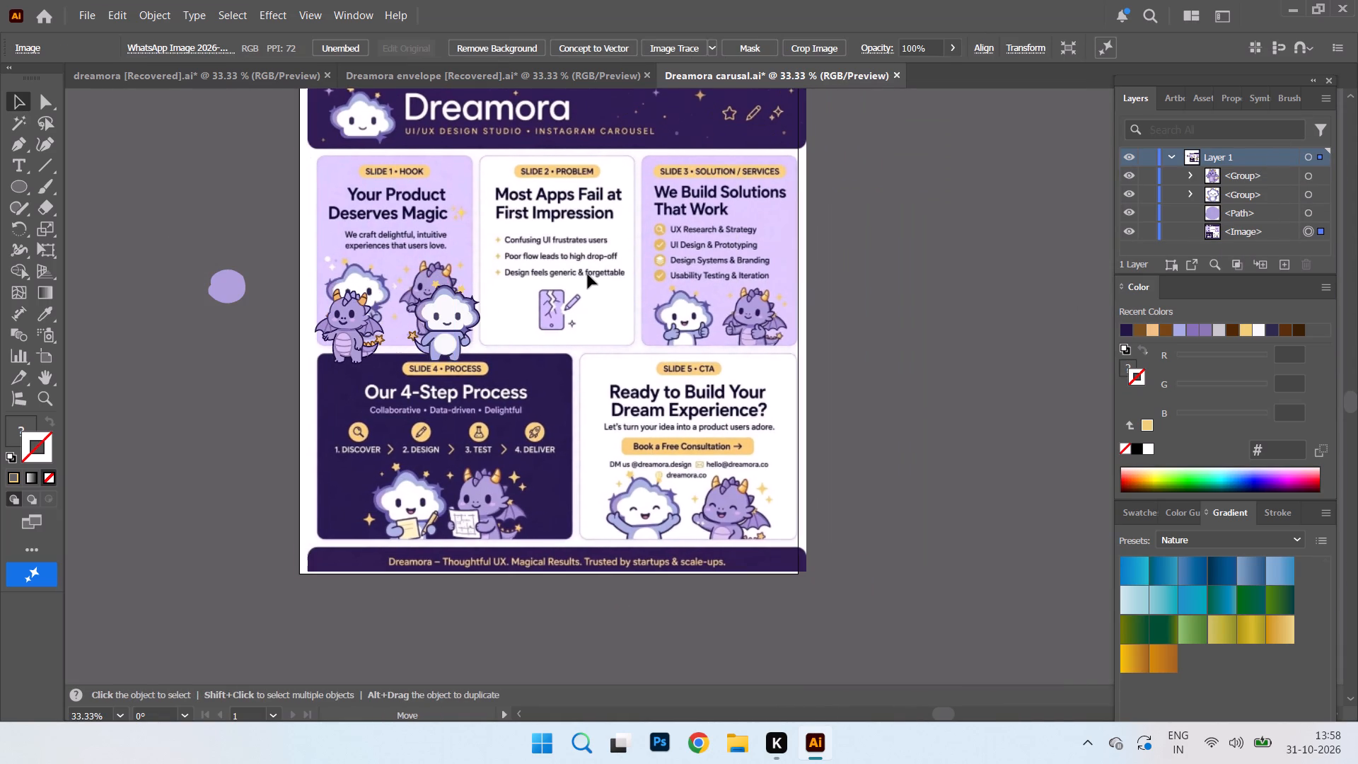
{"action": "left_click_drag", "start_coordinate": [588, 274], "coordinate": [579, 277]}
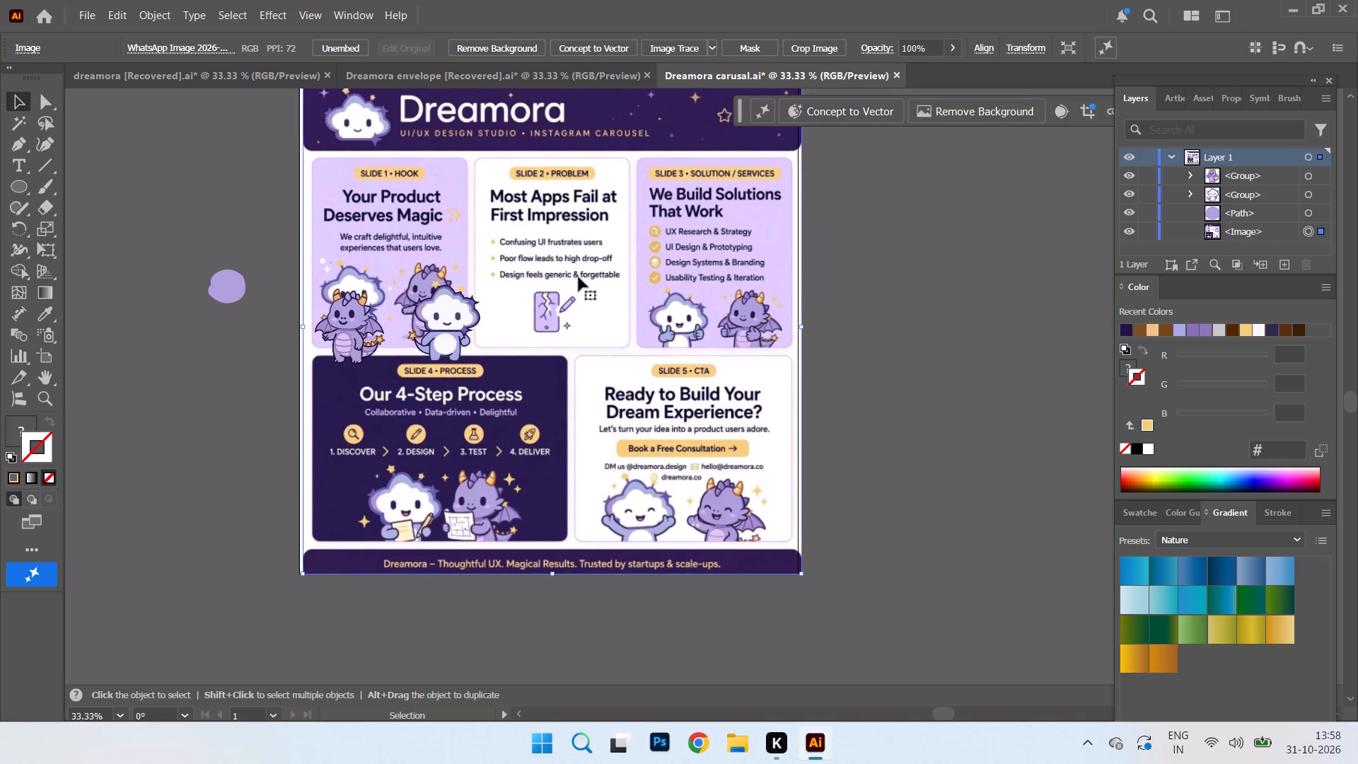
{"action": "left_click", "coordinate": [443, 214]}
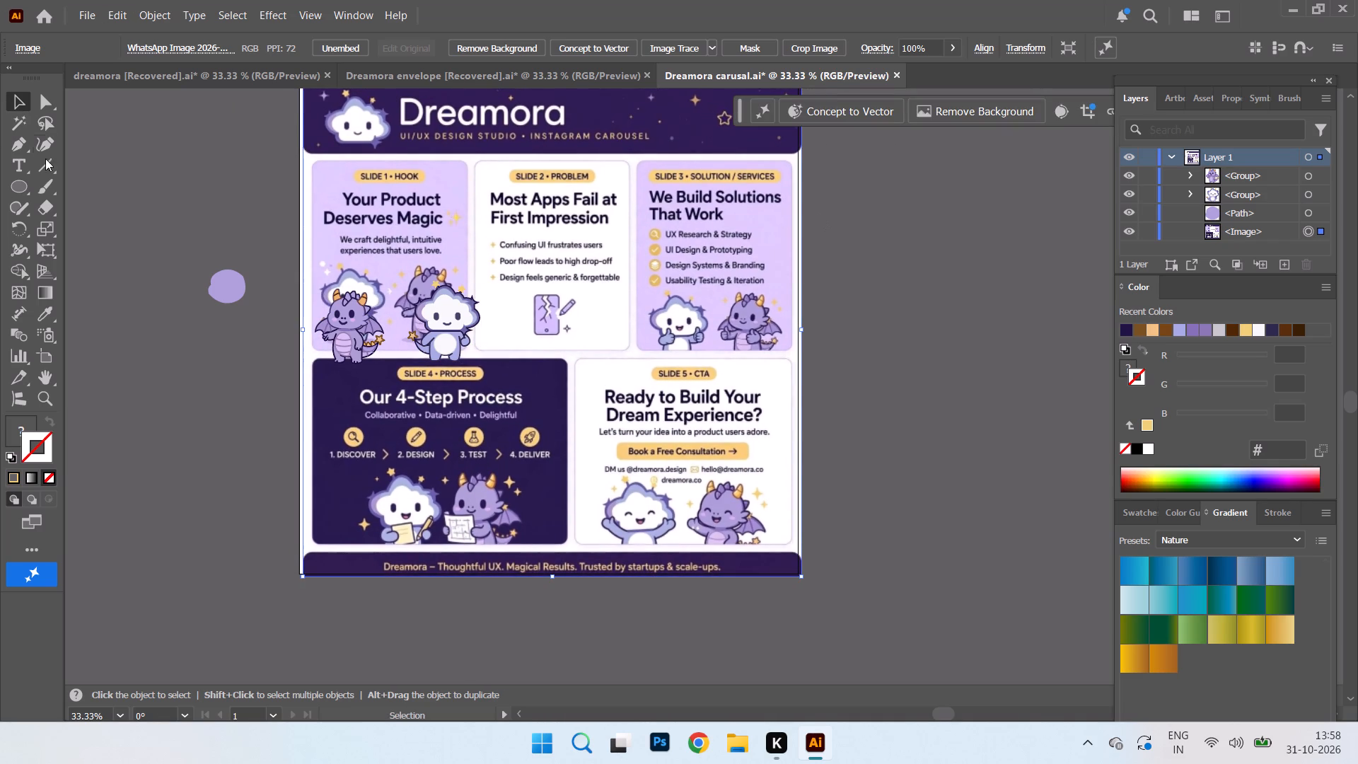
Draw a rounded rectangle covering the Slide 1 Hook card of the reference image.
{"action": "right_click", "coordinate": [22, 188]}
{"action": "left_click", "coordinate": [102, 185]}
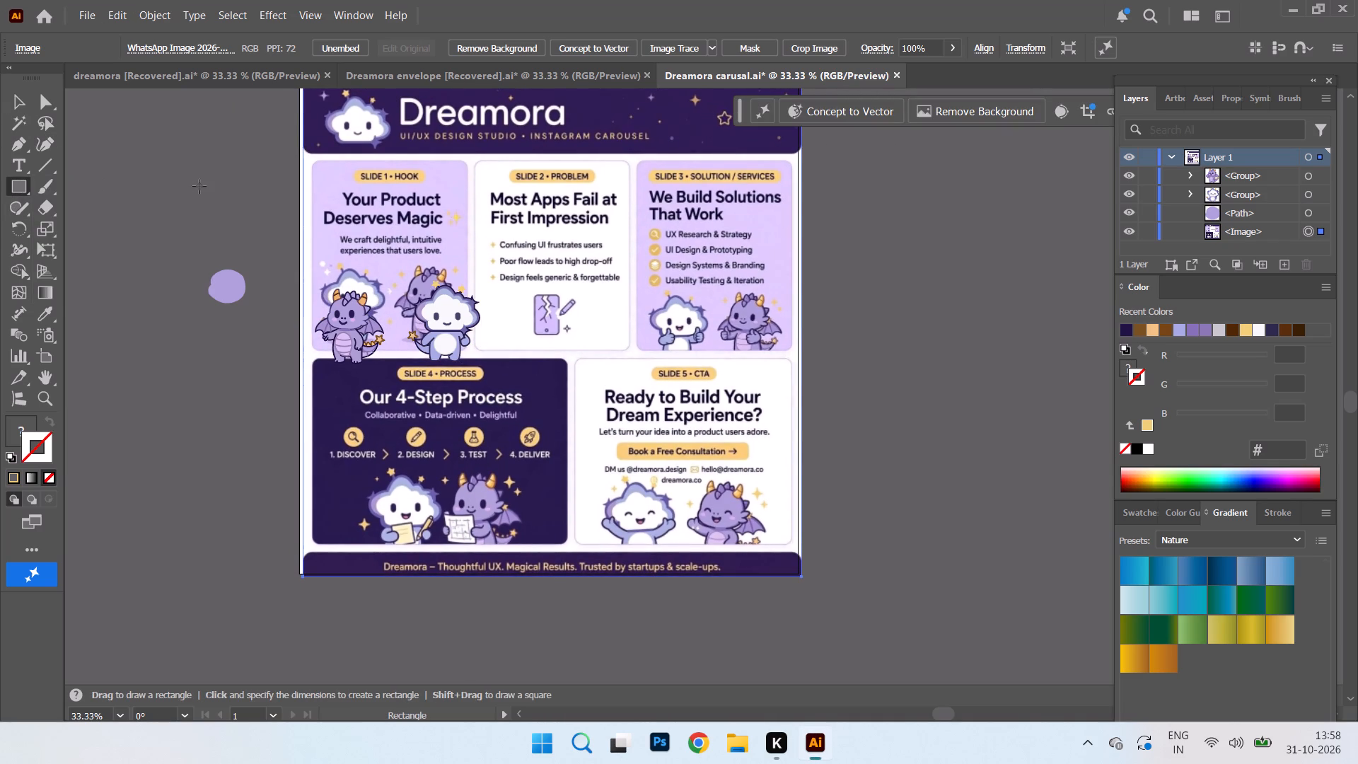
{"action": "right_click", "coordinate": [15, 189]}
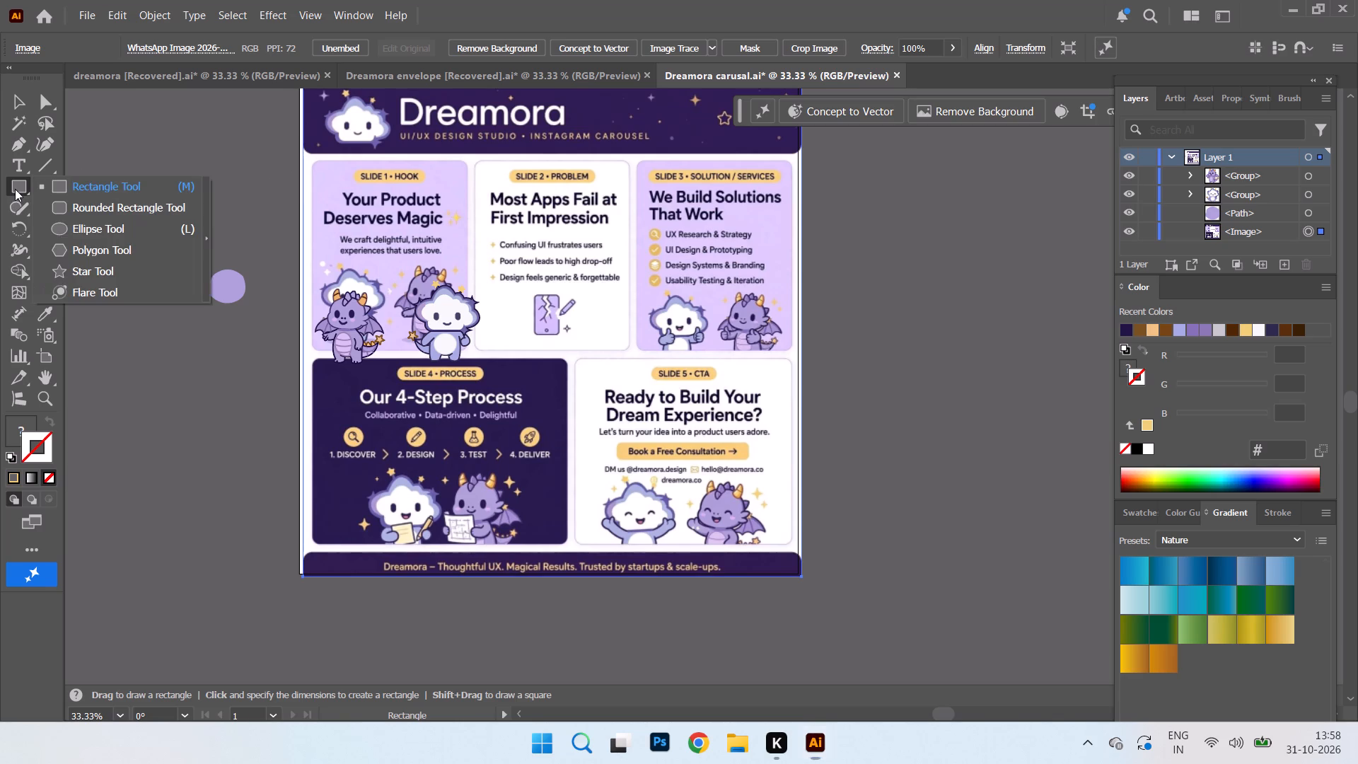
{"action": "left_click", "coordinate": [83, 204]}
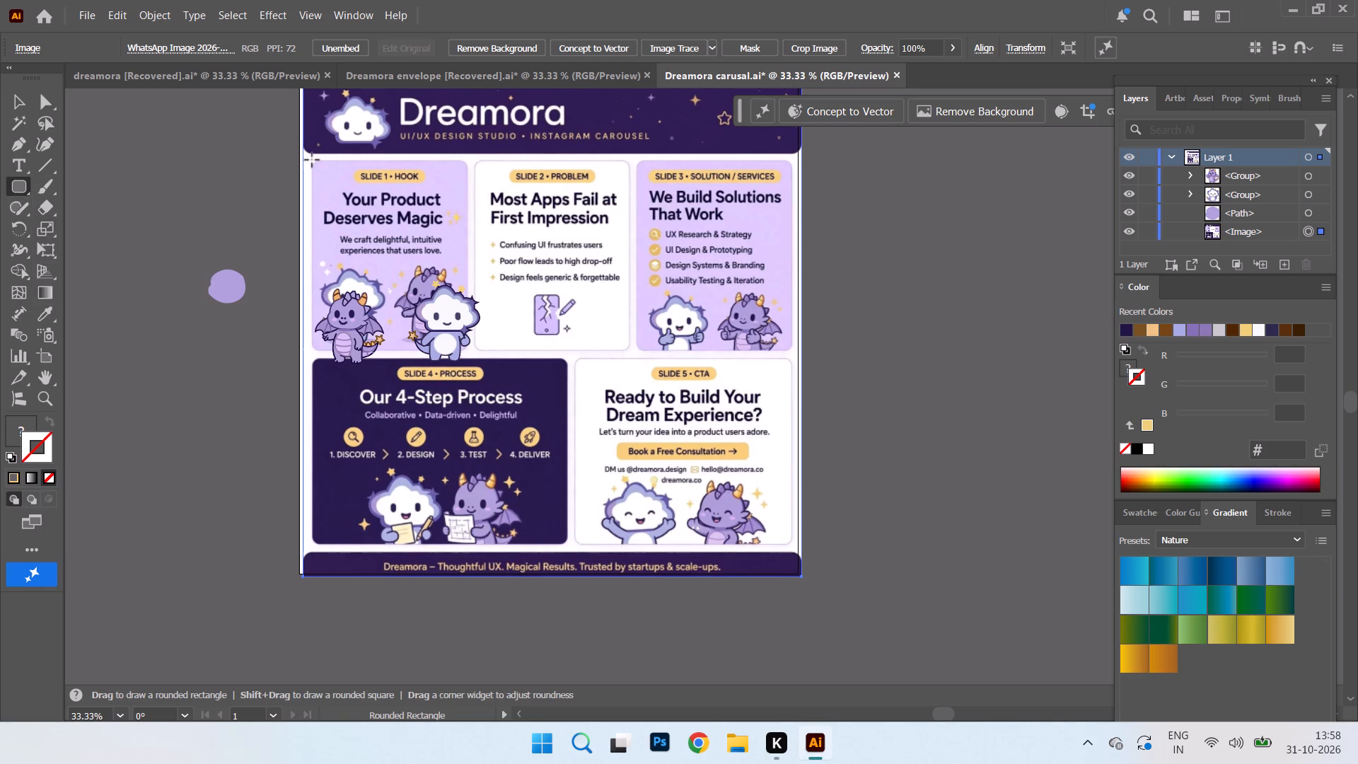
{"action": "left_click_drag", "start_coordinate": [312, 160], "coordinate": [468, 352]}
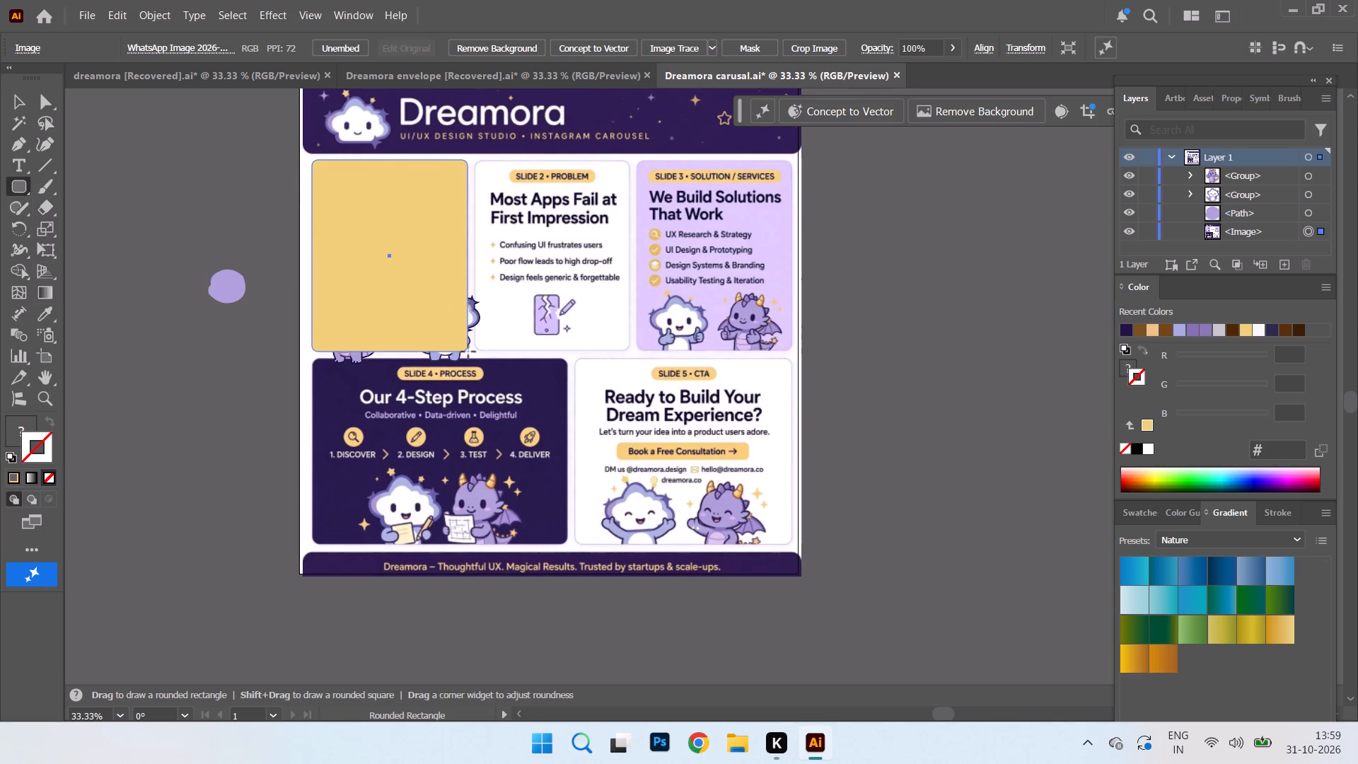
{"action": "left_click_drag", "start_coordinate": [468, 352], "coordinate": [468, 354]}
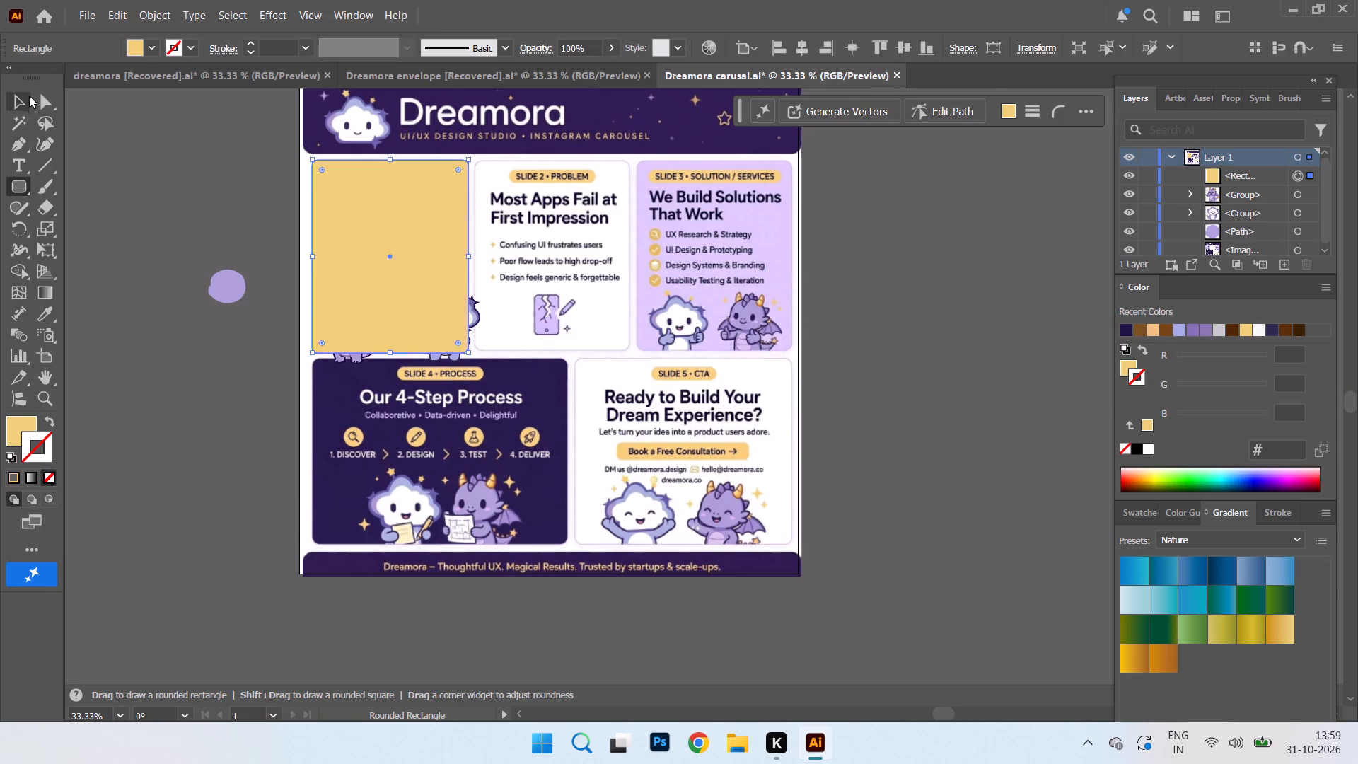
{"action": "left_click", "coordinate": [16, 105]}
Fill the rounded rectangle with the light lilac deccfa sampled from the Slide 3 card background.
{"action": "scroll", "coordinate": [660, 245], "scroll_direction": "up", "scroll_amount": 3}
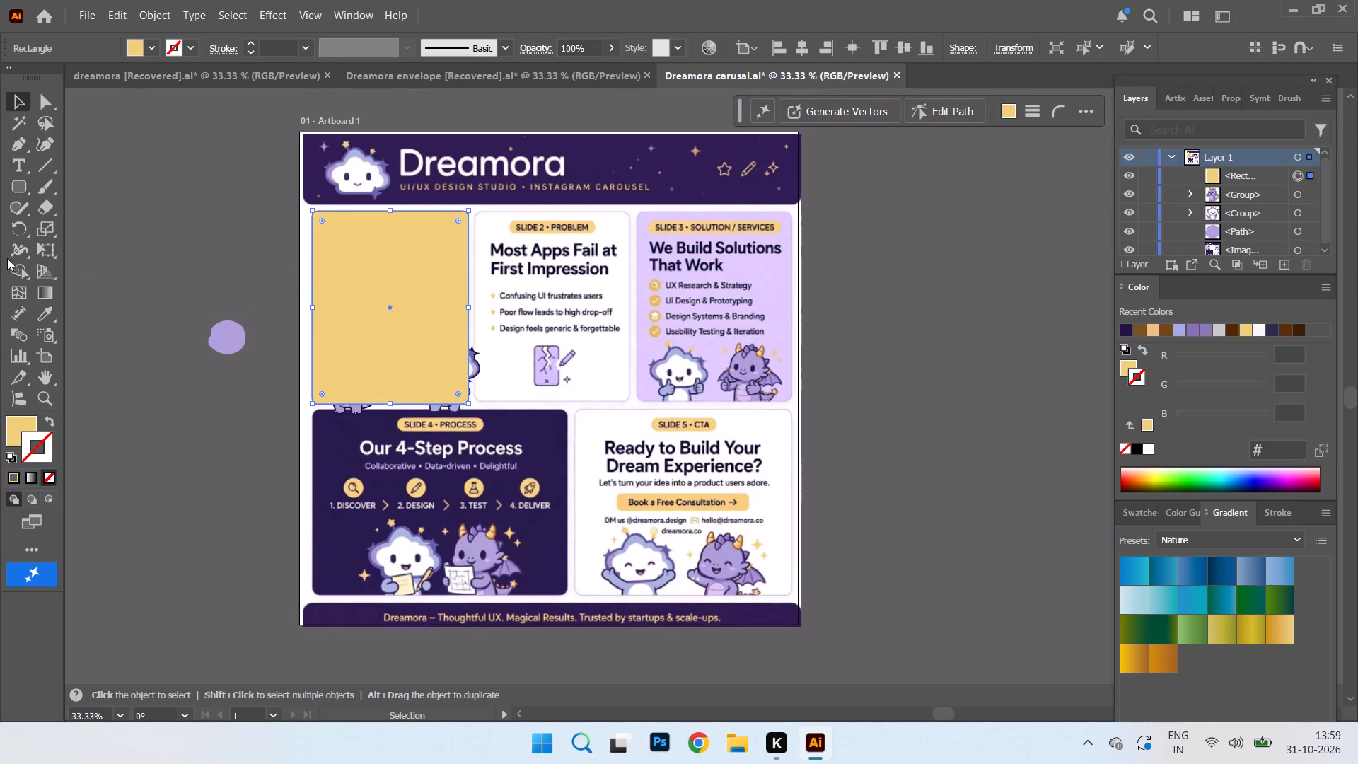
{"action": "double_click", "coordinate": [23, 423]}
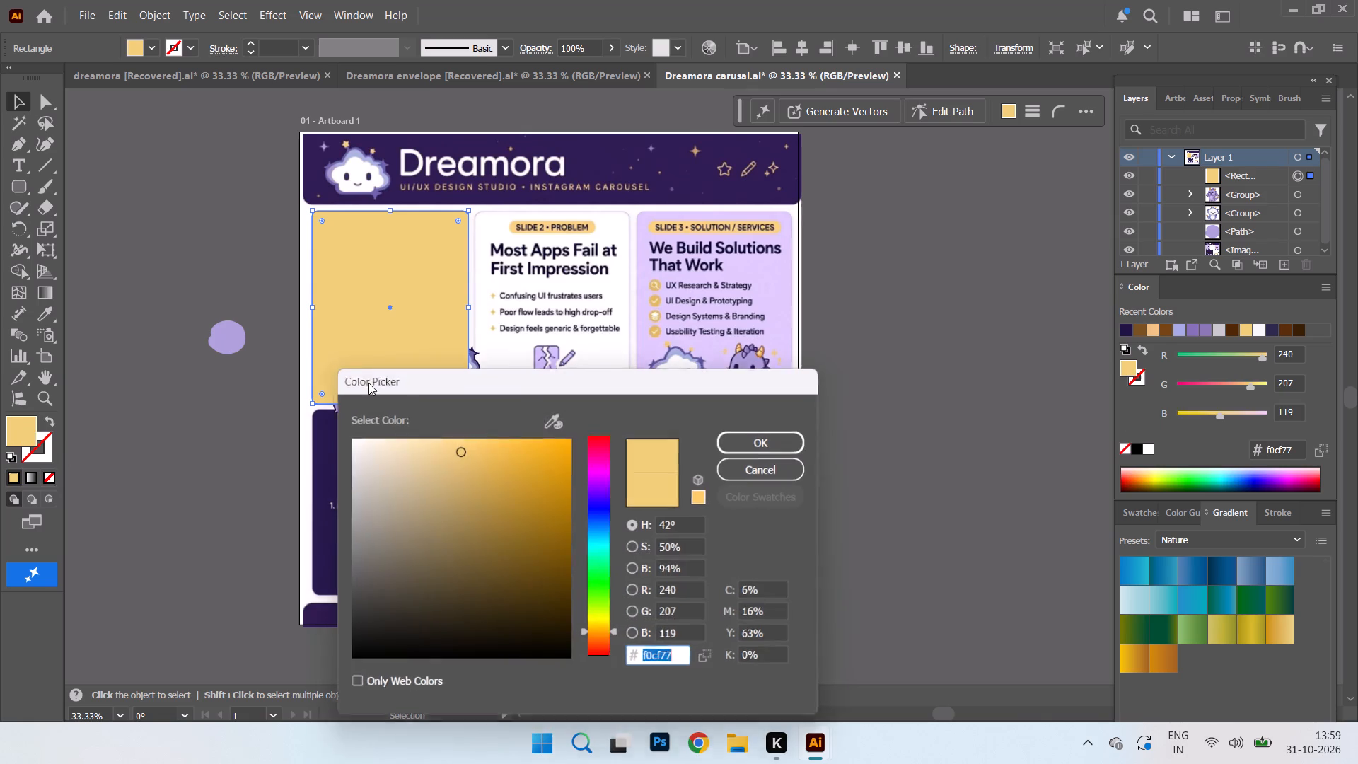
{"action": "left_click", "coordinate": [546, 415]}
{"action": "left_click", "coordinate": [776, 274]}
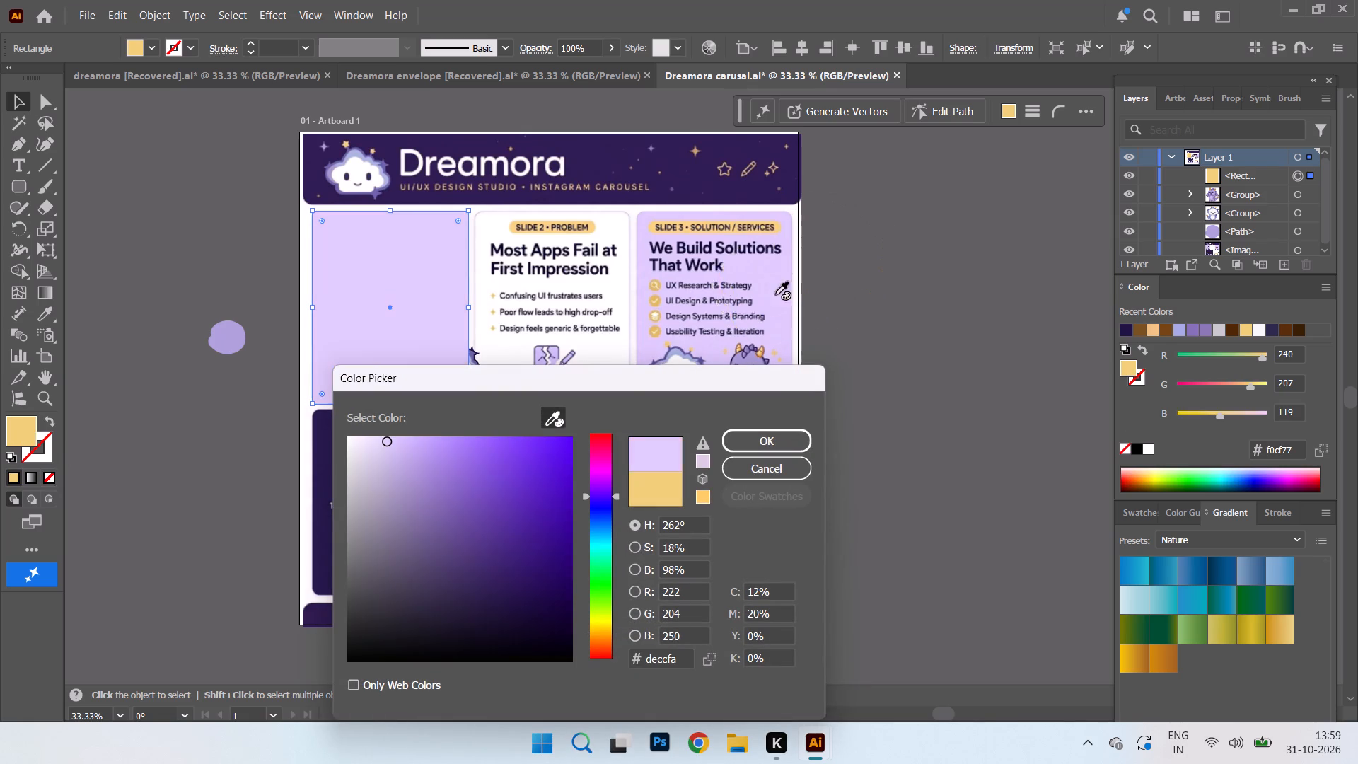
{"action": "left_click", "coordinate": [758, 432]}
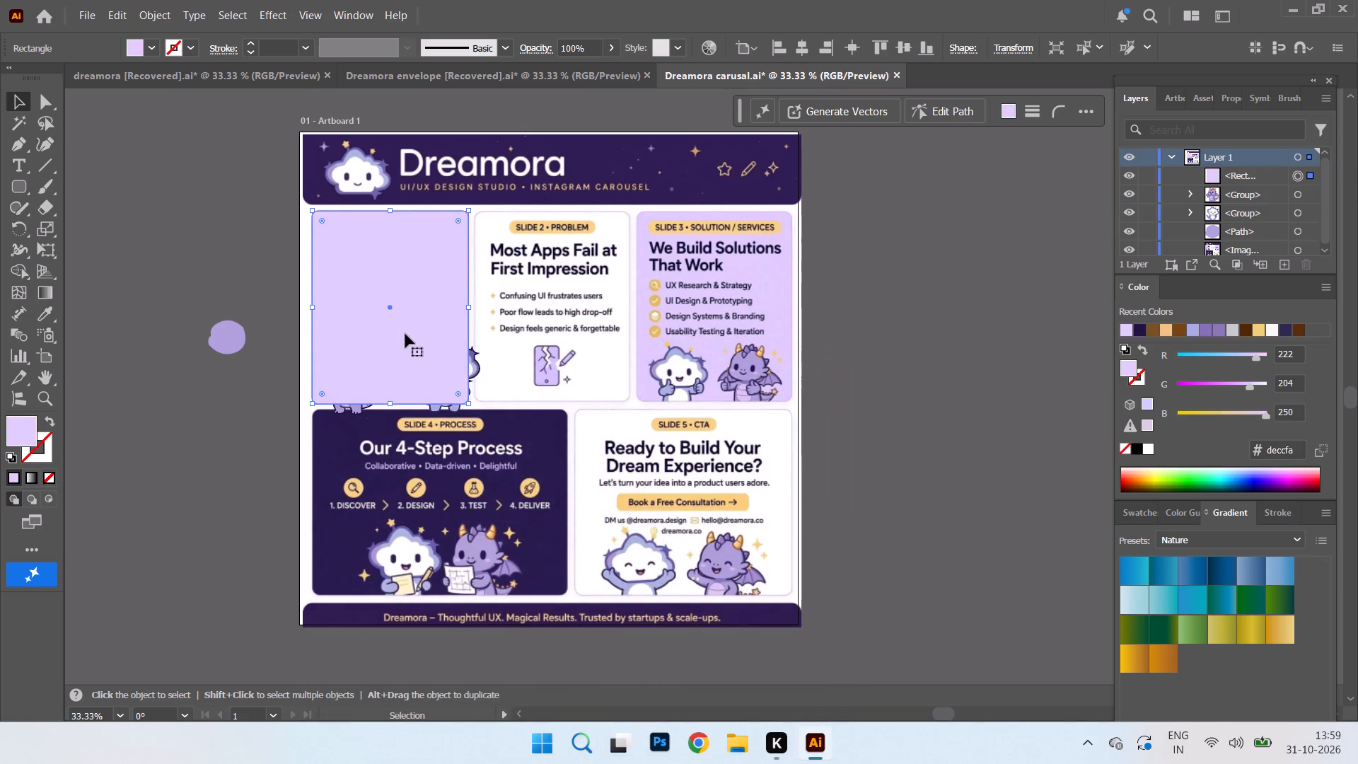
Duplicate the lilac rectangle onto the Slide 3 card and again onto the Slide 2 card.
{"action": "left_click_drag", "start_coordinate": [405, 334], "coordinate": [733, 334], "text": "alt"}
{"action": "left_click_drag", "start_coordinate": [706, 322], "coordinate": [540, 329], "text": "alt"}
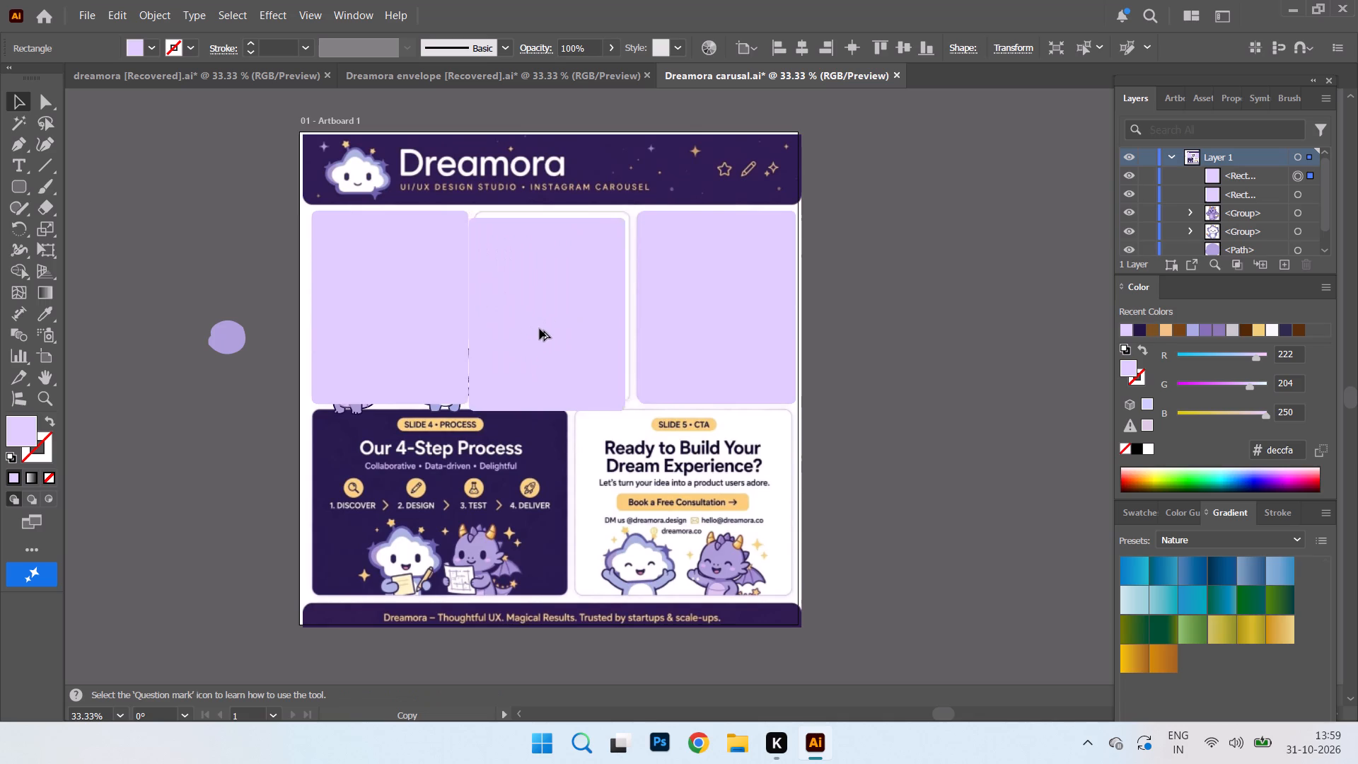
{"action": "left_click_drag", "start_coordinate": [540, 329], "coordinate": [542, 322], "text": "alt"}
Change the fill of the rectangle over the Slide 2 card to off-white f9f9f9.
{"action": "double_click", "coordinate": [18, 433]}
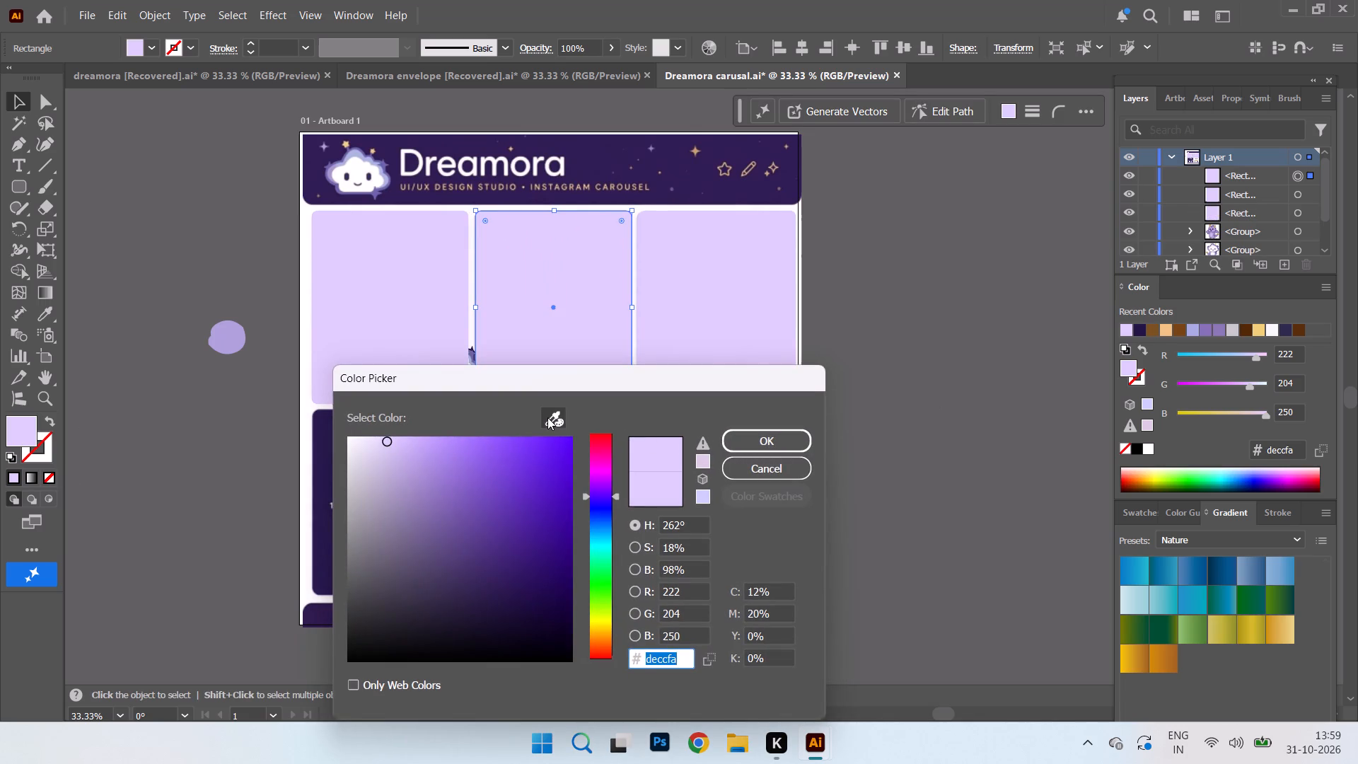
{"action": "left_click", "coordinate": [547, 417]}
{"action": "left_click", "coordinate": [348, 440]}
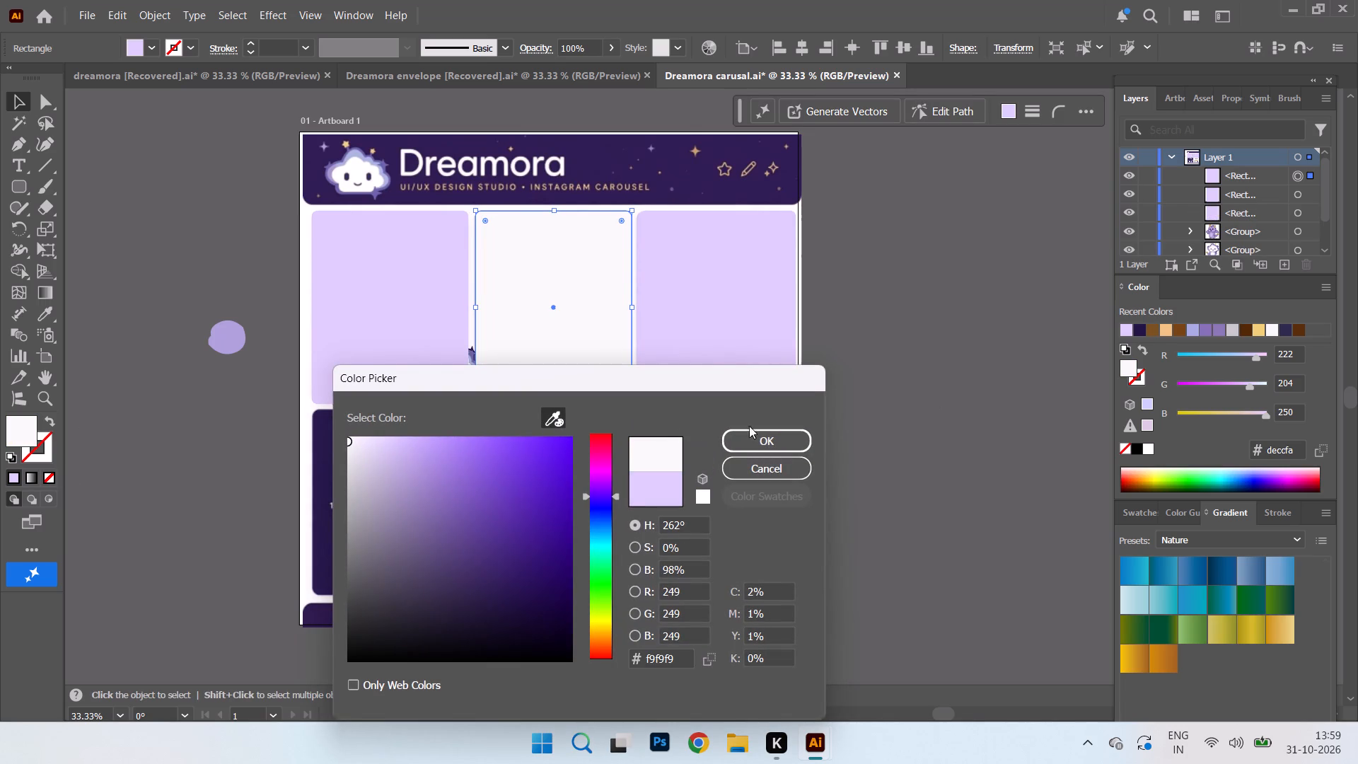
{"action": "left_click", "coordinate": [756, 438]}
{"action": "left_click", "coordinate": [970, 301]}
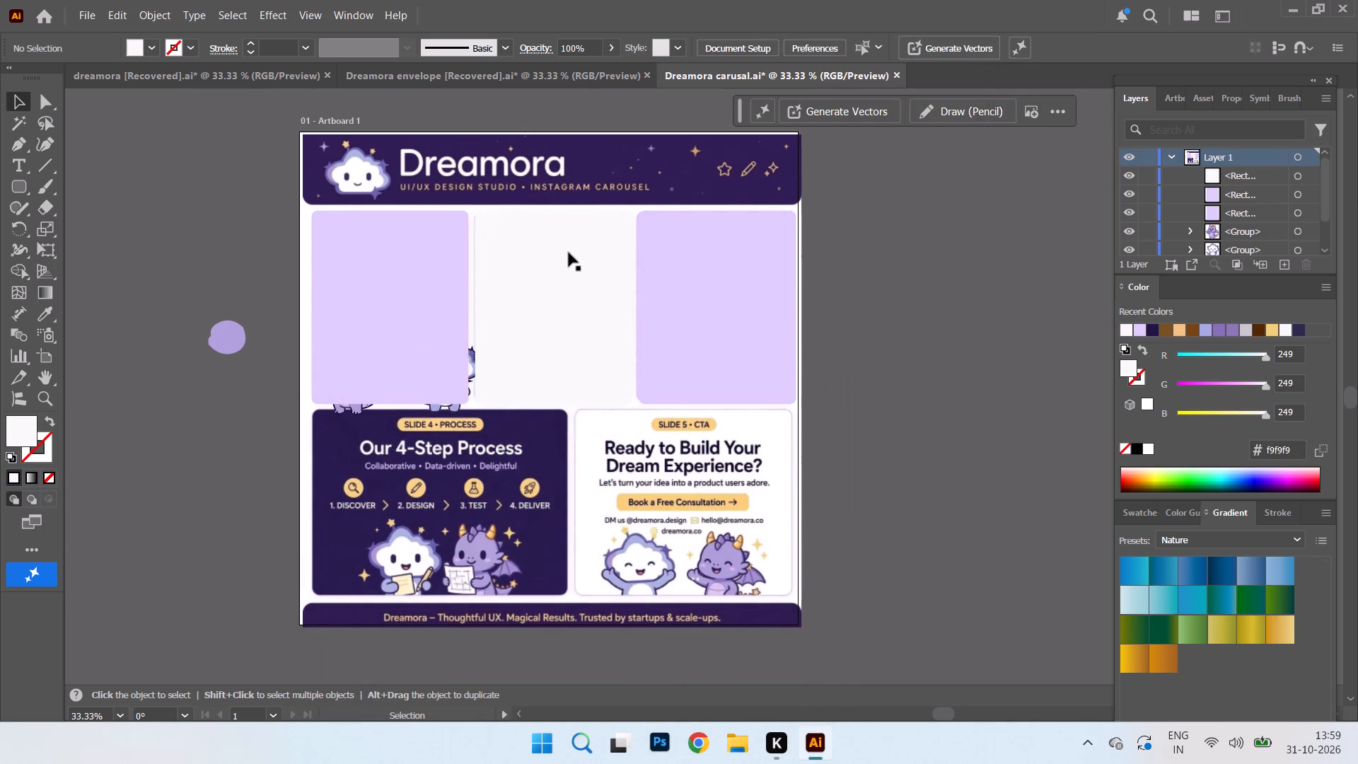
Give the off-white middle rectangle a near-black 070707 stroke.
{"action": "left_click", "coordinate": [569, 253]}
{"action": "double_click", "coordinate": [37, 460]}
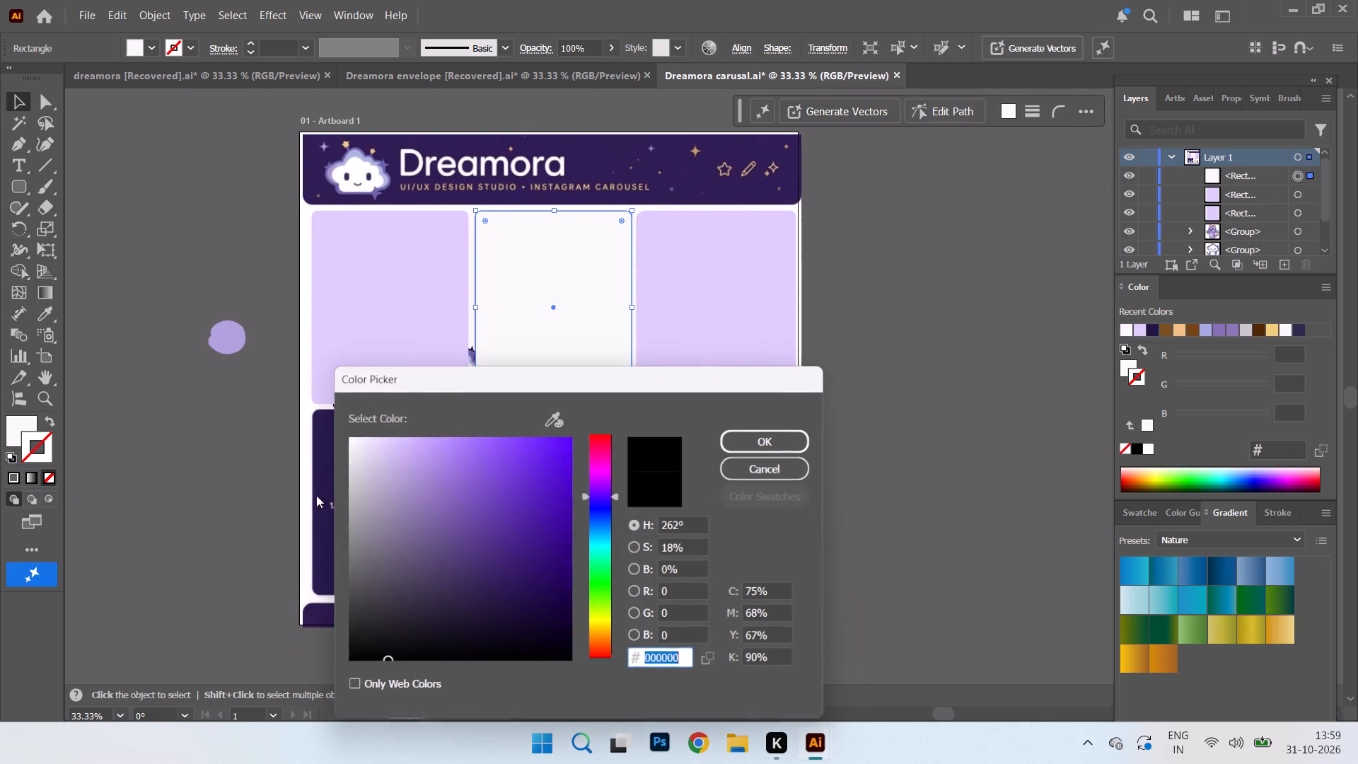
{"action": "left_click", "coordinate": [349, 655]}
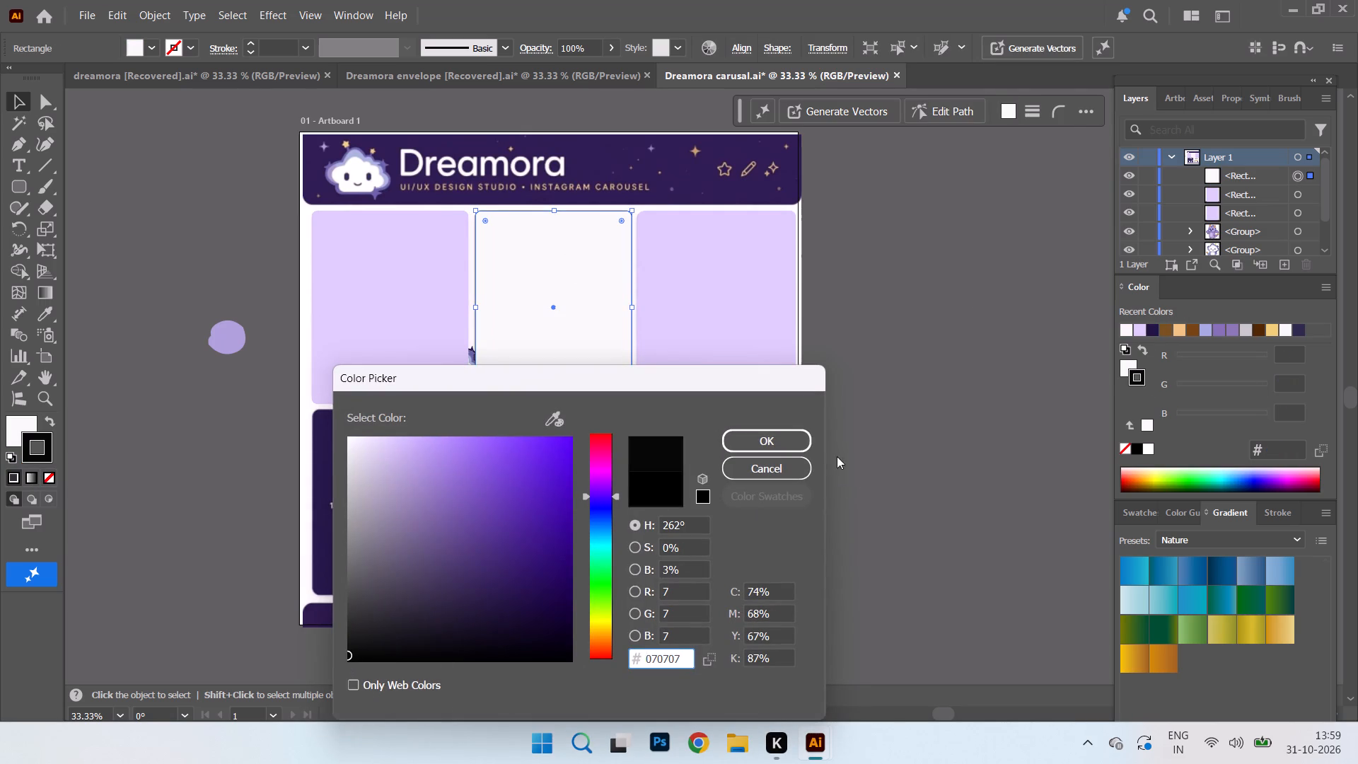
{"action": "left_click", "coordinate": [774, 441]}
Move the three card rectangles together off the artboard to the empty canvas above and left of it.
{"action": "key", "text": "ctrl+minus"}
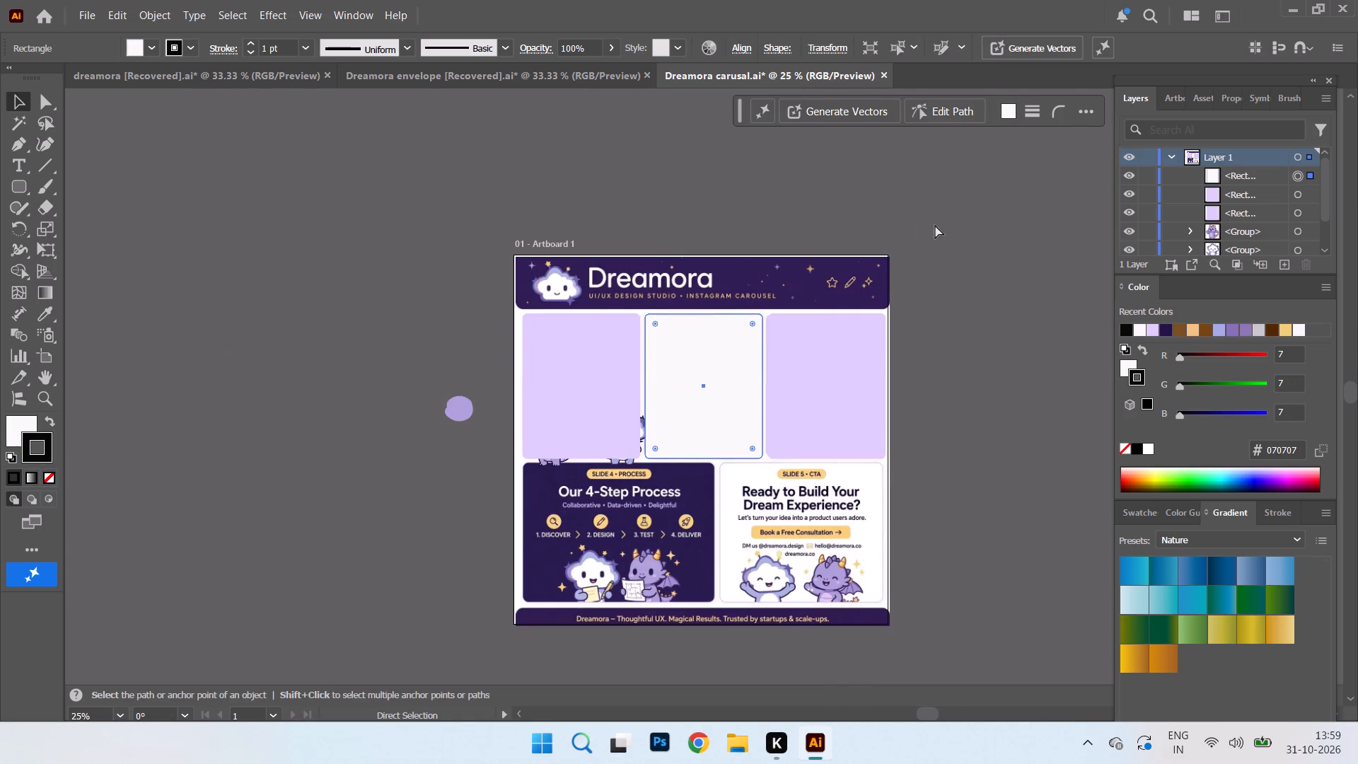
{"action": "left_click", "coordinate": [590, 384], "text": "shift"}
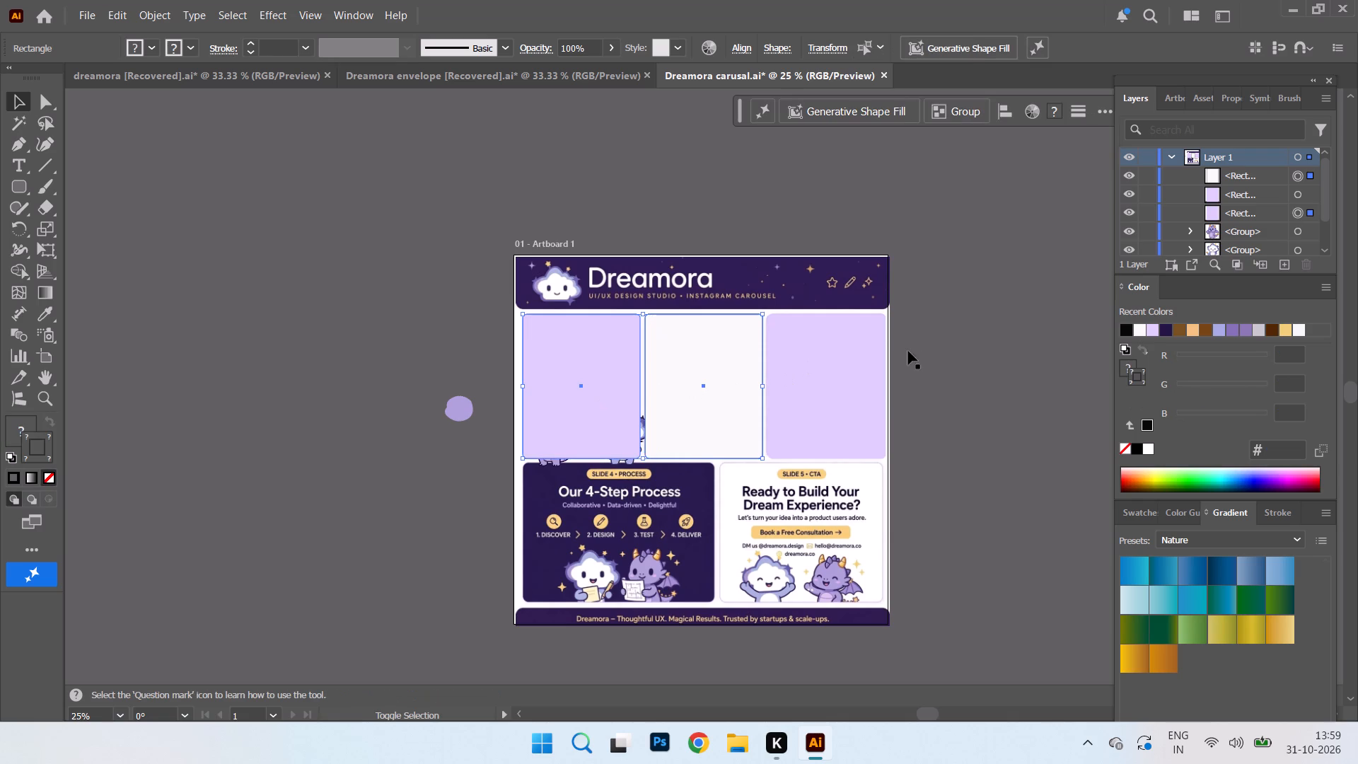
{"action": "left_click", "coordinate": [829, 383], "text": "shift"}
{"action": "left_click_drag", "start_coordinate": [718, 408], "coordinate": [332, 227]}
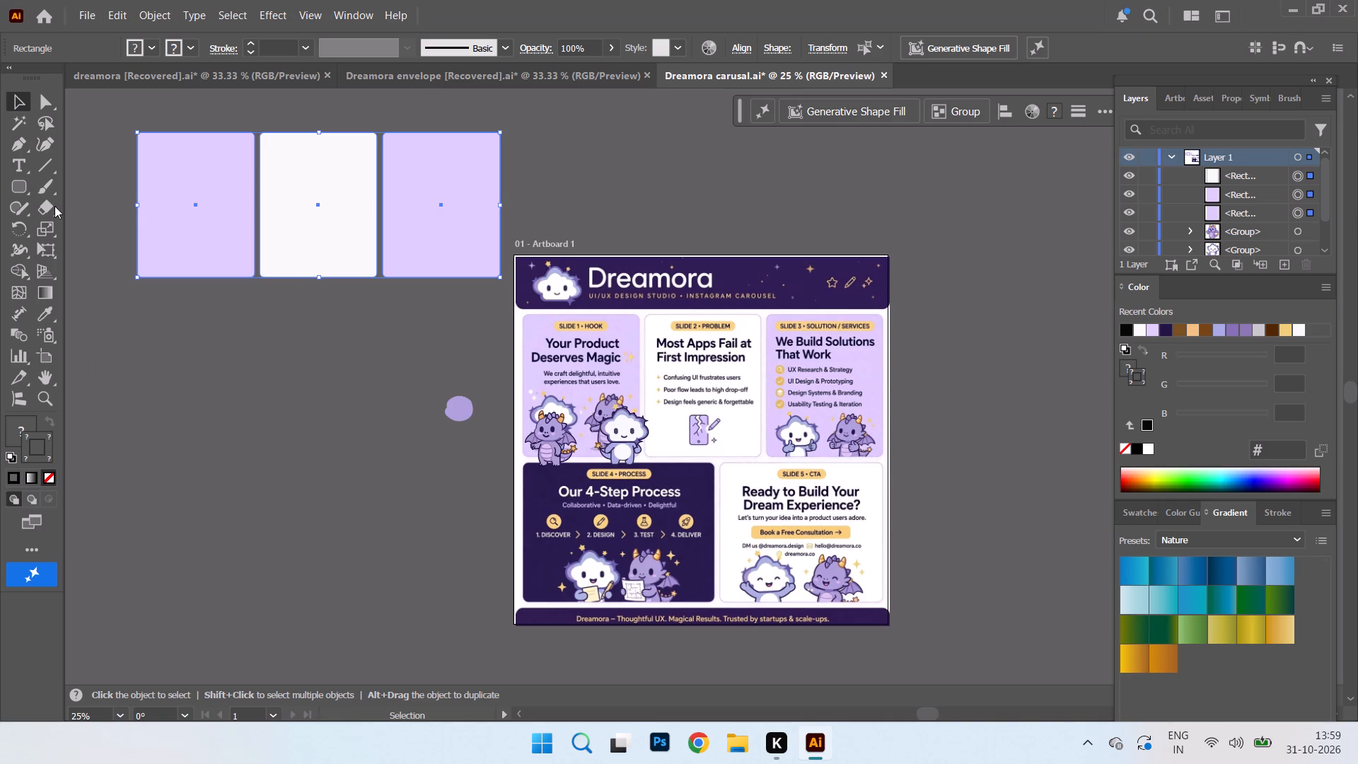
Add the text "Yout Product Deserves Magic" on the empty canvas below the left lilac card.
{"action": "left_click", "coordinate": [15, 161]}
{"action": "left_click", "coordinate": [158, 323]}
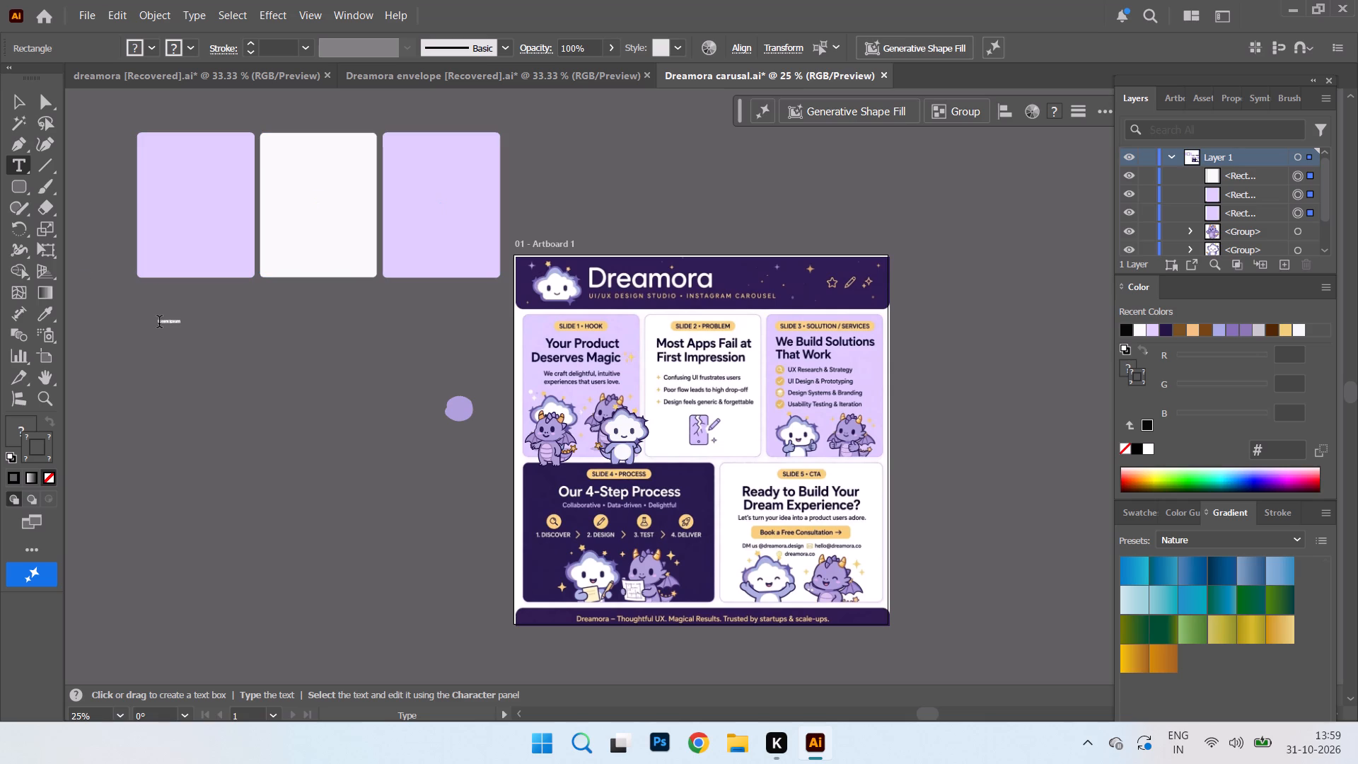
{"action": "type", "text": "YO"}
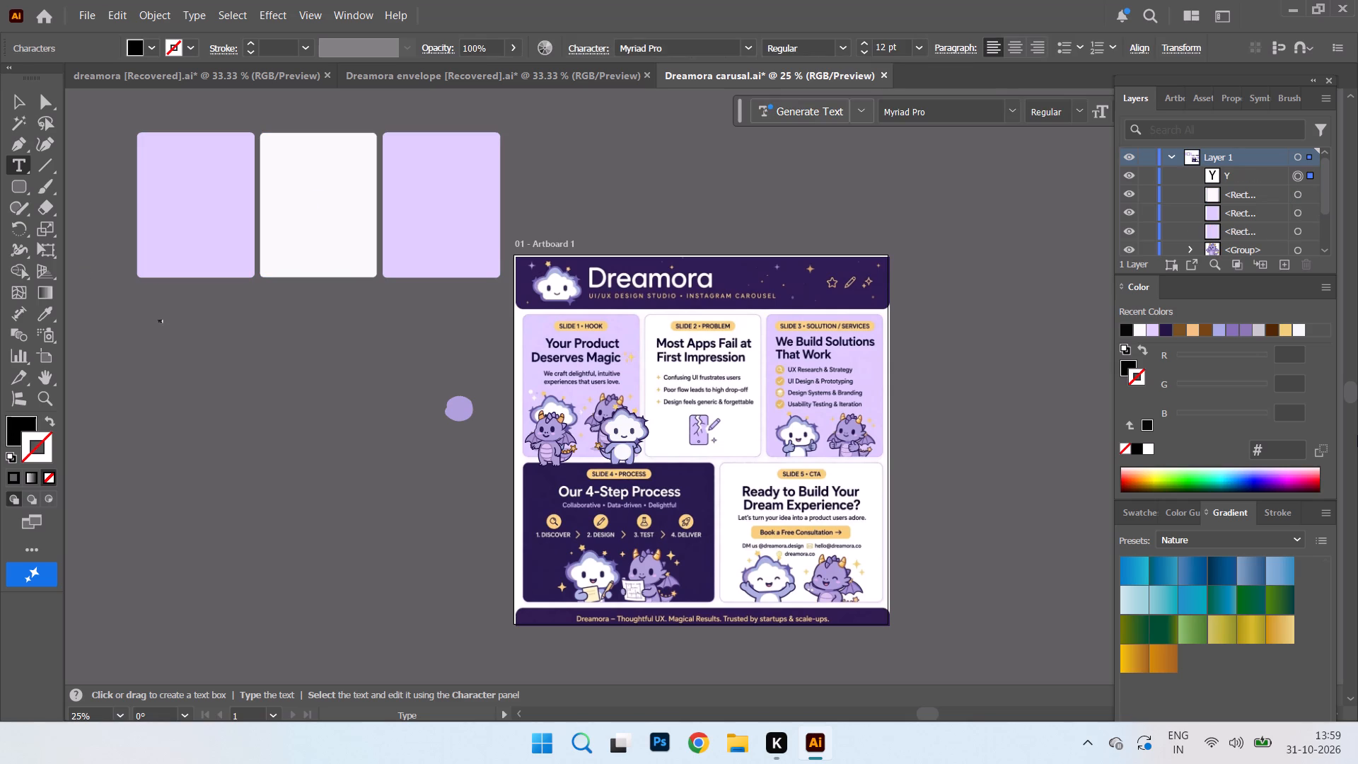
{"action": "key", "text": "BackSpace"}
{"action": "type", "text": "out"}
{"action": "key", "text": "space"}
{"action": "key", "text": "p"}
{"action": "key", "text": "t"}
{"action": "key", "text": "BackSpace"}
{"action": "type", "text": "roduct"}
{"action": "type", "text": "eserves"}
{"action": "key", "text": "space"}
{"action": "key", "text": "space"}
{"action": "type", "text": "agic"}
{"action": "key", "text": "space"}
{"action": "left_click", "coordinate": [6, 105]}
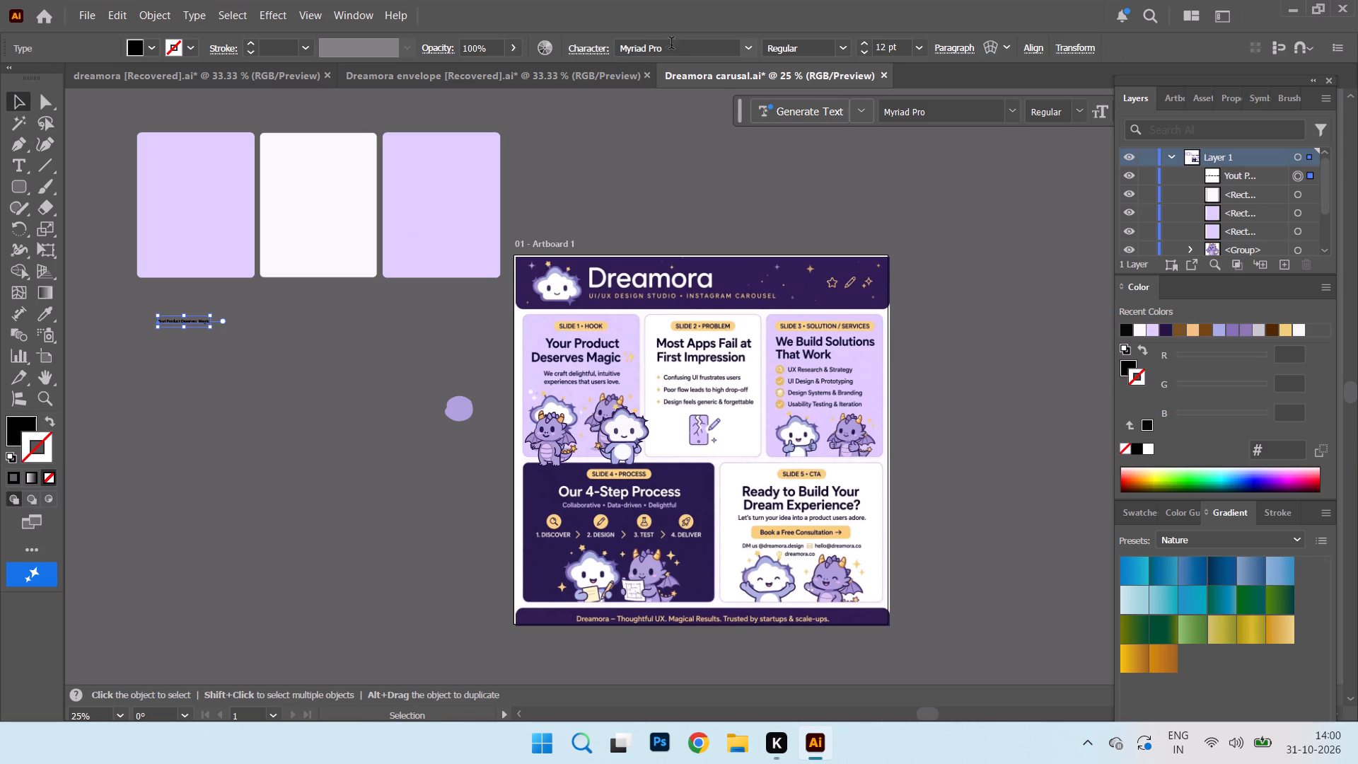
Set the headline's font size to 48 pt and break it into two lines before "Deserves".
{"action": "left_click", "coordinate": [914, 47]}
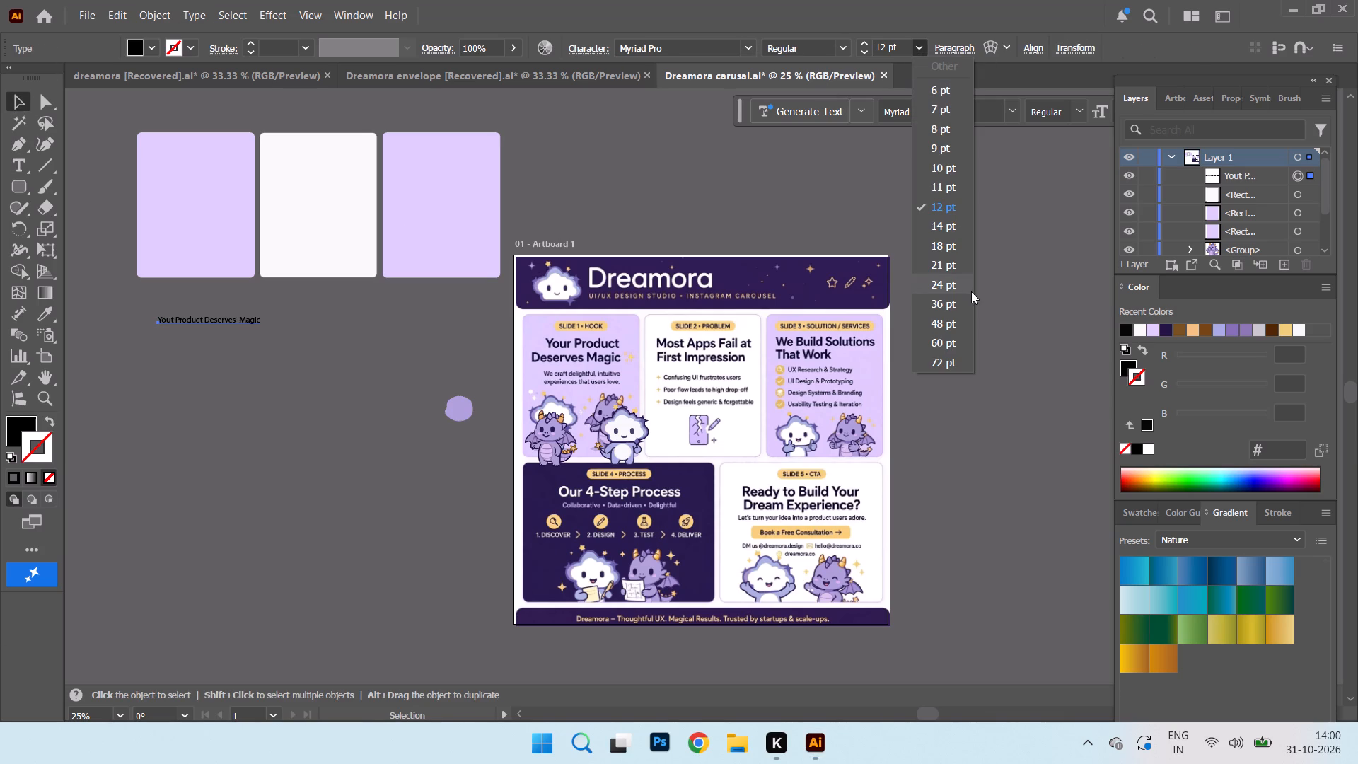
{"action": "left_click", "coordinate": [956, 324]}
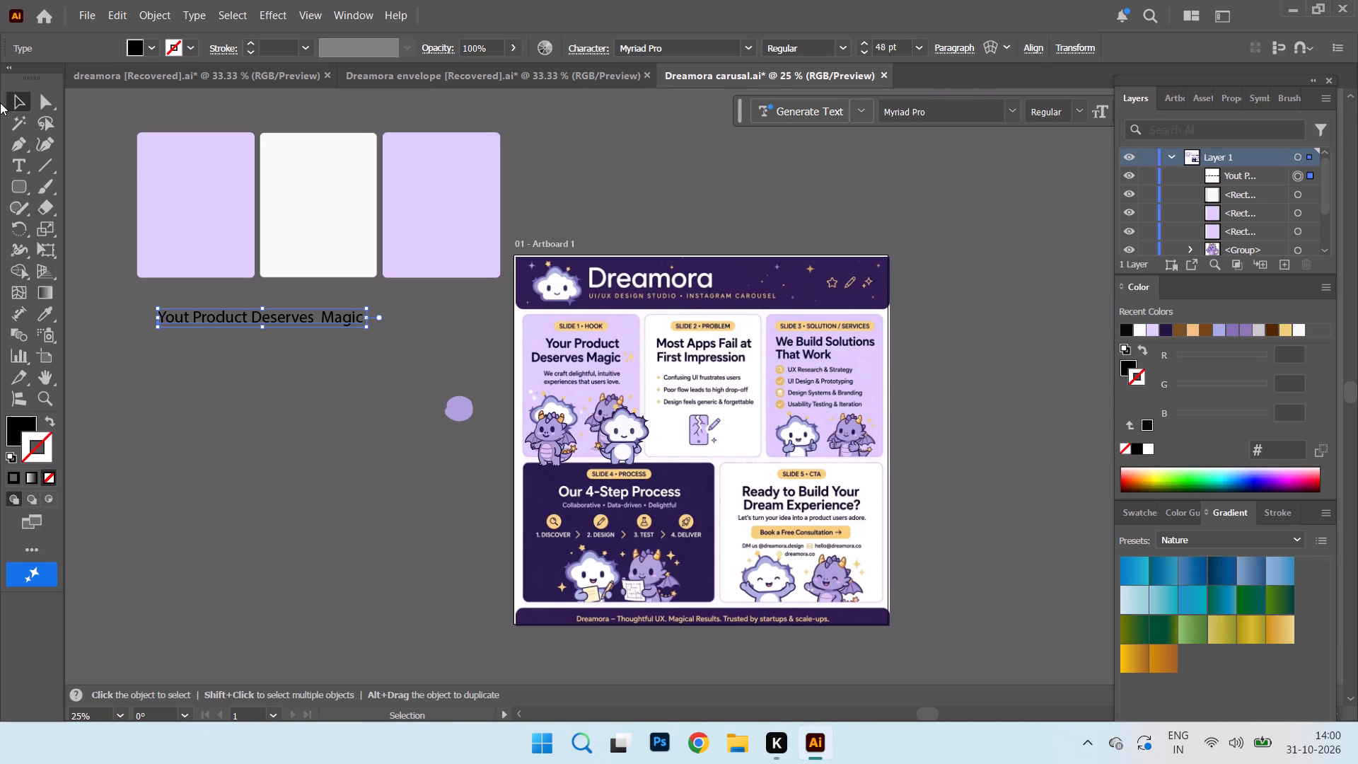
{"action": "left_click", "coordinate": [15, 173]}
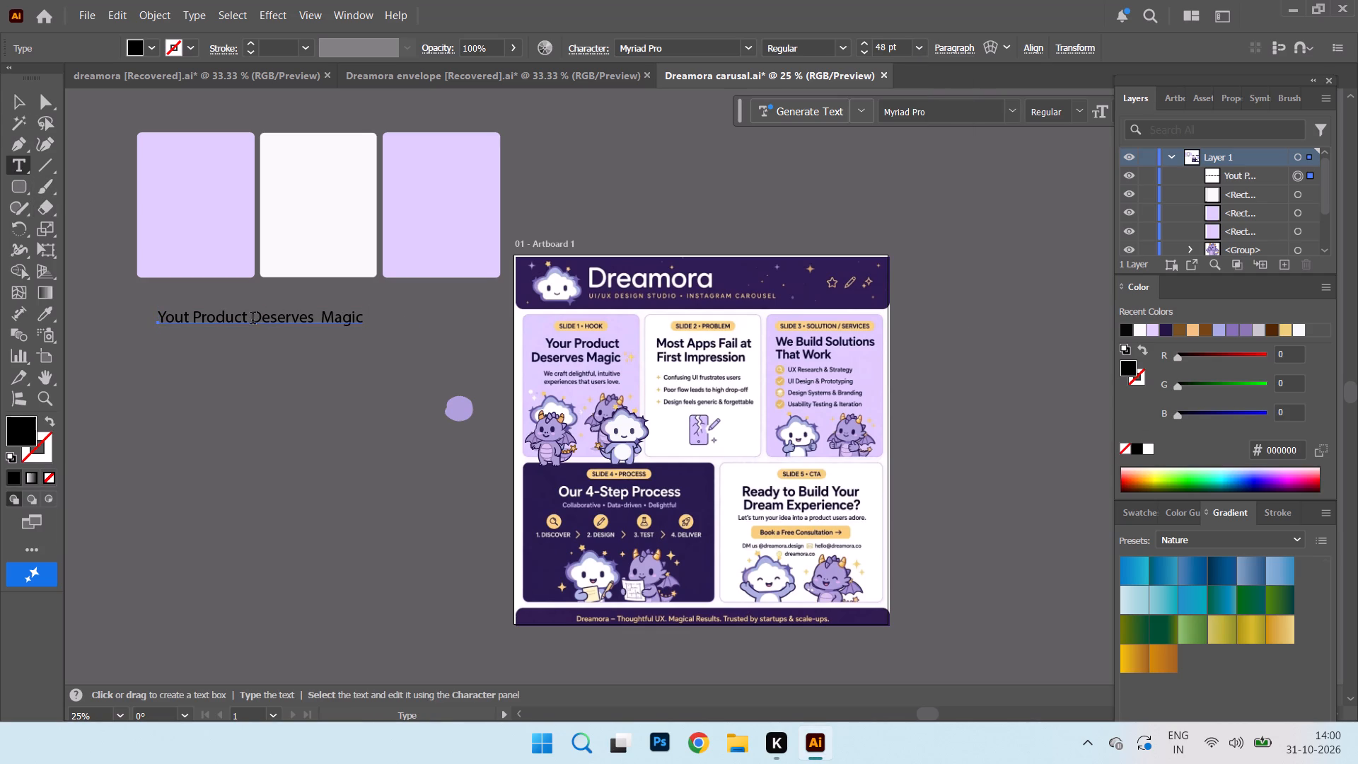
{"action": "left_click", "coordinate": [250, 320]}
{"action": "key", "text": "Return"}
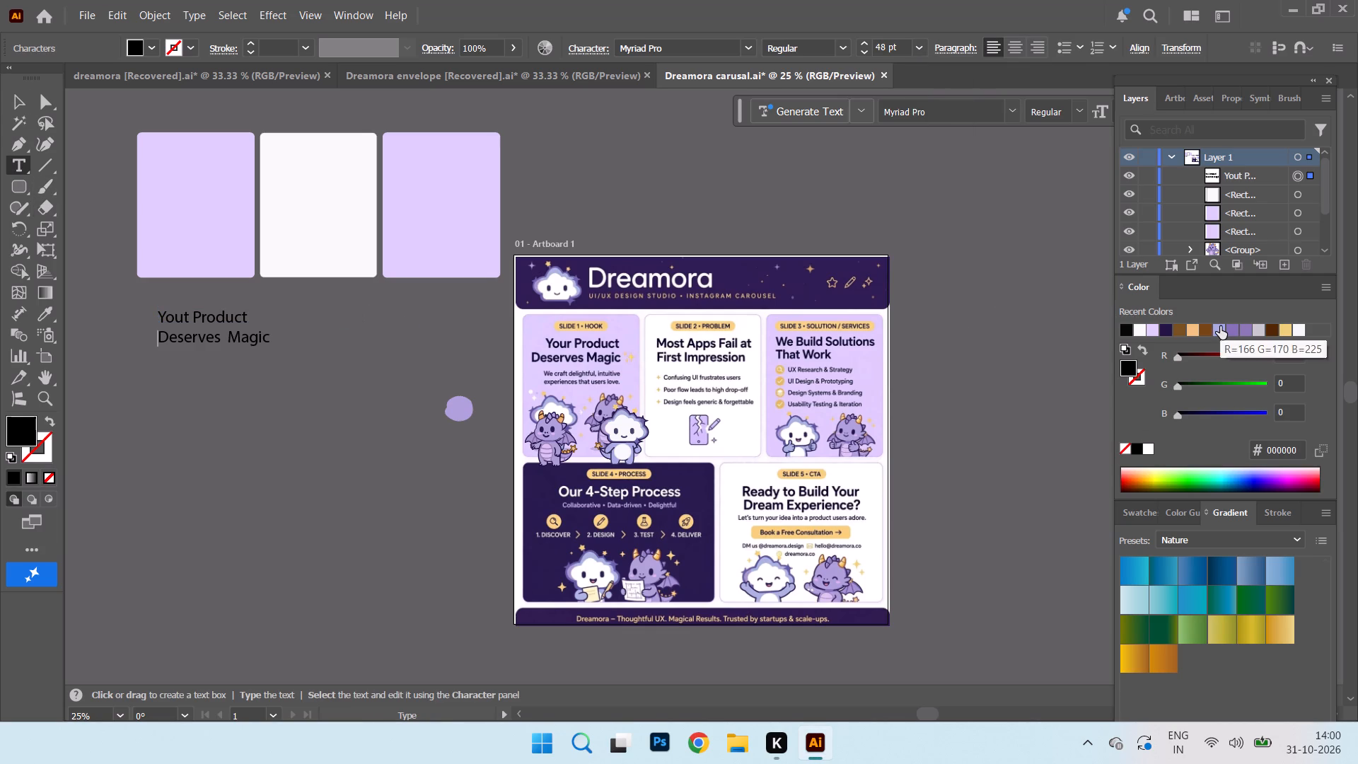
Center-align both lines of the headline text.
{"action": "left_click", "coordinate": [965, 48]}
{"action": "left_click", "coordinate": [1016, 54]}
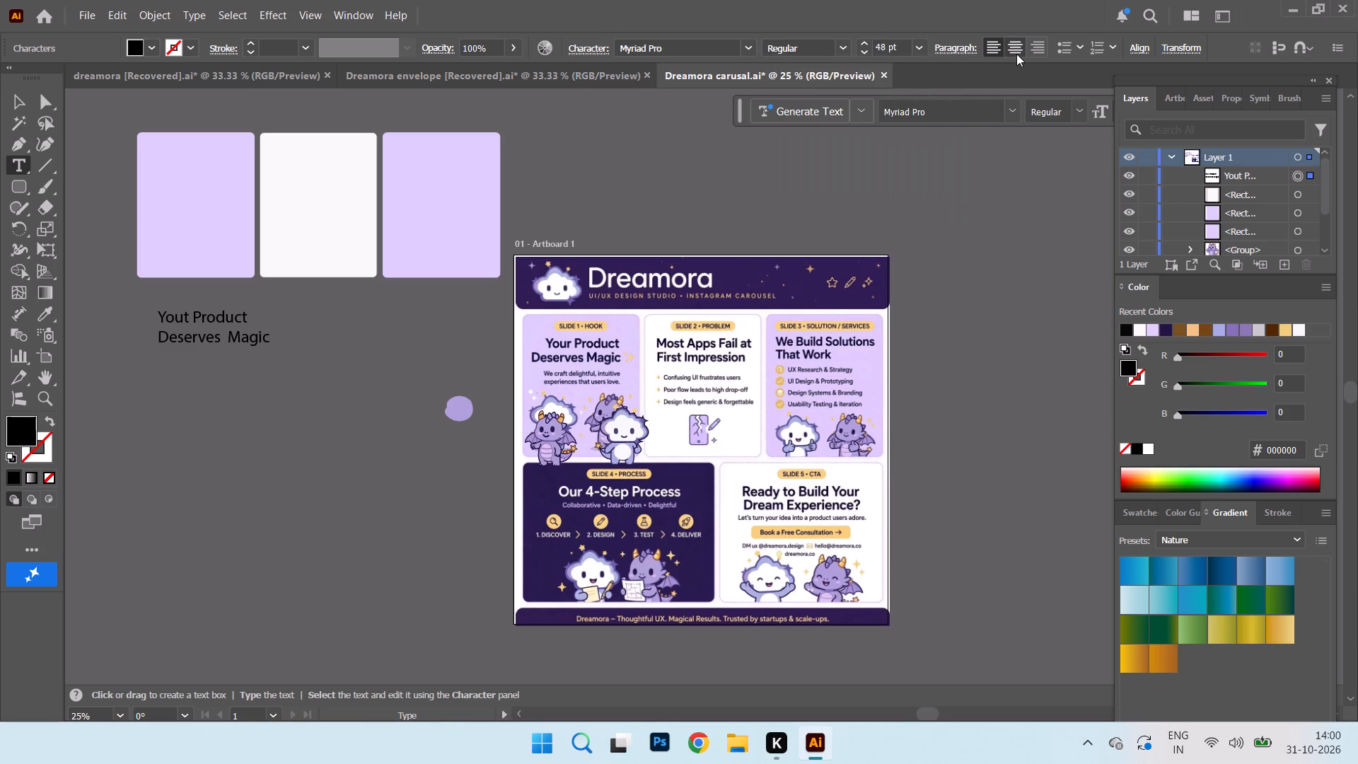
{"action": "left_click", "coordinate": [1016, 53]}
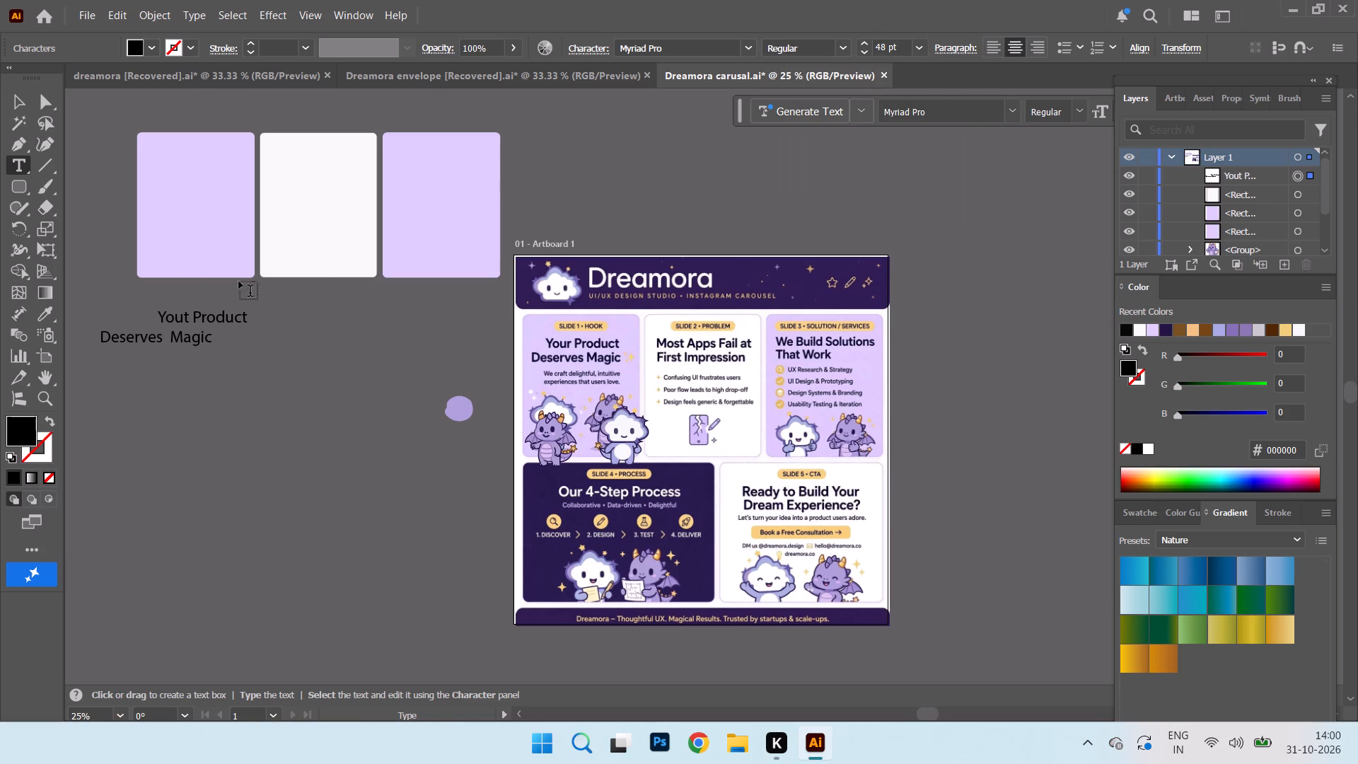
{"action": "left_click", "coordinate": [9, 103]}
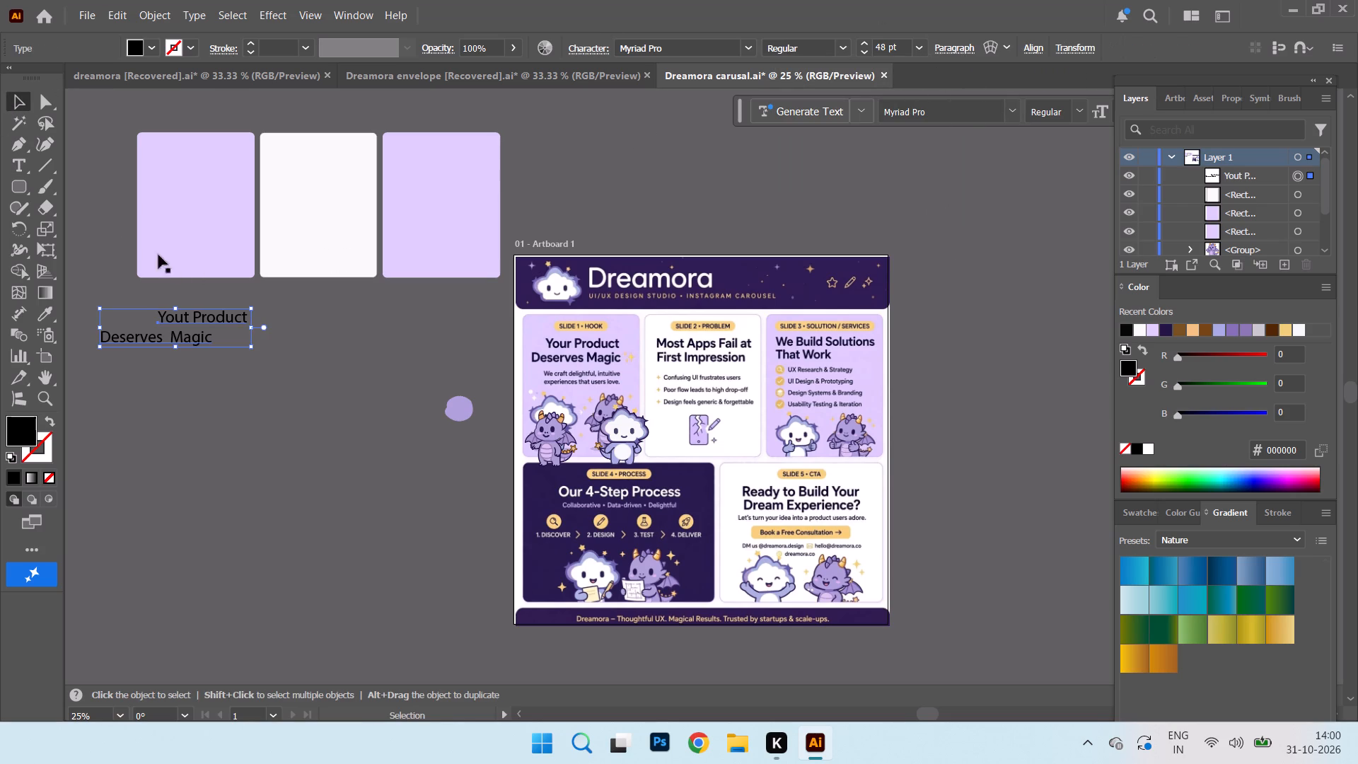
{"action": "left_click", "coordinate": [942, 49]}
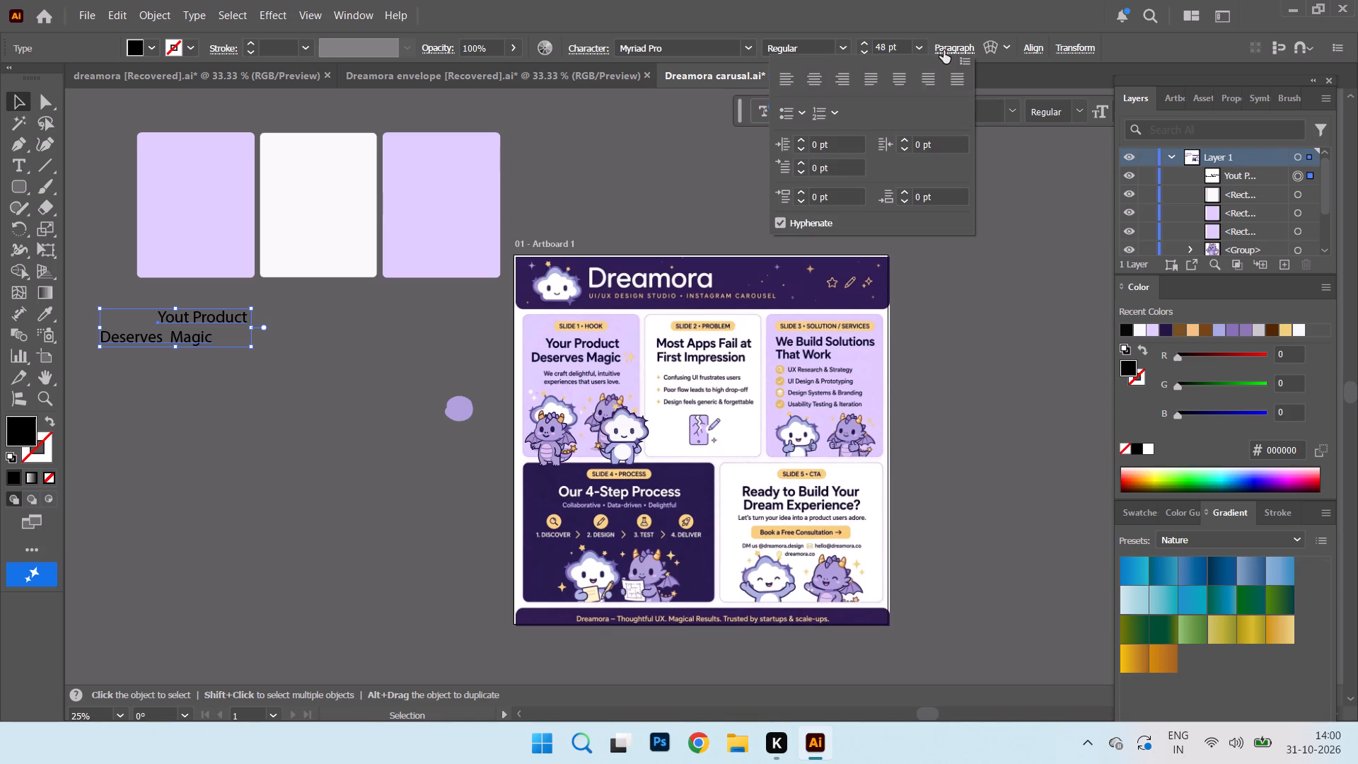
{"action": "left_click", "coordinate": [809, 83]}
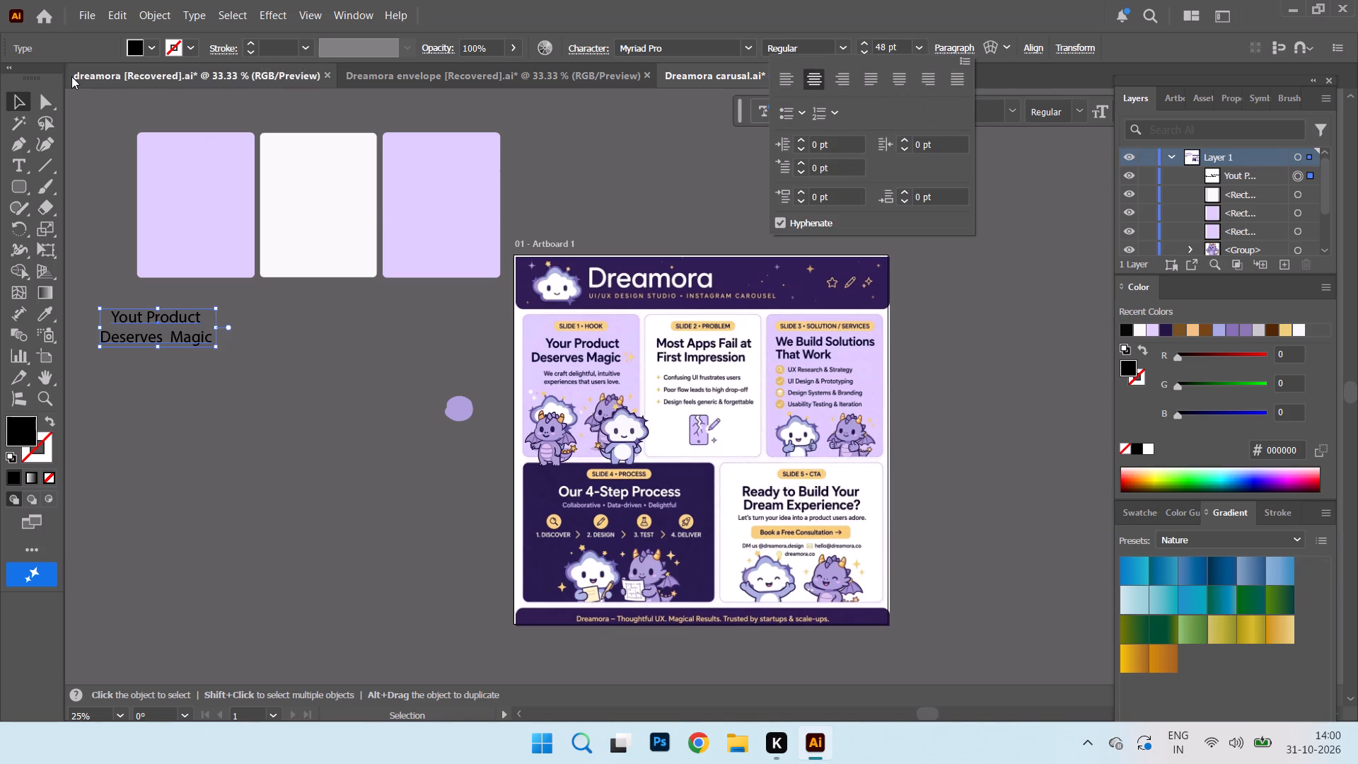
{"action": "left_click", "coordinate": [350, 338]}
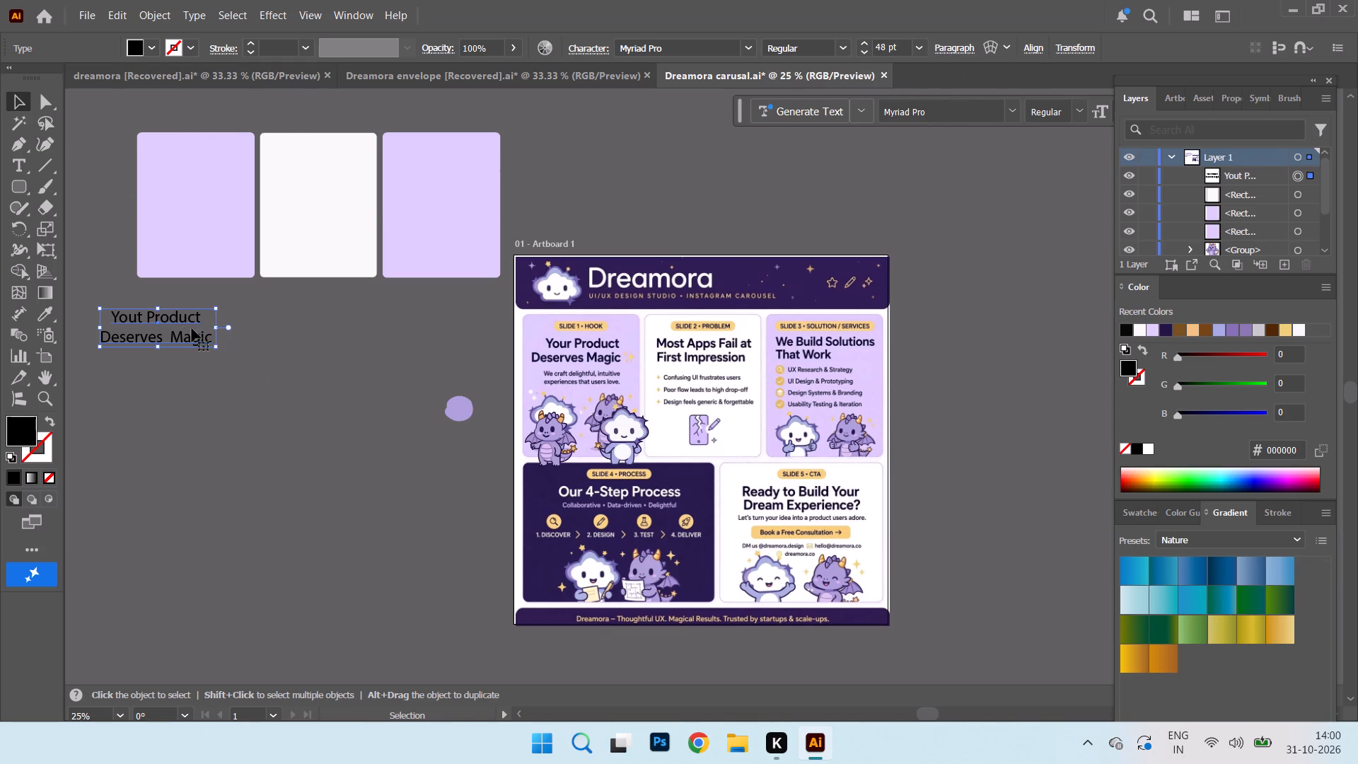
Place the headline near the top of the left lilac card and set its font size to 24 pt.
{"action": "left_click_drag", "start_coordinate": [175, 318], "coordinate": [213, 158]}
{"action": "left_click", "coordinate": [918, 42]}
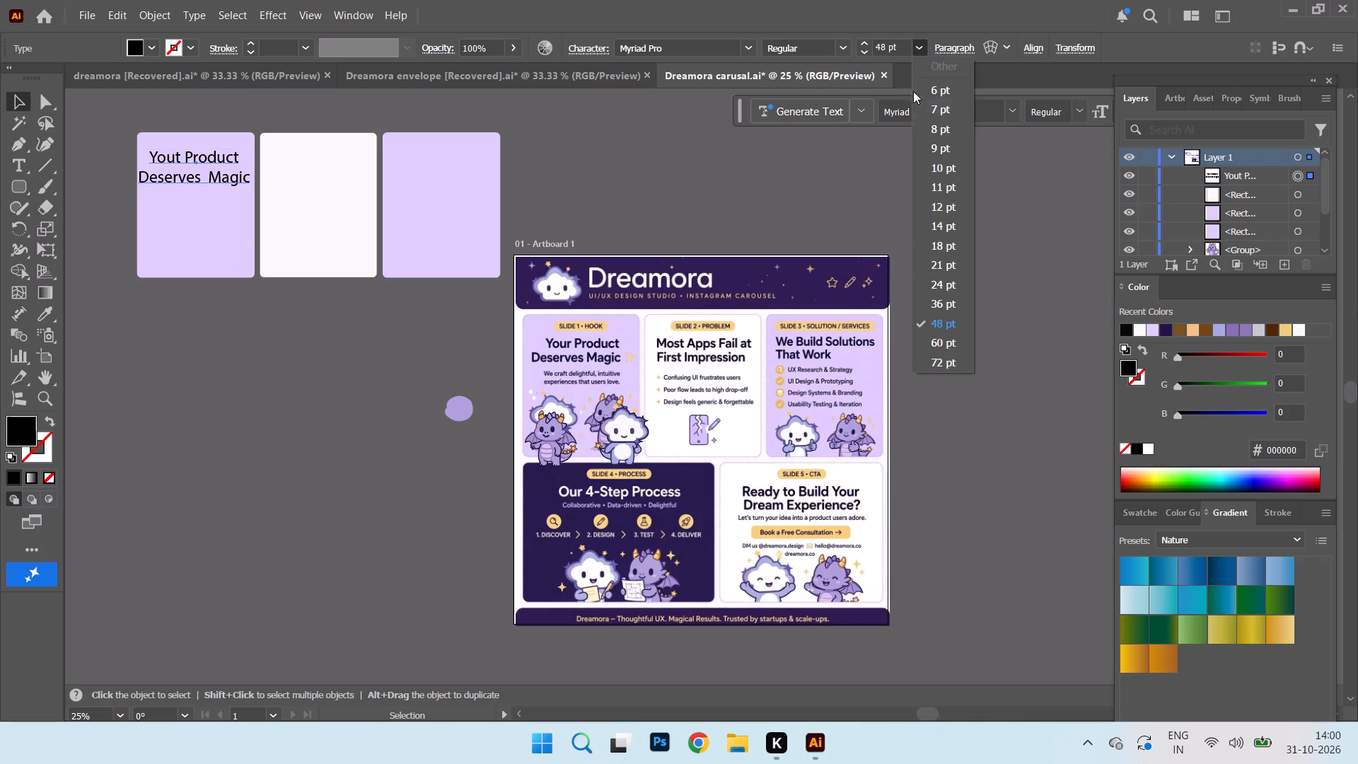
{"action": "left_click", "coordinate": [940, 287]}
{"action": "left_click", "coordinate": [203, 169]}
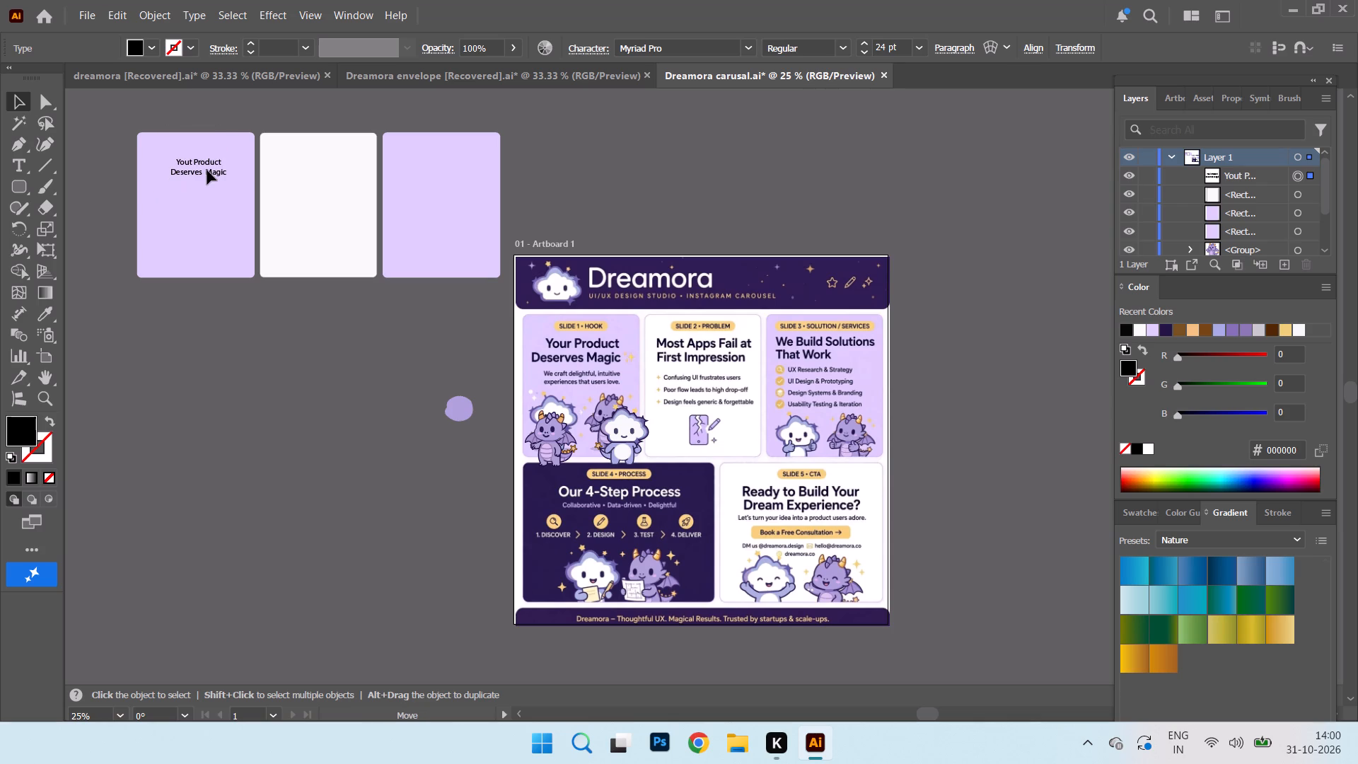
Move the purple dragon mascot group from the Slide 1 artwork to the lower part of the left lilac card.
{"action": "left_click", "coordinate": [550, 448]}
{"action": "left_click_drag", "start_coordinate": [550, 448], "coordinate": [212, 249]}
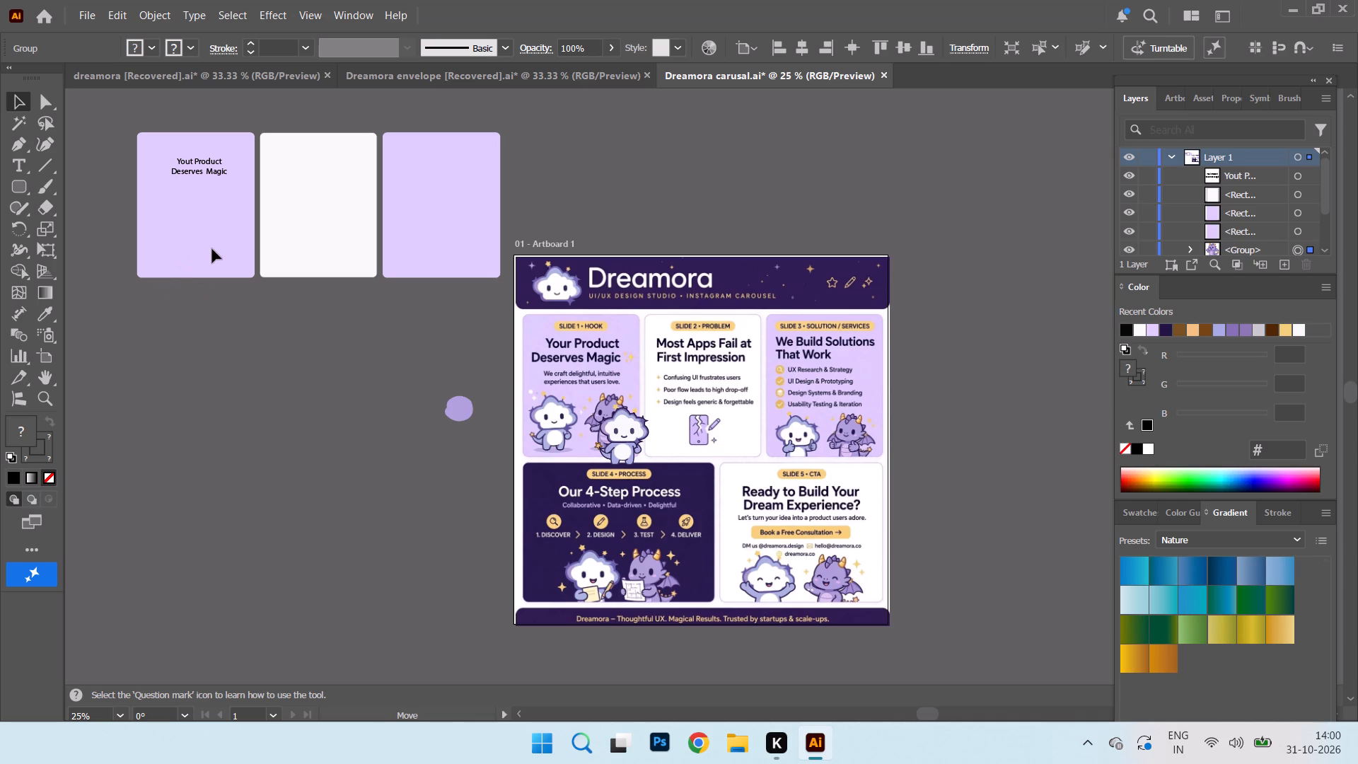
{"action": "left_click_drag", "start_coordinate": [212, 249], "coordinate": [213, 252]}
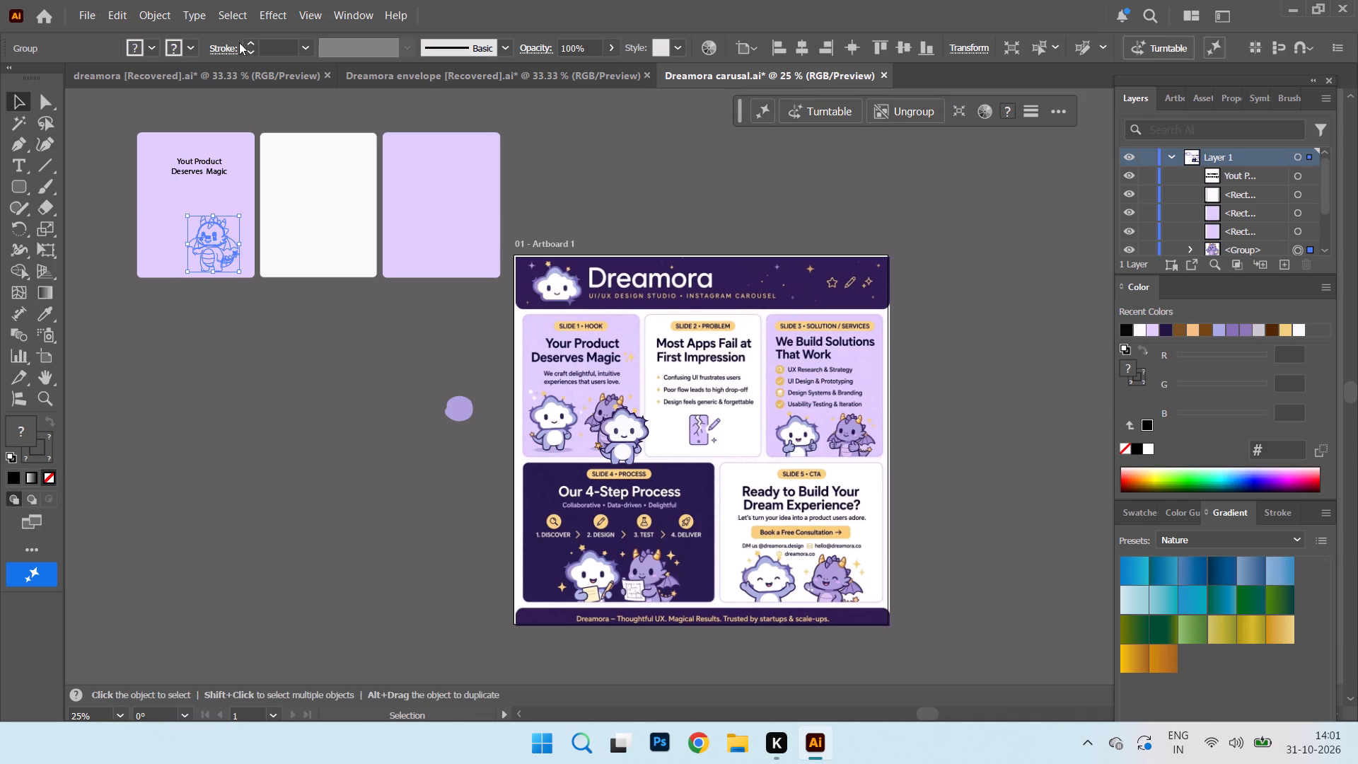
Shift the left lilac card aside to uncover the dragon mascot, and move the dragon to the empty canvas below the cards.
{"action": "left_click_drag", "start_coordinate": [219, 239], "coordinate": [260, 310]}
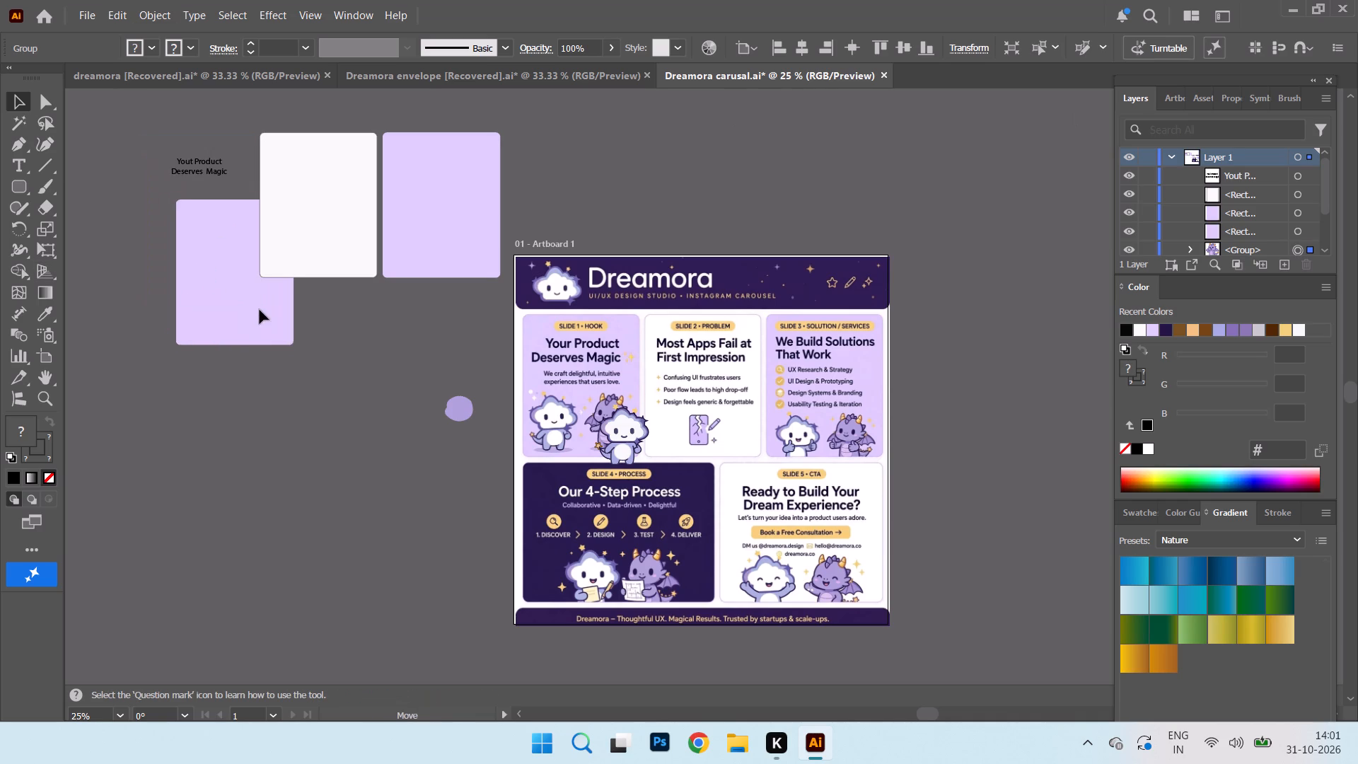
{"action": "left_click_drag", "start_coordinate": [260, 310], "coordinate": [118, 200]}
{"action": "left_click_drag", "start_coordinate": [183, 195], "coordinate": [184, 200]}
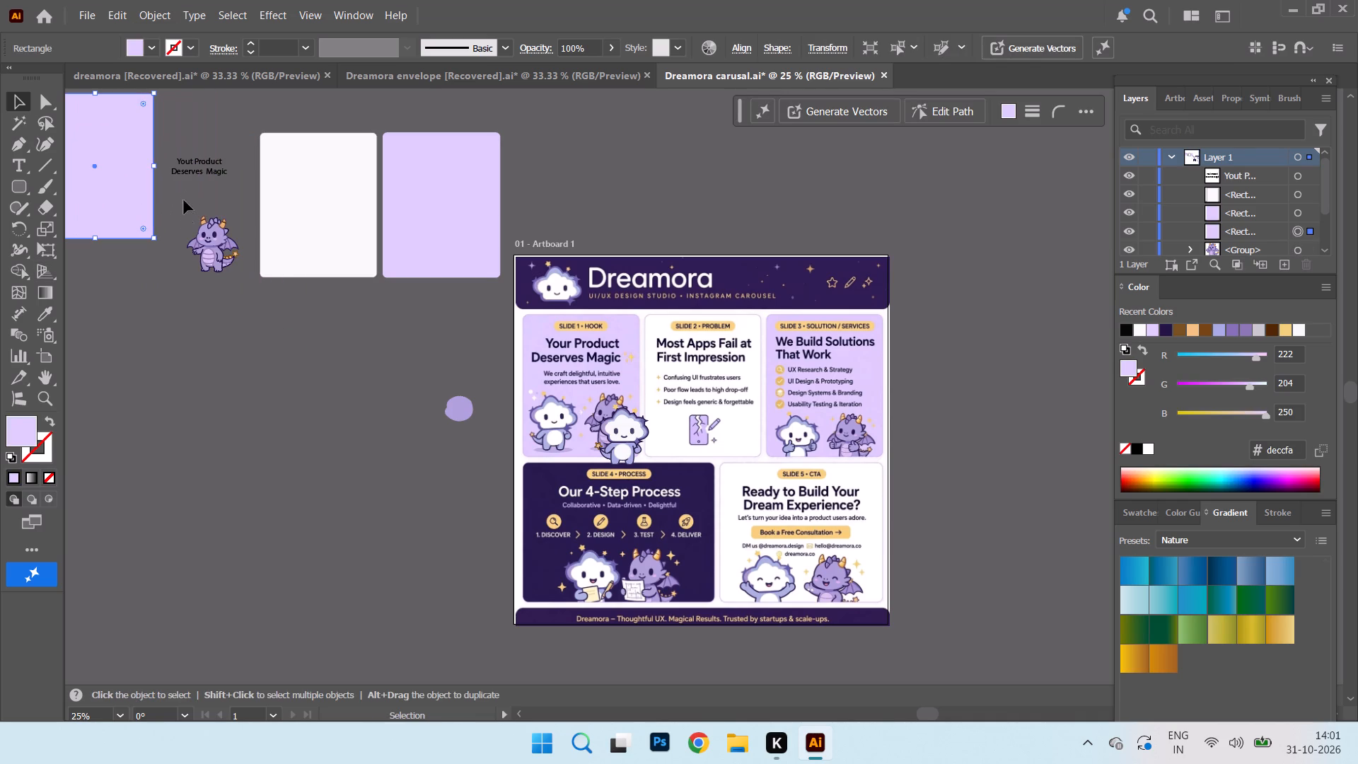
{"action": "left_click_drag", "start_coordinate": [184, 200], "coordinate": [246, 289]}
{"action": "left_click_drag", "start_coordinate": [204, 255], "coordinate": [249, 347]}
Move the loose cloud mascot group off the artboard and line it up beside the dragon mascot below the cards.
{"action": "left_click_drag", "start_coordinate": [609, 444], "coordinate": [180, 361]}
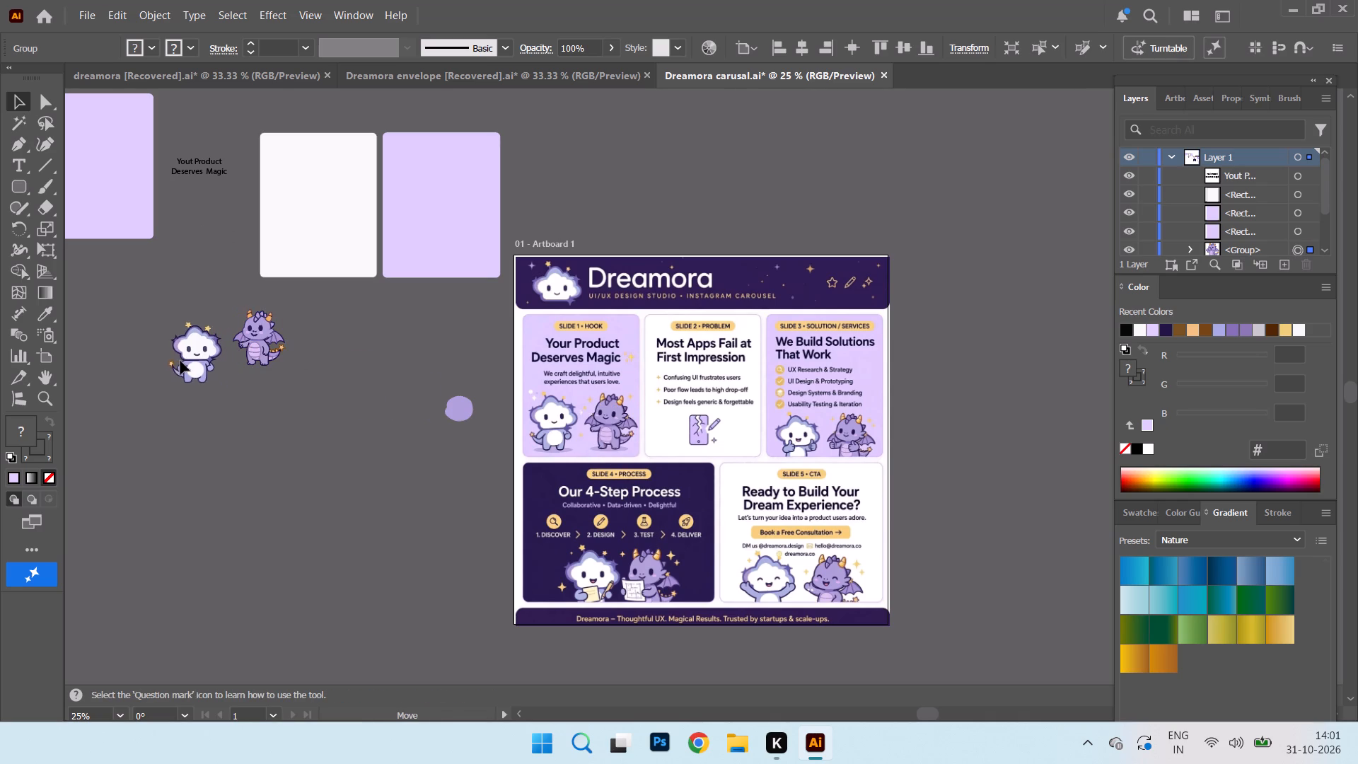
{"action": "left_click_drag", "start_coordinate": [180, 361], "coordinate": [185, 342]}
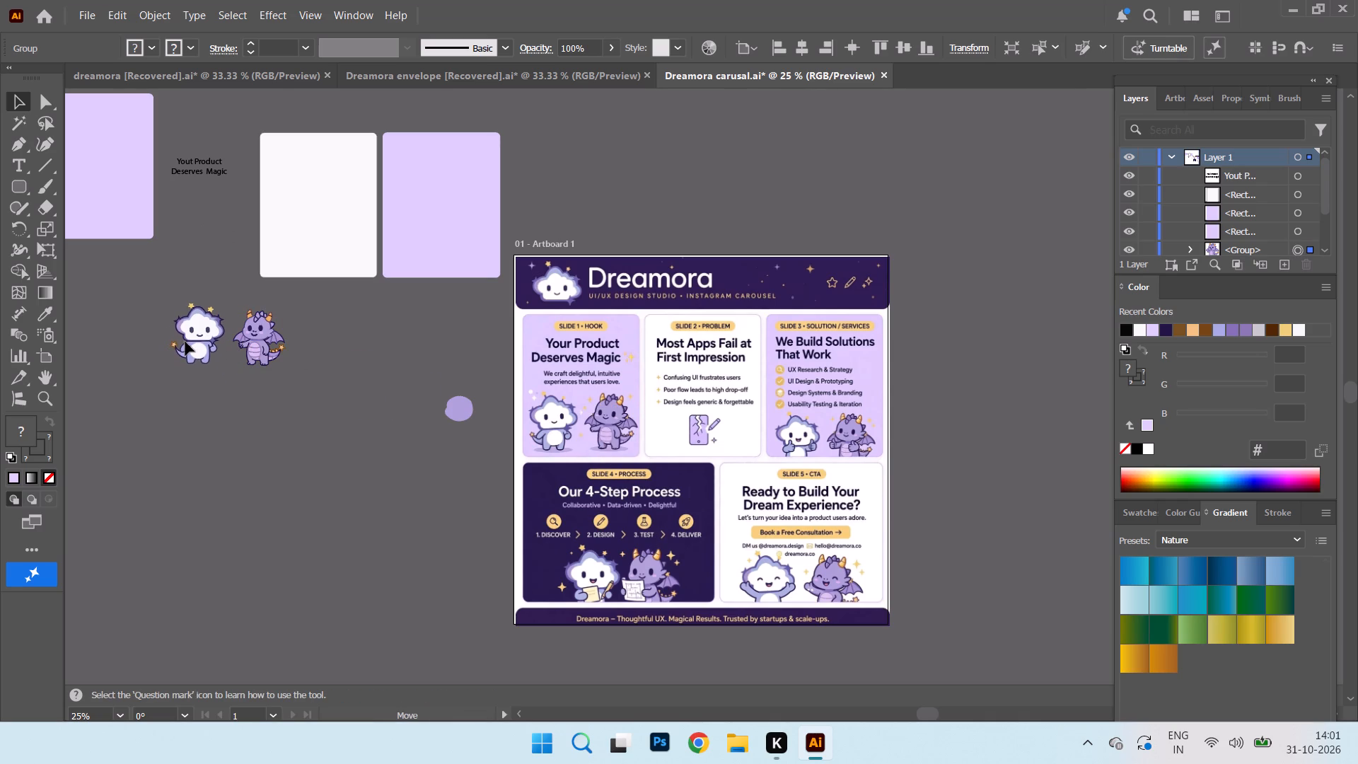
{"action": "left_click_drag", "start_coordinate": [185, 342], "coordinate": [191, 342]}
{"action": "left_click", "coordinate": [335, 381]}
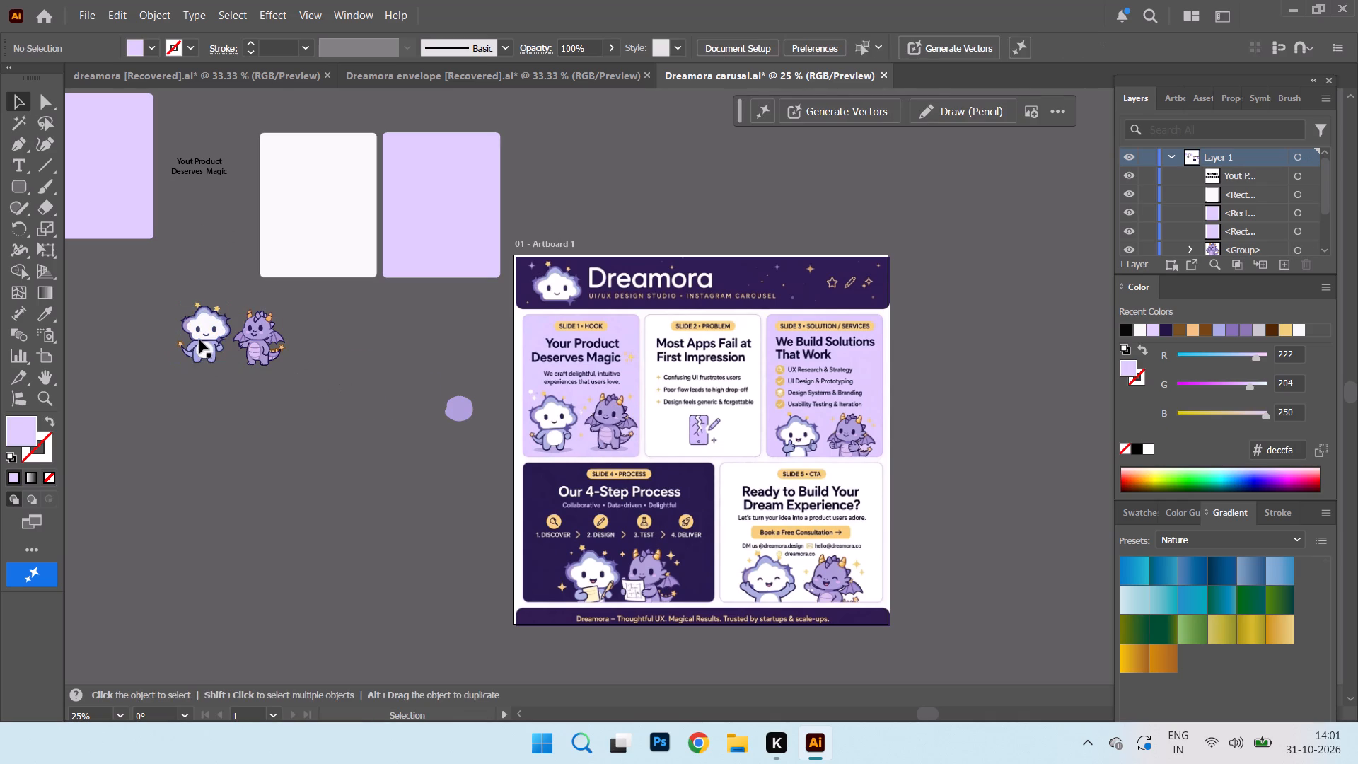
{"action": "left_click_drag", "start_coordinate": [199, 340], "coordinate": [199, 349]}
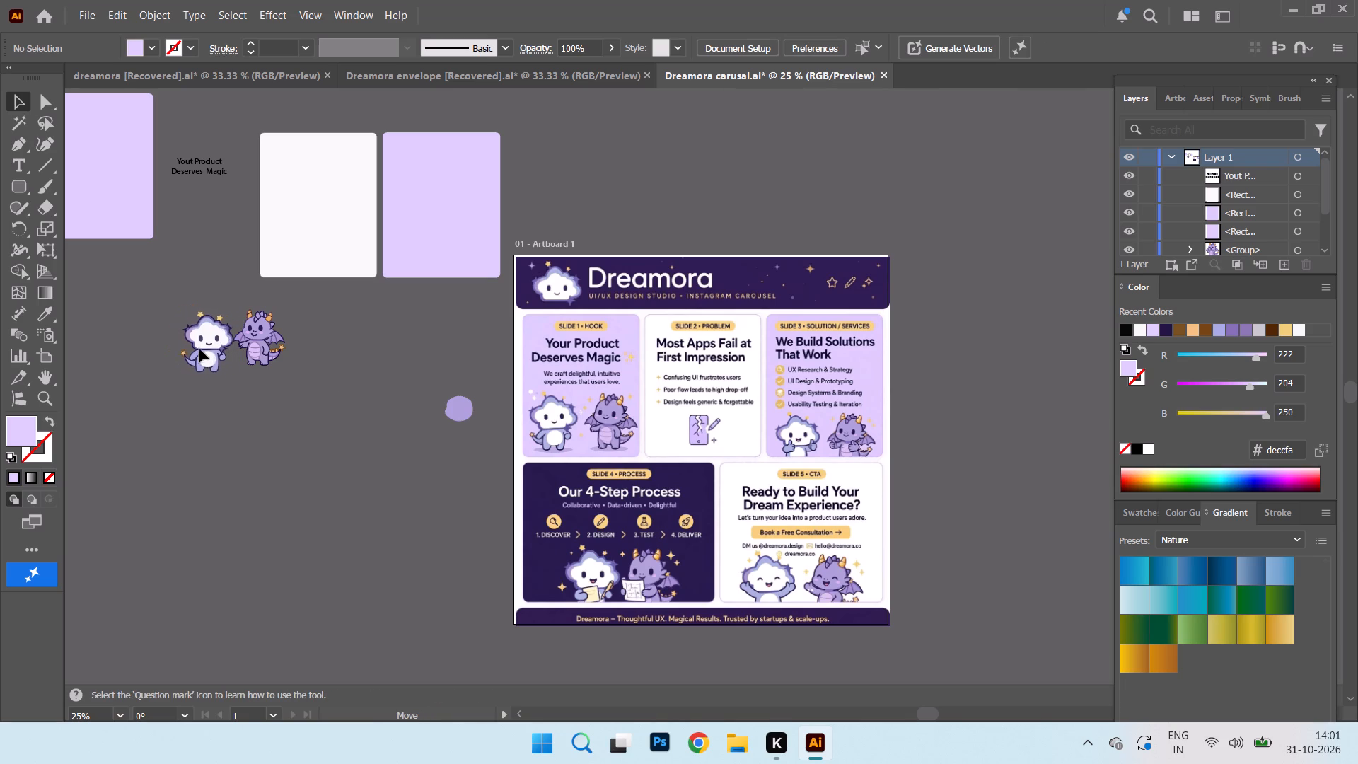
{"action": "left_click_drag", "start_coordinate": [199, 349], "coordinate": [195, 347]}
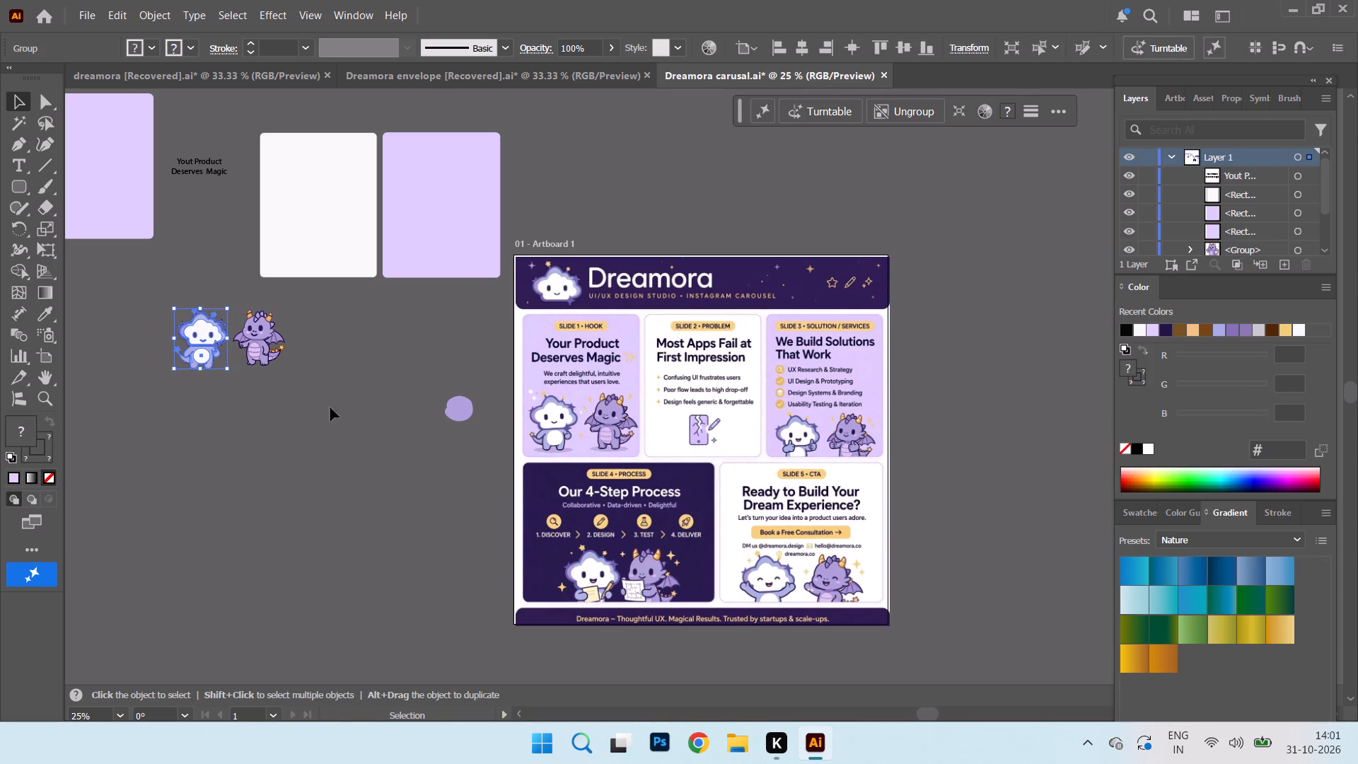
{"action": "left_click", "coordinate": [285, 463]}
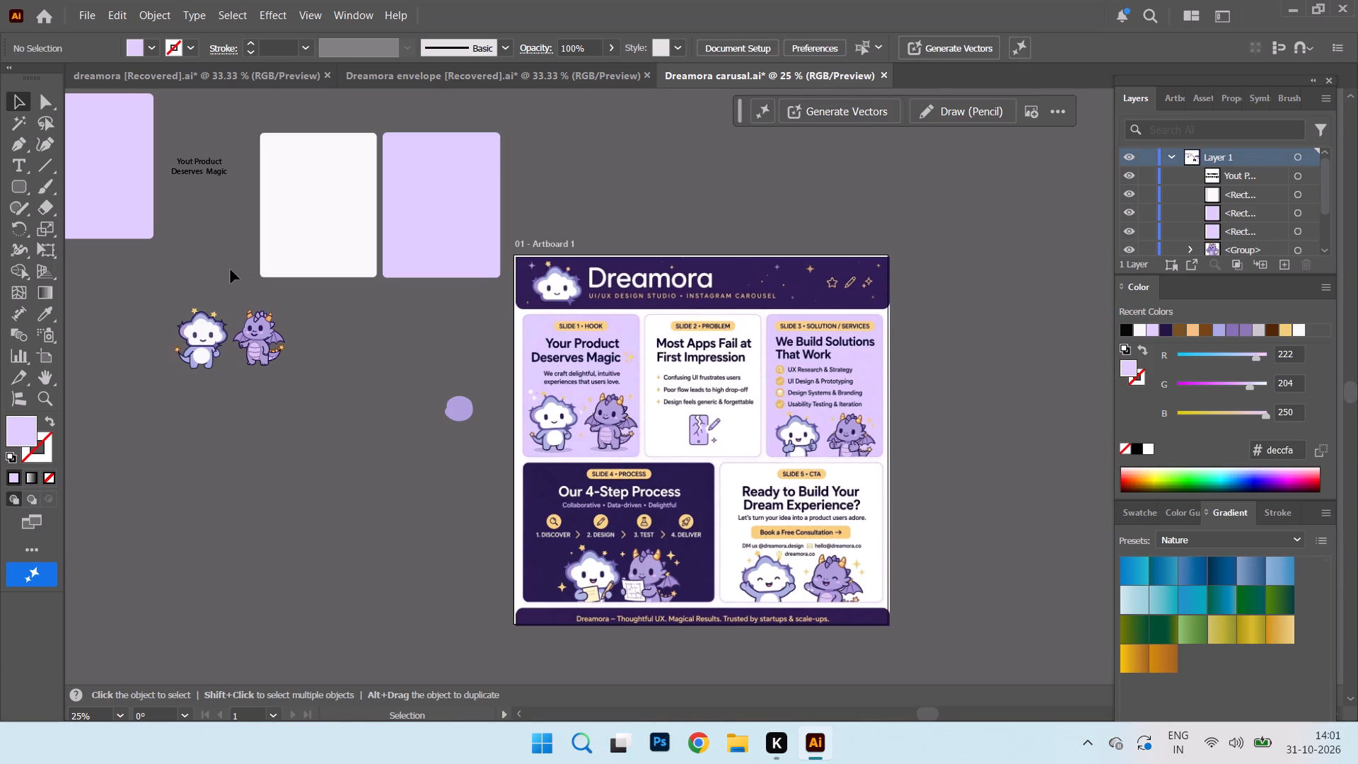
Move the lilac card back behind the headline, beside the off-white card.
{"action": "left_click_drag", "start_coordinate": [130, 200], "coordinate": [219, 243]}
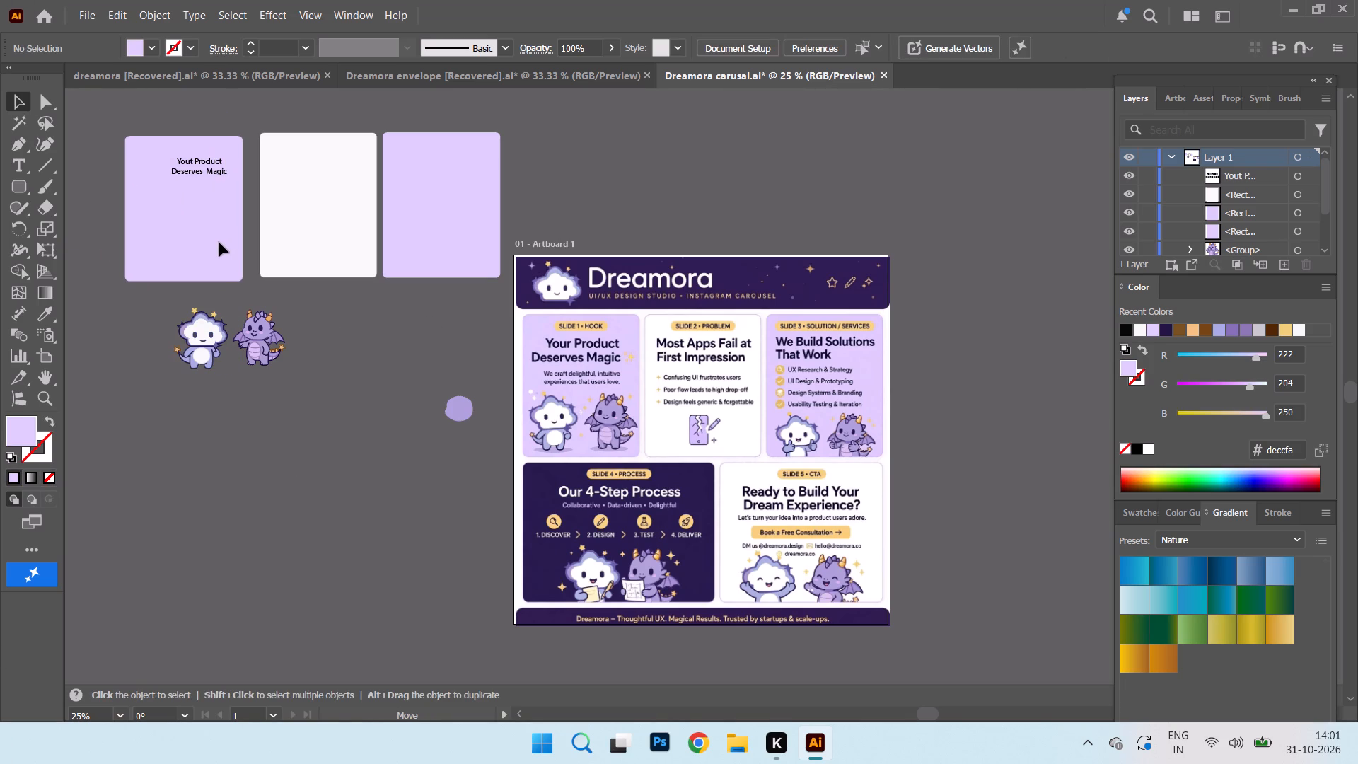
{"action": "left_click_drag", "start_coordinate": [219, 243], "coordinate": [221, 242]}
Nudge the dragon mascot slightly lower beside the cloud mascot.
{"action": "left_click", "coordinate": [261, 344]}
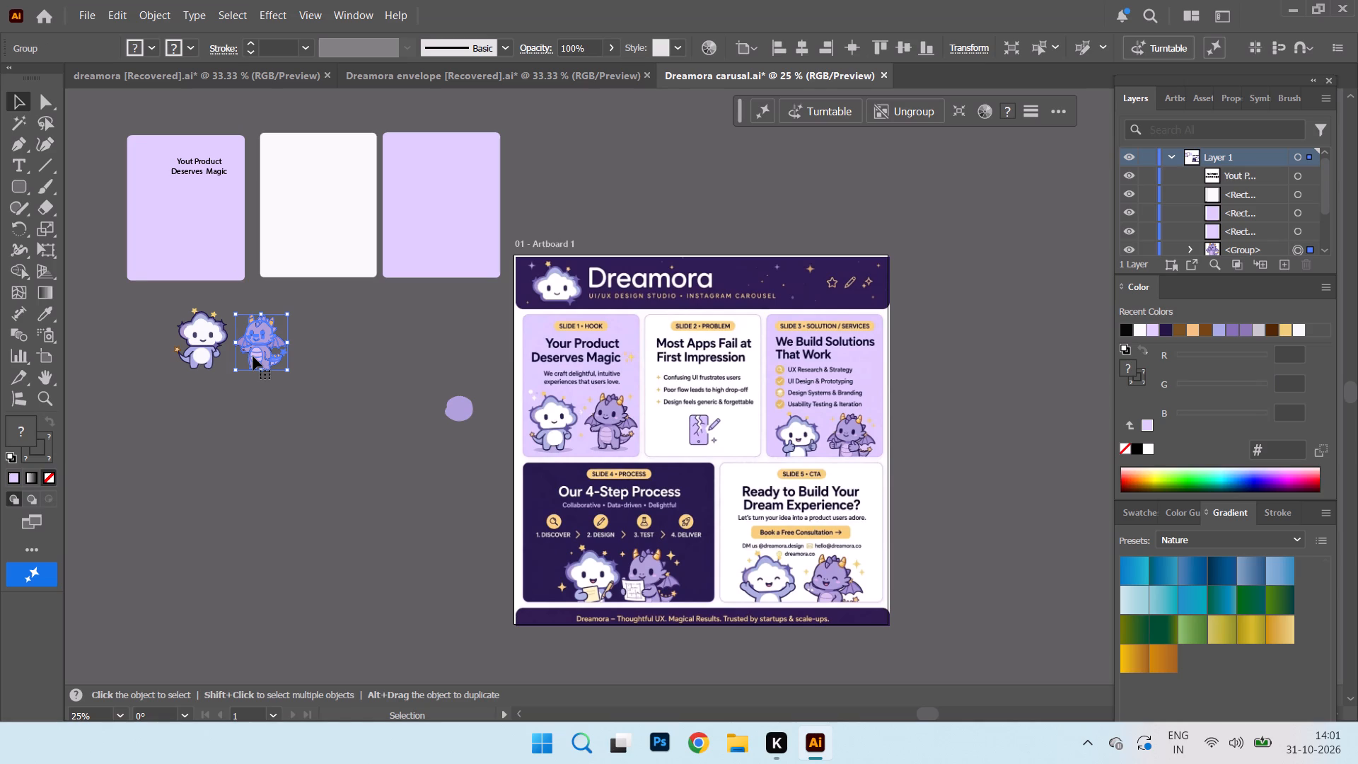
{"action": "left_click", "coordinate": [184, 423]}
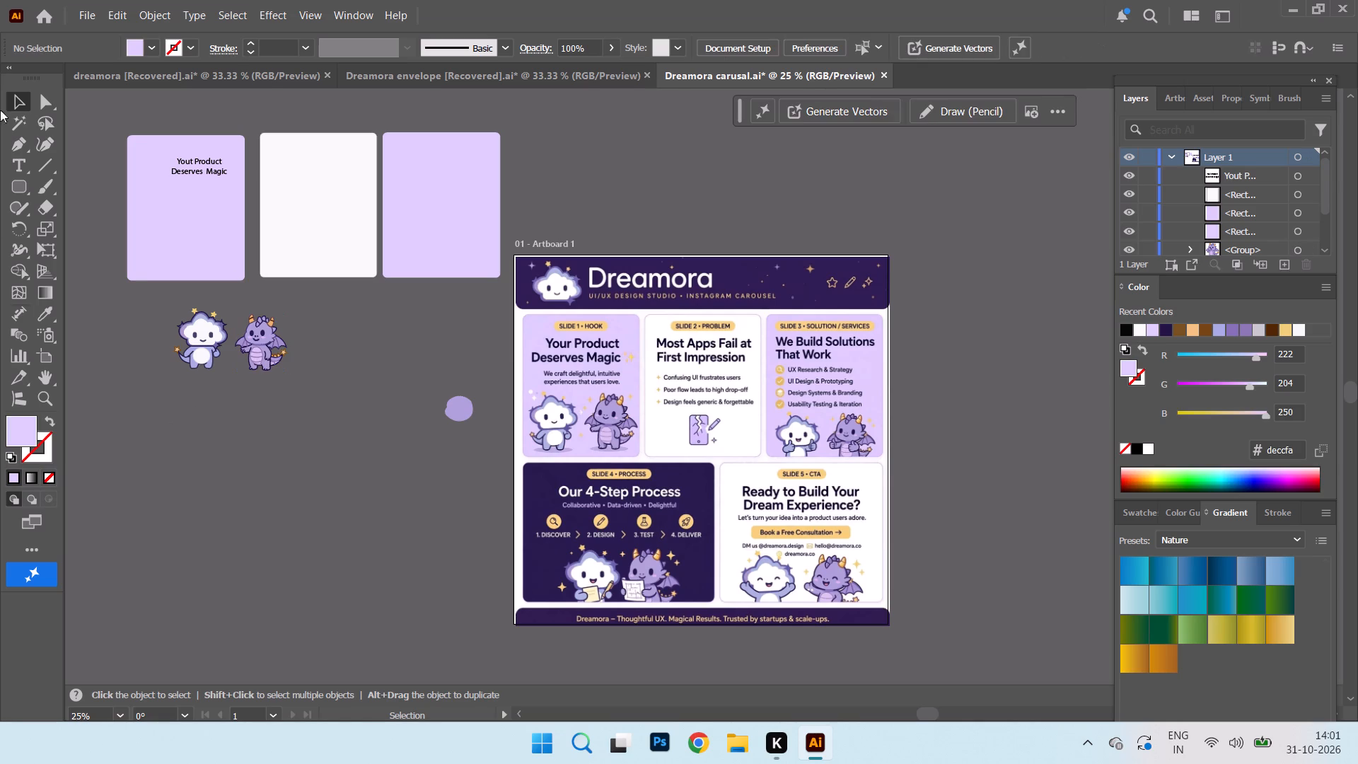
Ungroup the cloud mascot that stands beside the dragon below the cards.
{"action": "key", "text": "ctrl+equal"}
{"action": "key", "text": "ctrl+equal"}
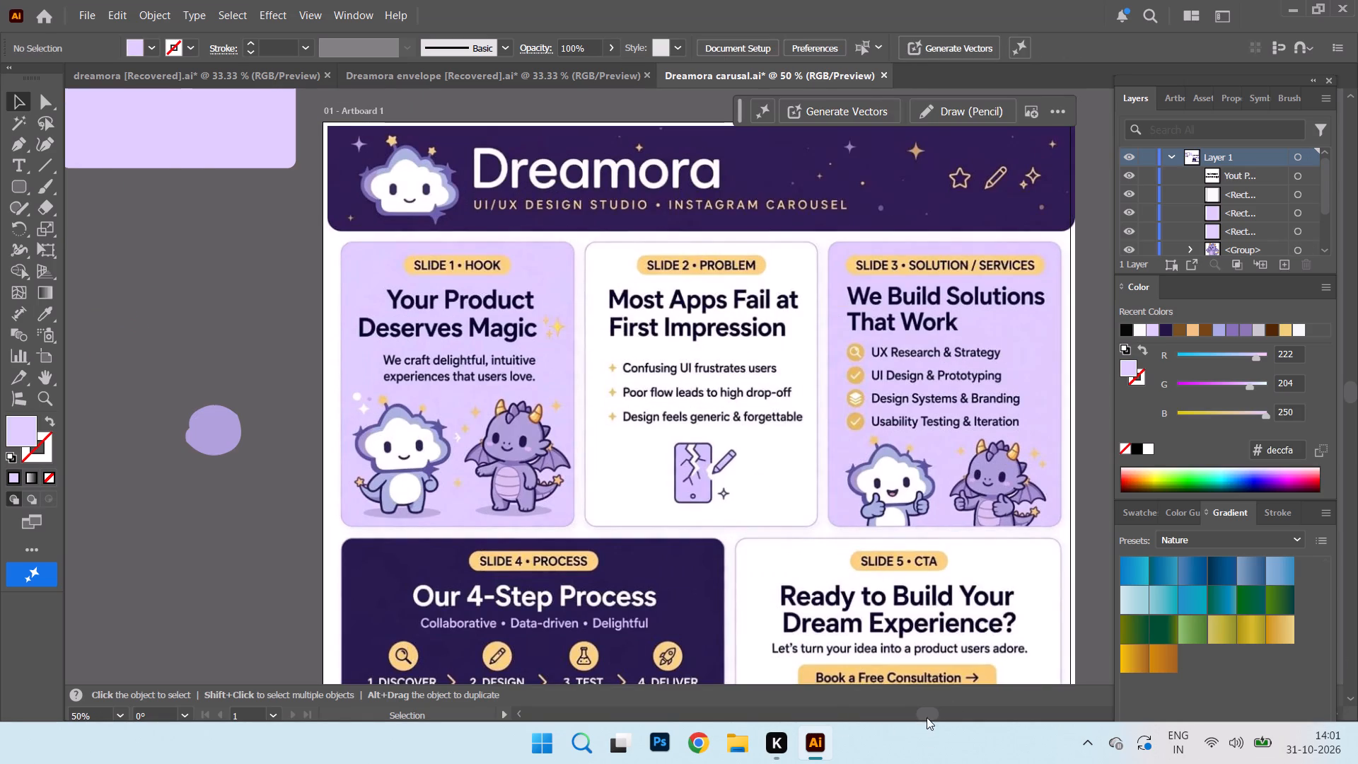
{"action": "left_click_drag", "start_coordinate": [928, 717], "coordinate": [893, 710]}
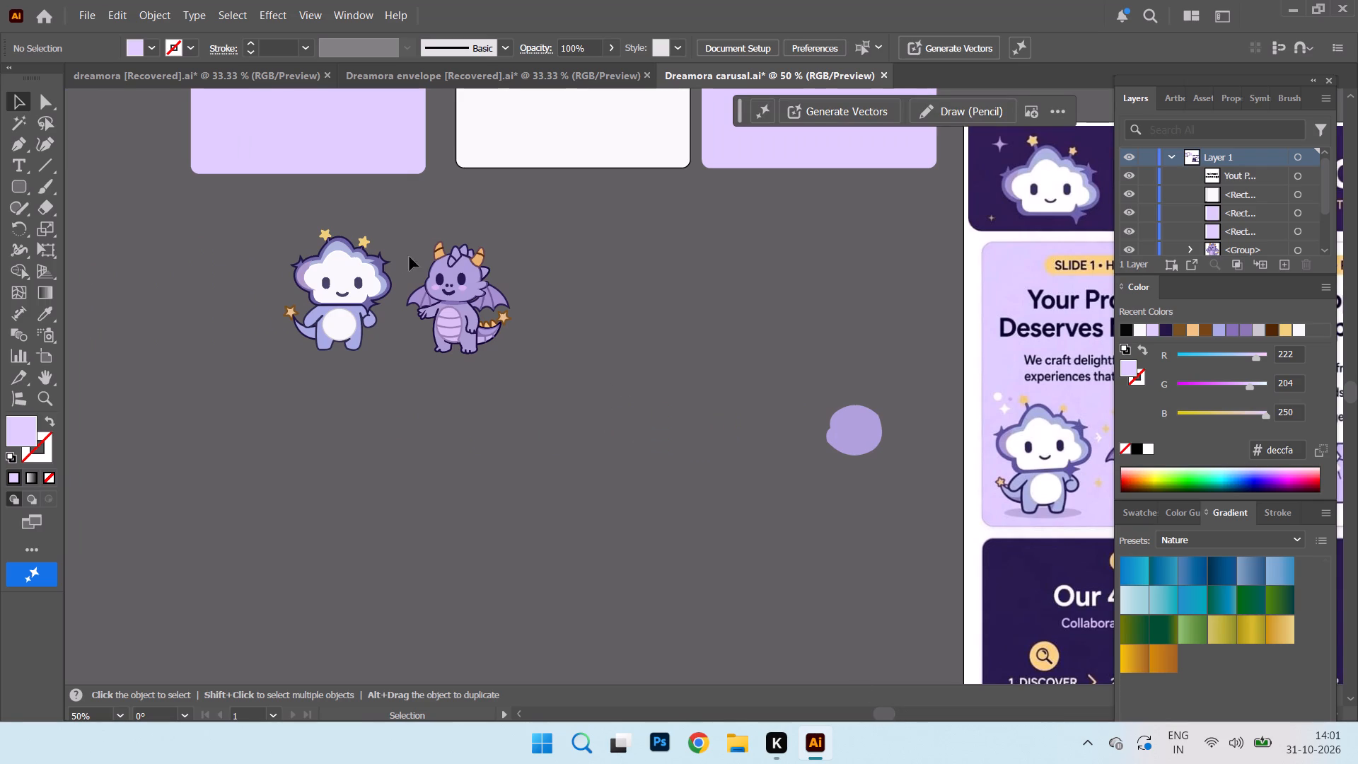
{"action": "left_click", "coordinate": [260, 261]}
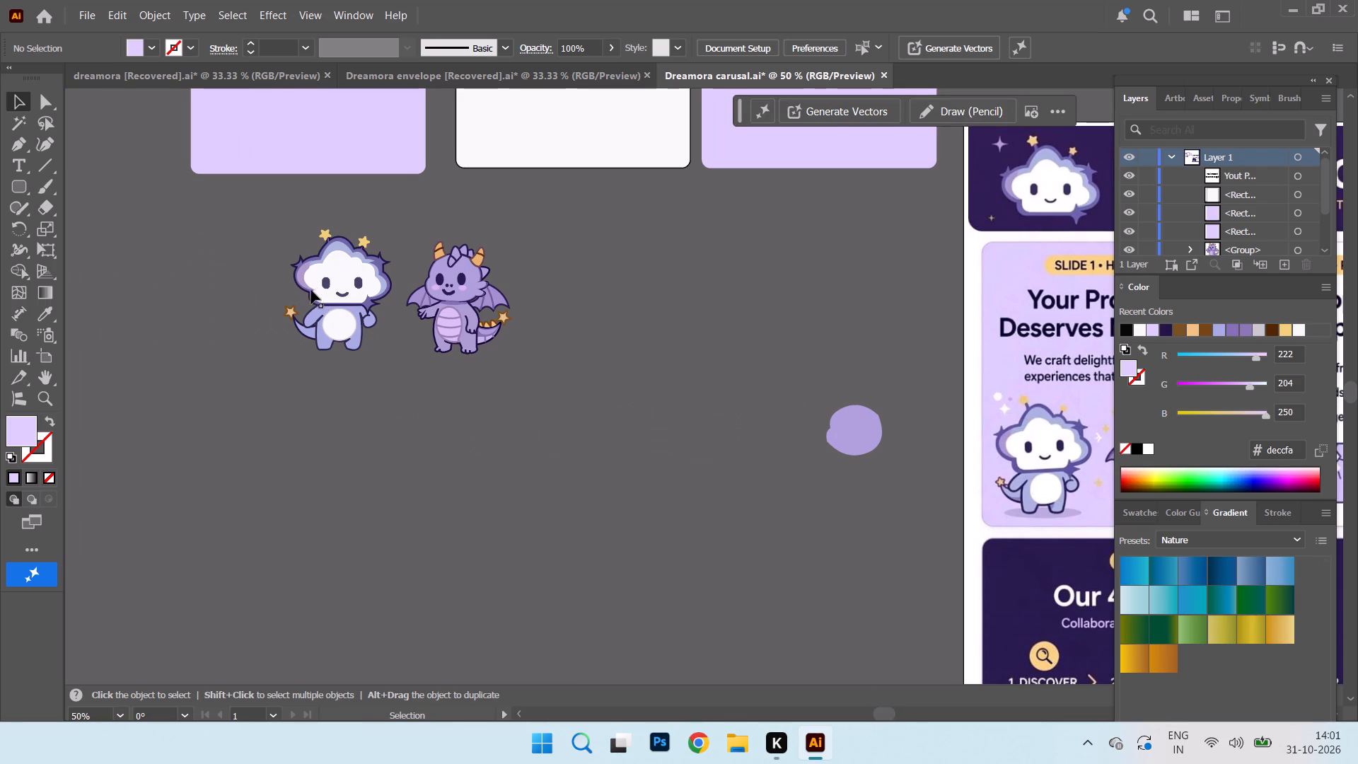
{"action": "left_click", "coordinate": [303, 284]}
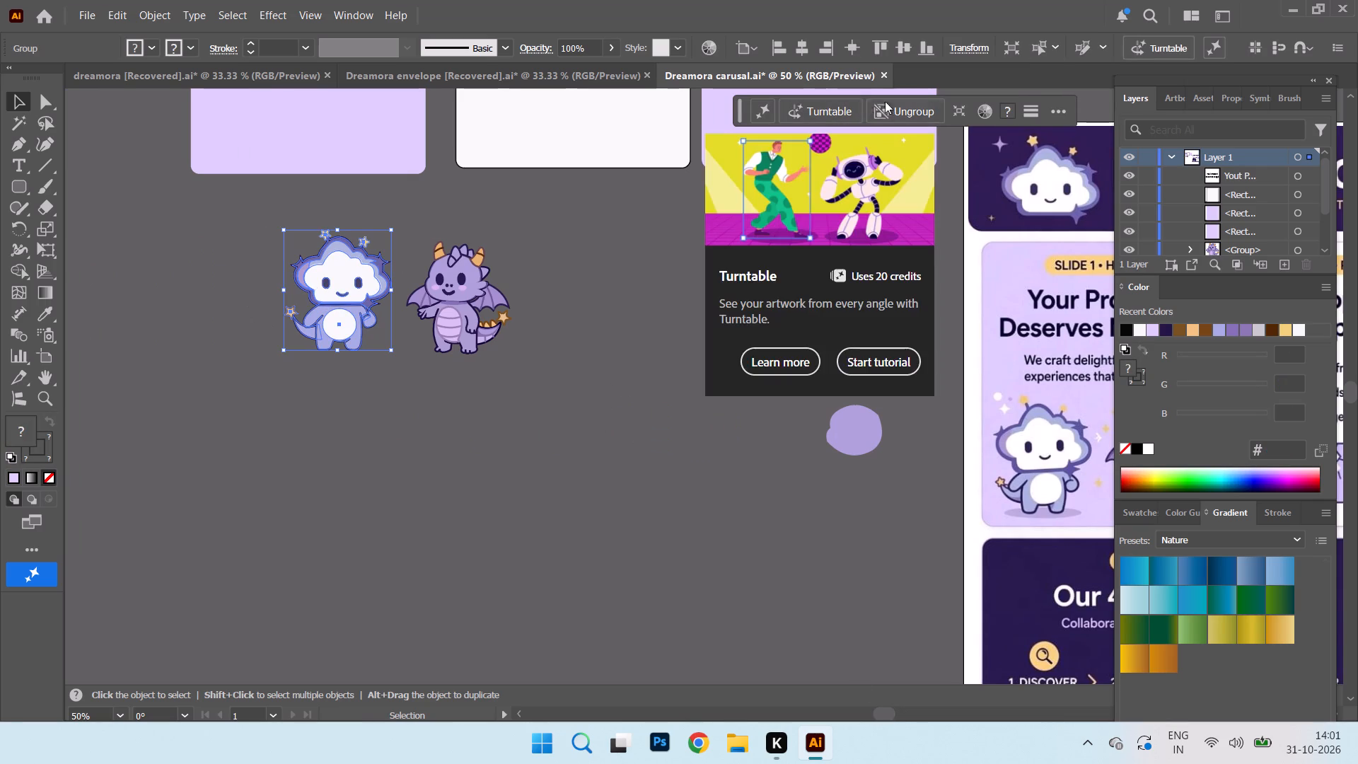
{"action": "left_click", "coordinate": [892, 111]}
{"action": "left_click", "coordinate": [493, 204]}
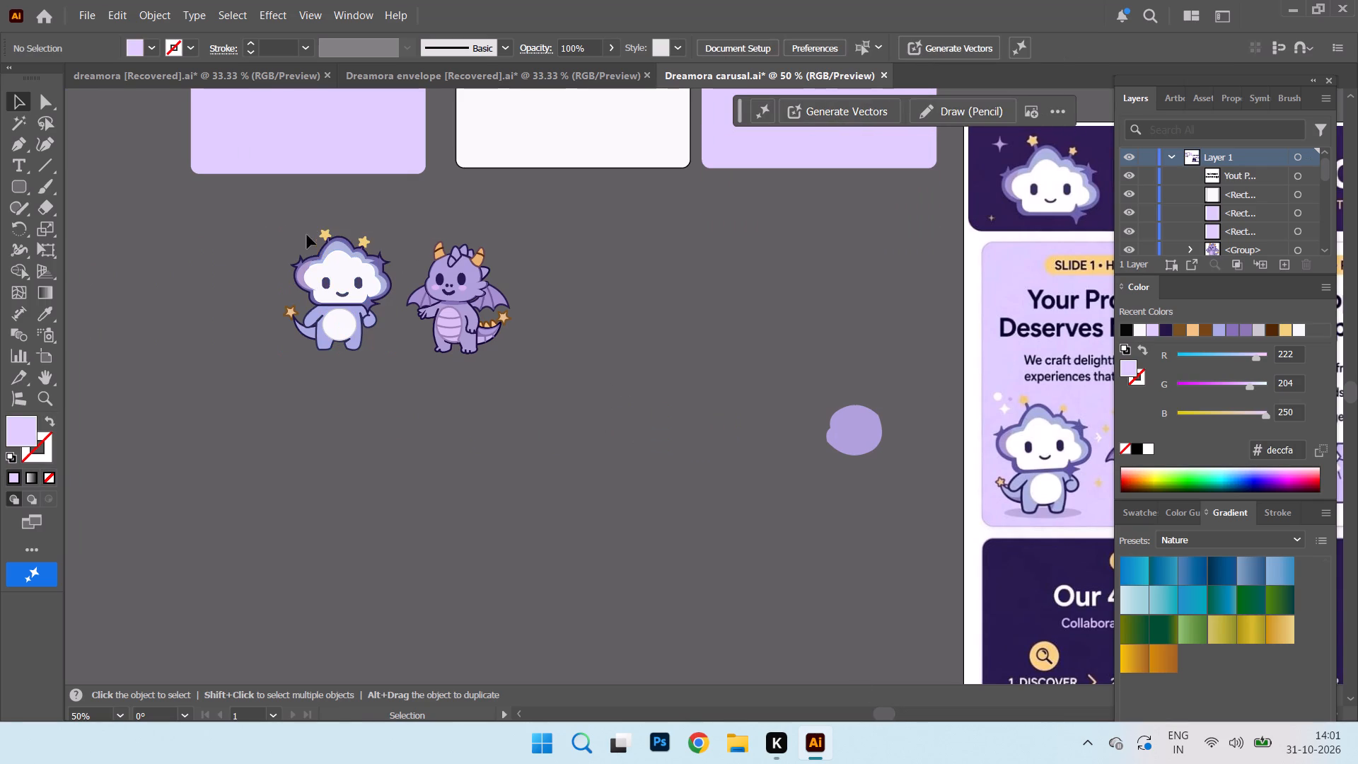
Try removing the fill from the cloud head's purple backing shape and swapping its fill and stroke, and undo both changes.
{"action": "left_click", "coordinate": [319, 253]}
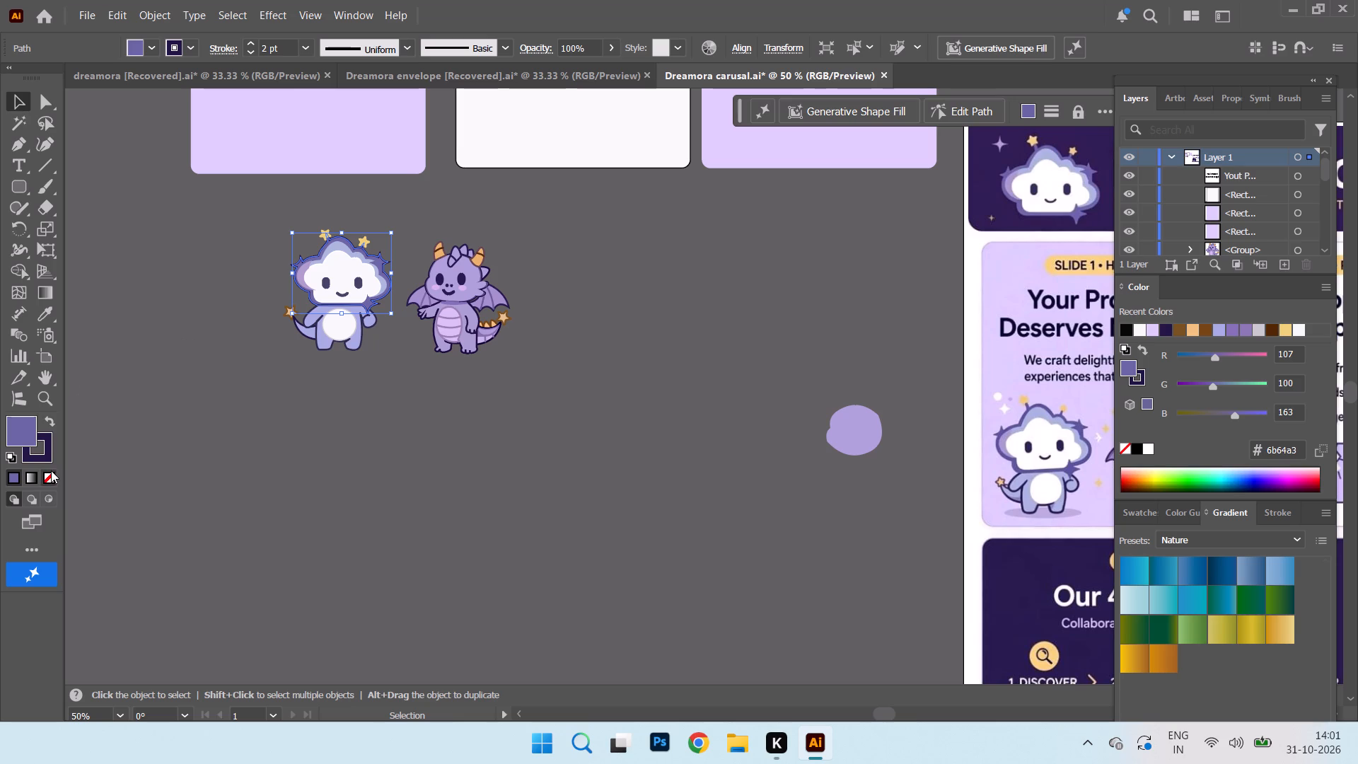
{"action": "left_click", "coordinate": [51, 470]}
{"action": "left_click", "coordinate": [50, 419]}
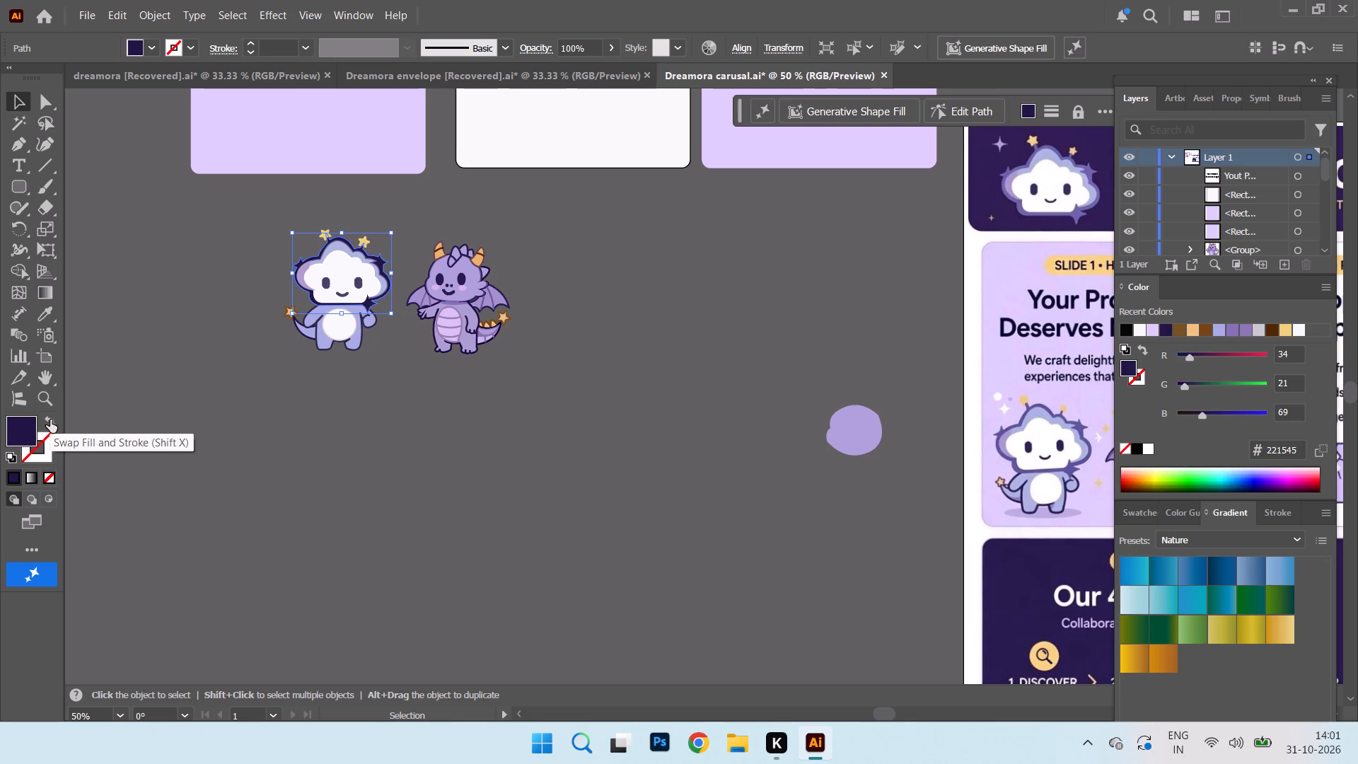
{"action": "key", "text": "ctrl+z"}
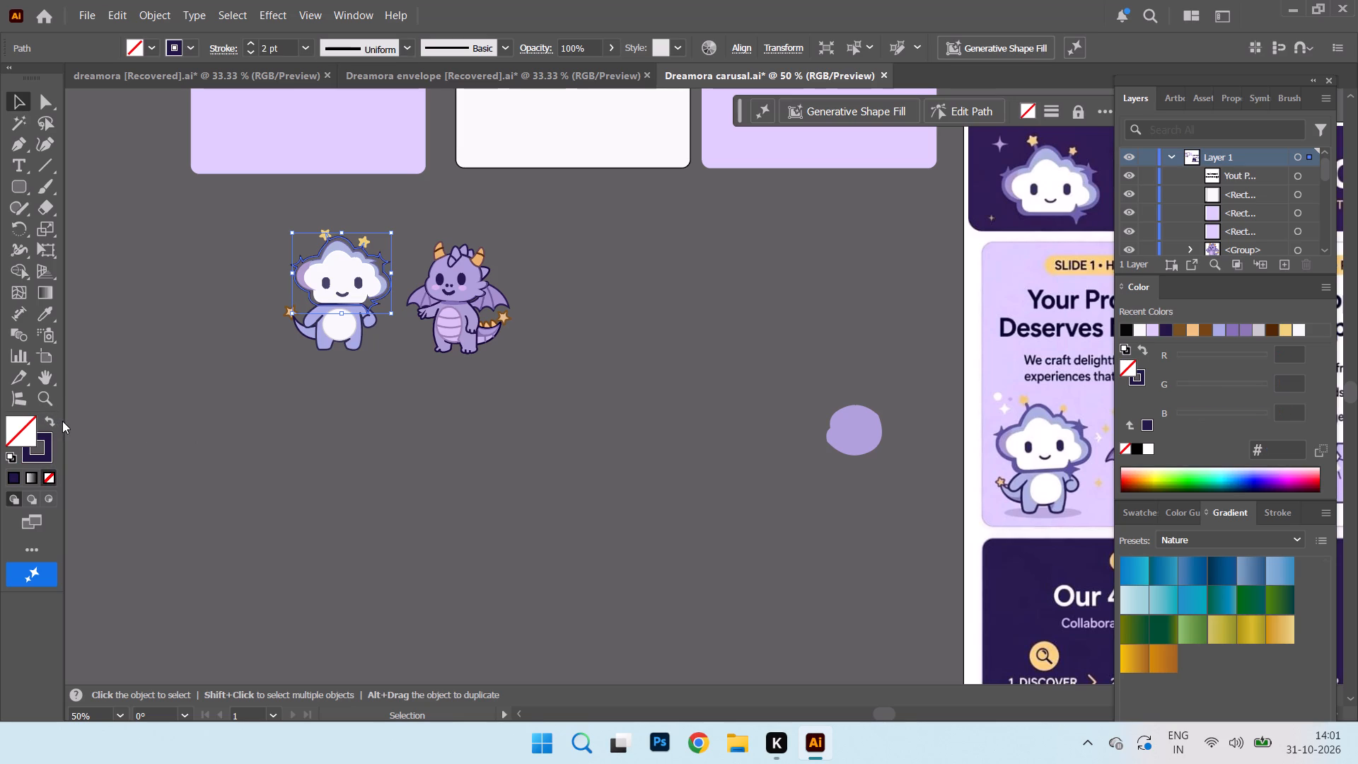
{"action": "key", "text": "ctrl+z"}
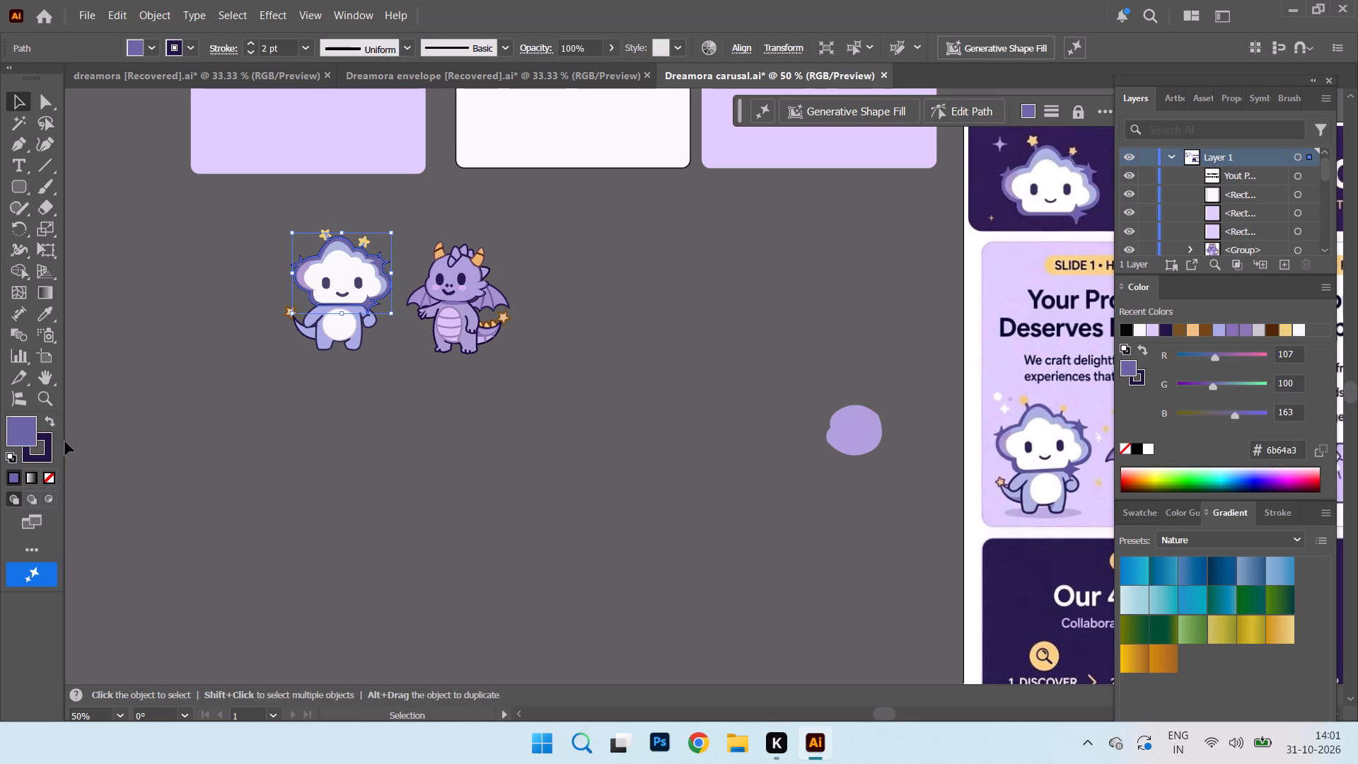
Remove the dark stroke from the cloud head's backing shape, keeping its purple 6b64a3 fill.
{"action": "left_click", "coordinate": [50, 422]}
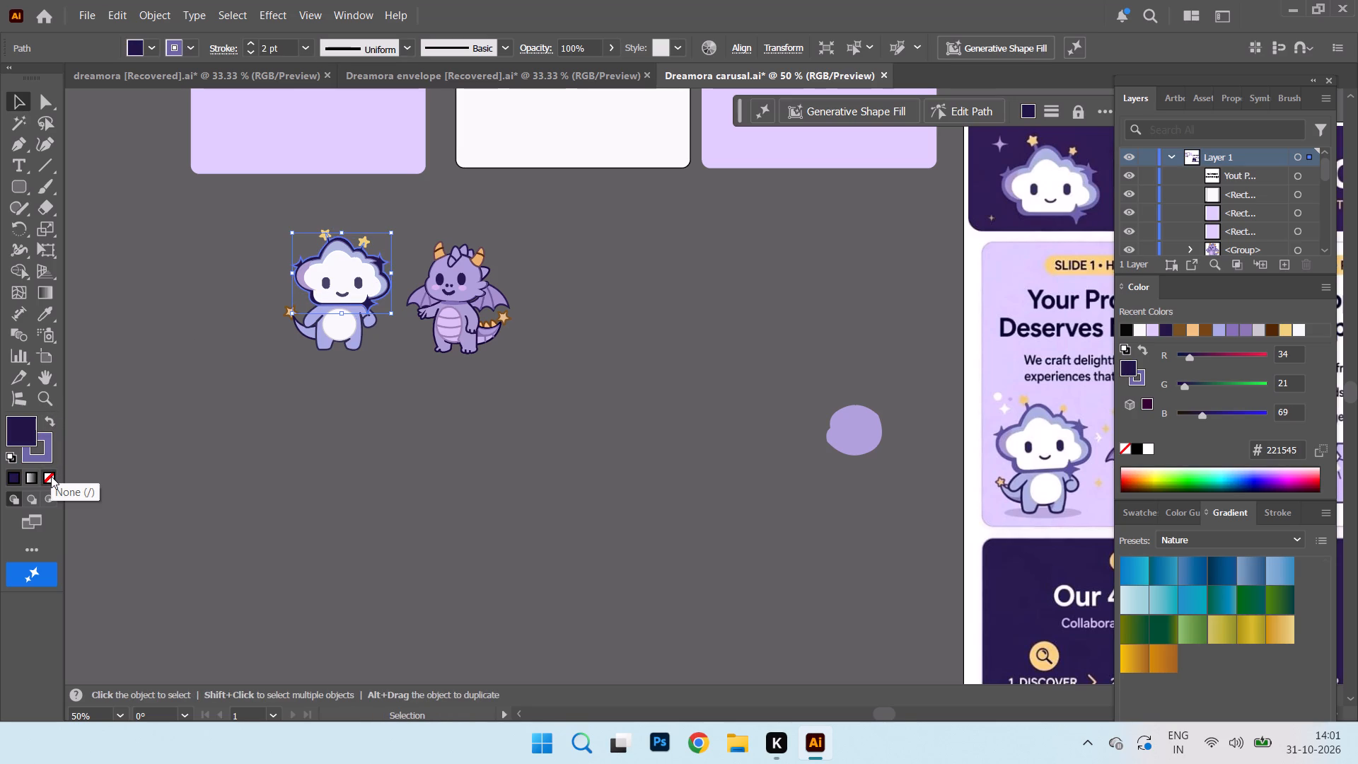
{"action": "left_click", "coordinate": [51, 476]}
{"action": "left_click", "coordinate": [51, 422]}
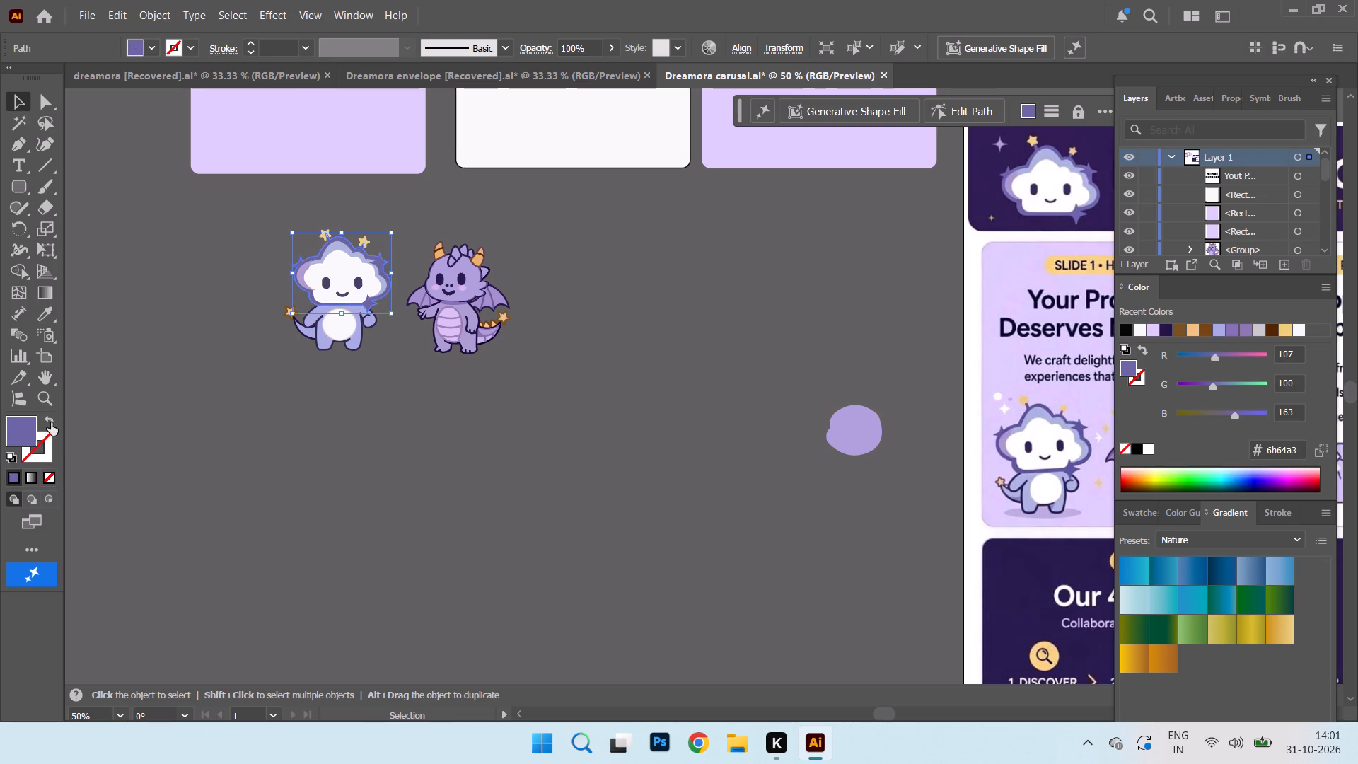
{"action": "left_click", "coordinate": [169, 473]}
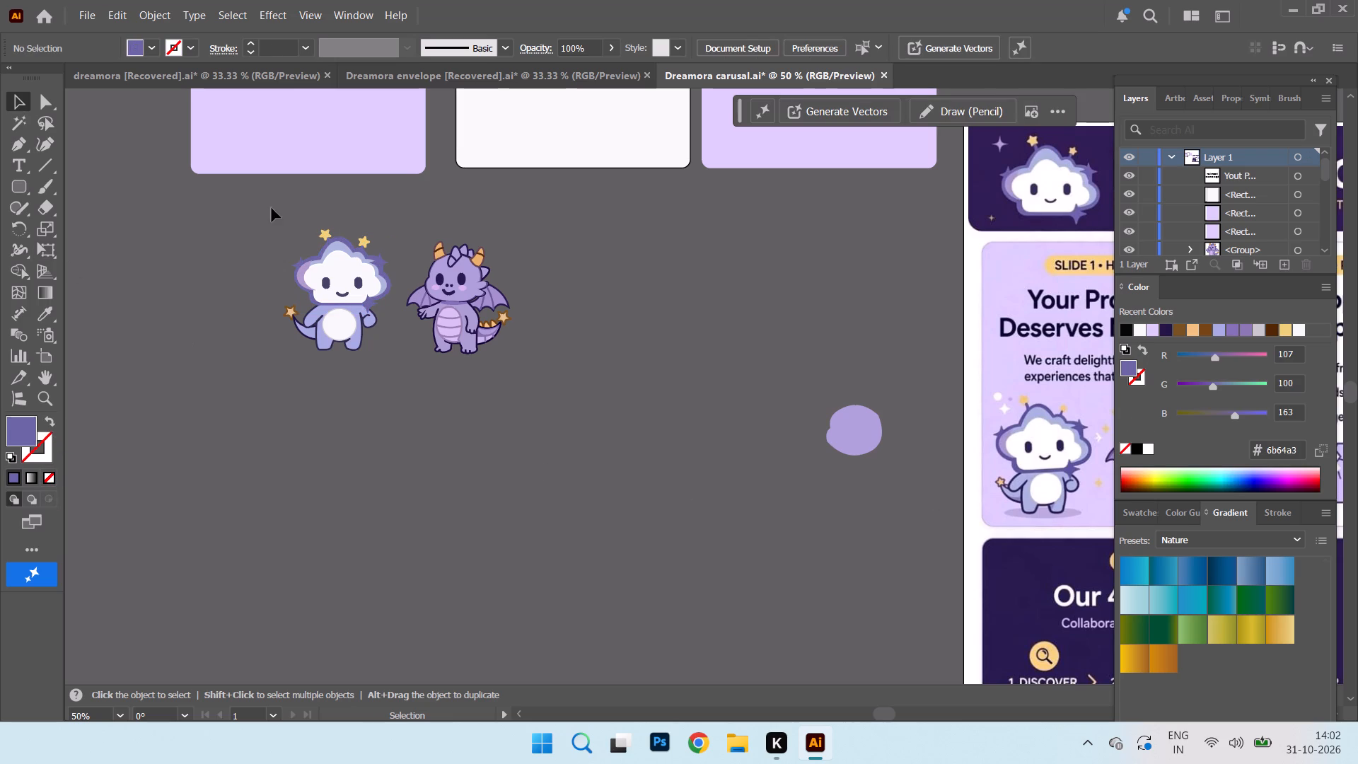
Group the cloud mascot's head parts with its two upper stars, leaving out the body and tail.
{"action": "left_click_drag", "start_coordinate": [250, 205], "coordinate": [197, 372]}
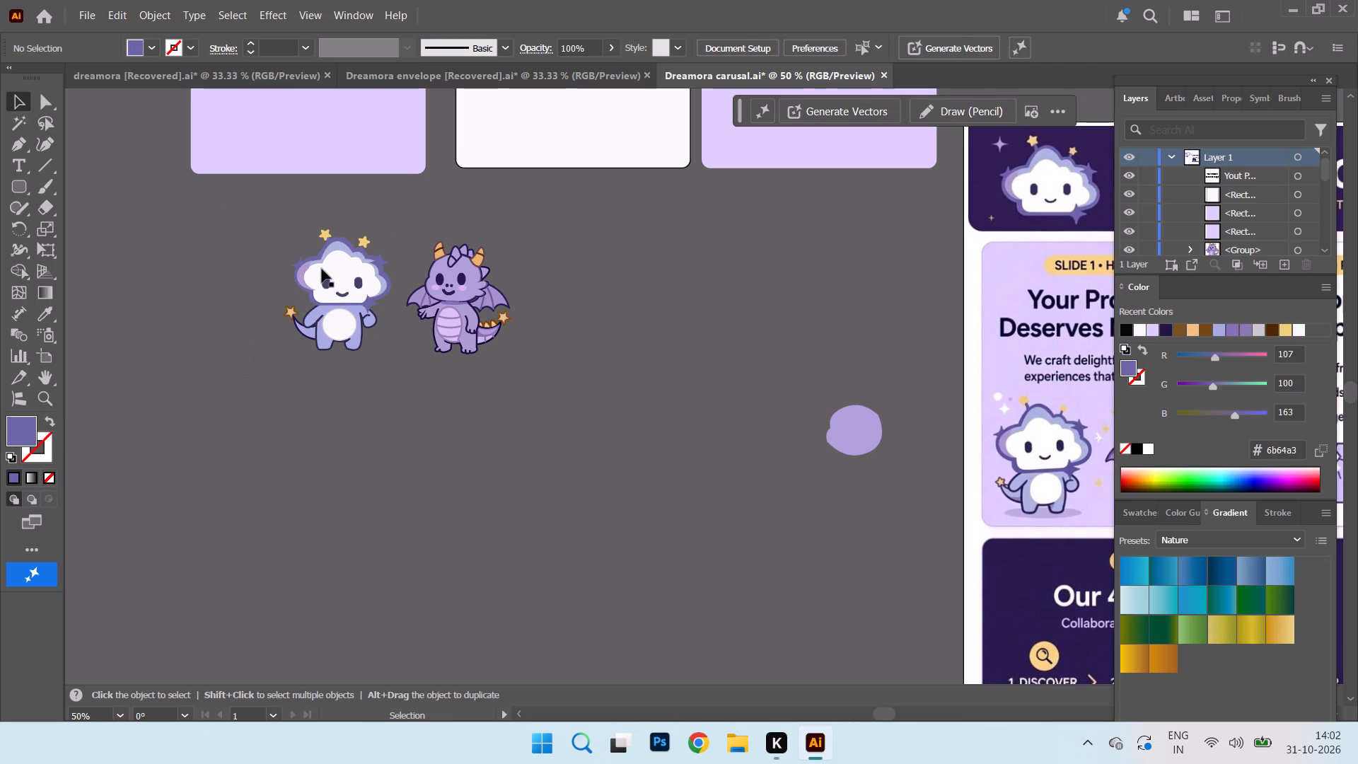
{"action": "left_click", "coordinate": [322, 269]}
{"action": "left_click_drag", "start_coordinate": [446, 458], "coordinate": [428, 429]}
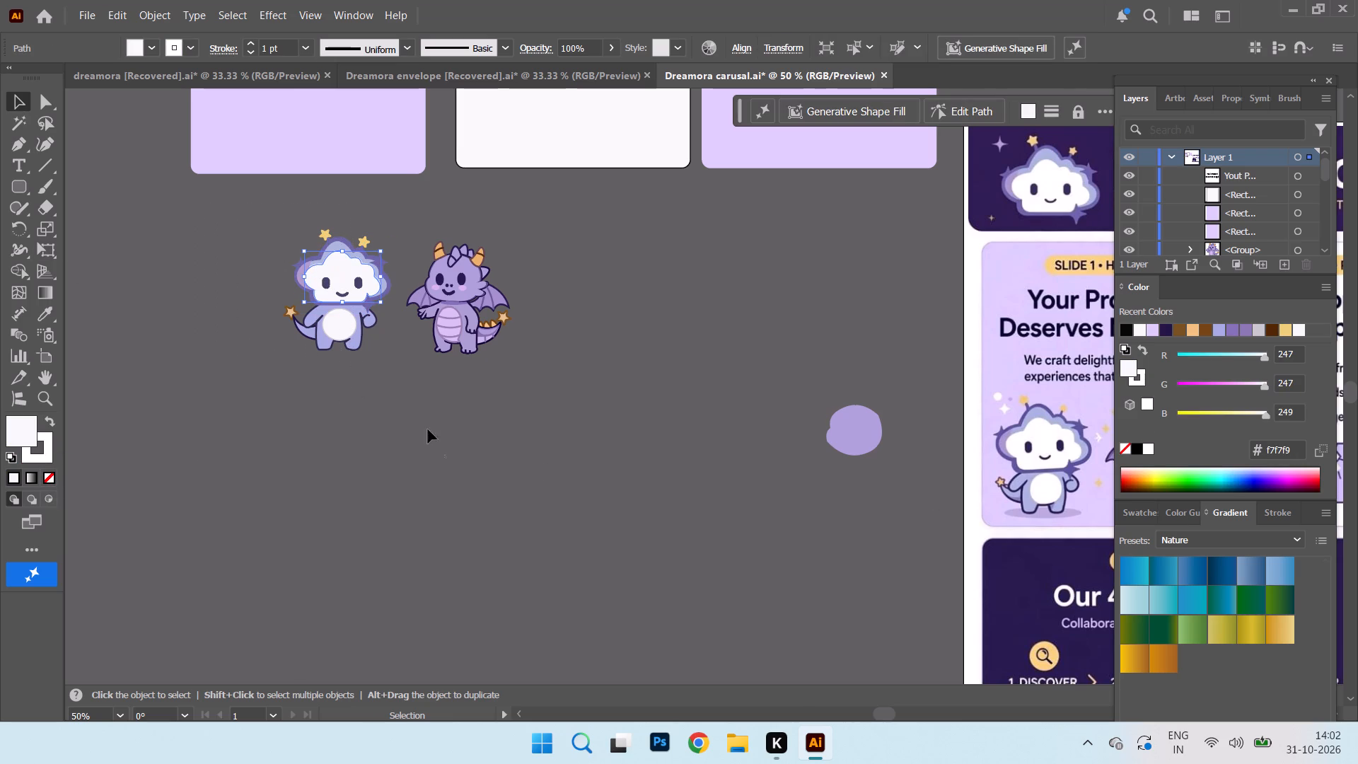
{"action": "left_click_drag", "start_coordinate": [428, 429], "coordinate": [443, 451]}
{"action": "left_click_drag", "start_coordinate": [263, 219], "coordinate": [401, 305]}
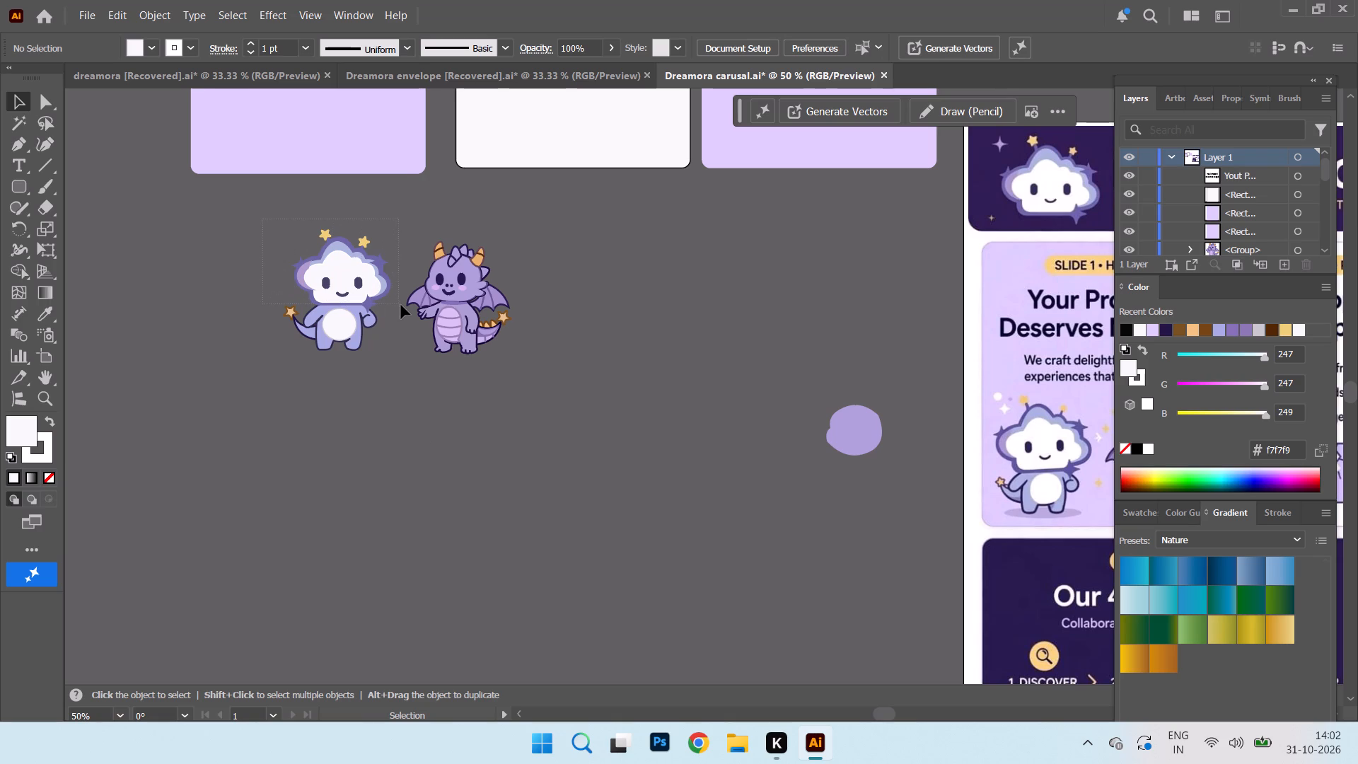
{"action": "left_click_drag", "start_coordinate": [401, 305], "coordinate": [401, 302]}
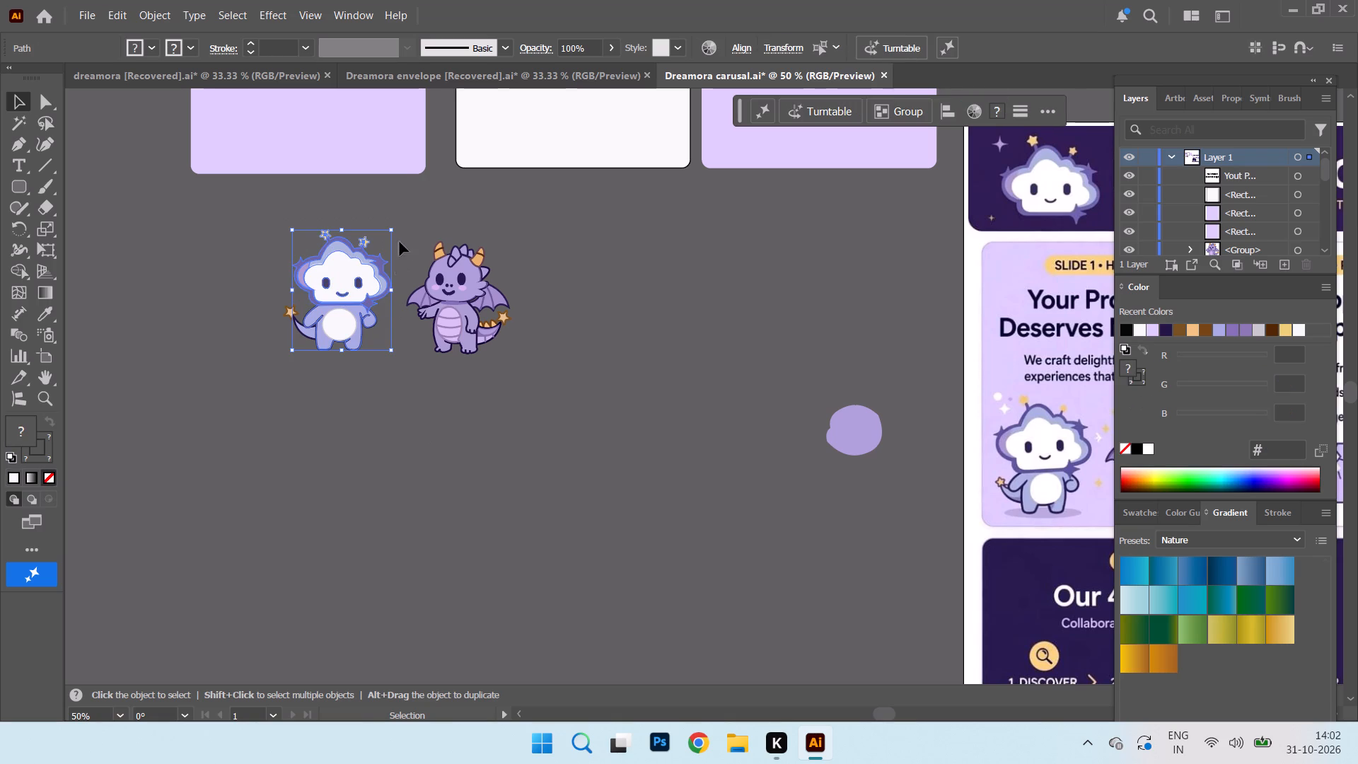
{"action": "left_click", "coordinate": [405, 209]}
{"action": "left_click_drag", "start_coordinate": [265, 228], "coordinate": [395, 298]}
{"action": "left_click", "coordinate": [904, 109]}
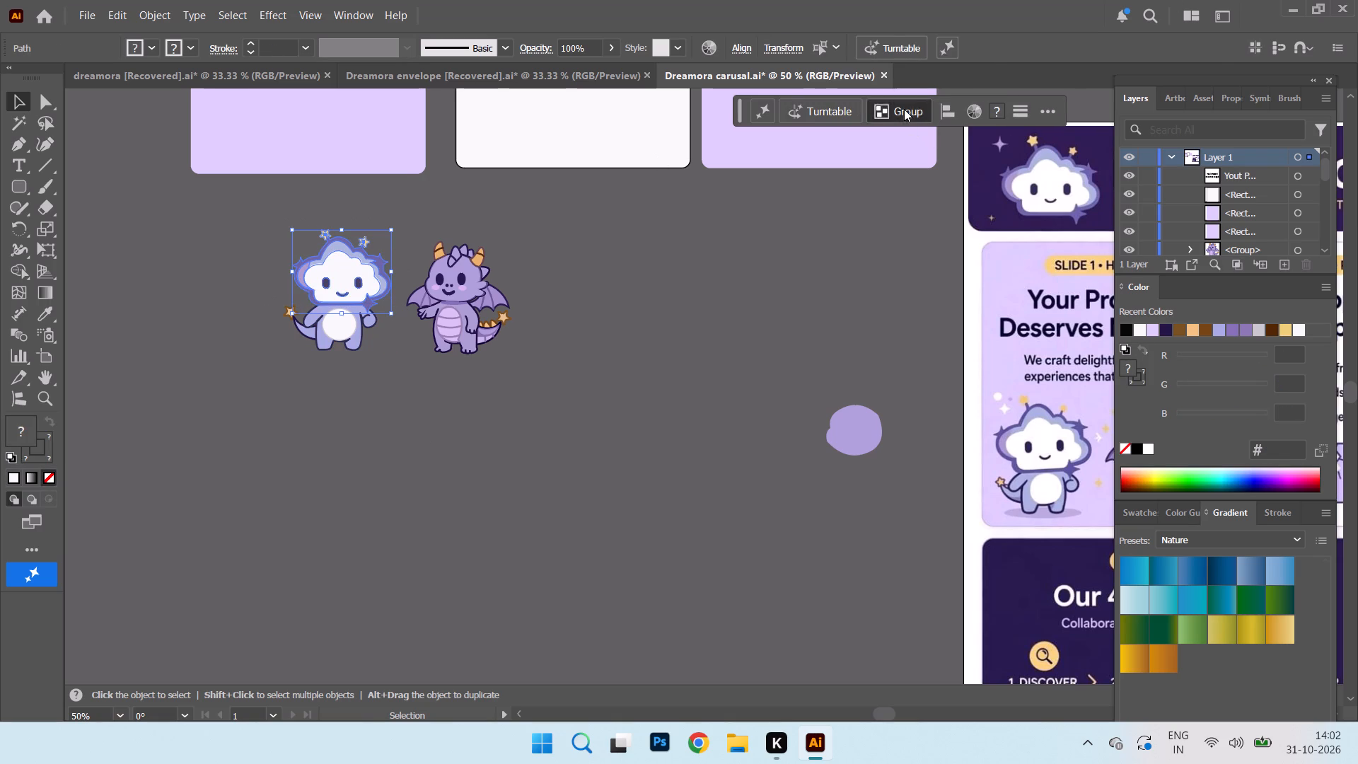
Place a duplicate of the cloud head group on the empty canvas directly below the cloud mascot.
{"action": "left_click_drag", "start_coordinate": [368, 289], "coordinate": [371, 415], "text": "alt"}
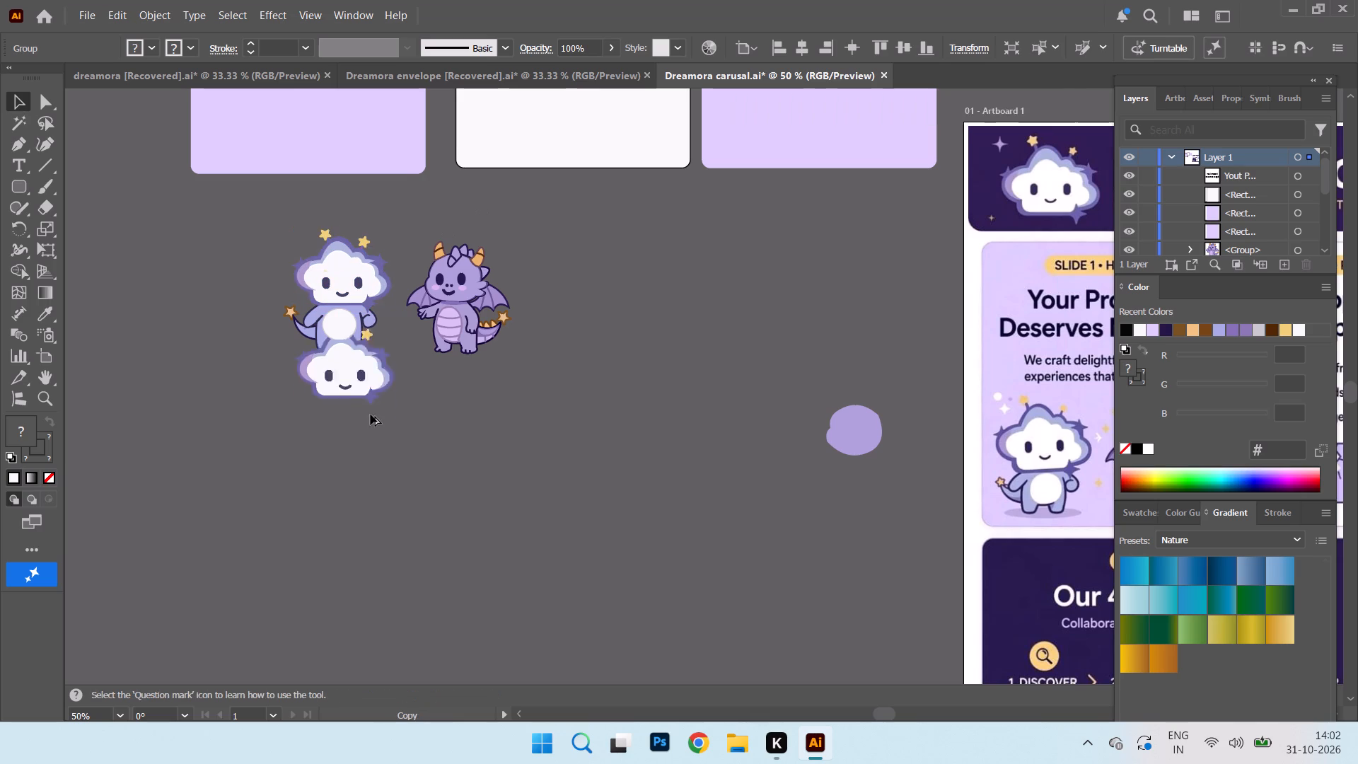
{"action": "left_click_drag", "start_coordinate": [371, 415], "coordinate": [371, 545], "text": "alt"}
Ungroup the dragon mascot beside the cloud mascot.
{"action": "left_click_drag", "start_coordinate": [414, 228], "coordinate": [496, 296]}
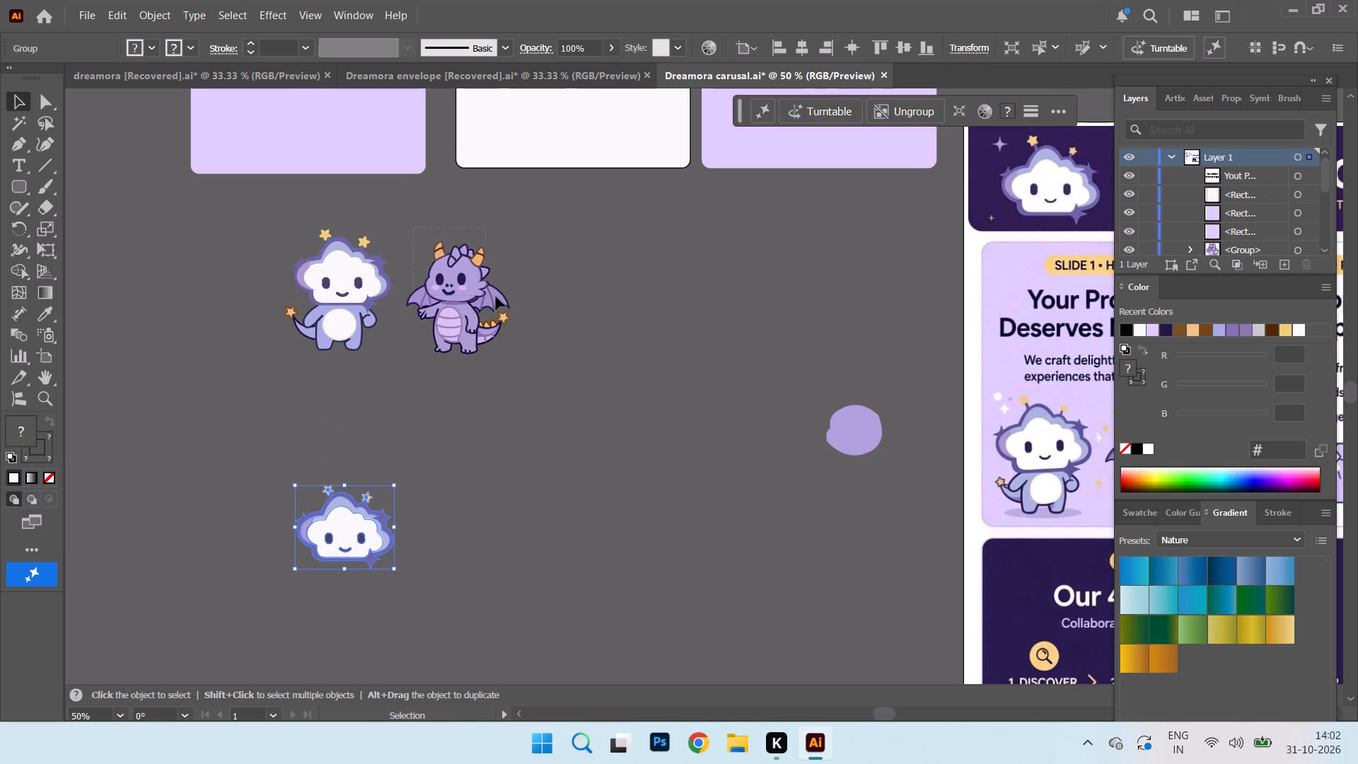
{"action": "left_click_drag", "start_coordinate": [496, 296], "coordinate": [504, 296]}
{"action": "left_click", "coordinate": [559, 285]}
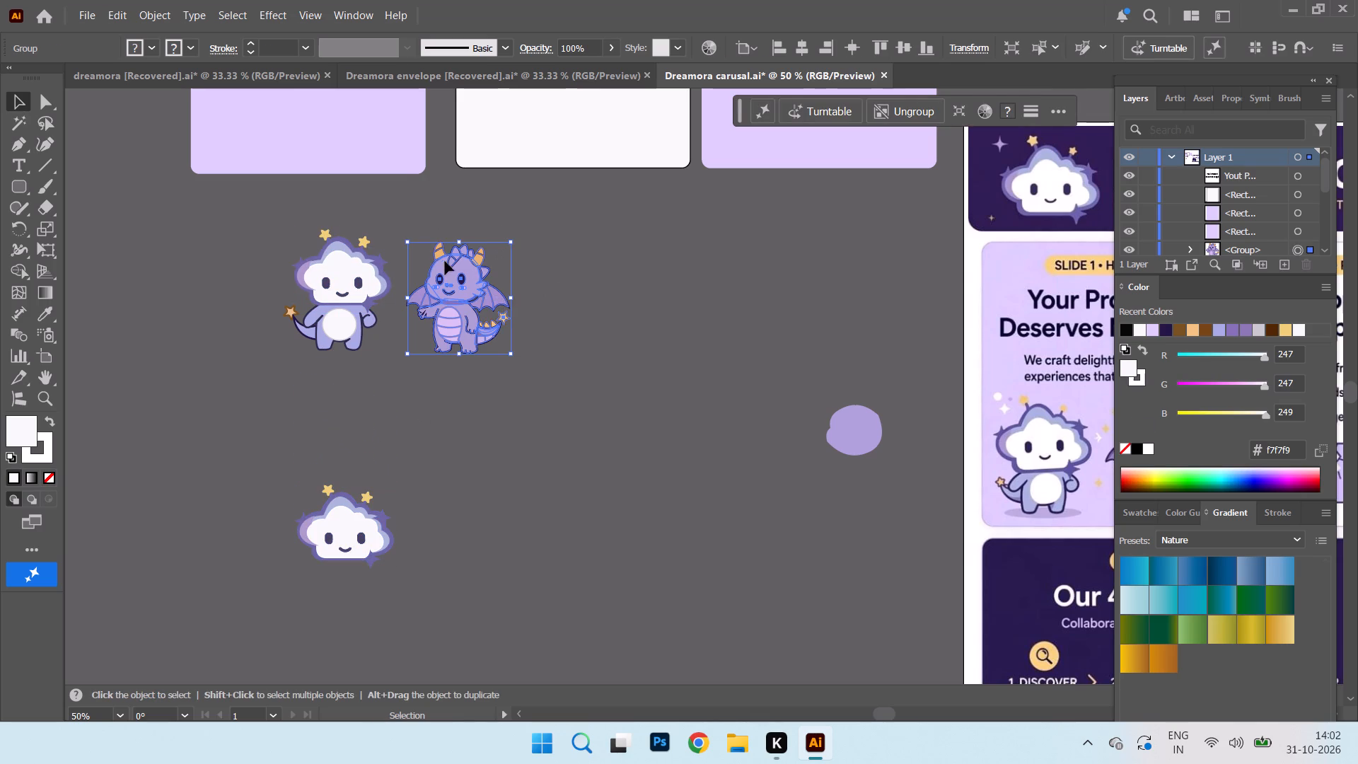
{"action": "left_click", "coordinate": [471, 289]}
{"action": "left_click", "coordinate": [922, 105]}
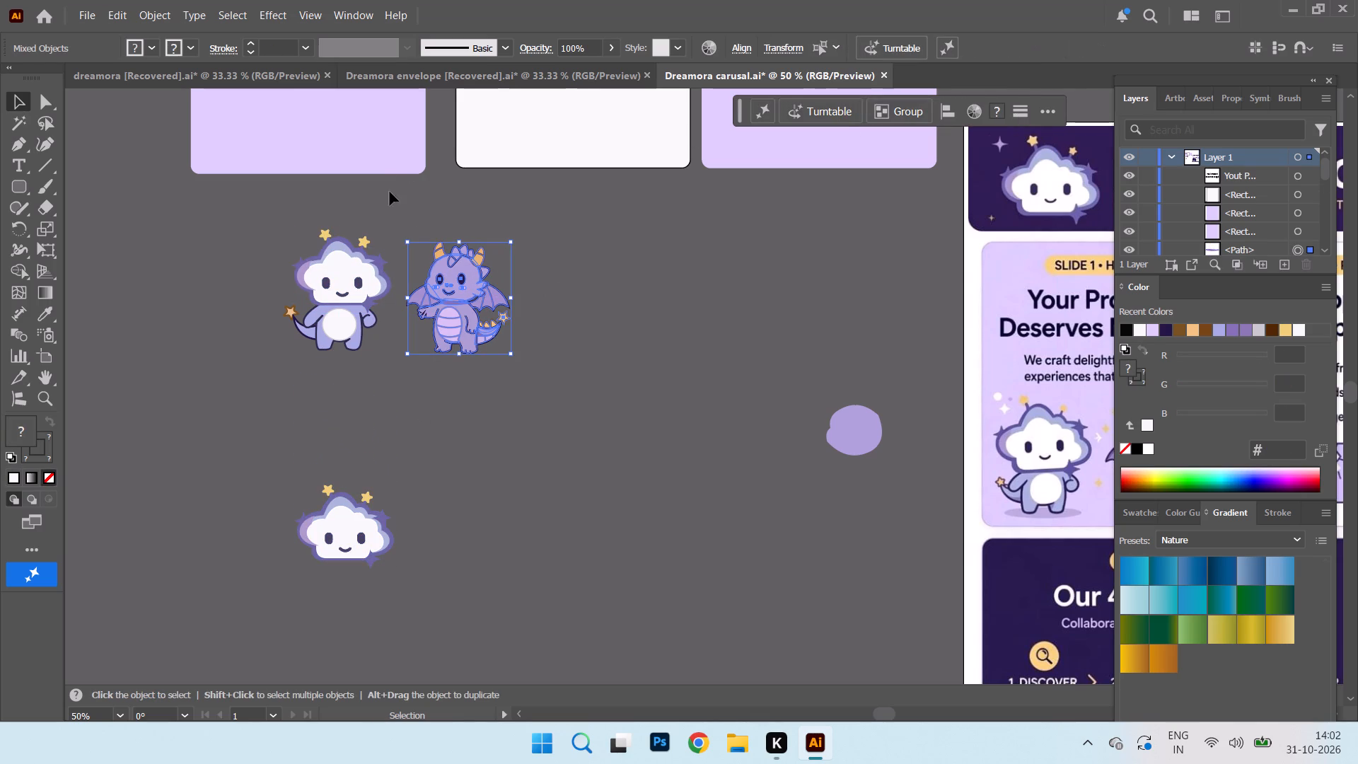
Duplicate the dragon's head and wings without the body, placing the copy beside the duplicated cloud head.
{"action": "left_click", "coordinate": [447, 202]}
{"action": "left_click_drag", "start_coordinate": [399, 219], "coordinate": [511, 297]}
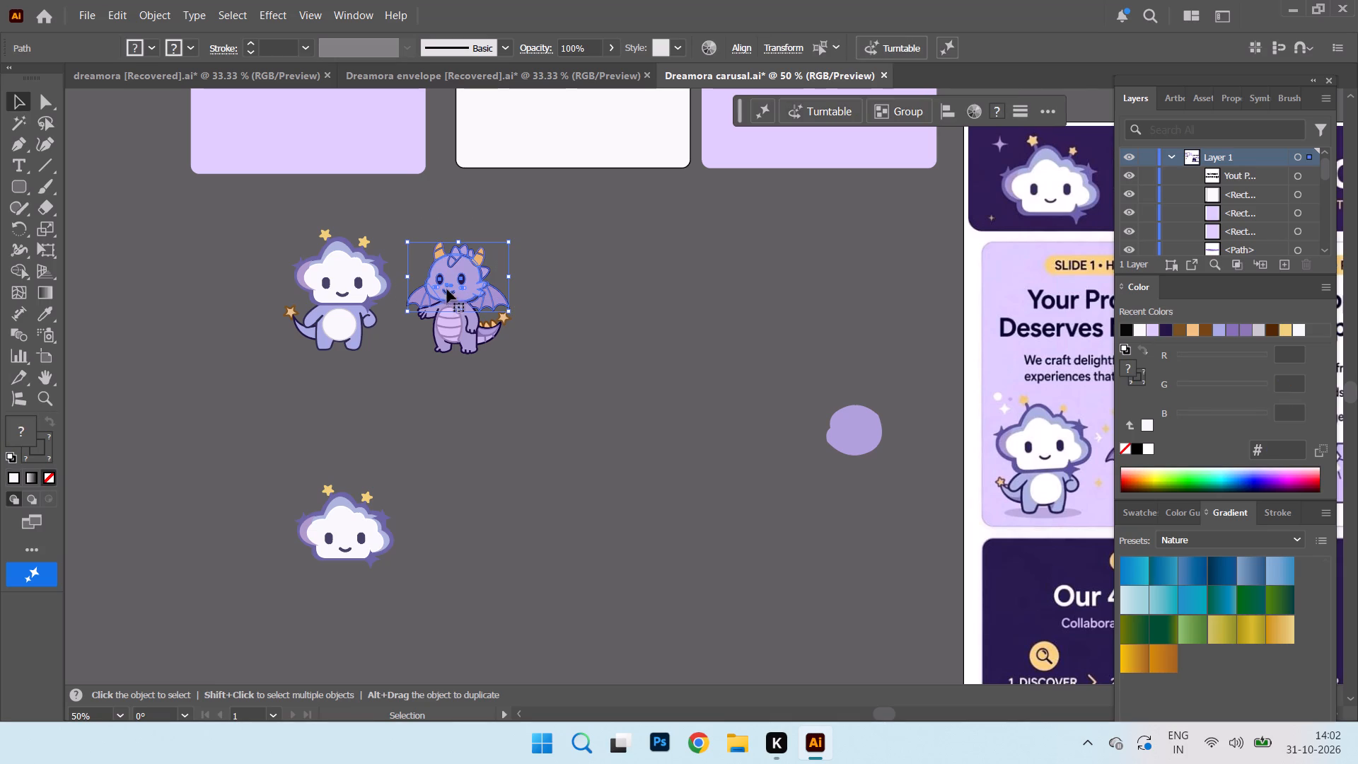
{"action": "left_click_drag", "start_coordinate": [453, 274], "coordinate": [494, 521], "text": "alt"}
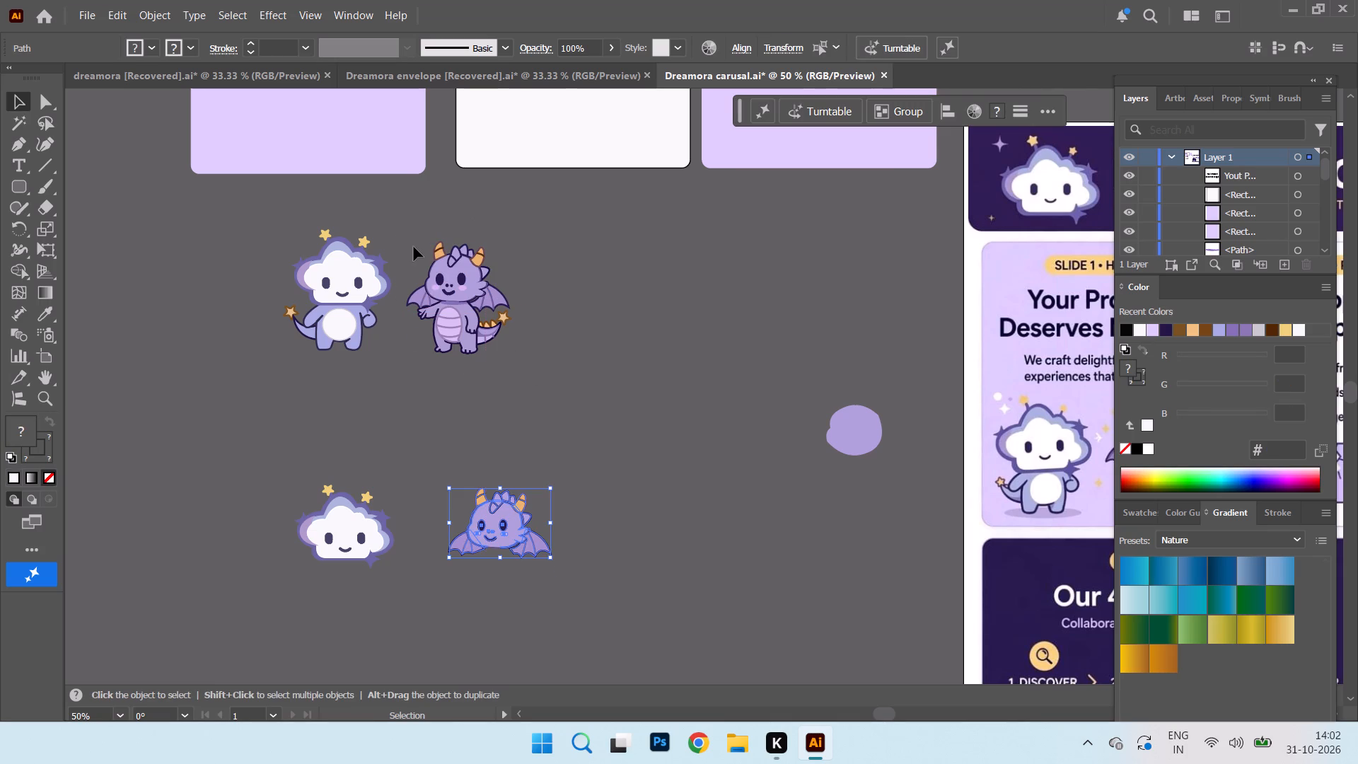
Group the head and wing parts of the original dragon mascot.
{"action": "left_click_drag", "start_coordinate": [412, 235], "coordinate": [521, 291]}
{"action": "left_click", "coordinate": [889, 113]}
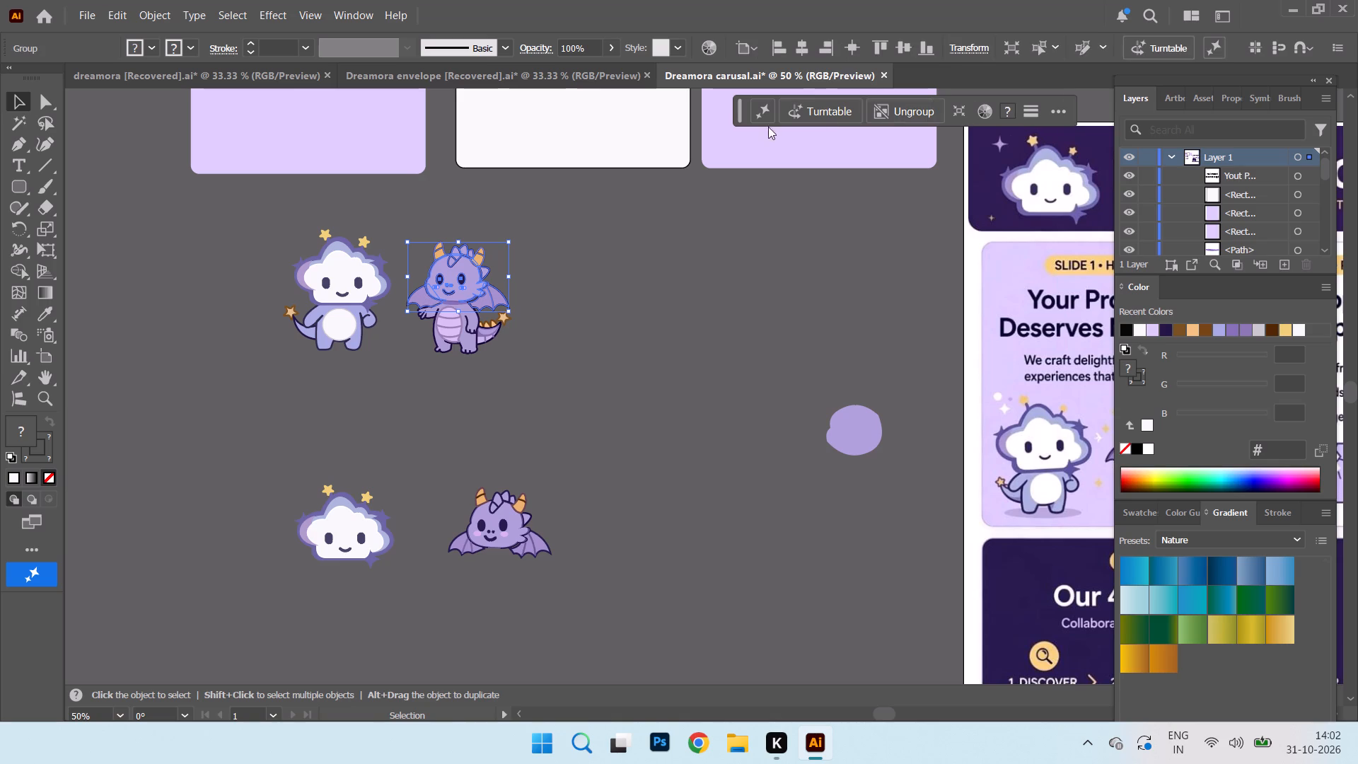
Duplicate the dragon's tail with its spikes and star, placing the copy just below the duplicated dragon head.
{"action": "left_click_drag", "start_coordinate": [406, 212], "coordinate": [536, 374]}
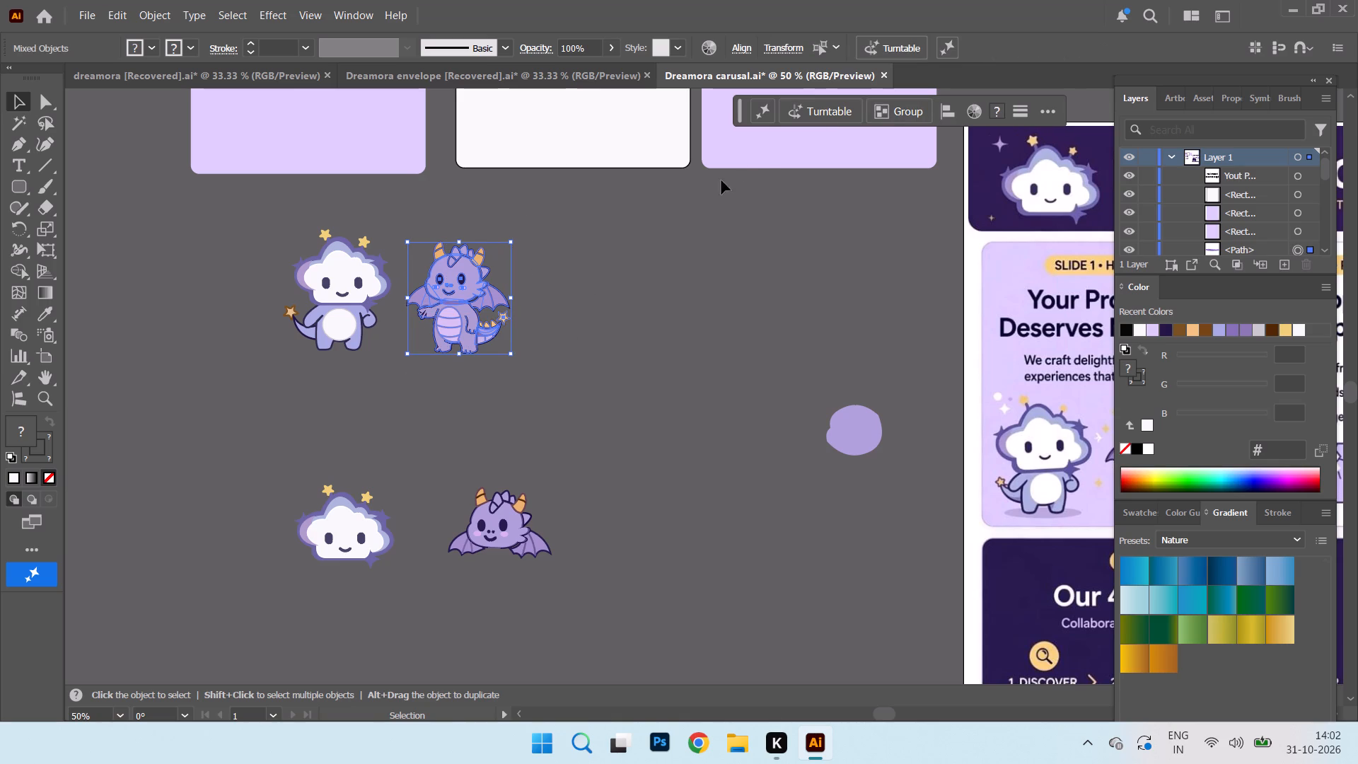
{"action": "left_click", "coordinate": [709, 255]}
{"action": "left_click_drag", "start_coordinate": [487, 315], "coordinate": [524, 345]}
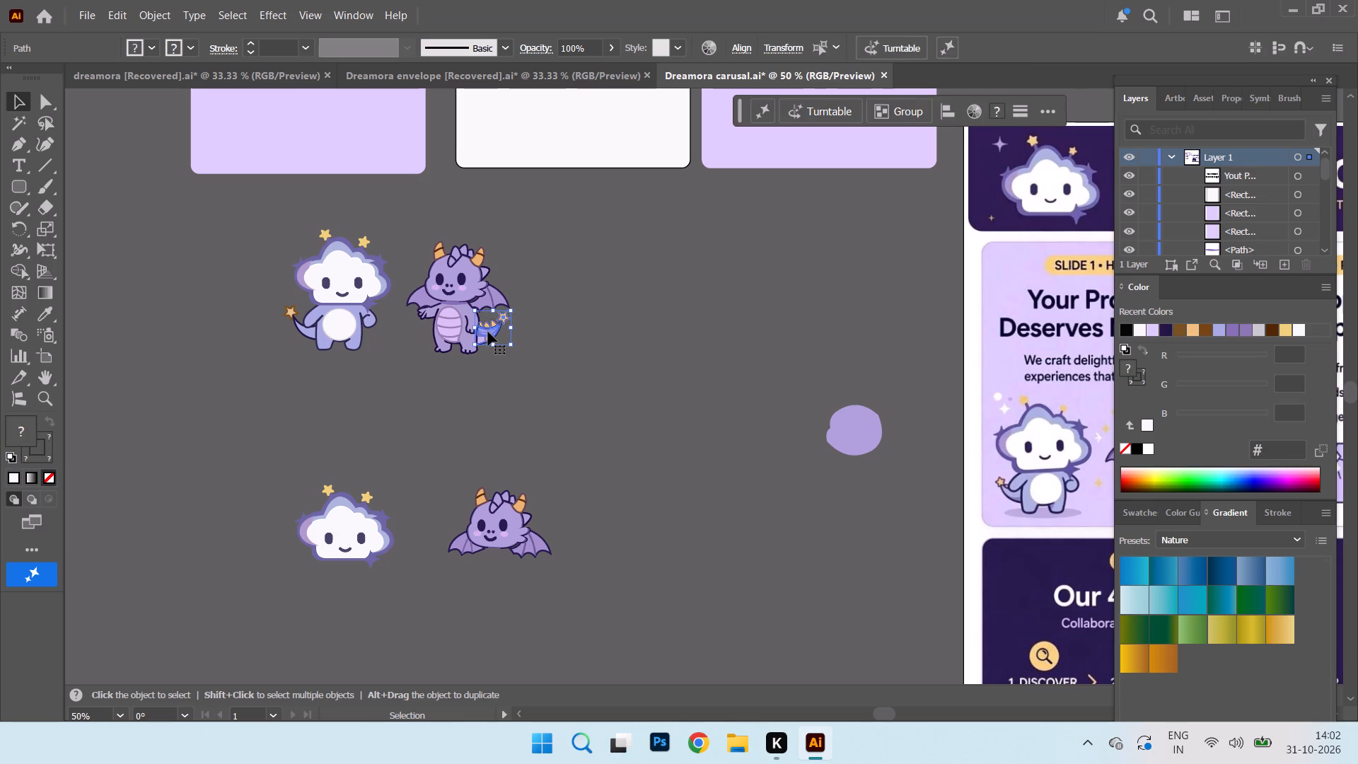
{"action": "left_click_drag", "start_coordinate": [488, 332], "coordinate": [567, 435], "text": "alt"}
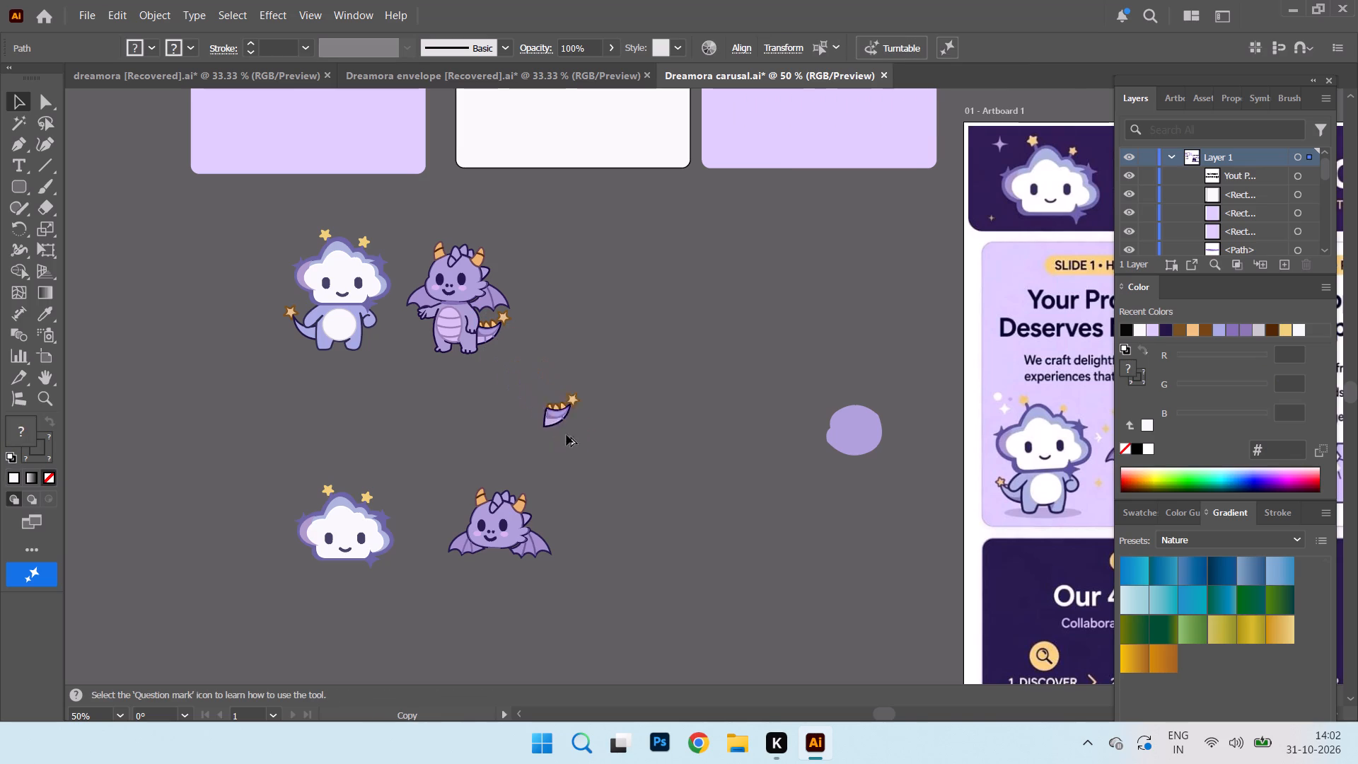
{"action": "left_click_drag", "start_coordinate": [567, 435], "coordinate": [556, 596], "text": "alt"}
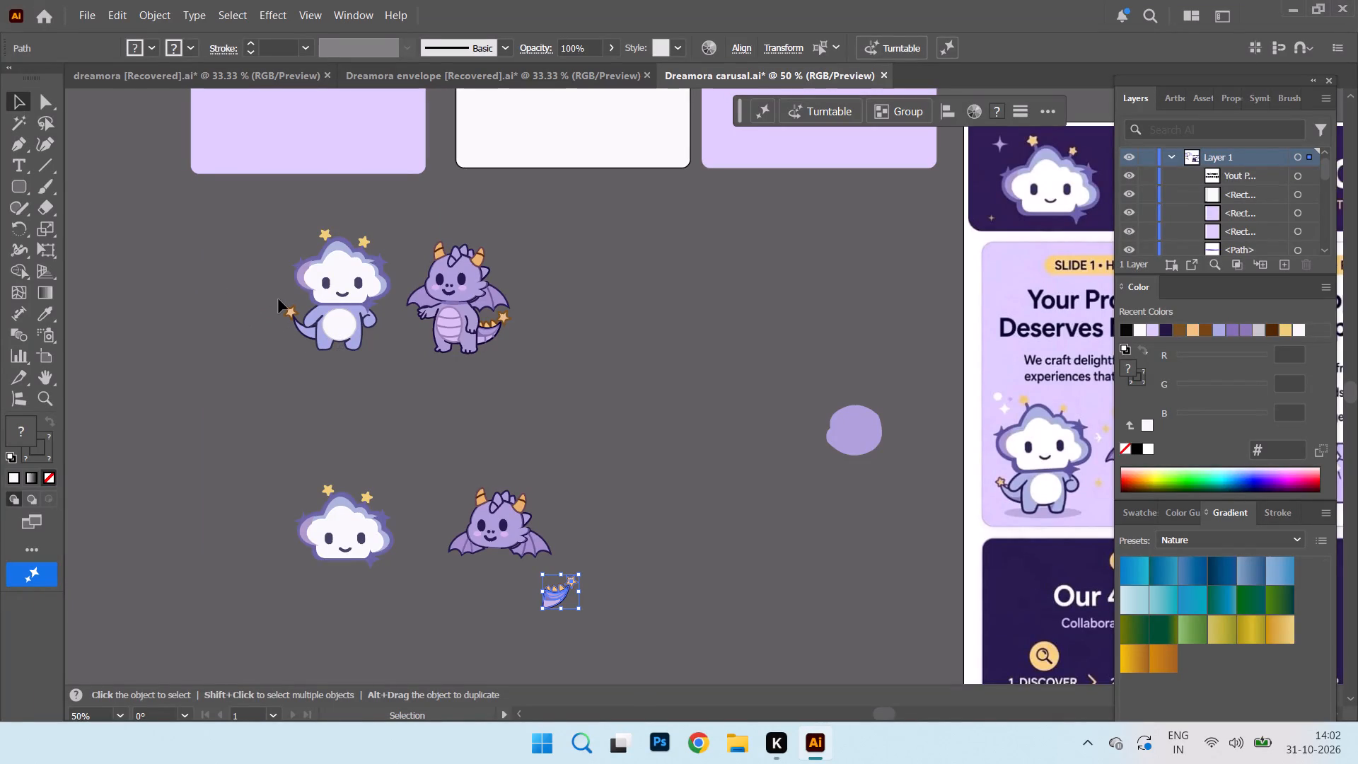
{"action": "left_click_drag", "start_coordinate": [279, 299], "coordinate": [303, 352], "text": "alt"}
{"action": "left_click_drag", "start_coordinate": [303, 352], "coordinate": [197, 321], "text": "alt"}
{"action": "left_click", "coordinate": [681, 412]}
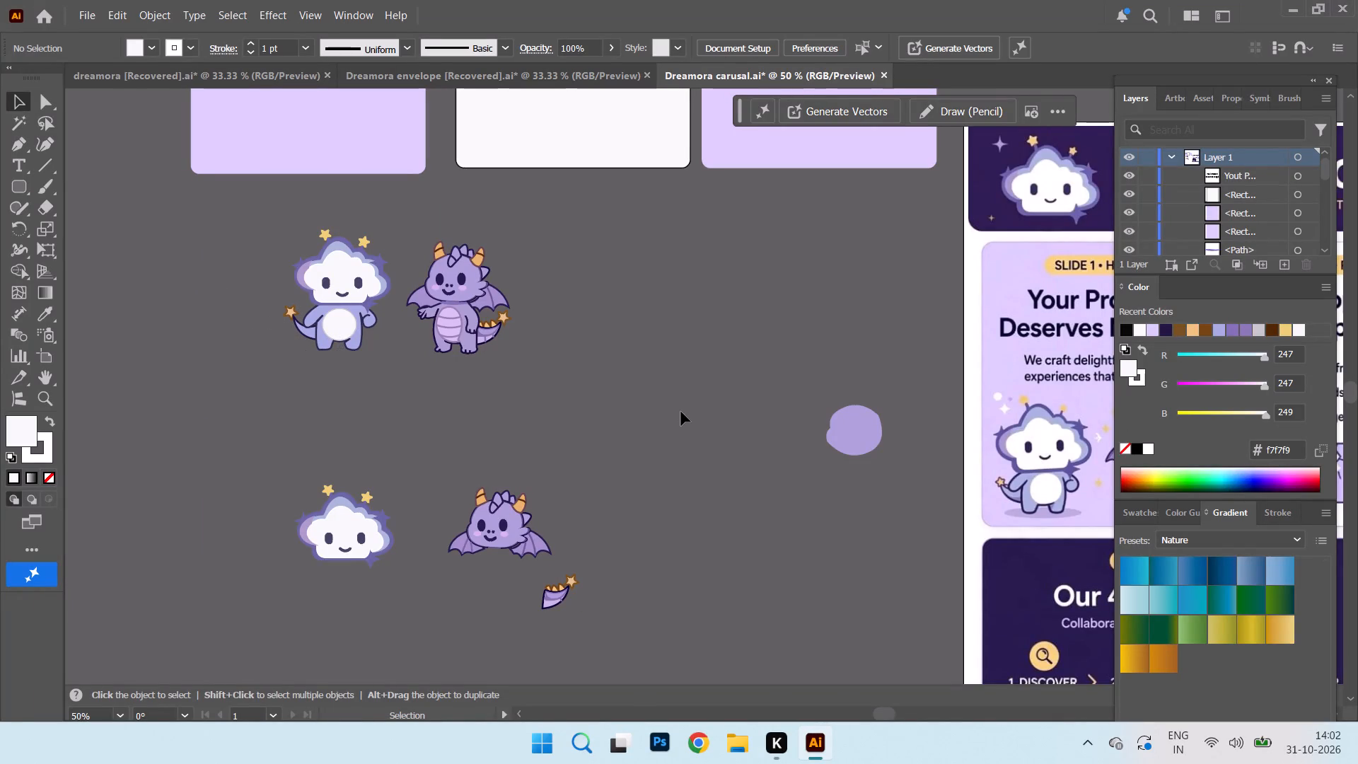
Group all parts of the original cloud mascot, and group all parts of the original dragon mascot separately.
{"action": "left_click_drag", "start_coordinate": [269, 220], "coordinate": [299, 376]}
{"action": "left_click_drag", "start_coordinate": [299, 376], "coordinate": [392, 399]}
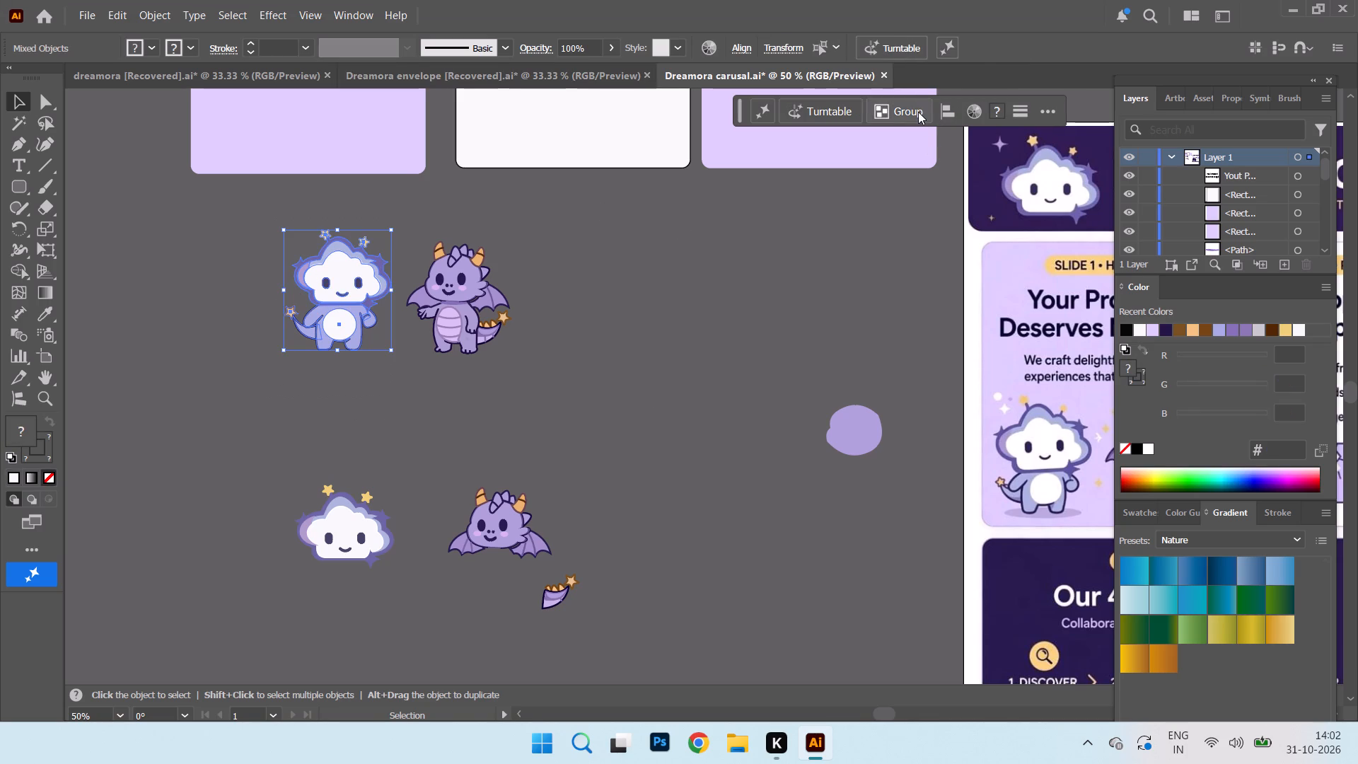
{"action": "left_click", "coordinate": [918, 111]}
{"action": "left_click_drag", "start_coordinate": [426, 213], "coordinate": [579, 384]}
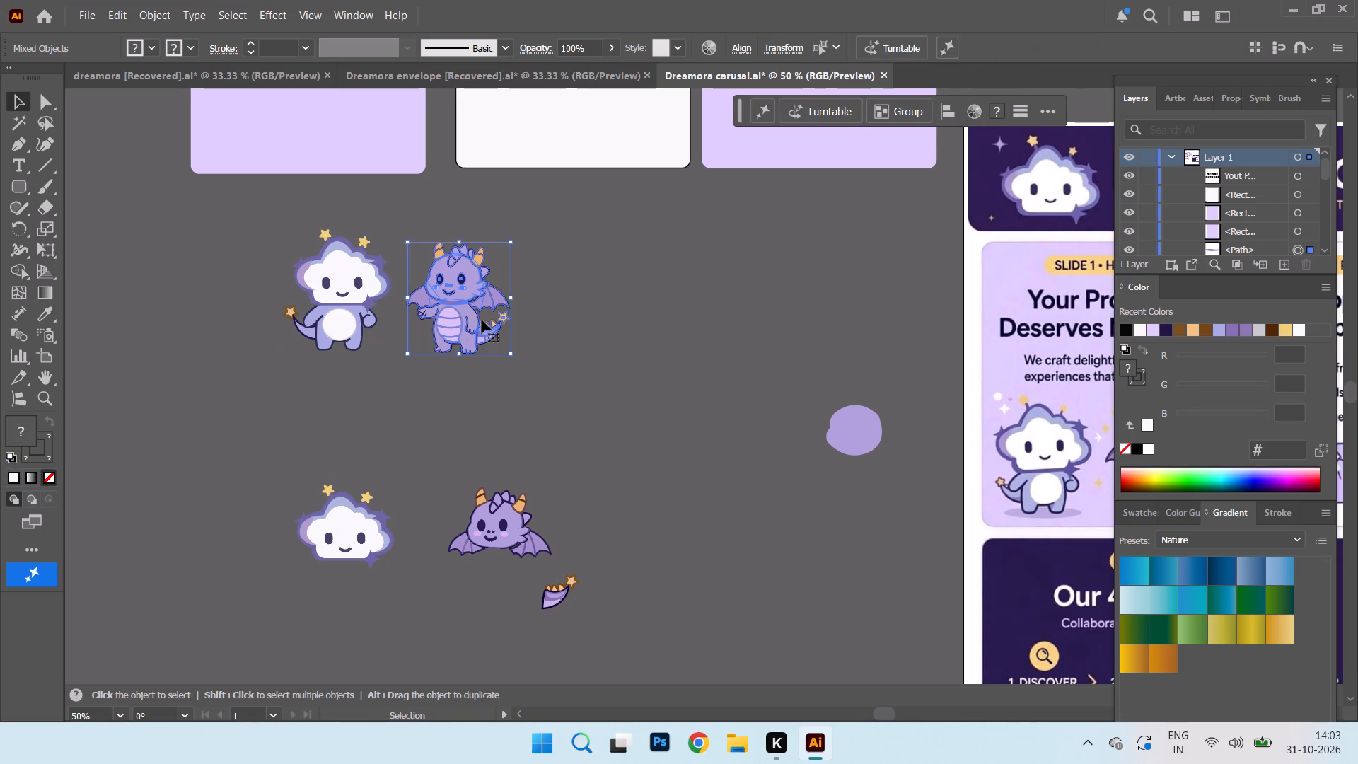
{"action": "left_click", "coordinate": [912, 110]}
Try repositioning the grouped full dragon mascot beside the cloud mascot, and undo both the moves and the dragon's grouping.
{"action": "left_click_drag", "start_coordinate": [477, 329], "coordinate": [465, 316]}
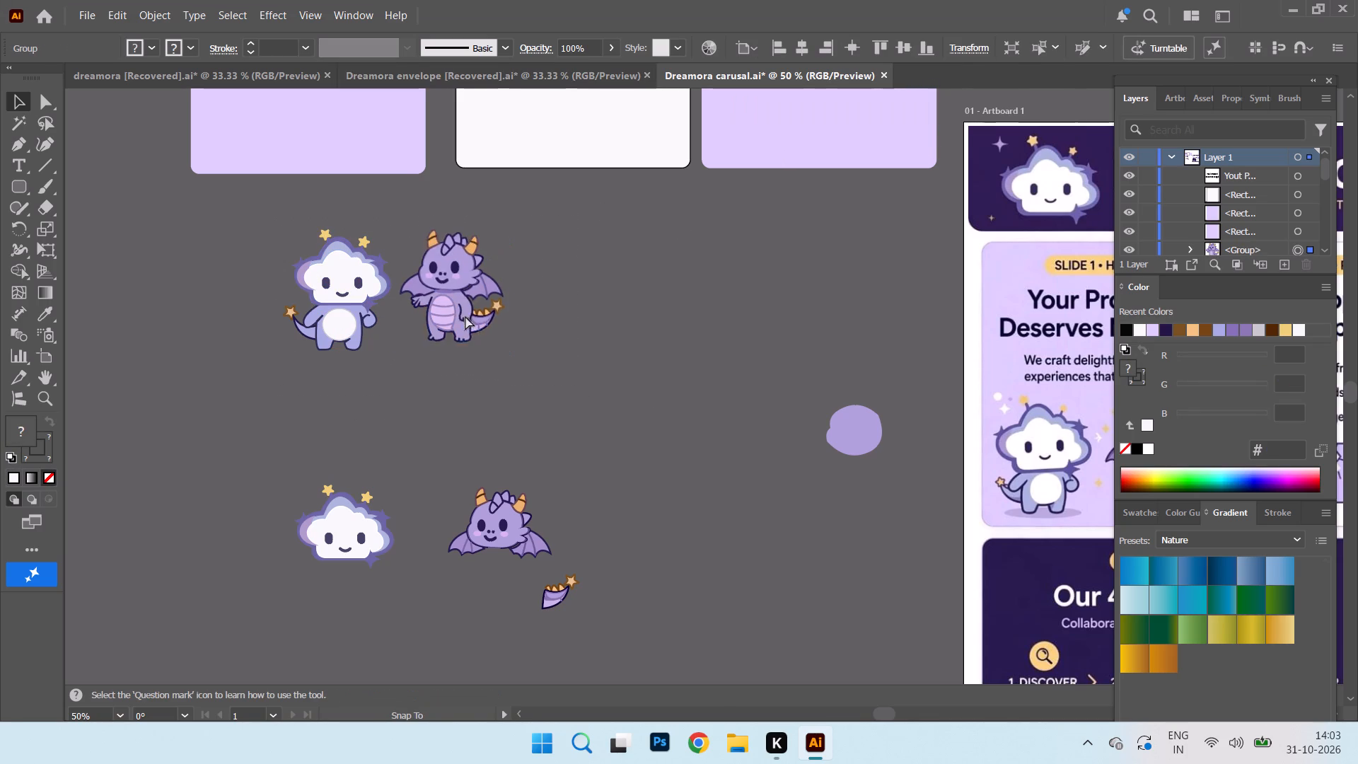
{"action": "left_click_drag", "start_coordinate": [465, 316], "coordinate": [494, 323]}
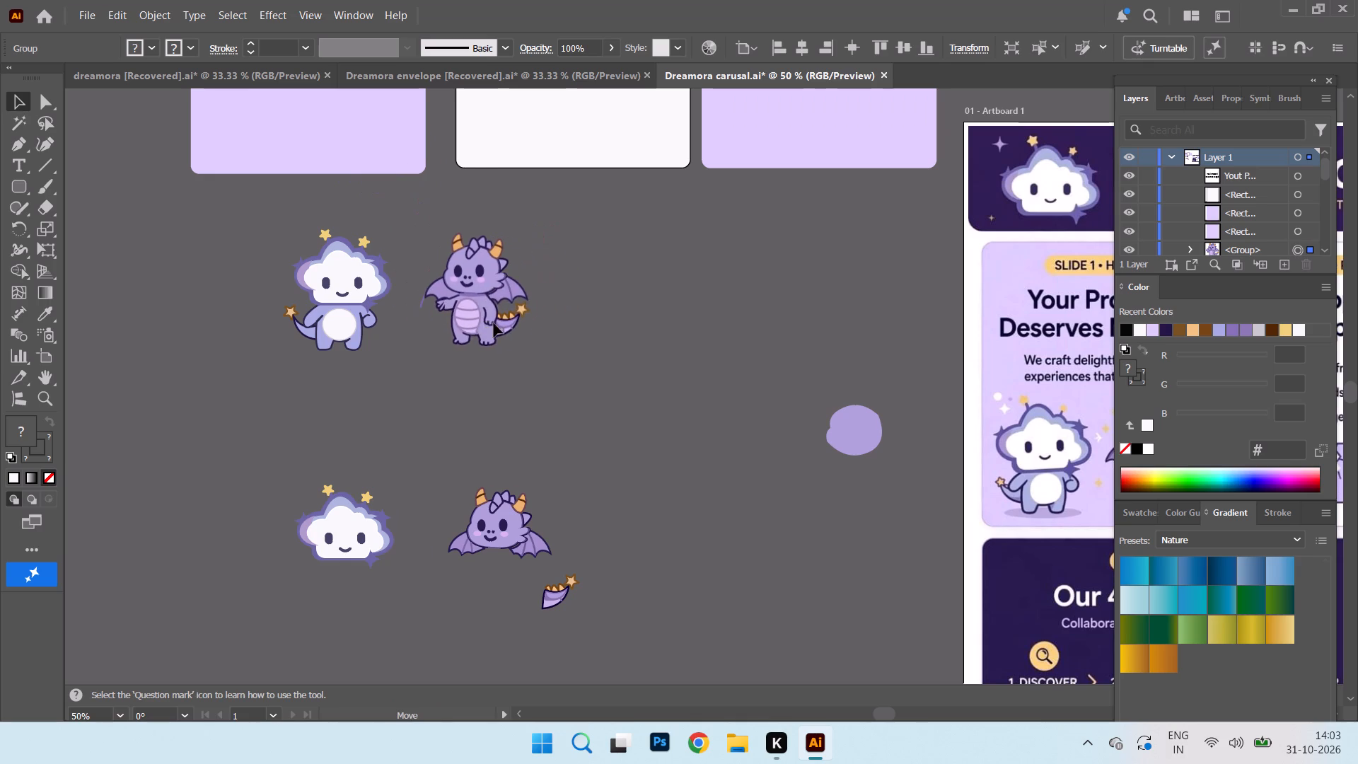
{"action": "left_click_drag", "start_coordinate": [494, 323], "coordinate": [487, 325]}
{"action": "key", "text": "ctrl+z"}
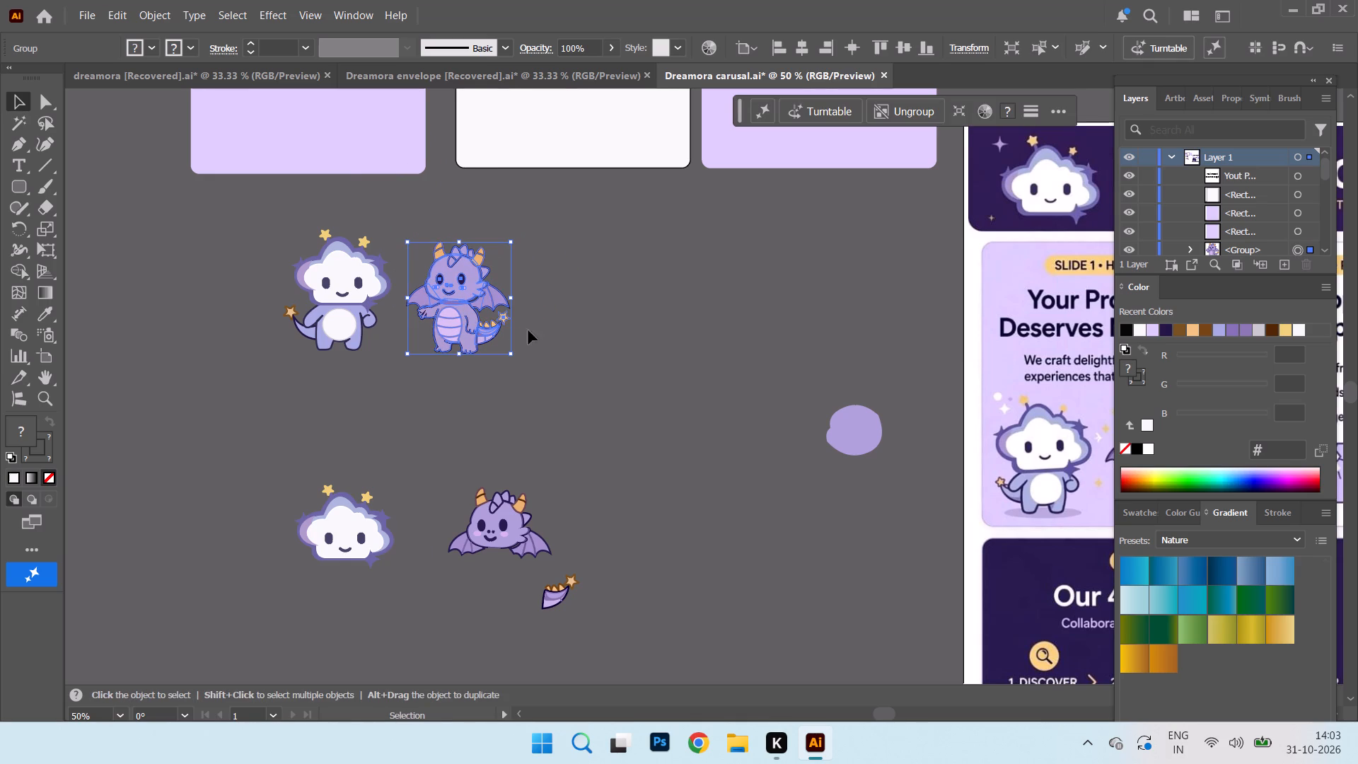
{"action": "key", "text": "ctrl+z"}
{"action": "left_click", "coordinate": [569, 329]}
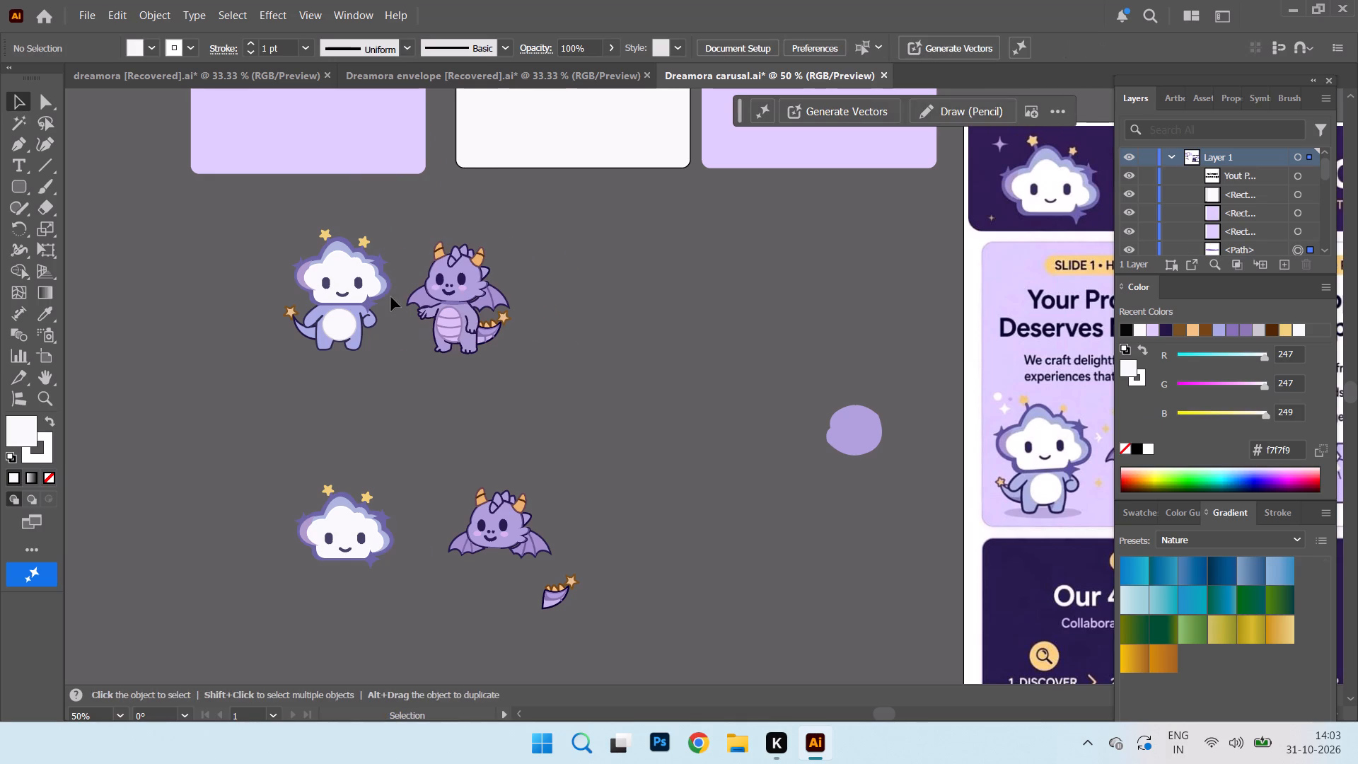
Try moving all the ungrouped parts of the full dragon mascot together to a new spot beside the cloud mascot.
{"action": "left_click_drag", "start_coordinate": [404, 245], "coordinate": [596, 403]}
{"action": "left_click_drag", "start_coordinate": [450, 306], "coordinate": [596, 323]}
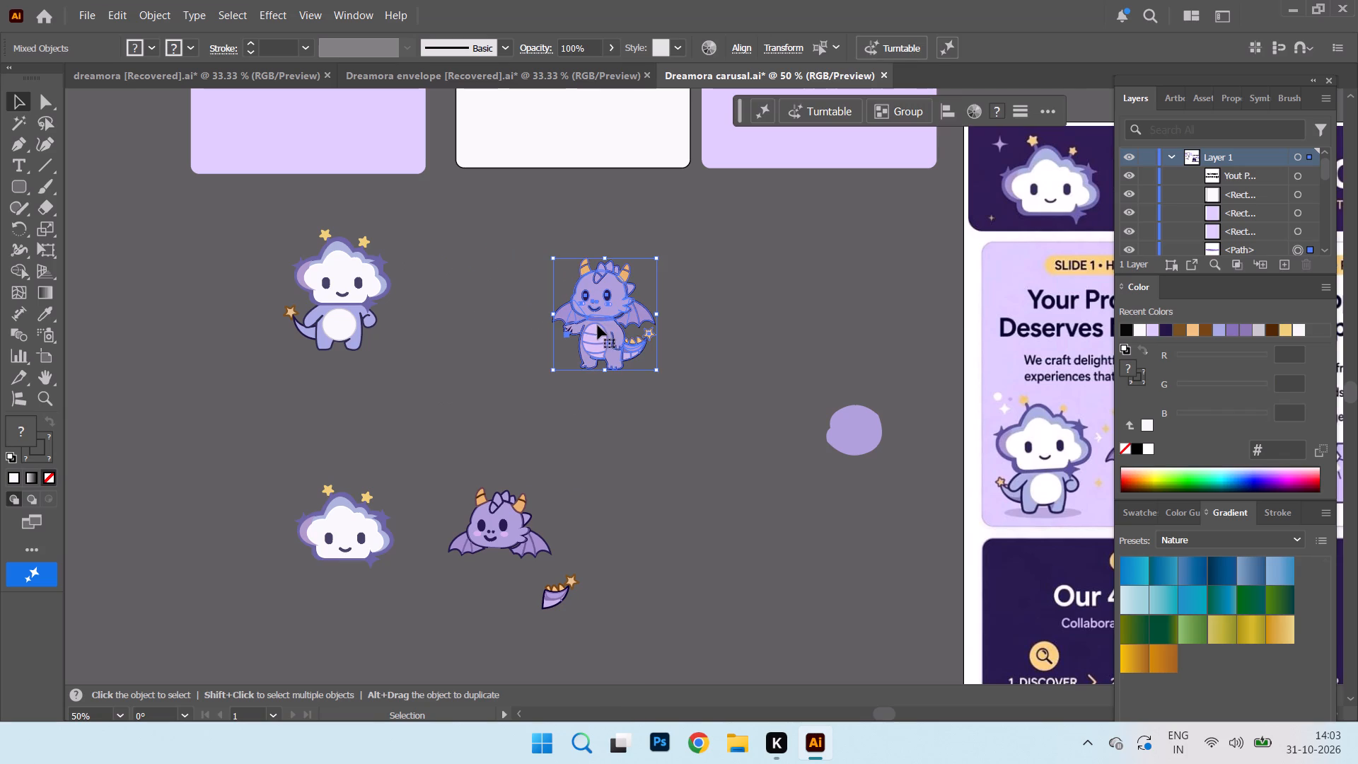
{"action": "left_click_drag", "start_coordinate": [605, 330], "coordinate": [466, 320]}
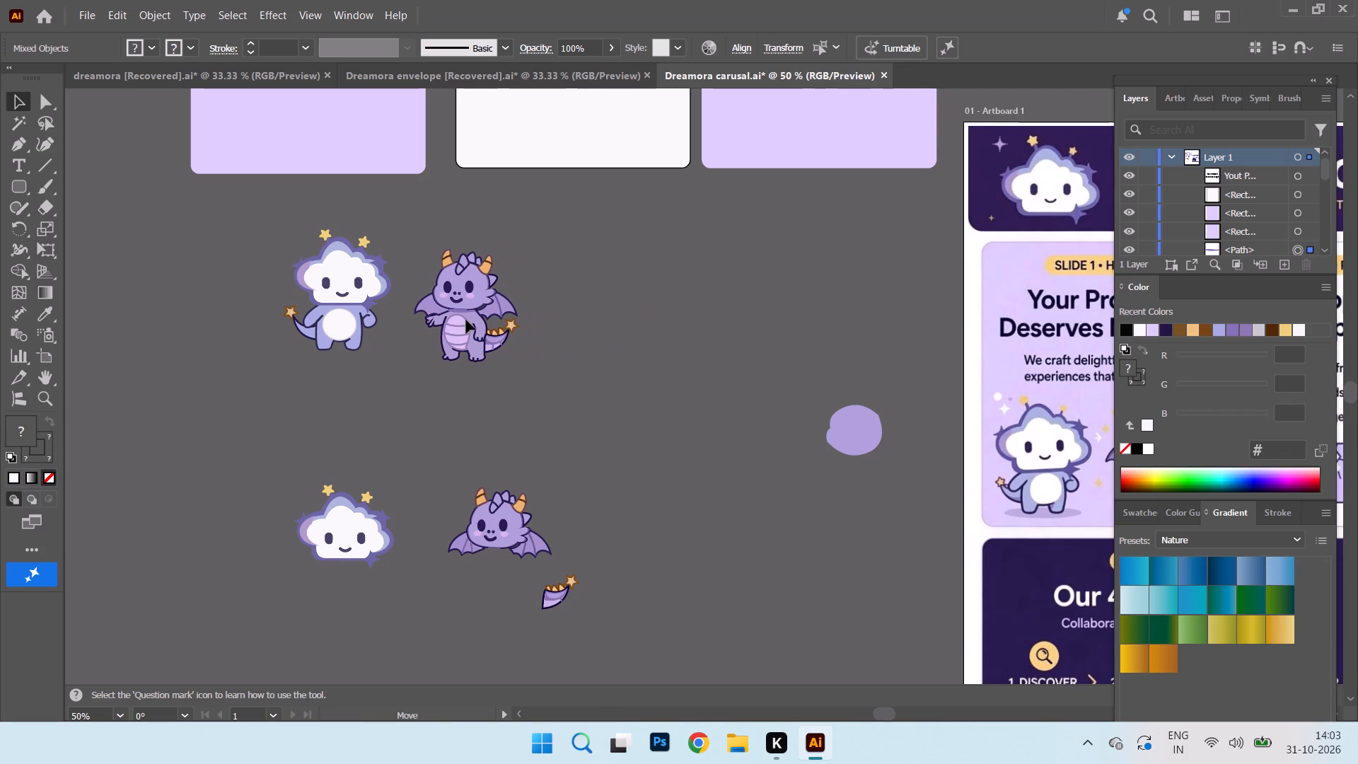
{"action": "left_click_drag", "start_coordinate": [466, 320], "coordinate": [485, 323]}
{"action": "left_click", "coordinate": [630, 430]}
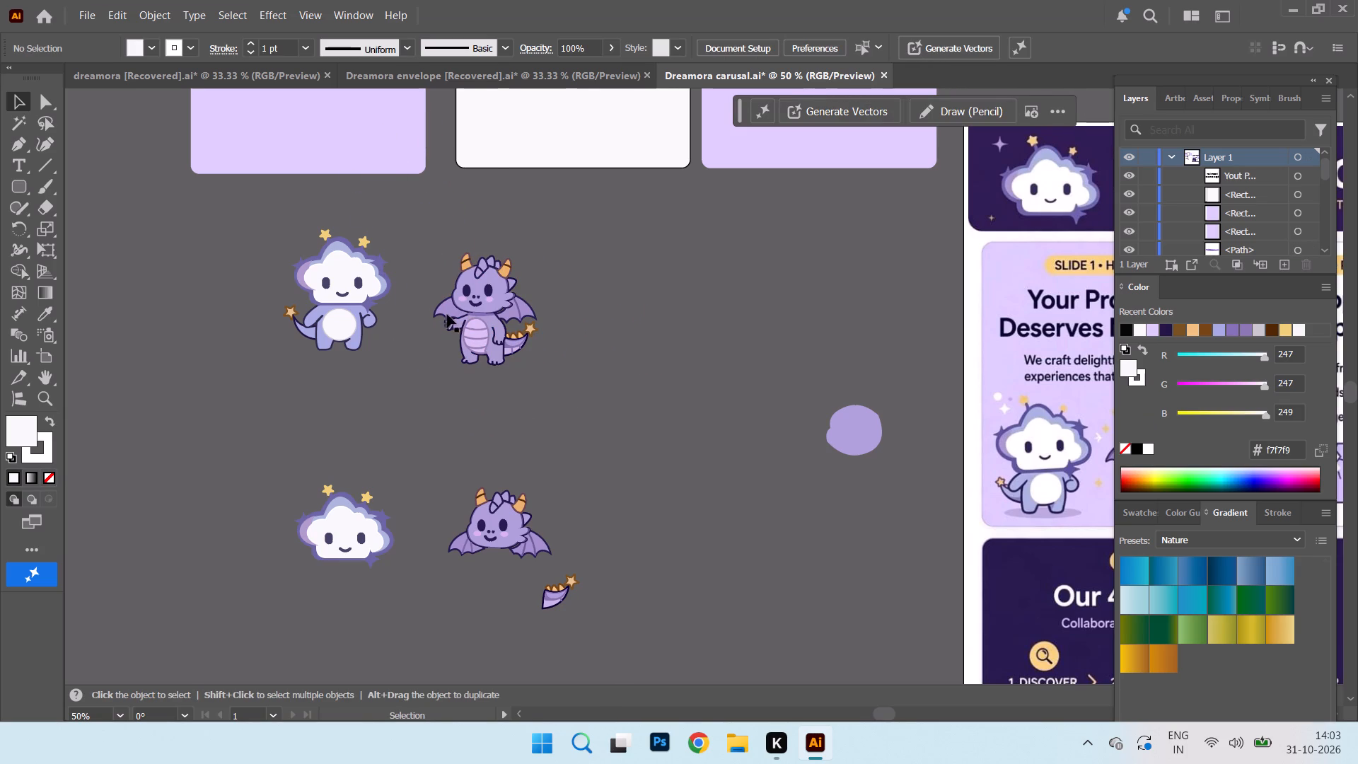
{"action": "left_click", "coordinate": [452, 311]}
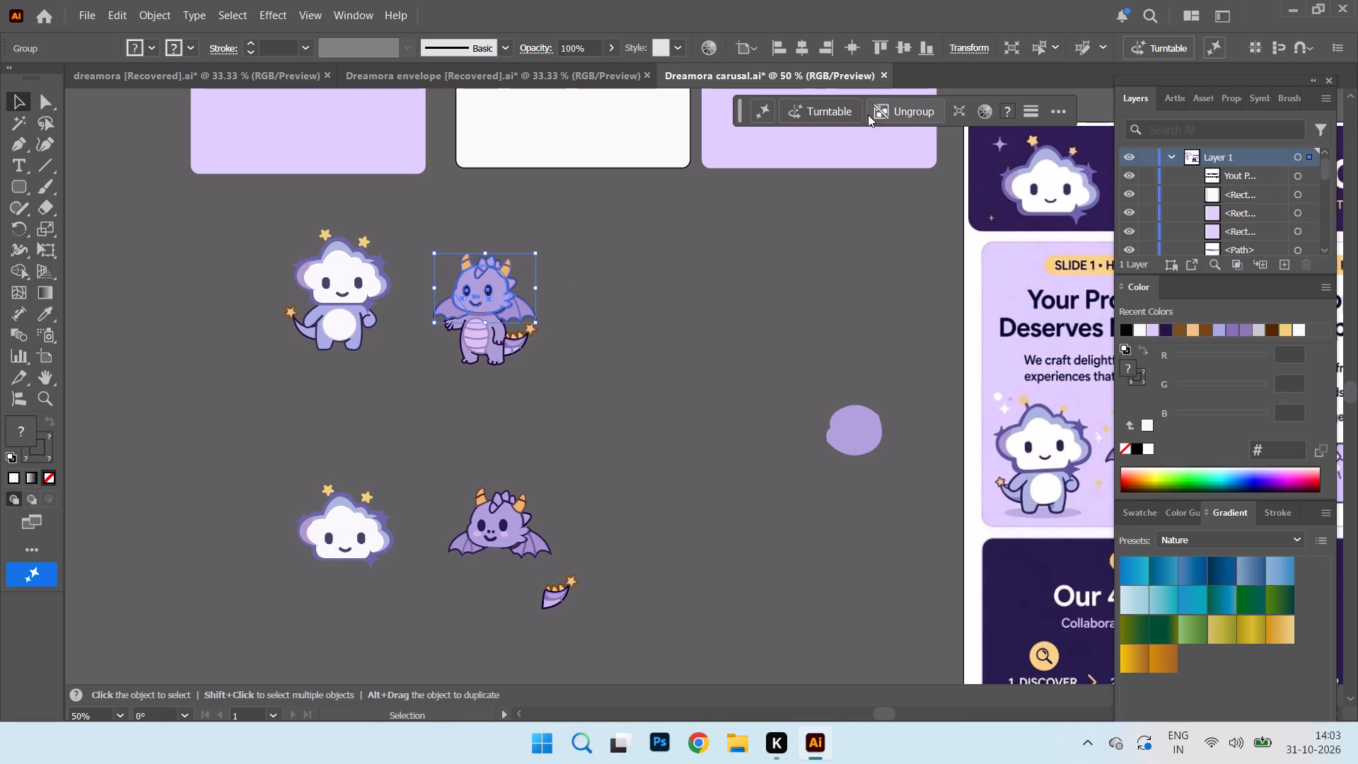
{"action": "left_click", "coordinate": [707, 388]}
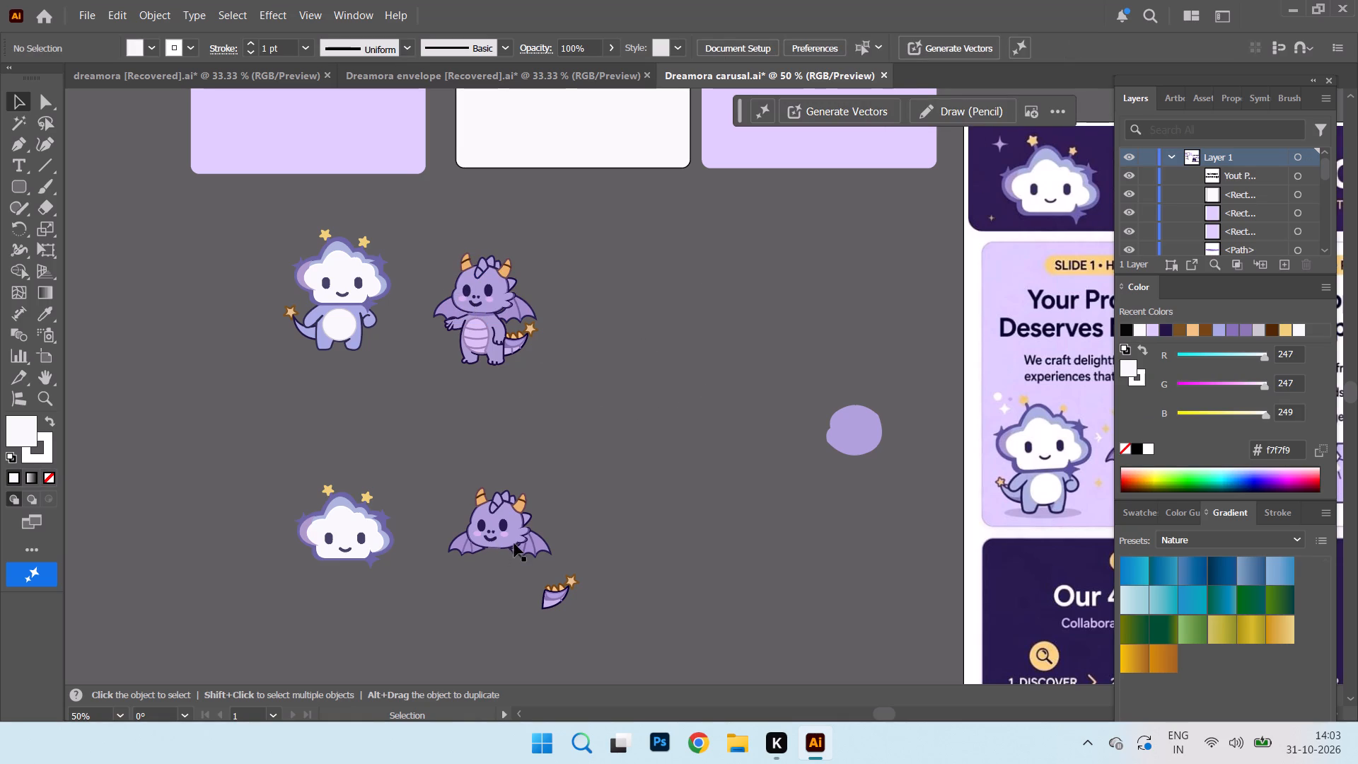
Undo the recent dragon moves and the duplication of the dragon's tail with its spikes and star.
{"action": "key", "text": "ctrl+z"}
{"action": "key", "text": "ctrl+z"}
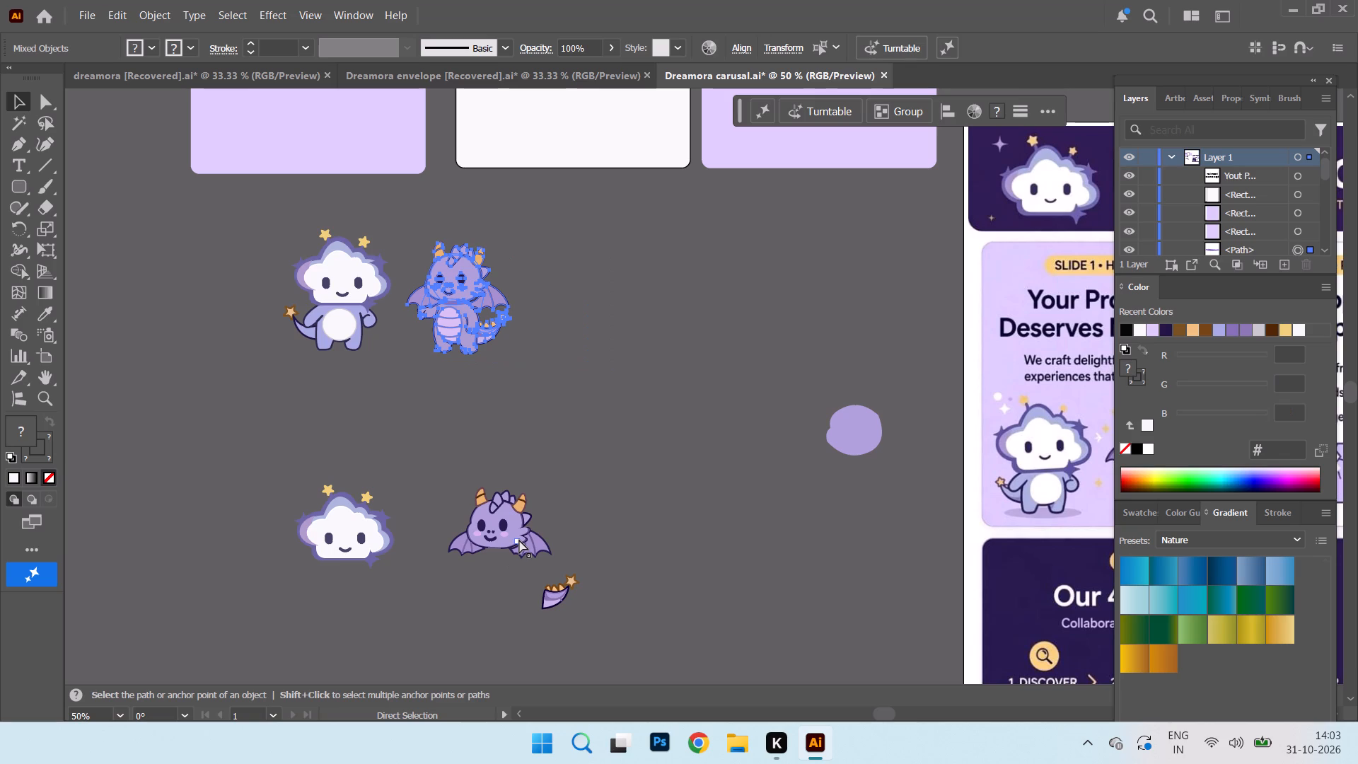
{"action": "key", "text": "ctrl+z"}
{"action": "key", "text": "ctrl+z"}
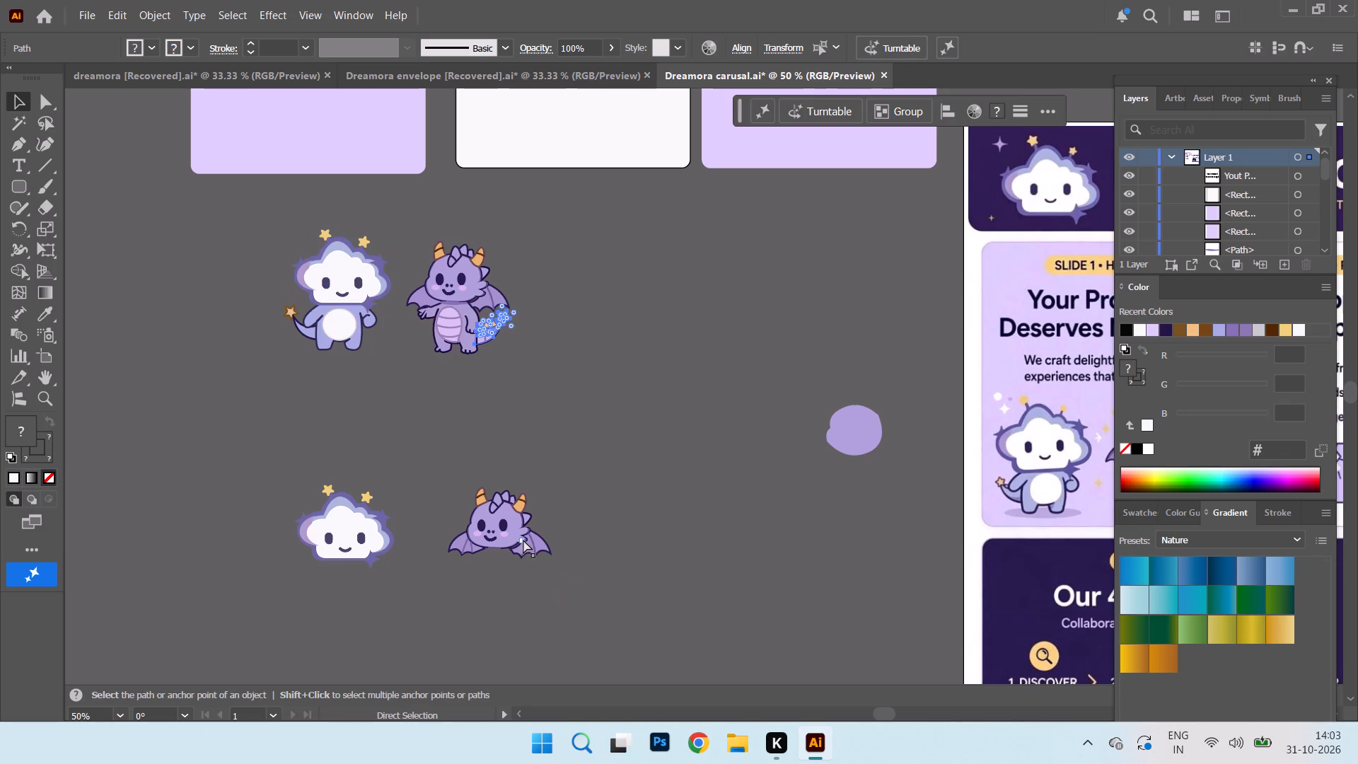
{"action": "key", "text": "ctrl+z"}
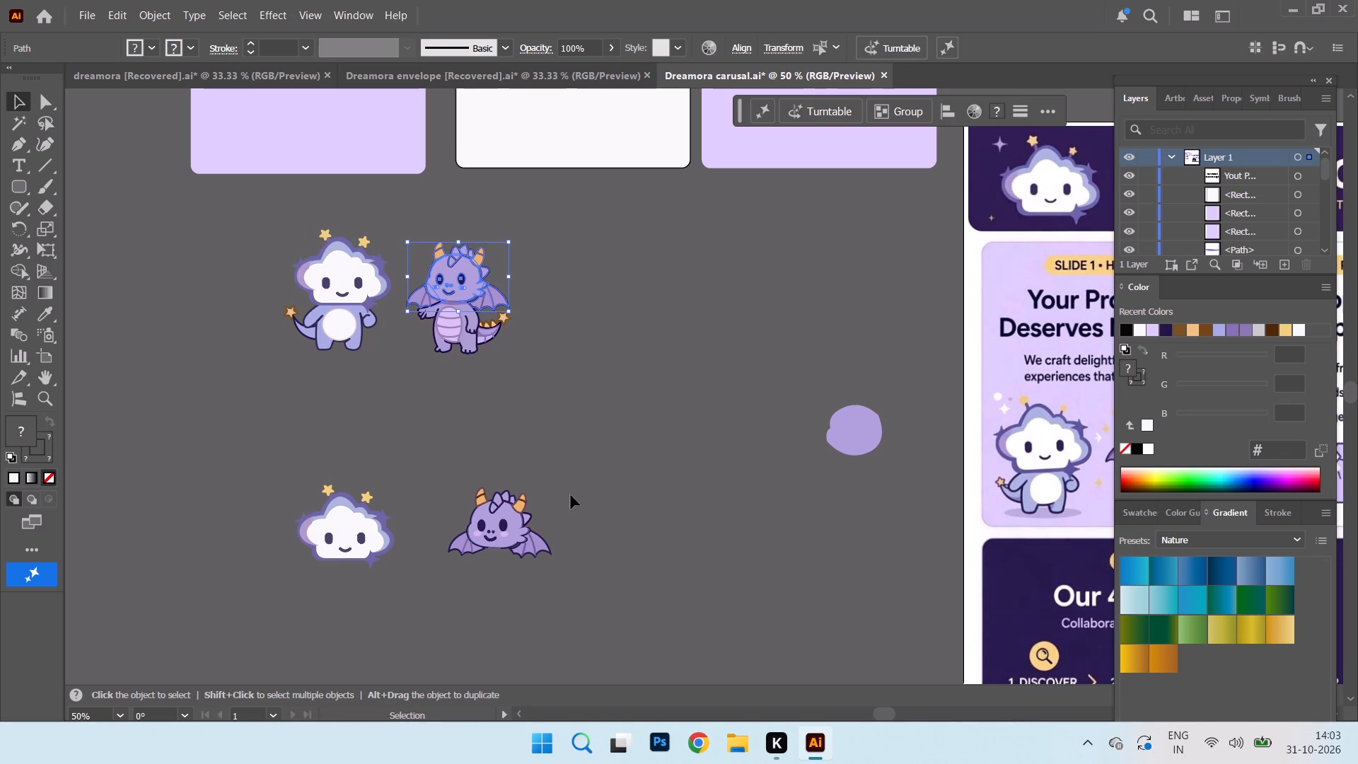
Group all parts of the full dragon mascot, and separately group all parts of the full cloud mascot.
{"action": "left_click", "coordinate": [571, 461]}
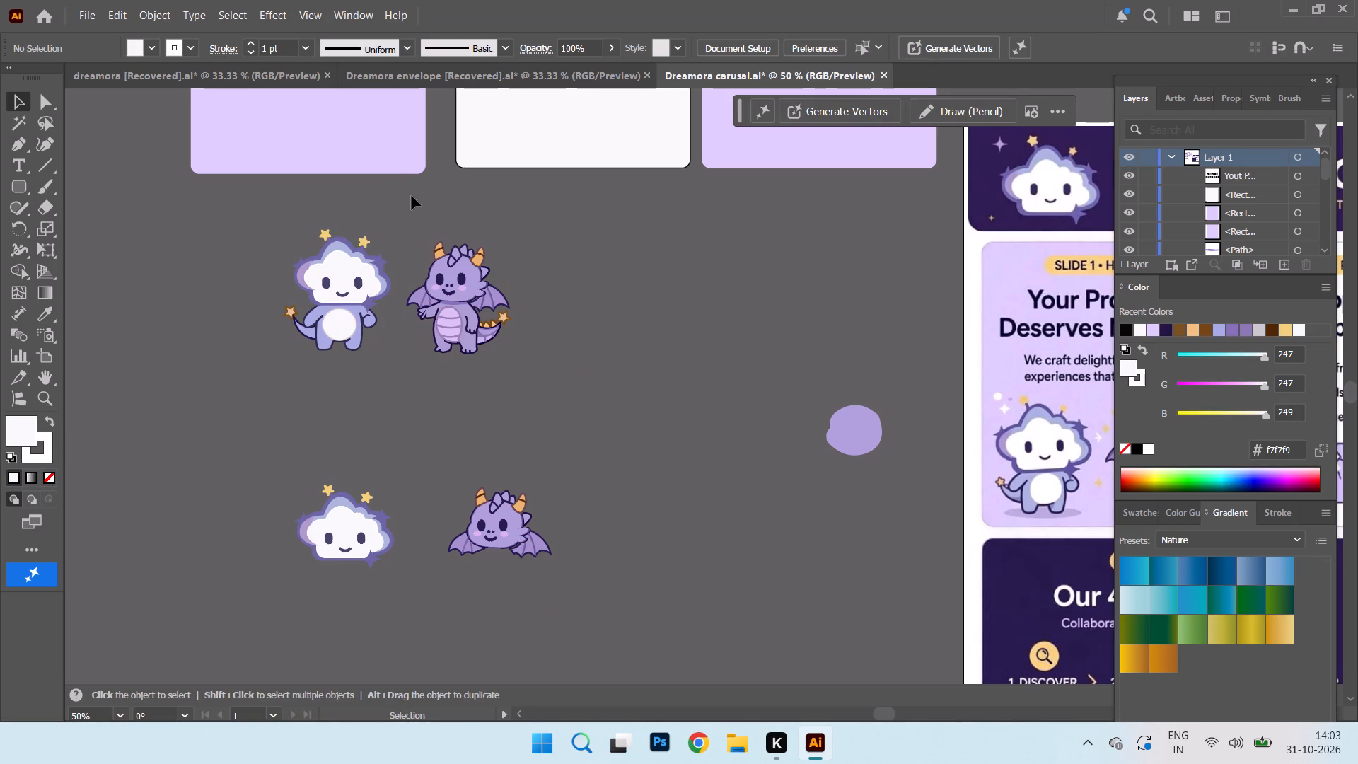
{"action": "left_click_drag", "start_coordinate": [412, 196], "coordinate": [547, 404]}
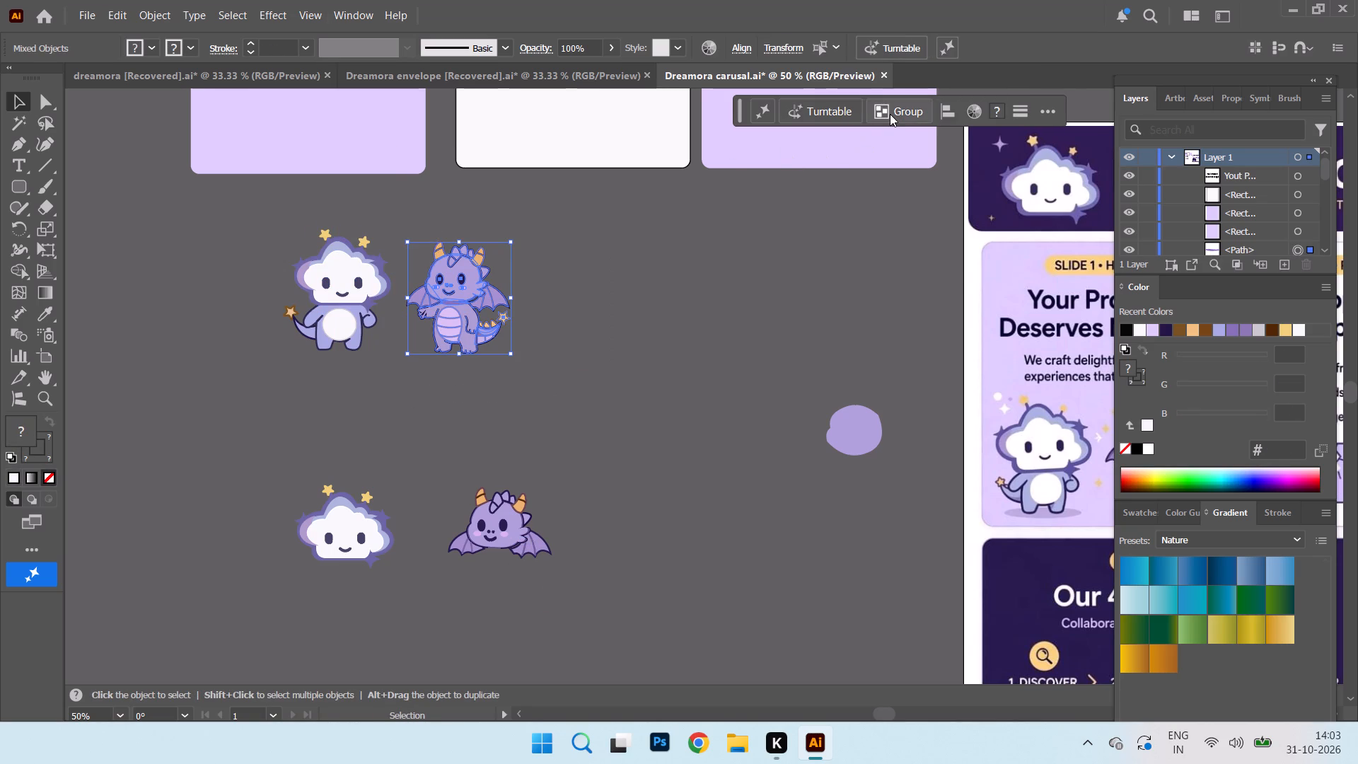
{"action": "left_click", "coordinate": [890, 114]}
{"action": "left_click", "coordinate": [651, 293]}
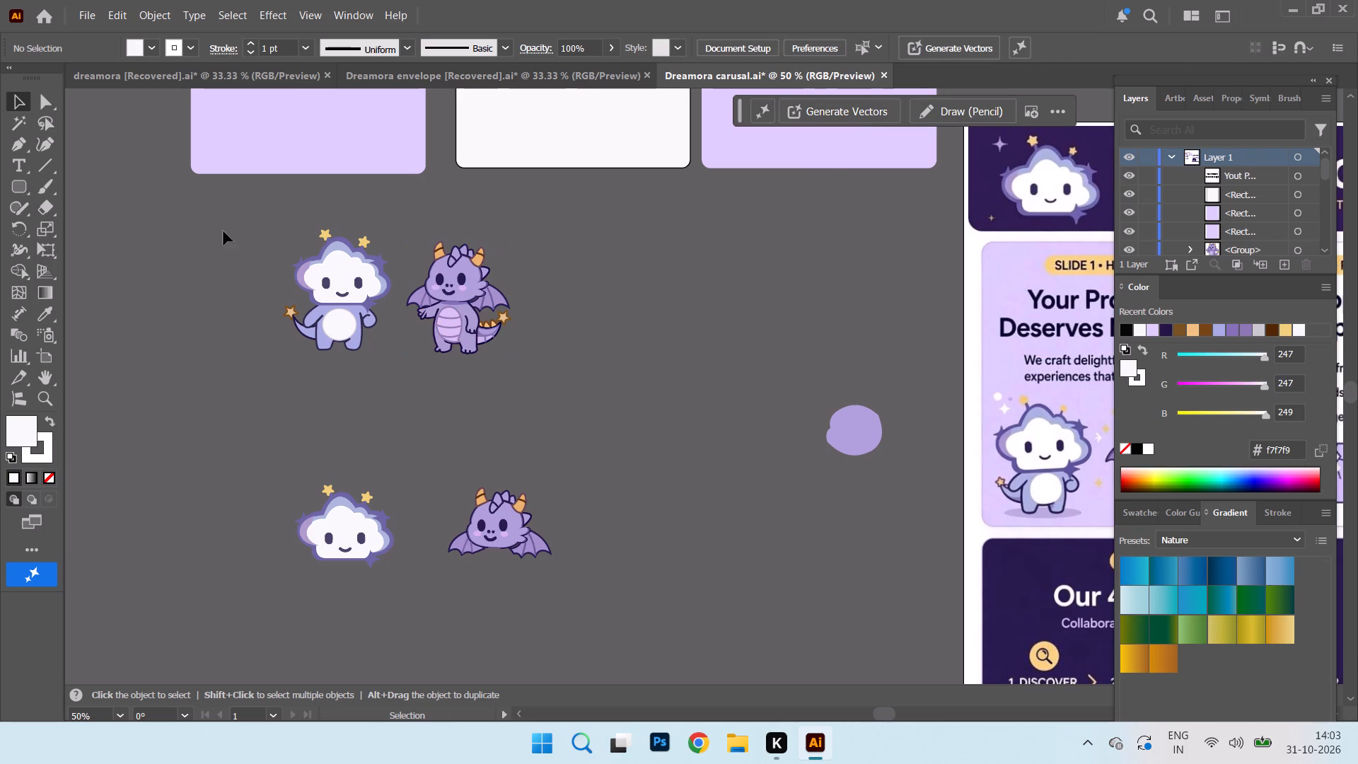
{"action": "left_click_drag", "start_coordinate": [219, 213], "coordinate": [400, 398]}
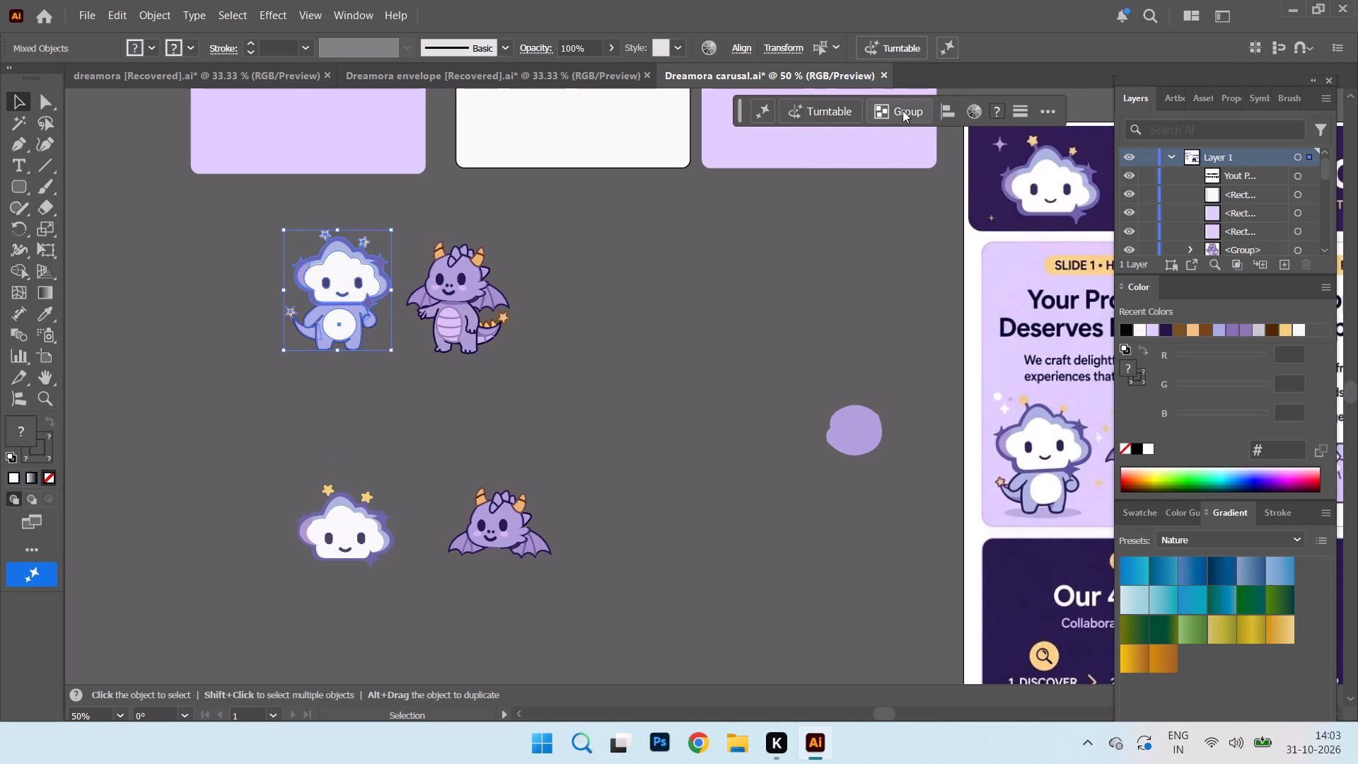
{"action": "left_click", "coordinate": [903, 110]}
{"action": "left_click", "coordinate": [659, 363]}
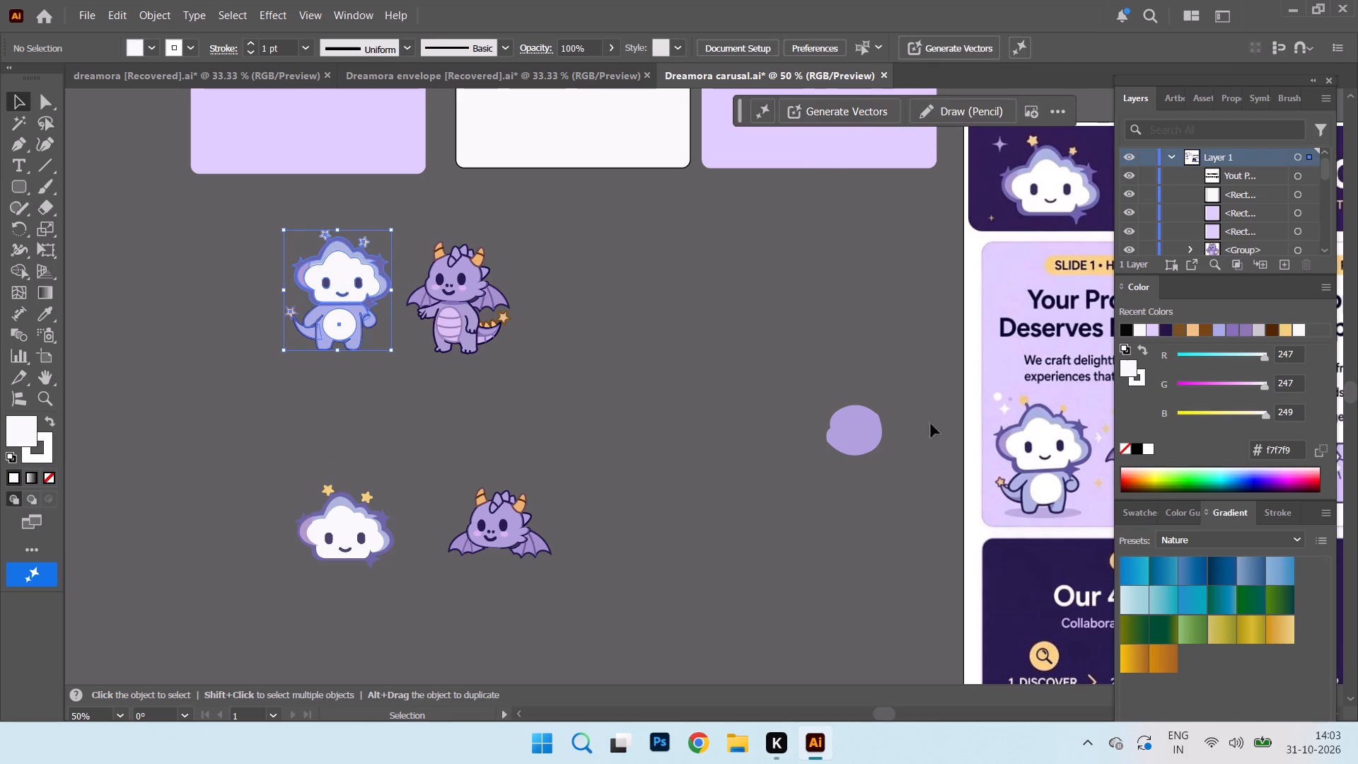
Place the full dragon in the lower right of the "Yout Product Deserves Magic" card and the full cloud mascot in its lower left.
{"action": "key", "text": "ctrl+minus"}
{"action": "key", "text": "ctrl+minus"}
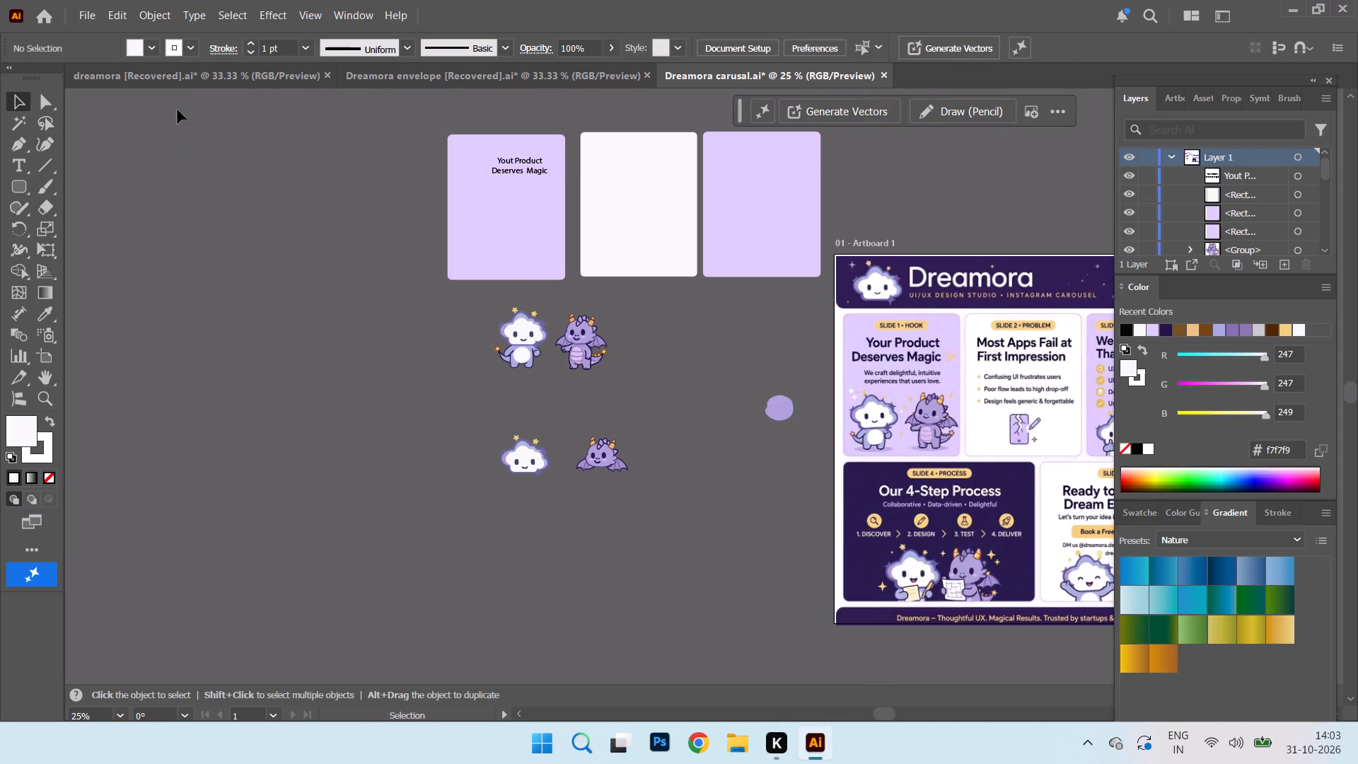
{"action": "left_click", "coordinate": [486, 219]}
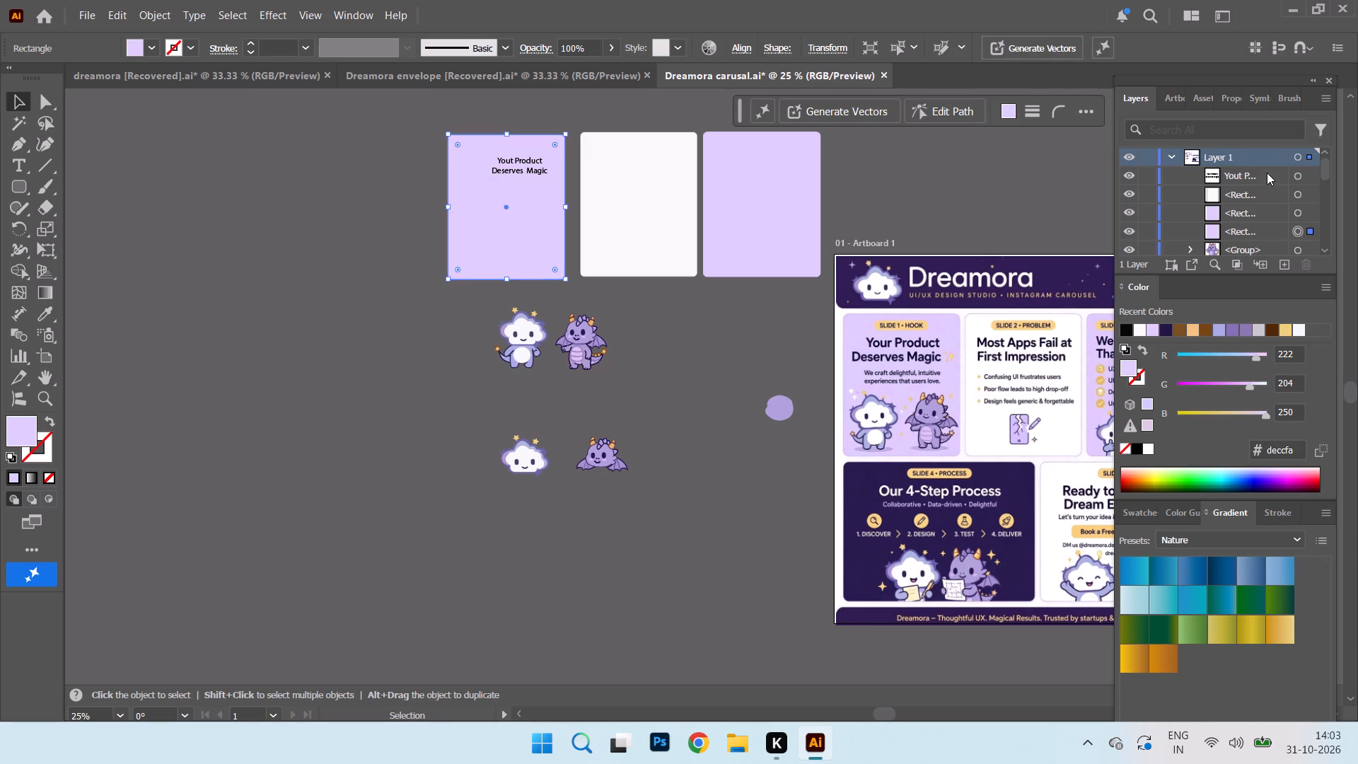
{"action": "scroll", "coordinate": [1299, 191], "scroll_direction": "down", "scroll_amount": 2}
{"action": "scroll", "coordinate": [1231, 211], "scroll_direction": "up", "scroll_amount": 1}
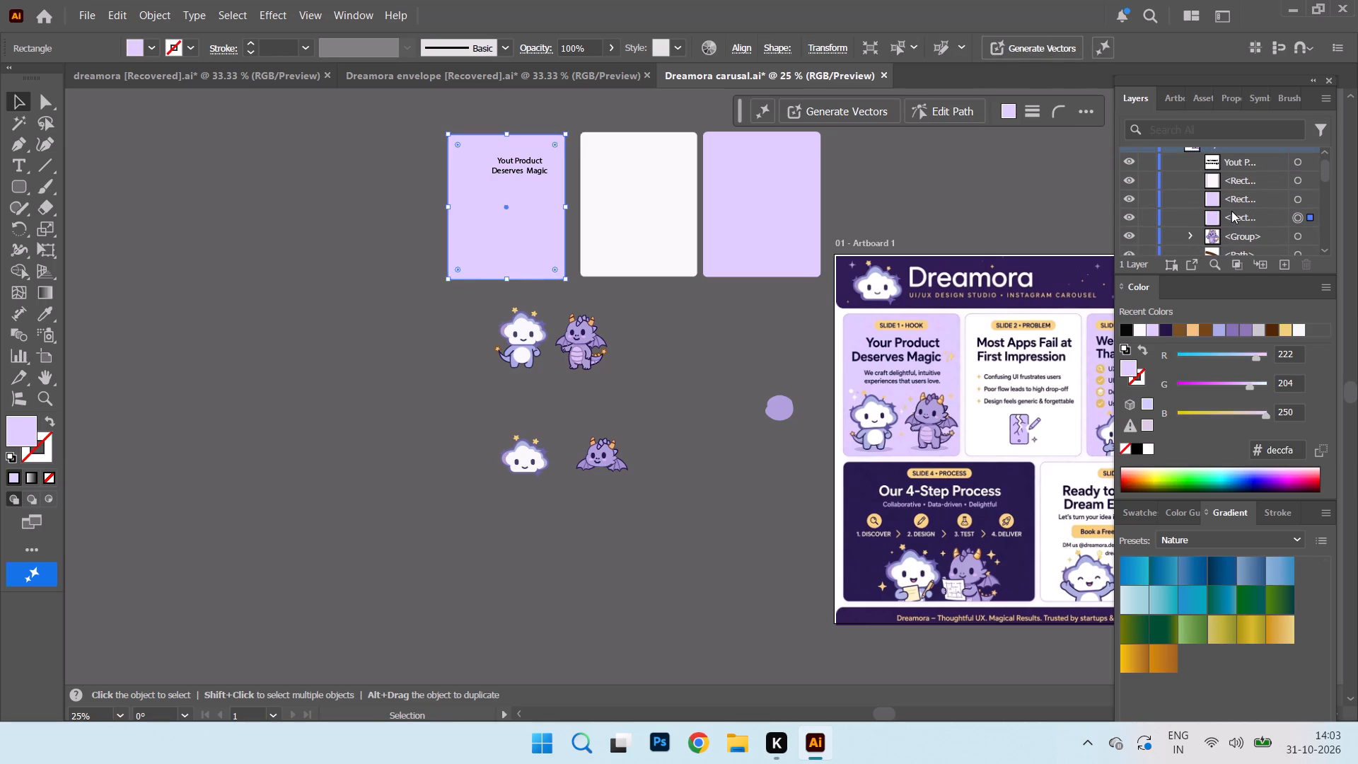
{"action": "left_click_drag", "start_coordinate": [581, 357], "coordinate": [550, 303]}
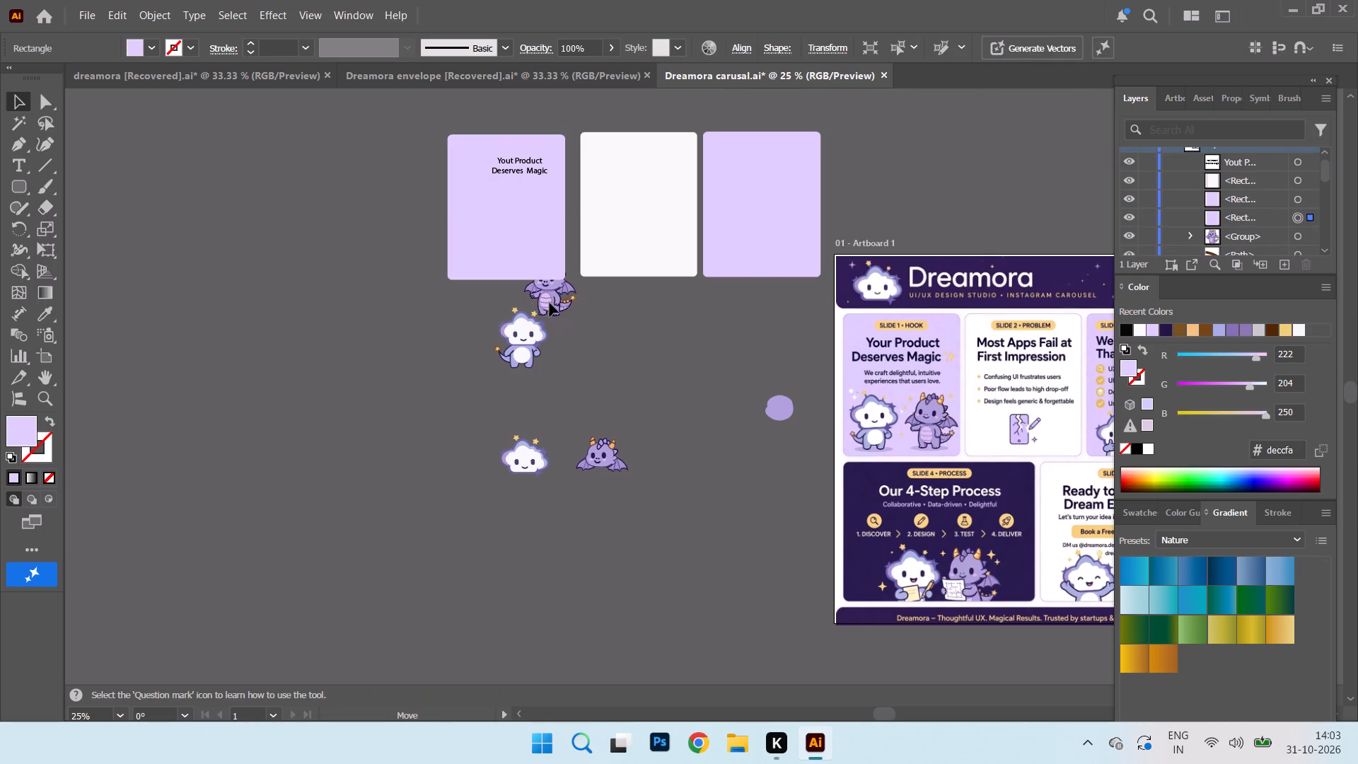
{"action": "left_click_drag", "start_coordinate": [550, 303], "coordinate": [536, 260]}
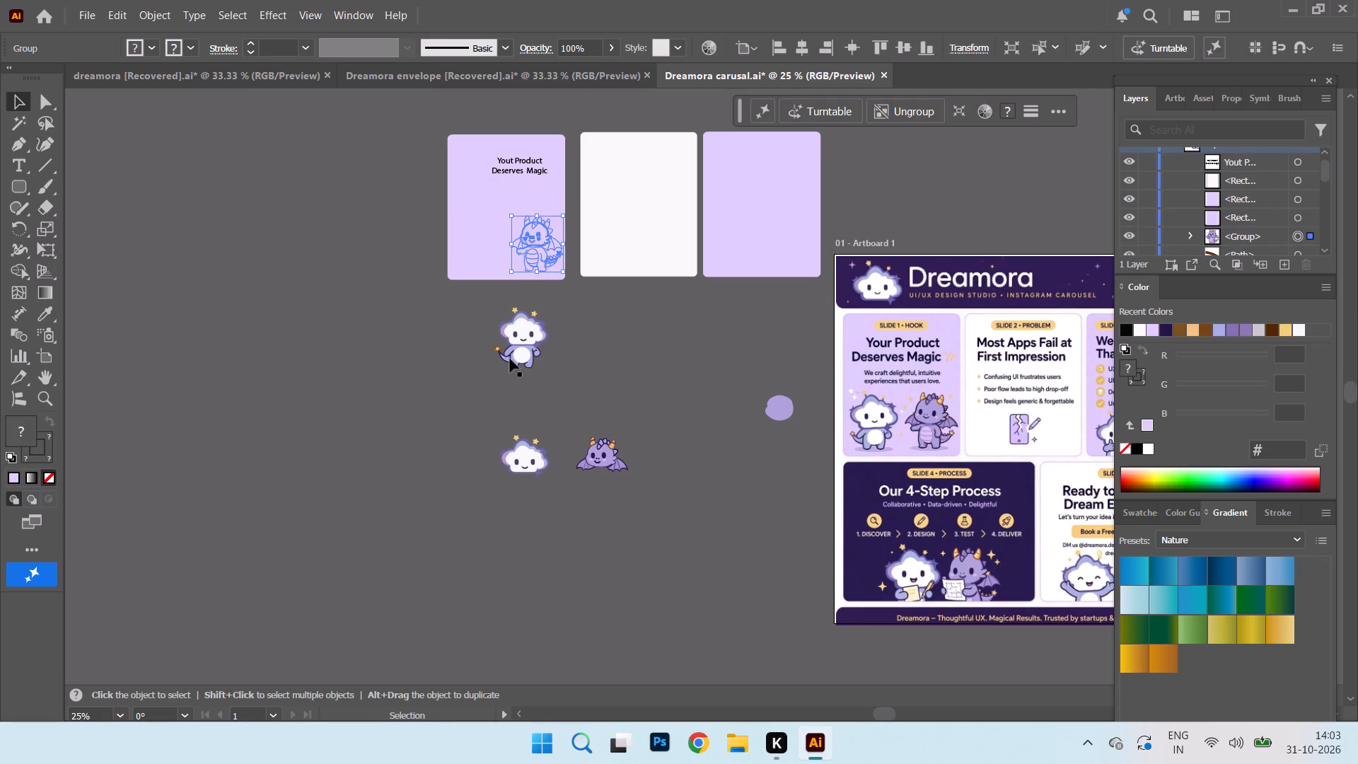
{"action": "left_click_drag", "start_coordinate": [525, 350], "coordinate": [487, 256]}
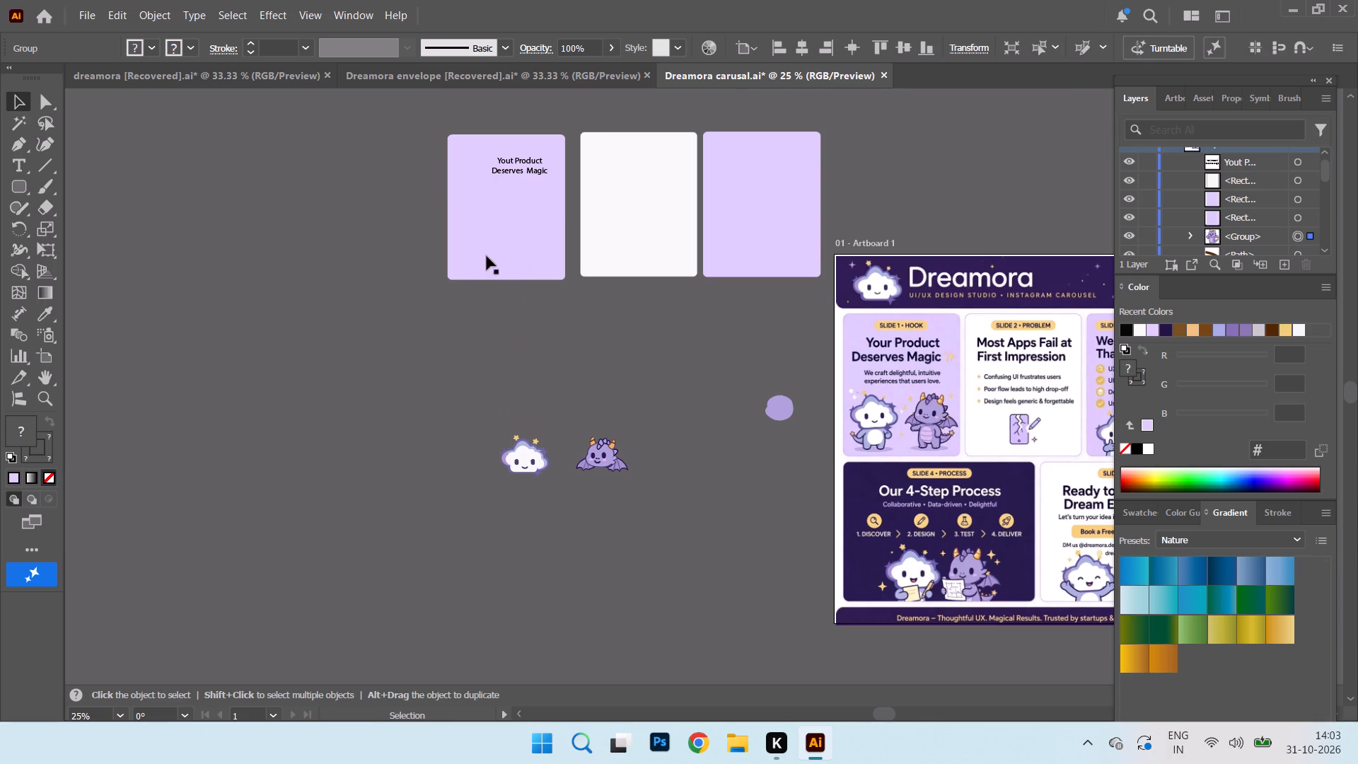
Raise the full cloud mascot group in the stacking order to directly above the full dragon mascot group.
{"action": "scroll", "coordinate": [1262, 211], "scroll_direction": "down", "scroll_amount": 5}
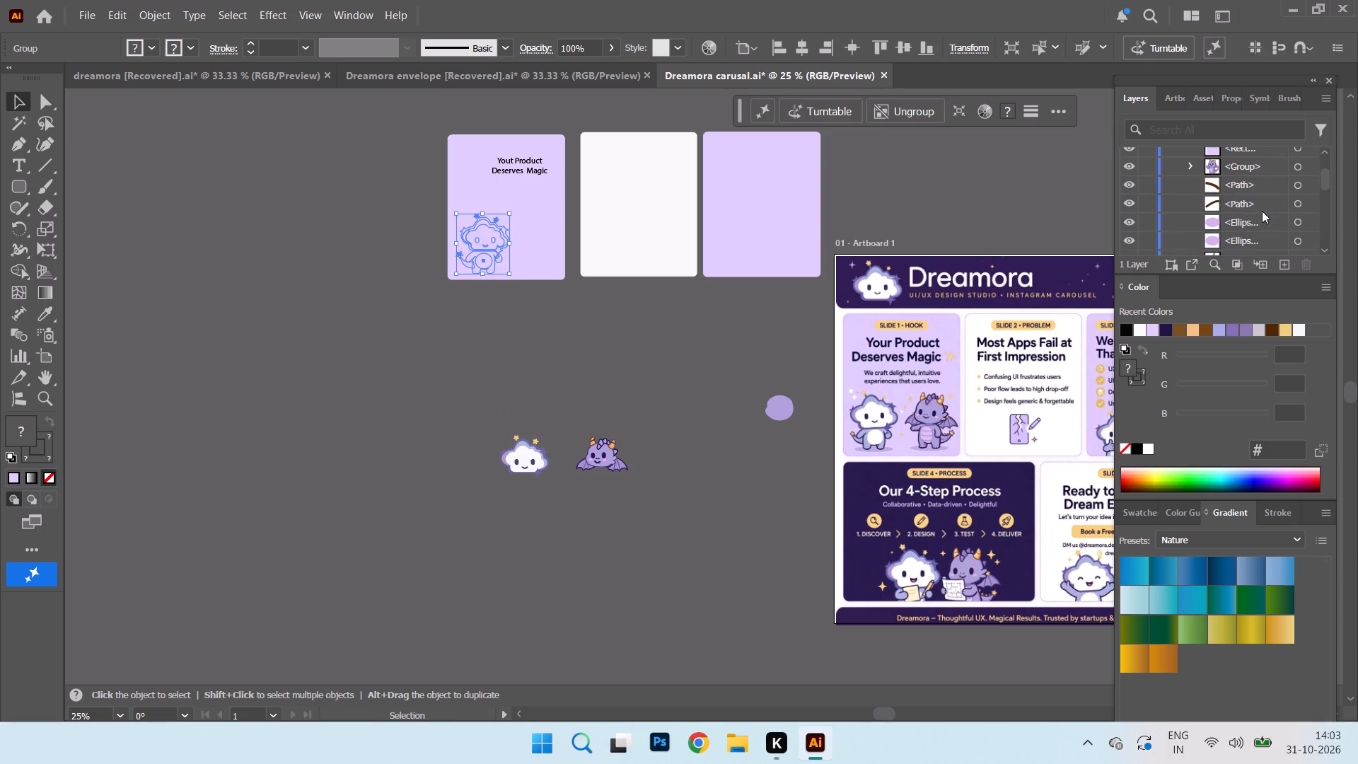
{"action": "scroll", "coordinate": [1262, 211], "scroll_direction": "down", "scroll_amount": 16}
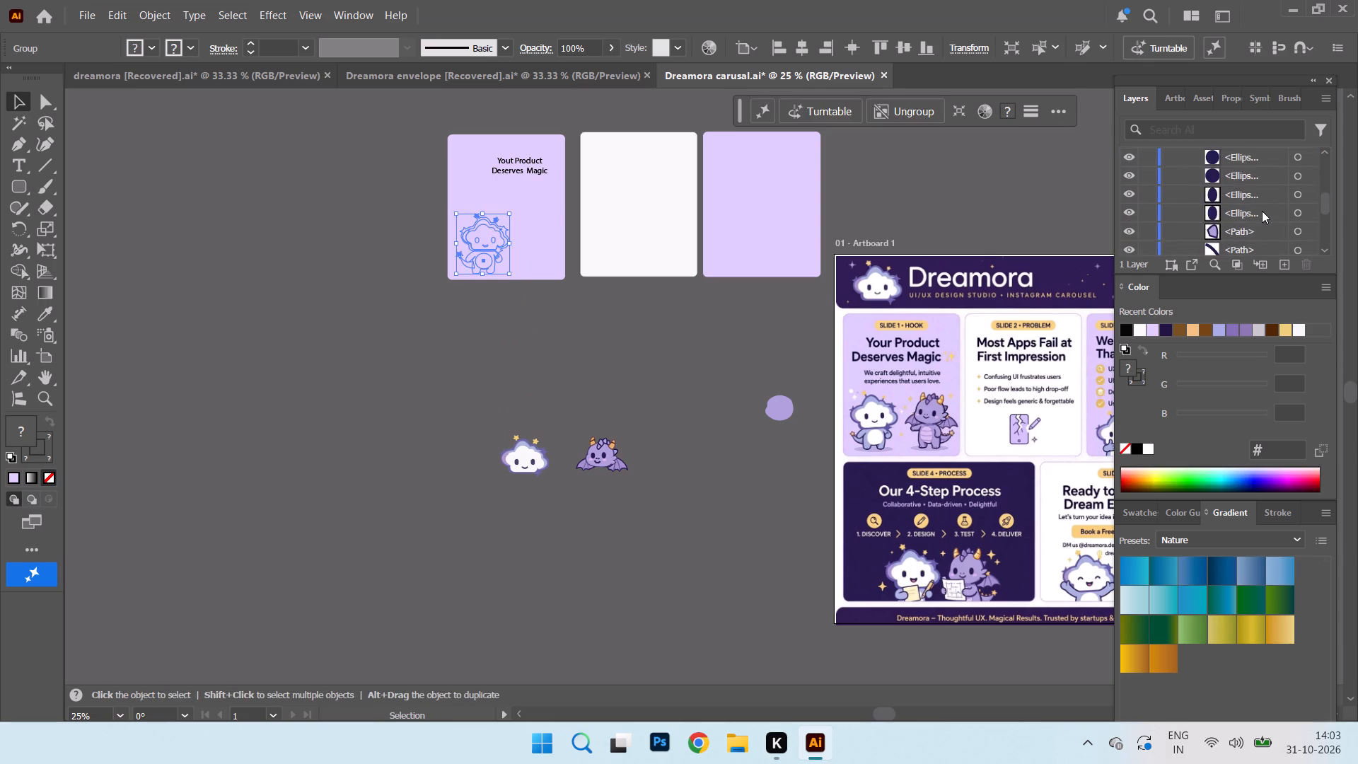
{"action": "scroll", "coordinate": [1262, 211], "scroll_direction": "down", "scroll_amount": 16}
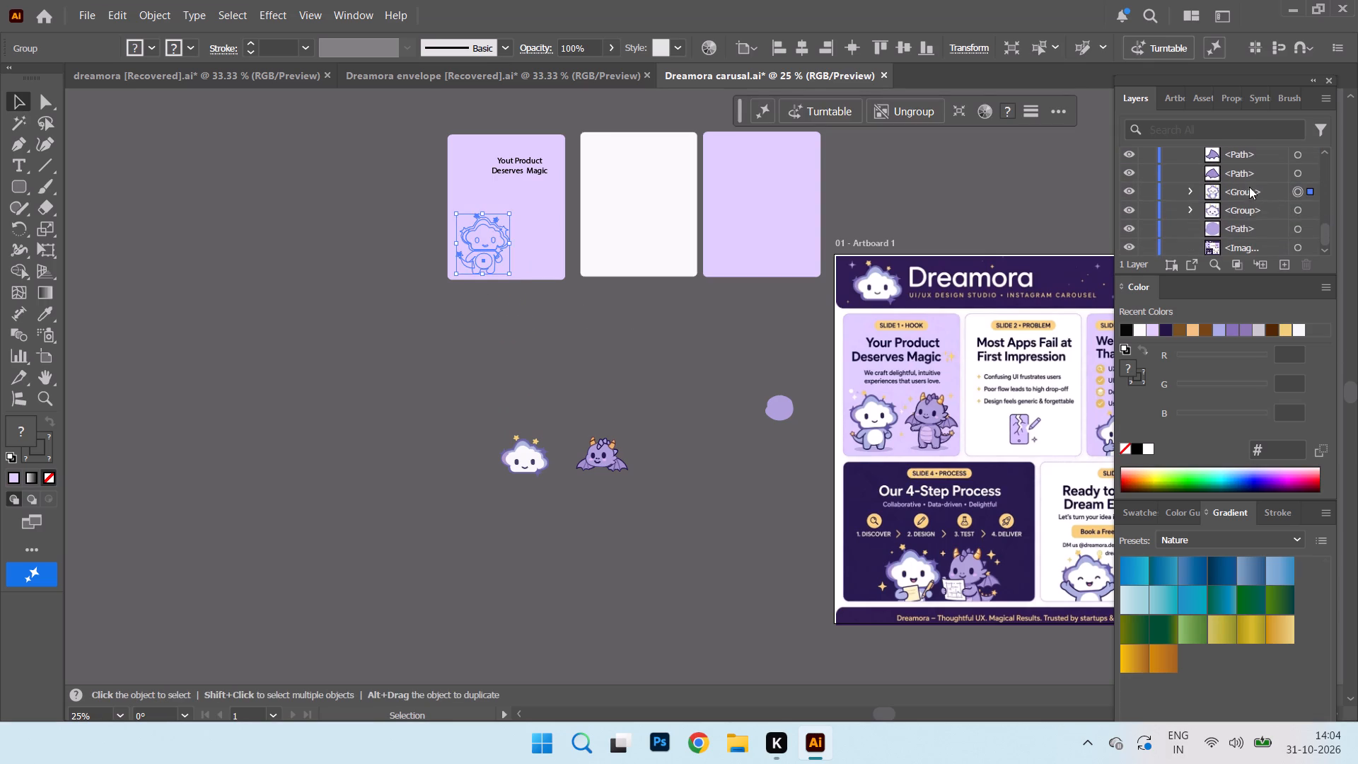
{"action": "left_click", "coordinate": [1246, 187]}
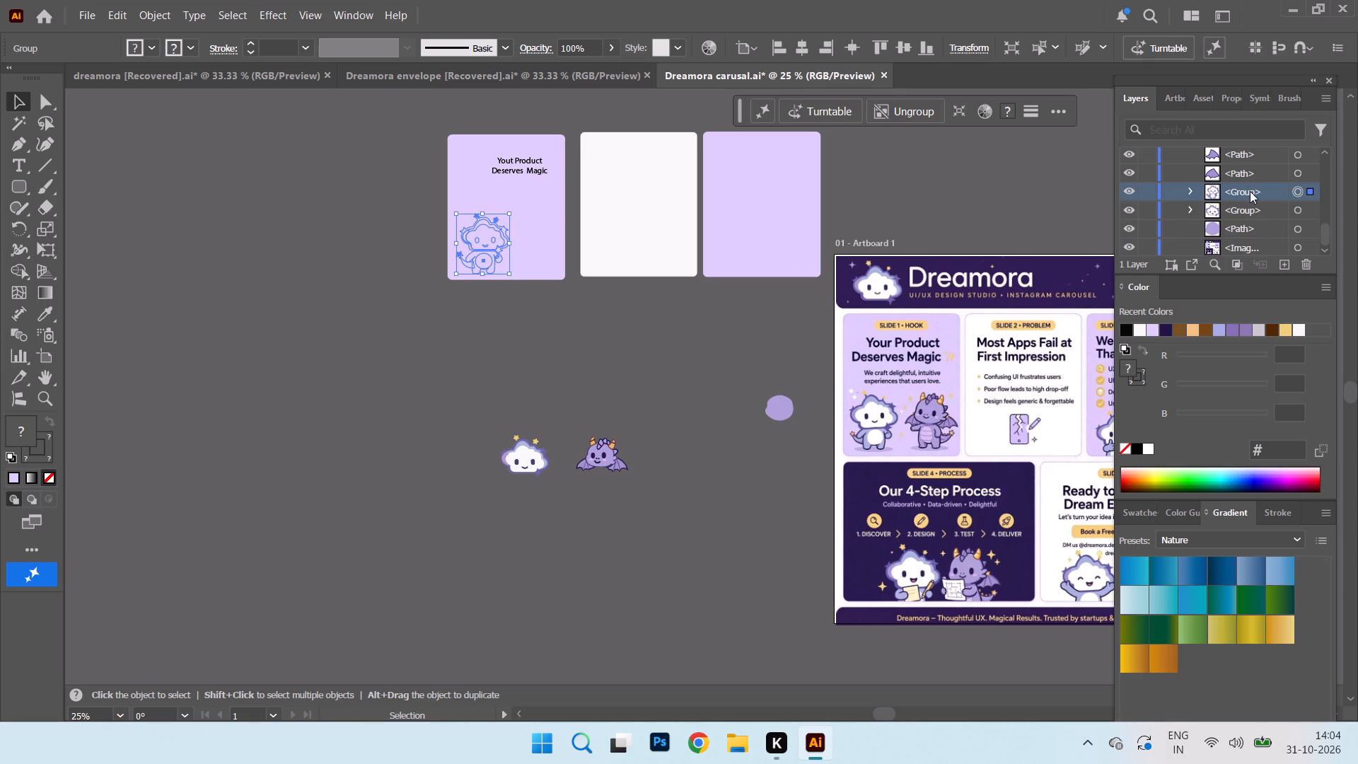
{"action": "left_click_drag", "start_coordinate": [1250, 191], "coordinate": [1241, 151]}
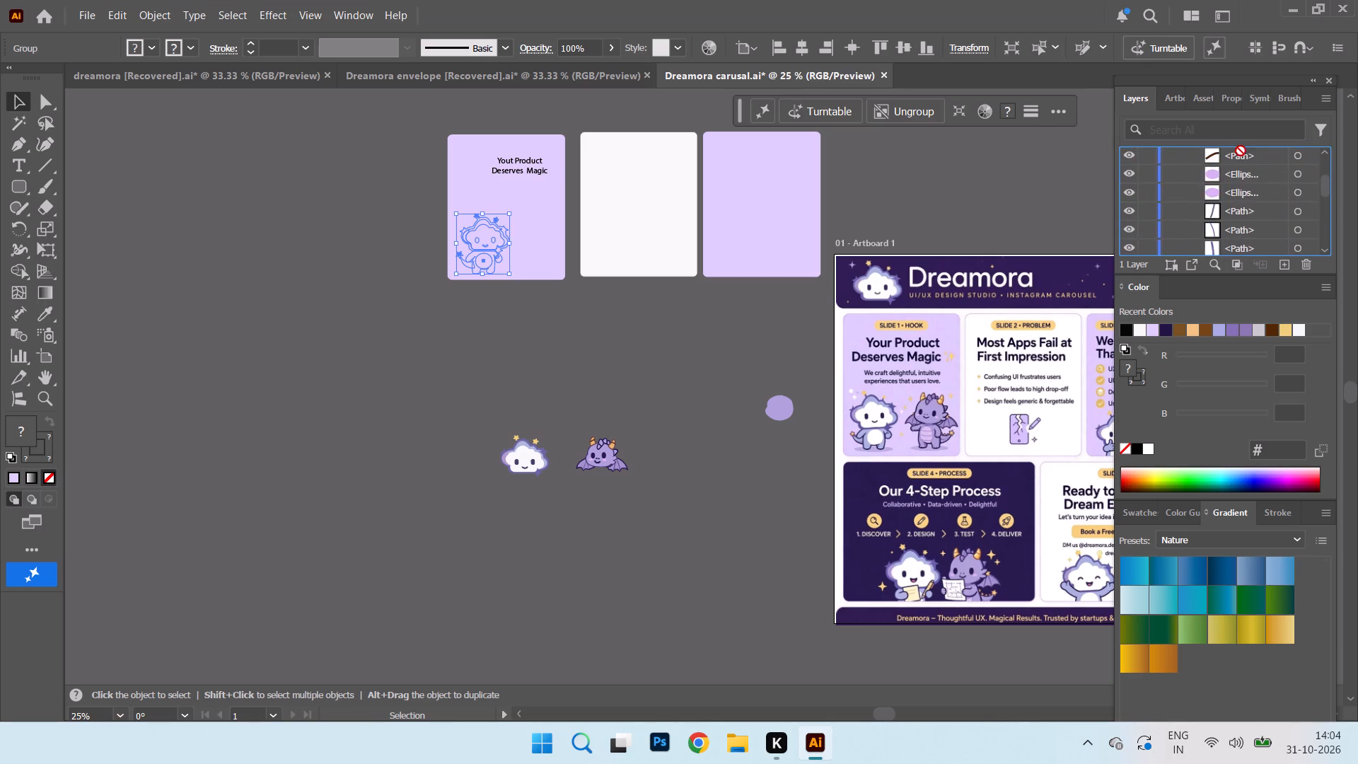
{"action": "left_click_drag", "start_coordinate": [1241, 151], "coordinate": [1246, 223]}
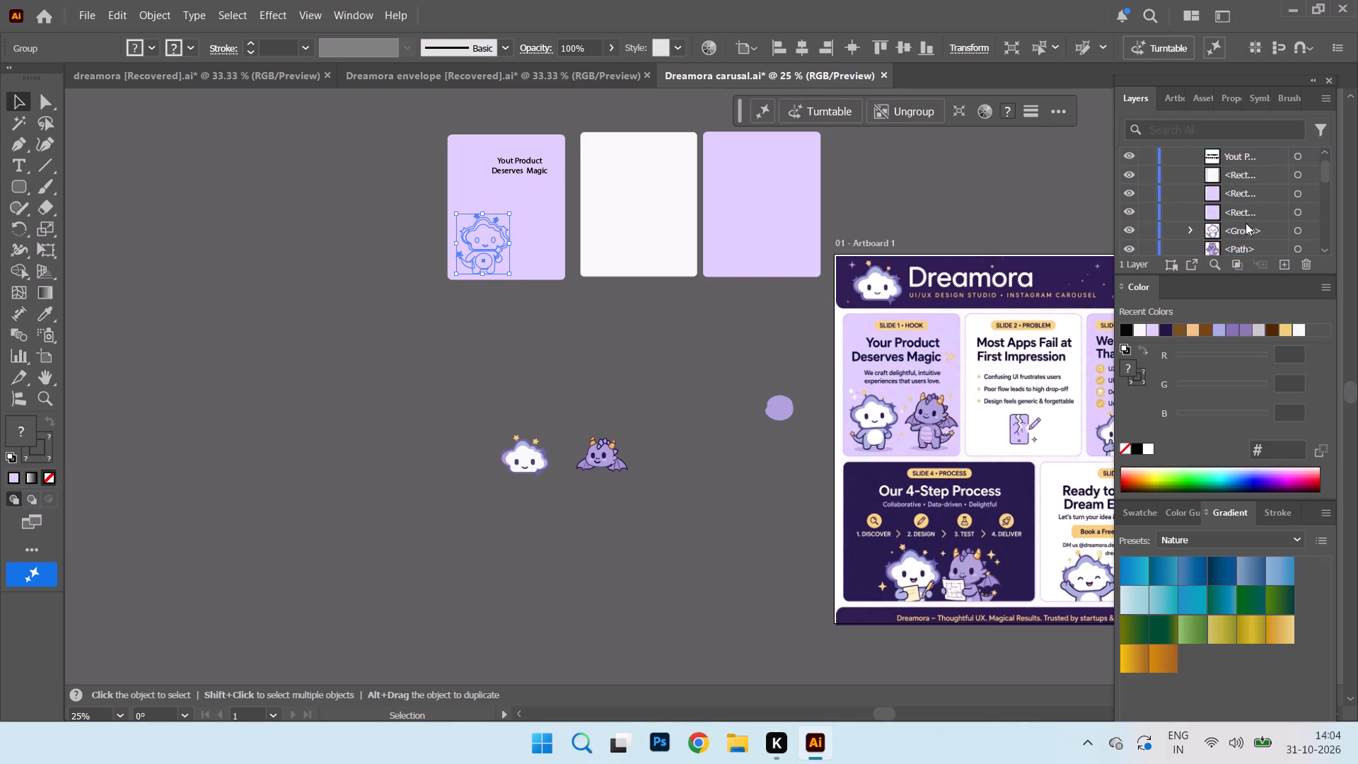
Move the third card's lilac rectangle below both full mascot groups in the stacking order.
{"action": "scroll", "coordinate": [1275, 190], "scroll_direction": "up", "scroll_amount": 6}
{"action": "left_click_drag", "start_coordinate": [1244, 211], "coordinate": [1274, 184]}
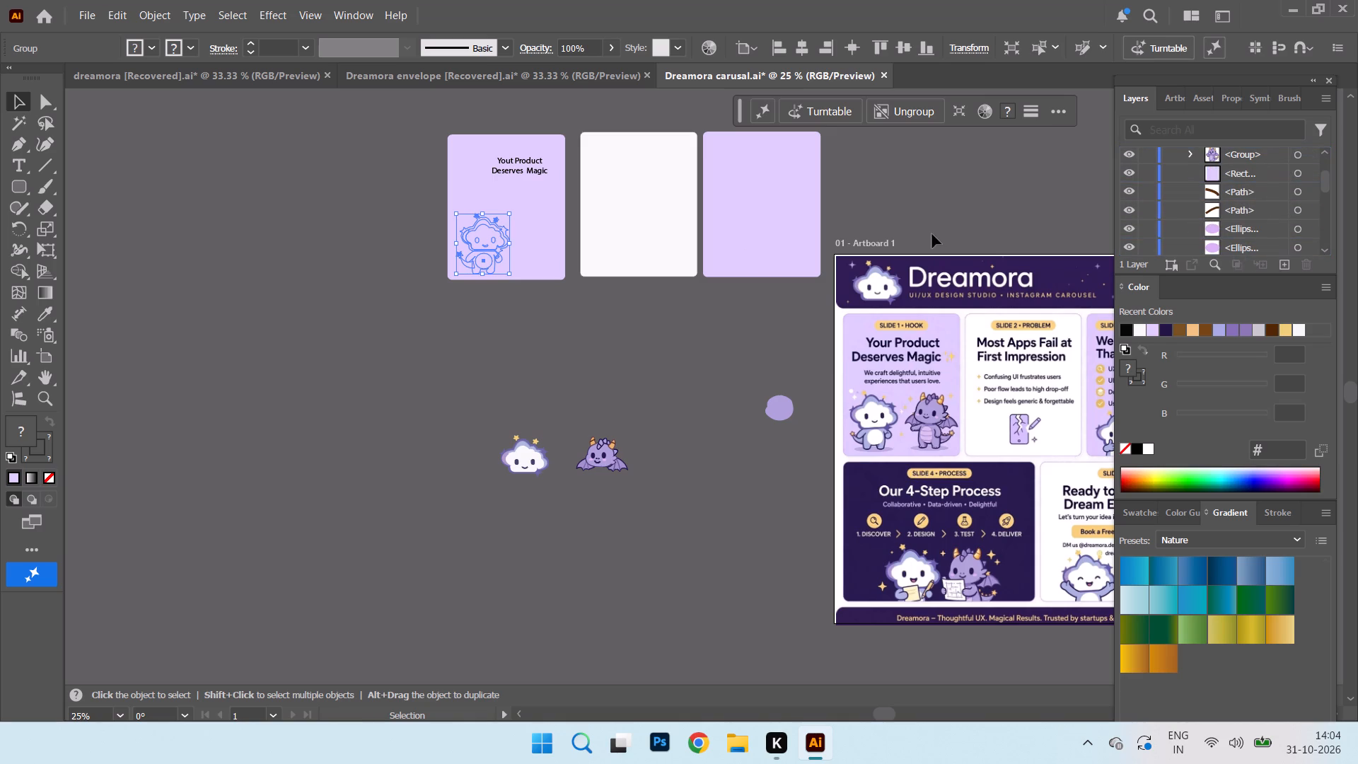
{"action": "left_click", "coordinate": [497, 318]}
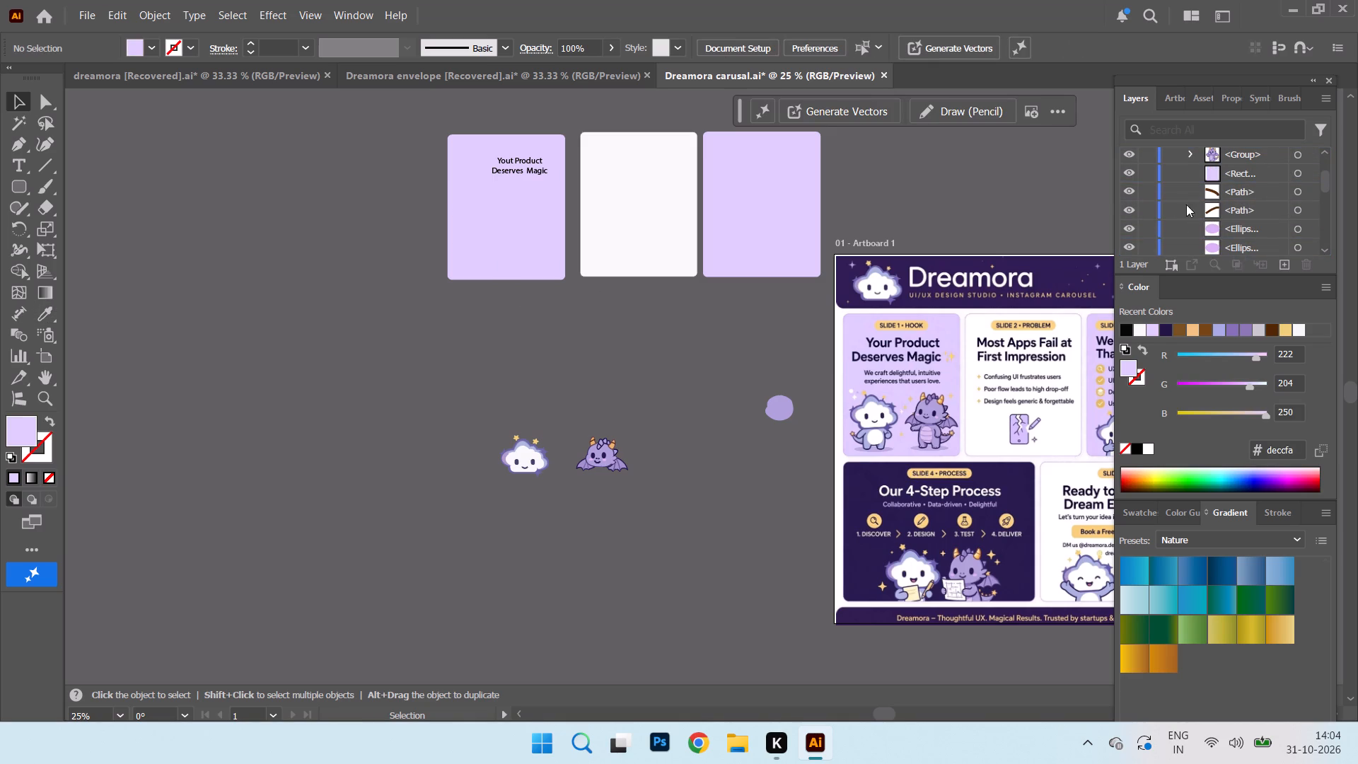
Move the first card's lilac rectangle below the cloud and dragon mascot groups in the stacking order.
{"action": "scroll", "coordinate": [1265, 170], "scroll_direction": "up", "scroll_amount": 6}
{"action": "scroll", "coordinate": [1287, 181], "scroll_direction": "down", "scroll_amount": 4}
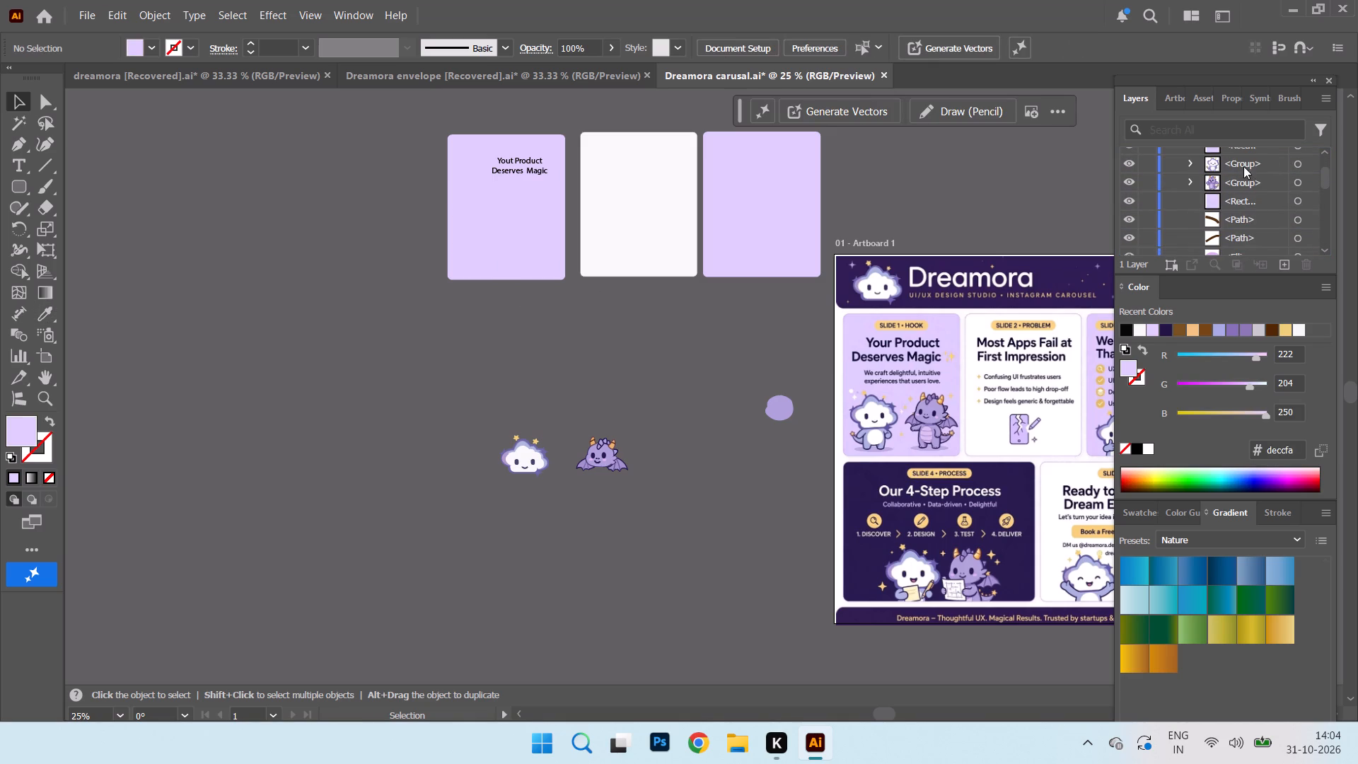
{"action": "scroll", "coordinate": [1236, 155], "scroll_direction": "up", "scroll_amount": 3}
{"action": "left_click", "coordinate": [1234, 185]}
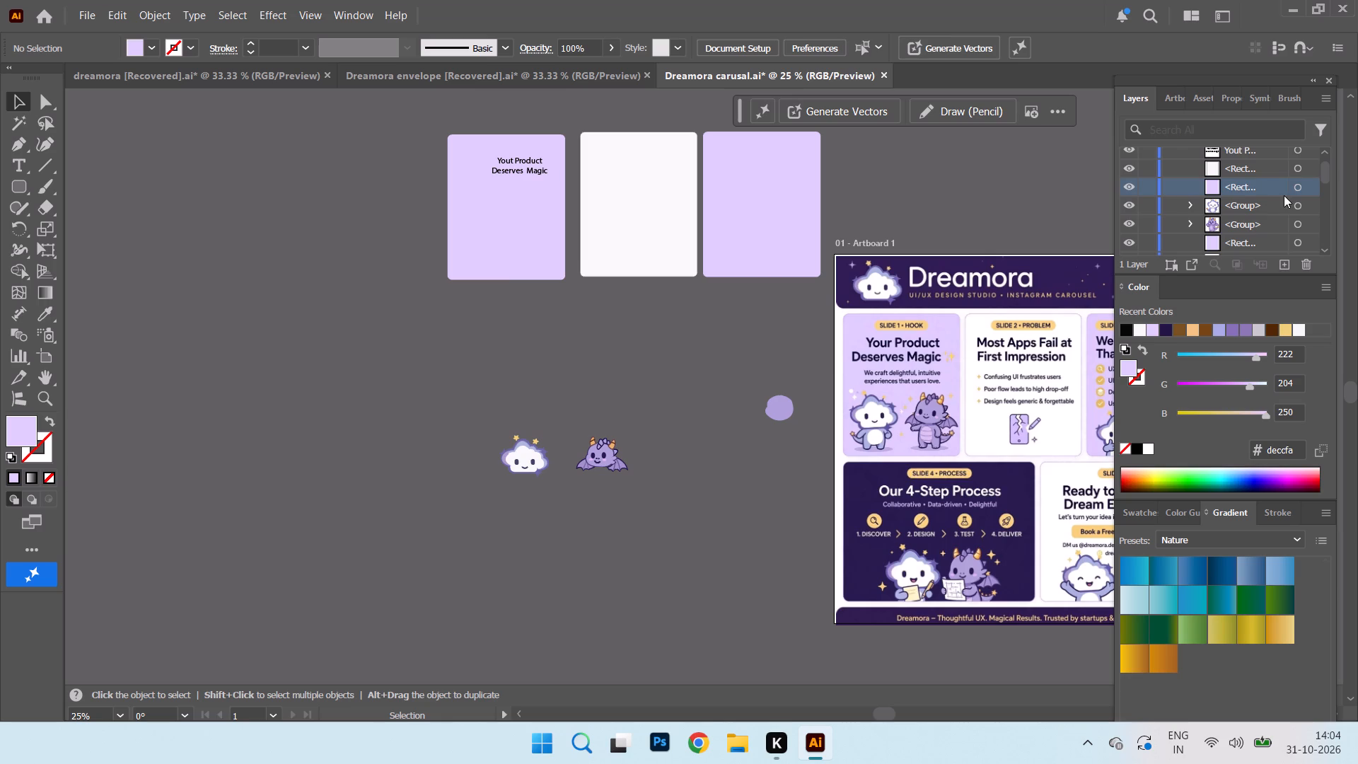
{"action": "left_click", "coordinate": [1296, 190]}
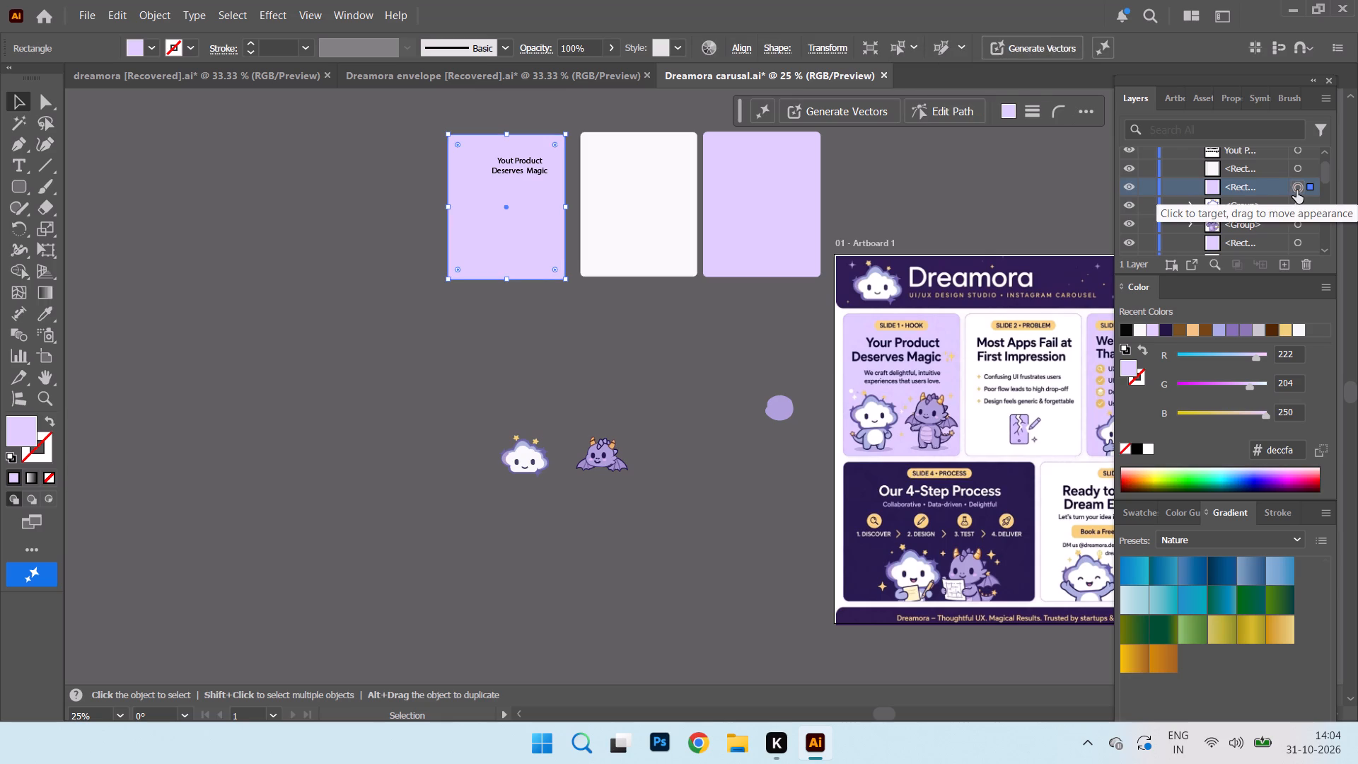
{"action": "scroll", "coordinate": [1296, 190], "scroll_direction": "down", "scroll_amount": 2}
{"action": "left_click_drag", "start_coordinate": [1238, 158], "coordinate": [1229, 201]}
{"action": "left_click", "coordinate": [267, 316]}
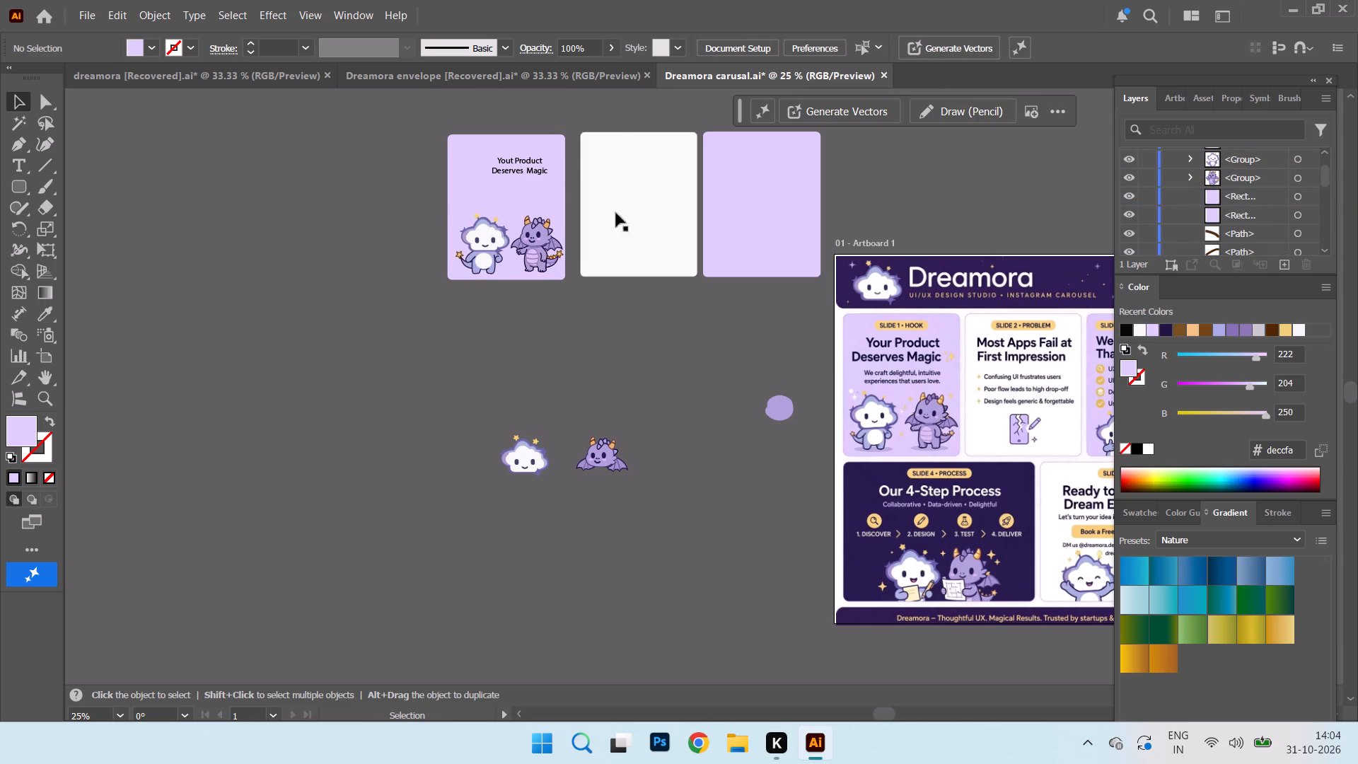
Ungroup the full cloud mascot on the "Yout Product Deserves Magic" card.
{"action": "left_click", "coordinate": [483, 253]}
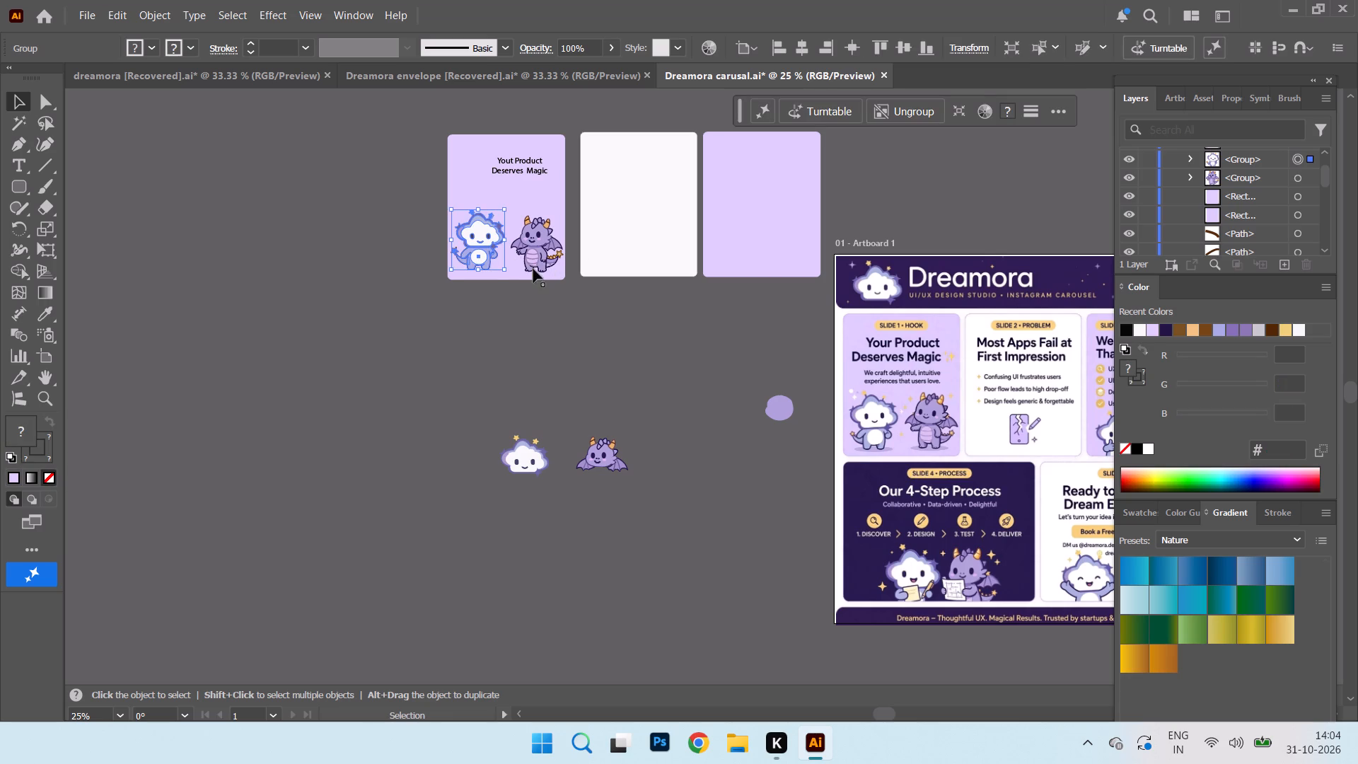
{"action": "left_click", "coordinate": [562, 316]}
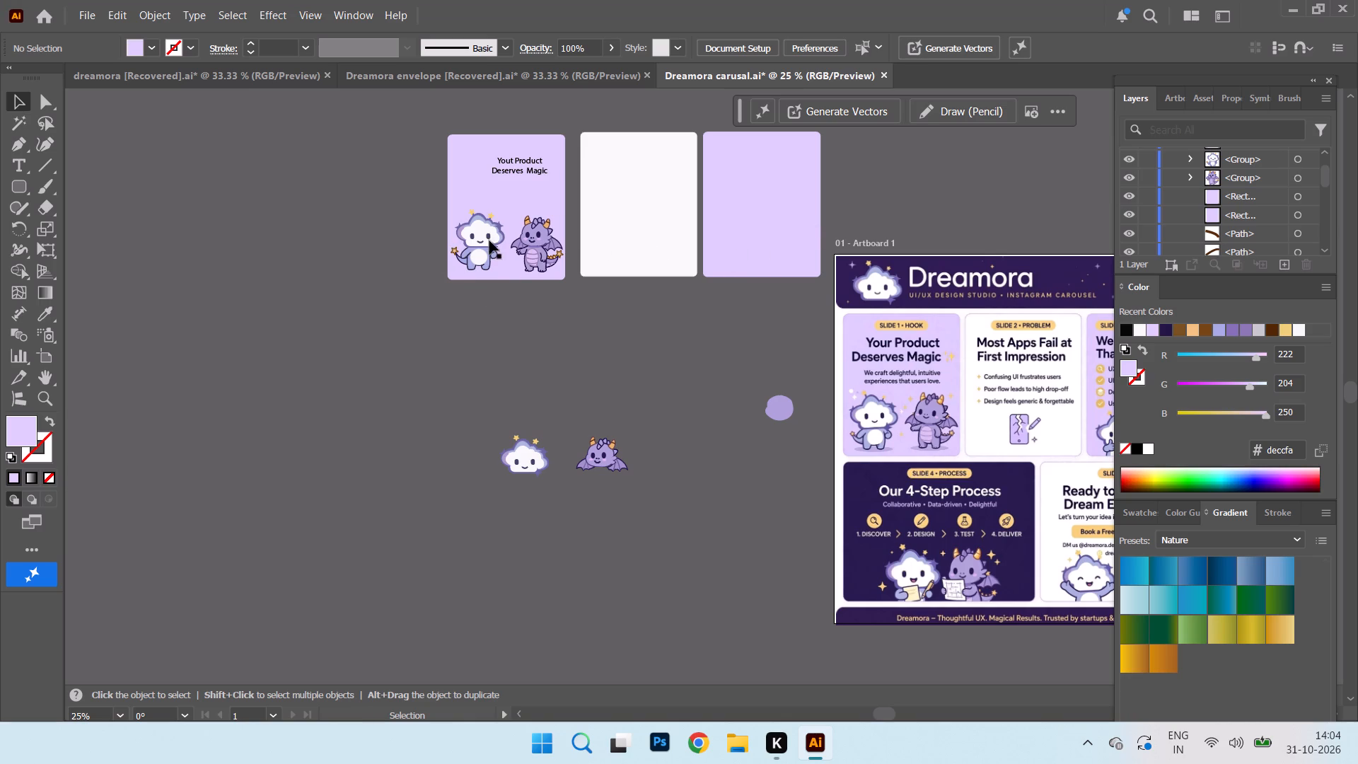
{"action": "key", "text": "ctrl+equal"}
{"action": "key", "text": "ctrl+equal"}
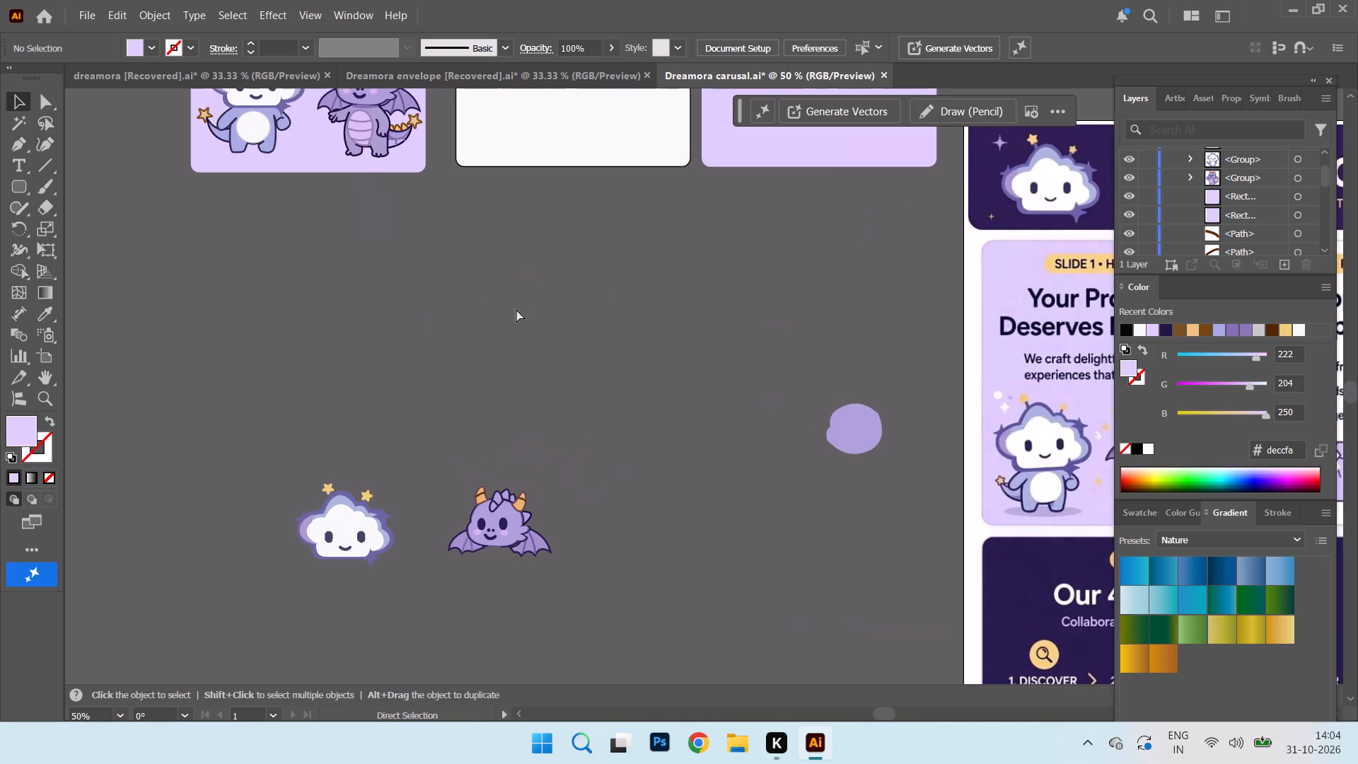
{"action": "left_click", "coordinate": [248, 128]}
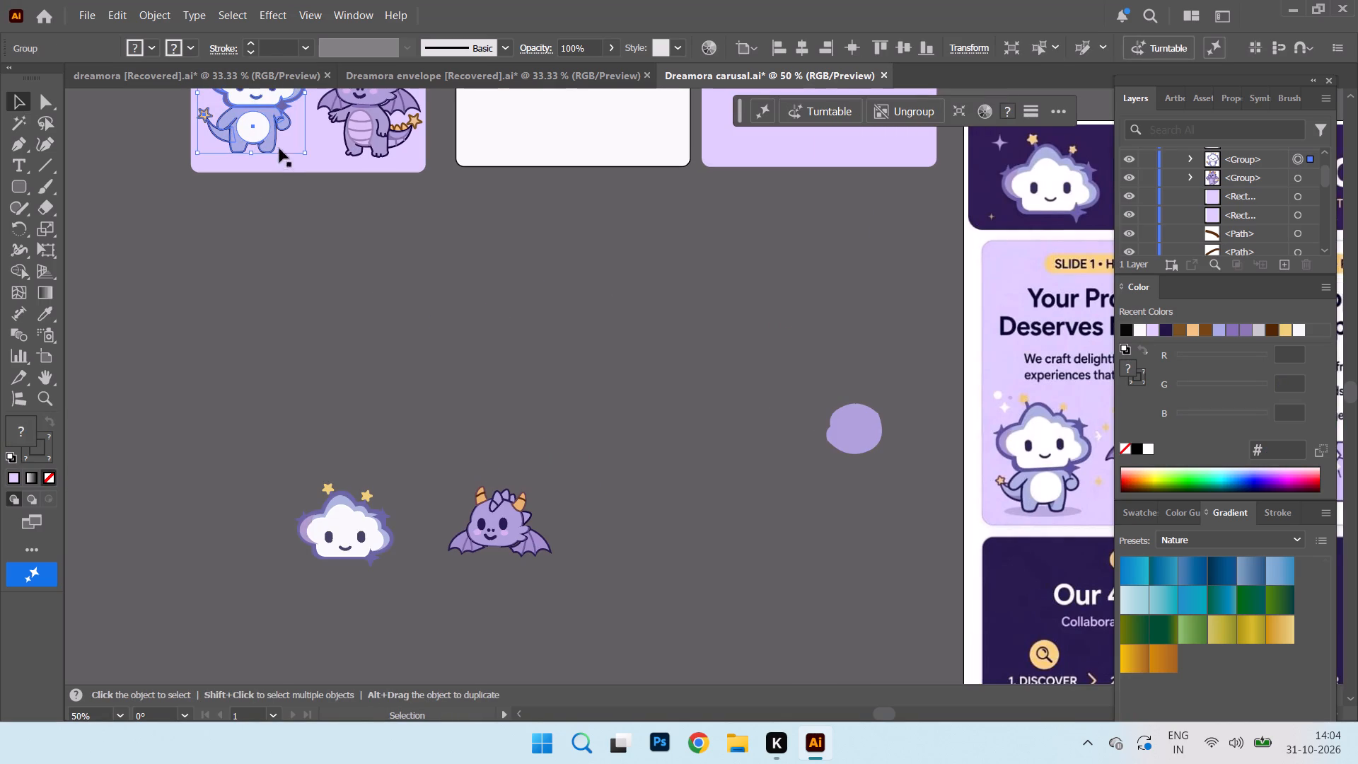
{"action": "scroll", "coordinate": [759, 151], "scroll_direction": "up", "scroll_amount": 1}
{"action": "left_click", "coordinate": [922, 108]}
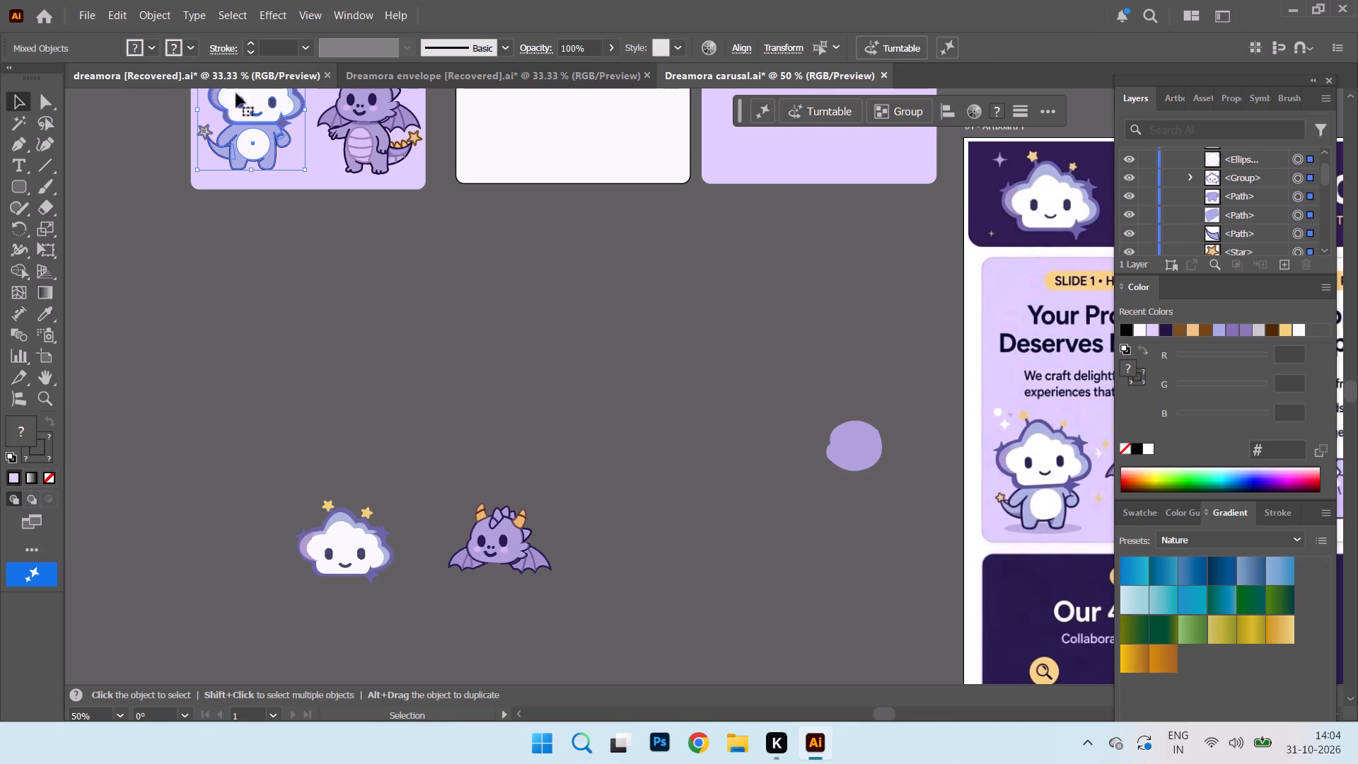
Resize the white belly ellipse of the full cloud mascot to about 48 × 48 pt.
{"action": "left_click", "coordinate": [262, 144]}
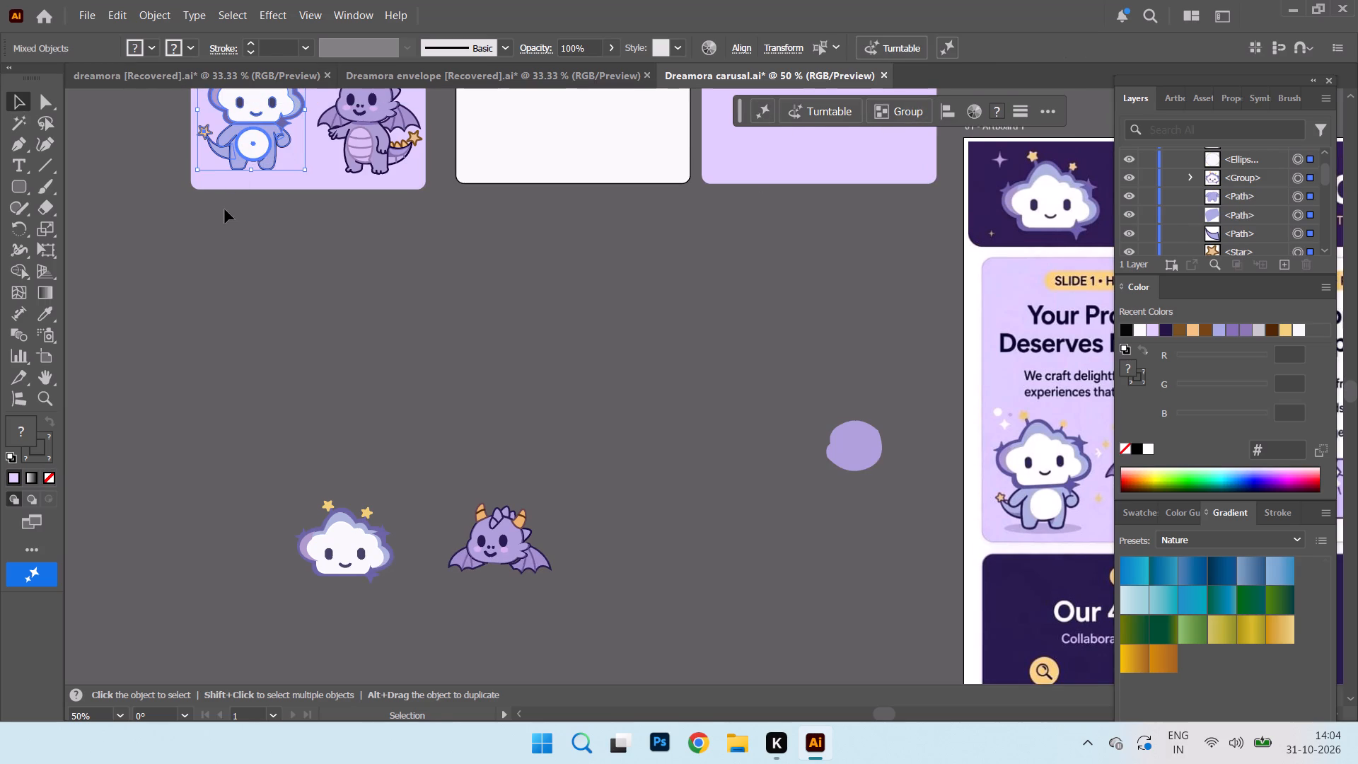
{"action": "left_click", "coordinate": [225, 209]}
{"action": "left_click", "coordinate": [245, 146]}
{"action": "left_click", "coordinate": [233, 127]}
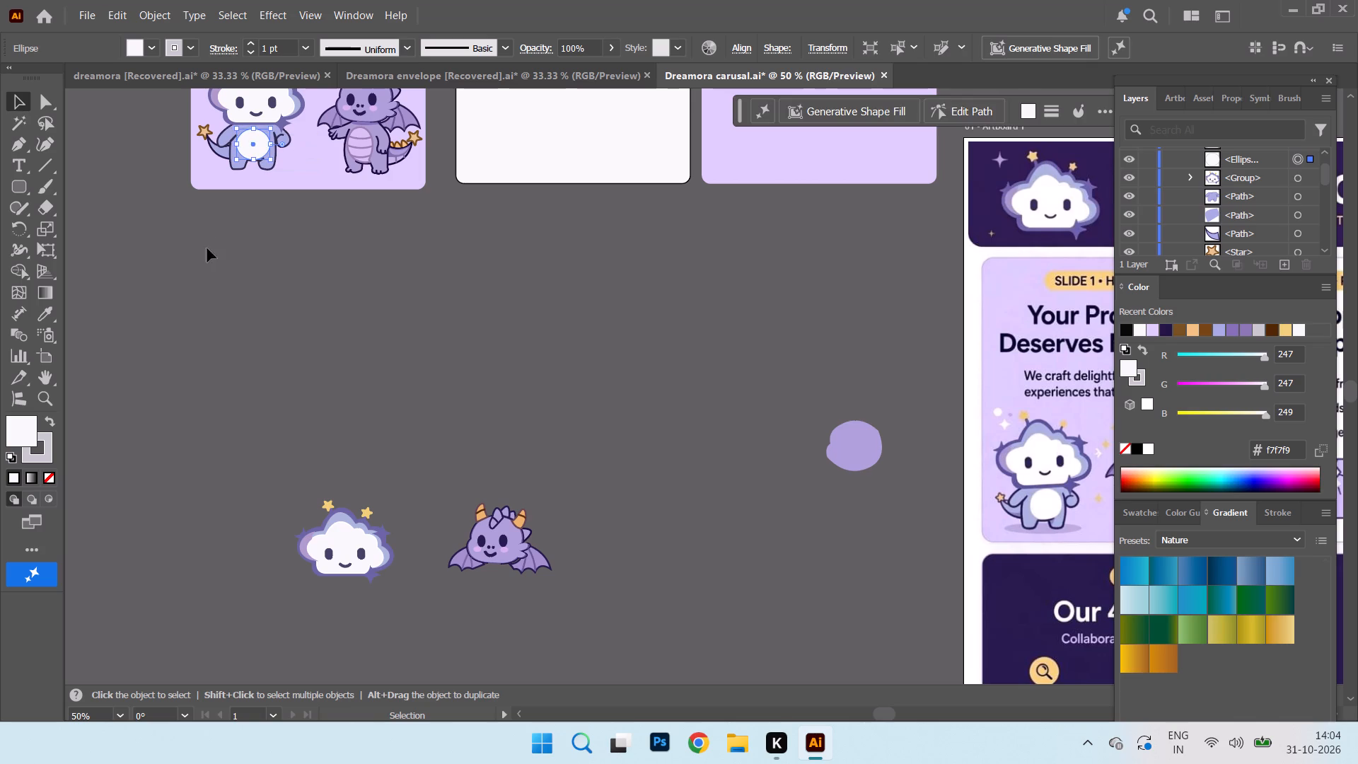
{"action": "left_click", "coordinate": [209, 256]}
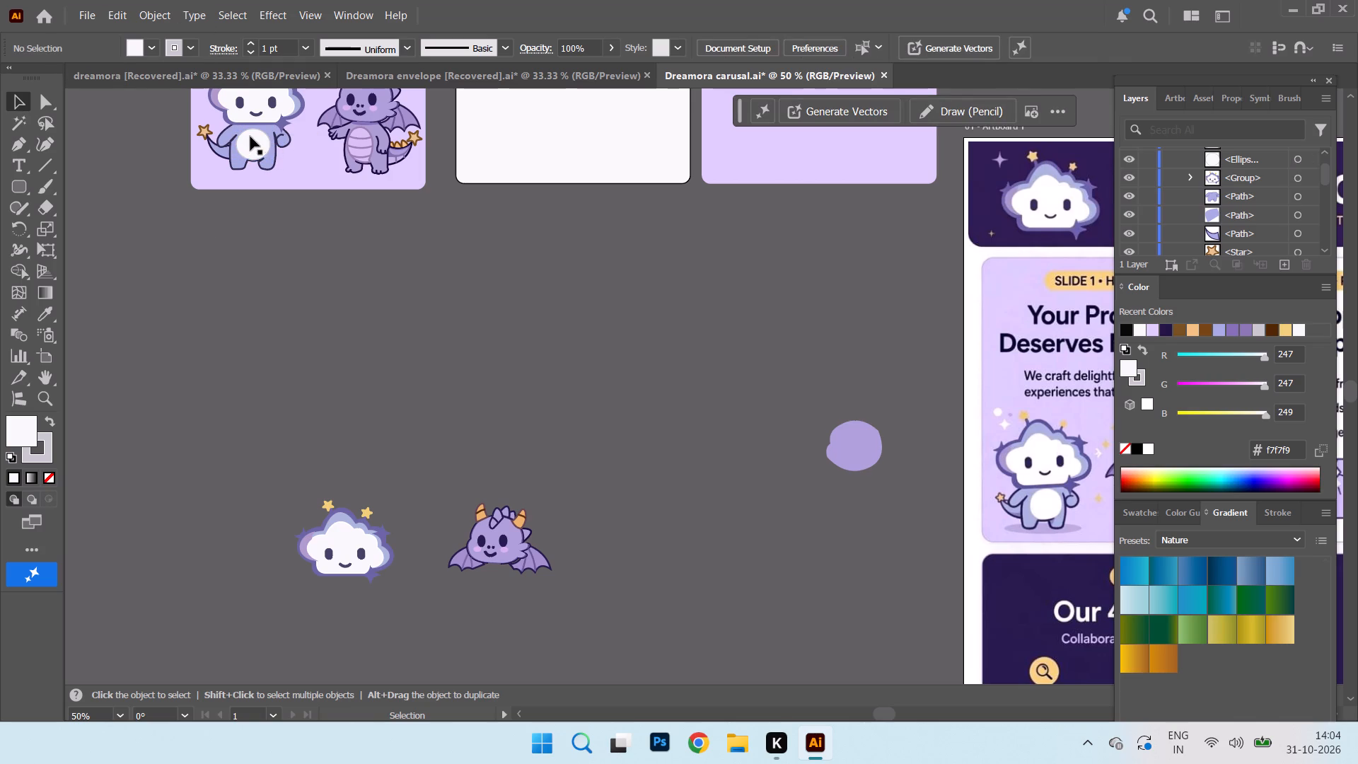
{"action": "left_click", "coordinate": [250, 137]}
{"action": "left_click", "coordinate": [233, 126]}
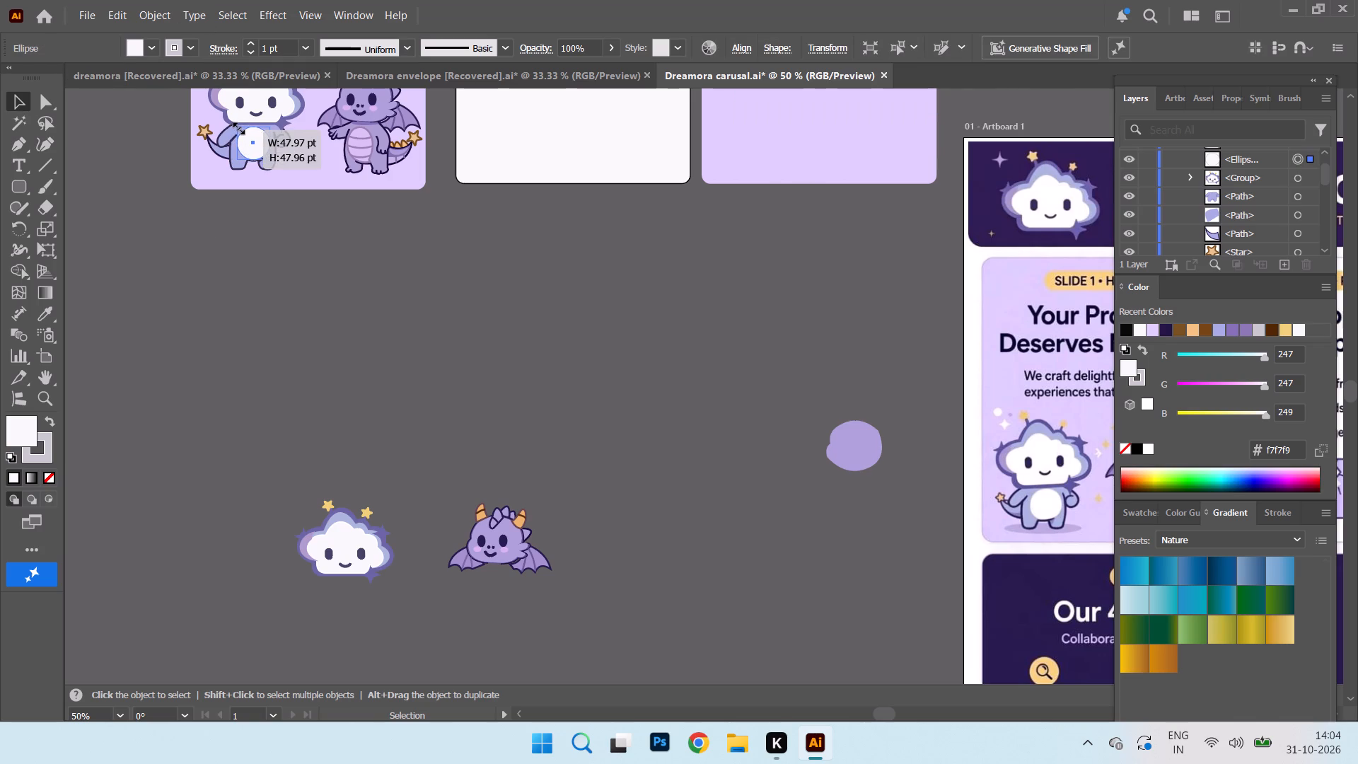
{"action": "left_click_drag", "start_coordinate": [298, 265], "coordinate": [286, 260]}
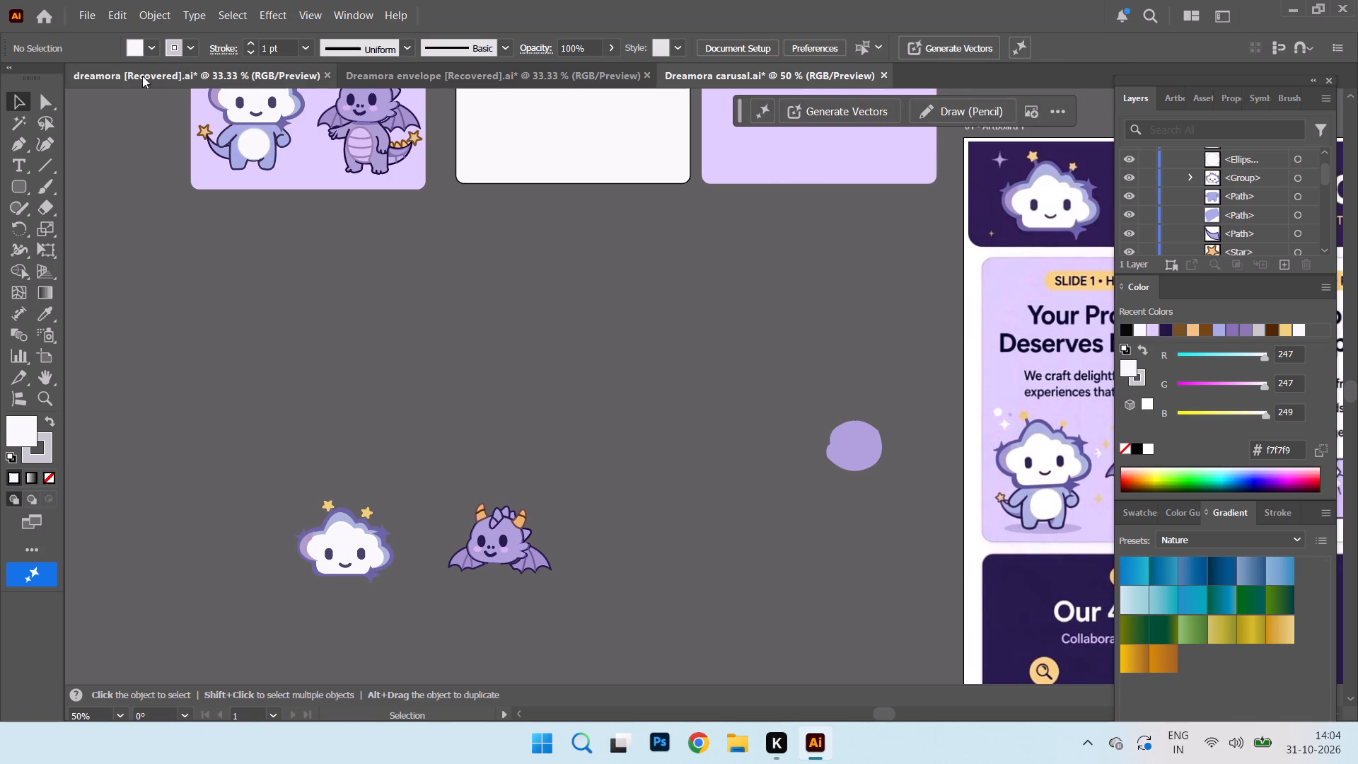
Save the Dreamora carusal document.
{"action": "left_click", "coordinate": [87, 11]}
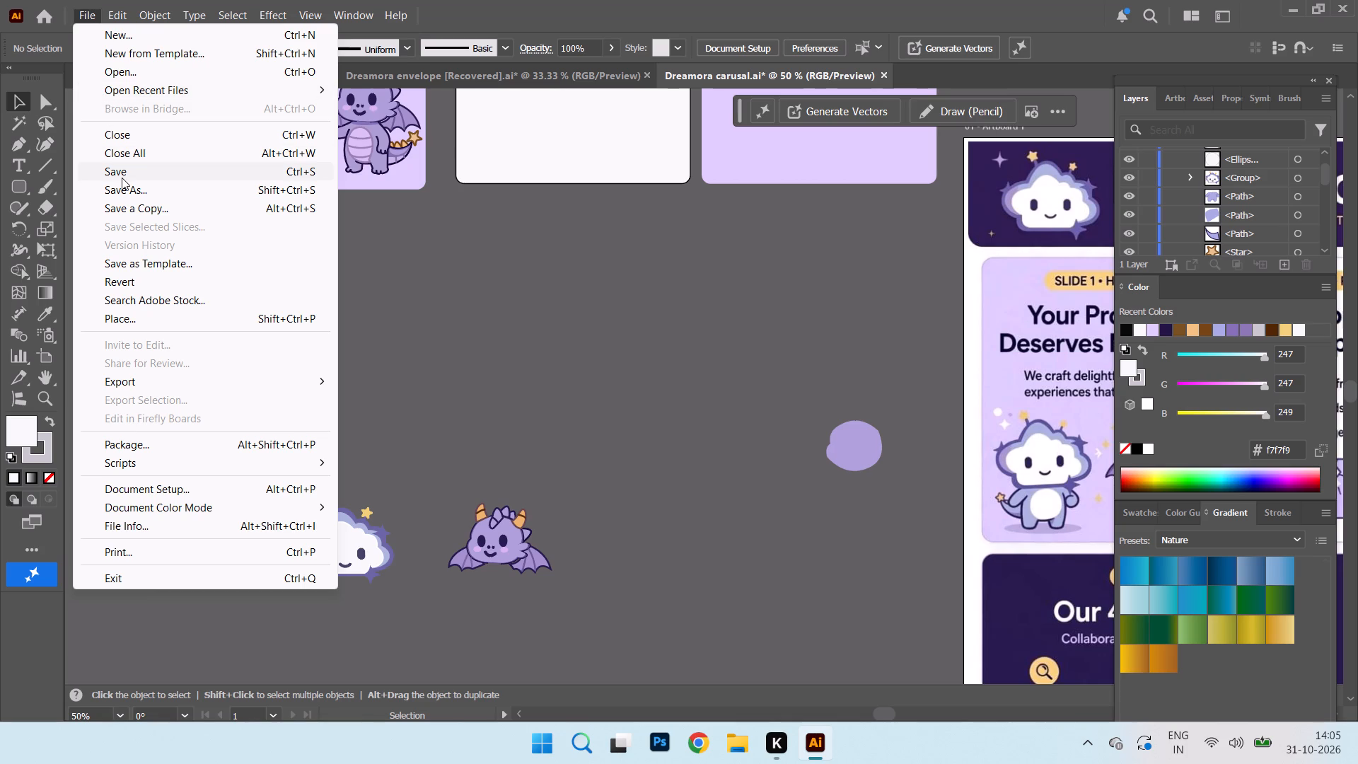
{"action": "left_click", "coordinate": [122, 178]}
Ungroup the full dragon mascot on the first card and nudge its orange tail spikes slightly down.
{"action": "scroll", "coordinate": [460, 364], "scroll_direction": "up", "scroll_amount": 5}
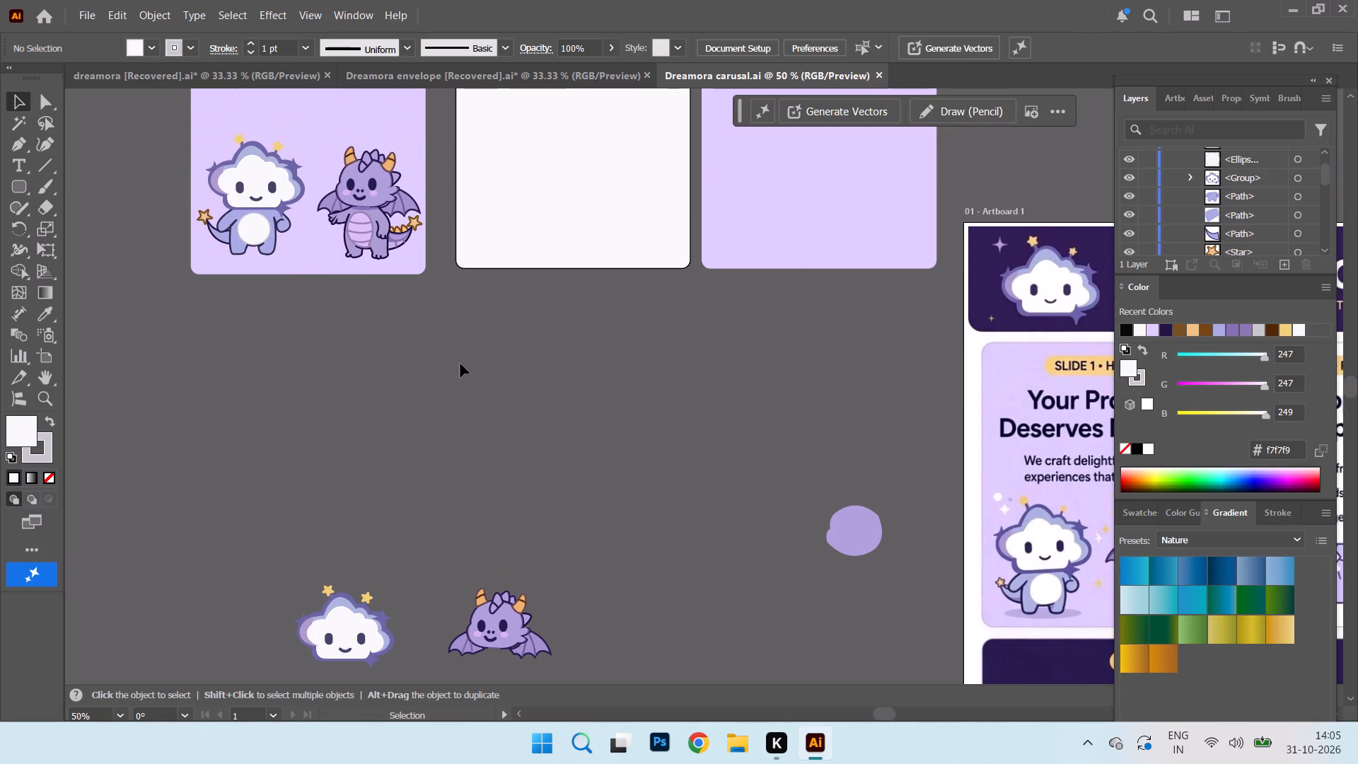
{"action": "left_click_drag", "start_coordinate": [883, 712], "coordinate": [892, 715]}
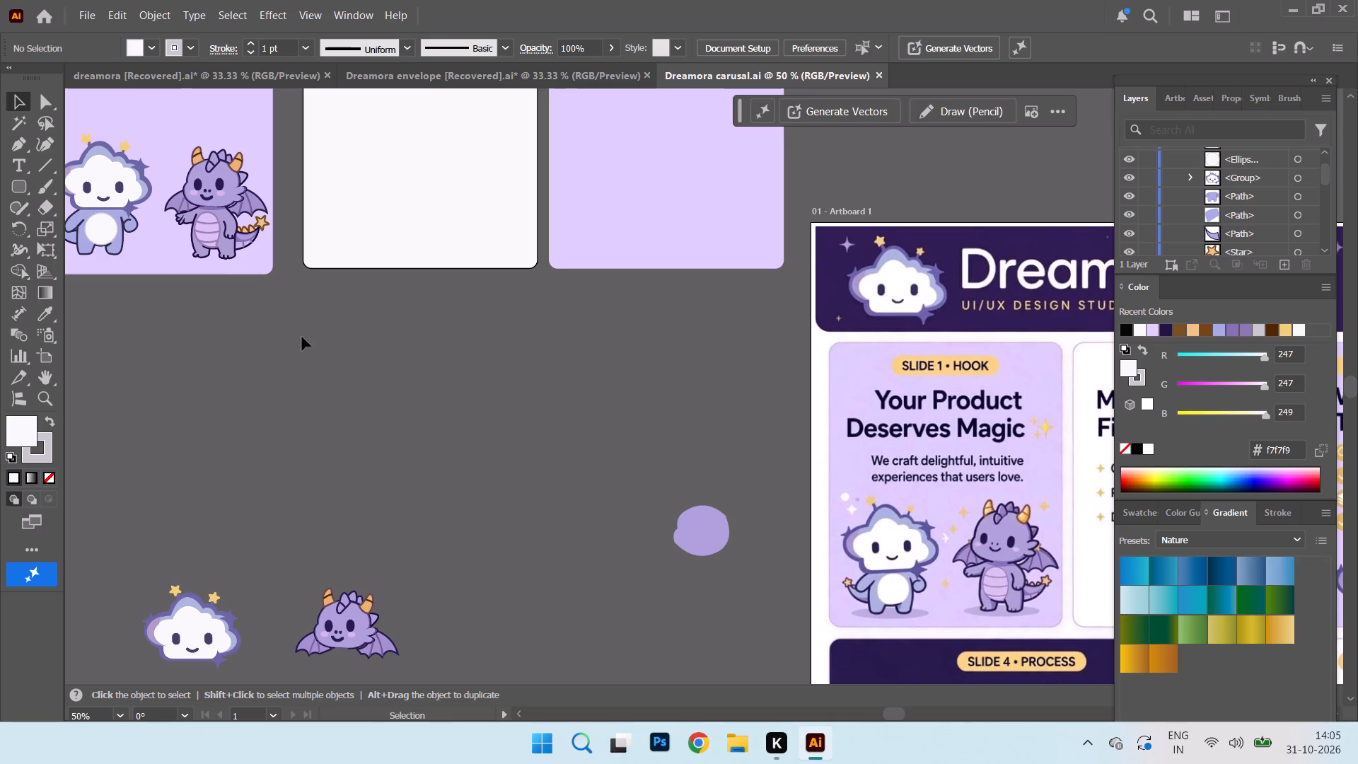
{"action": "left_click", "coordinate": [243, 232]}
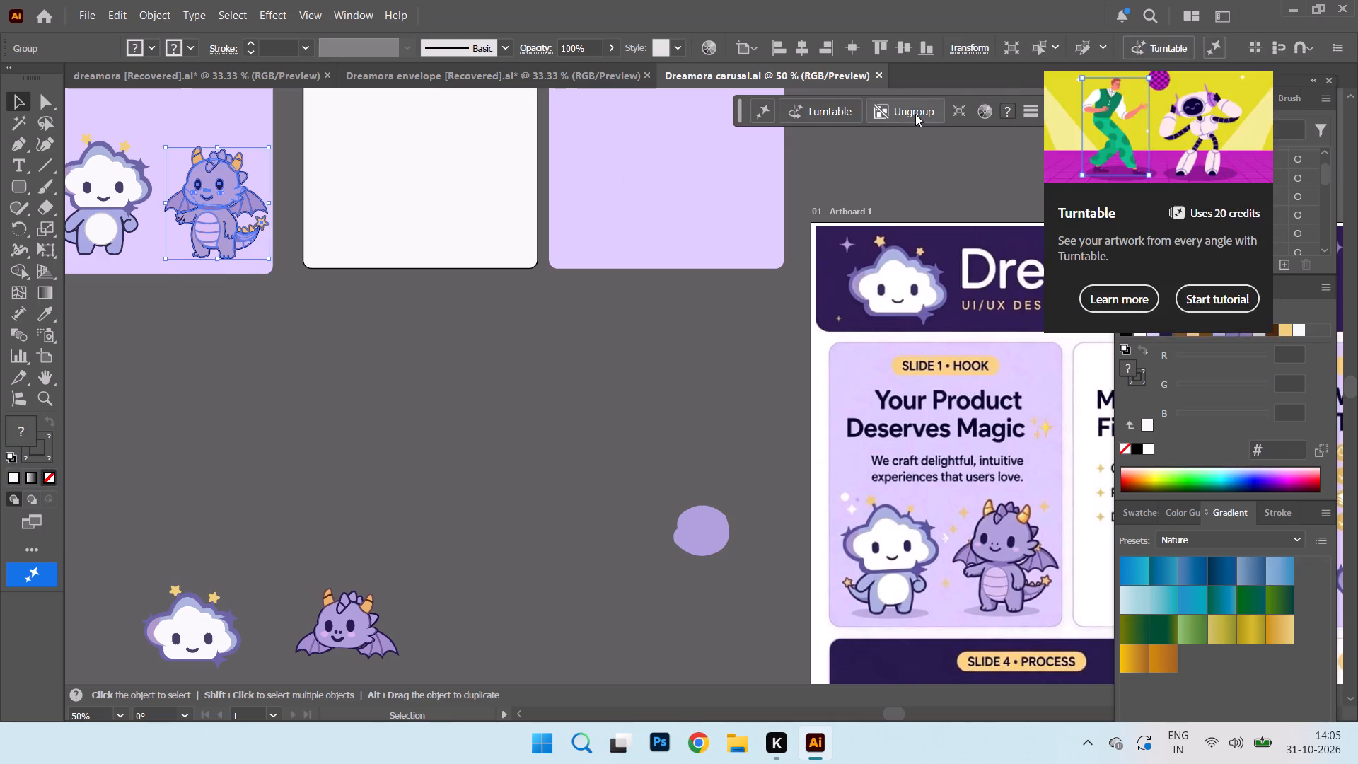
{"action": "left_click", "coordinate": [922, 109]}
{"action": "left_click", "coordinate": [286, 402]}
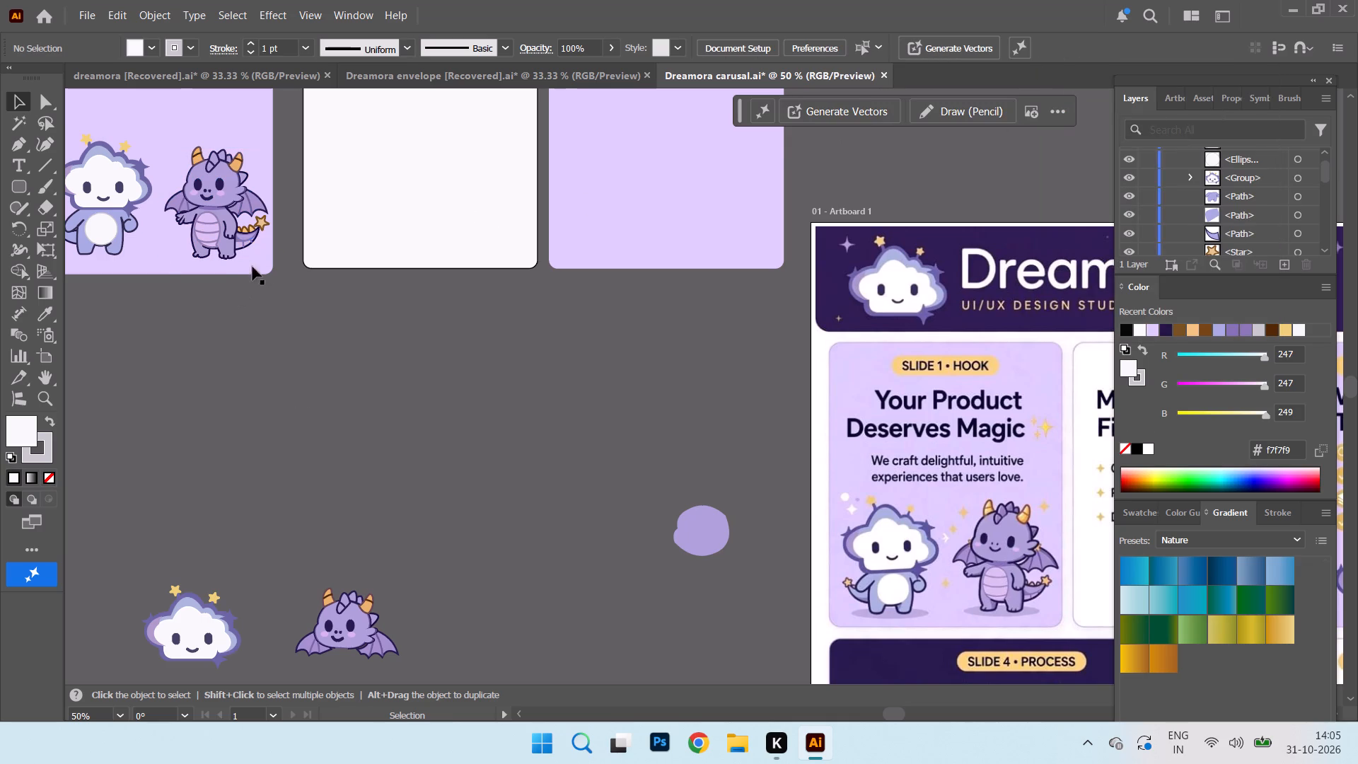
{"action": "left_click", "coordinate": [247, 227]}
{"action": "key", "text": "Down"}
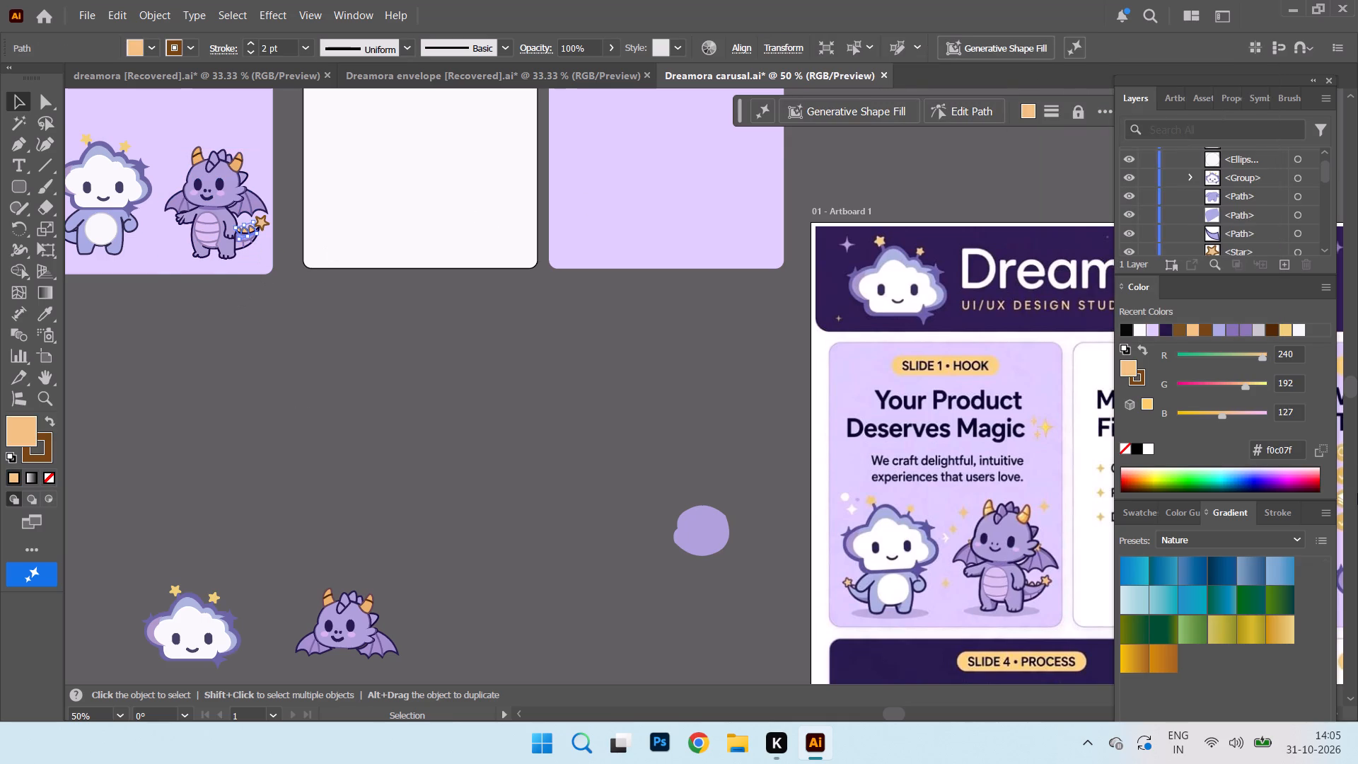
{"action": "key", "text": "Down"}
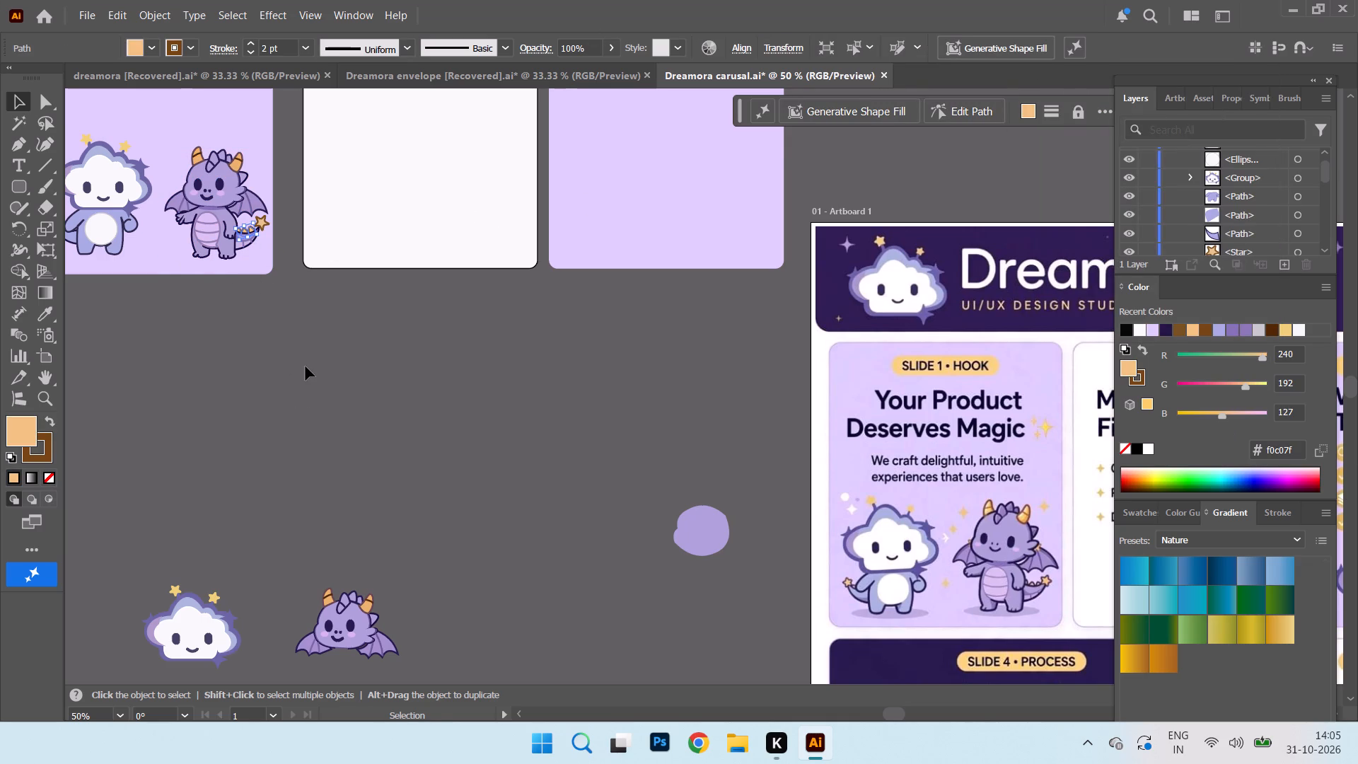
{"action": "left_click", "coordinate": [306, 366]}
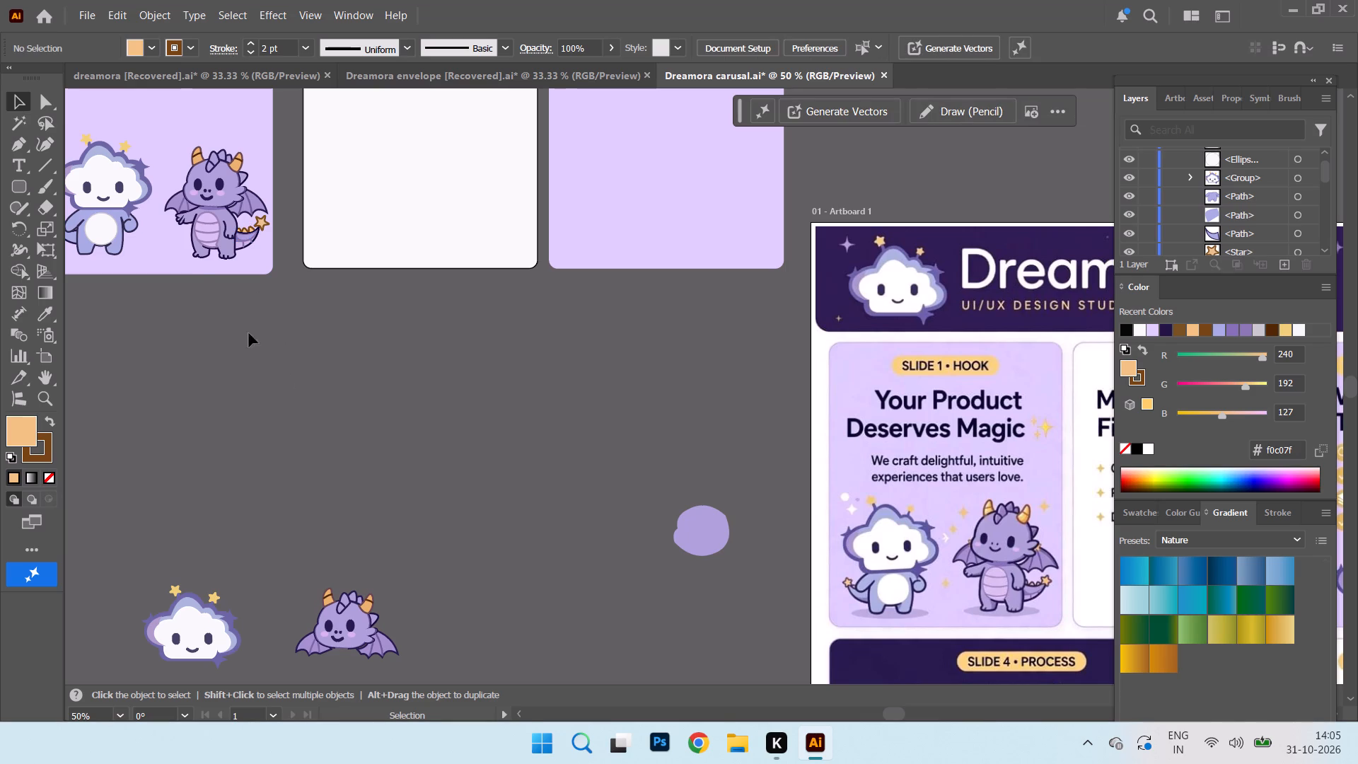
Adjust the positions of the two lilac cheek ellipses on the full dragon's face.
{"action": "left_click", "coordinate": [224, 193]}
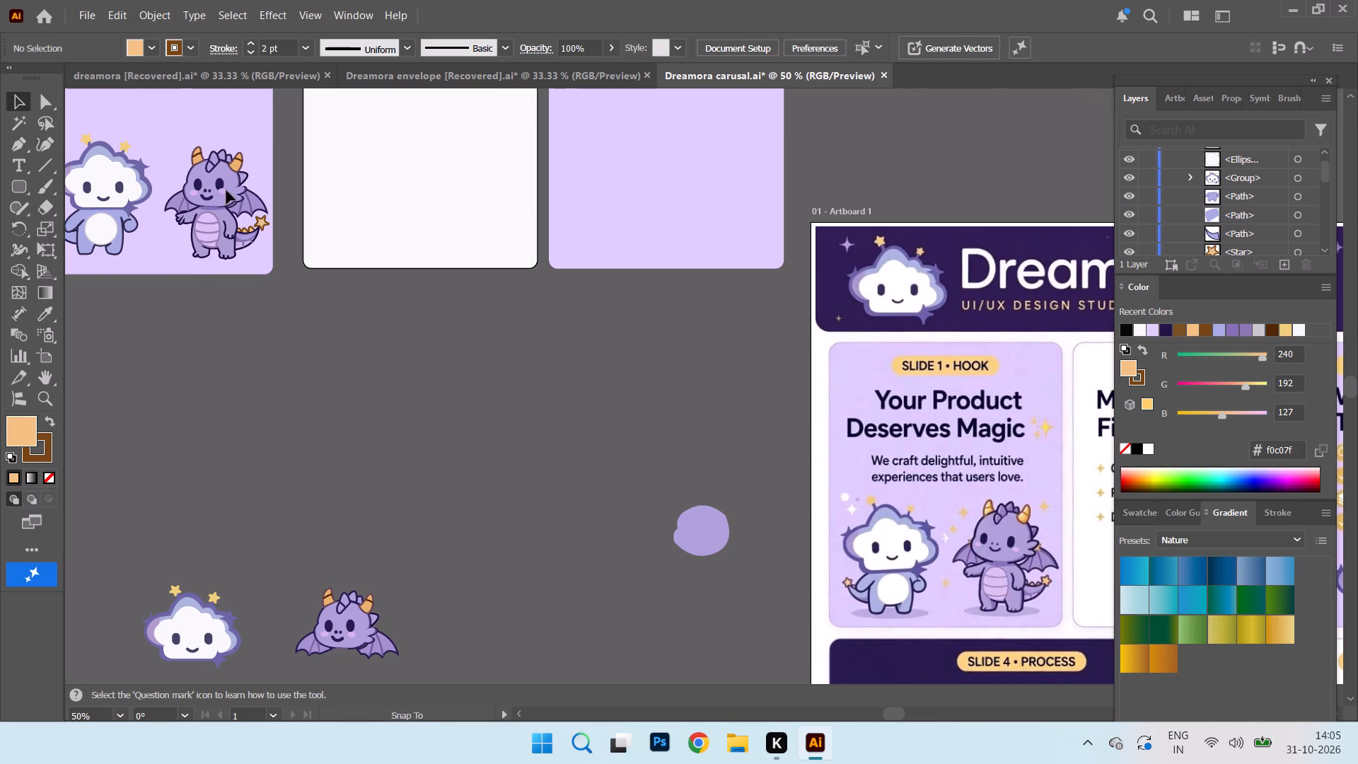
{"action": "left_click", "coordinate": [192, 194]}
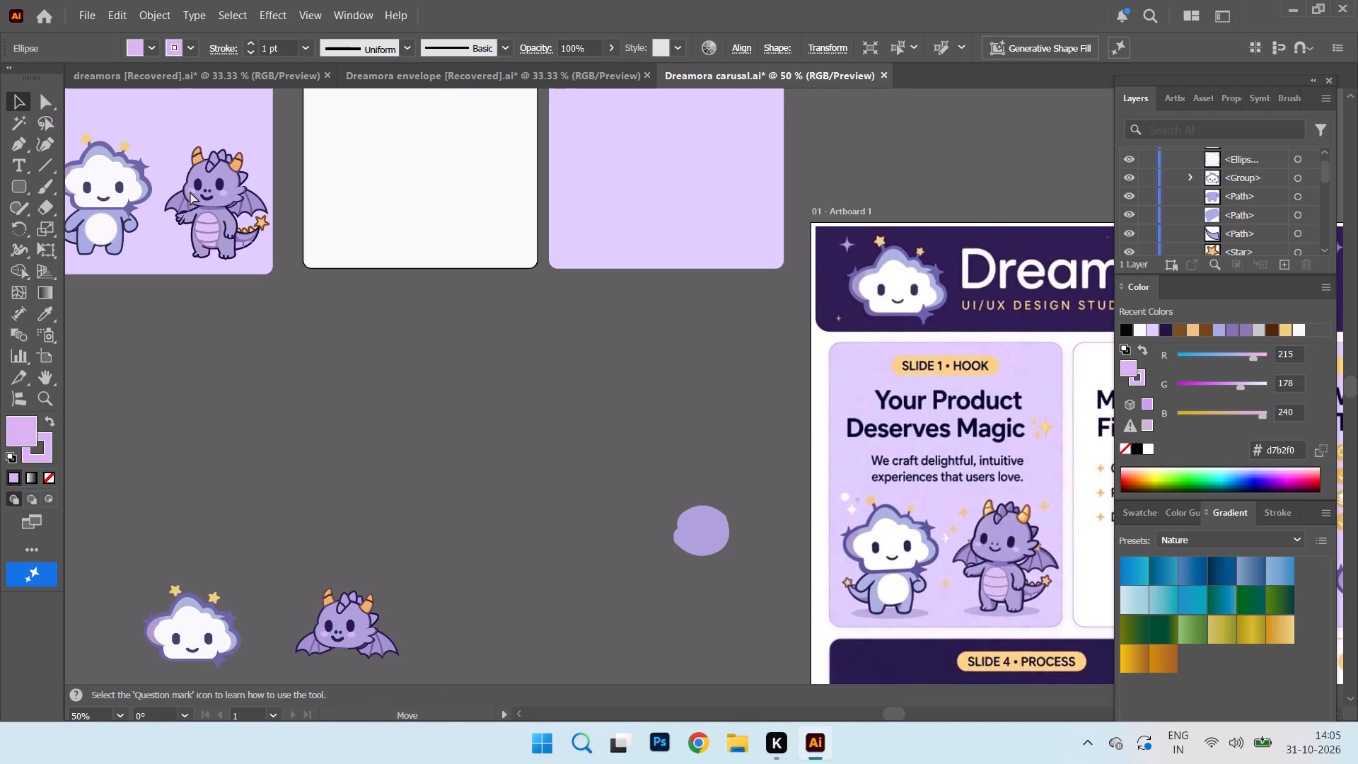
{"action": "left_click_drag", "start_coordinate": [157, 387], "coordinate": [144, 390]}
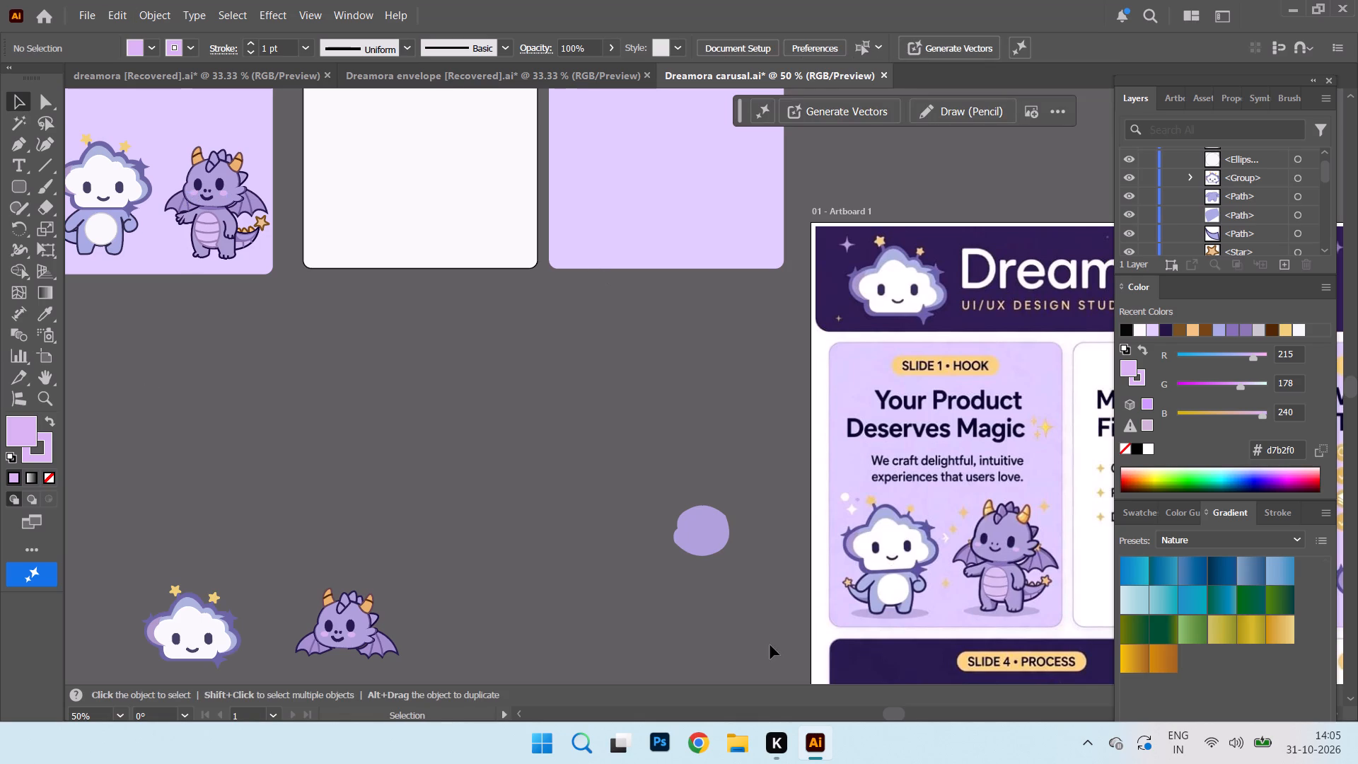
Move the first card's lilac rectangle well to the left, clear of its headline and both full mascots.
{"action": "left_click", "coordinate": [891, 718]}
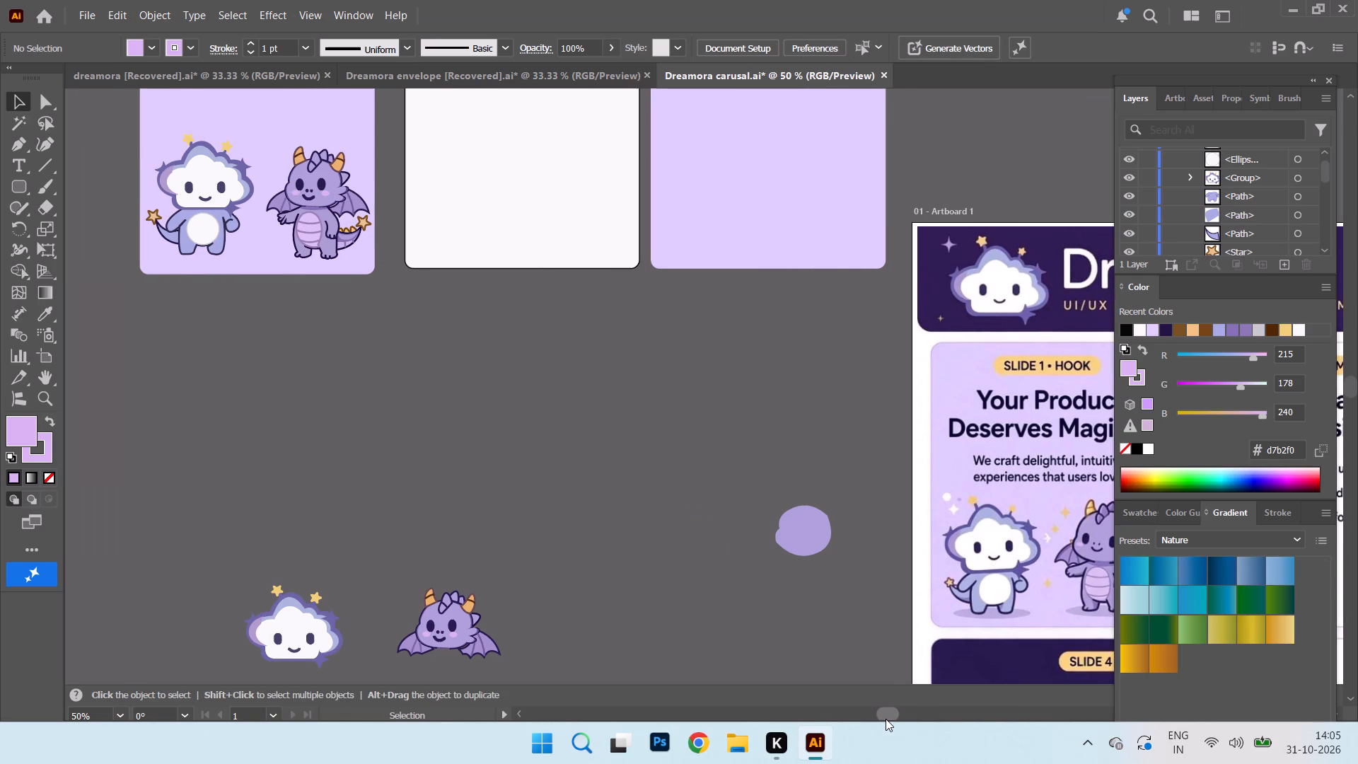
{"action": "left_click_drag", "start_coordinate": [273, 255], "coordinate": [25, 214]}
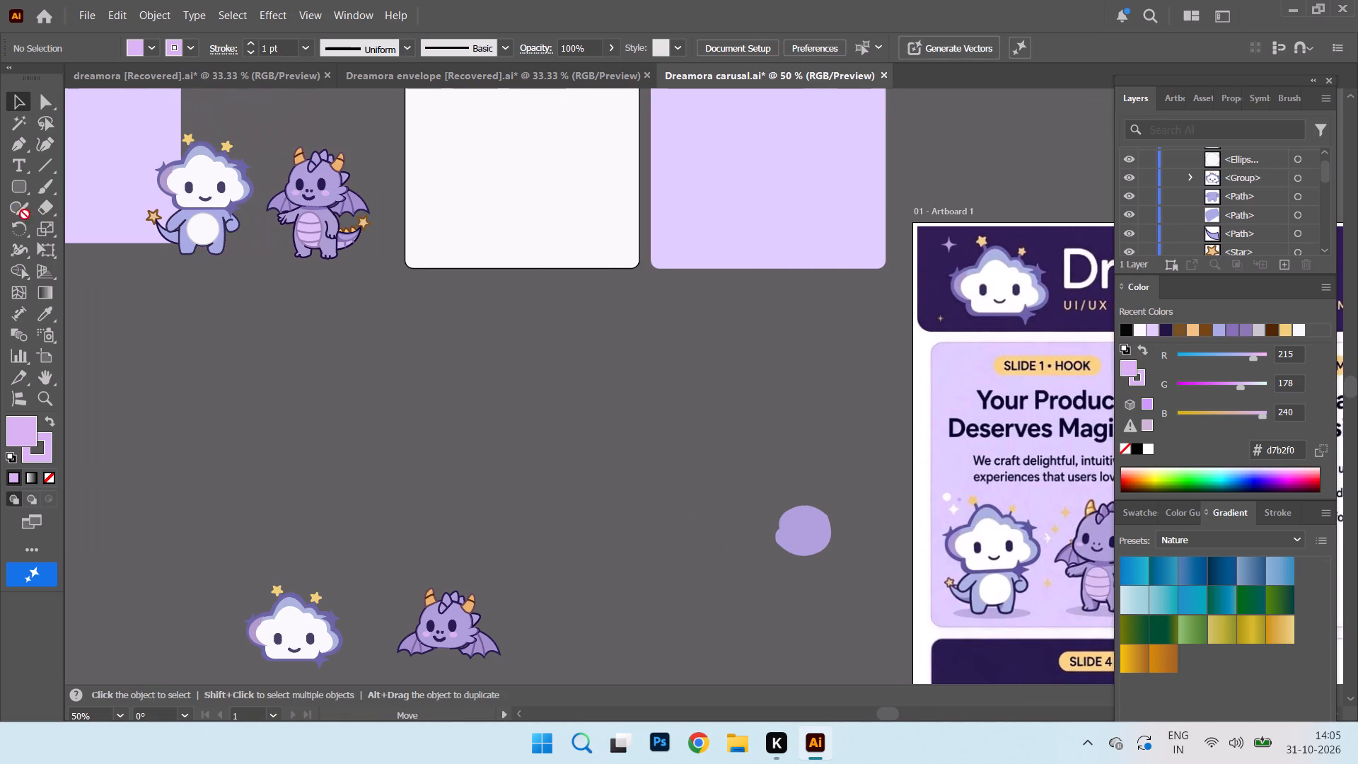
{"action": "left_click_drag", "start_coordinate": [25, 214], "coordinate": [12, 212]}
{"action": "key", "text": "ctrl+minus"}
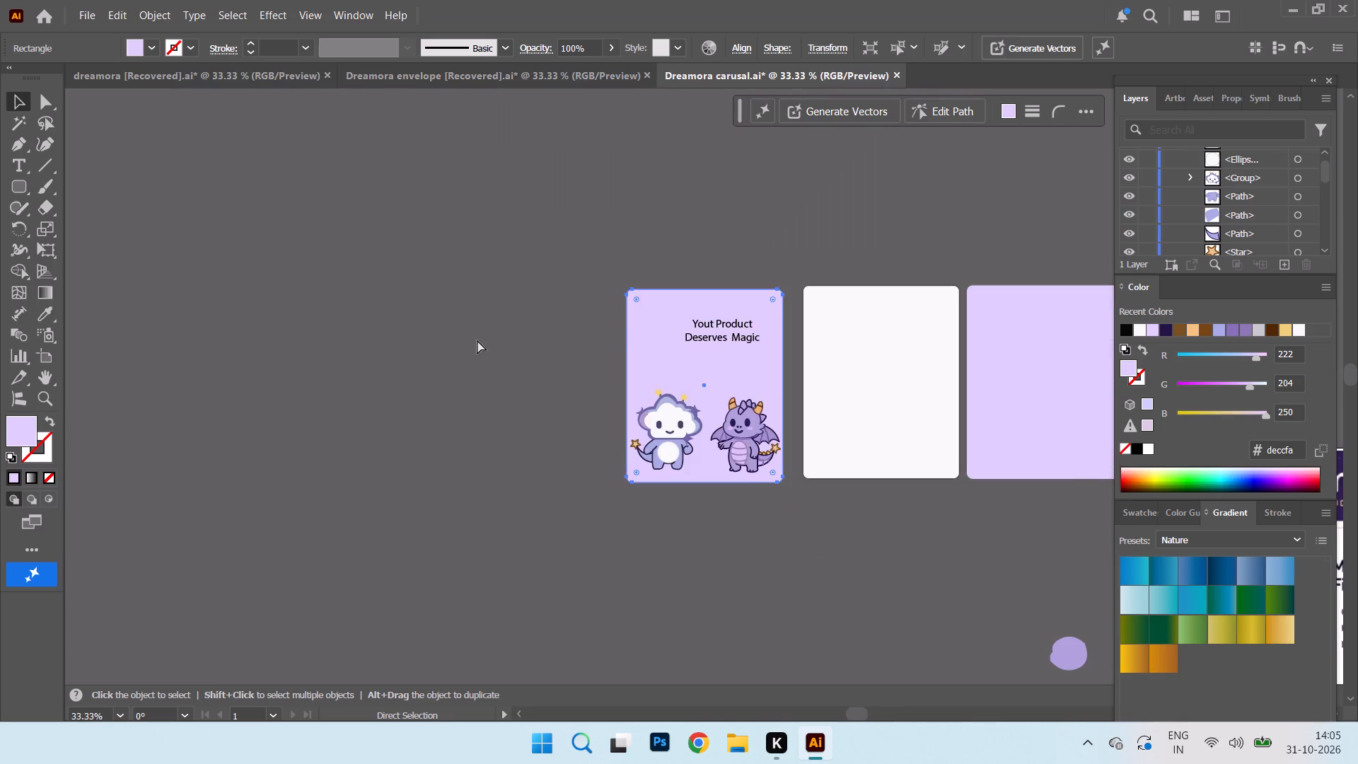
{"action": "key", "text": "ctrl+minus"}
{"action": "left_click_drag", "start_coordinate": [720, 378], "coordinate": [501, 364]}
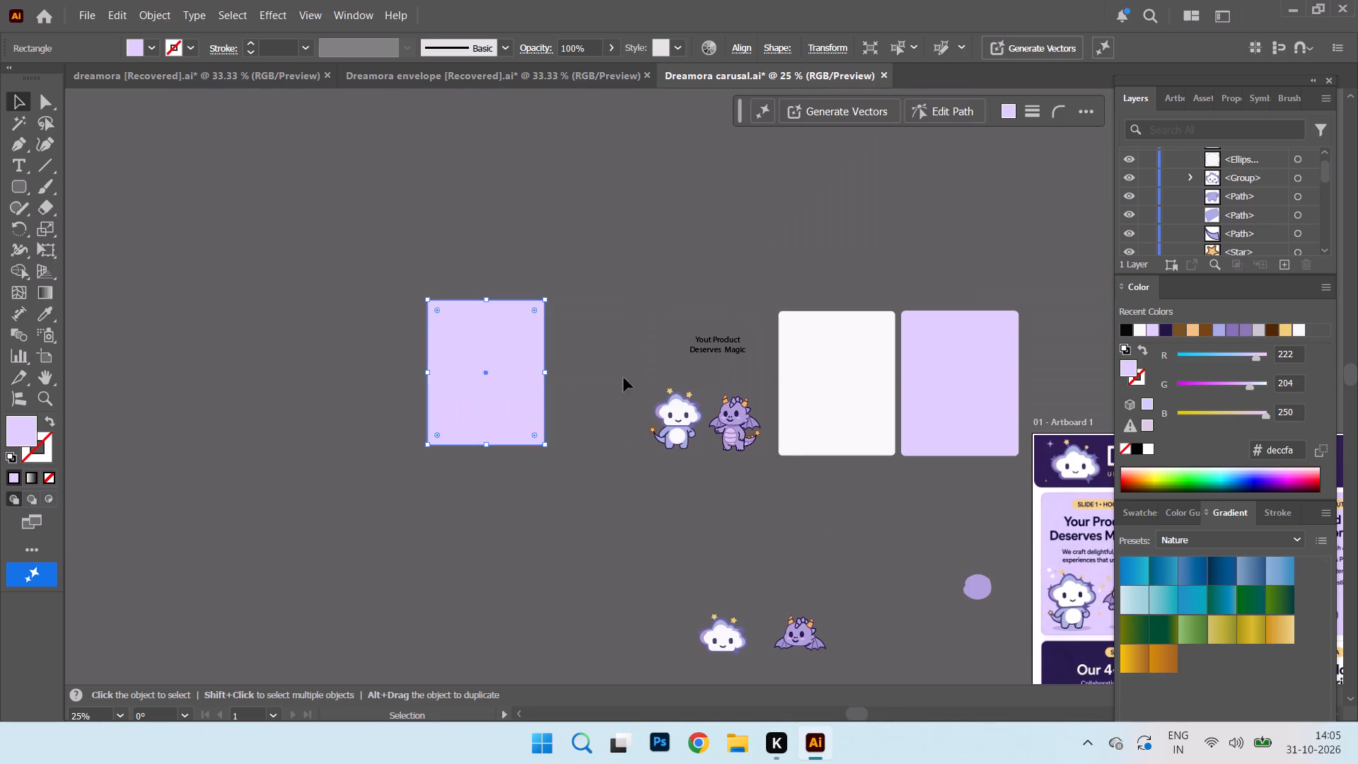
Group the full cloud mascot's parts into one group and the full dragon mascot's parts into another.
{"action": "left_click_drag", "start_coordinate": [624, 378], "coordinate": [706, 474]}
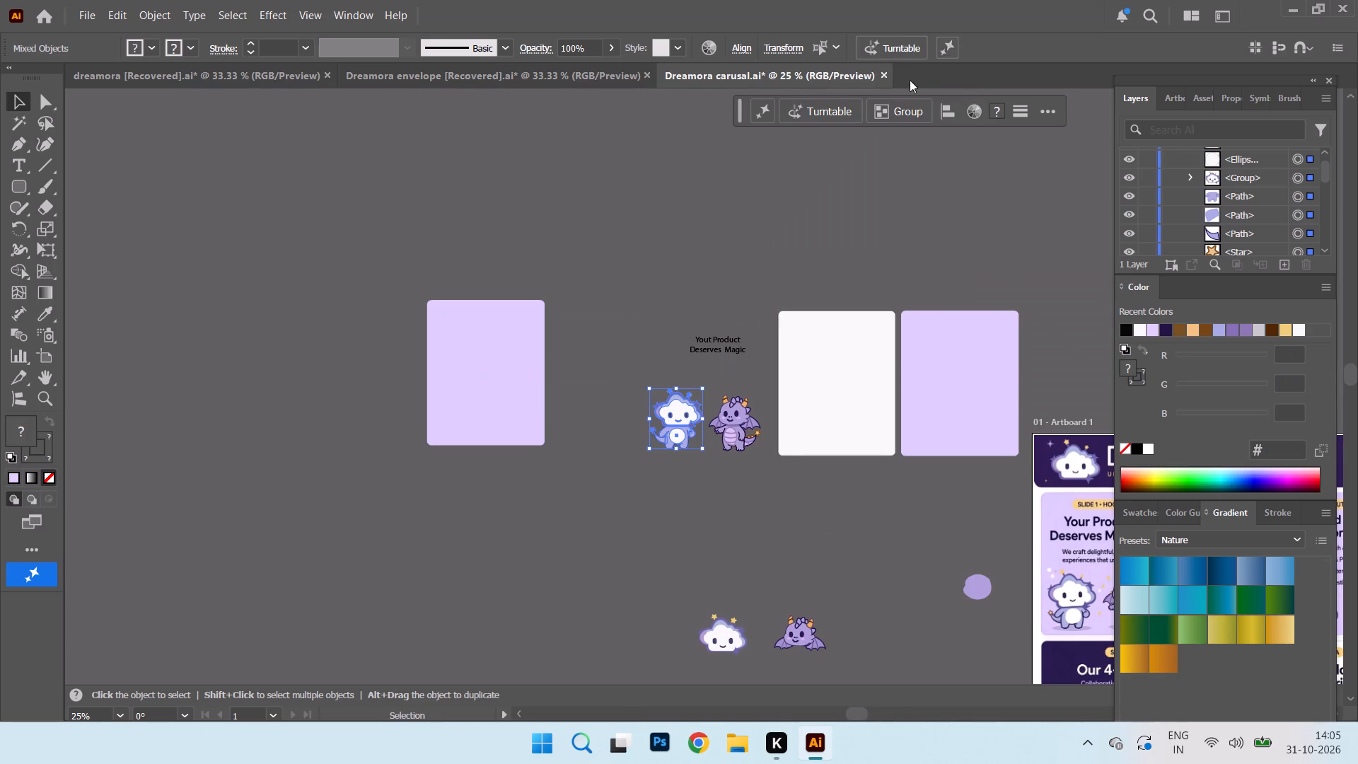
{"action": "left_click", "coordinate": [917, 110]}
{"action": "left_click_drag", "start_coordinate": [714, 388], "coordinate": [756, 448]}
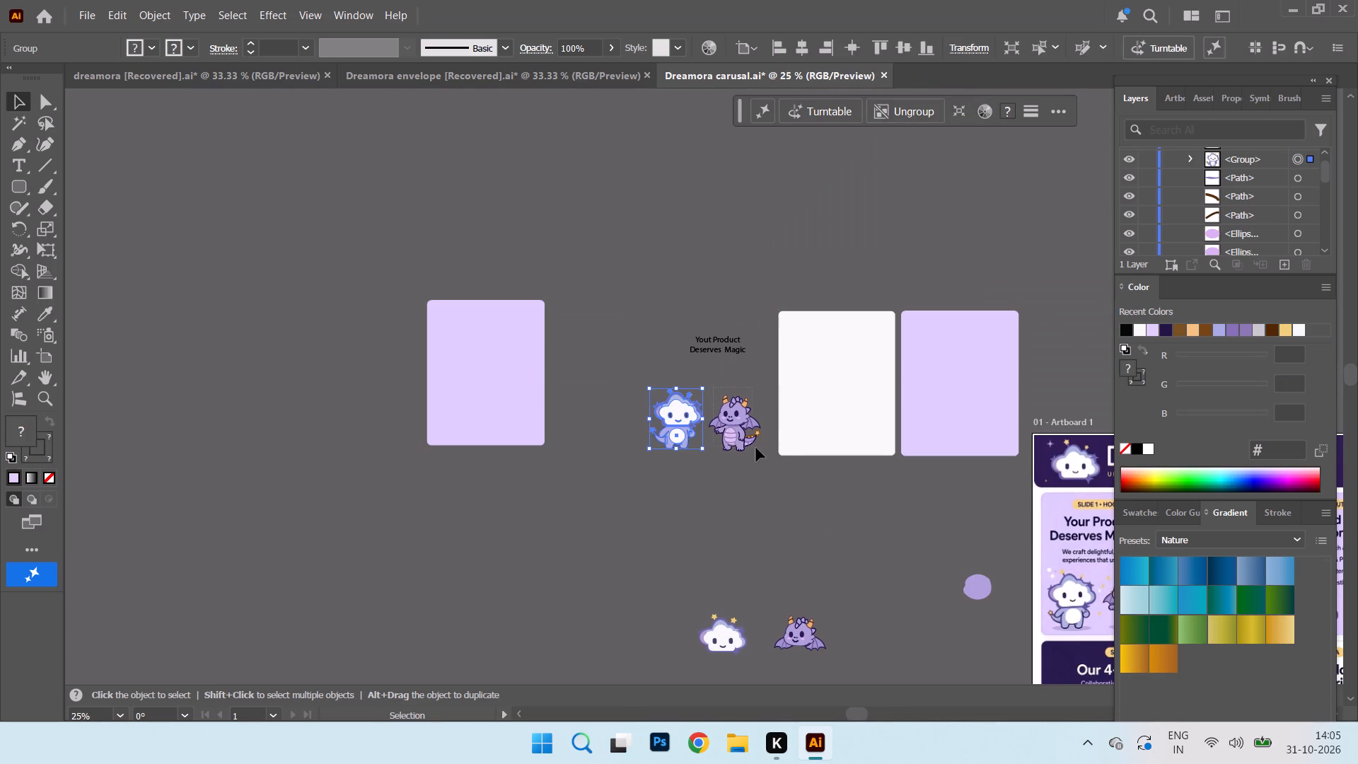
{"action": "left_click_drag", "start_coordinate": [756, 448], "coordinate": [764, 451]}
{"action": "left_click", "coordinate": [925, 112]}
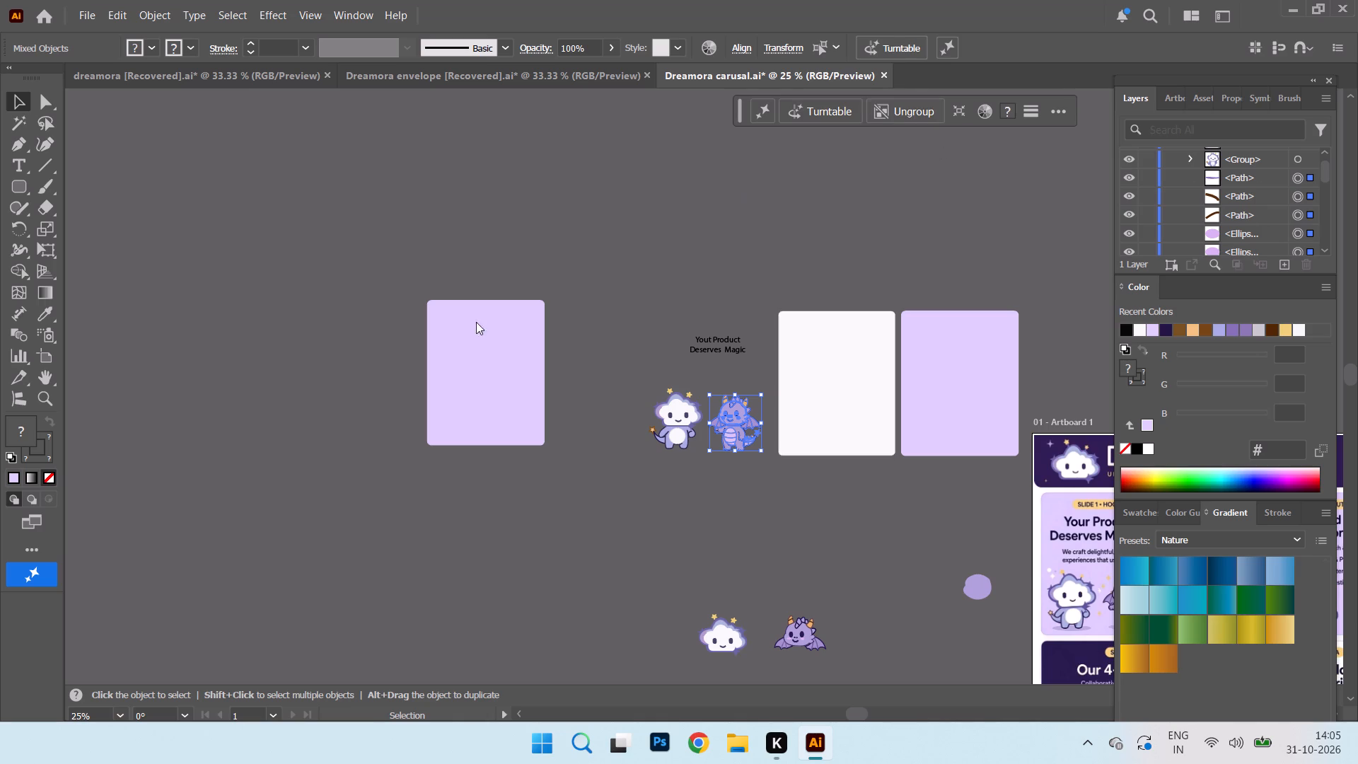
Move the lilac card rectangle back behind the "Yout Product Deserves Magic" headline and the two full mascots.
{"action": "left_click_drag", "start_coordinate": [475, 407], "coordinate": [699, 424]}
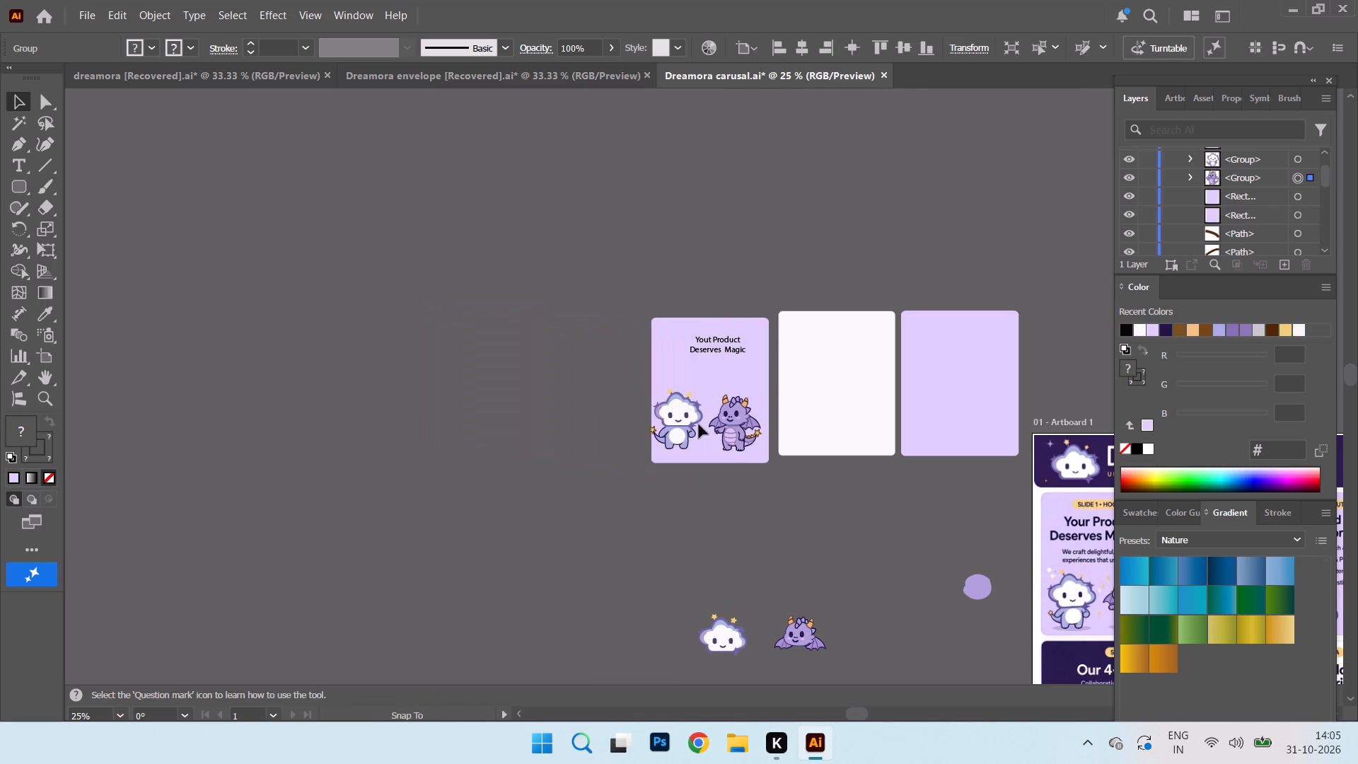
{"action": "left_click_drag", "start_coordinate": [699, 424], "coordinate": [694, 421]}
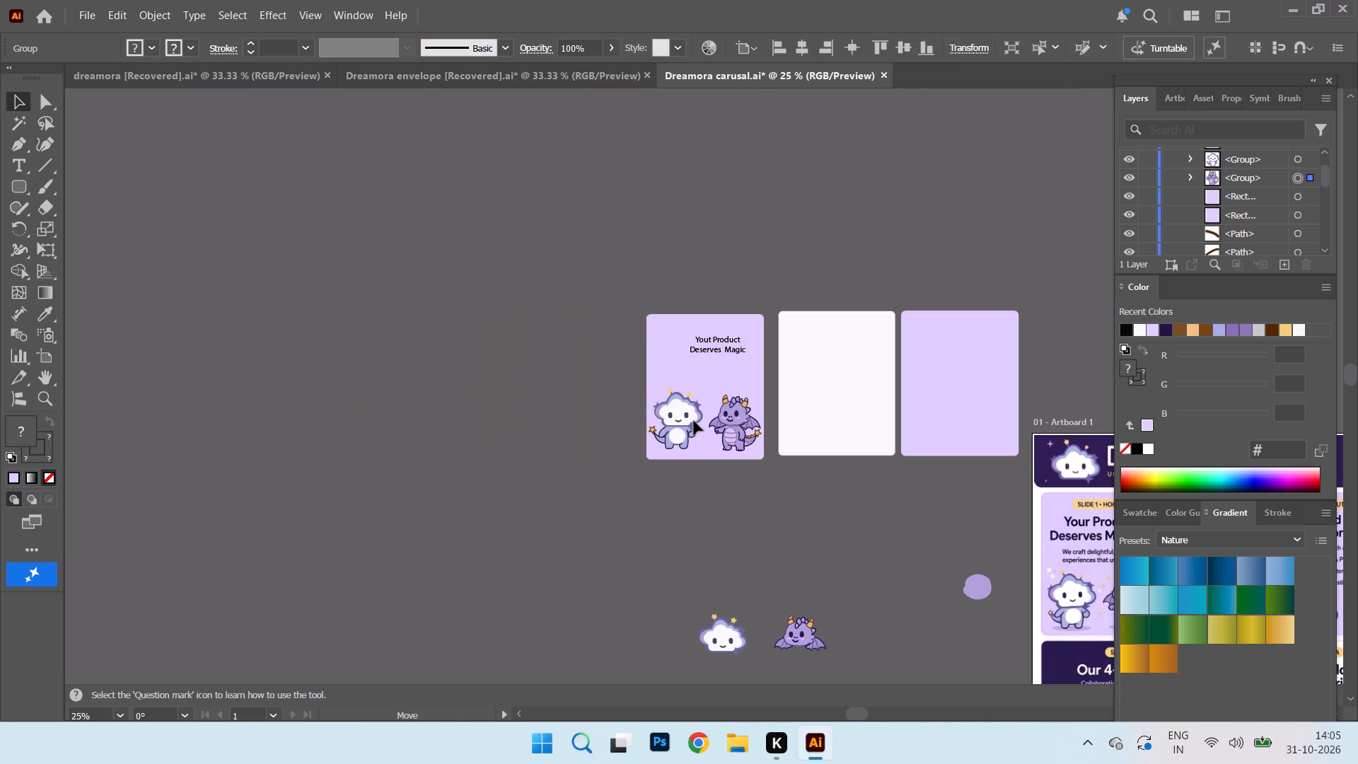
{"action": "left_click_drag", "start_coordinate": [694, 421], "coordinate": [694, 420]}
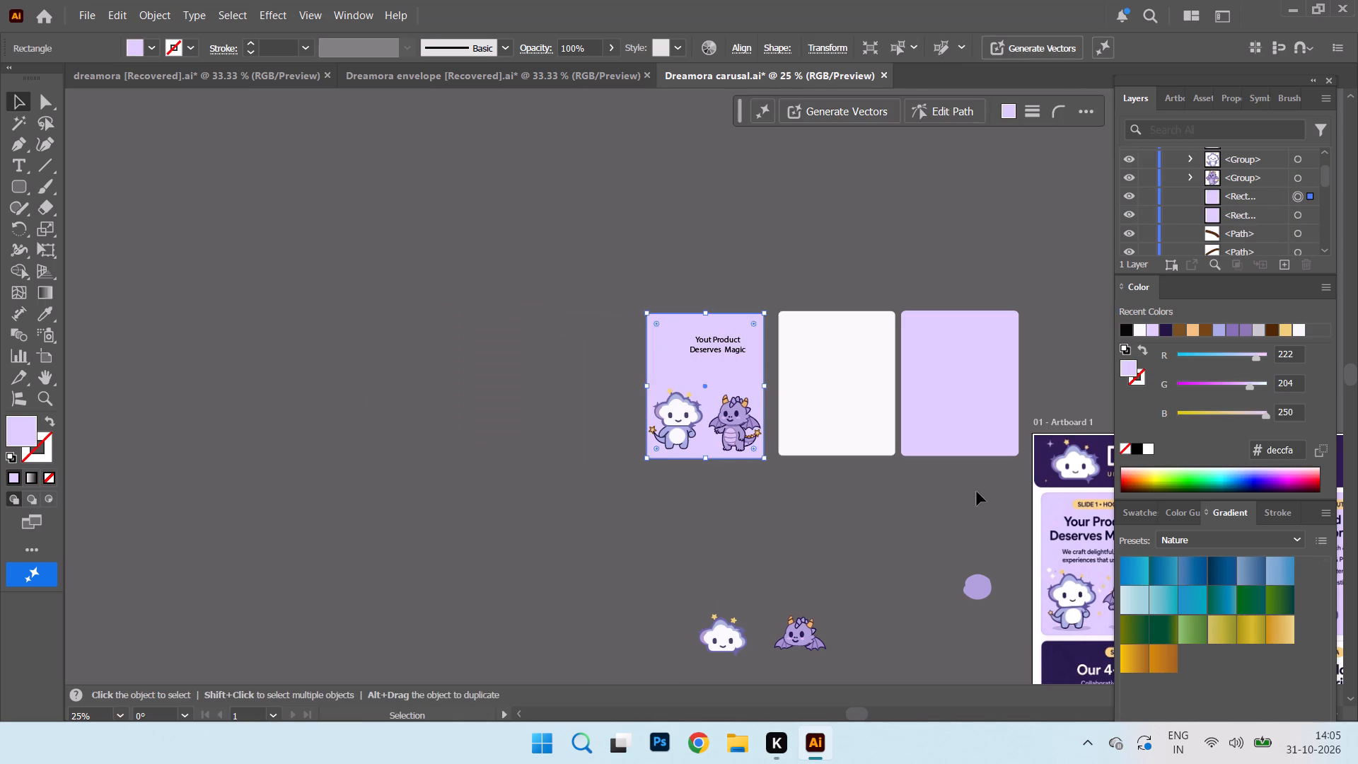
Move the white and lilac blank card rectangles together up and to the right, above the artboard.
{"action": "scroll", "coordinate": [1009, 506], "scroll_direction": "down", "scroll_amount": 6}
{"action": "left_click_drag", "start_coordinate": [857, 719], "coordinate": [872, 720]}
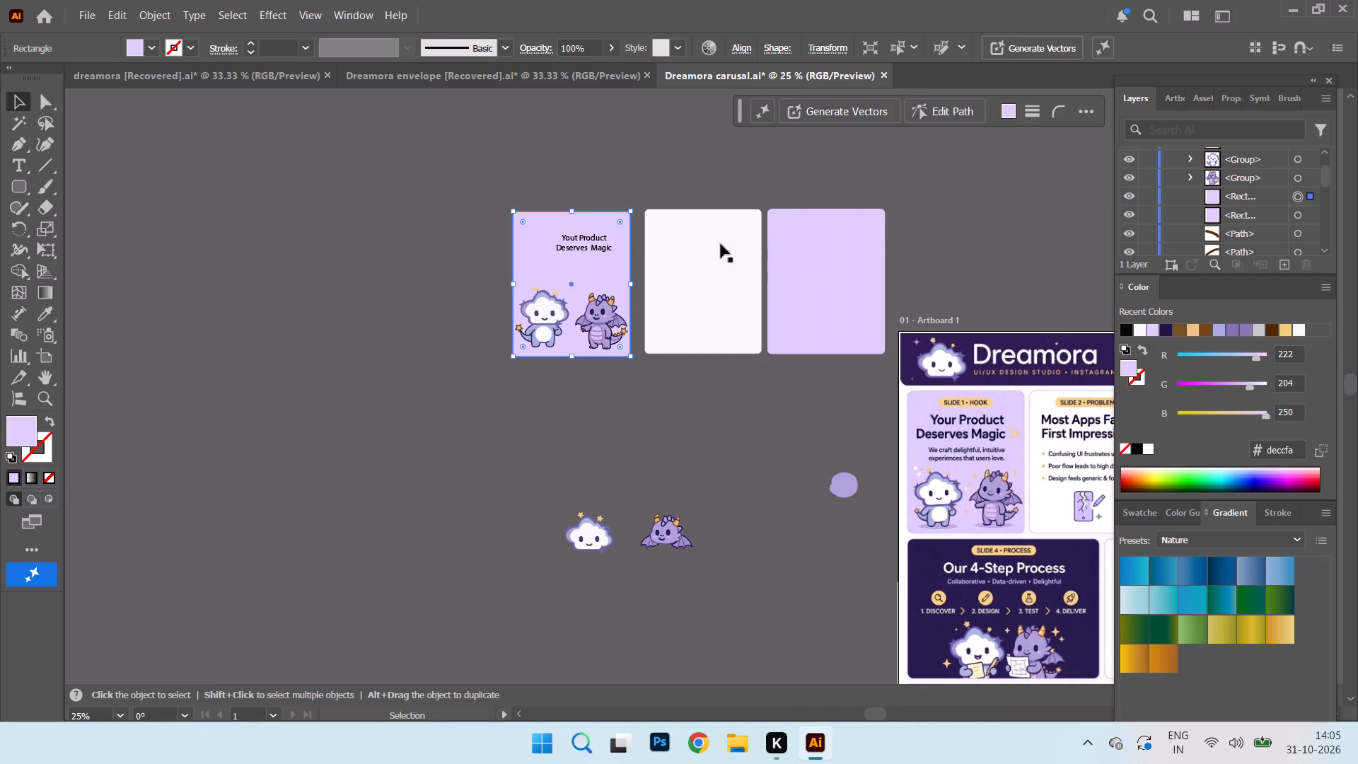
{"action": "left_click_drag", "start_coordinate": [649, 192], "coordinate": [866, 351]}
{"action": "left_click_drag", "start_coordinate": [815, 306], "coordinate": [911, 282]}
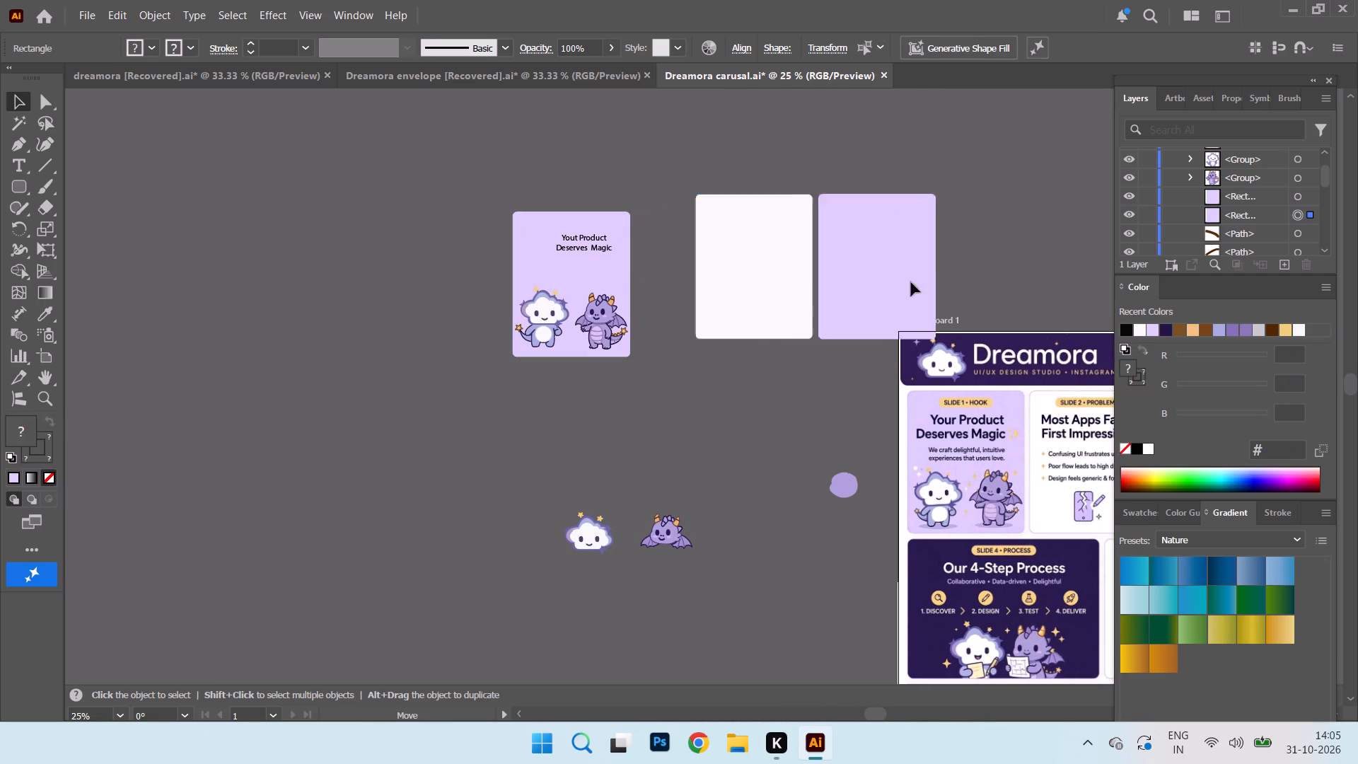
{"action": "left_click_drag", "start_coordinate": [911, 282], "coordinate": [1052, 255]}
Move the loose violet blob to the empty area below and left of the first card.
{"action": "left_click_drag", "start_coordinate": [456, 218], "coordinate": [806, 416]}
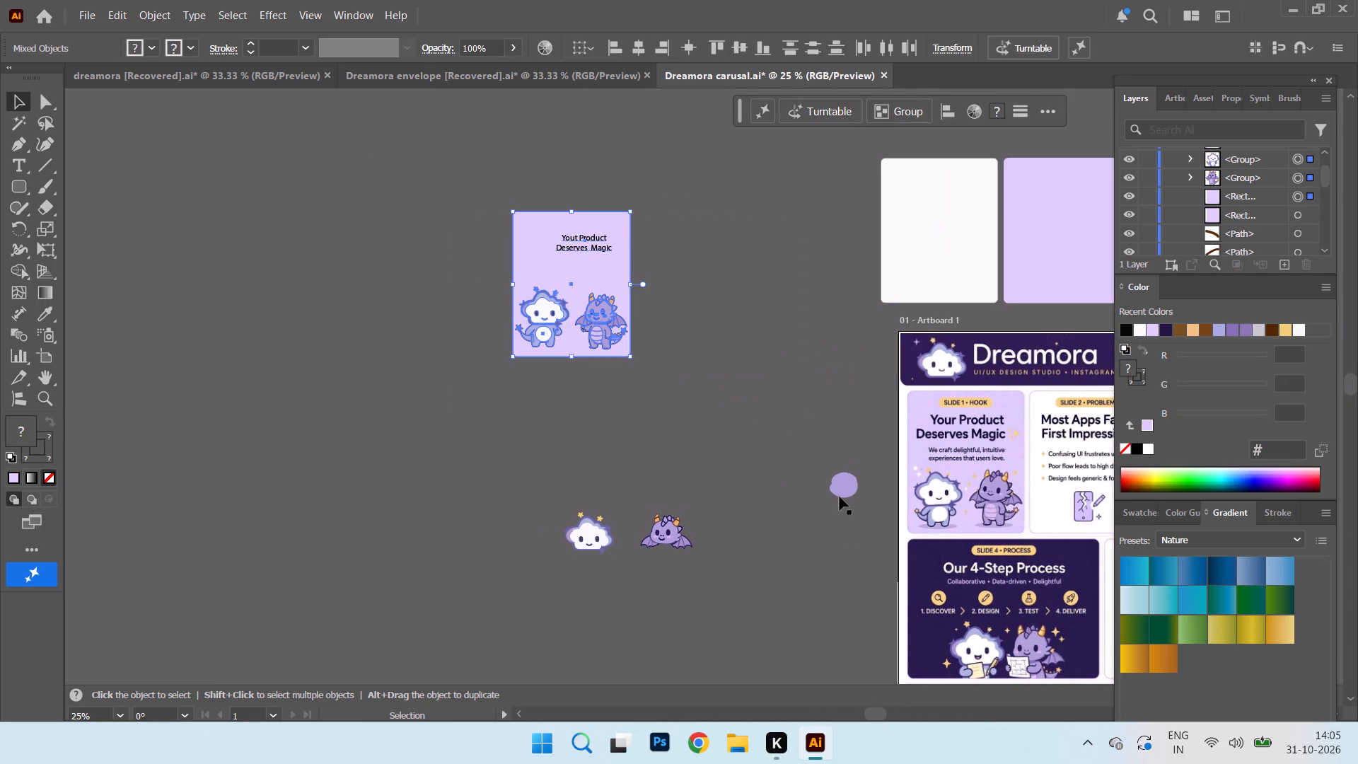
{"action": "left_click_drag", "start_coordinate": [840, 485], "coordinate": [365, 484]}
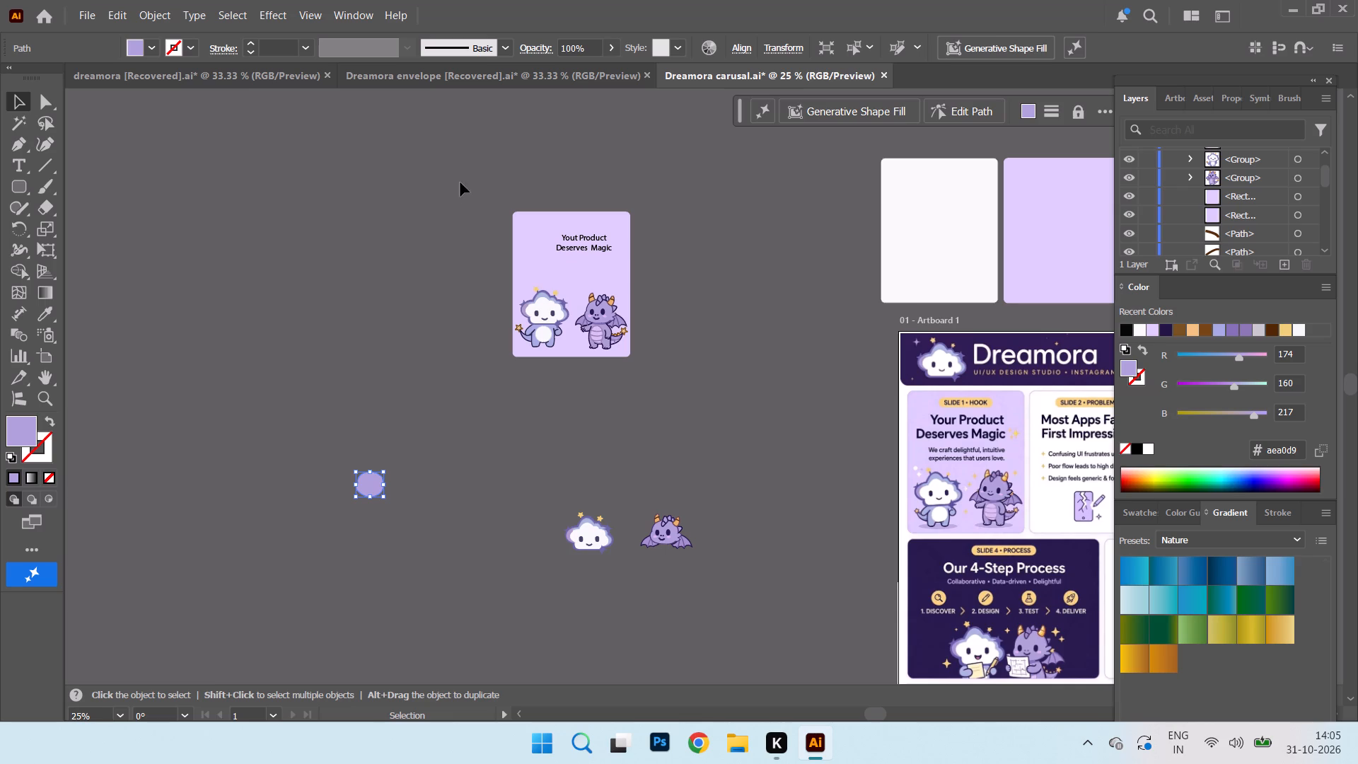
Move the lilac card with its headline and two full mascots to the right, close beside the artboard's Slide 1 reference.
{"action": "left_click_drag", "start_coordinate": [462, 186], "coordinate": [791, 457]}
{"action": "left_click_drag", "start_coordinate": [579, 298], "coordinate": [829, 459]}
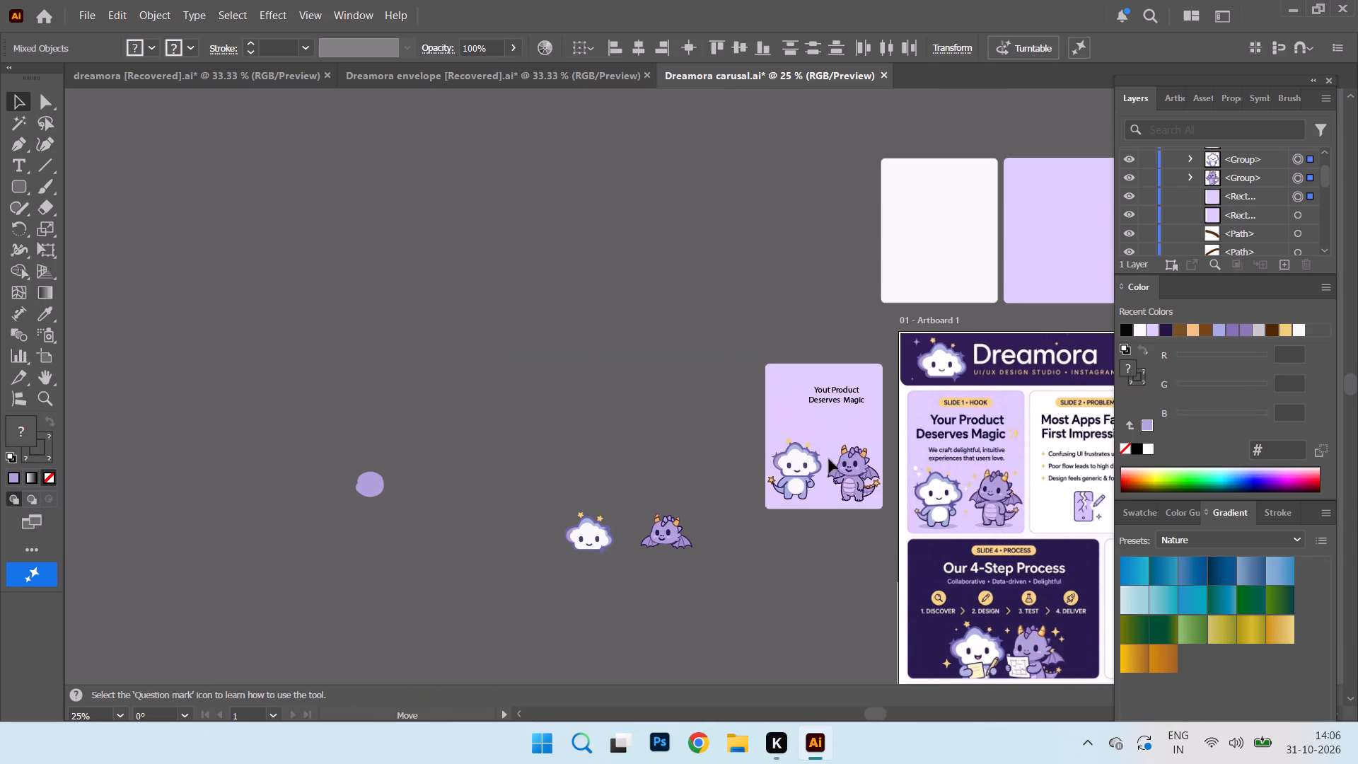
{"action": "left_click_drag", "start_coordinate": [829, 459], "coordinate": [835, 470]}
Draw a flat violet ellipse about 119 pt wide on the lilac card, just beneath the cloud mascot's feet.
{"action": "scroll", "coordinate": [939, 475], "scroll_direction": "down", "scroll_amount": 5}
{"action": "key", "text": "ctrl+equal"}
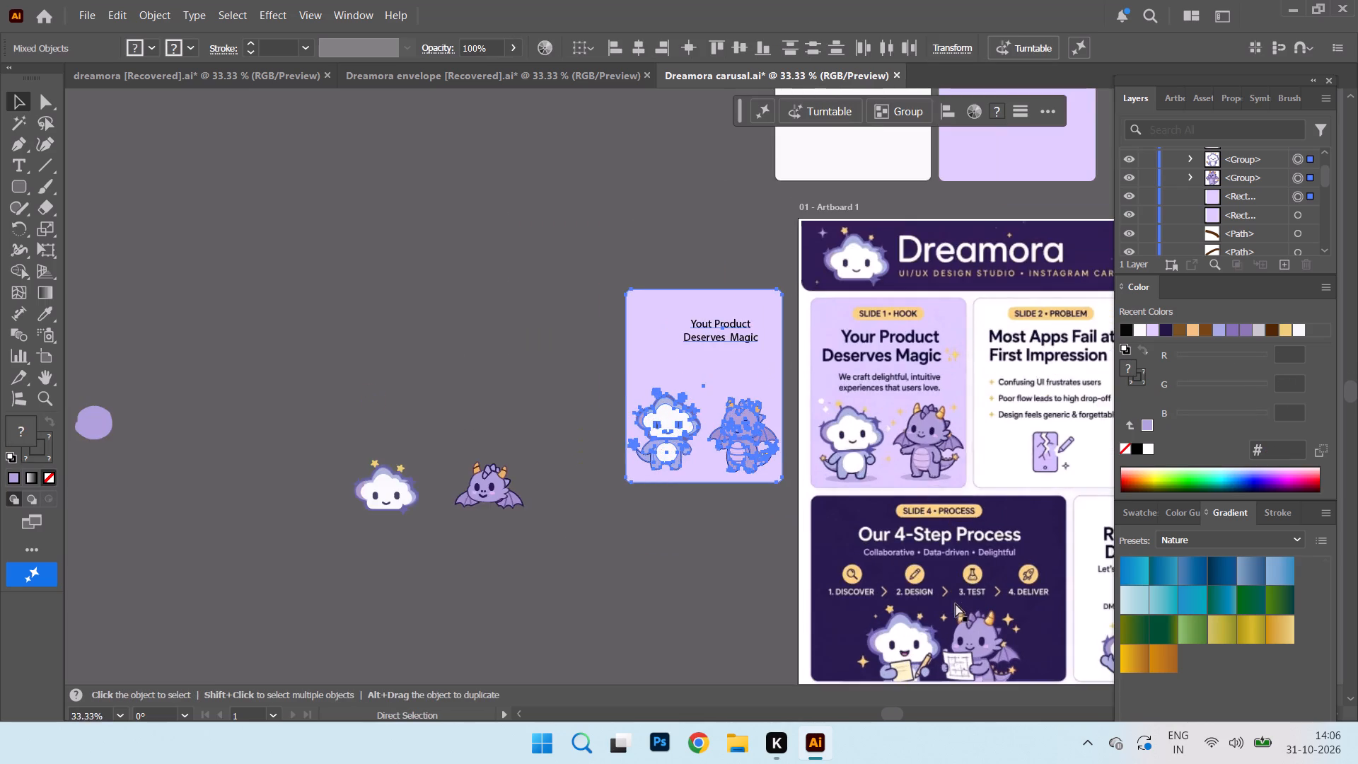
{"action": "key", "text": "ctrl+equal"}
{"action": "key", "text": "ctrl+equal"}
{"action": "scroll", "coordinate": [694, 474], "scroll_direction": "down", "scroll_amount": 8}
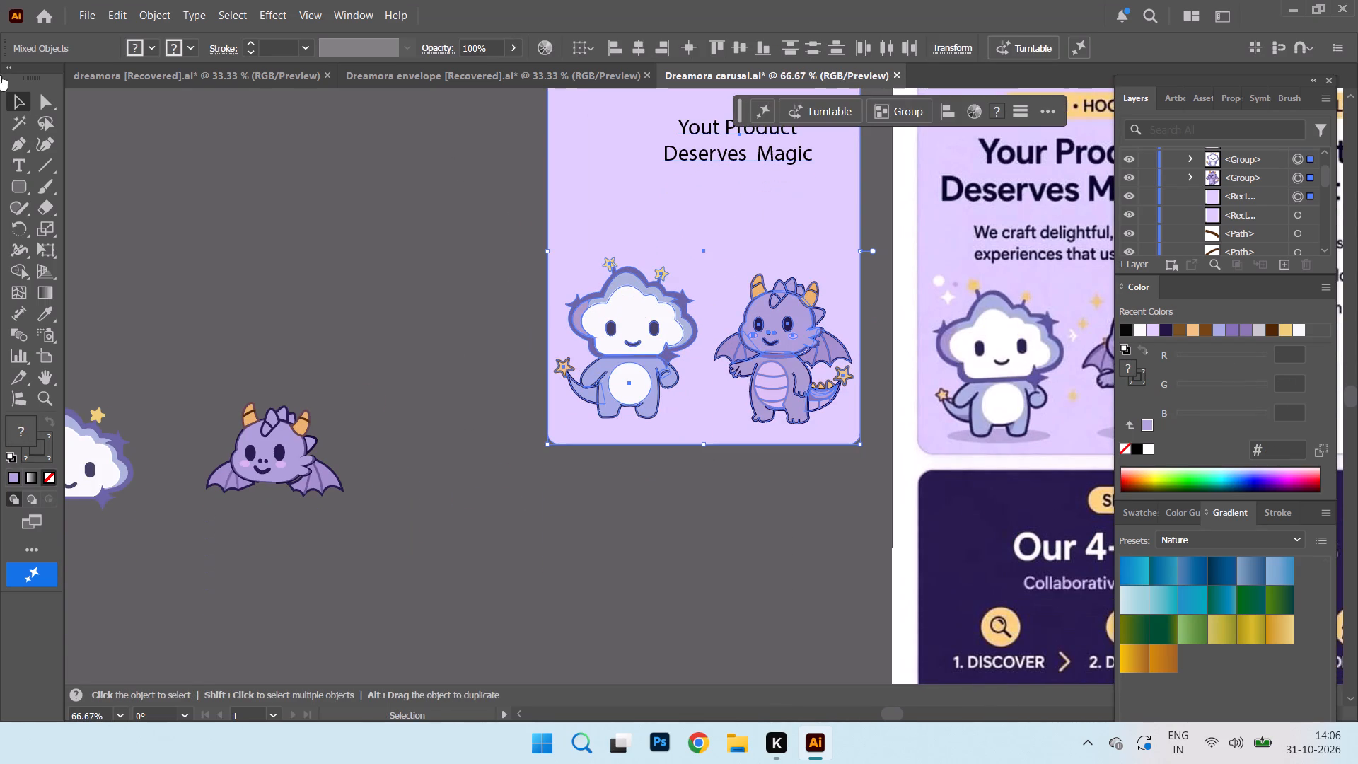
{"action": "left_click", "coordinate": [151, 202]}
{"action": "right_click", "coordinate": [11, 186]}
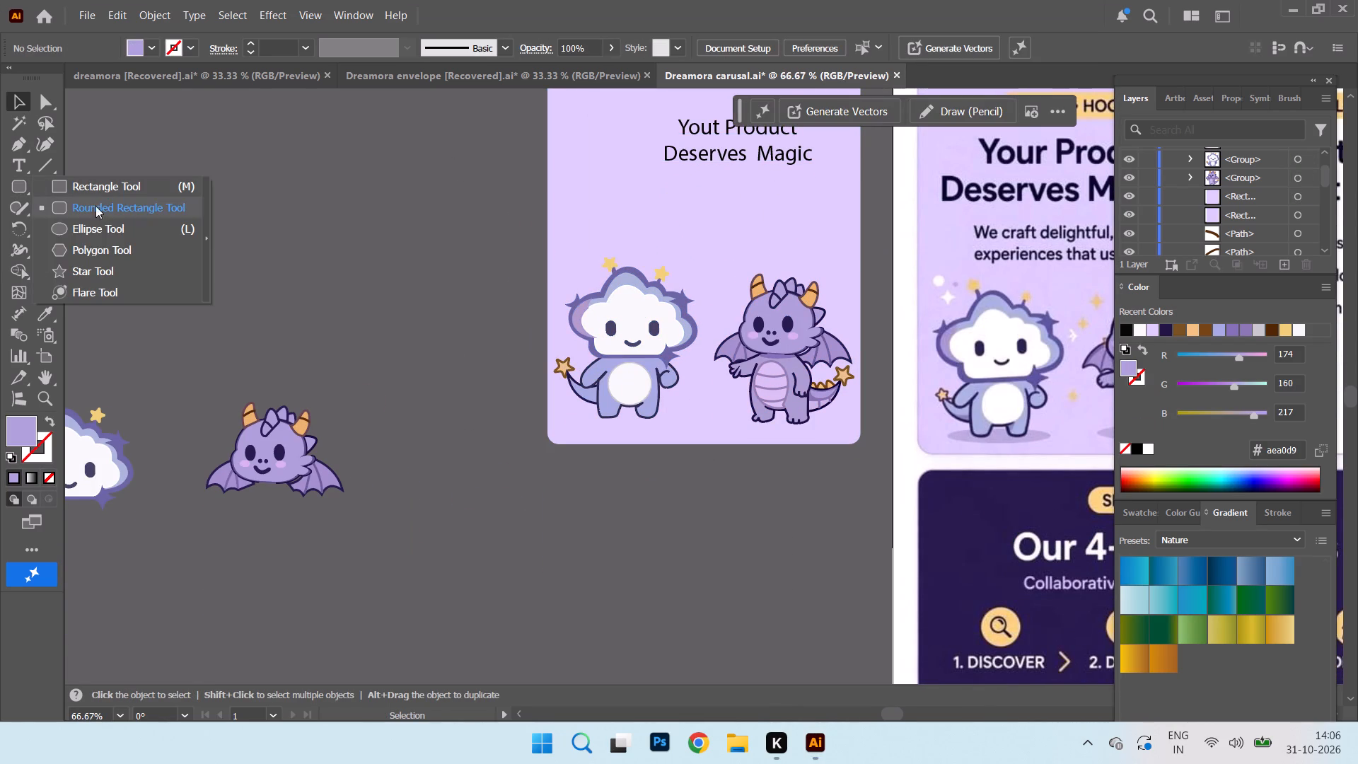
{"action": "left_click_drag", "start_coordinate": [107, 224], "coordinate": [114, 235]}
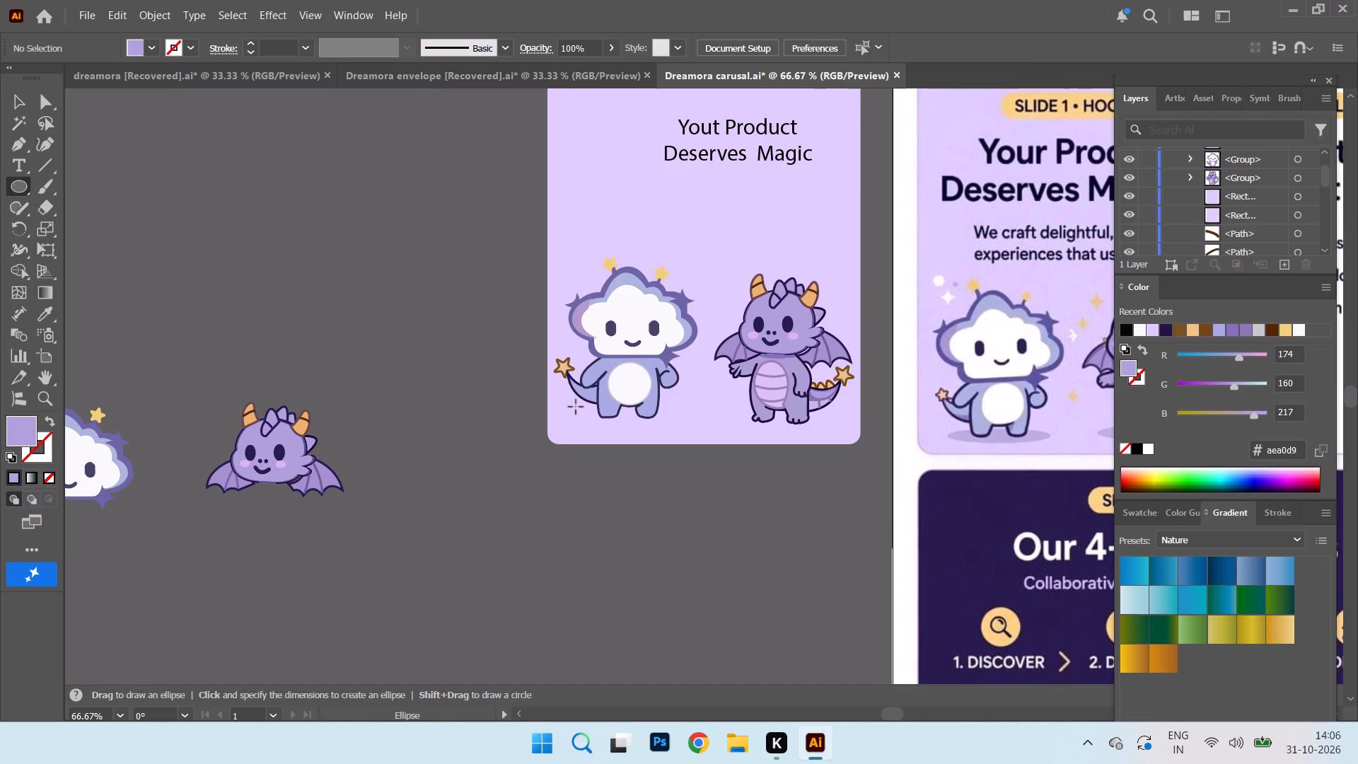
{"action": "left_click_drag", "start_coordinate": [576, 407], "coordinate": [684, 434]}
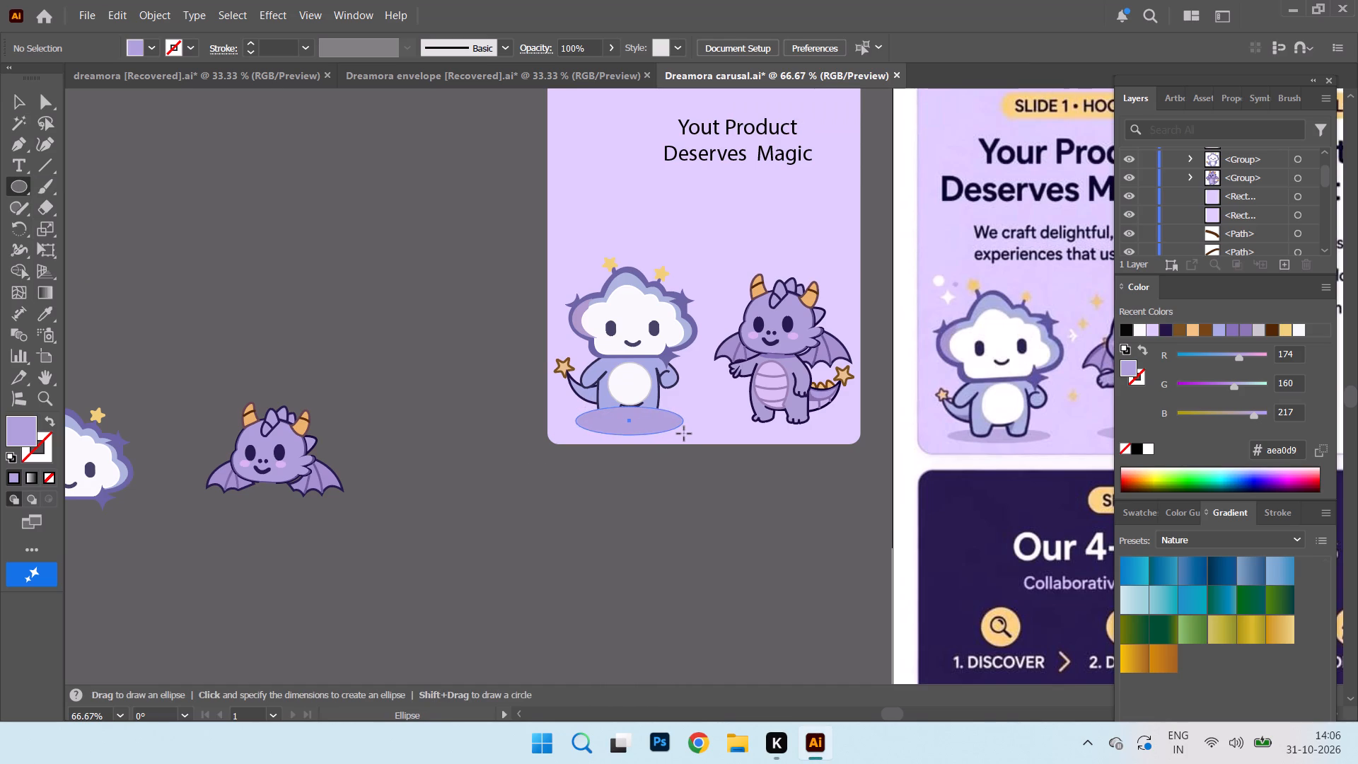
{"action": "left_click_drag", "start_coordinate": [684, 434], "coordinate": [686, 425]}
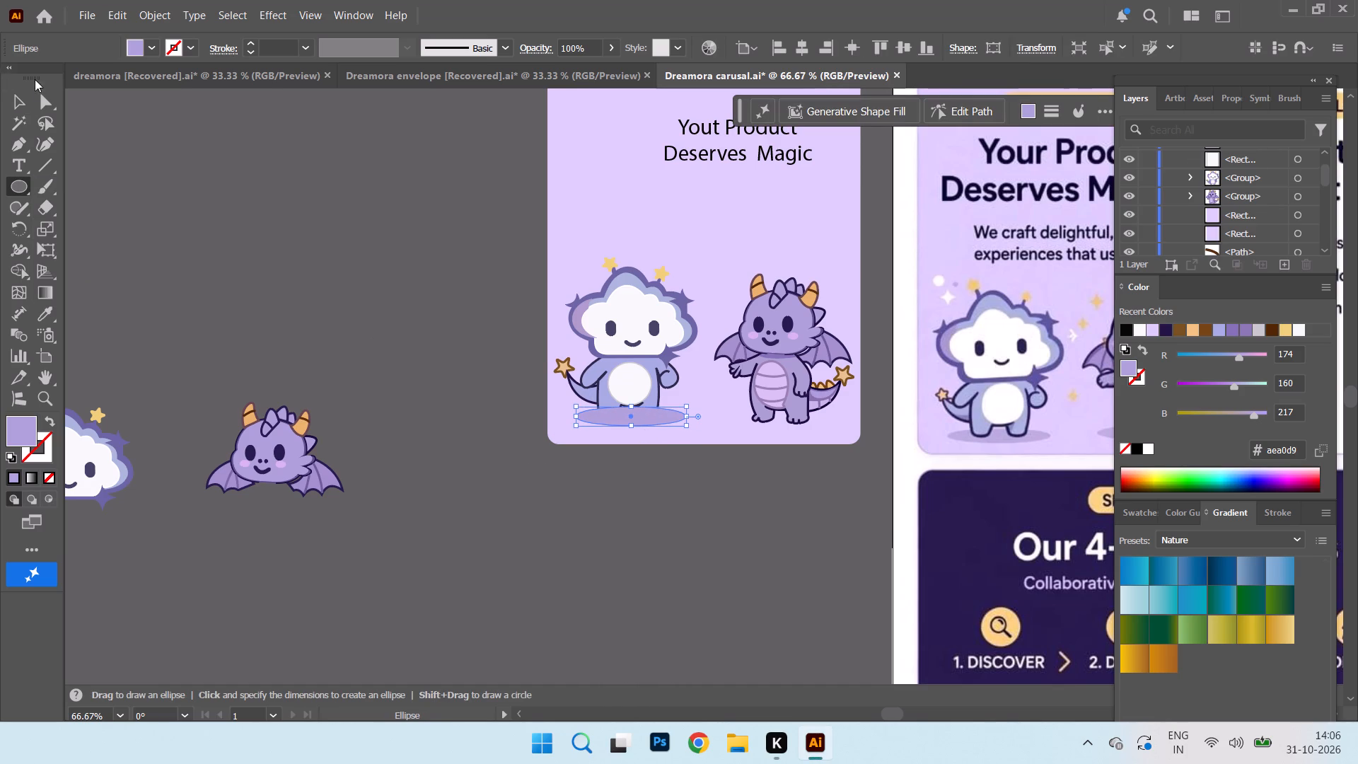
{"action": "left_click", "coordinate": [18, 106]}
{"action": "left_click_drag", "start_coordinate": [646, 416], "coordinate": [646, 425]}
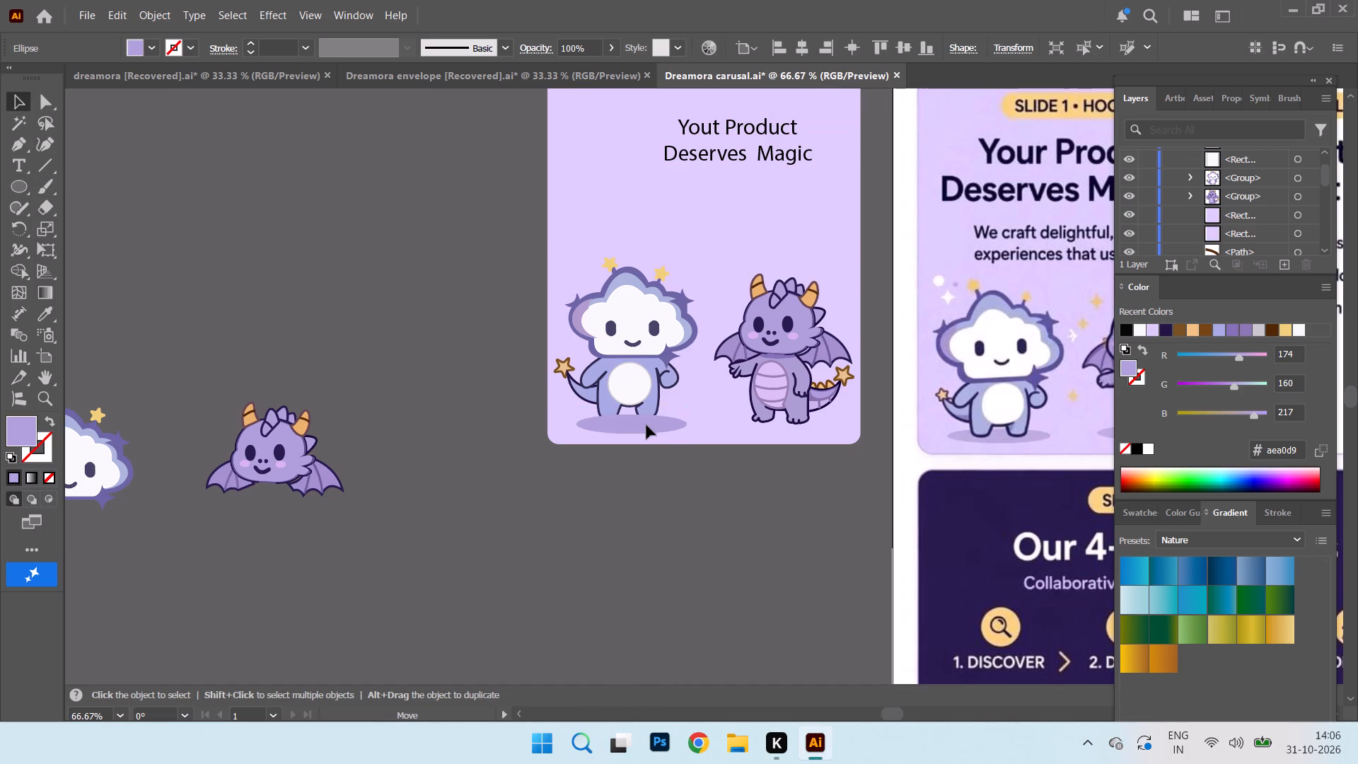
{"action": "left_click_drag", "start_coordinate": [646, 425], "coordinate": [646, 425]}
{"action": "left_click_drag", "start_coordinate": [646, 425], "coordinate": [644, 424]}
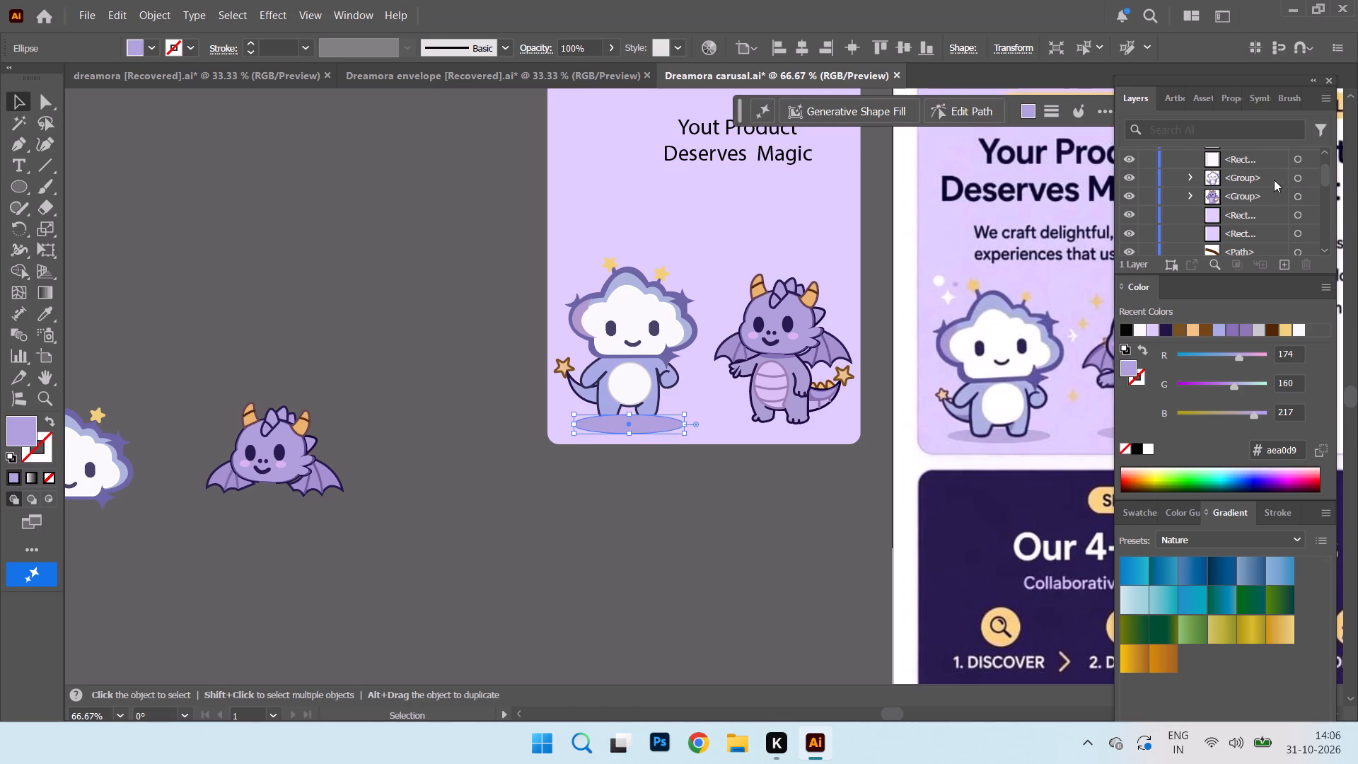
Reorder the ellipse behind the cloud mascot group and raise it slightly under the feet as a ground shadow.
{"action": "scroll", "coordinate": [1281, 184], "scroll_direction": "up", "scroll_amount": 5}
{"action": "left_click_drag", "start_coordinate": [1242, 171], "coordinate": [1241, 244]}
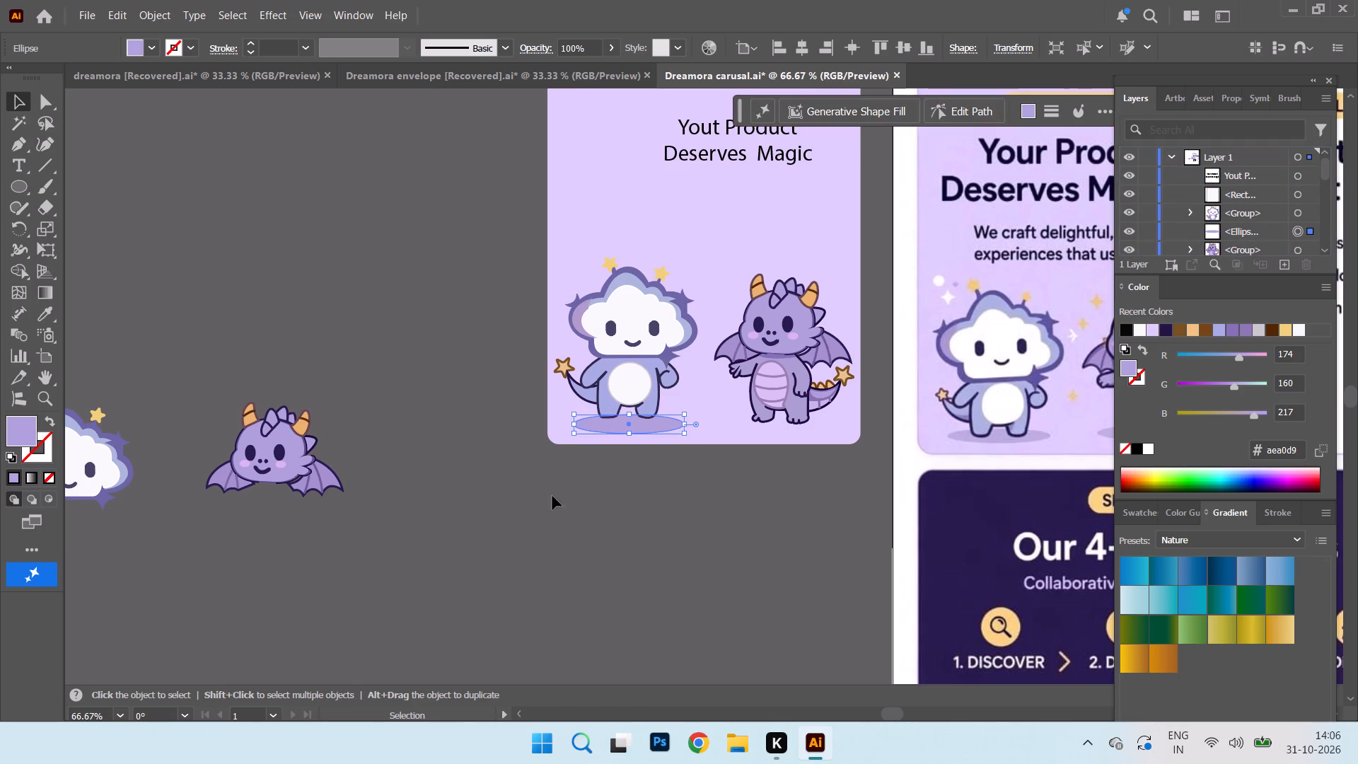
{"action": "left_click_drag", "start_coordinate": [649, 422], "coordinate": [649, 417]}
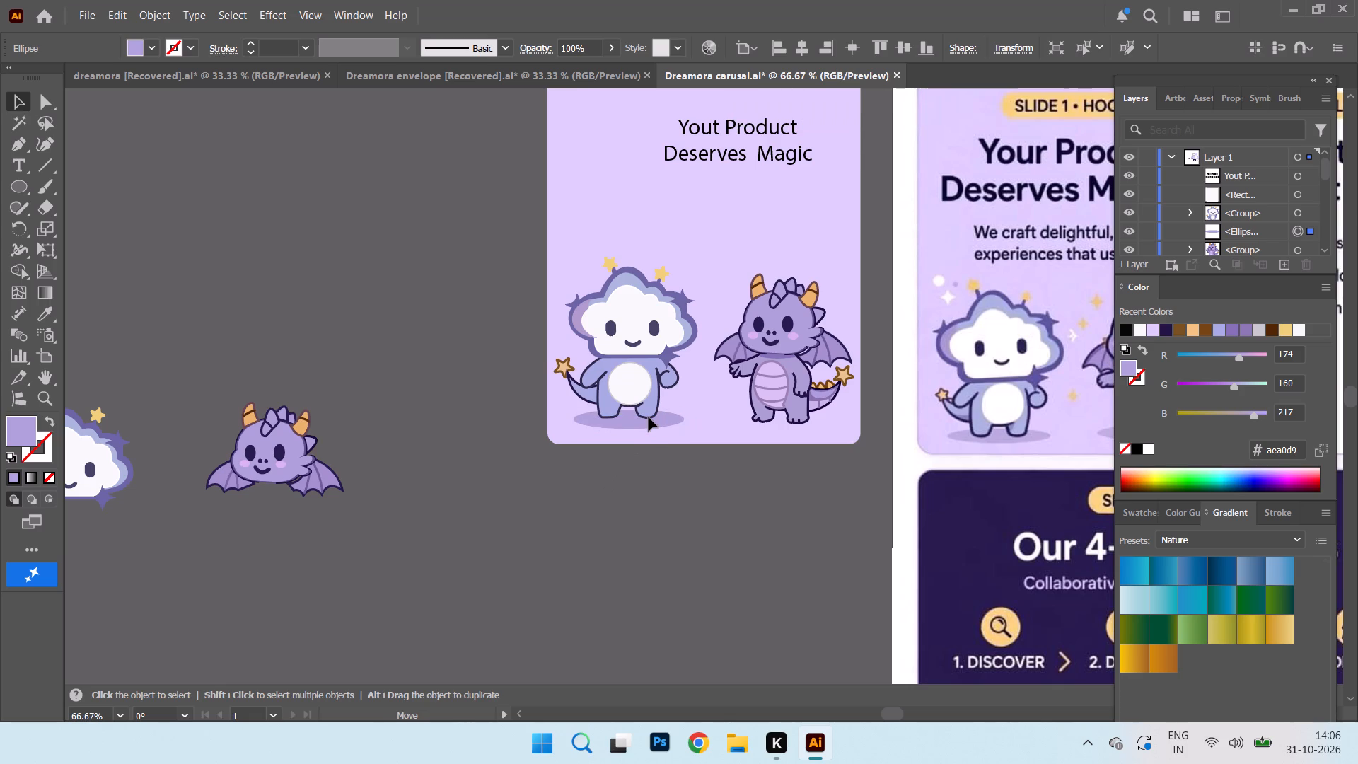
{"action": "left_click_drag", "start_coordinate": [649, 417], "coordinate": [649, 415]}
{"action": "left_click_drag", "start_coordinate": [649, 415], "coordinate": [649, 414]}
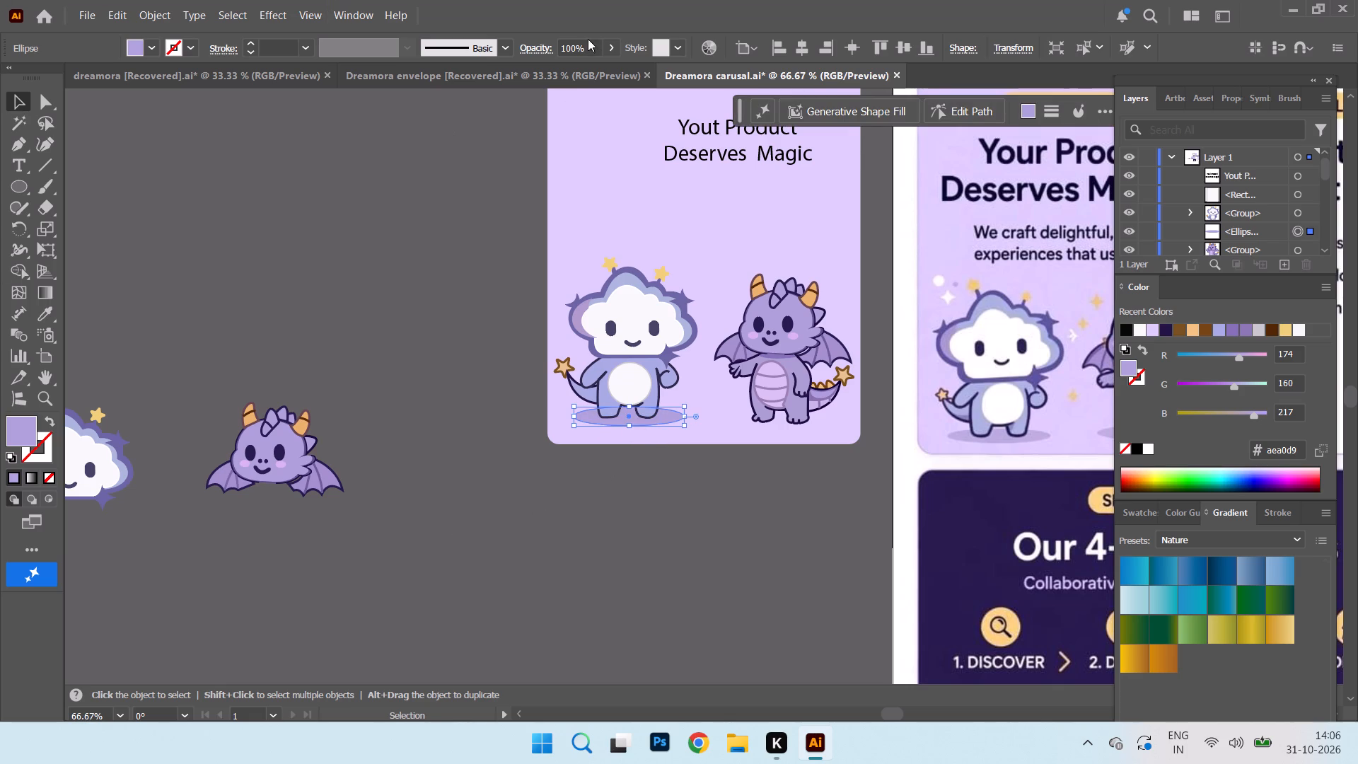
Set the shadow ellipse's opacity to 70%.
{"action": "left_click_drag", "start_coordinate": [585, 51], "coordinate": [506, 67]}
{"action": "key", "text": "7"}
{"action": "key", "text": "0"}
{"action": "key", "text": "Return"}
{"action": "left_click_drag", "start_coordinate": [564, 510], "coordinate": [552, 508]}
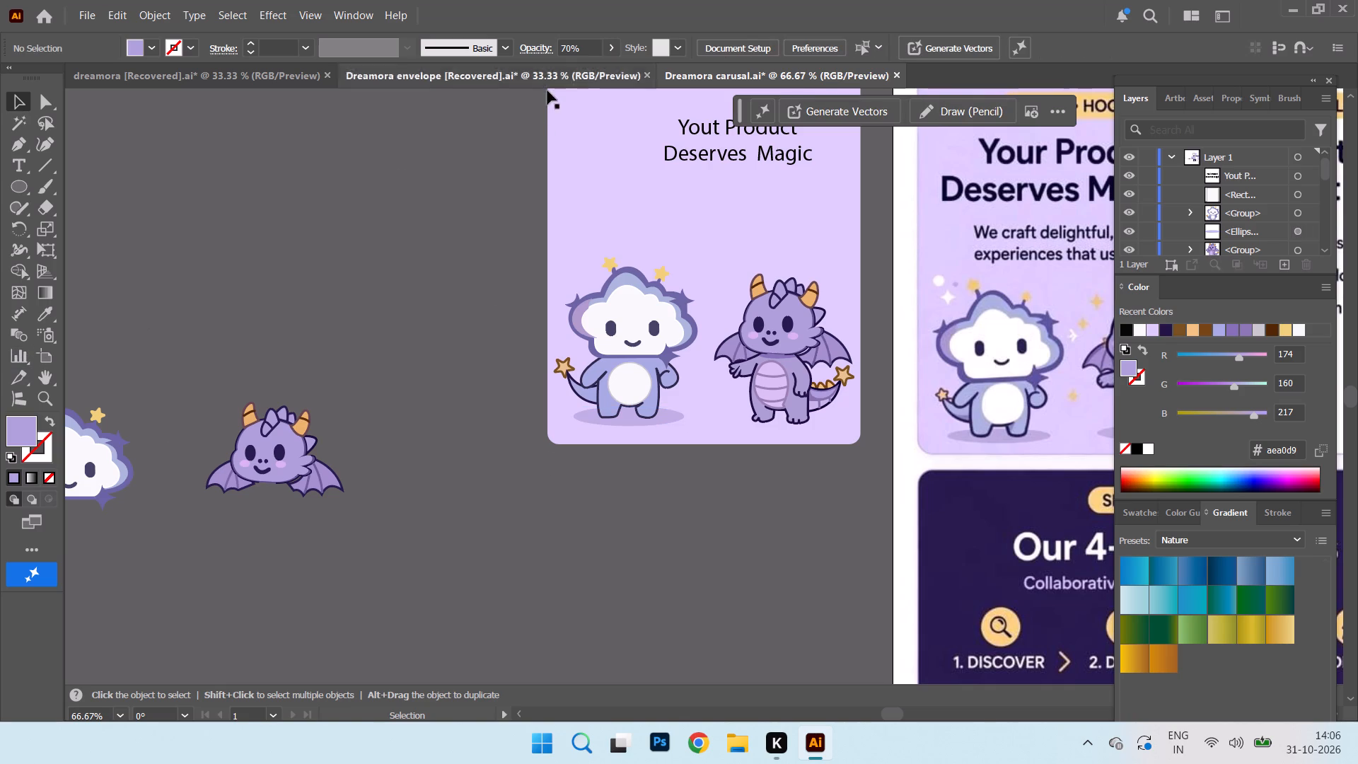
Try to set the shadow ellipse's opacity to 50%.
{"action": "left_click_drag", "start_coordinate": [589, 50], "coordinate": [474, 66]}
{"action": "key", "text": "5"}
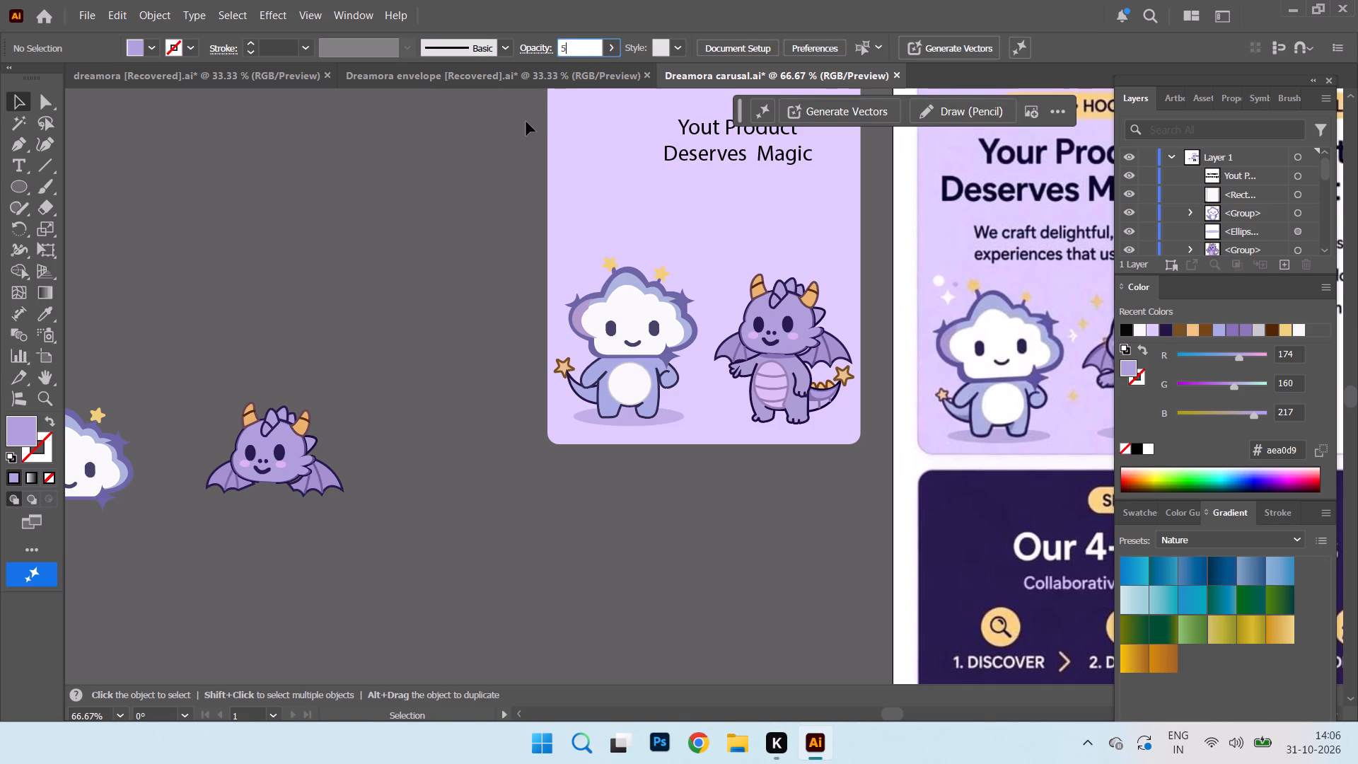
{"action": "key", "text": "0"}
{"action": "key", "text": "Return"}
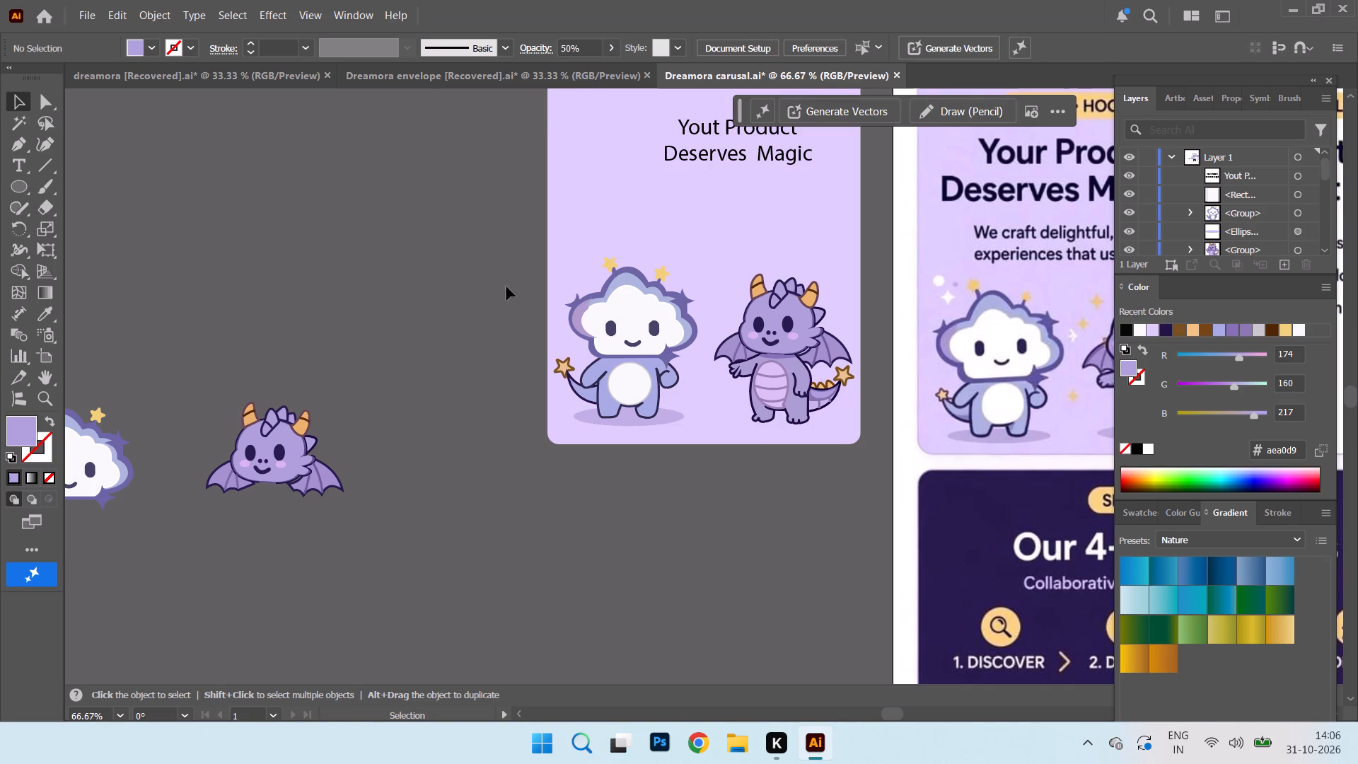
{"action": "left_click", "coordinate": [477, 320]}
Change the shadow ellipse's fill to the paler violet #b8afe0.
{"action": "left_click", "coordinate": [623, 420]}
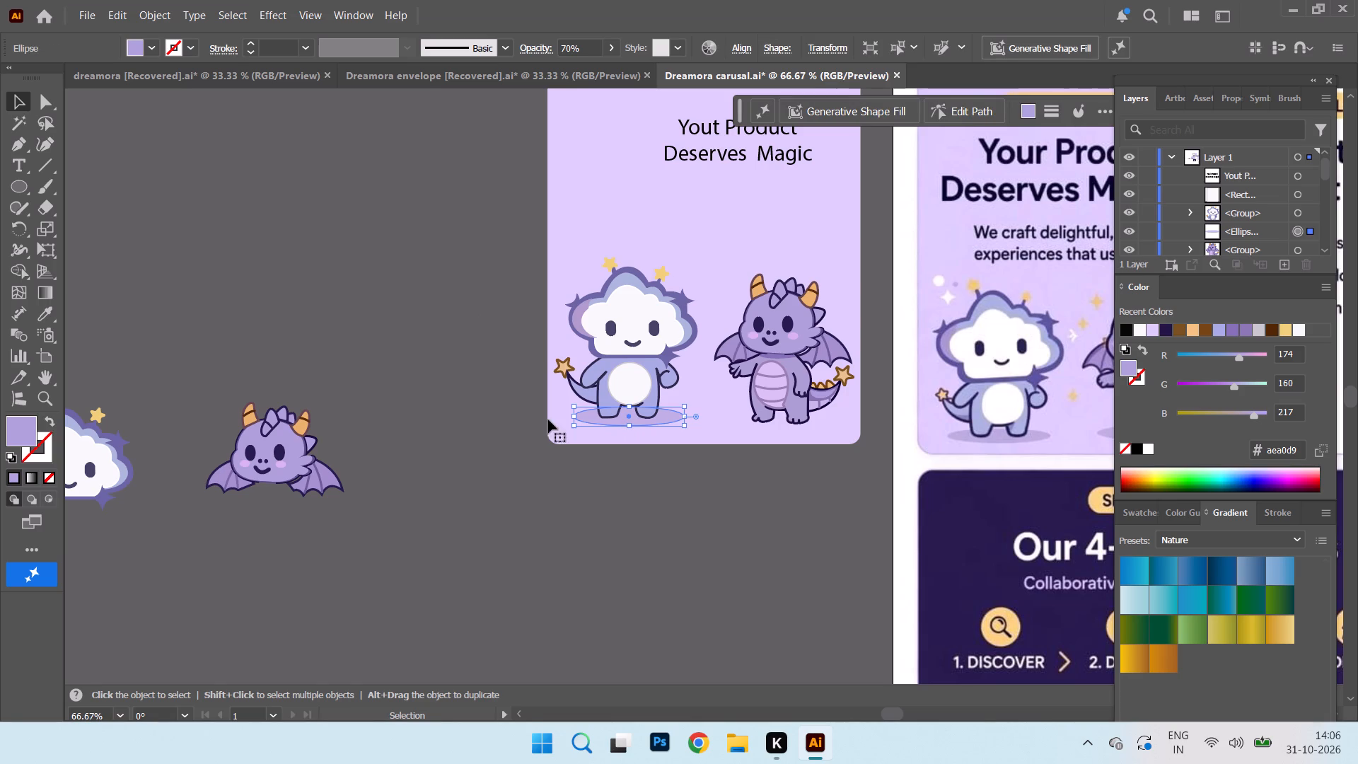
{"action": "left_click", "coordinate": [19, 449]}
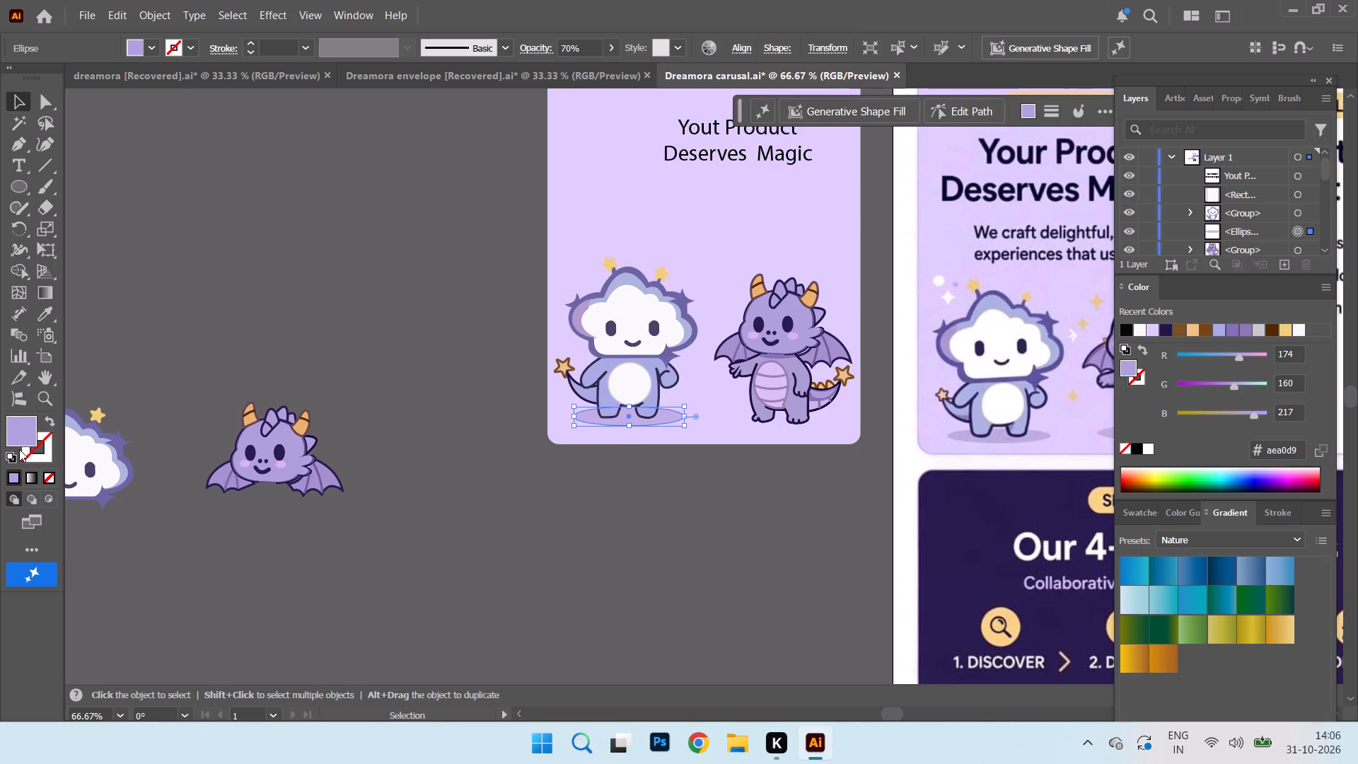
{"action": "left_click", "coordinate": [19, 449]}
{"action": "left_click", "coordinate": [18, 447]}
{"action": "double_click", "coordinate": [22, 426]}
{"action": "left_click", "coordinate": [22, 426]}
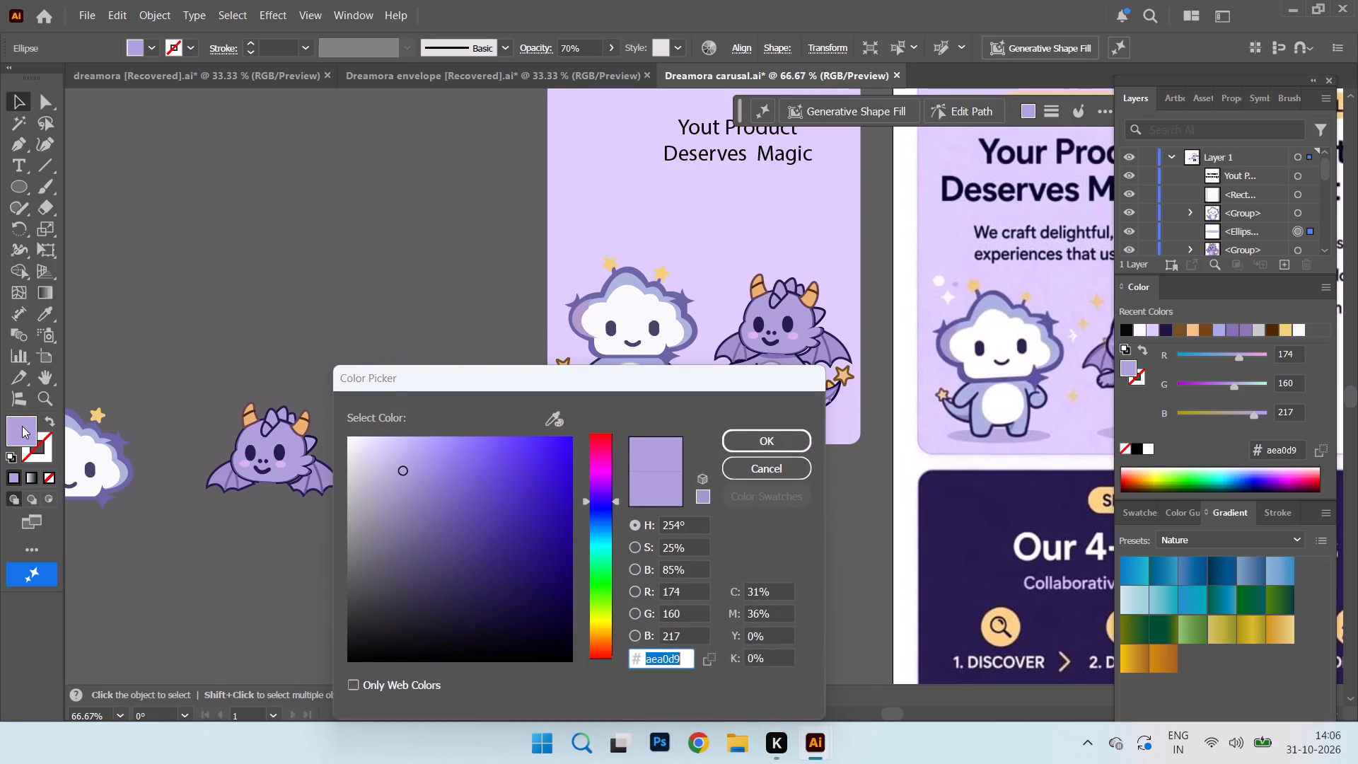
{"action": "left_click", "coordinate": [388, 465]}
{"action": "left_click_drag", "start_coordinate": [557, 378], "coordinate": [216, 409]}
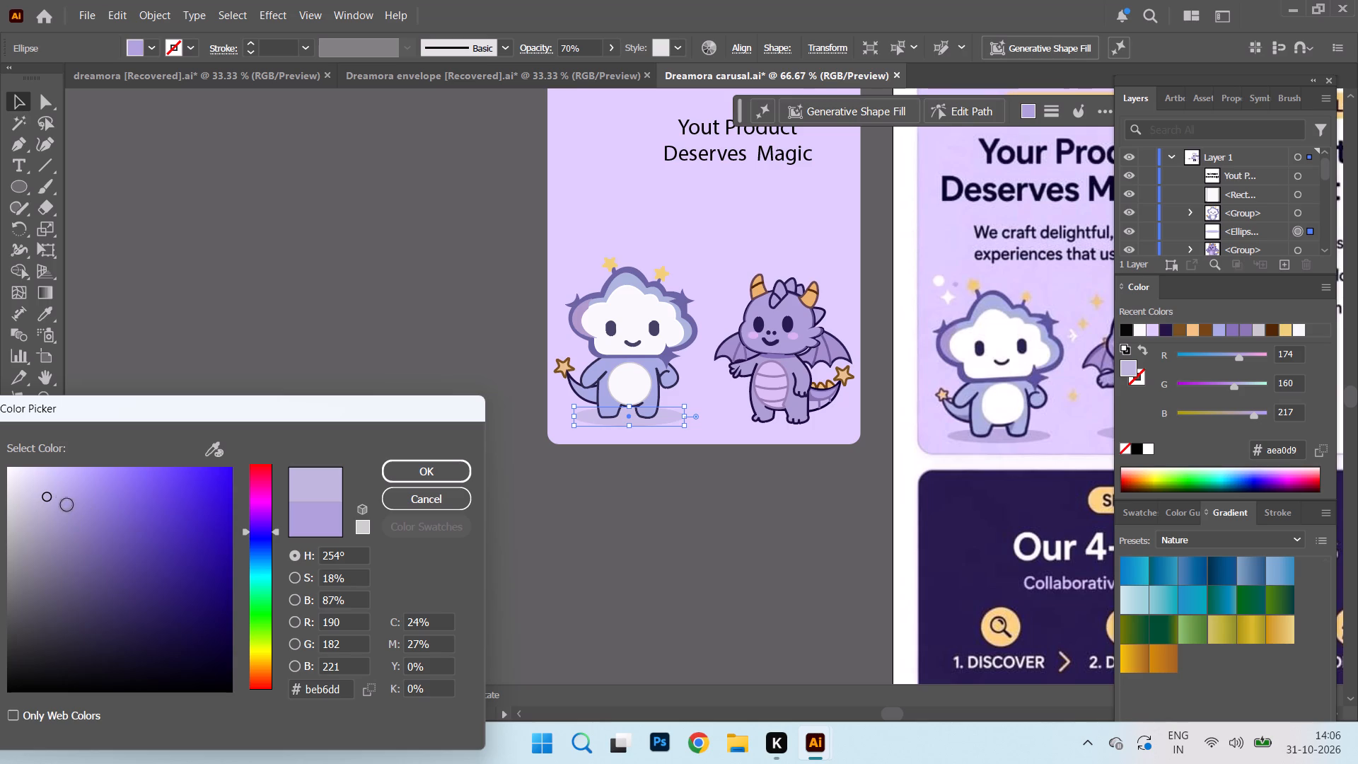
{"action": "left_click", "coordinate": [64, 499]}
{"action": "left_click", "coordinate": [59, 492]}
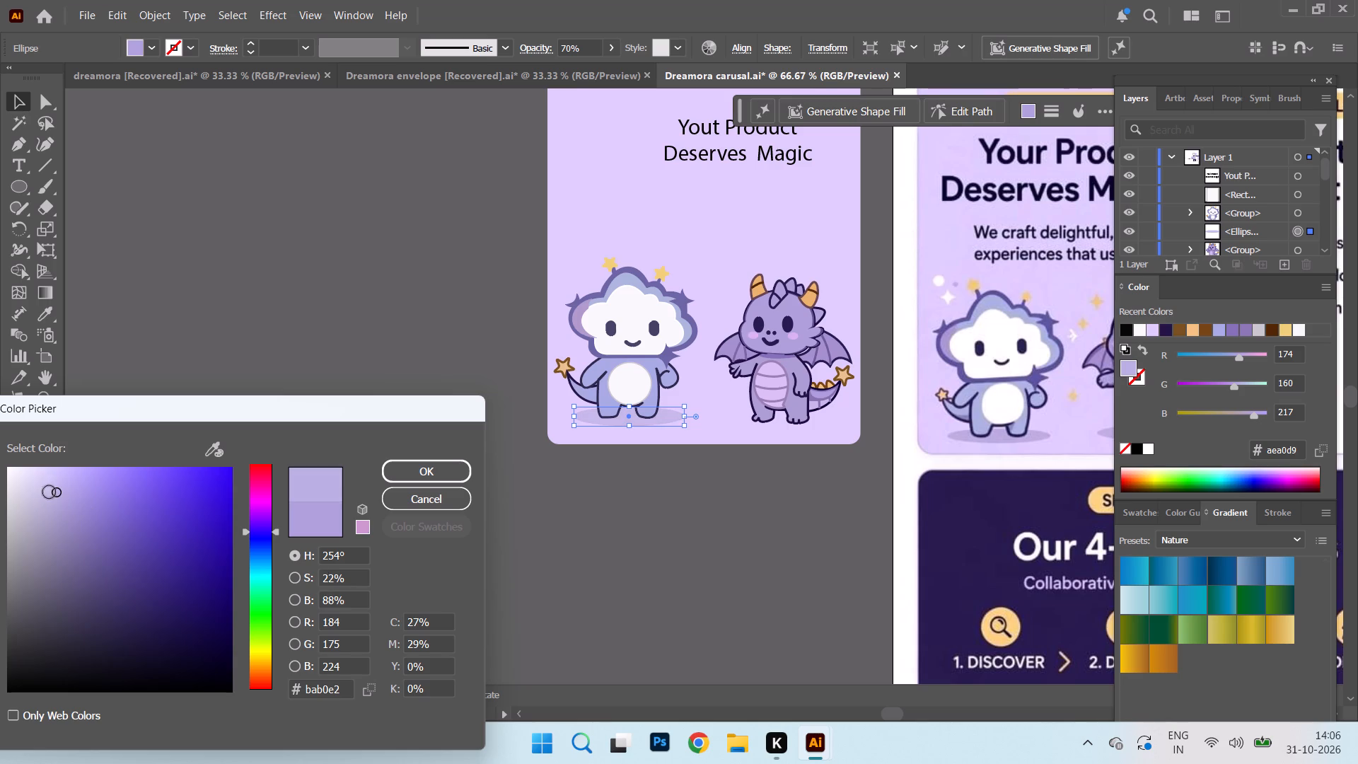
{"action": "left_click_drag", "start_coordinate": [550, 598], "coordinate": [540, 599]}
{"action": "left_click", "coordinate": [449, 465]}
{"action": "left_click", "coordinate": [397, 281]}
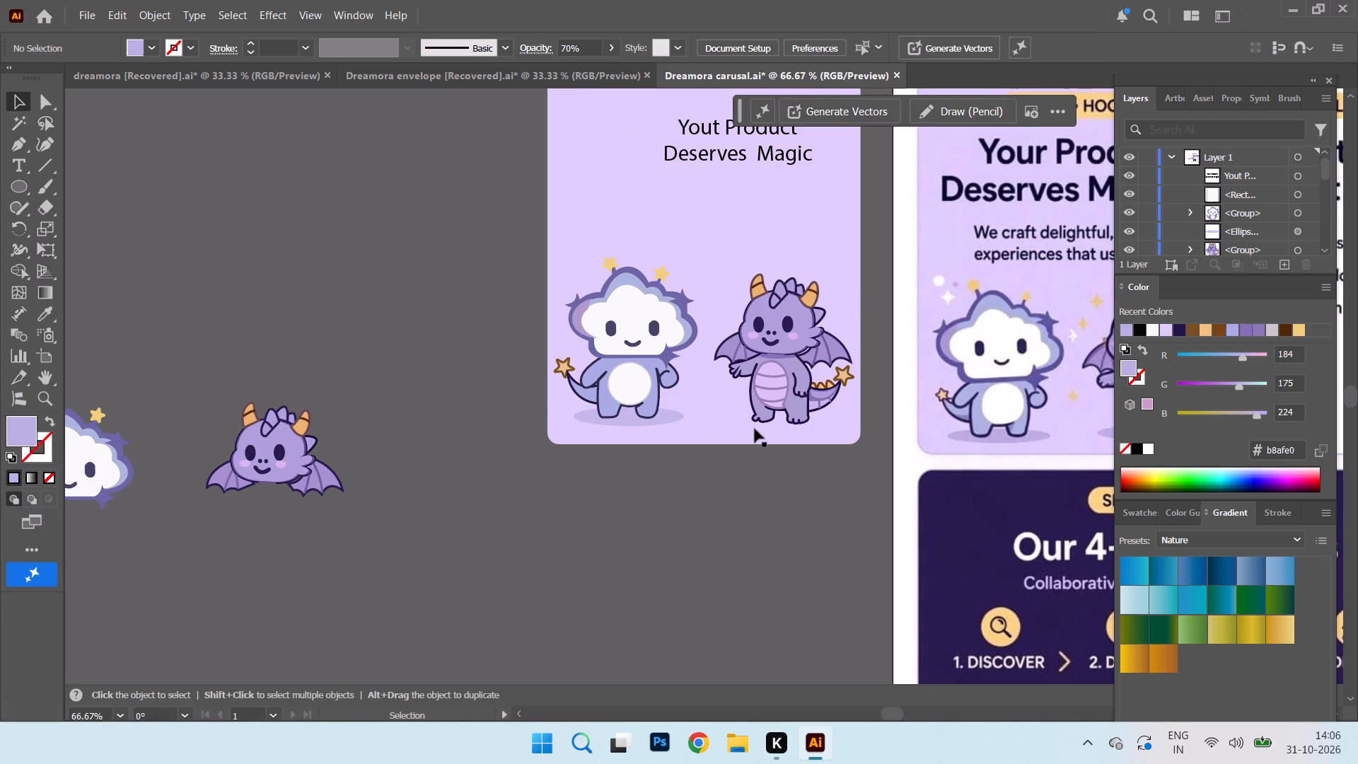
Set the opacity of the shadow ellipse under the cloud mascot to 100%.
{"action": "left_click", "coordinate": [675, 416]}
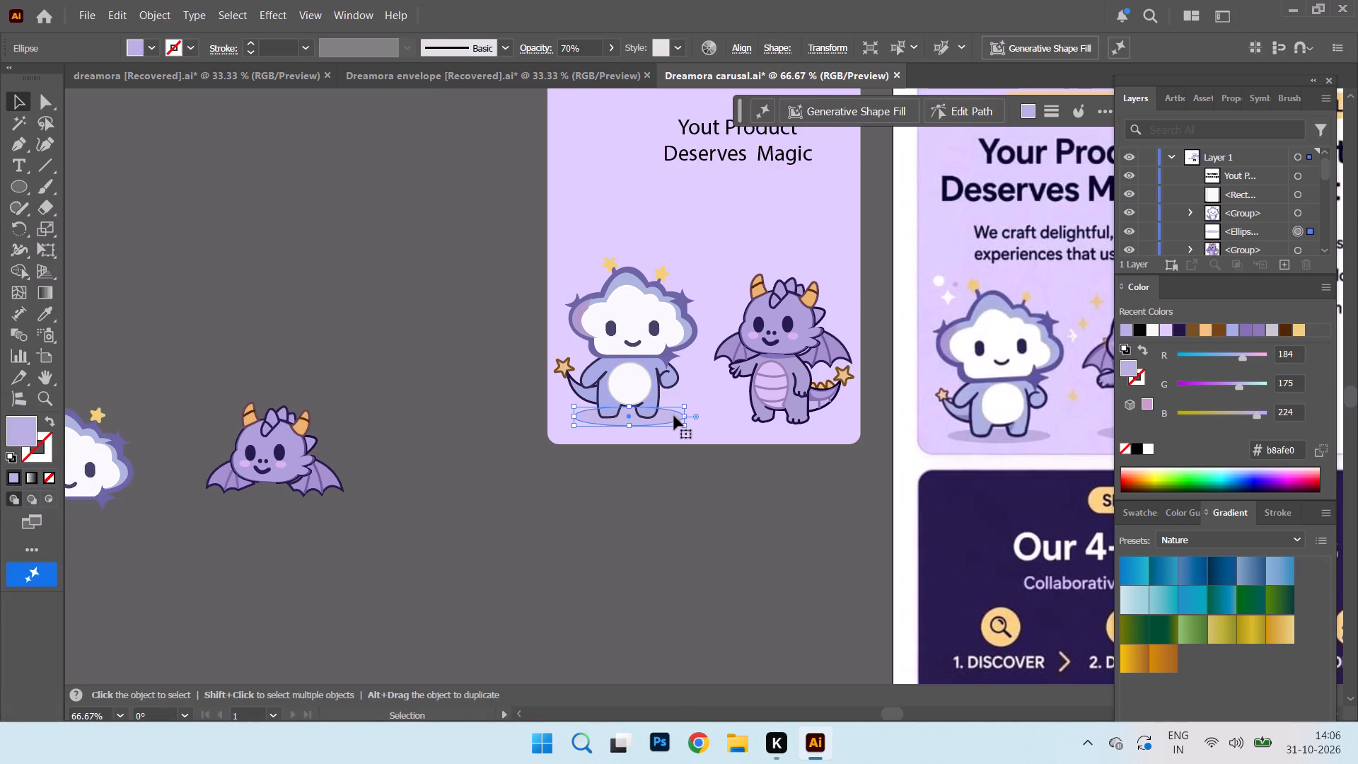
{"action": "left_click", "coordinate": [670, 416]}
{"action": "left_click_drag", "start_coordinate": [586, 47], "coordinate": [526, 49]}
{"action": "key", "text": "1"}
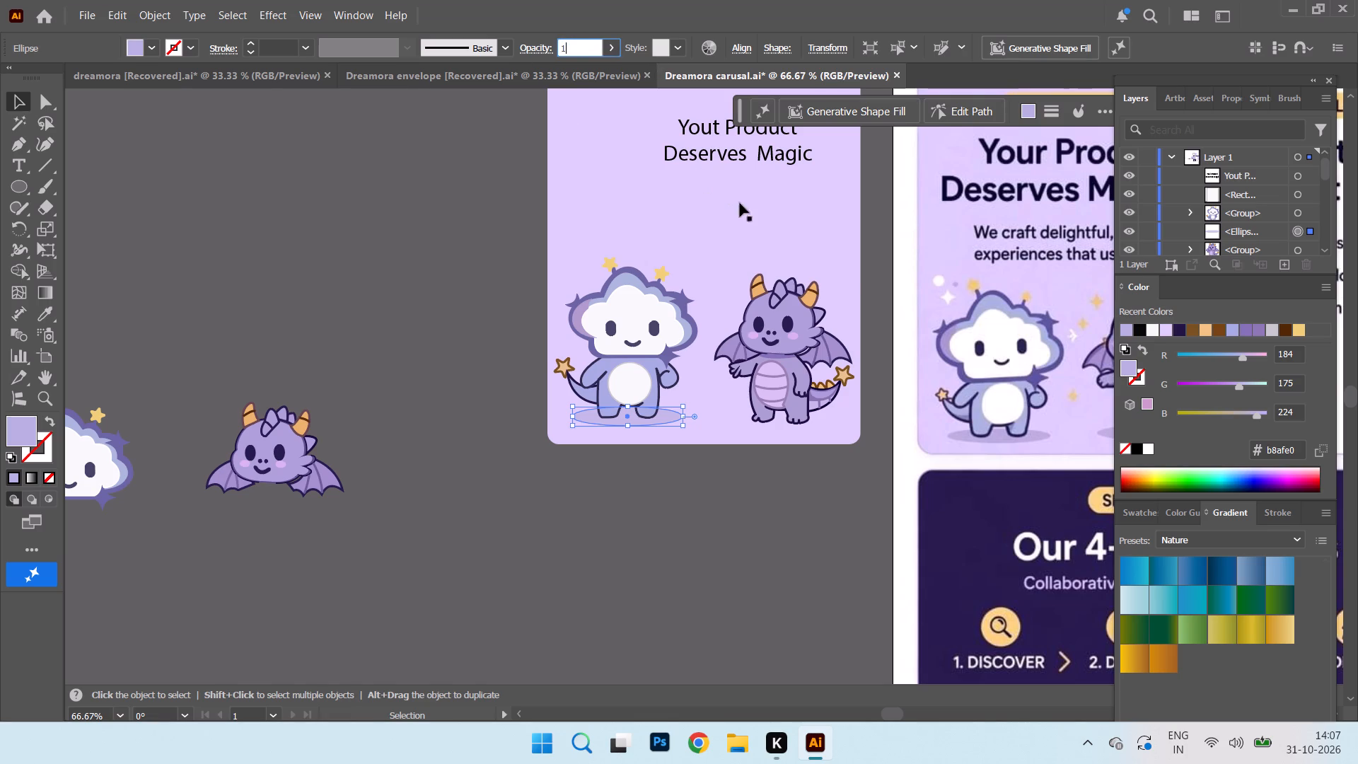
{"action": "key", "text": "0"}
{"action": "key", "text": "0"}
{"action": "key", "text": "Return"}
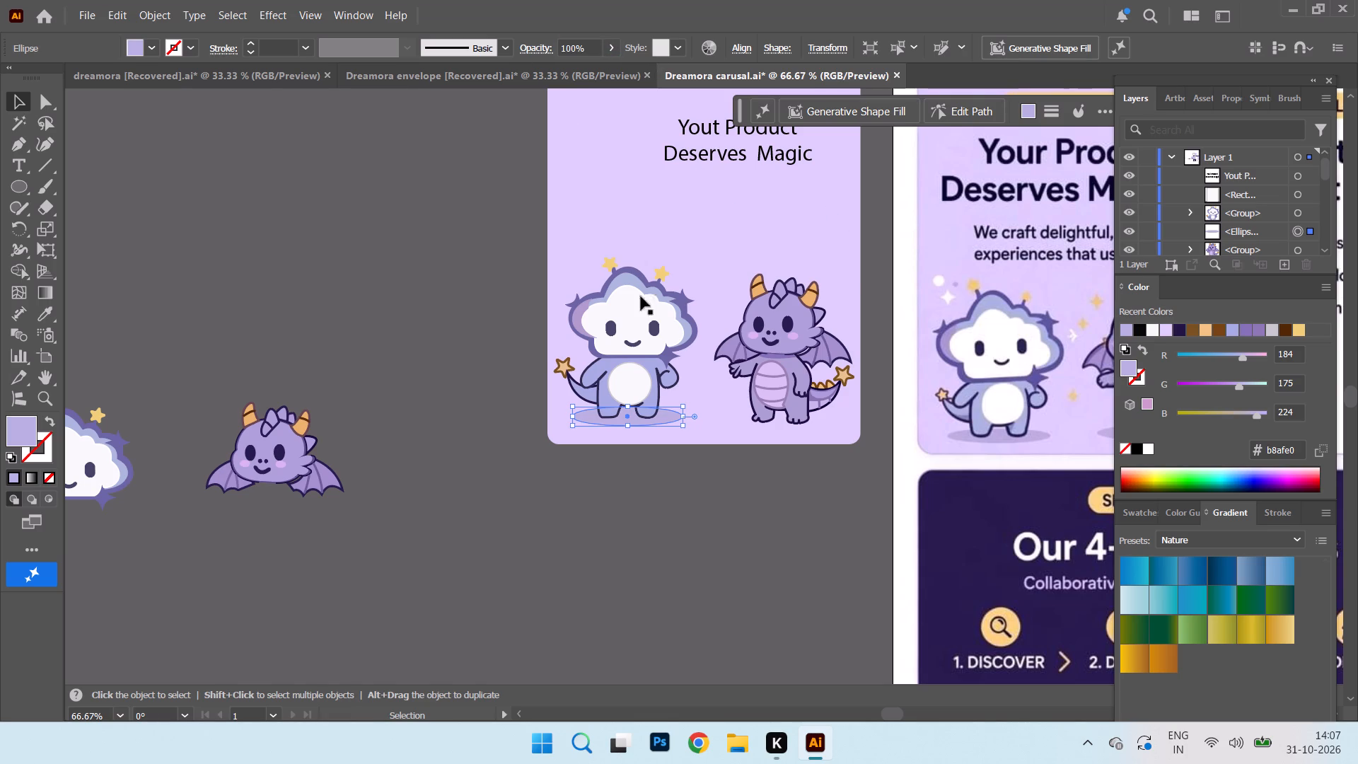
{"action": "left_click", "coordinate": [464, 390]}
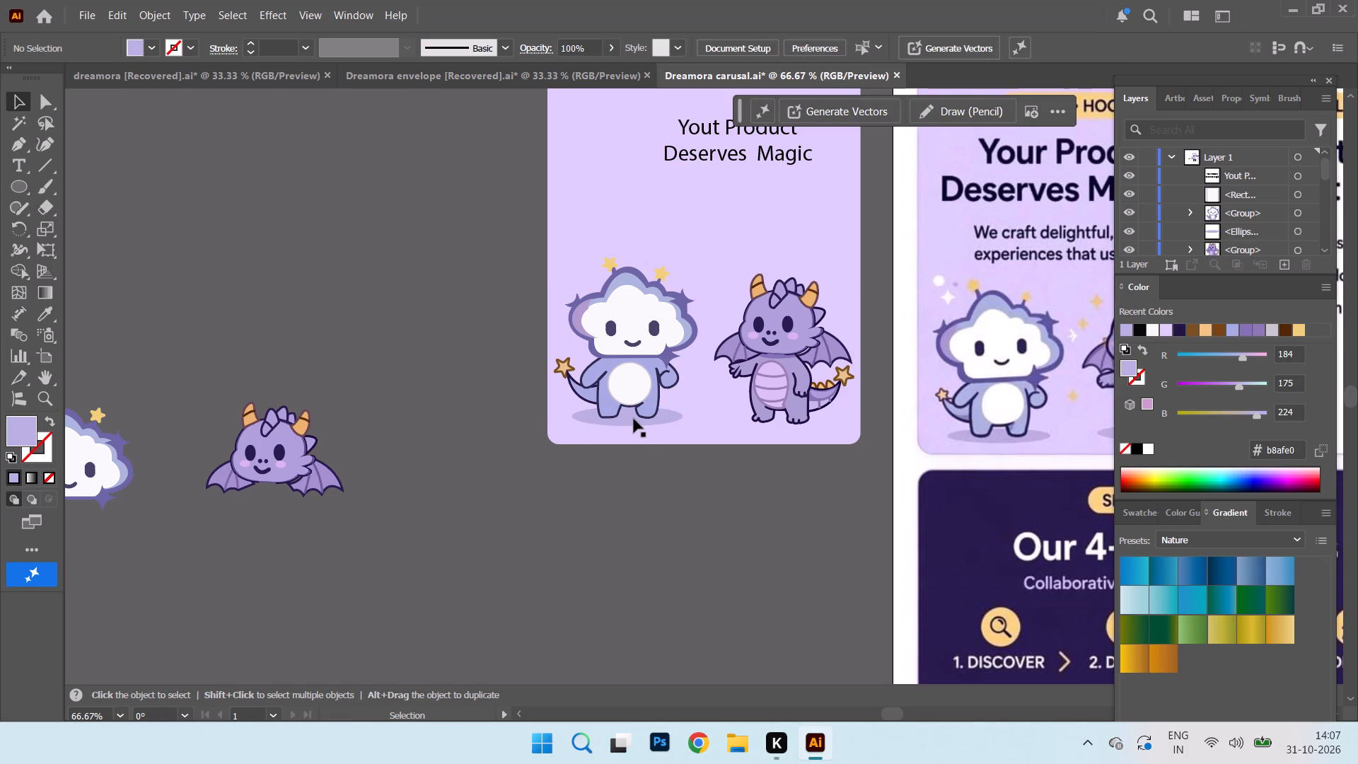
Fill the shadow ellipse with #b9abdd, sampled from the shadow under the reference cloud mascot on Slide 1.
{"action": "left_click", "coordinate": [634, 419]}
{"action": "double_click", "coordinate": [22, 422]}
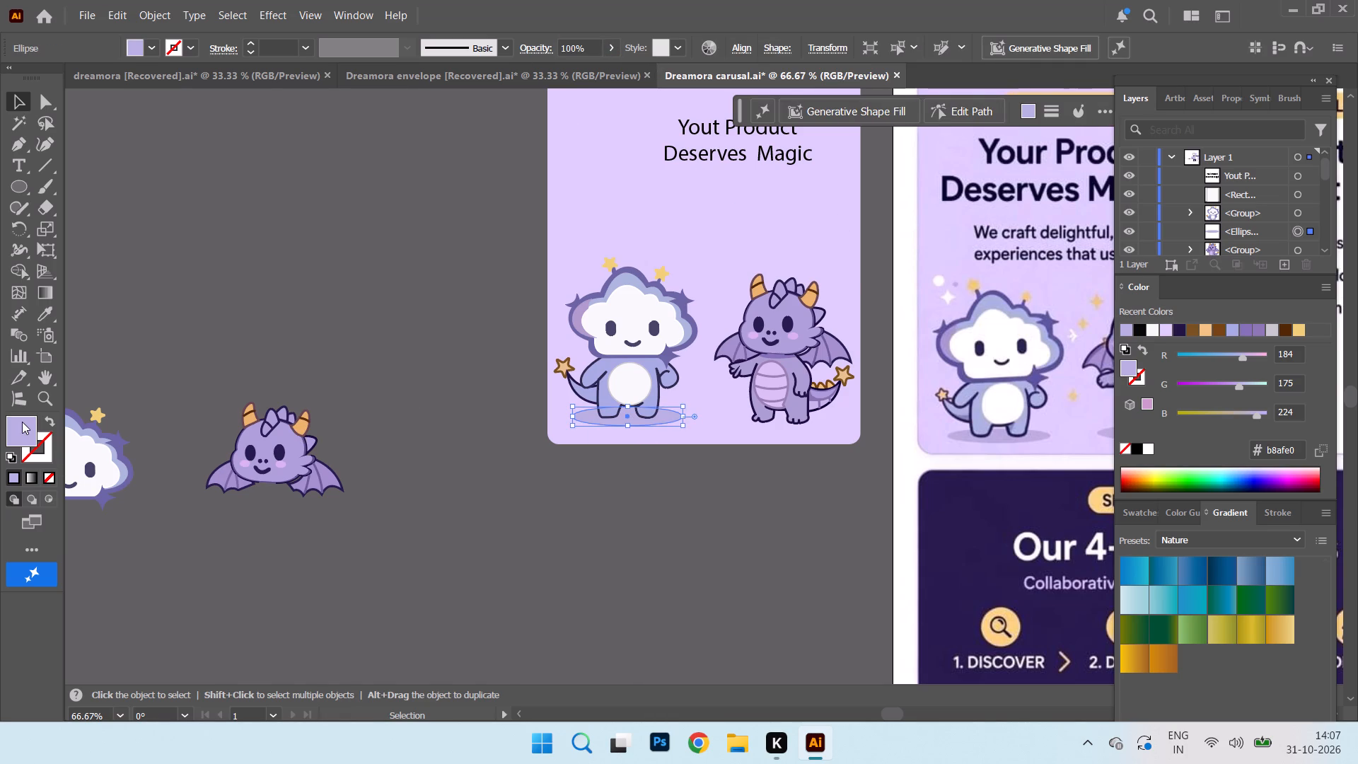
{"action": "left_click", "coordinate": [212, 441]}
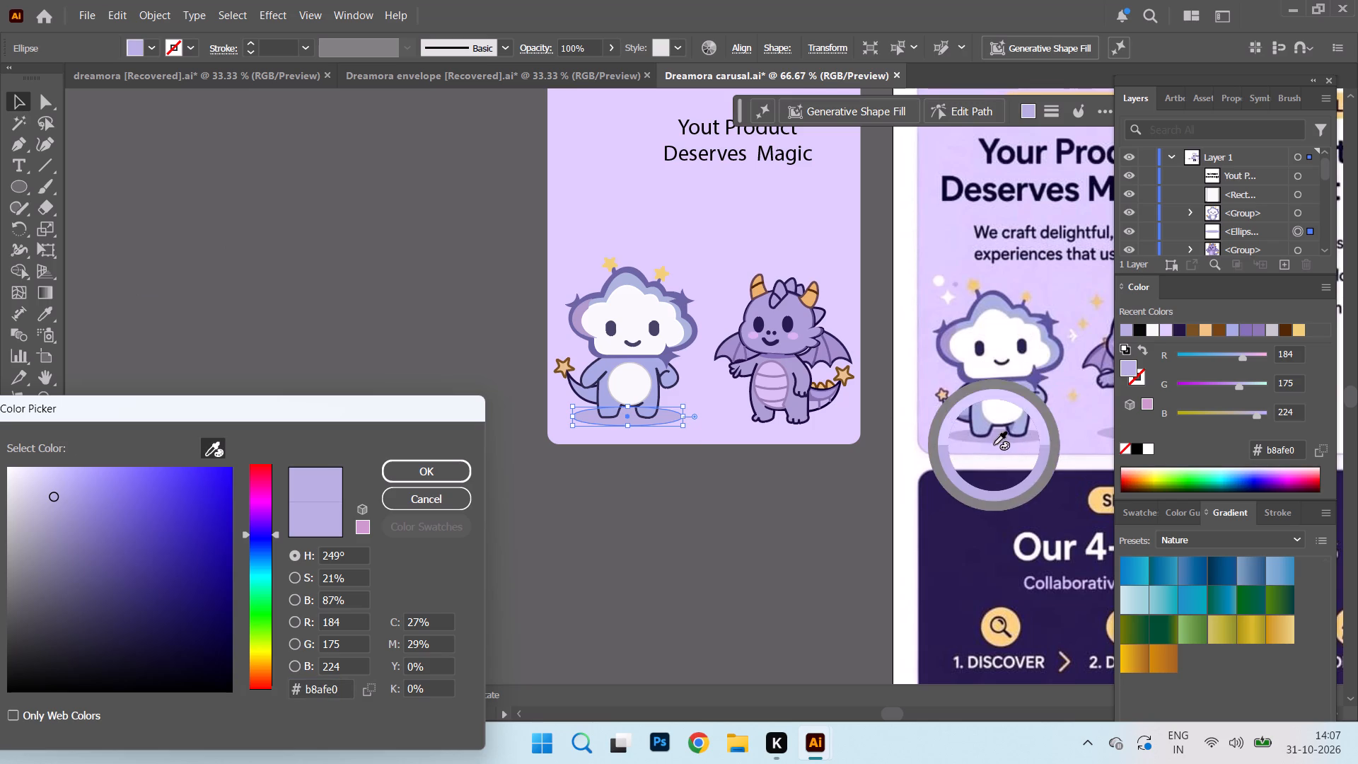
{"action": "left_click", "coordinate": [1000, 437]}
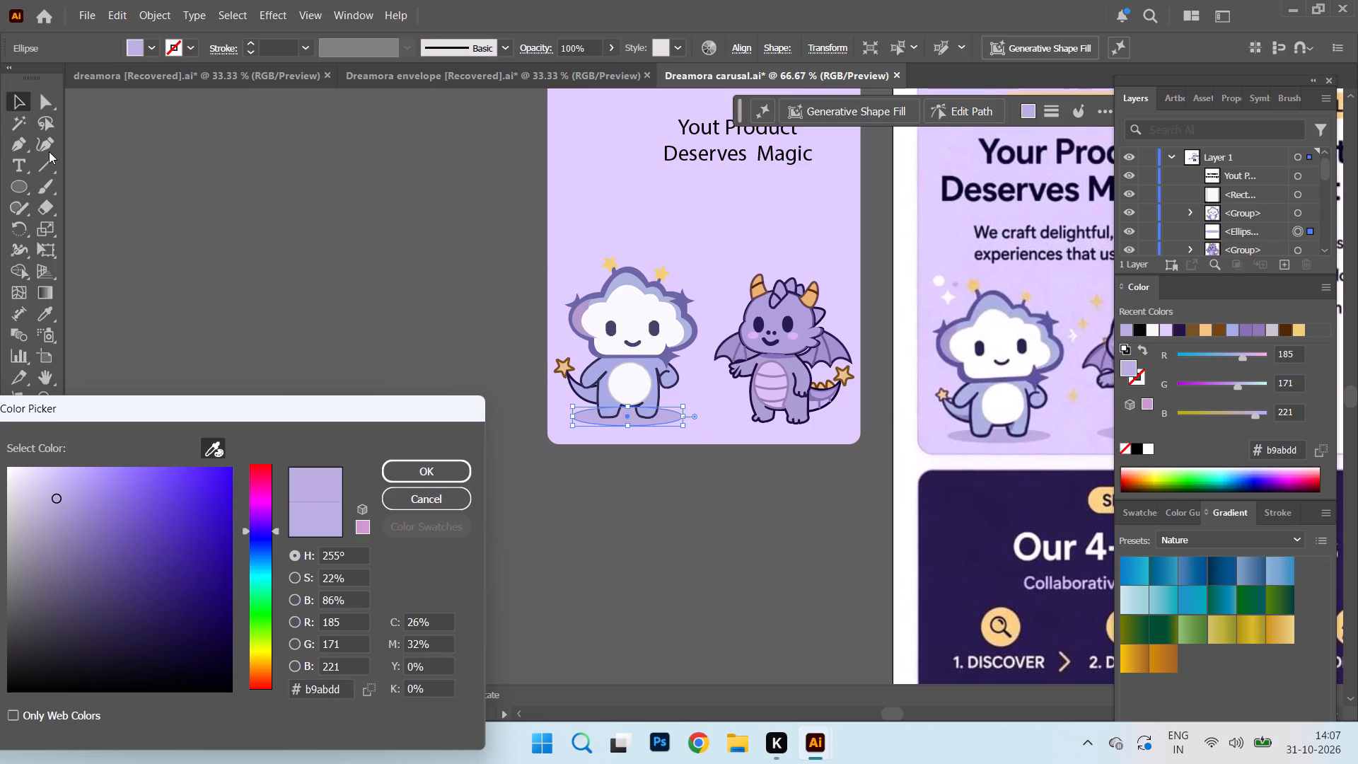
{"action": "left_click", "coordinate": [447, 468]}
{"action": "left_click", "coordinate": [394, 271]}
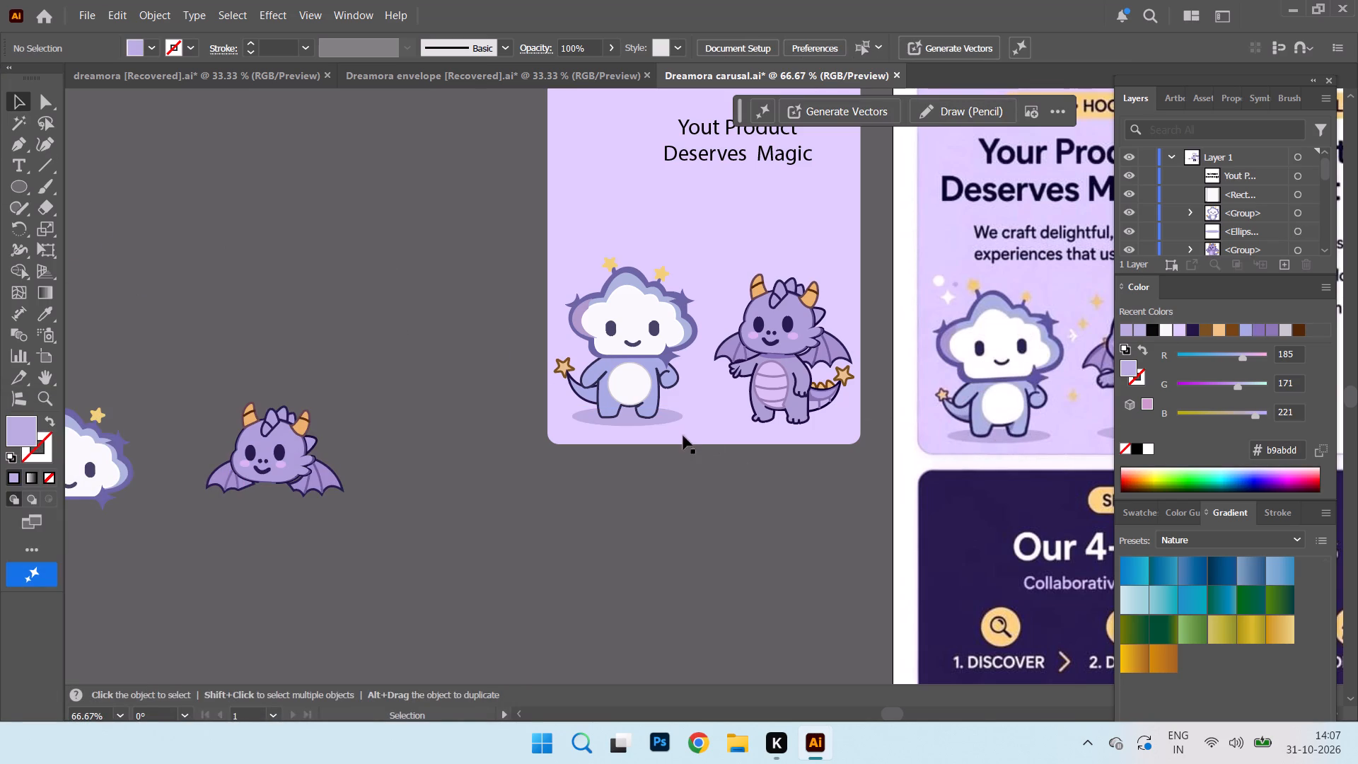
Flatten the shadow ellipse under the cloud mascot slightly, to about 20 pt high.
{"action": "left_click", "coordinate": [630, 413]}
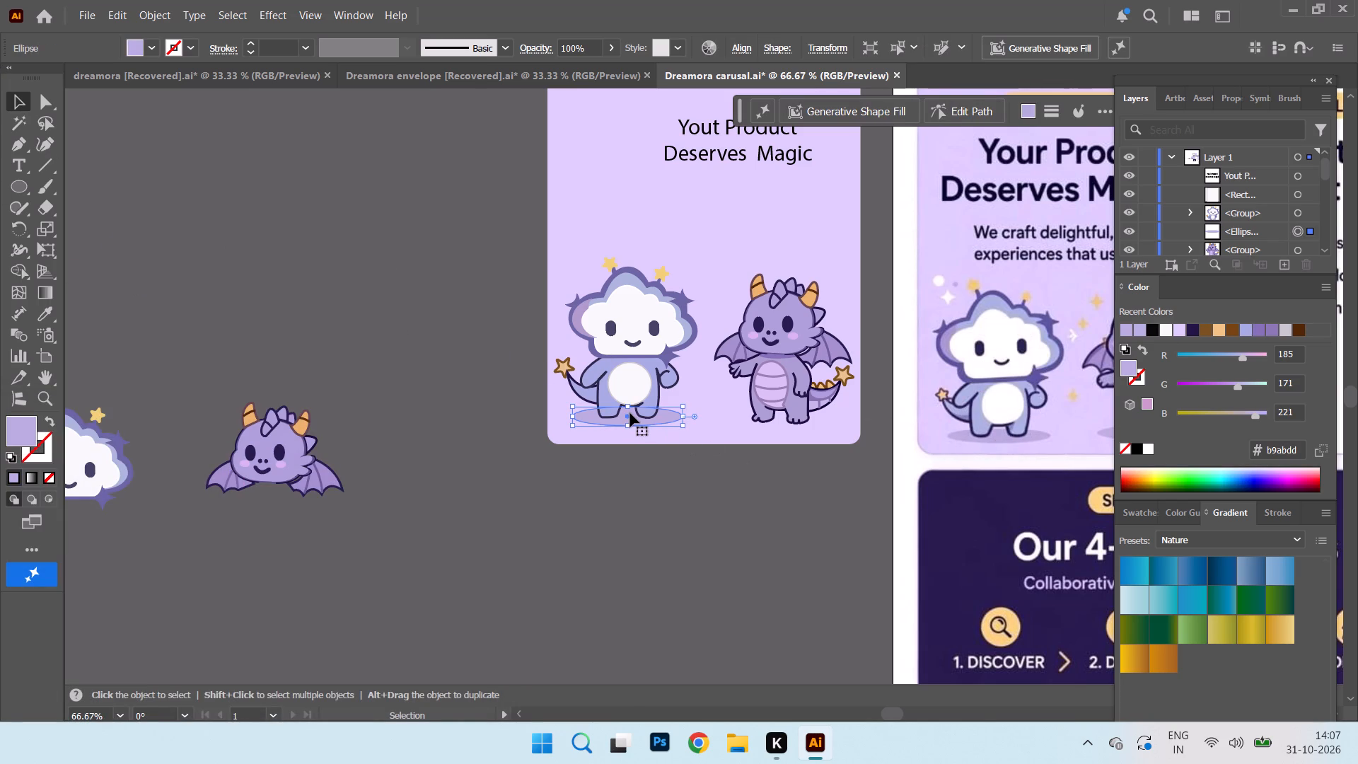
{"action": "left_click_drag", "start_coordinate": [626, 405], "coordinate": [626, 409]}
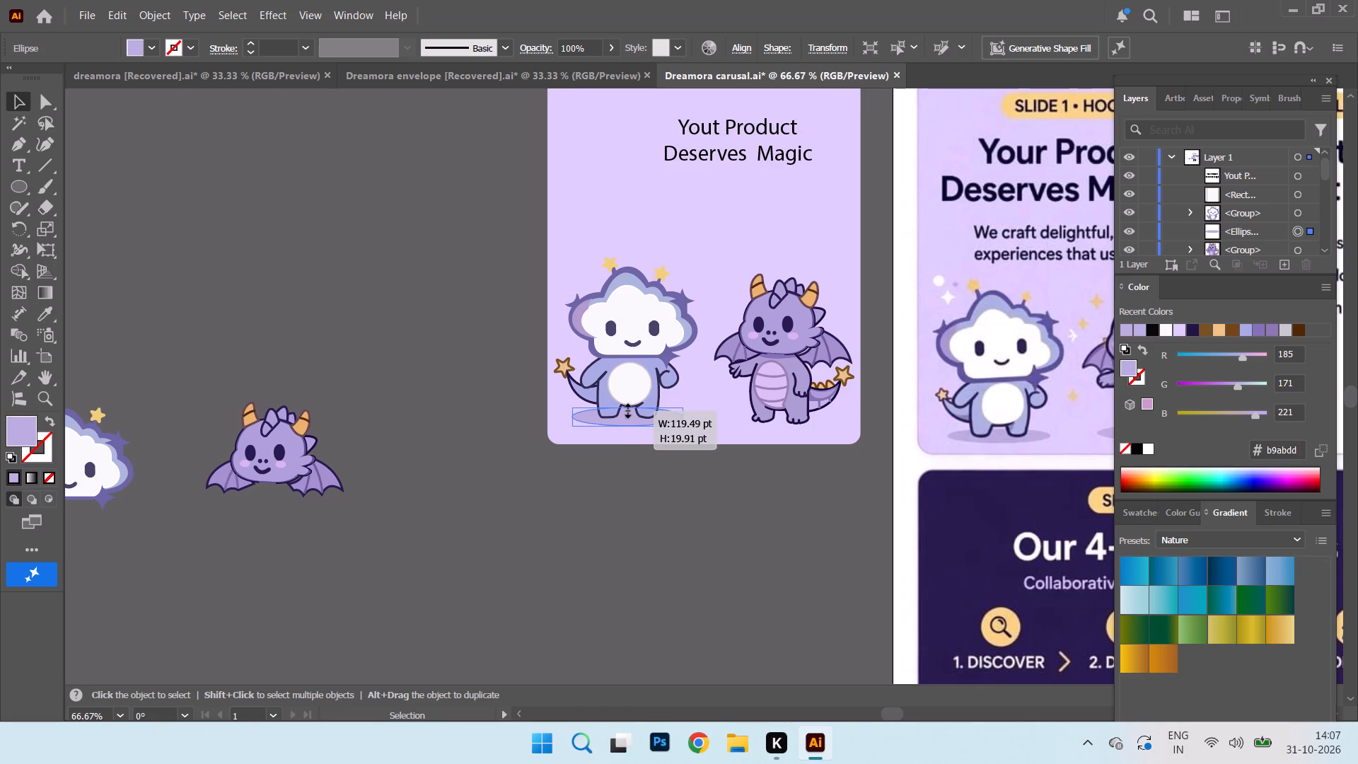
{"action": "left_click_drag", "start_coordinate": [626, 409], "coordinate": [626, 411]}
{"action": "left_click", "coordinate": [427, 388]}
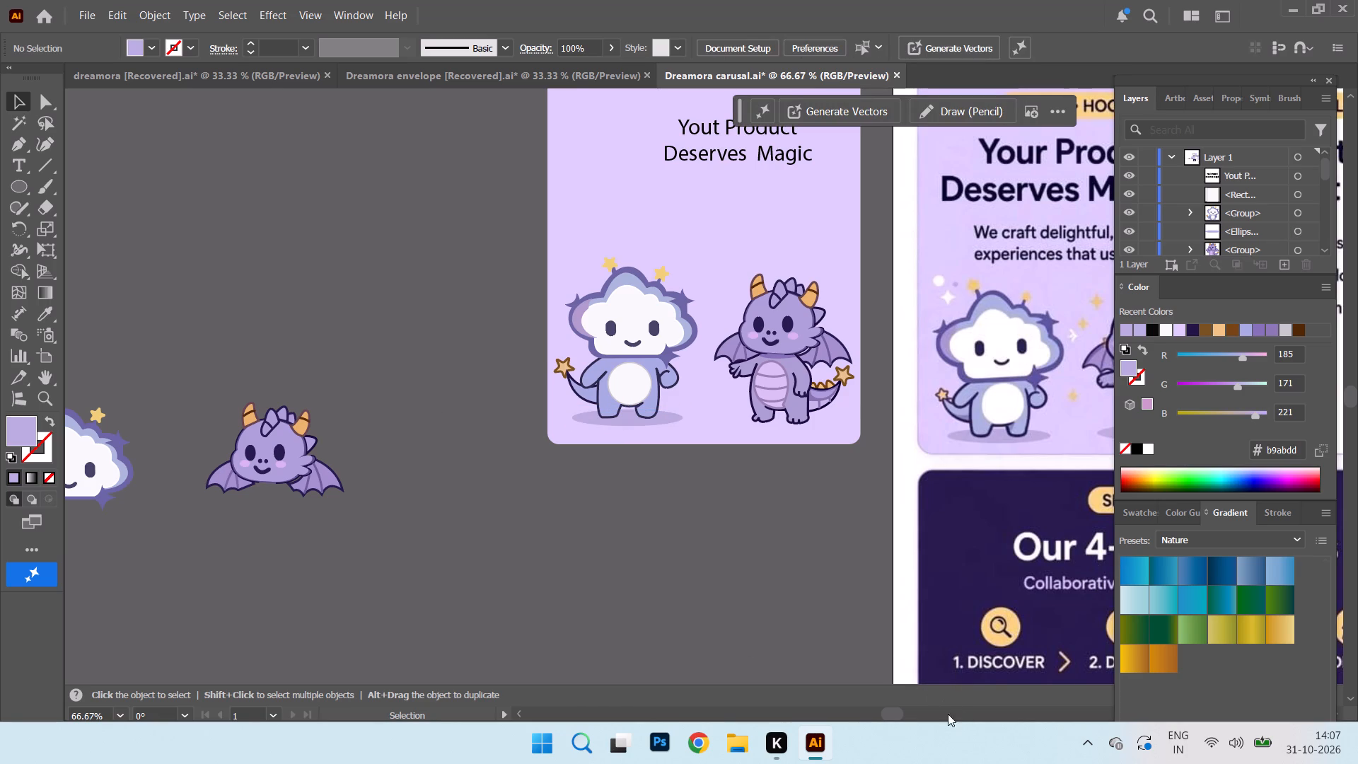
Duplicate the cloud mascot's shadow ellipse and place the copy beneath the dragon mascot's feet on the first card.
{"action": "left_click_drag", "start_coordinate": [904, 714], "coordinate": [882, 712]}
{"action": "left_click_drag", "start_coordinate": [928, 712], "coordinate": [922, 712]}
{"action": "left_click", "coordinate": [153, 416]}
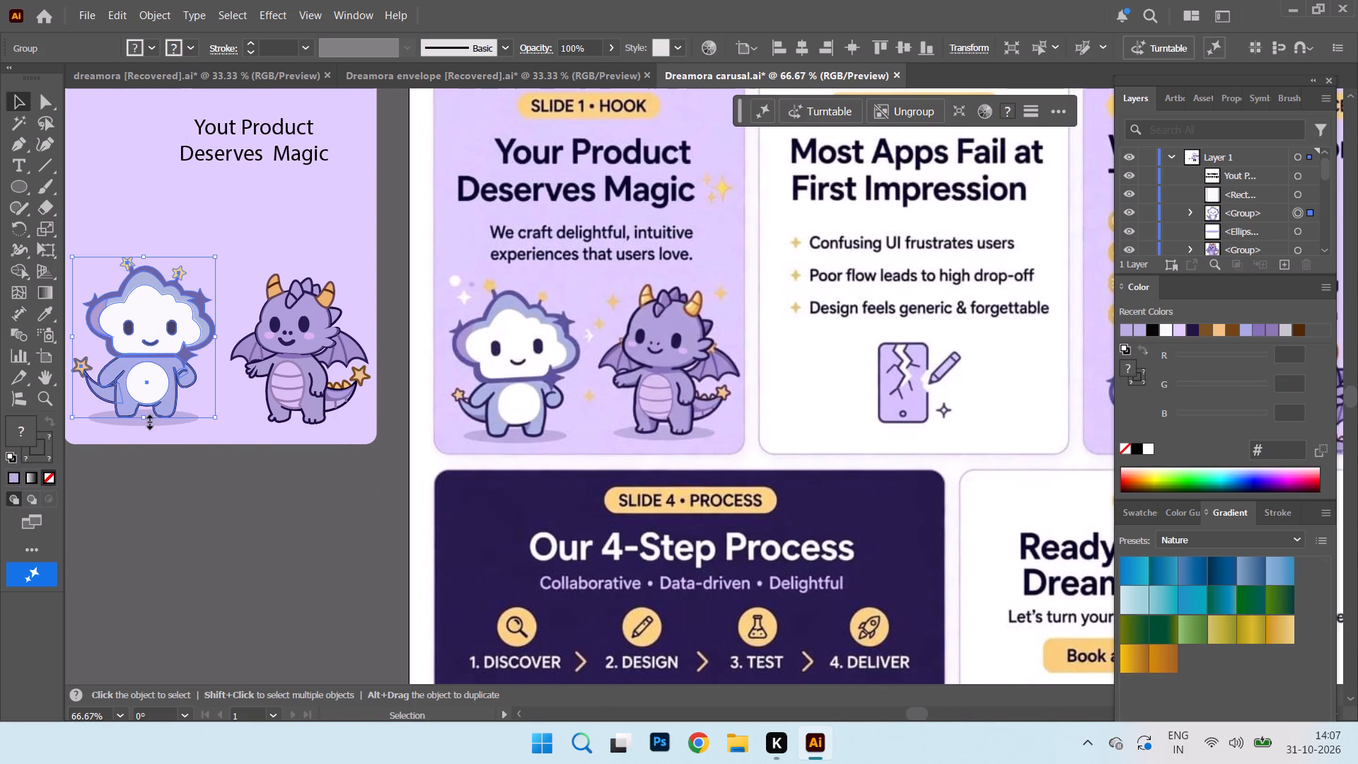
{"action": "left_click", "coordinate": [154, 511]}
{"action": "left_click", "coordinate": [132, 424]}
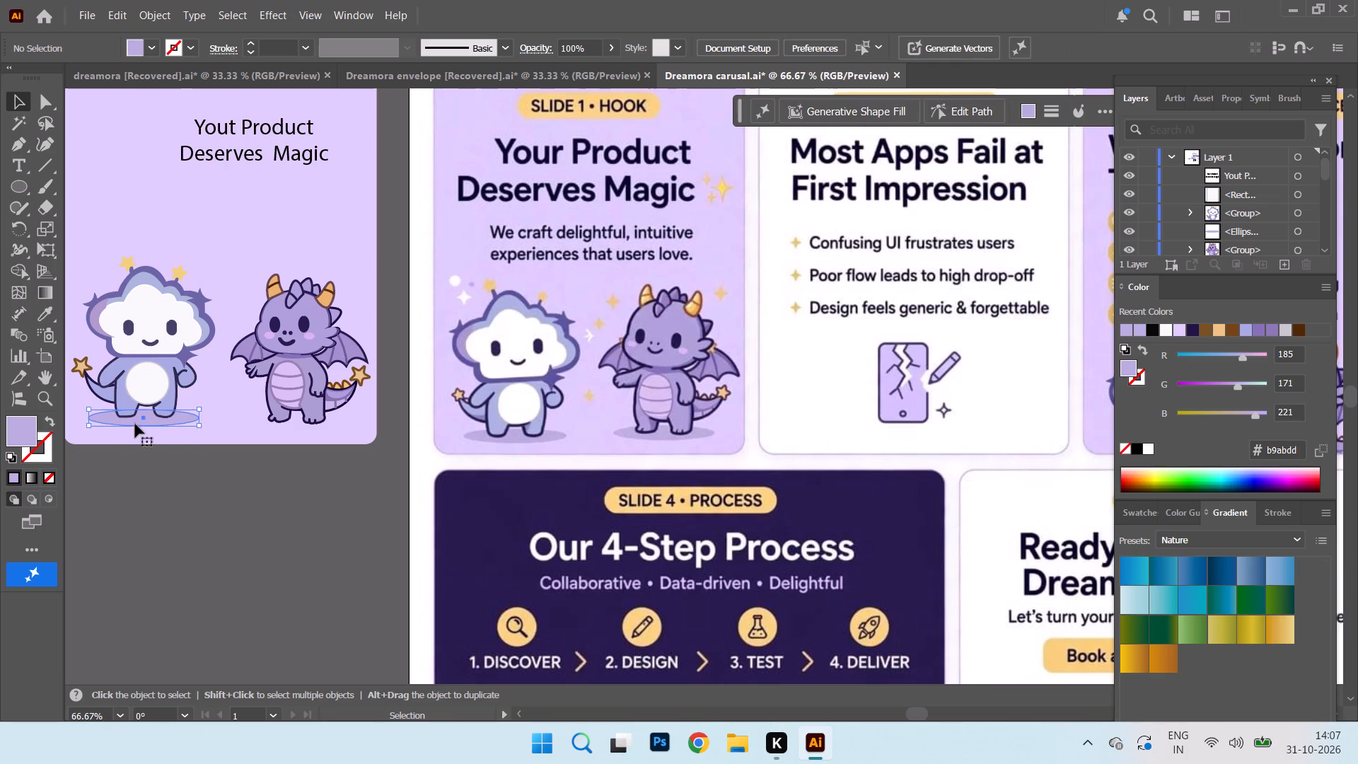
{"action": "left_click", "coordinate": [158, 421]}
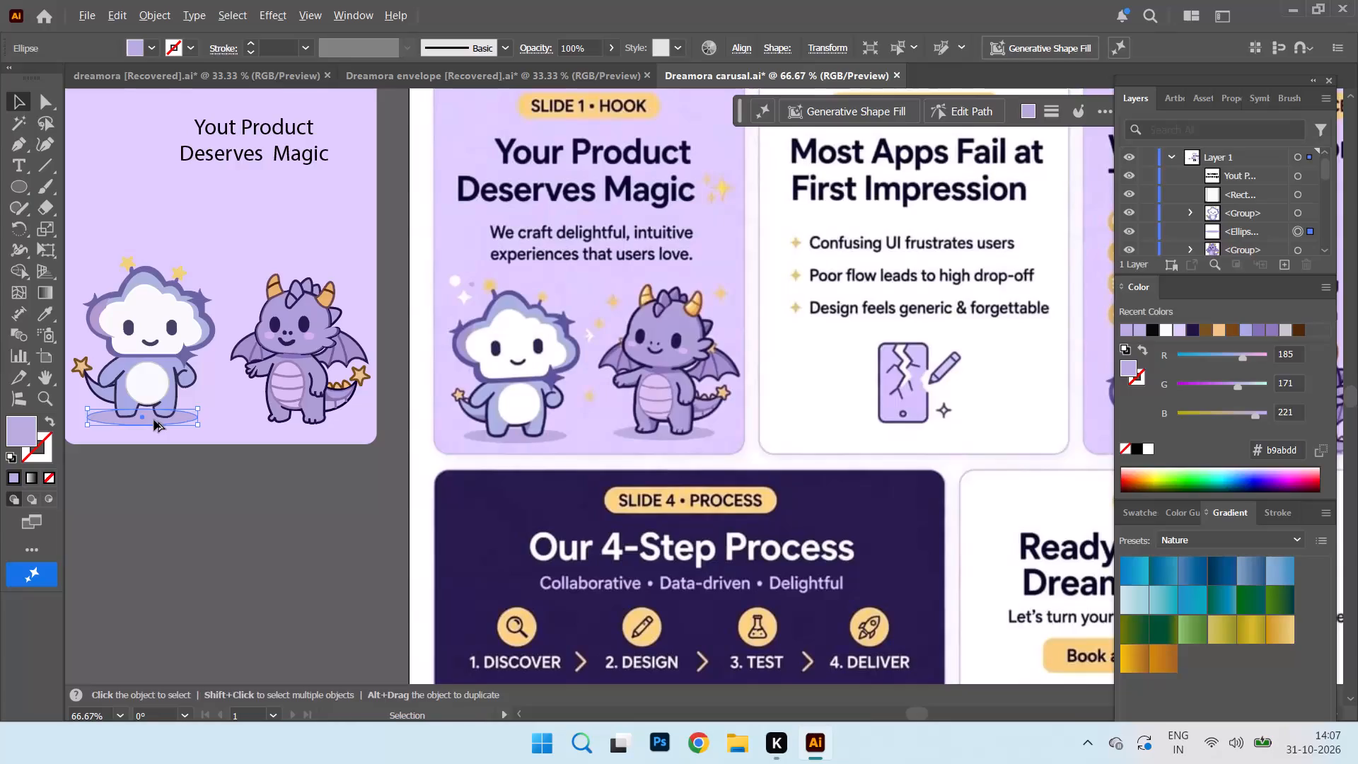
{"action": "left_click_drag", "start_coordinate": [154, 420], "coordinate": [306, 427], "text": "alt"}
Stack the copied shadow ellipse directly behind the dragon group and adjust its position under the feet.
{"action": "scroll", "coordinate": [1252, 228], "scroll_direction": "down", "scroll_amount": 3}
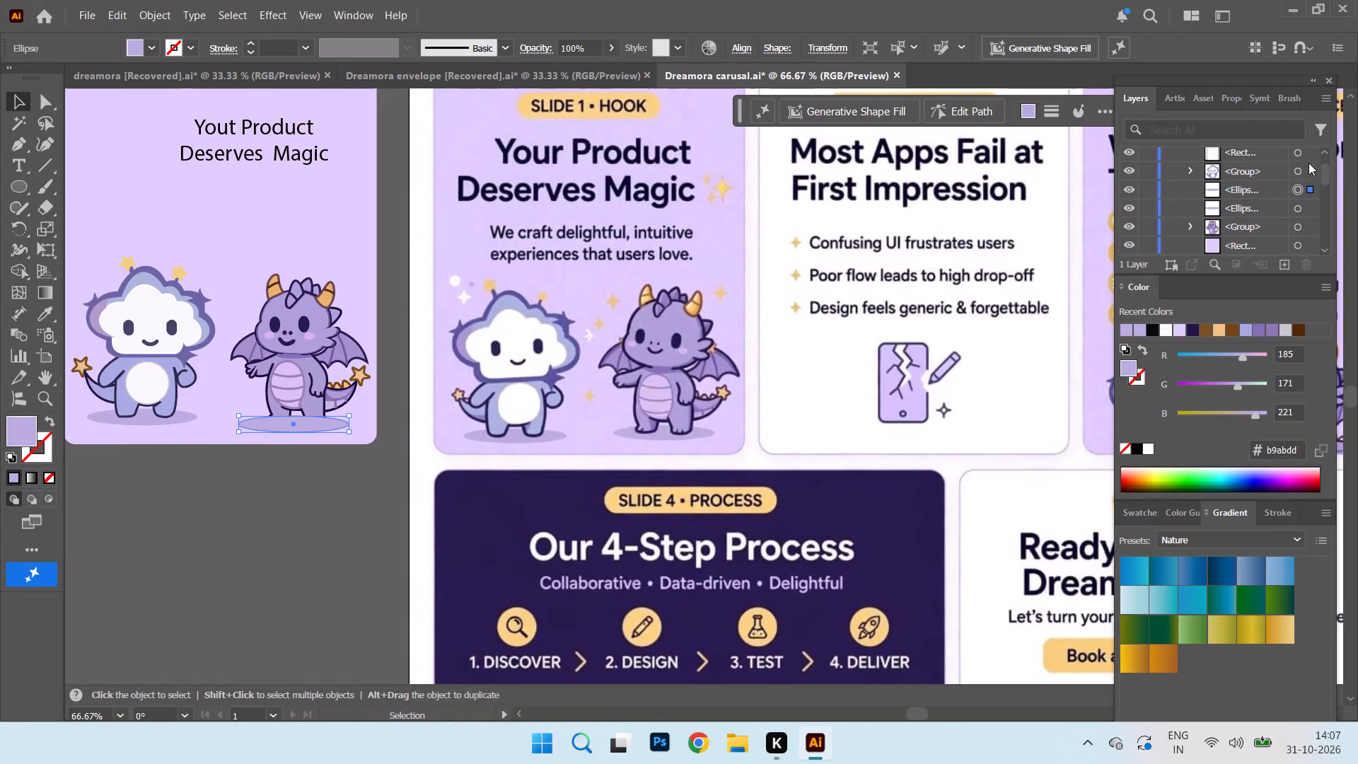
{"action": "left_click_drag", "start_coordinate": [1266, 187], "coordinate": [1260, 231]}
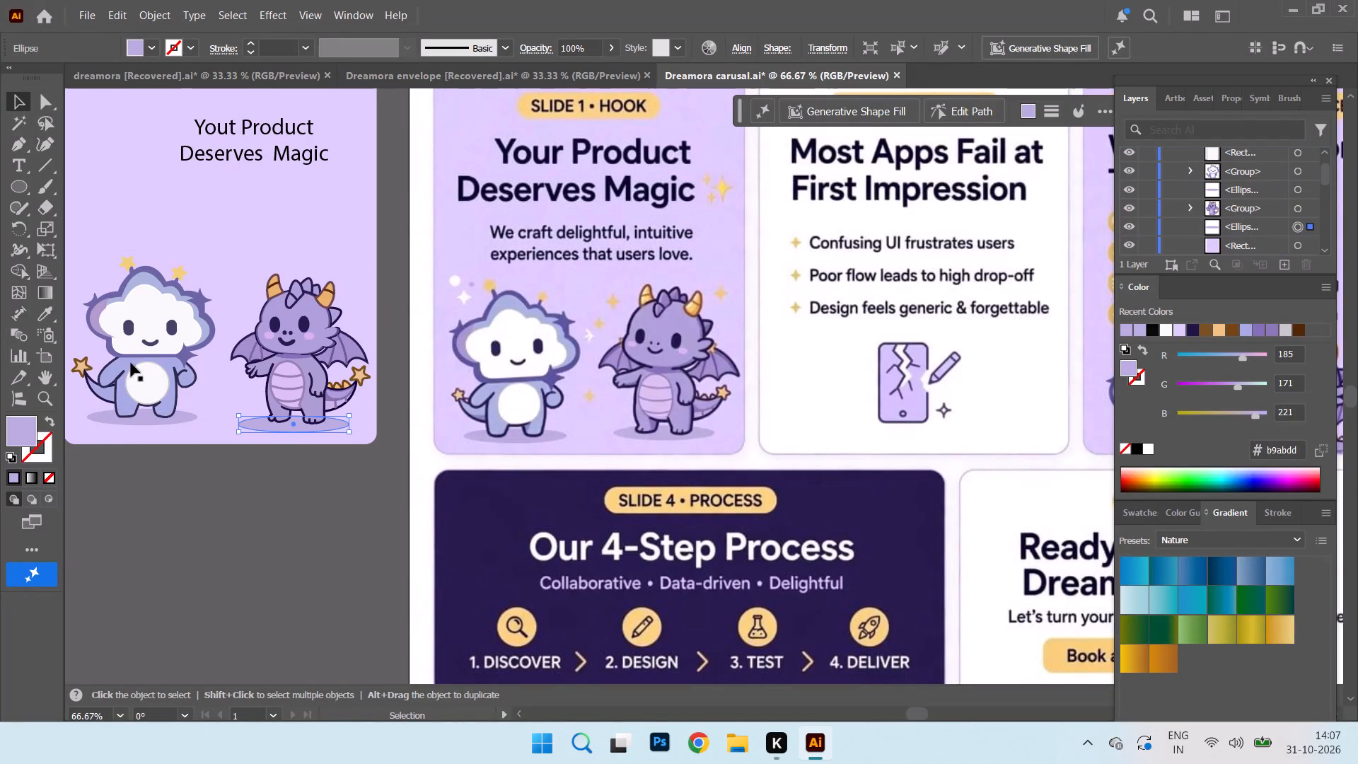
{"action": "left_click", "coordinate": [307, 426]}
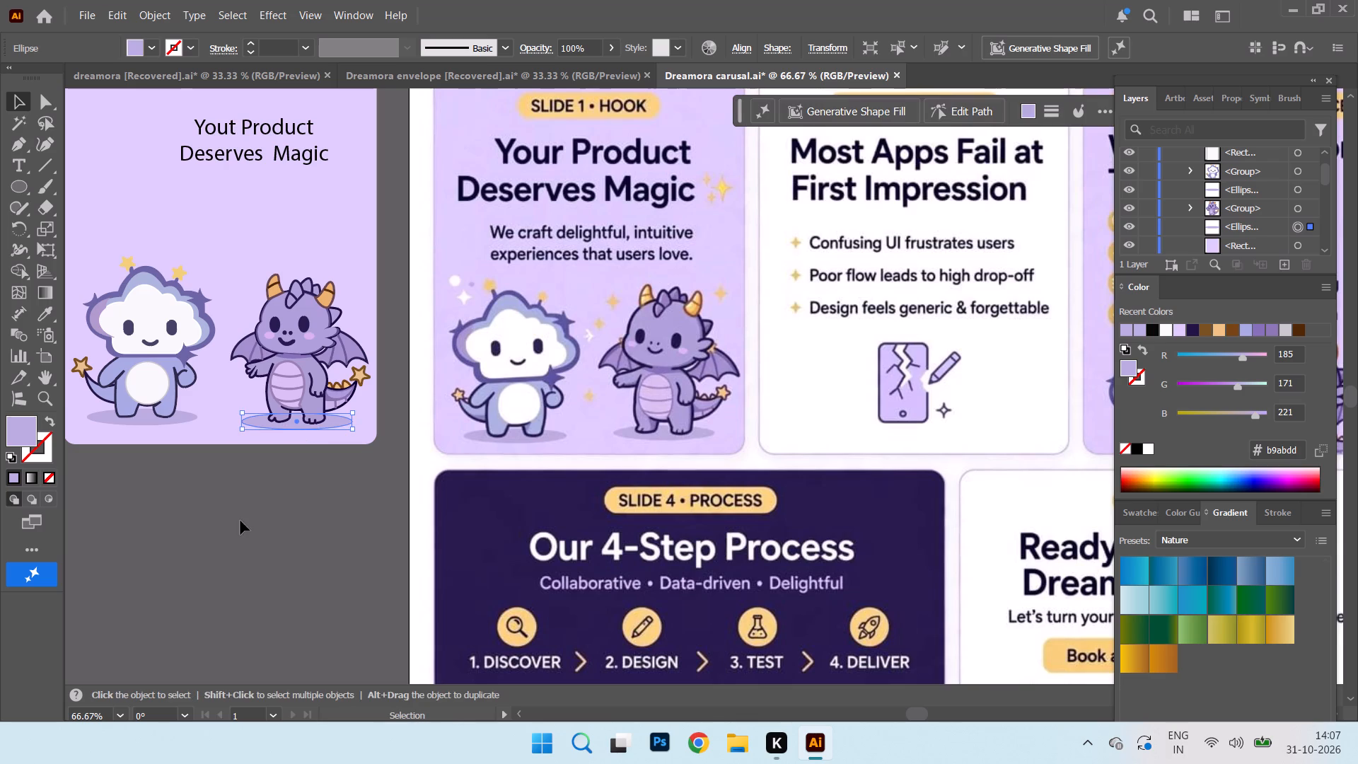
{"action": "left_click", "coordinate": [277, 530]}
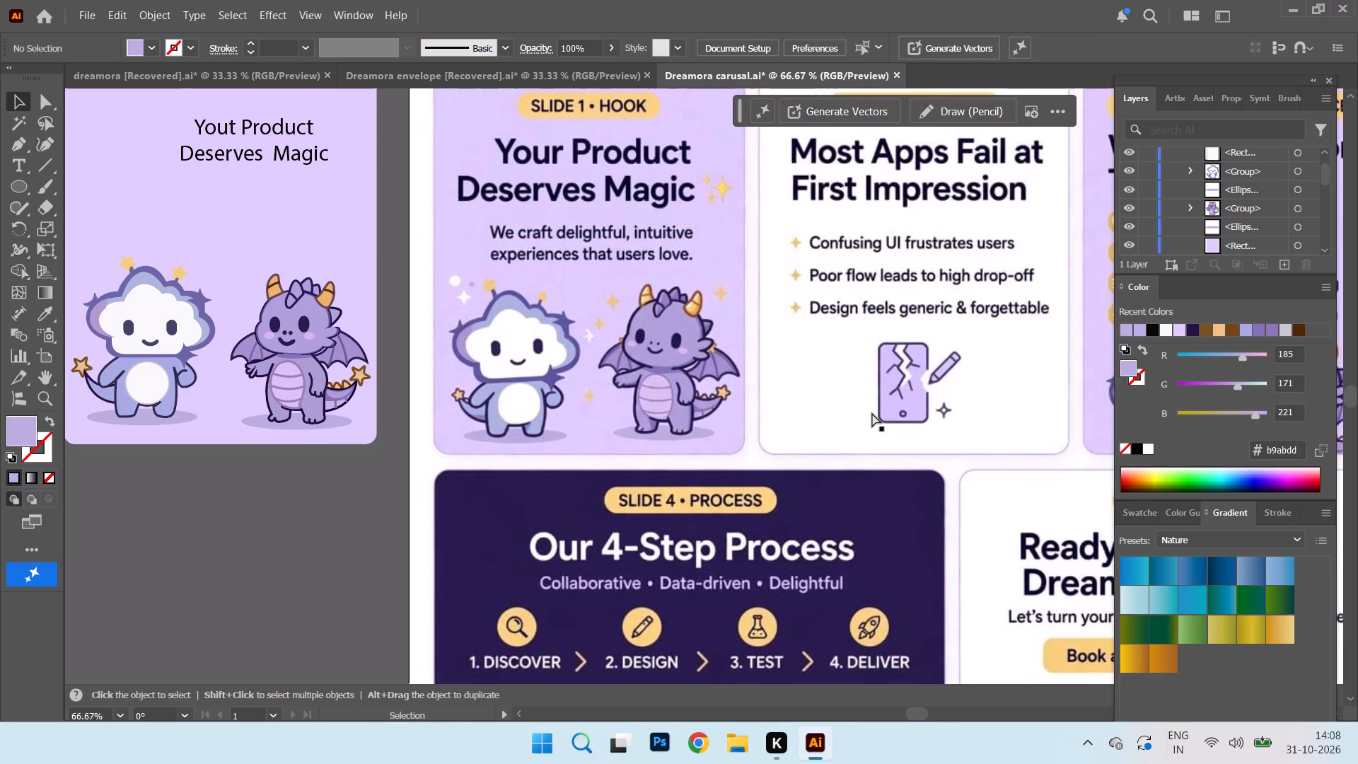
Move the dragon mascot and its shadow ellipse slightly higher on the card, fine-tuning the dragon so its feet rest on the shadow.
{"action": "key", "text": "ctrl+minus"}
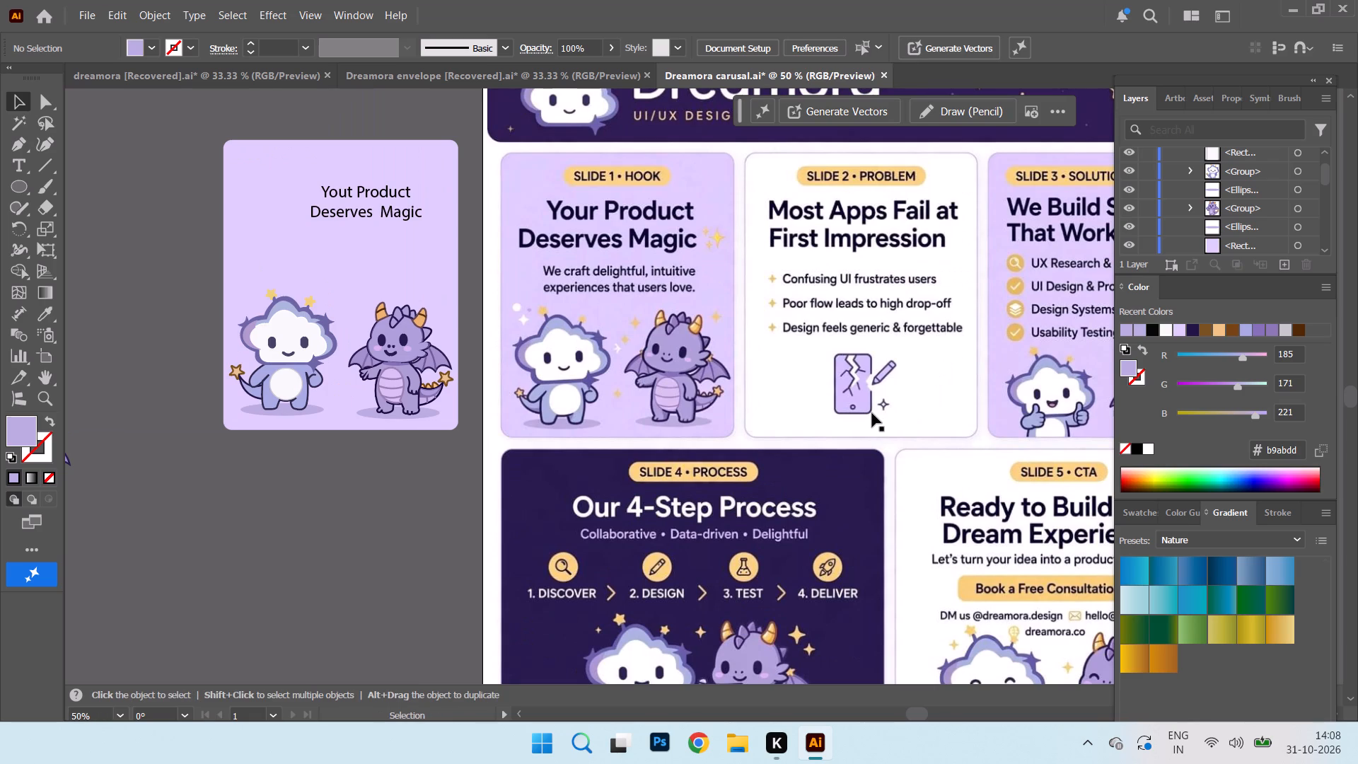
{"action": "left_click_drag", "start_coordinate": [401, 376], "coordinate": [403, 369]}
{"action": "left_click", "coordinate": [398, 419]}
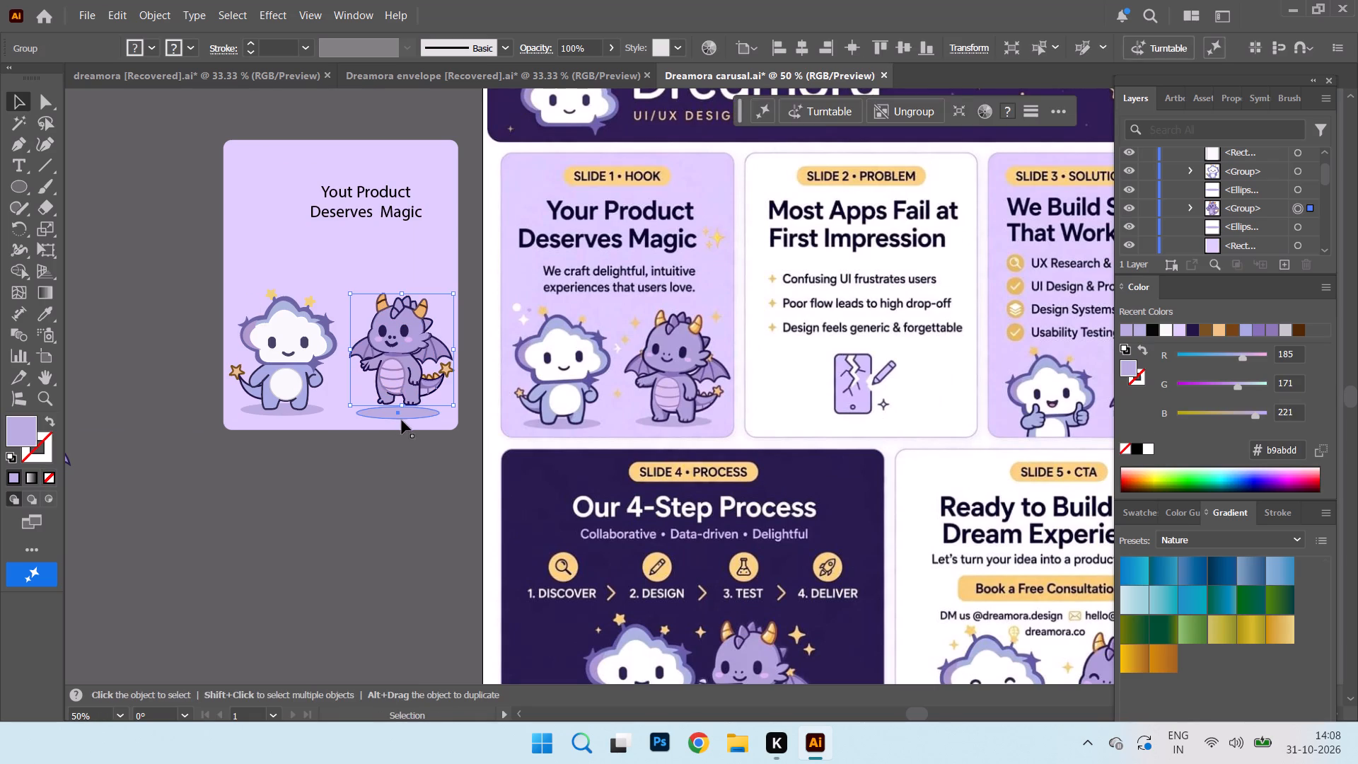
{"action": "left_click", "coordinate": [412, 417]}
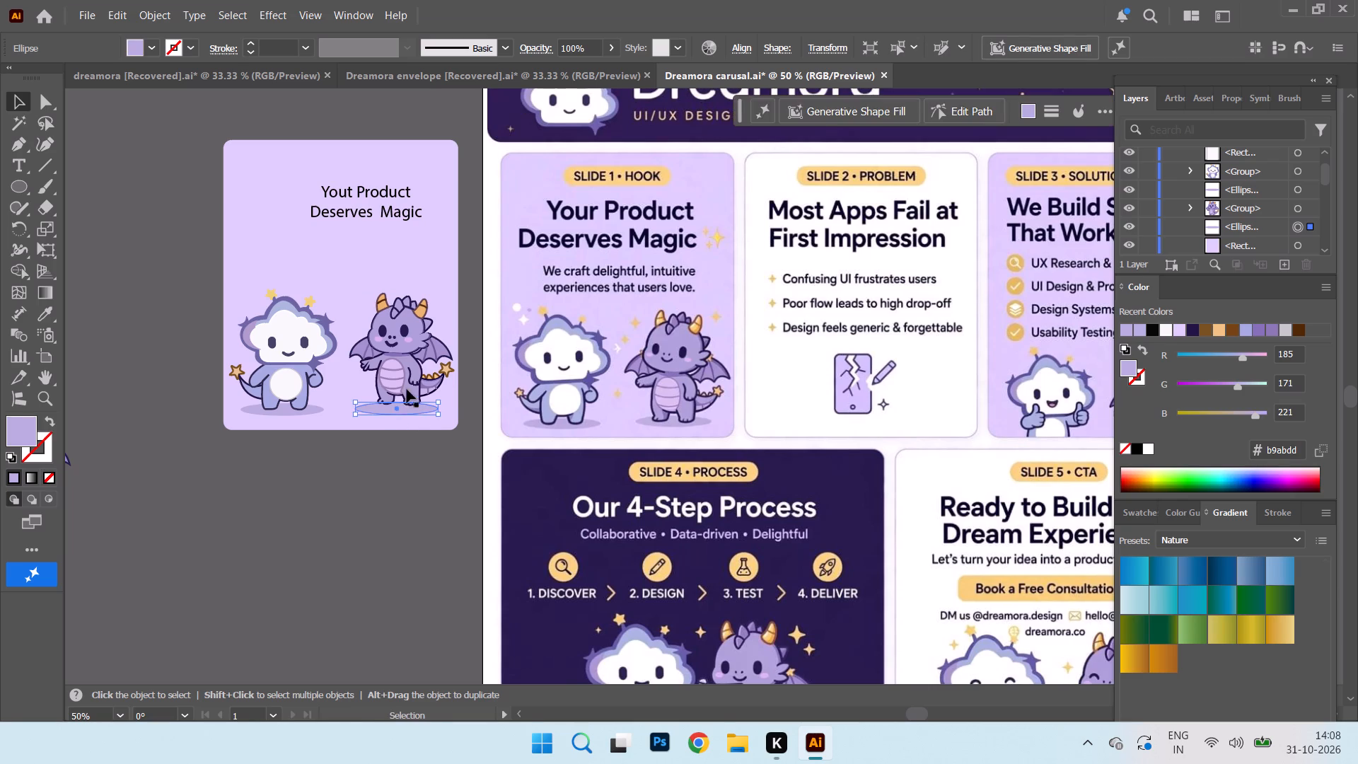
{"action": "left_click", "coordinate": [403, 381]}
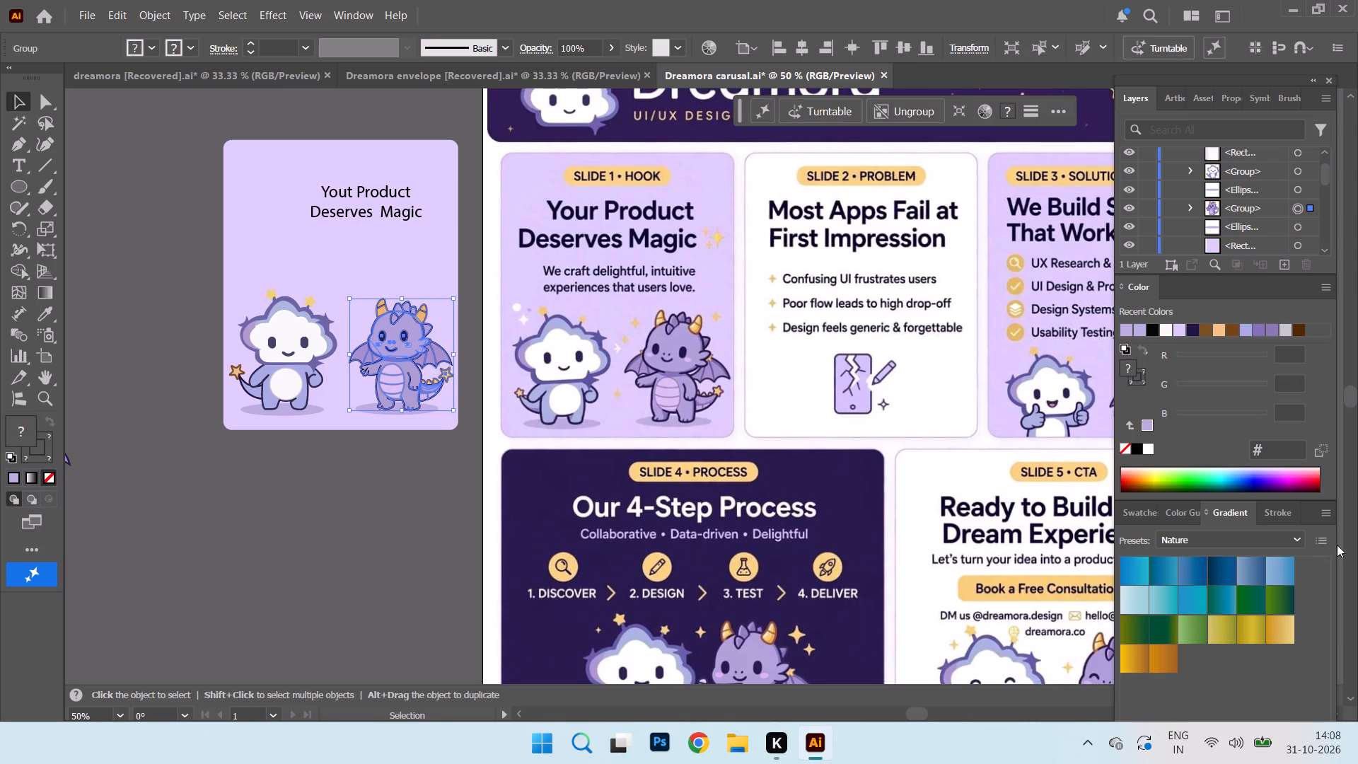
{"action": "key", "text": "Up"}
{"action": "key", "text": "Up"}
{"action": "key", "text": "Left"}
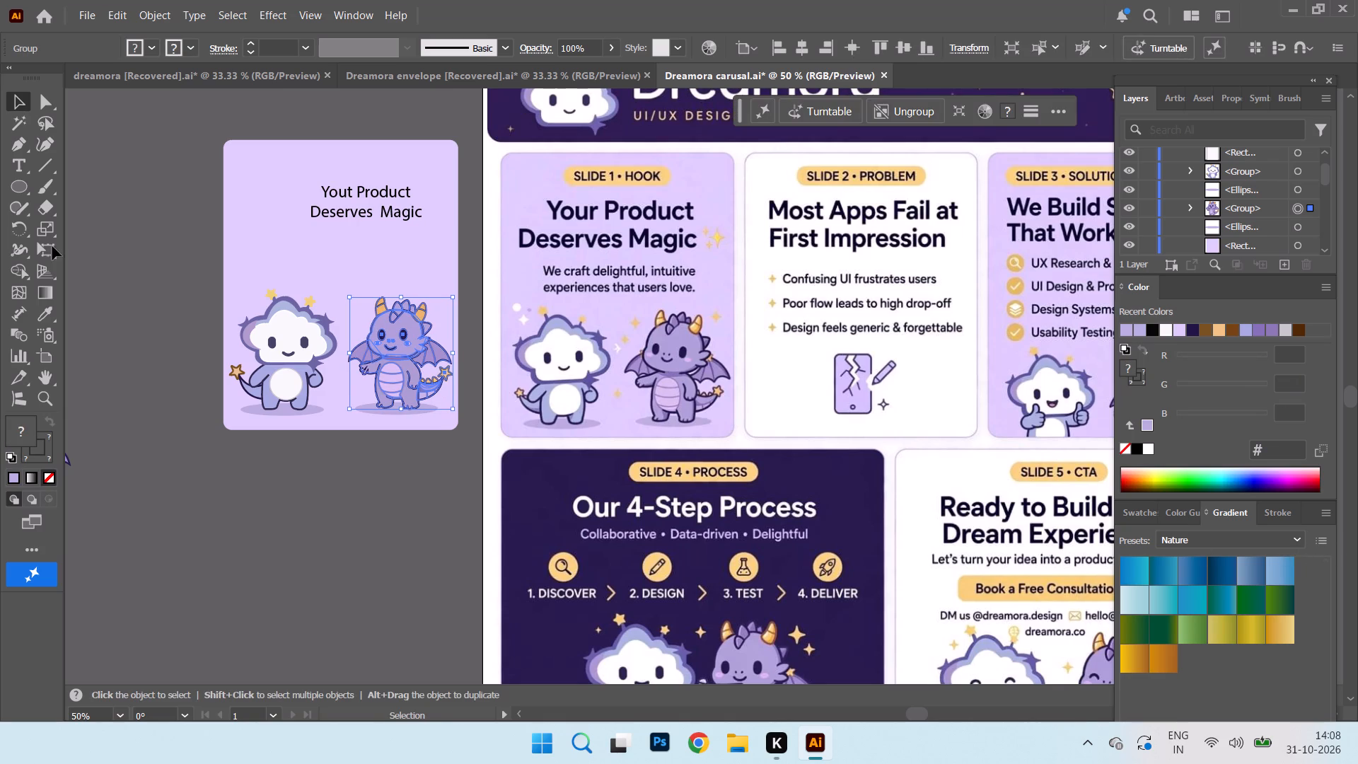
{"action": "left_click", "coordinate": [324, 509]}
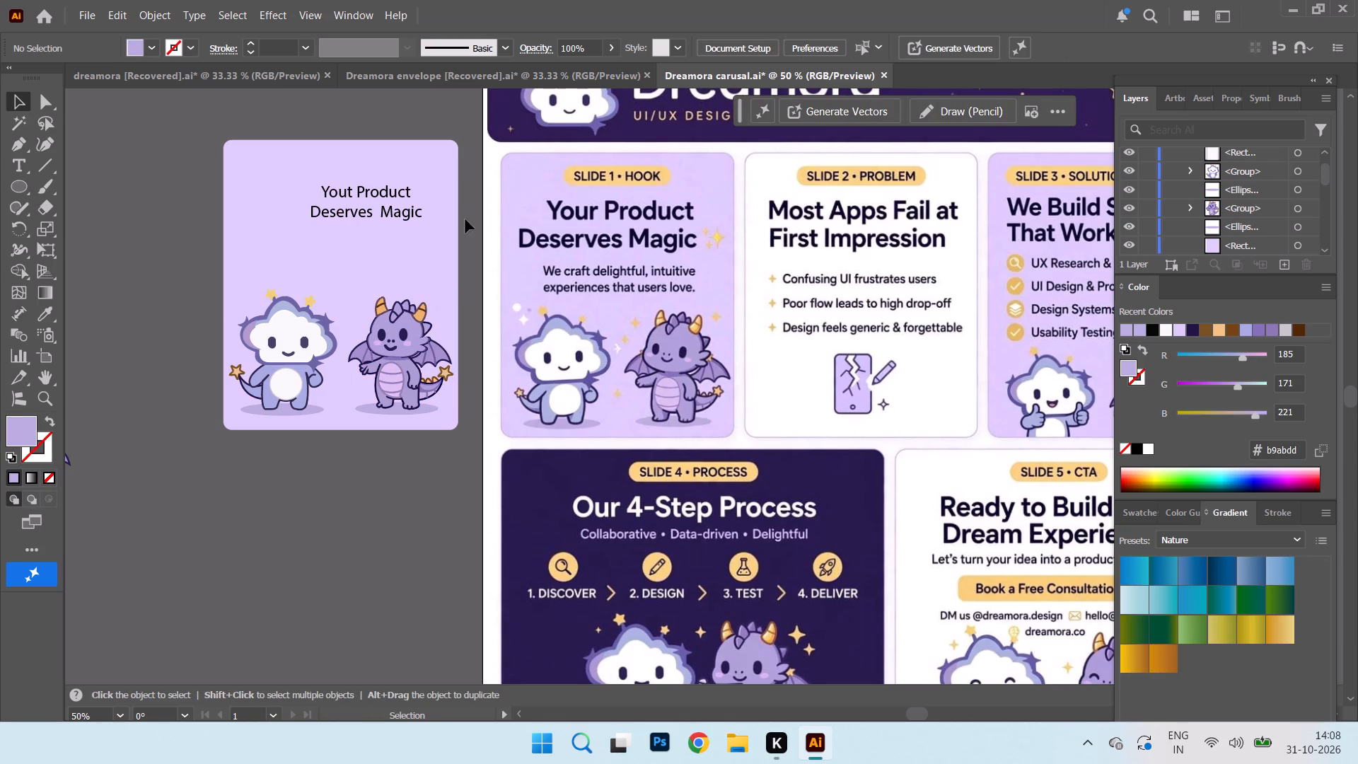
Set the first card's heading in Acumin Variable Concept Semibold, keeping its size at 24 pt.
{"action": "left_click", "coordinate": [350, 208]}
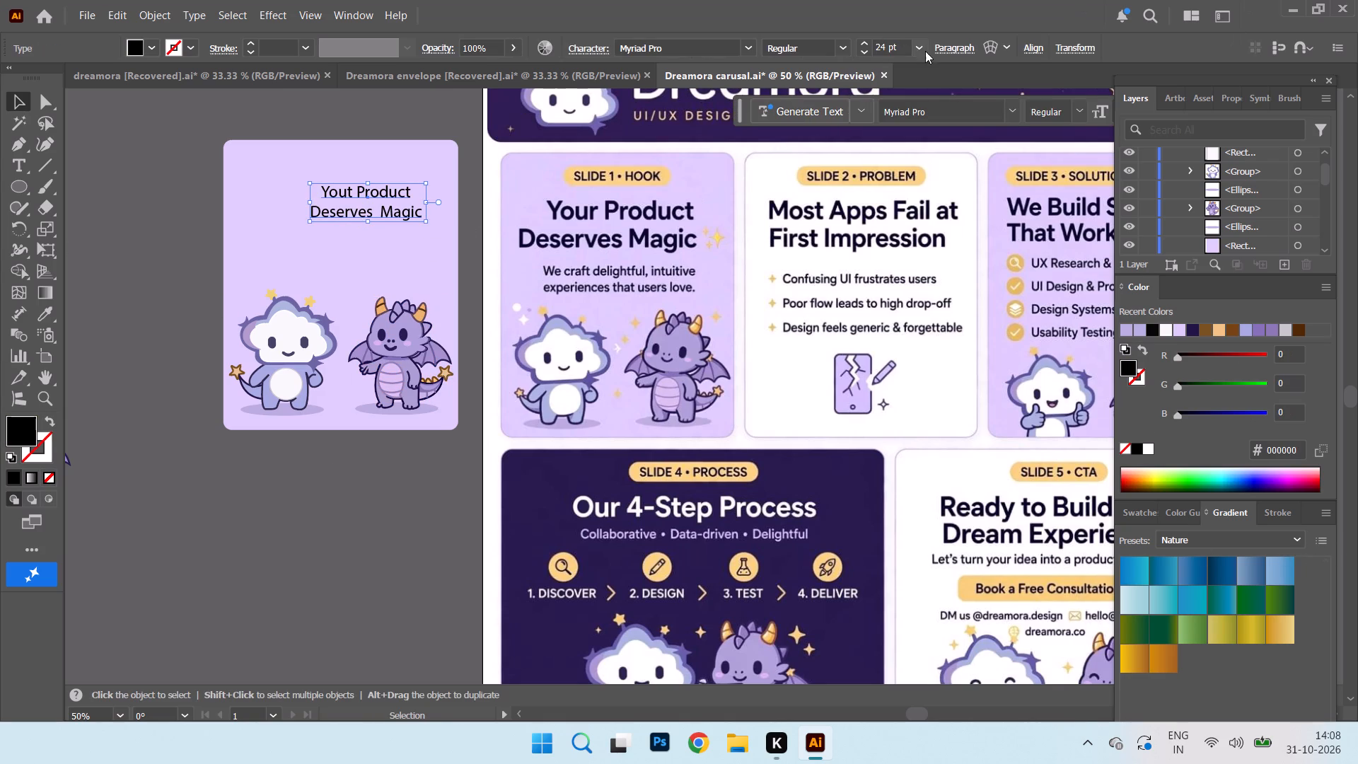
{"action": "left_click", "coordinate": [920, 47]}
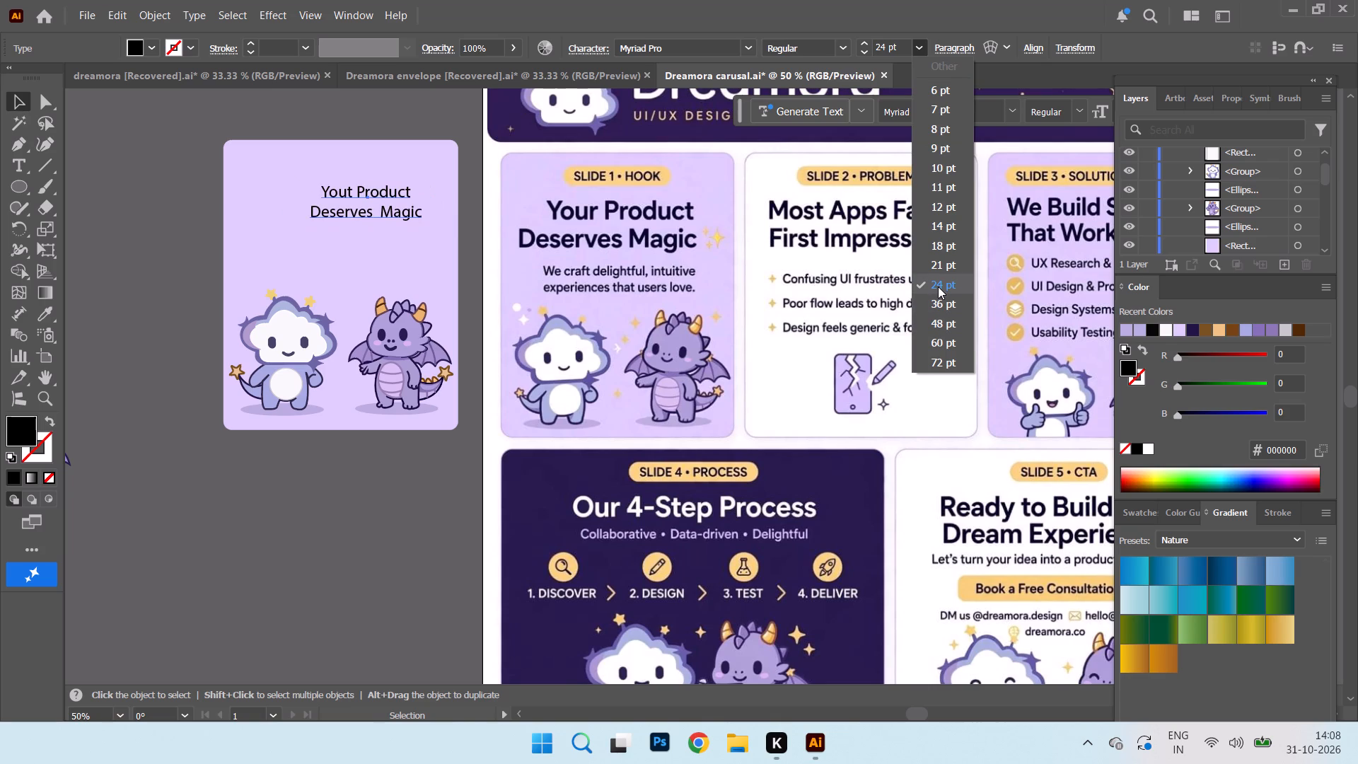
{"action": "left_click", "coordinate": [938, 286]}
{"action": "left_click", "coordinate": [753, 50]}
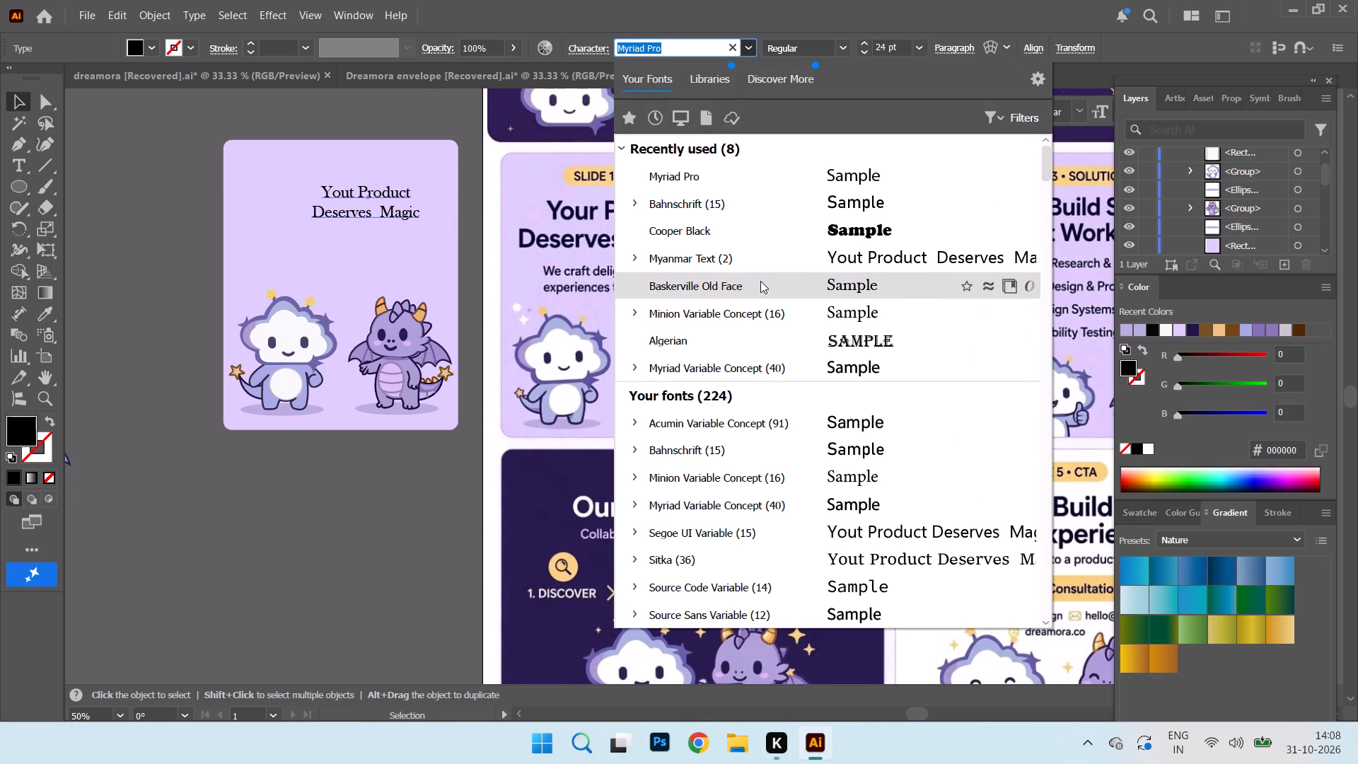
{"action": "left_click", "coordinate": [754, 412]}
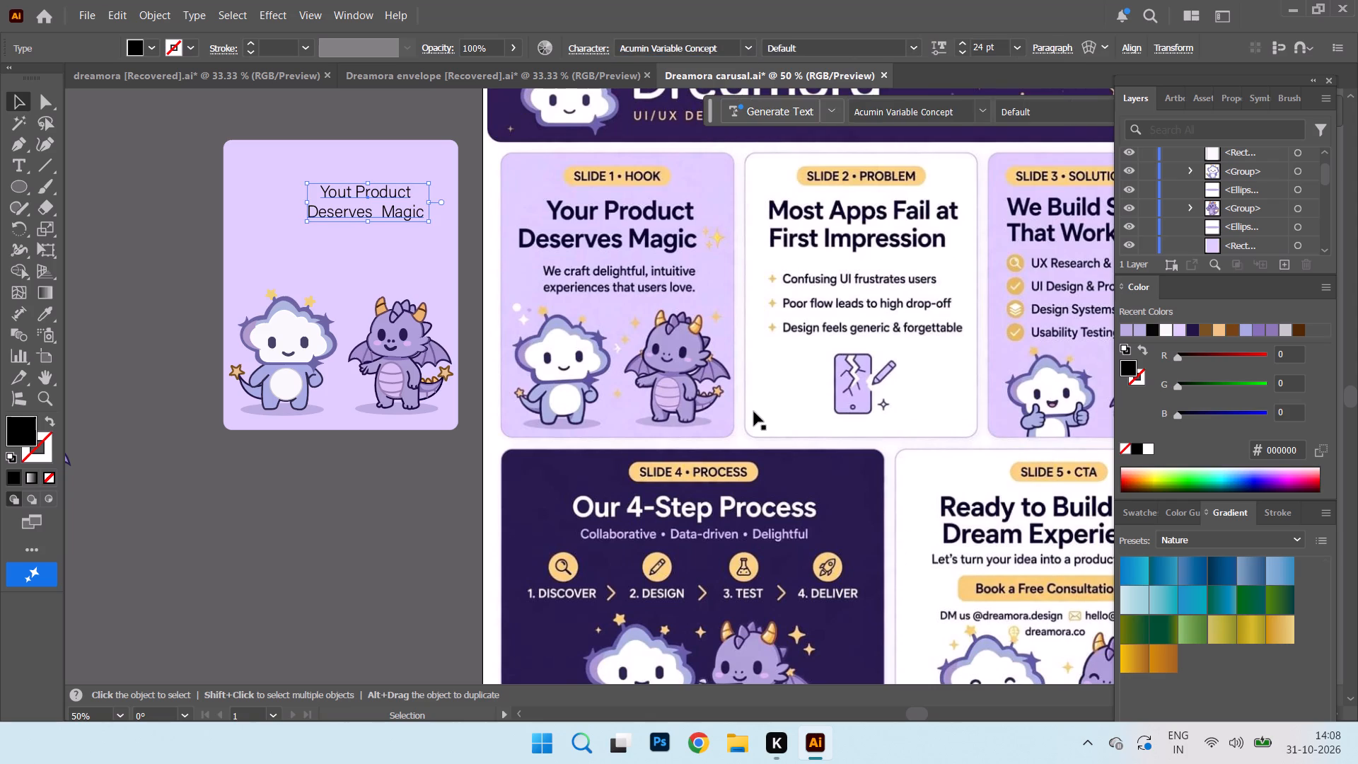
{"action": "left_click", "coordinate": [912, 52]}
{"action": "scroll", "coordinate": [876, 530], "scroll_direction": "down", "scroll_amount": 5}
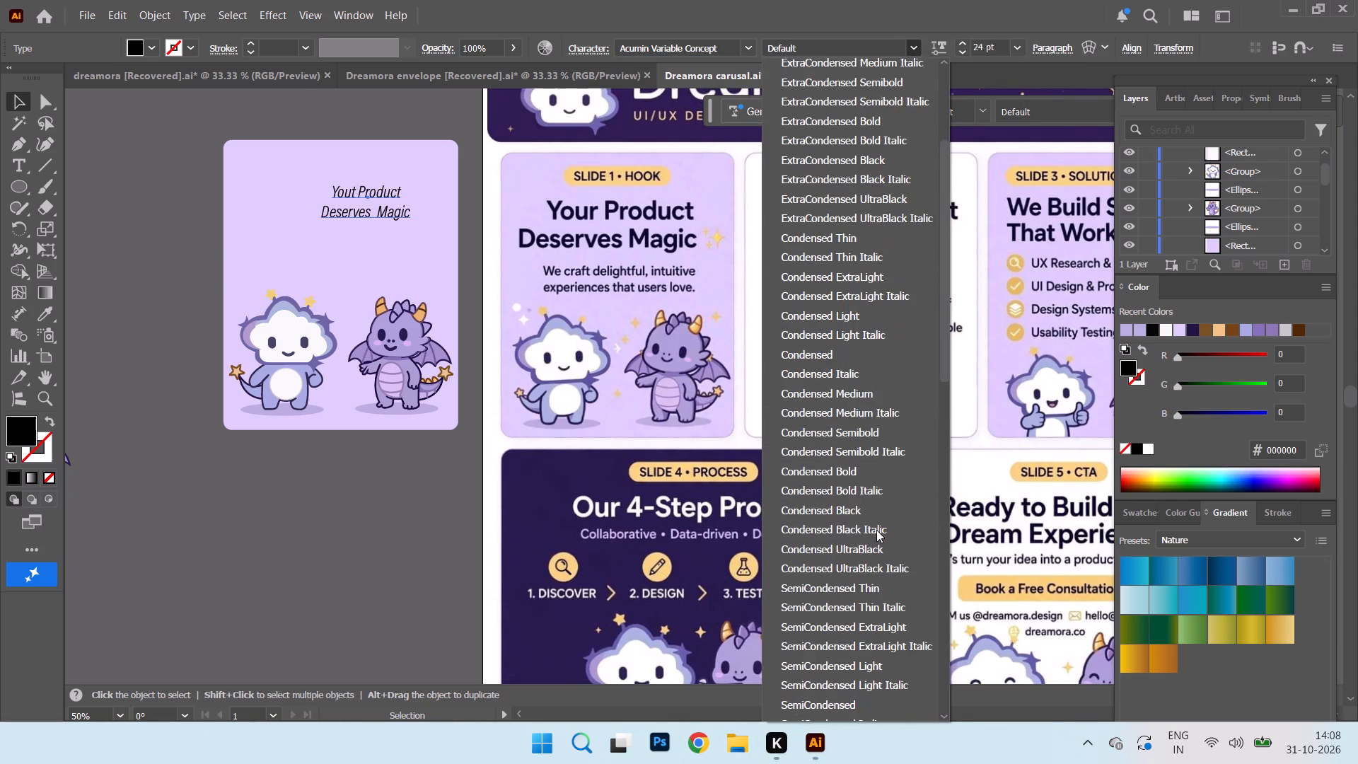
{"action": "scroll", "coordinate": [876, 530], "scroll_direction": "down", "scroll_amount": 12}
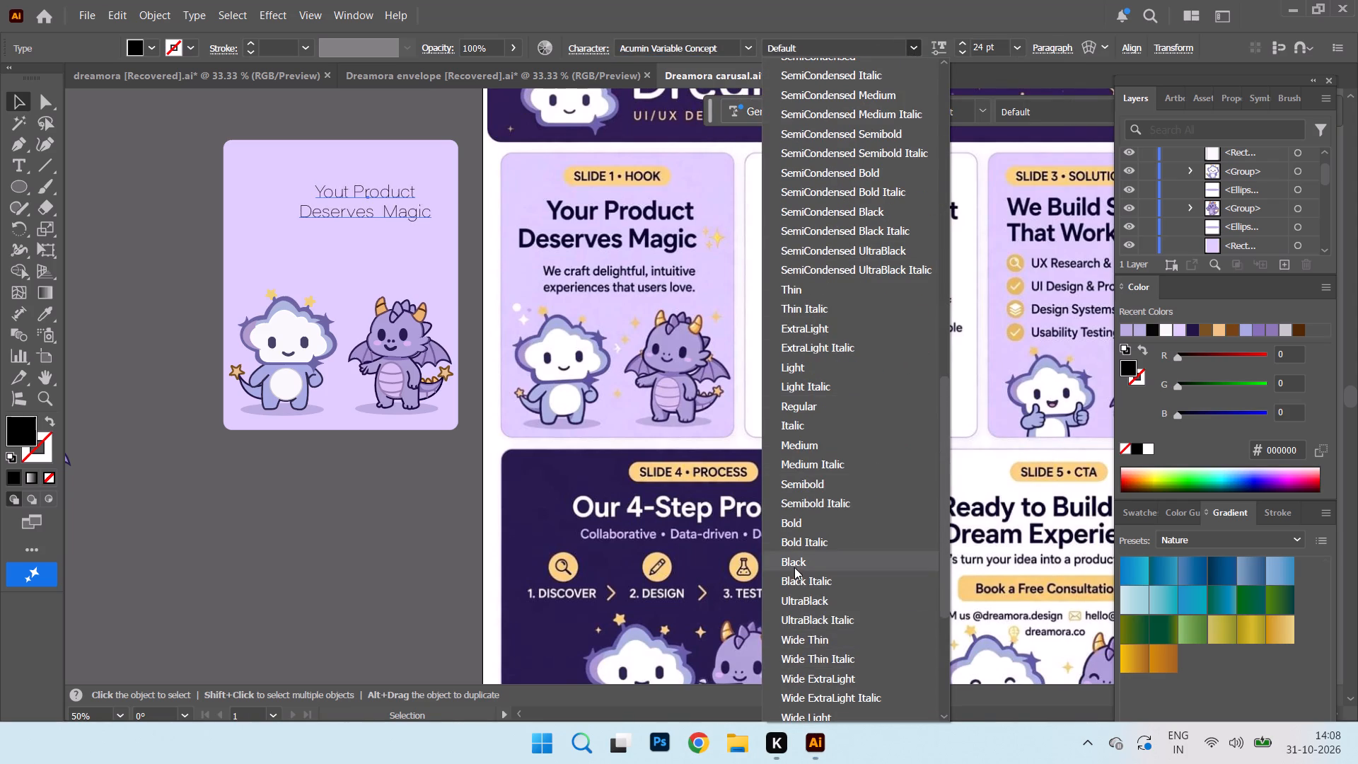
{"action": "left_click", "coordinate": [811, 477]}
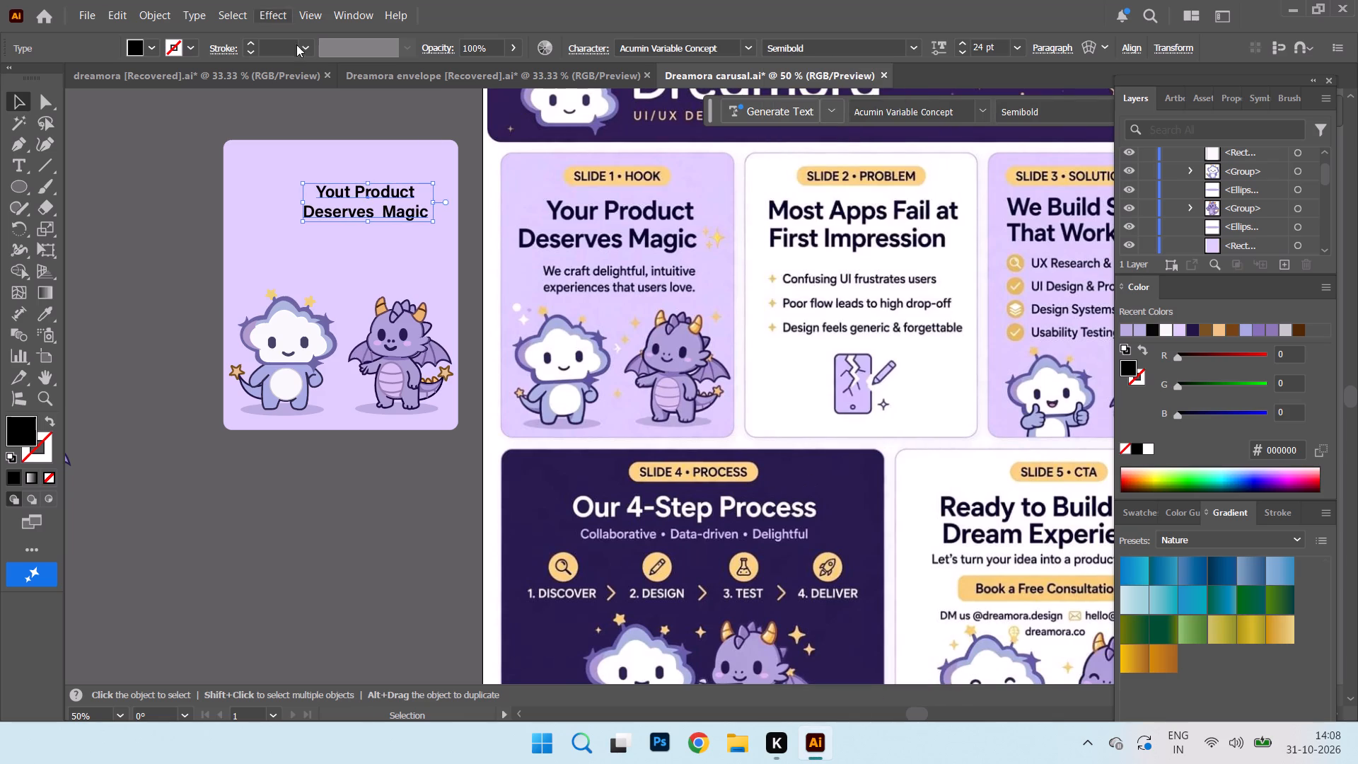
Enlarge the card heading to 36 pt and centre it horizontally above the mascots.
{"action": "left_click", "coordinate": [1020, 43]}
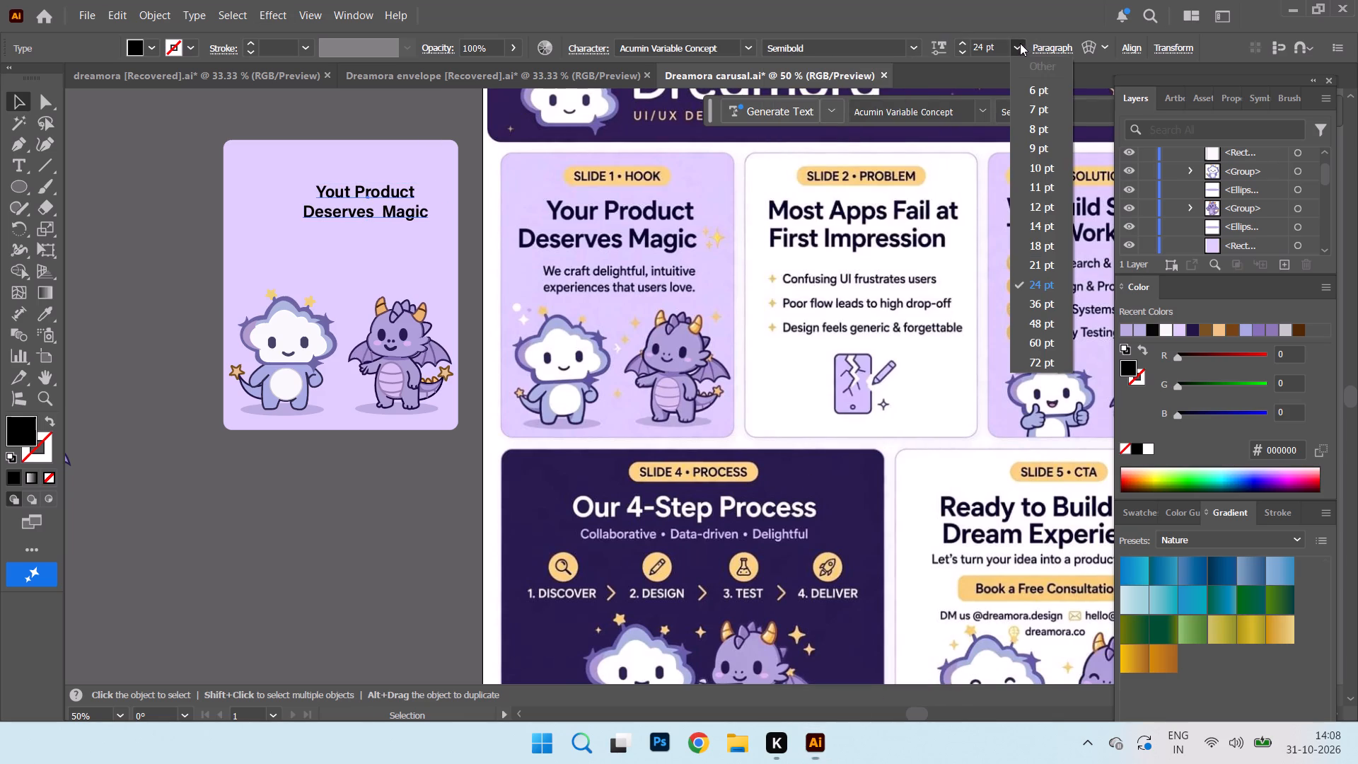
{"action": "left_click", "coordinate": [1035, 308]}
{"action": "left_click_drag", "start_coordinate": [390, 191], "coordinate": [361, 190]}
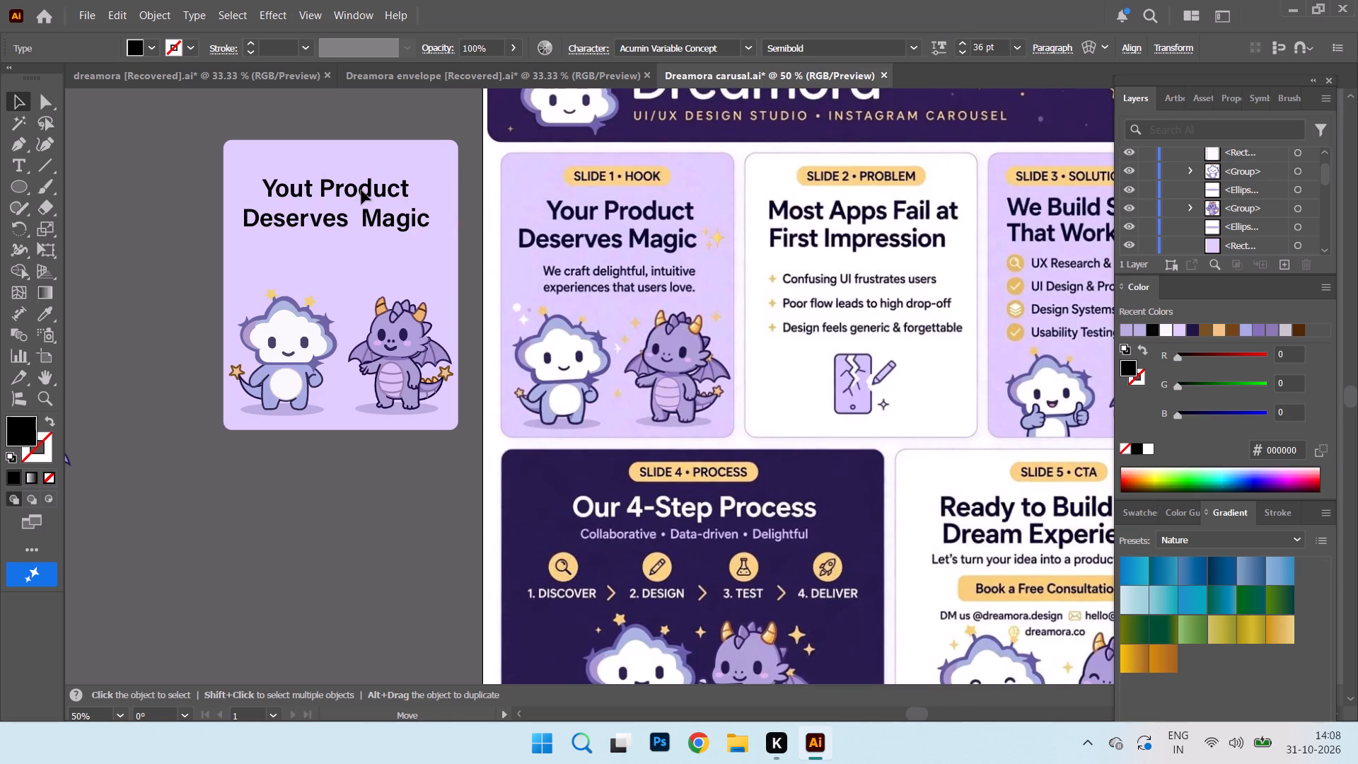
{"action": "left_click_drag", "start_coordinate": [361, 190], "coordinate": [363, 190]}
Check the fonts of the Dreamora title and tagline in the envelope document, returning to the carousel document.
{"action": "left_click", "coordinate": [423, 79]}
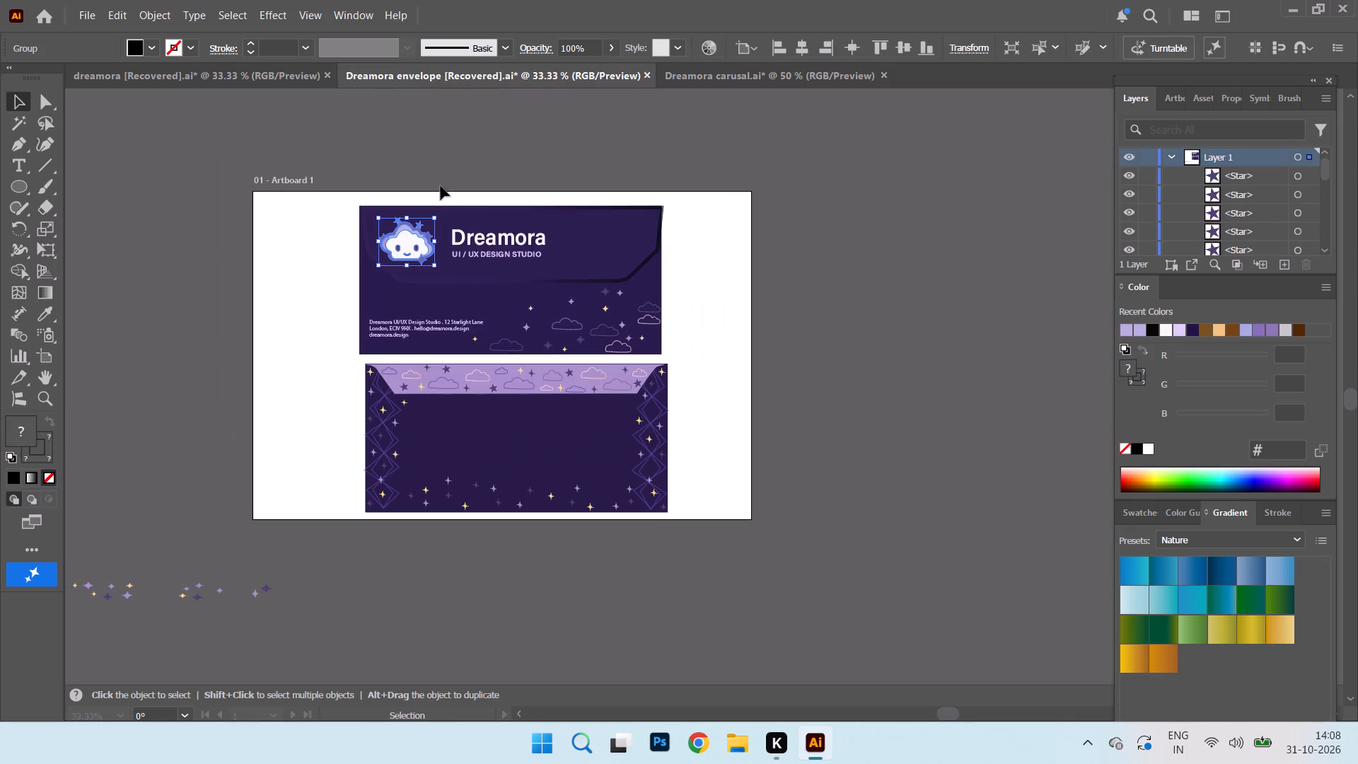
{"action": "left_click", "coordinate": [482, 233]}
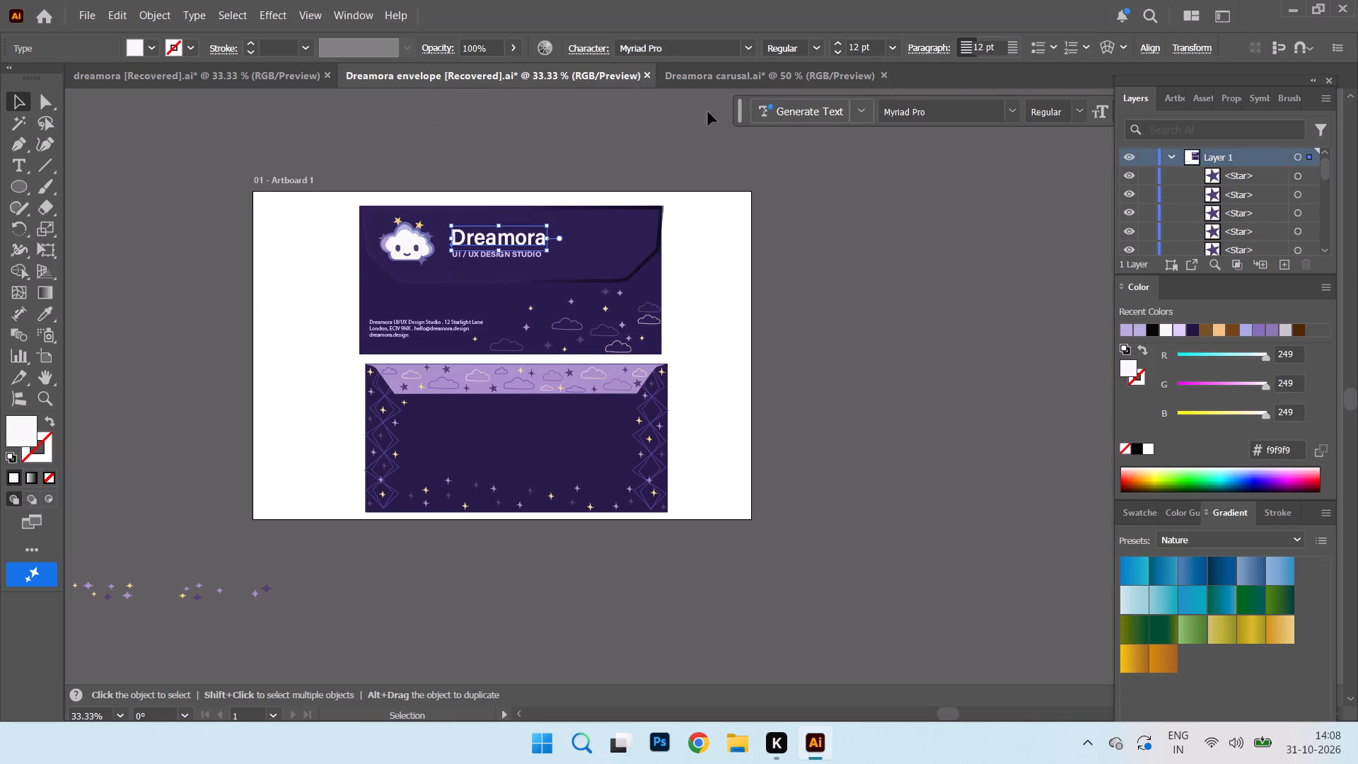
{"action": "left_click", "coordinate": [523, 255]}
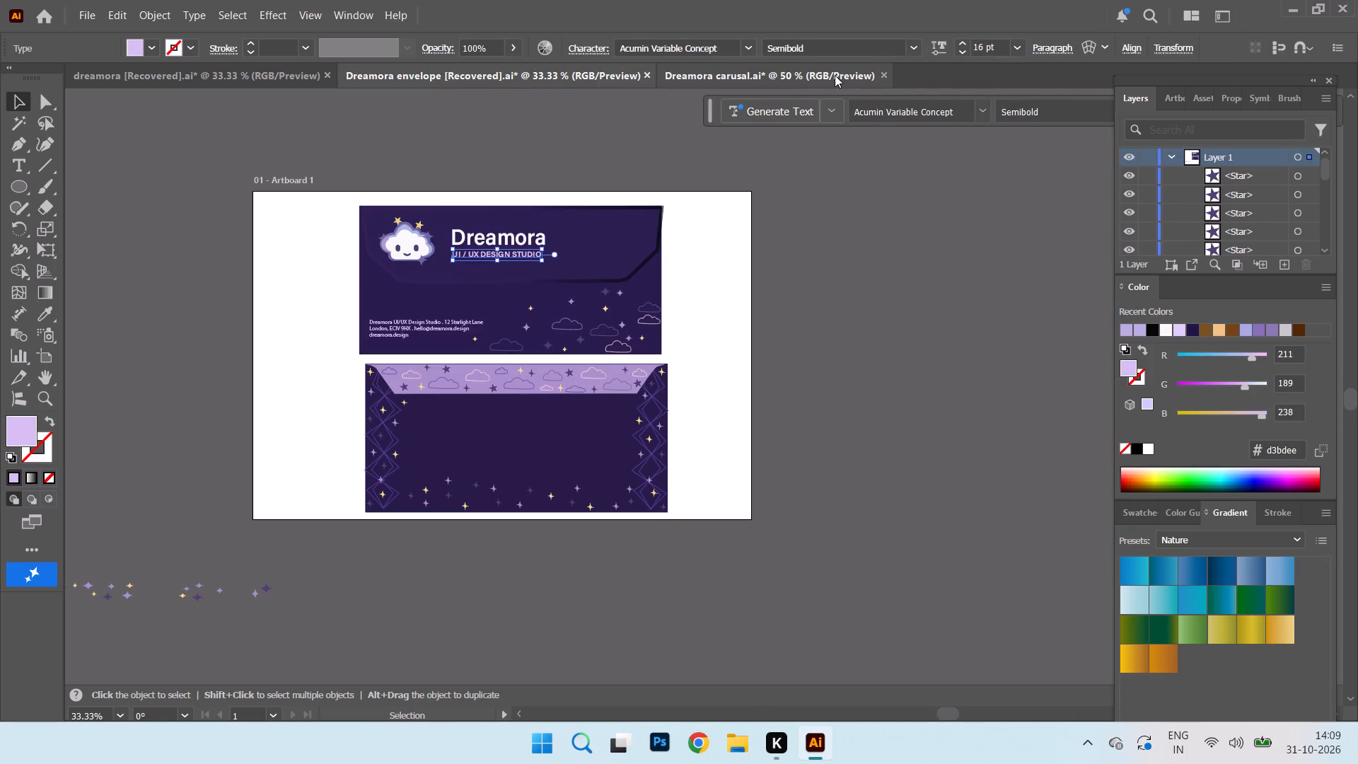
{"action": "left_click", "coordinate": [743, 80]}
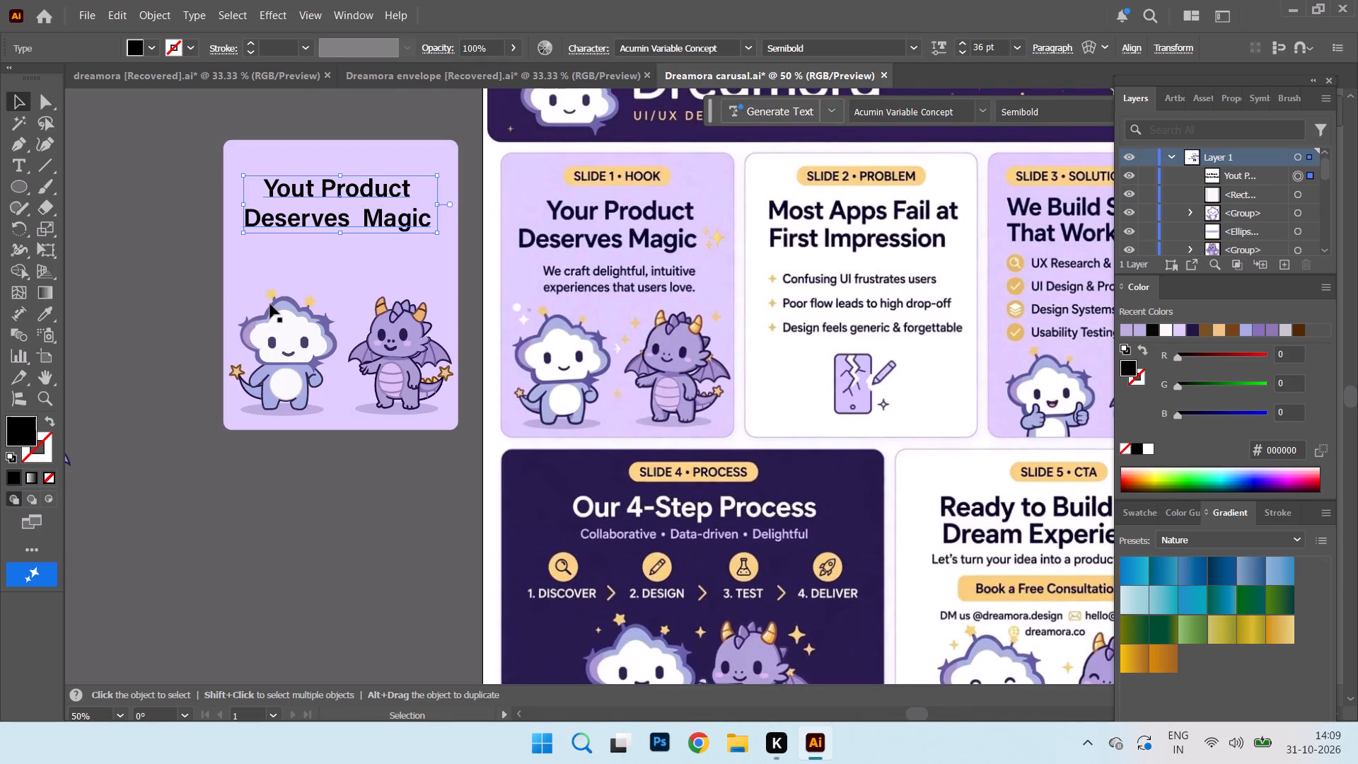
Create a new text object in the empty area beside the first card, with the first line "We craft delightful,intuitive".
{"action": "left_click", "coordinate": [18, 162]}
{"action": "left_click", "coordinate": [133, 440]}
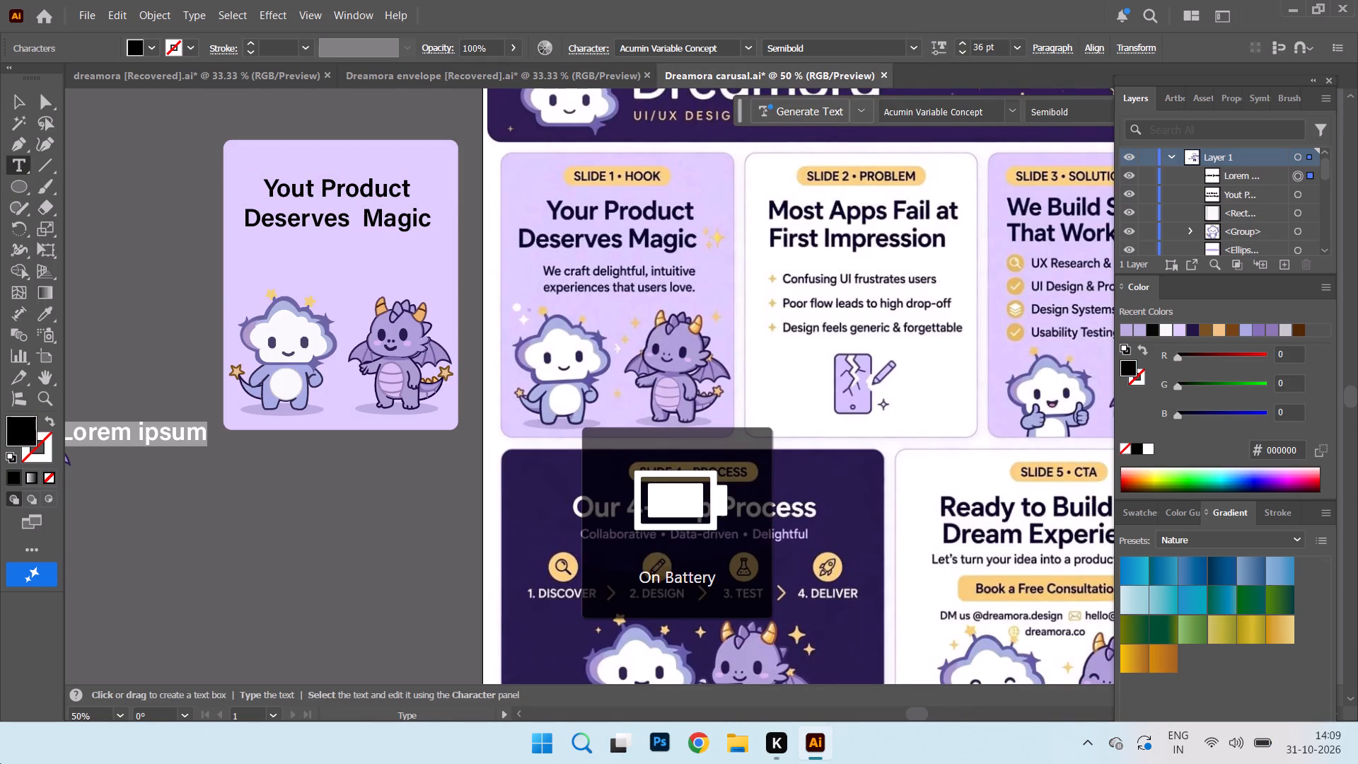
{"action": "key", "text": "w"}
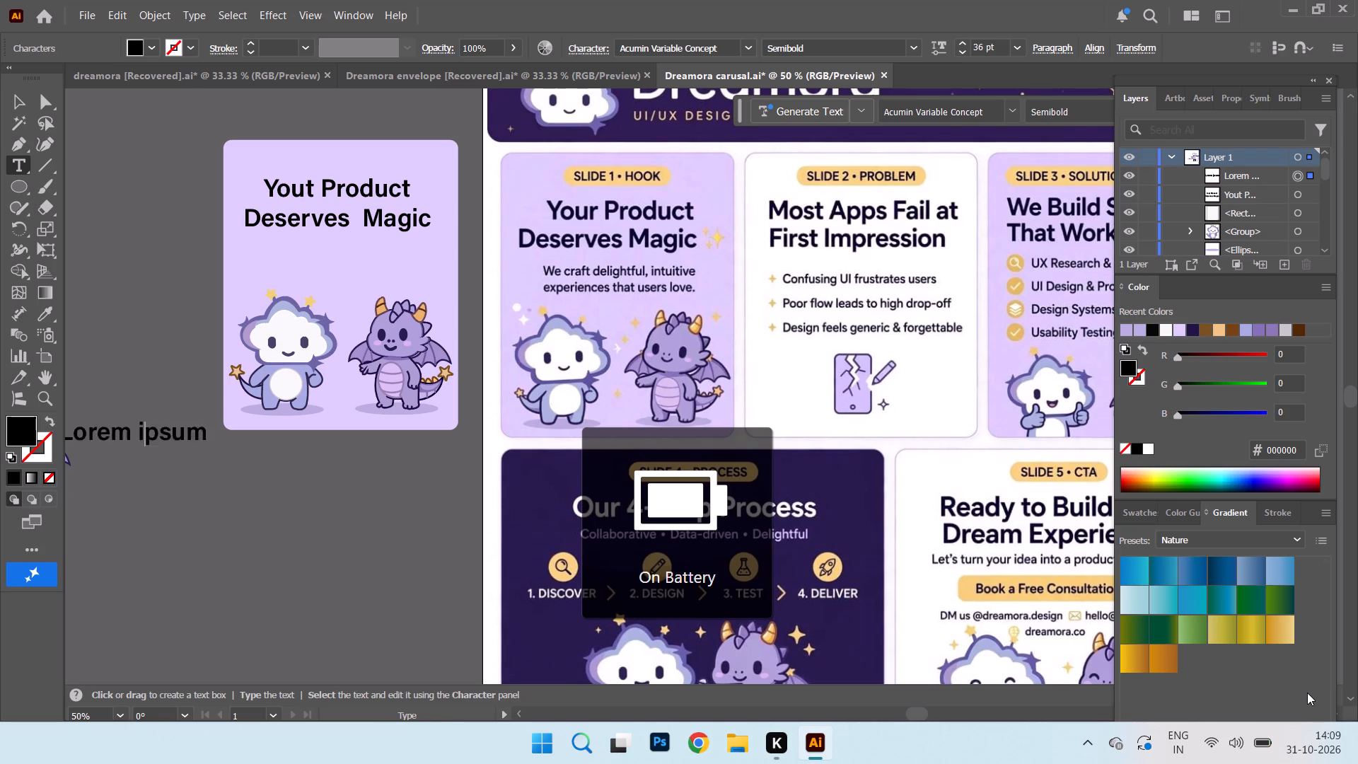
{"action": "type", "text": "e"}
{"action": "key", "text": "space"}
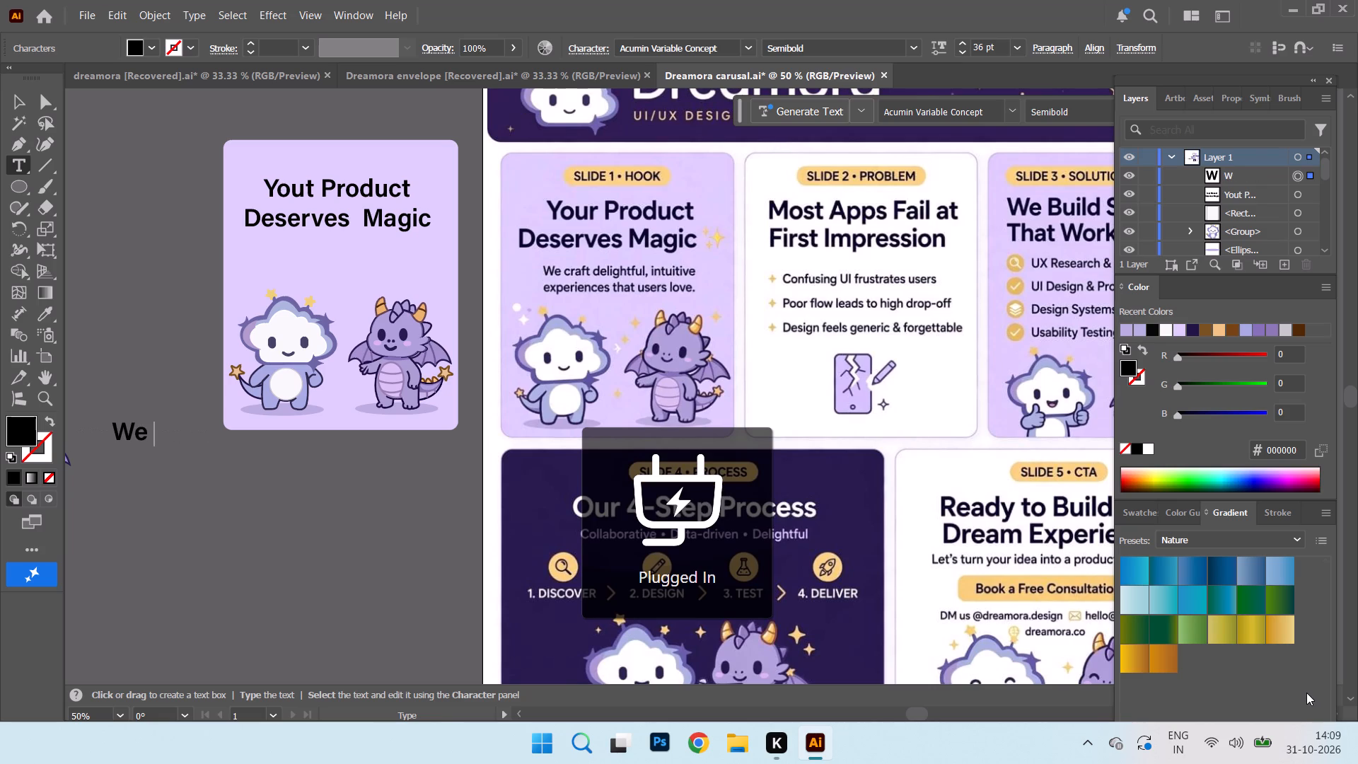
{"action": "key", "text": "c"}
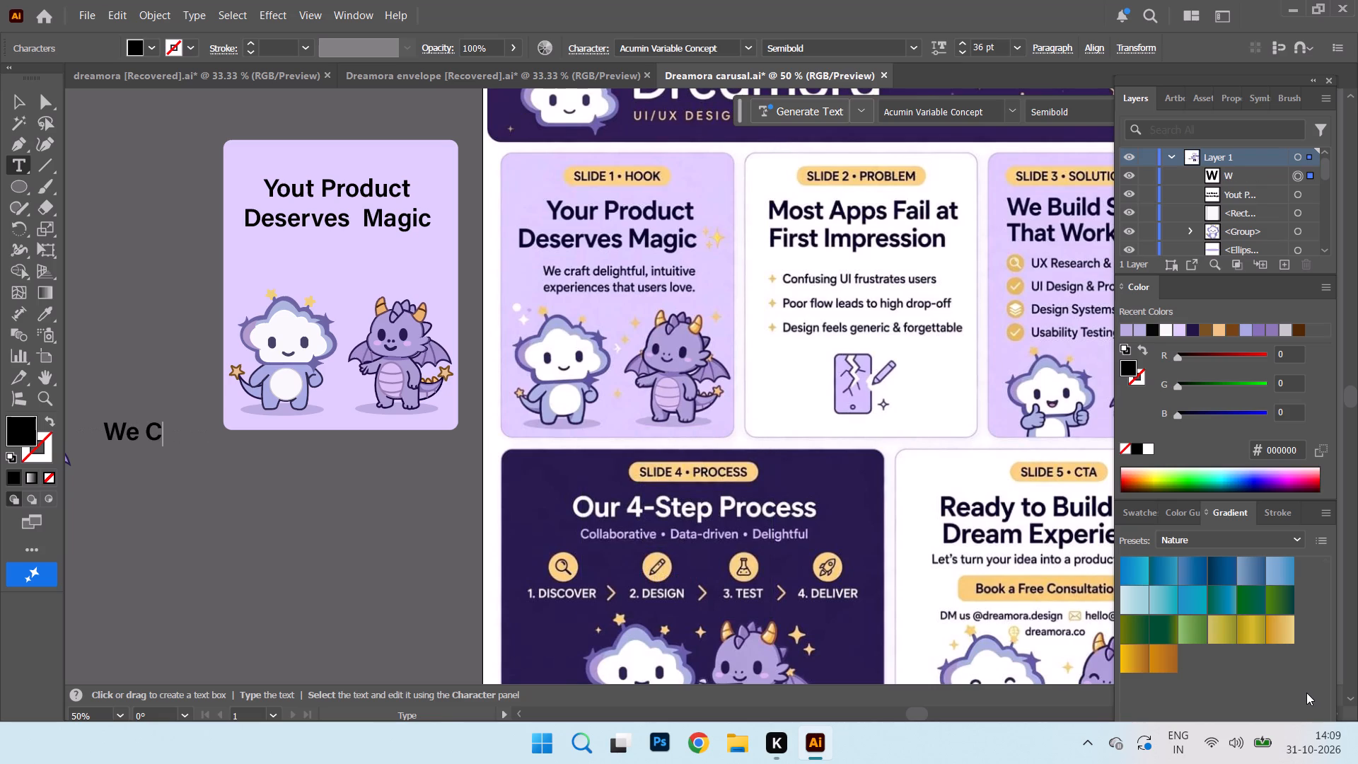
{"action": "key", "text": "BackSpace"}
{"action": "key", "text": "c"}
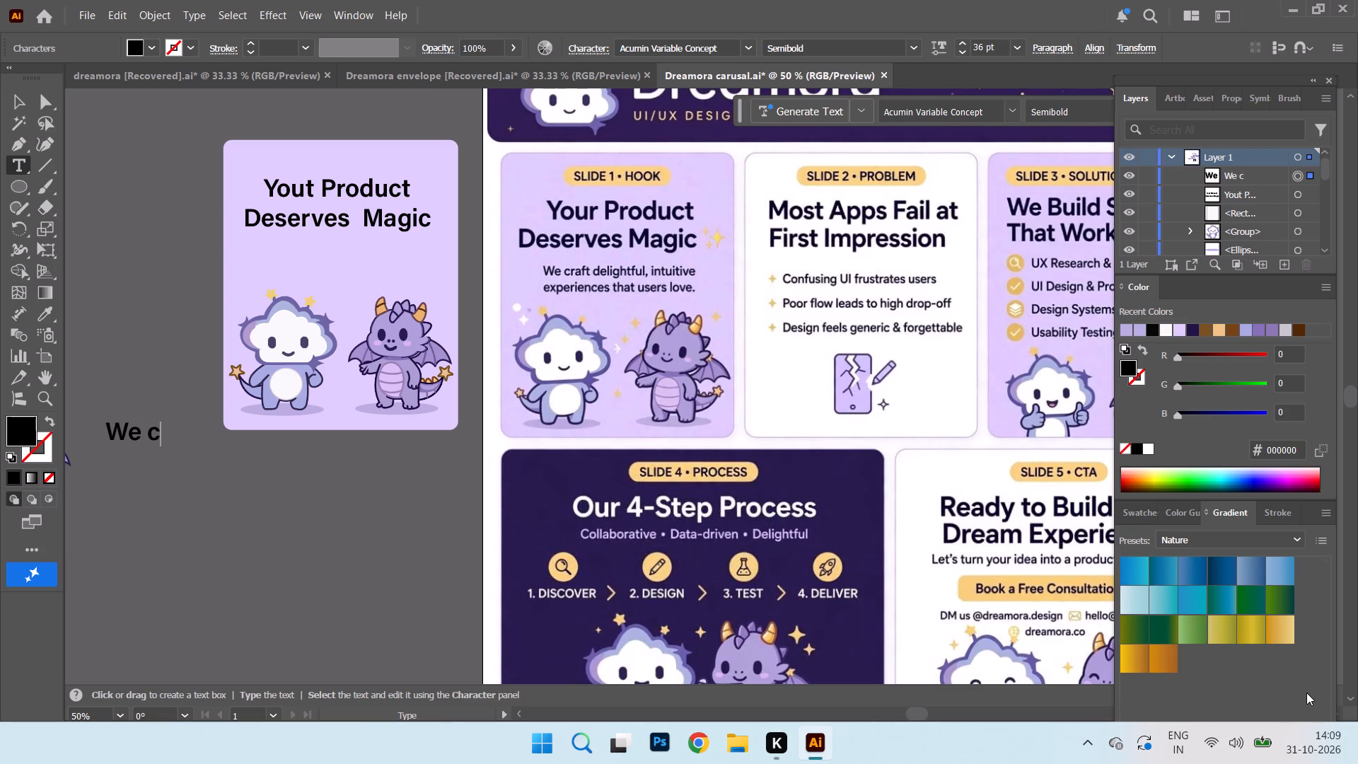
{"action": "type", "text": "raf"}
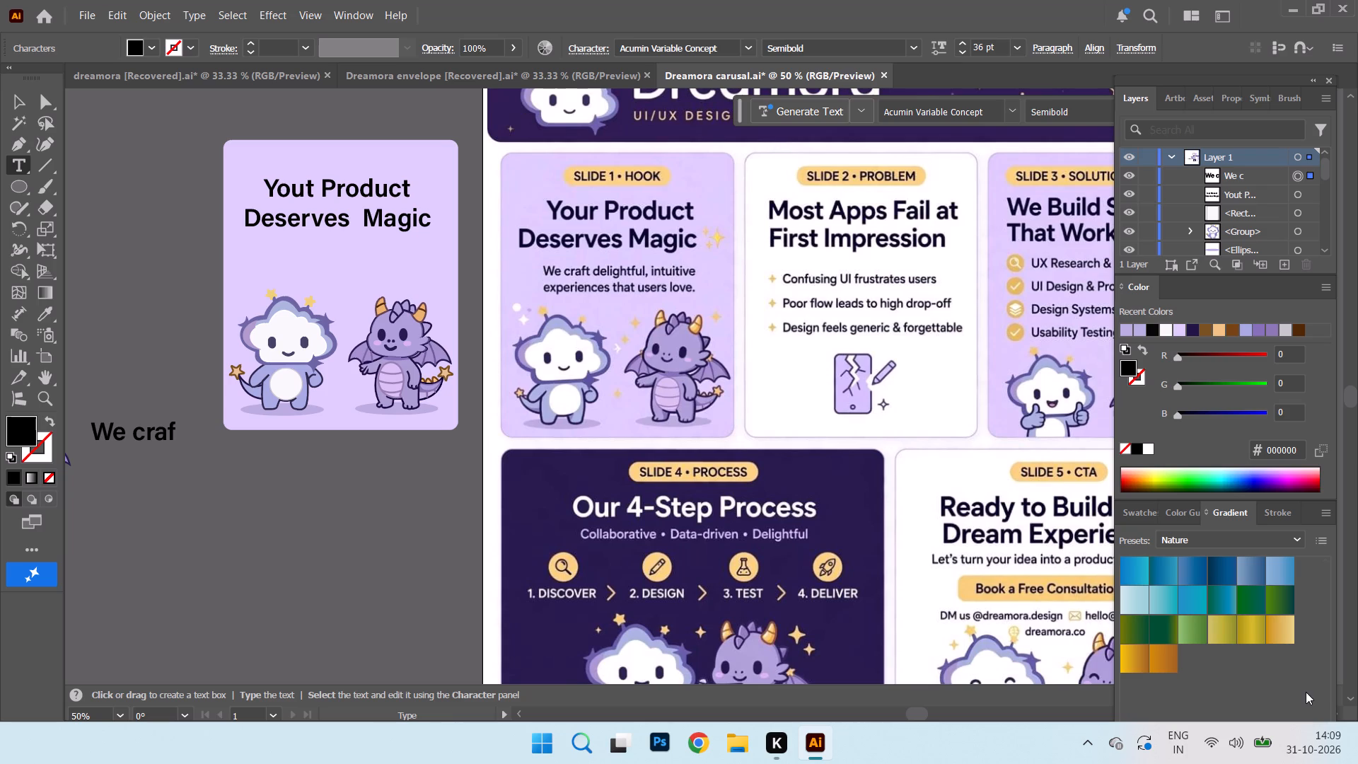
{"action": "type", "text": "t del"}
{"action": "key", "text": "i"}
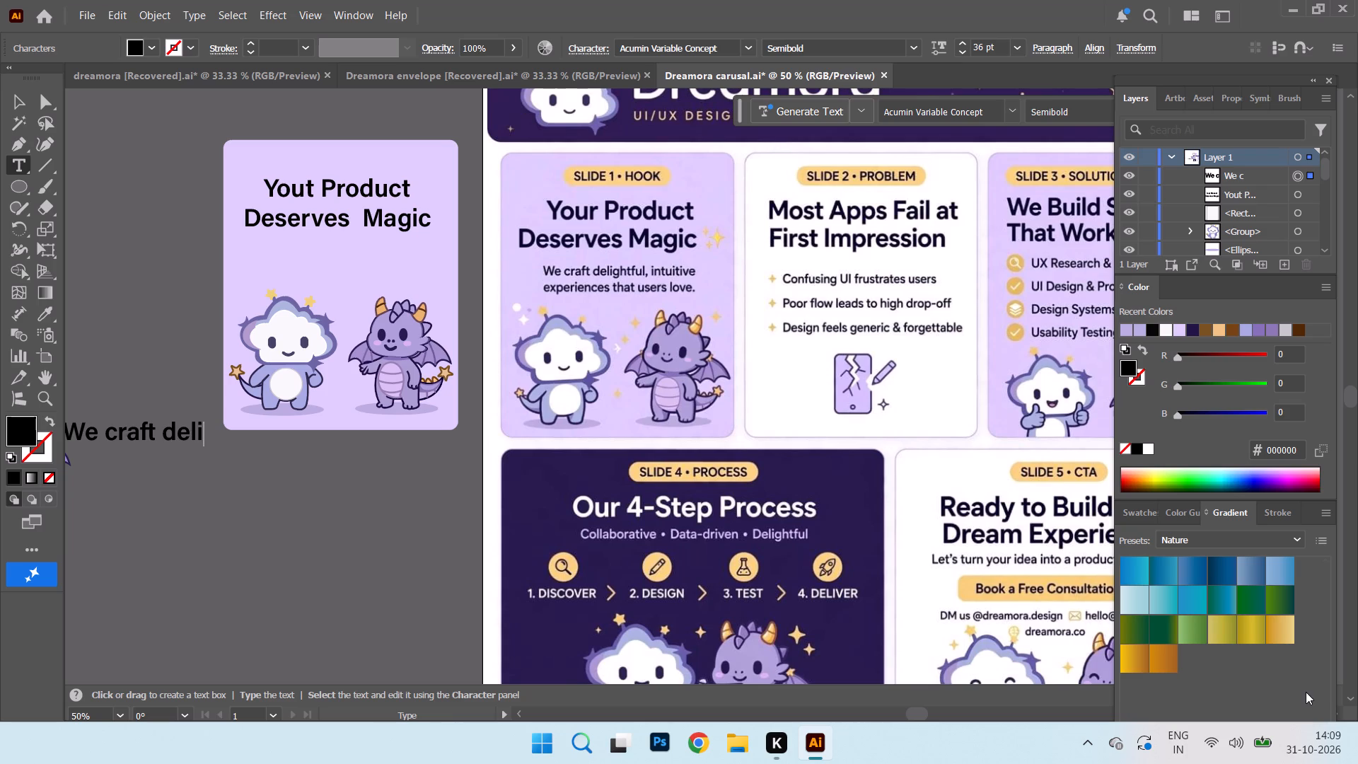
{"action": "type", "text": "gh"}
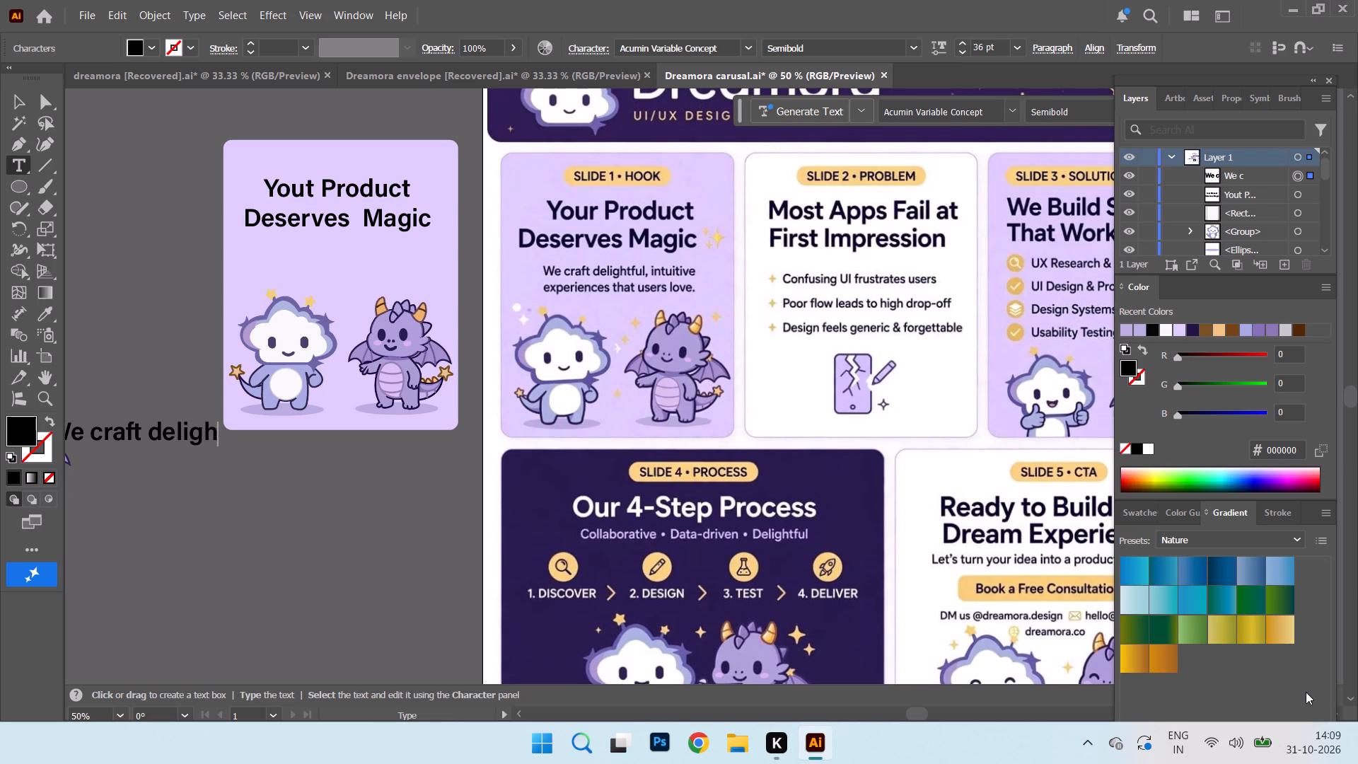
{"action": "type", "text": "tfu"}
{"action": "key", "text": "l"}
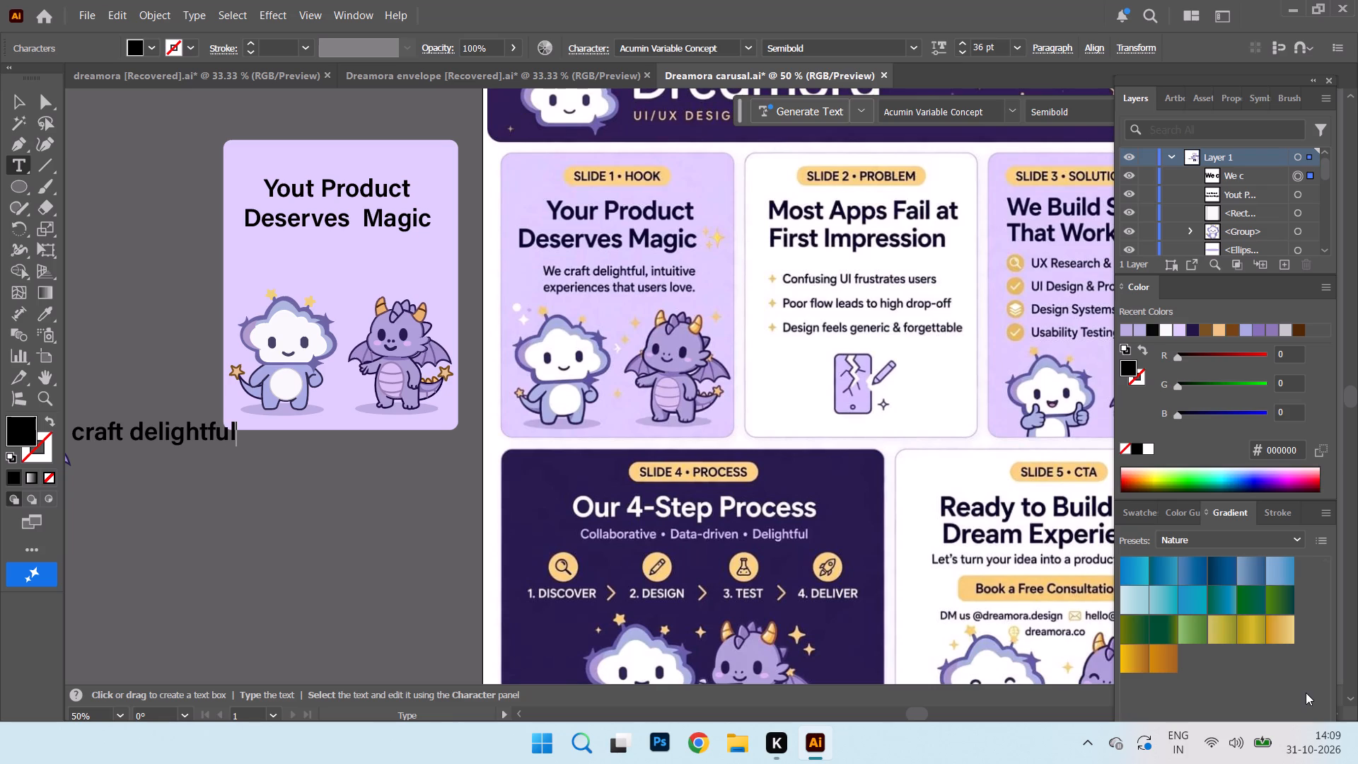
{"action": "key", "text": "comma"}
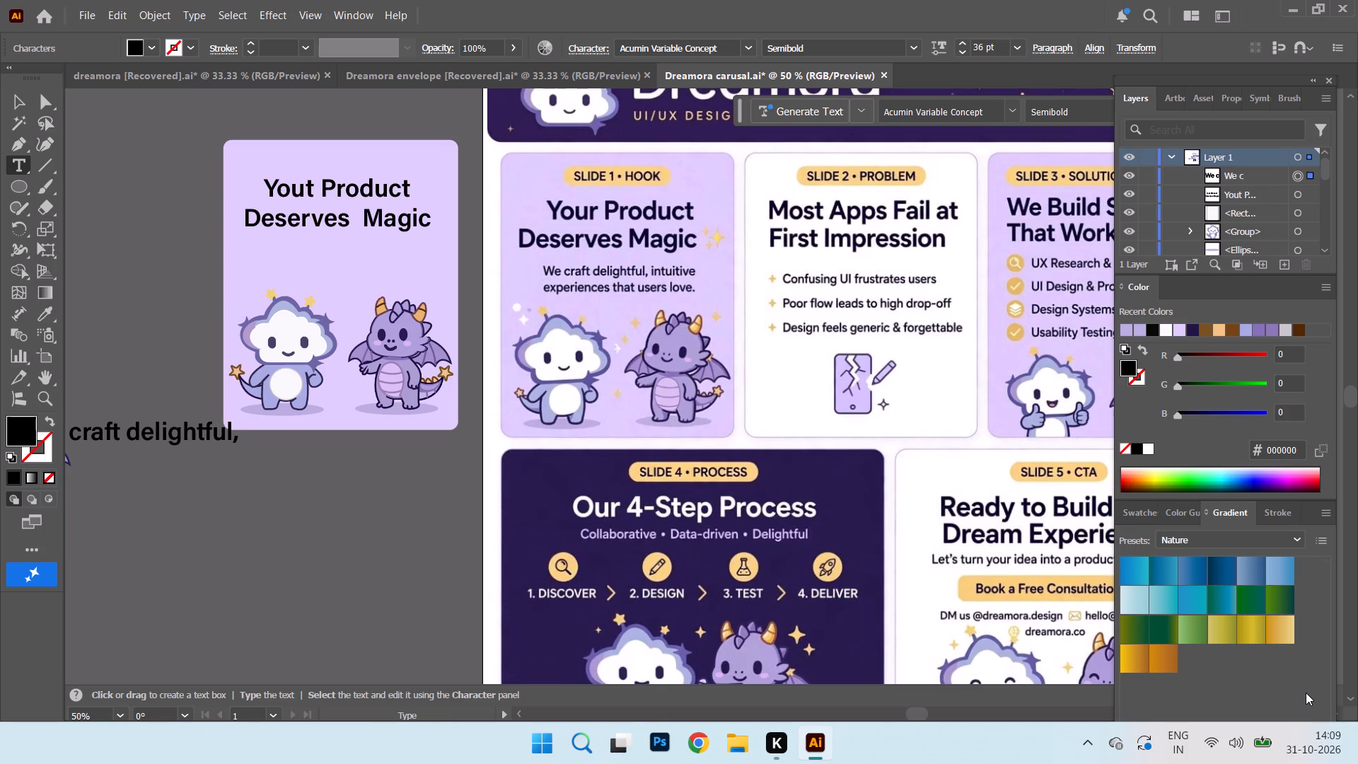
{"action": "type", "text": "in"}
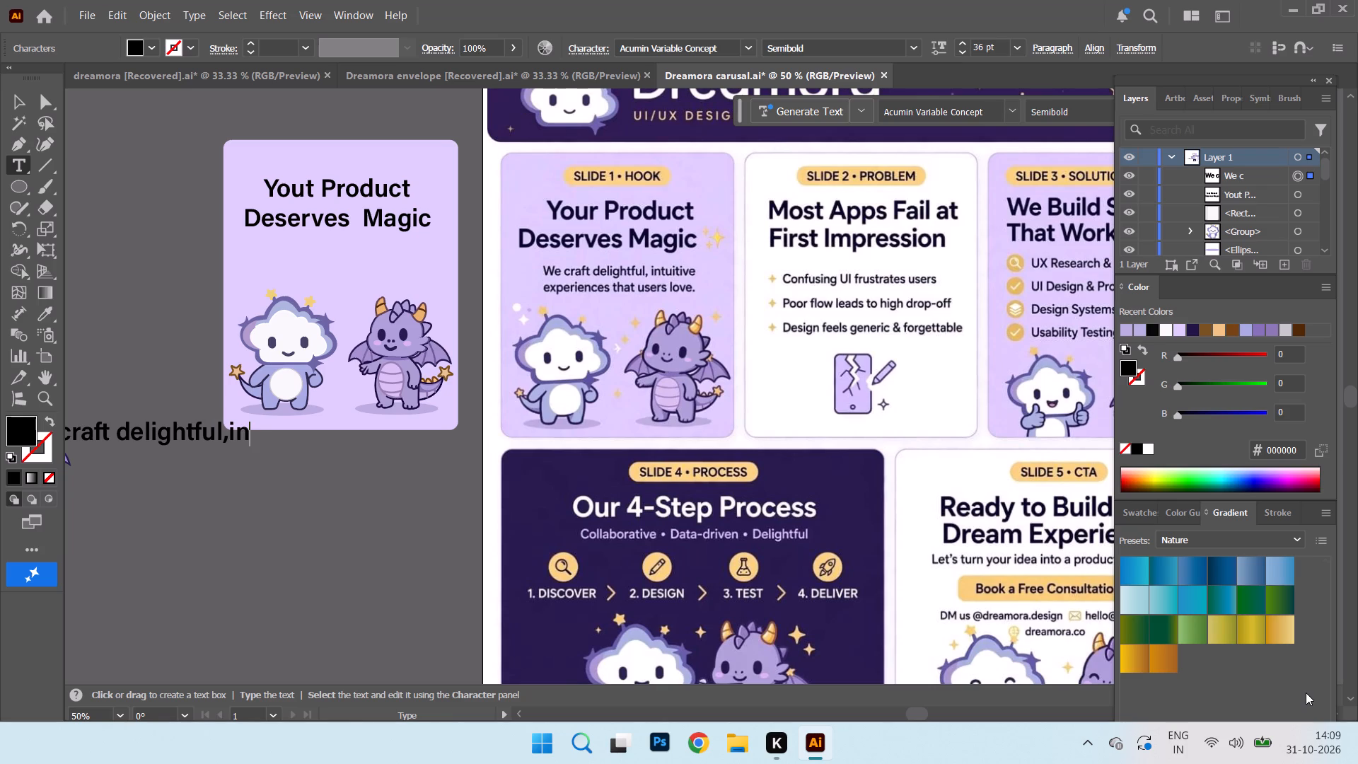
{"action": "key", "text": "t"}
{"action": "type", "text": "uitive"}
{"action": "key", "text": "Return"}
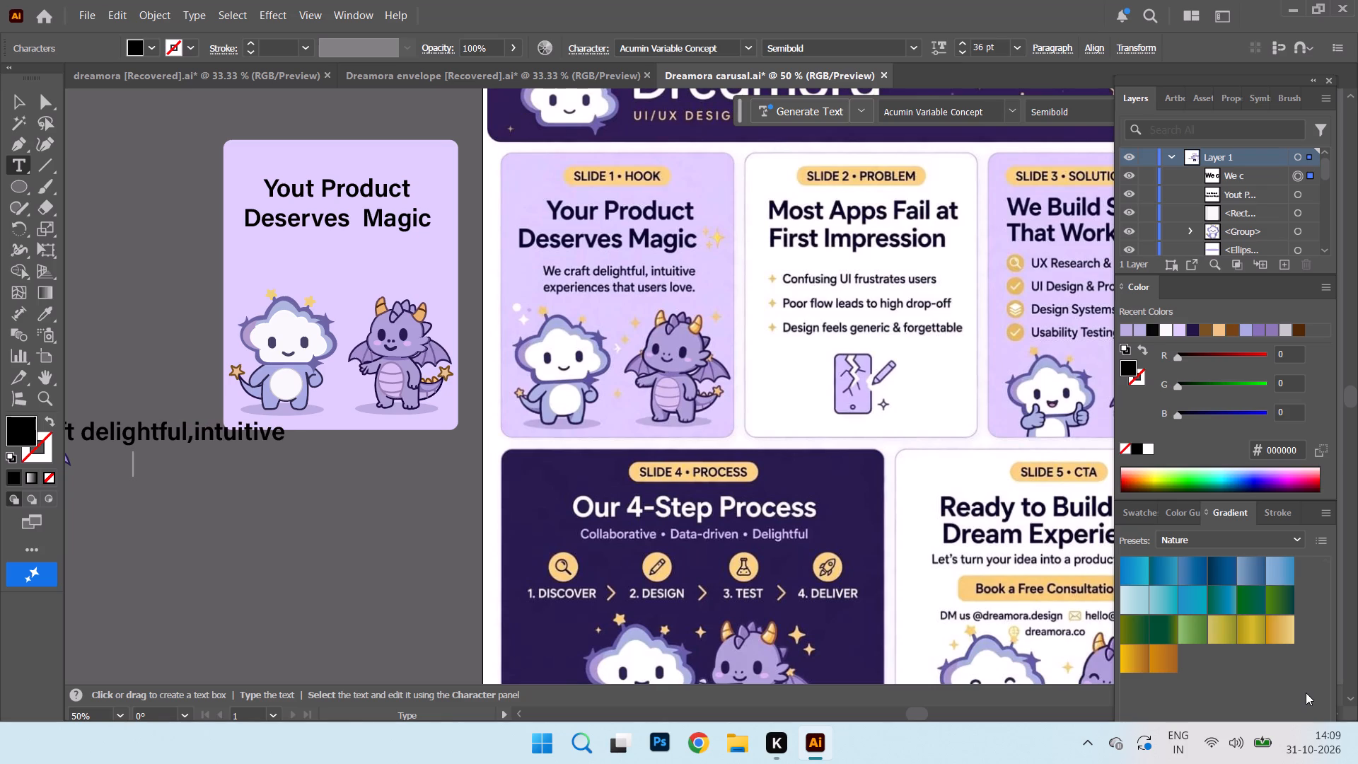
Add "experience that users love." as the second line of the supporting text.
{"action": "type", "text": "experi"}
{"action": "type", "text": "ence"}
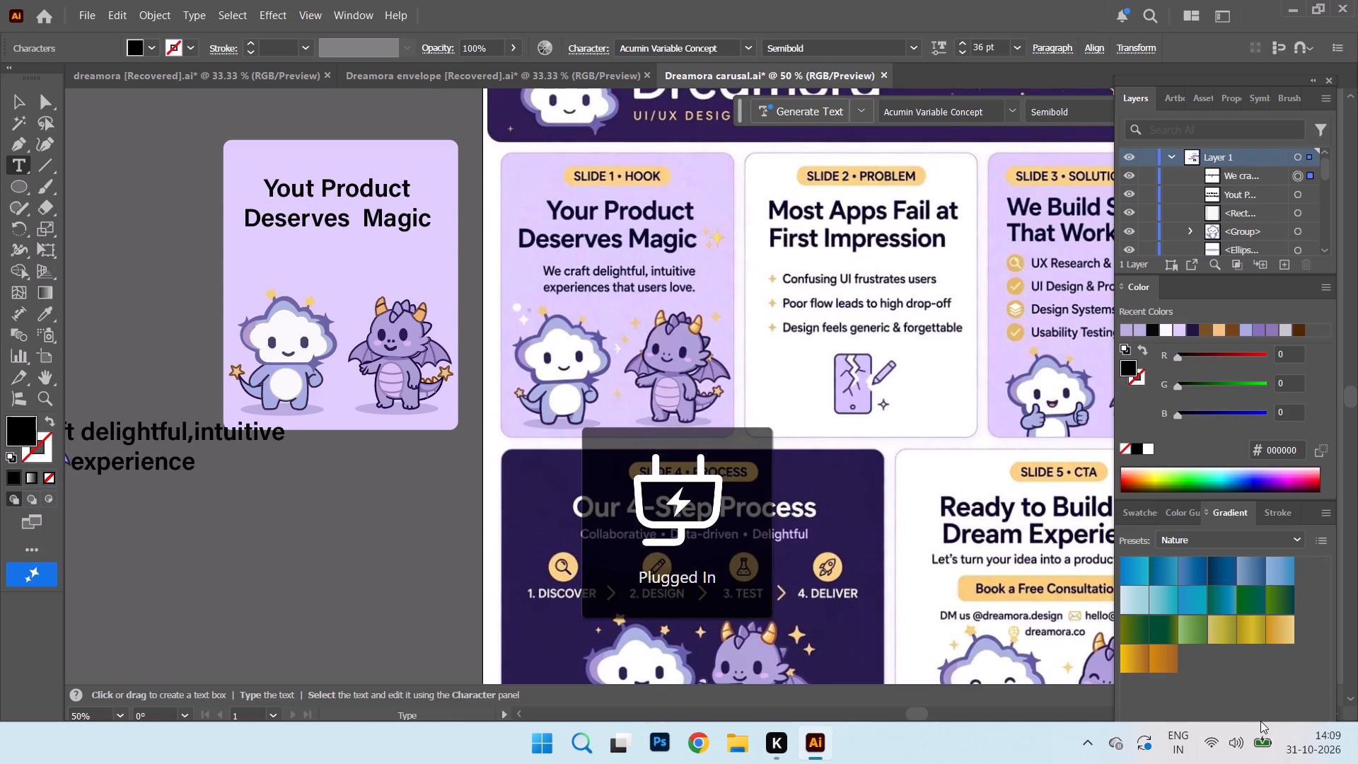
{"action": "key", "text": "t"}
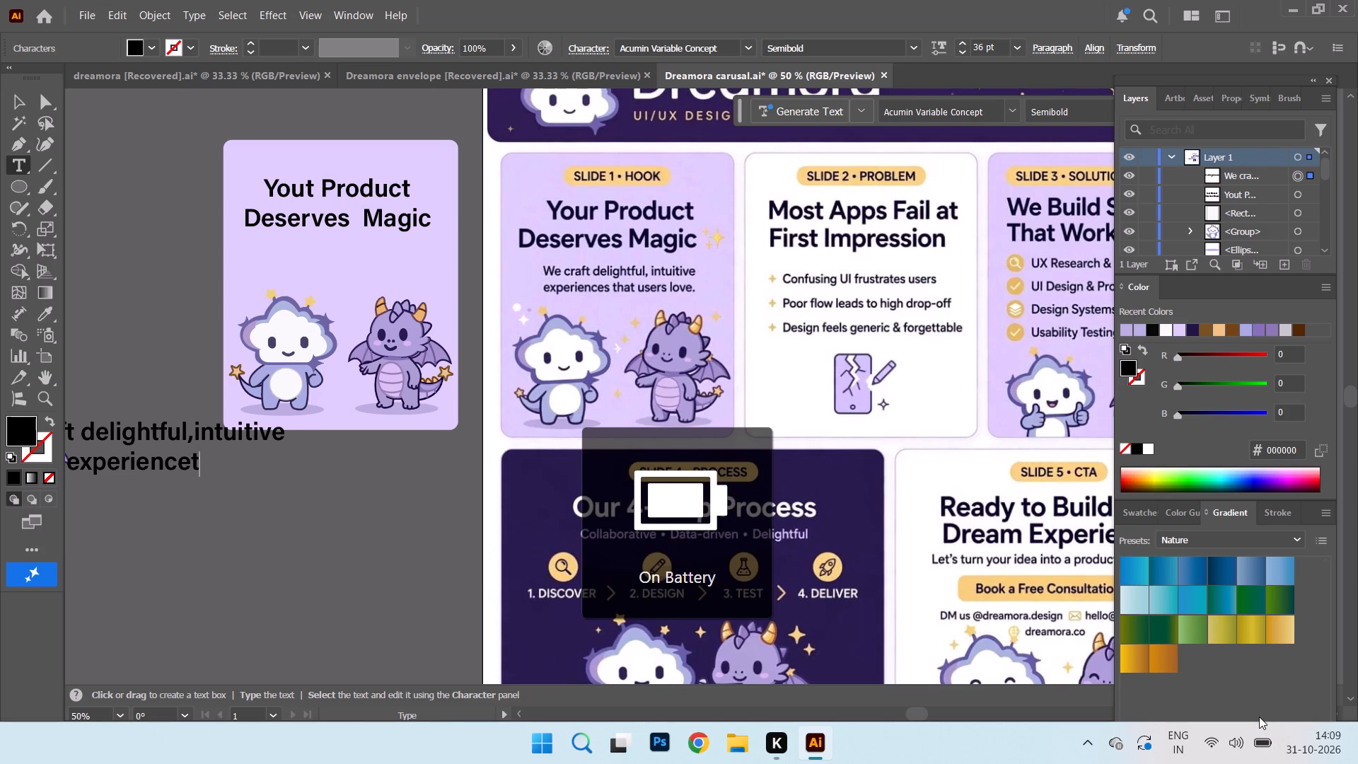
{"action": "key", "text": "BackSpace"}
{"action": "key", "text": "space"}
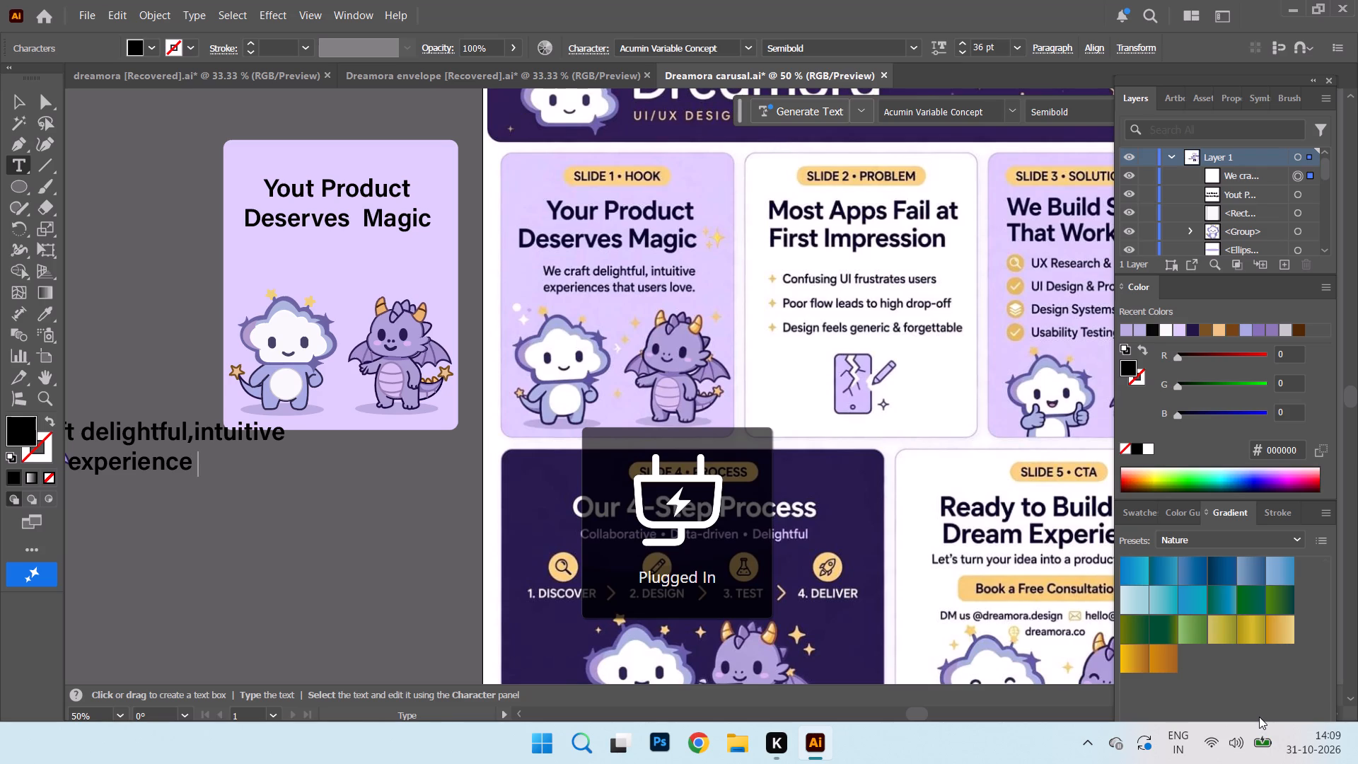
{"action": "type", "text": "that"}
{"action": "key", "text": "space"}
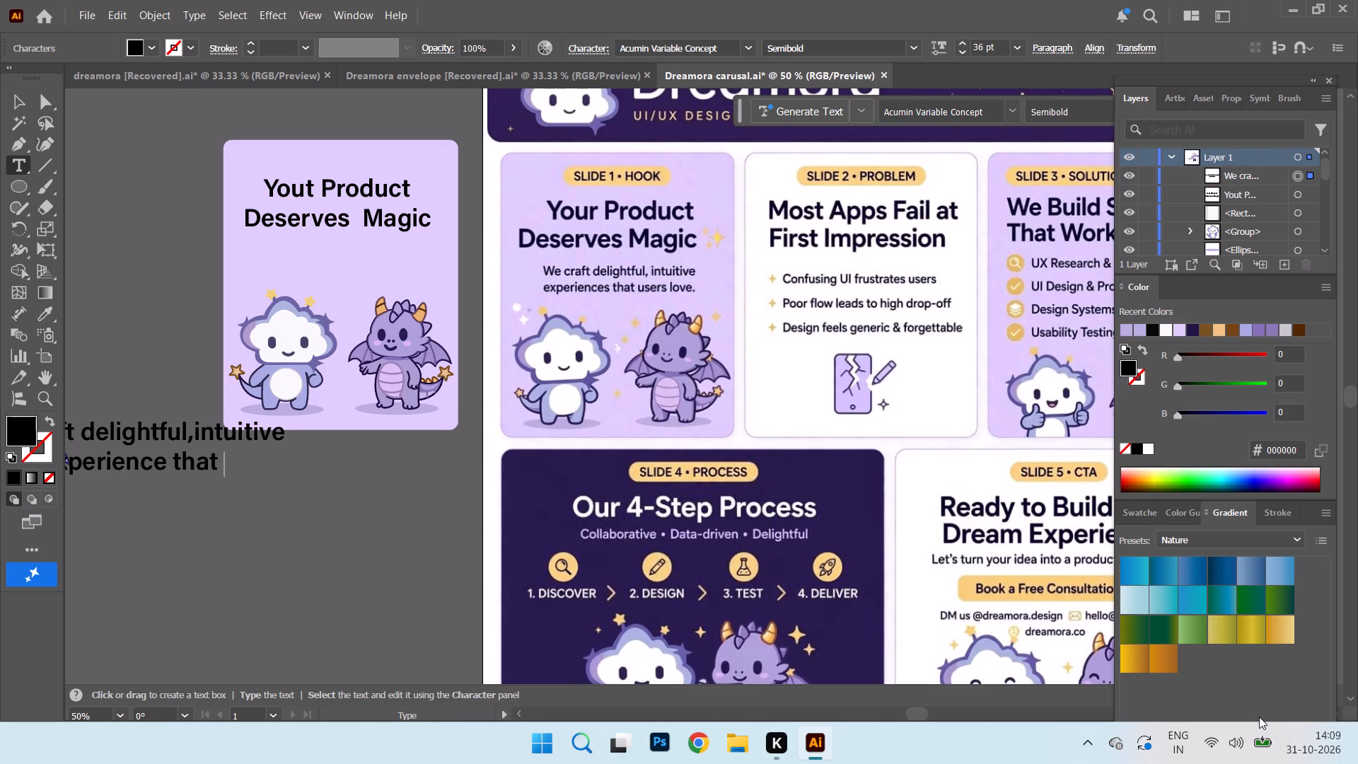
{"action": "type", "text": "users"}
{"action": "key", "text": "space"}
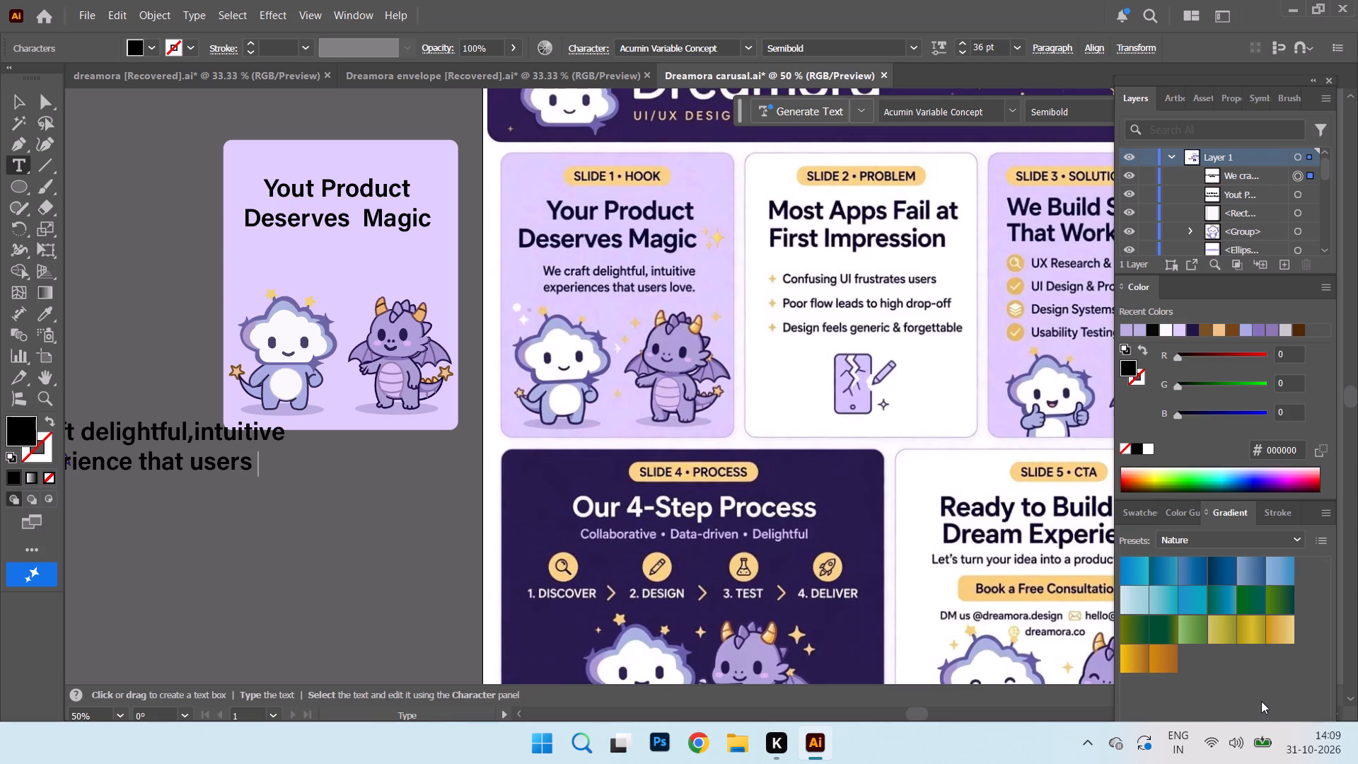
{"action": "key", "text": "l"}
{"action": "type", "text": "ob"}
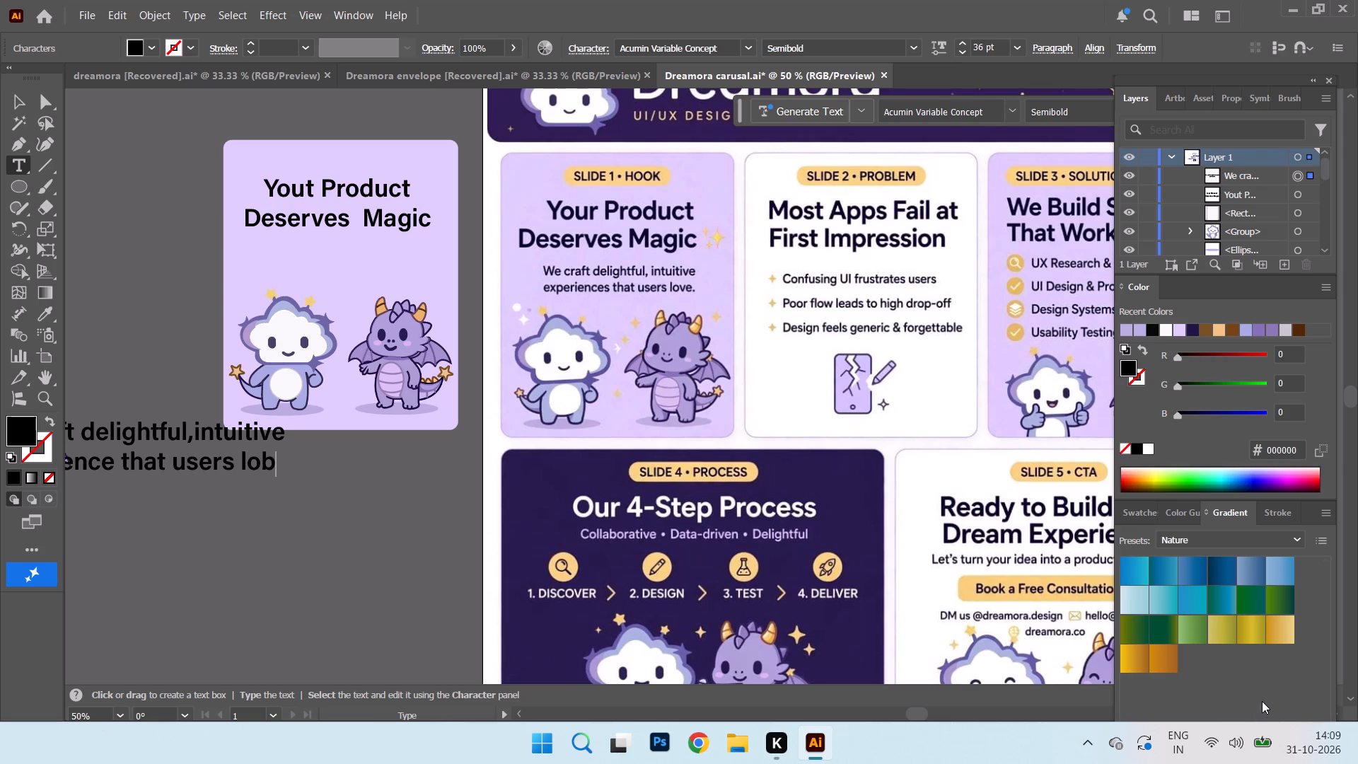
{"action": "key", "text": "BackSpace"}
{"action": "type", "text": "ve"}
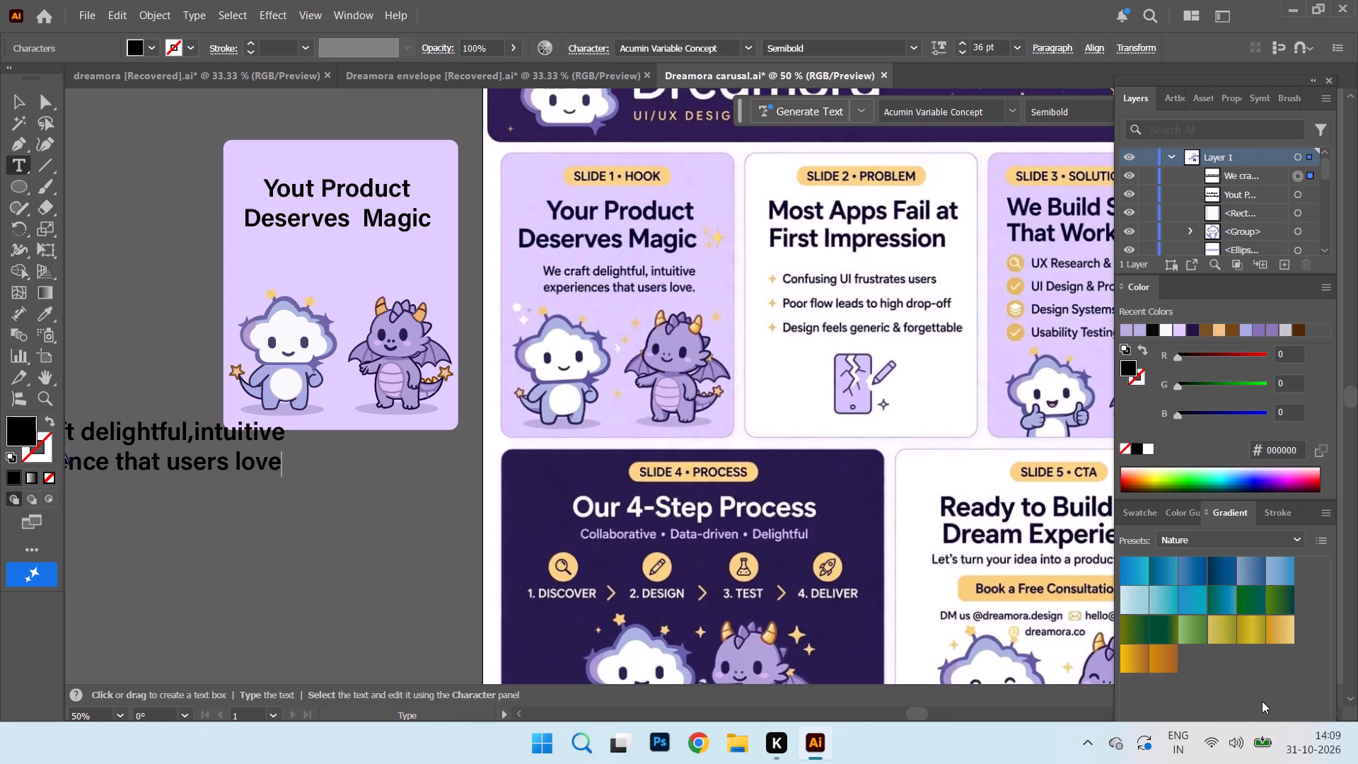
{"action": "key", "text": "period"}
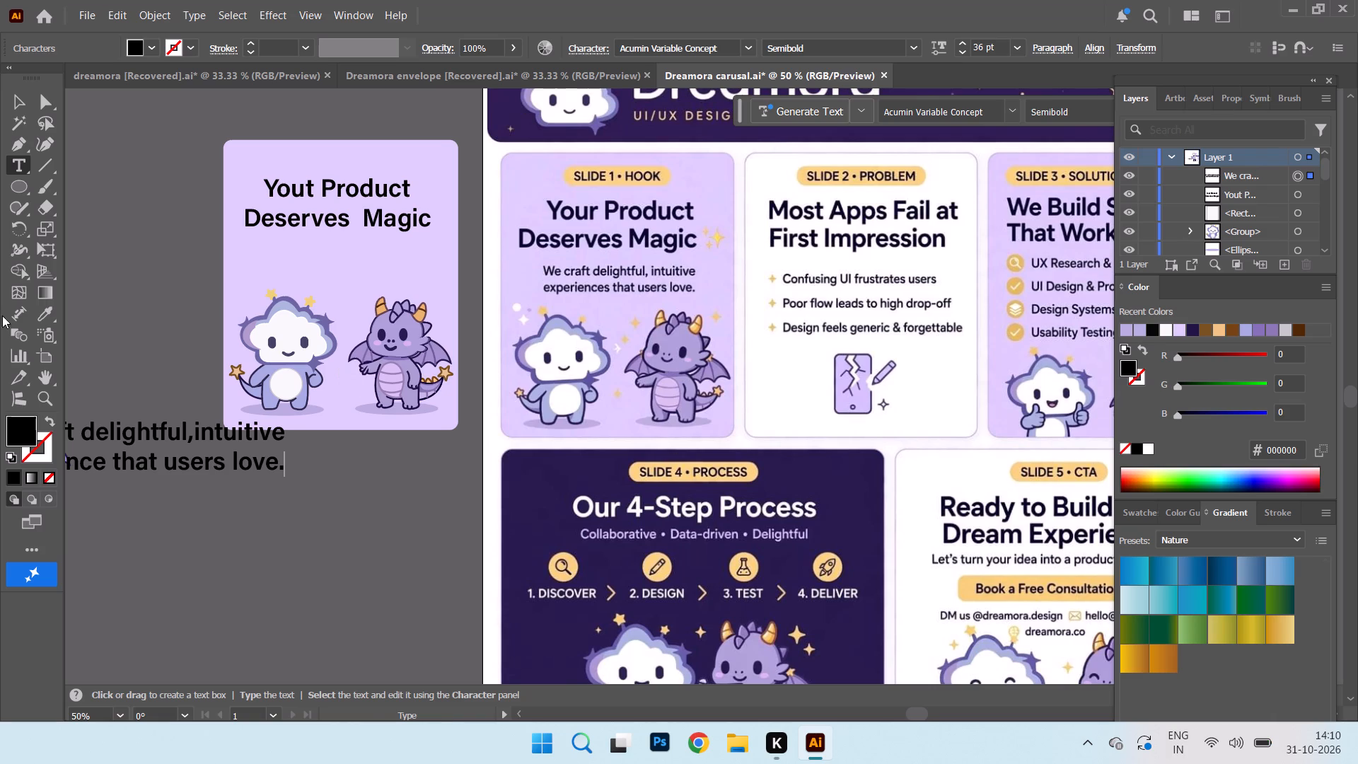
Reduce the supporting text to 12 pt, place it beneath the first card's heading, and settle its size at 18 pt.
{"action": "left_click", "coordinate": [13, 105]}
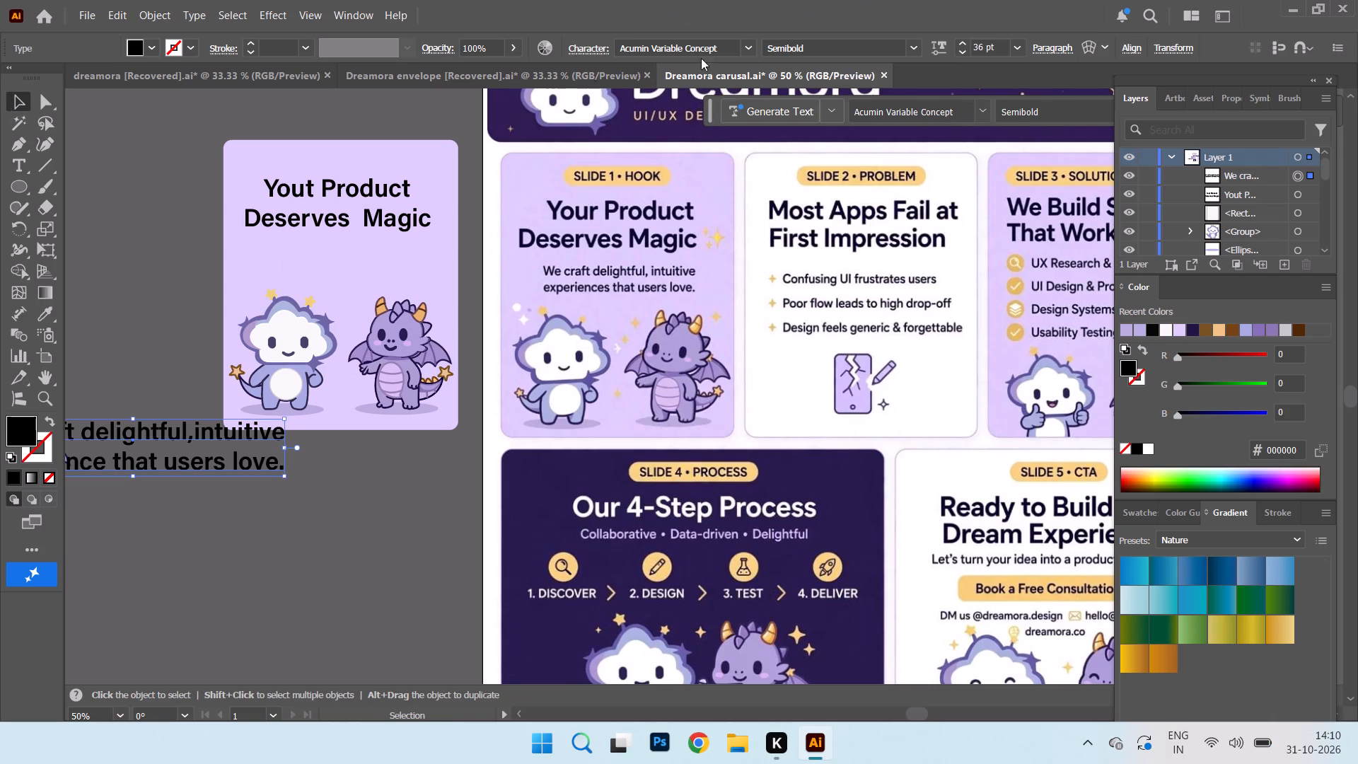
{"action": "left_click", "coordinate": [1017, 54]}
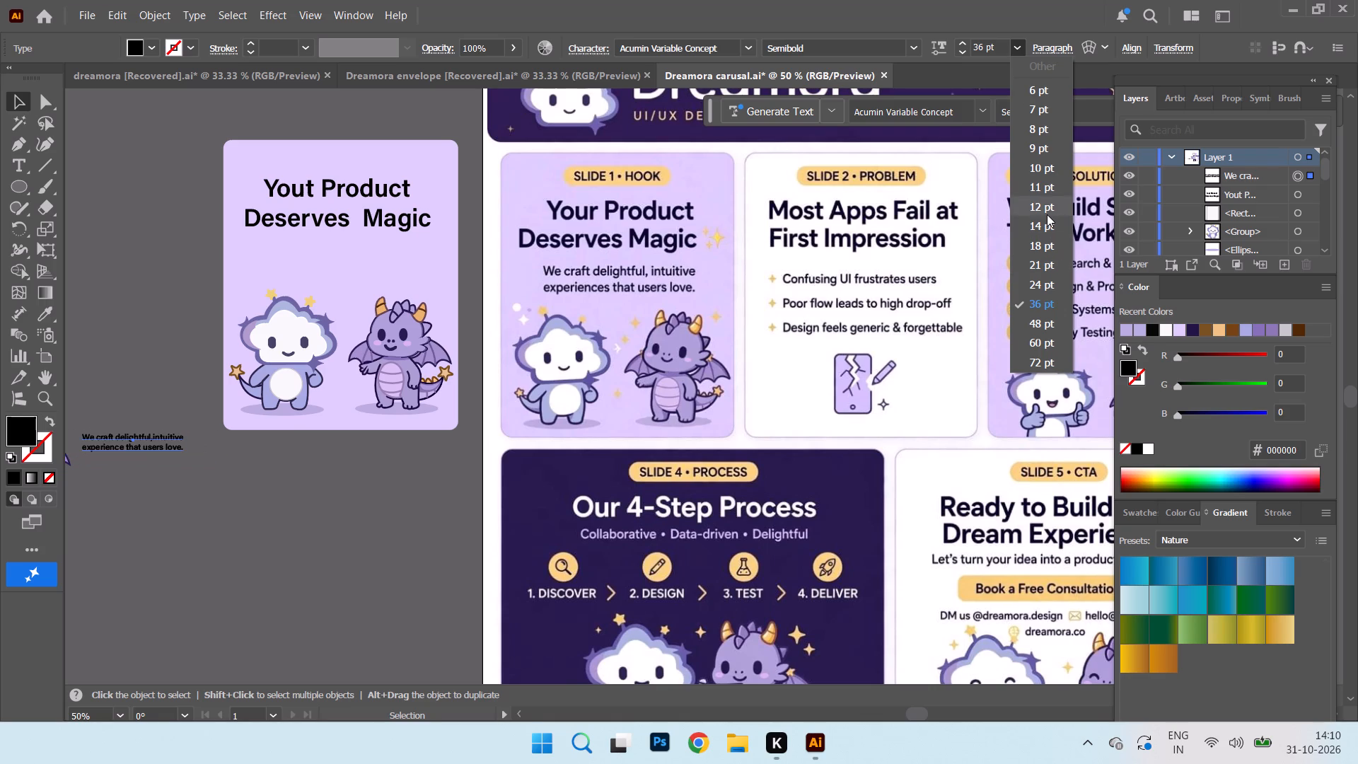
{"action": "left_click", "coordinate": [1047, 214]}
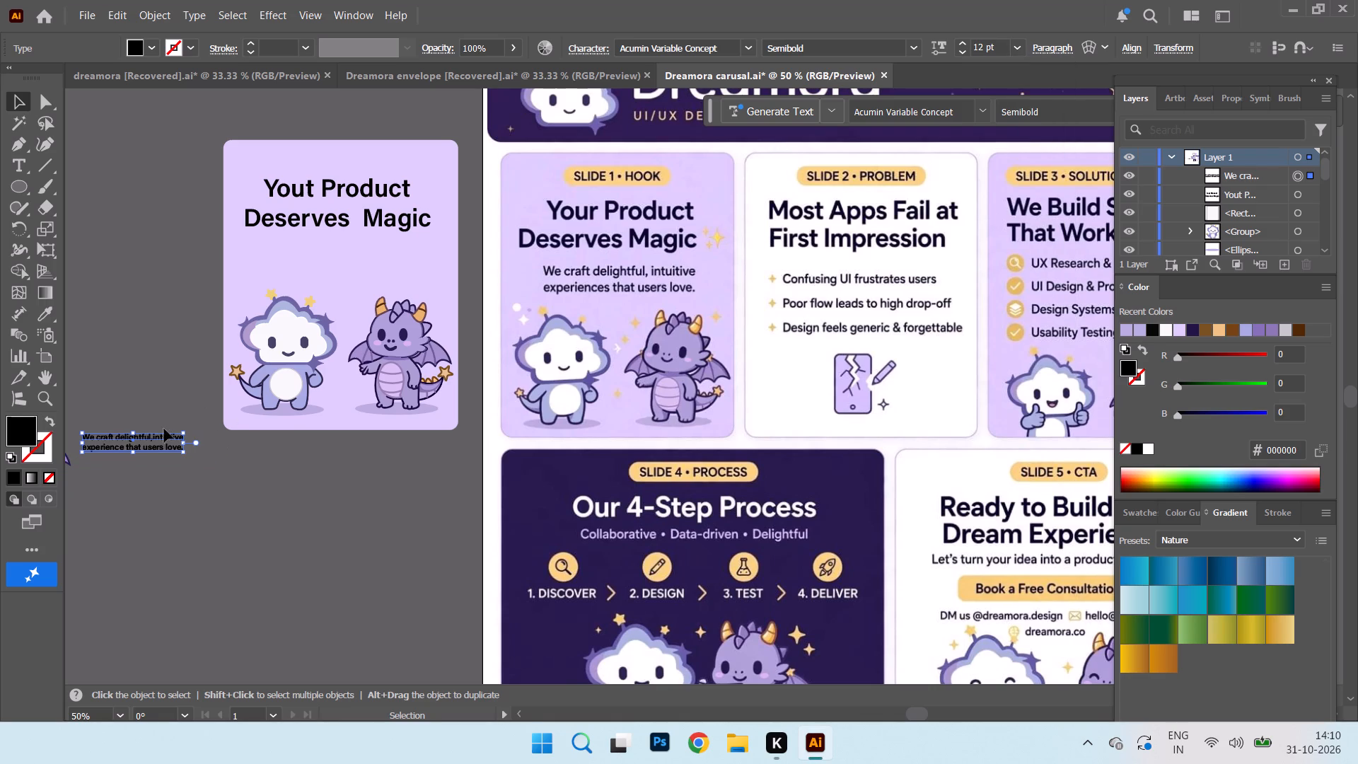
{"action": "left_click_drag", "start_coordinate": [163, 437], "coordinate": [363, 250]}
{"action": "left_click", "coordinate": [1011, 50]}
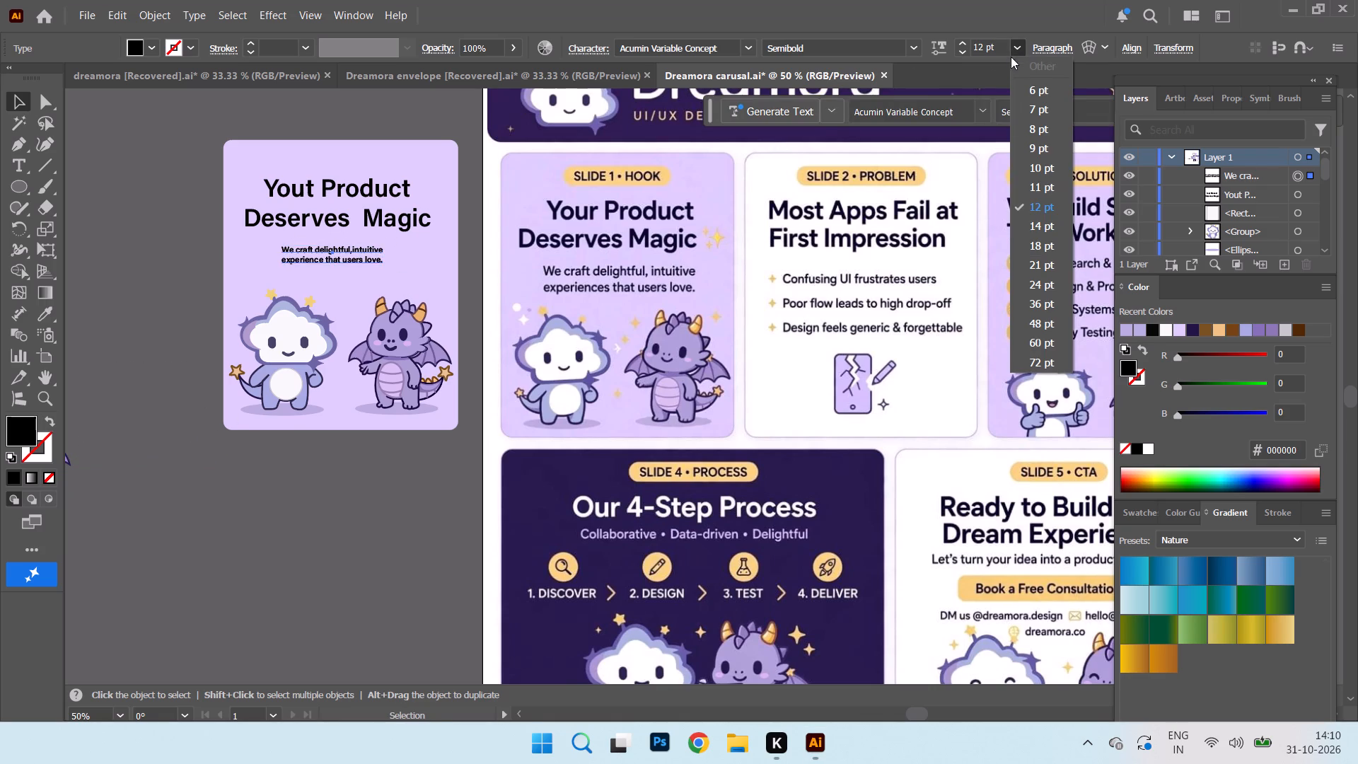
{"action": "left_click", "coordinate": [1040, 247]}
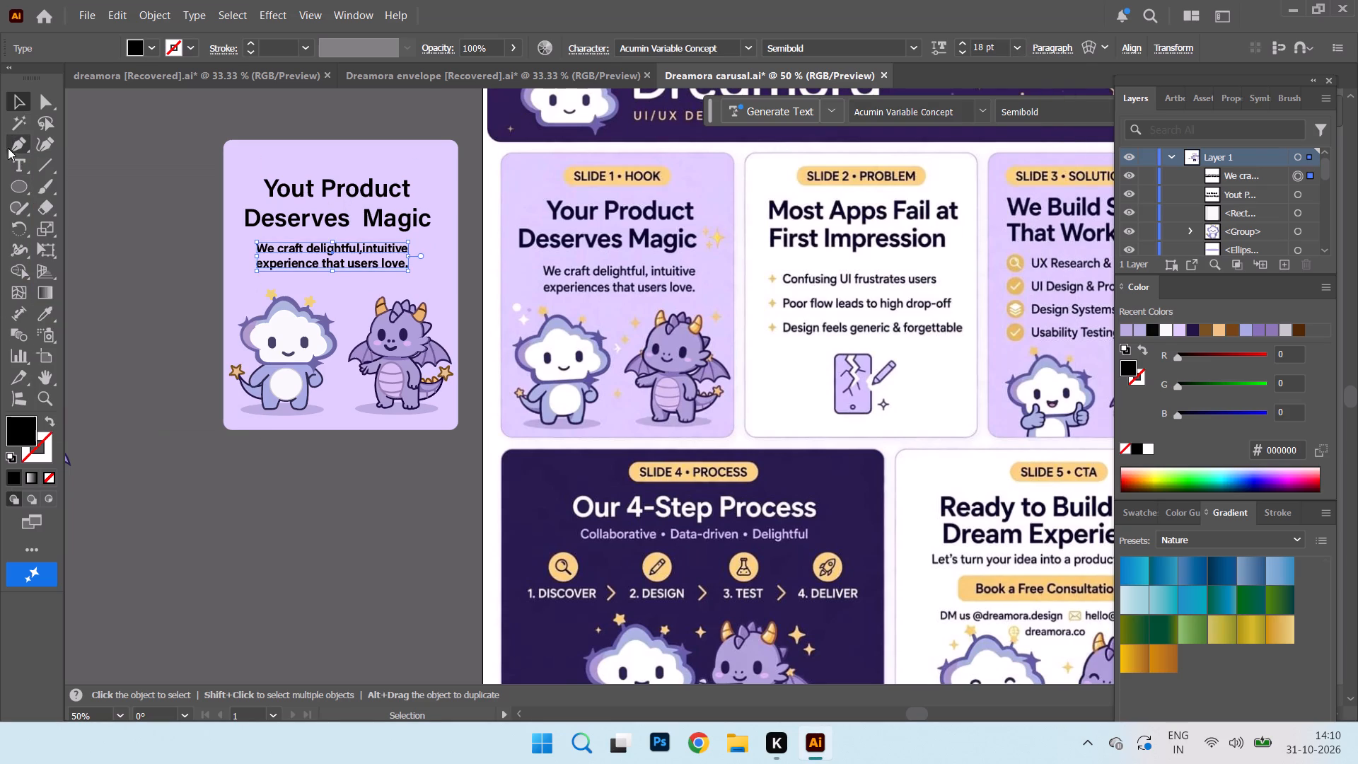
Draw a rounded rectangle over the "SLIDE 1 • HOOK" badge in the reference image, matching the badge's size.
{"action": "right_click", "coordinate": [13, 176]}
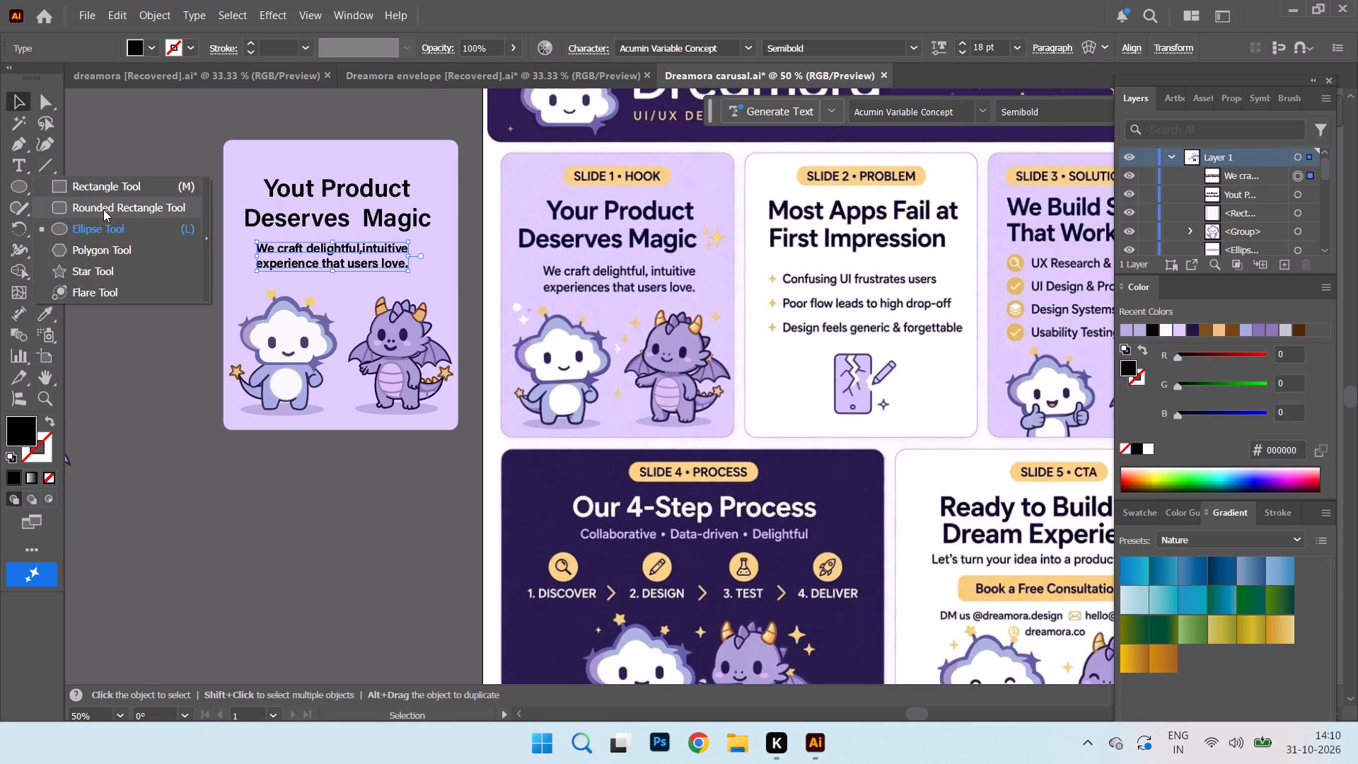
{"action": "left_click", "coordinate": [103, 209]}
{"action": "left_click_drag", "start_coordinate": [562, 166], "coordinate": [562, 175]}
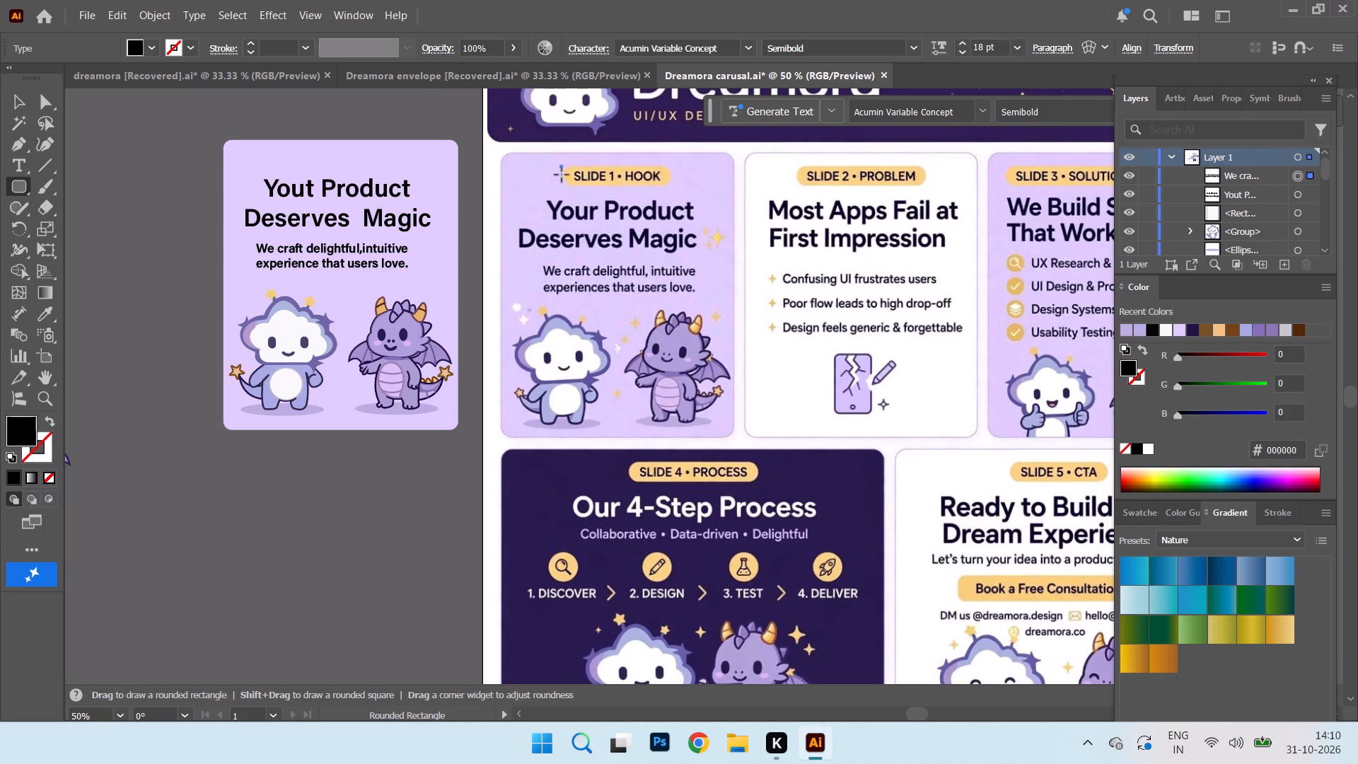
{"action": "left_click_drag", "start_coordinate": [562, 175], "coordinate": [673, 188]}
{"action": "left_click", "coordinate": [15, 100]}
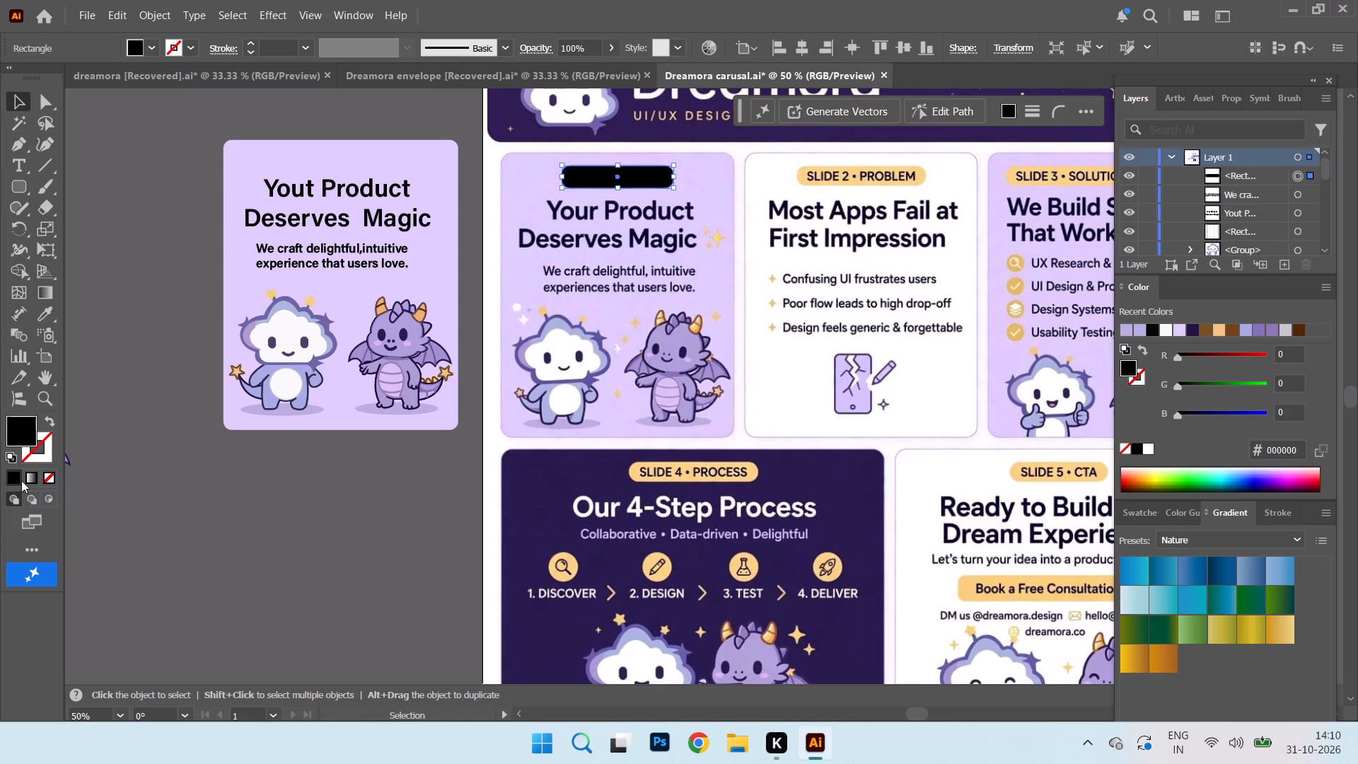
Fill the rounded badge with the yellow #f9d77d sampled from the reference's "SLIDE 2 • PROBLEM" badge, and deselect it.
{"action": "double_click", "coordinate": [24, 432]}
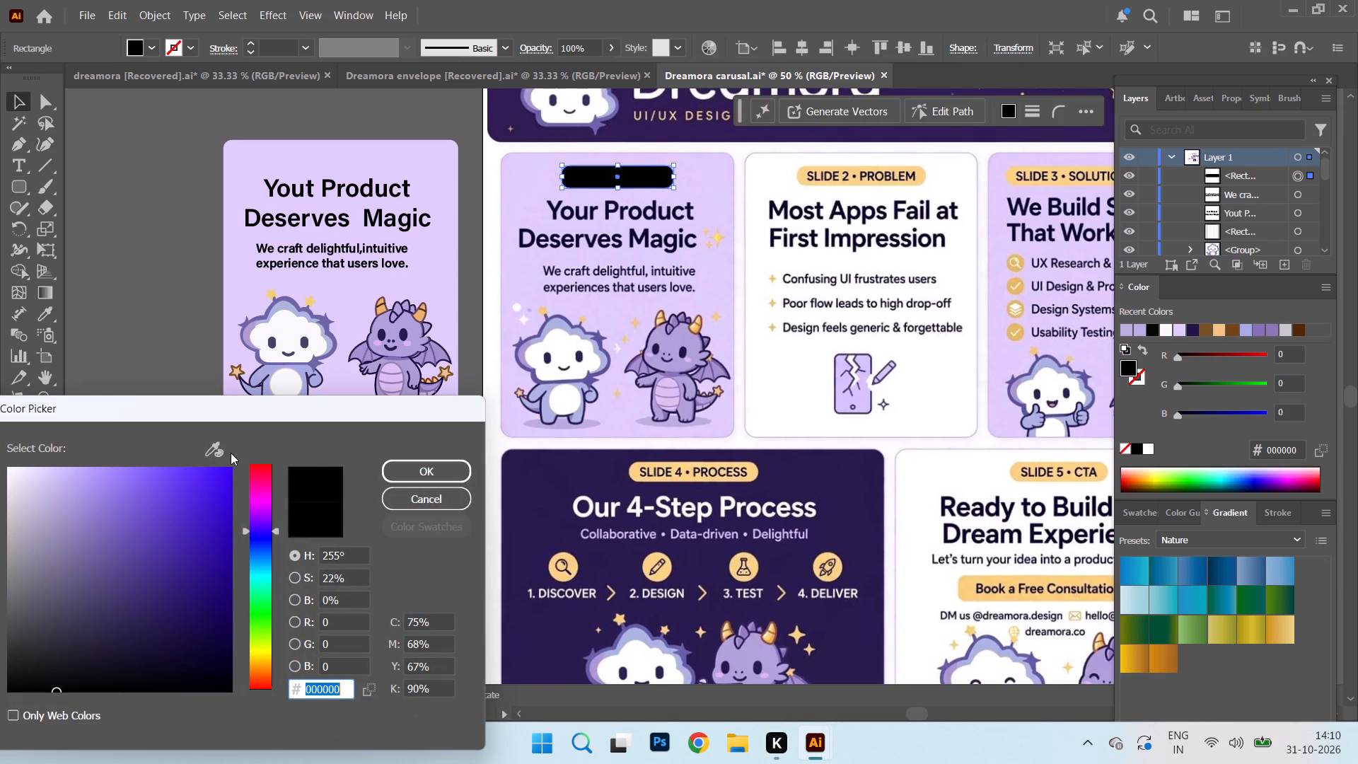
{"action": "left_click", "coordinate": [214, 448]}
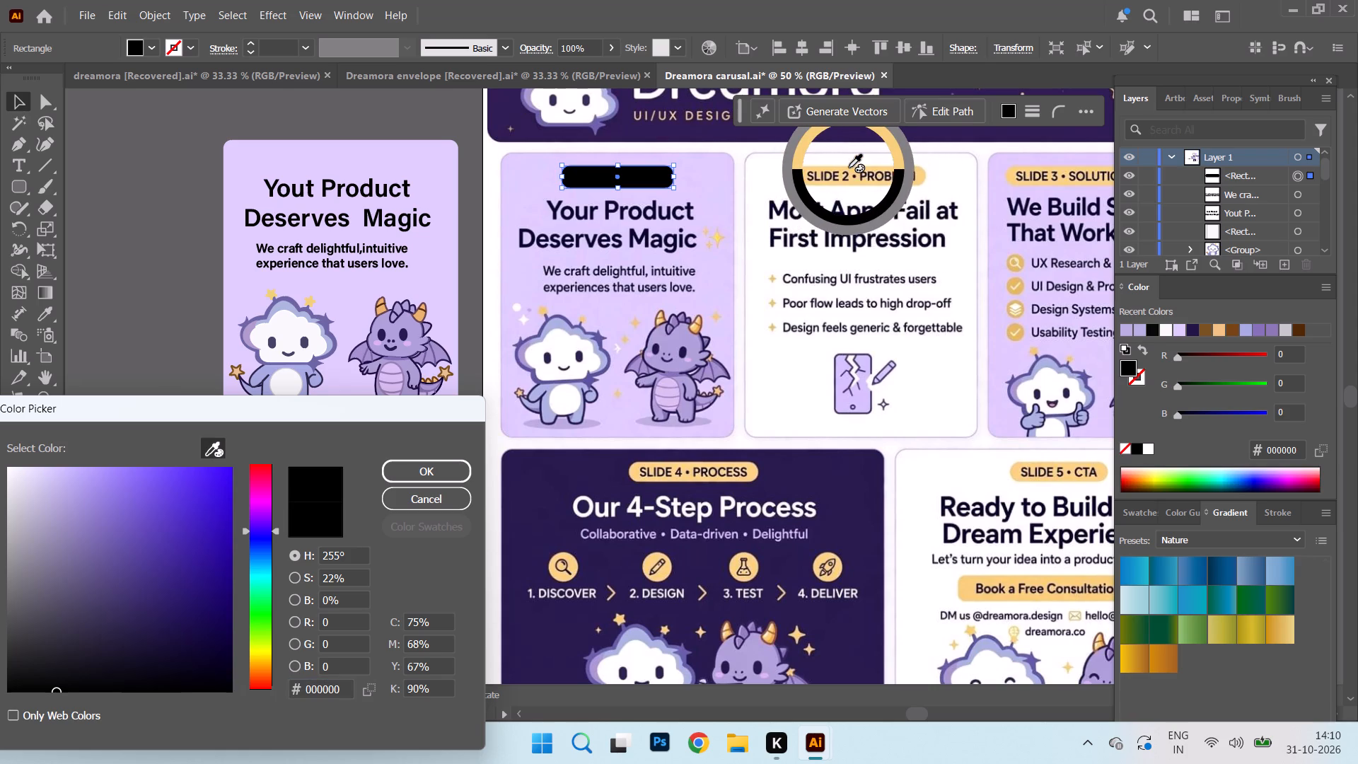
{"action": "left_click", "coordinate": [849, 170]}
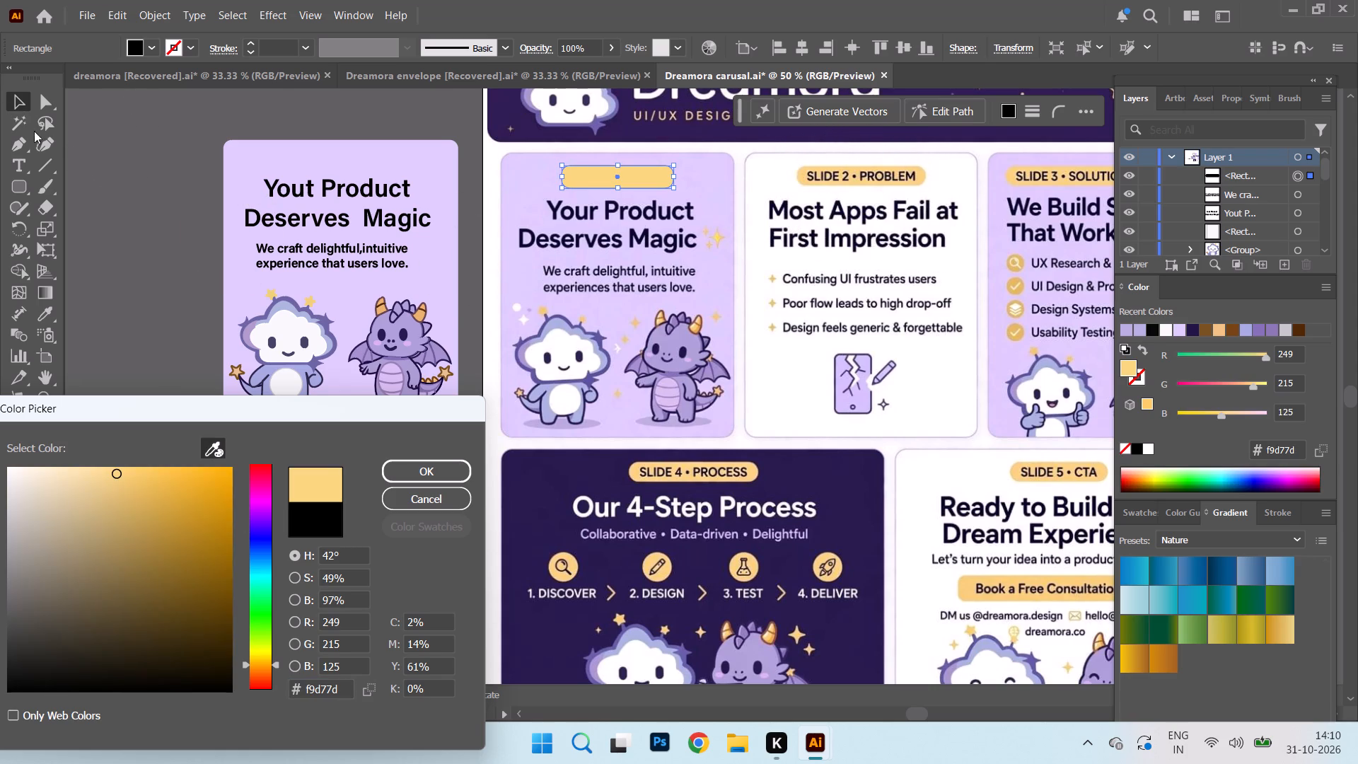
{"action": "left_click", "coordinate": [444, 474]}
{"action": "left_click", "coordinate": [155, 196]}
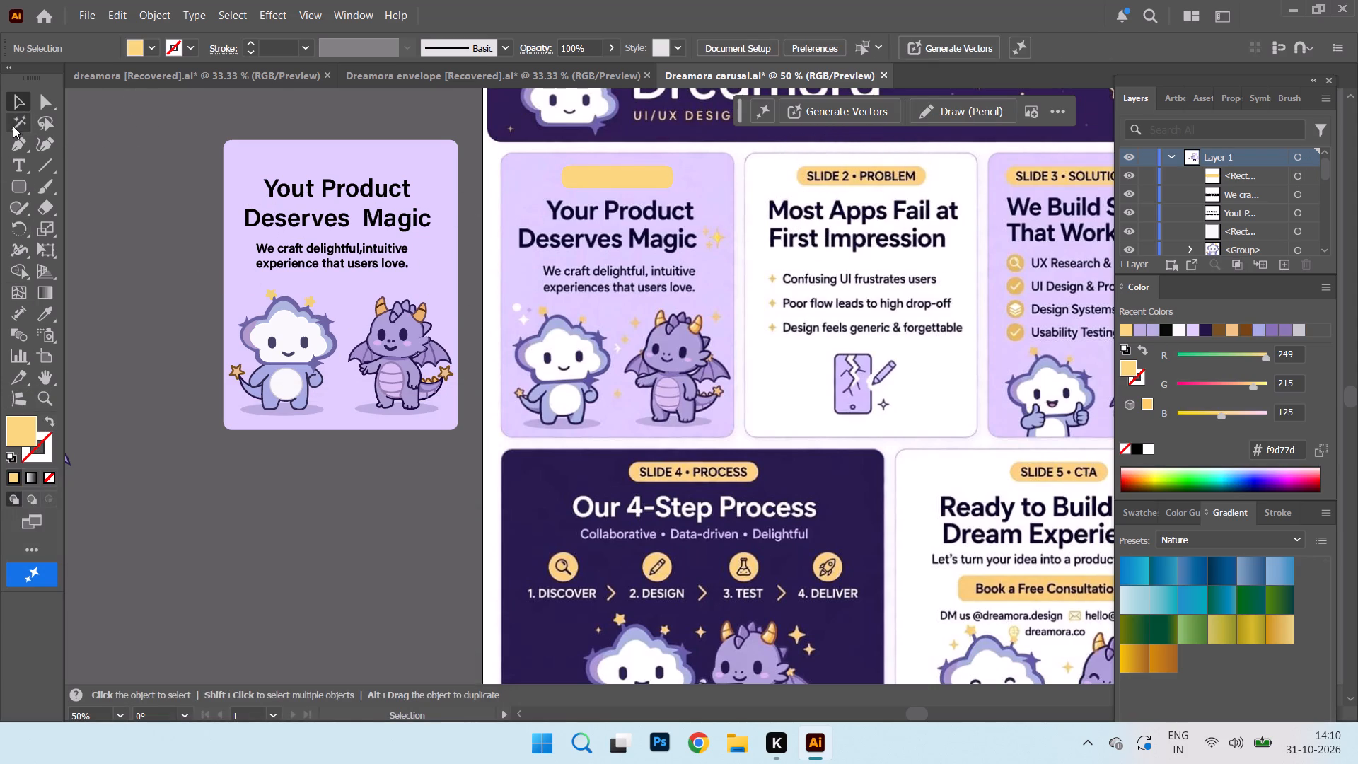
Create a separate point-text label reading "SLIDE 1 . BOOK" on the empty canvas below the recreated first card.
{"action": "left_click", "coordinate": [23, 170]}
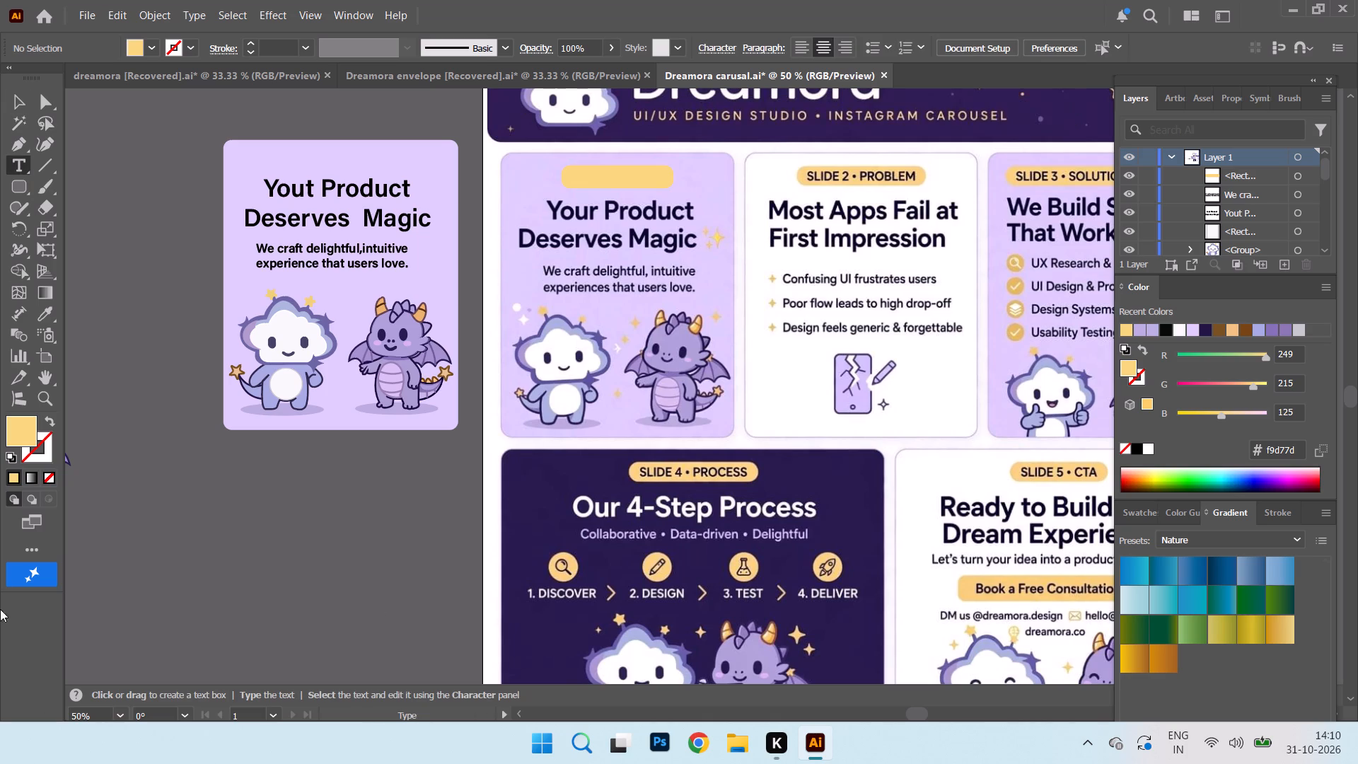
{"action": "left_click", "coordinate": [202, 584]}
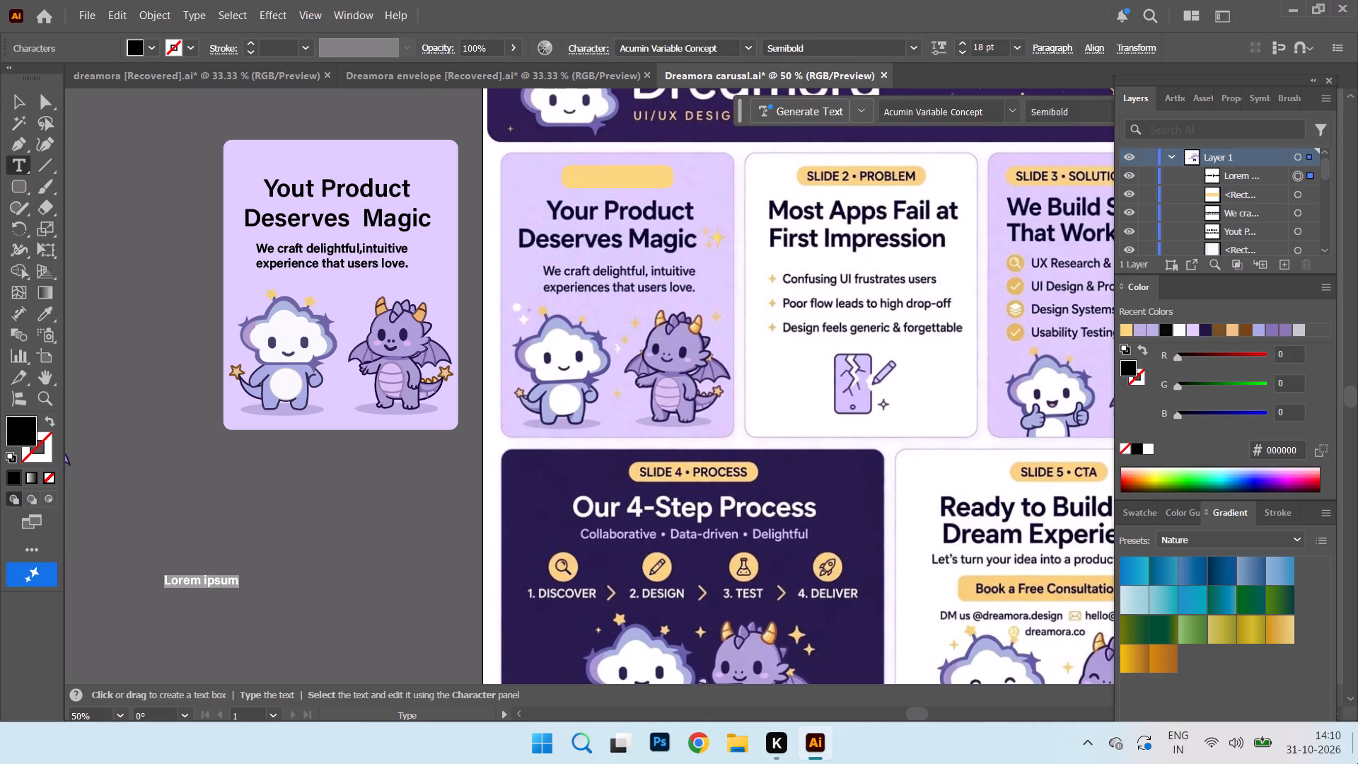
{"action": "type", "text": "SLI"}
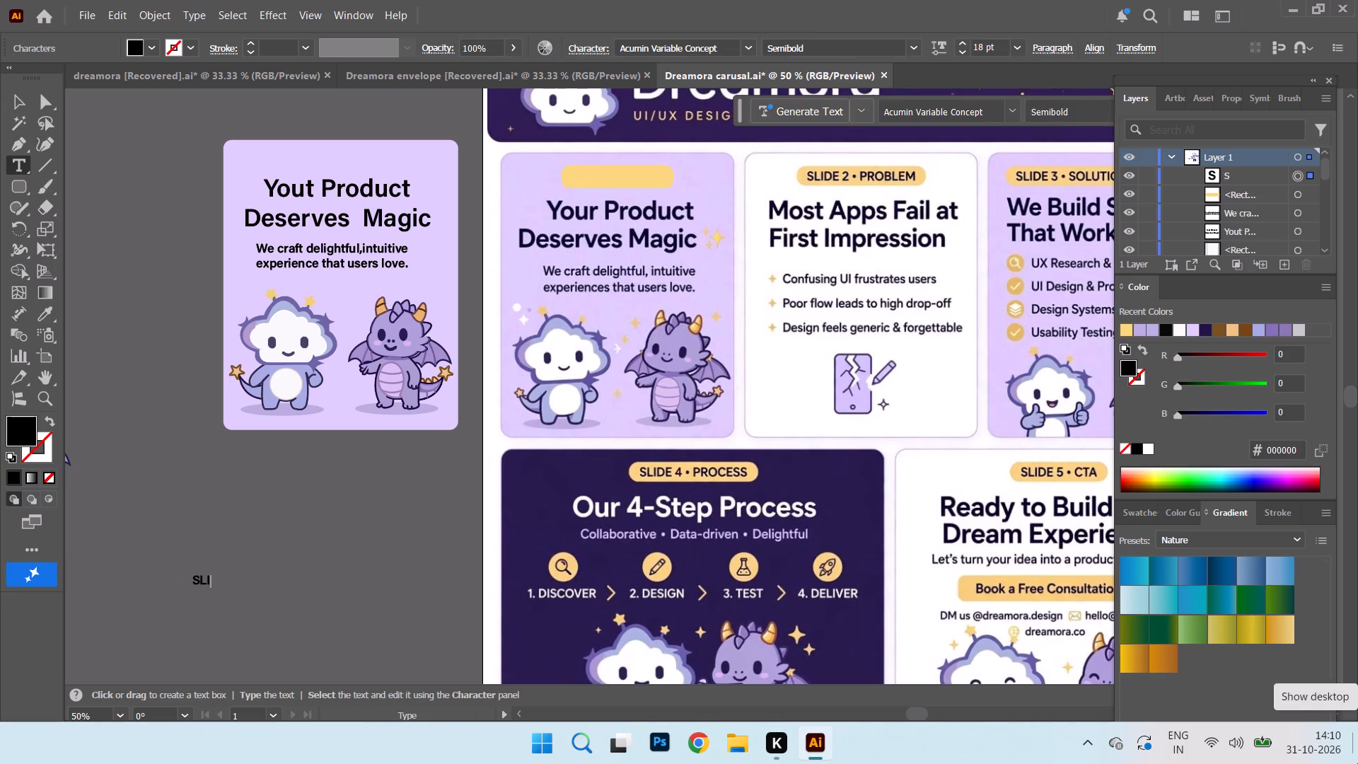
{"action": "key", "text": "d"}
{"action": "key", "text": "e"}
{"action": "key", "text": "space"}
{"action": "type", "text": "1"}
{"action": "key", "text": "space"}
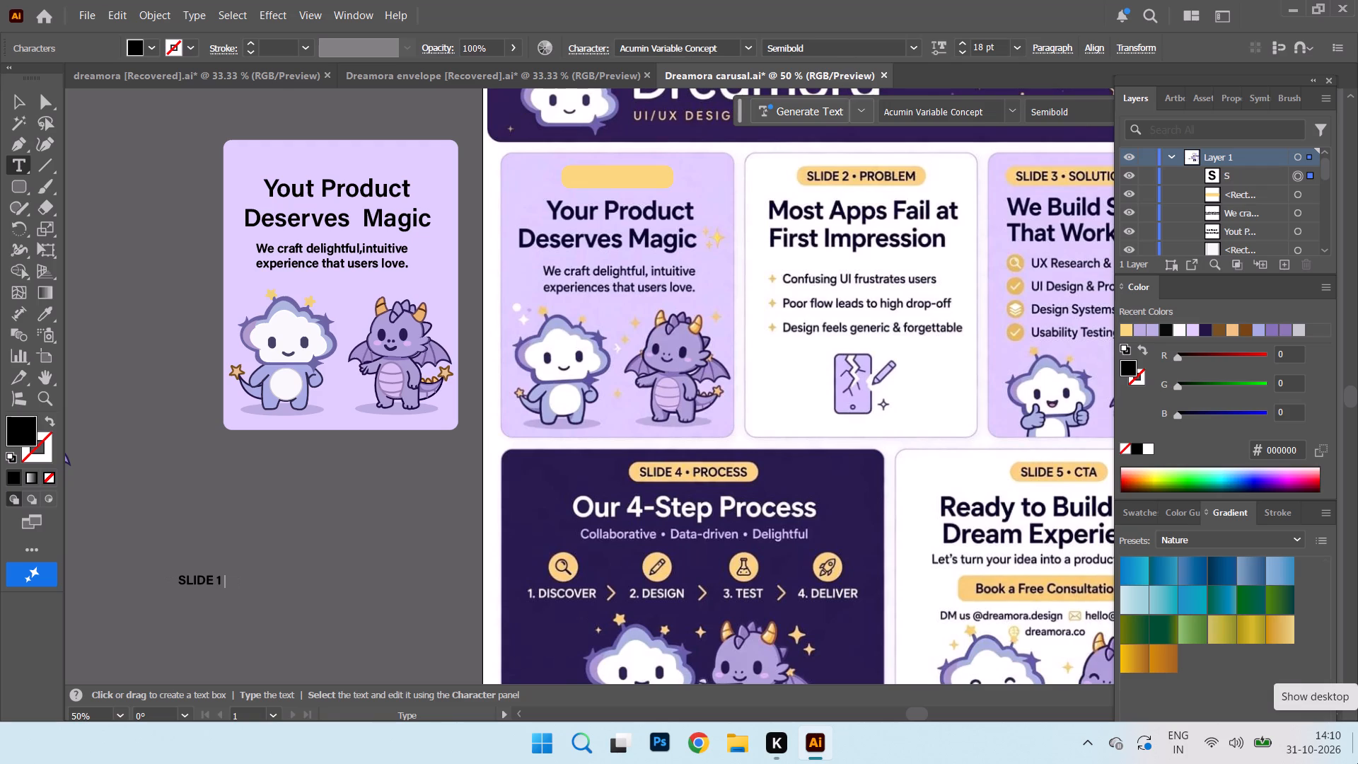
{"action": "type", "text": "."}
{"action": "key", "text": "space"}
{"action": "type", "text": "BOOK"}
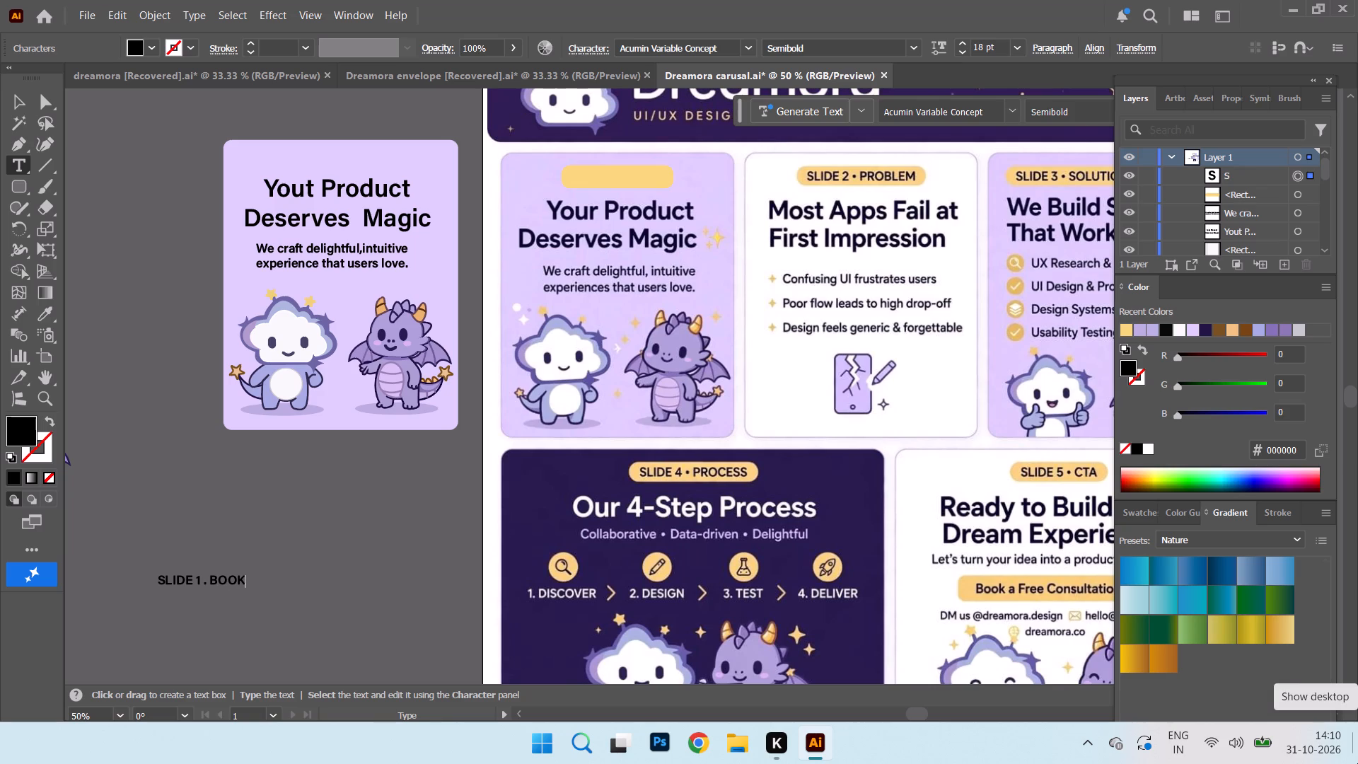
{"action": "scroll", "coordinate": [1357, 763], "scroll_direction": "down", "scroll_amount": 1}
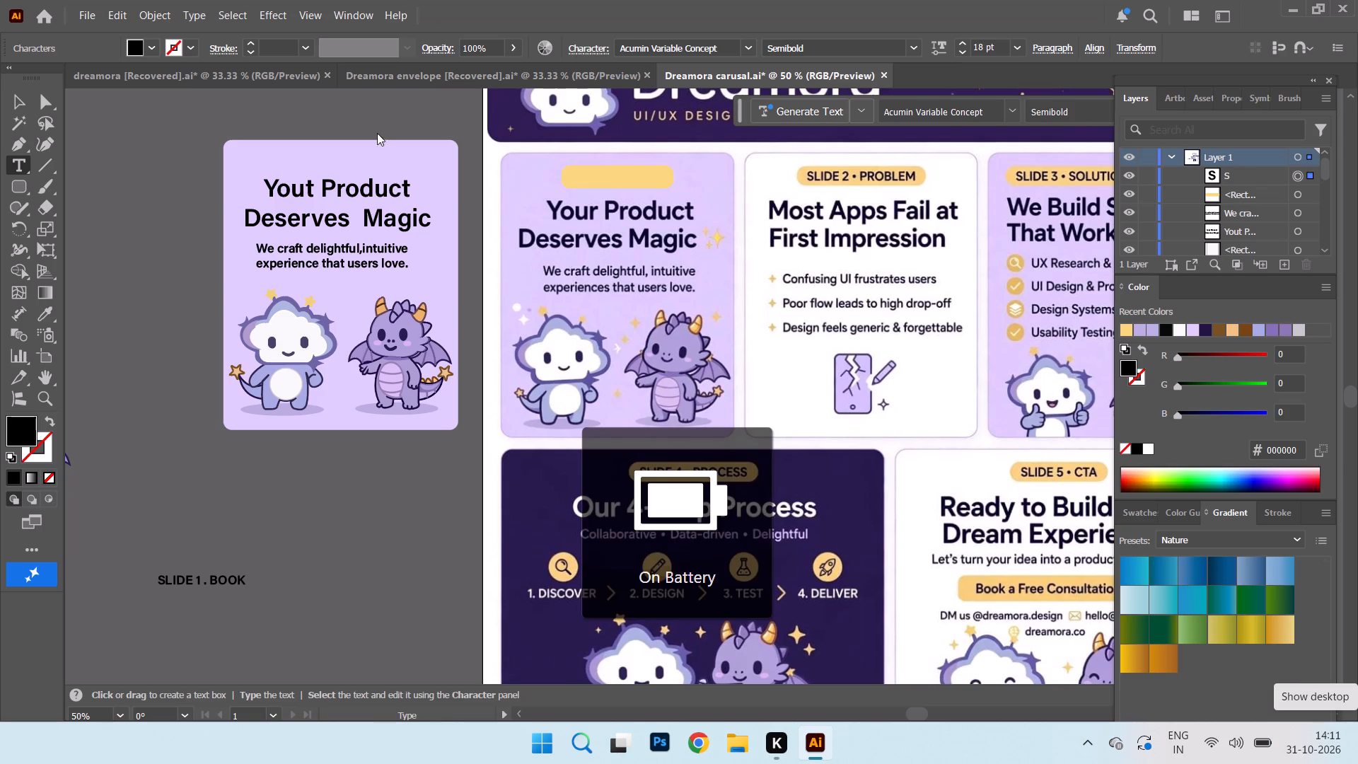
{"action": "left_click", "coordinate": [23, 101]}
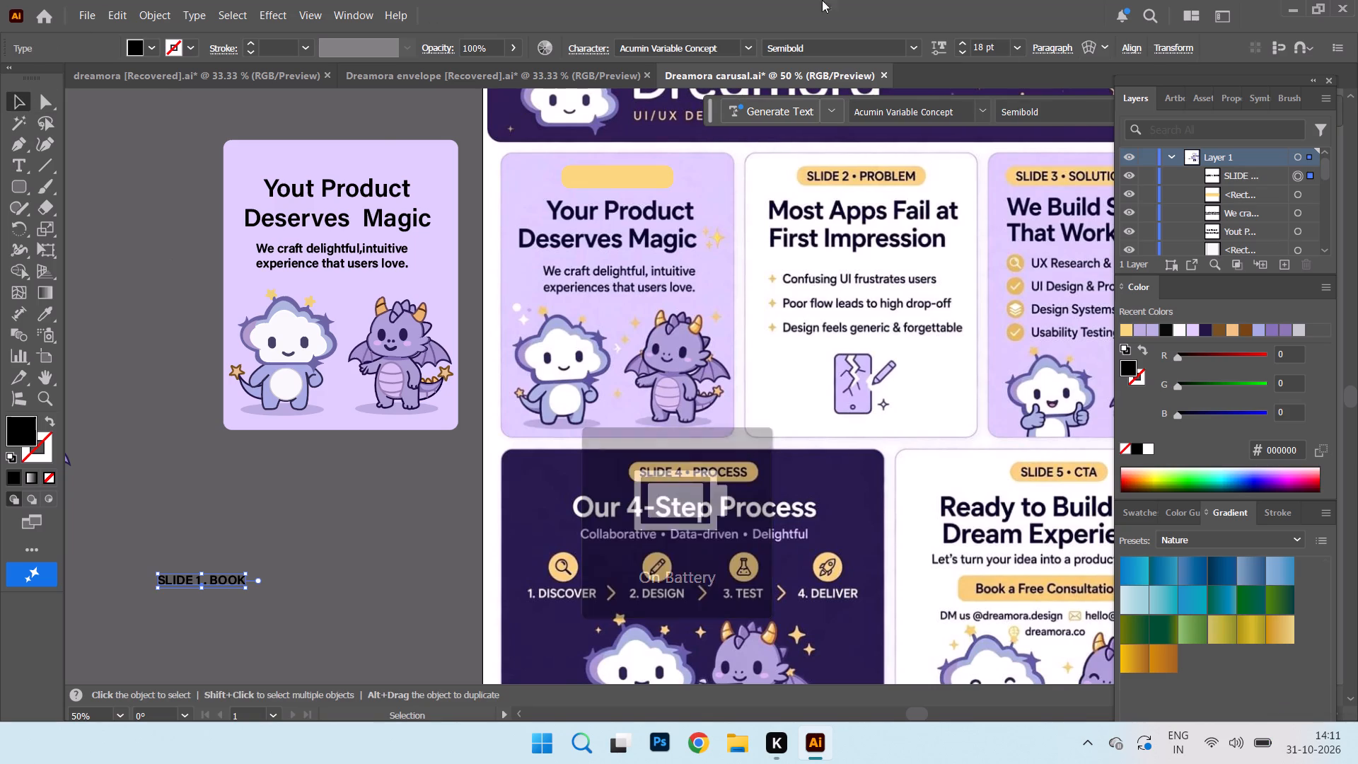
Move the yellow rounded badge from the reference image onto the recreated card, centred near its top edge above the heading.
{"action": "left_click_drag", "start_coordinate": [618, 172], "coordinate": [364, 132]}
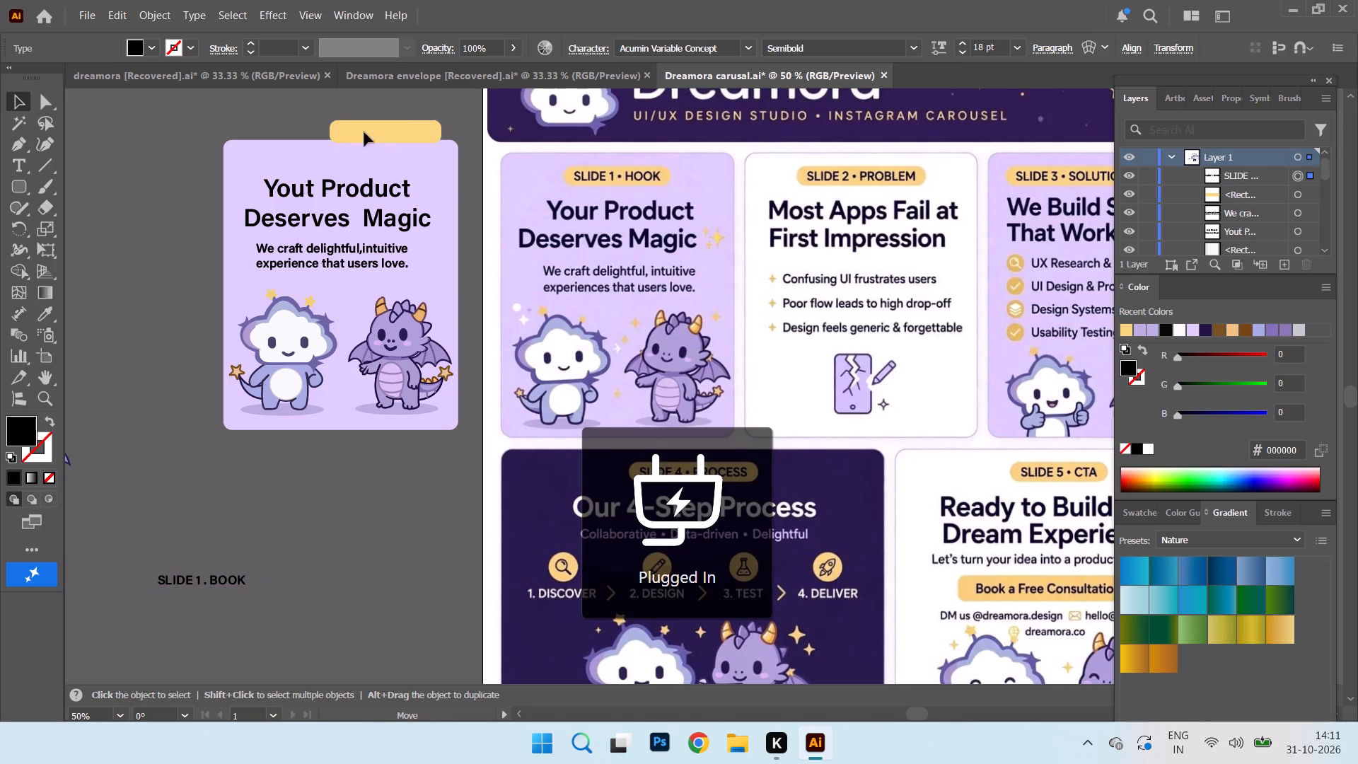
{"action": "left_click_drag", "start_coordinate": [364, 132], "coordinate": [342, 153]}
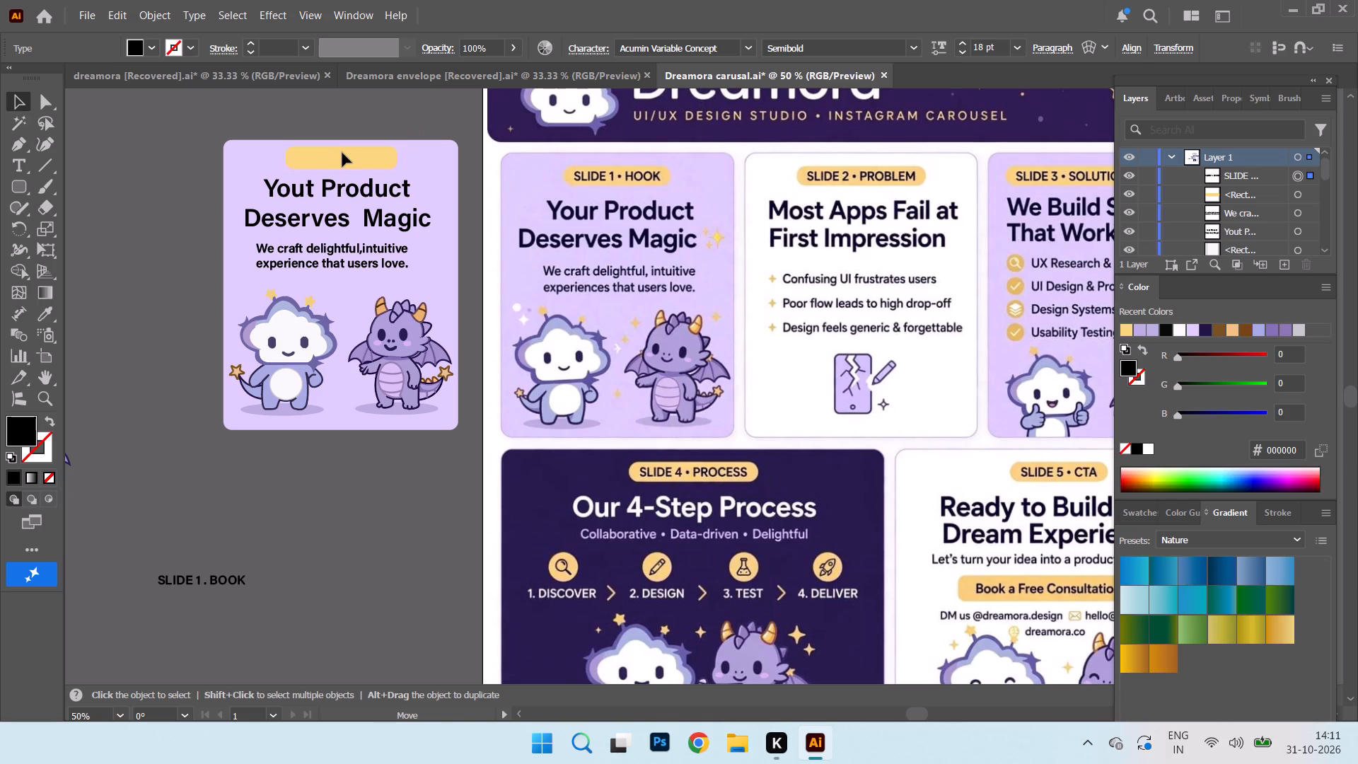
{"action": "left_click_drag", "start_coordinate": [342, 153], "coordinate": [342, 157]}
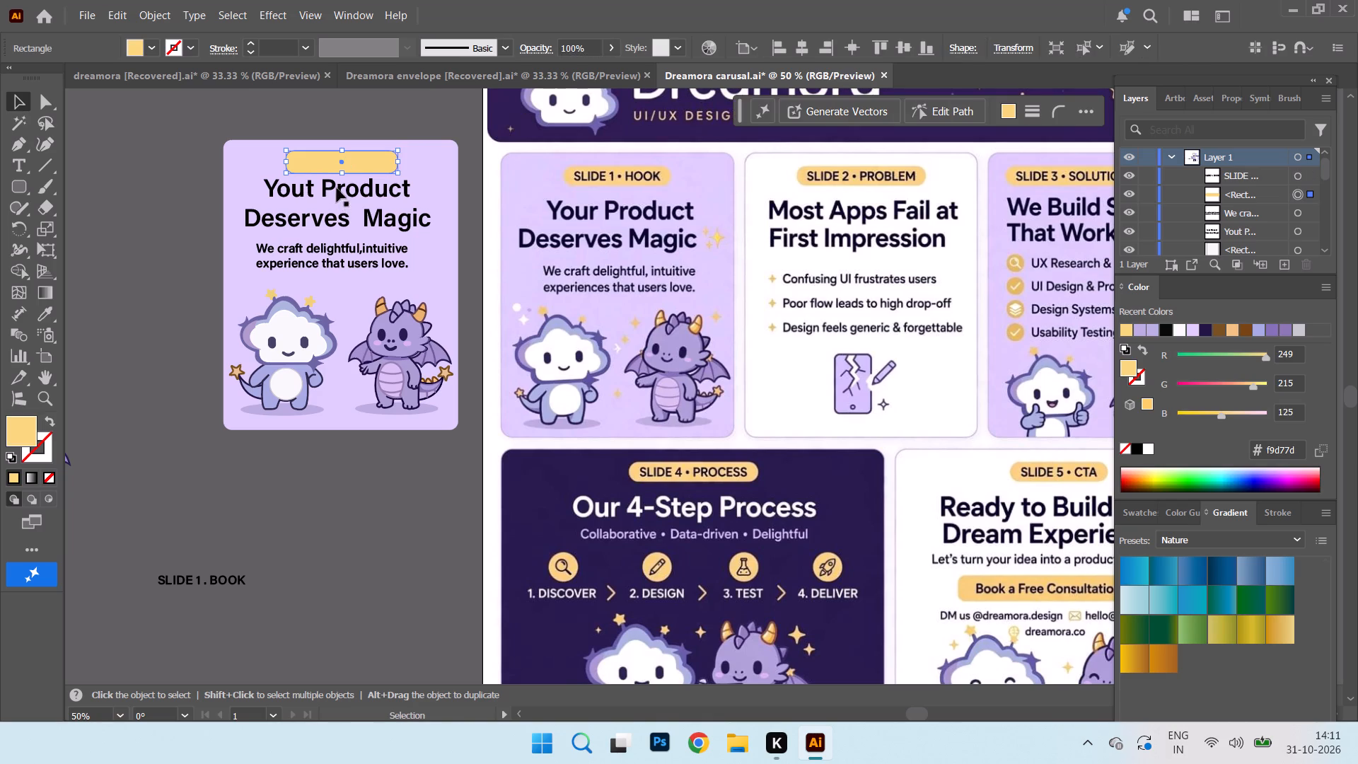
Scale the recreated card's two-line heading down to about 28.5 pt and centre it between the yellow badge and the supporting text.
{"action": "left_click", "coordinate": [337, 188]}
{"action": "left_click", "coordinate": [340, 174]}
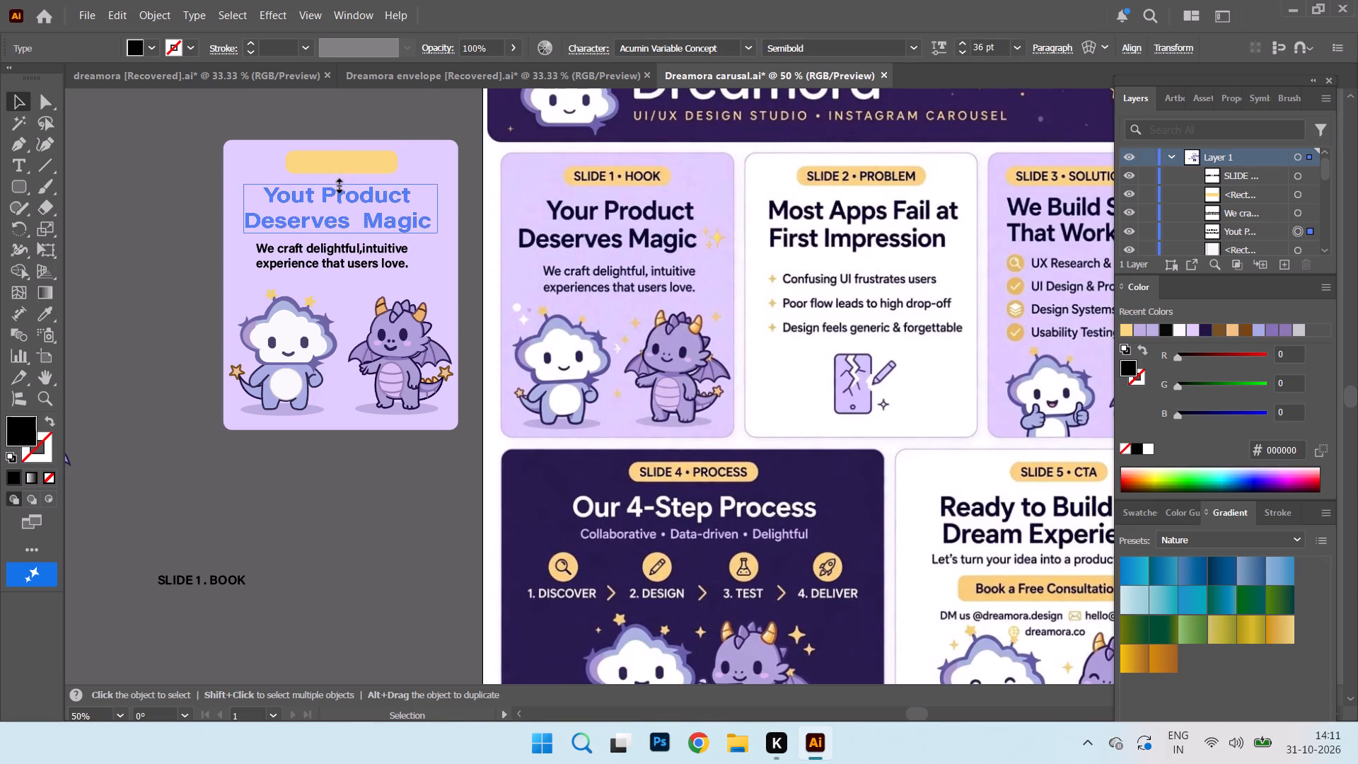
{"action": "left_click_drag", "start_coordinate": [436, 179], "coordinate": [428, 189]}
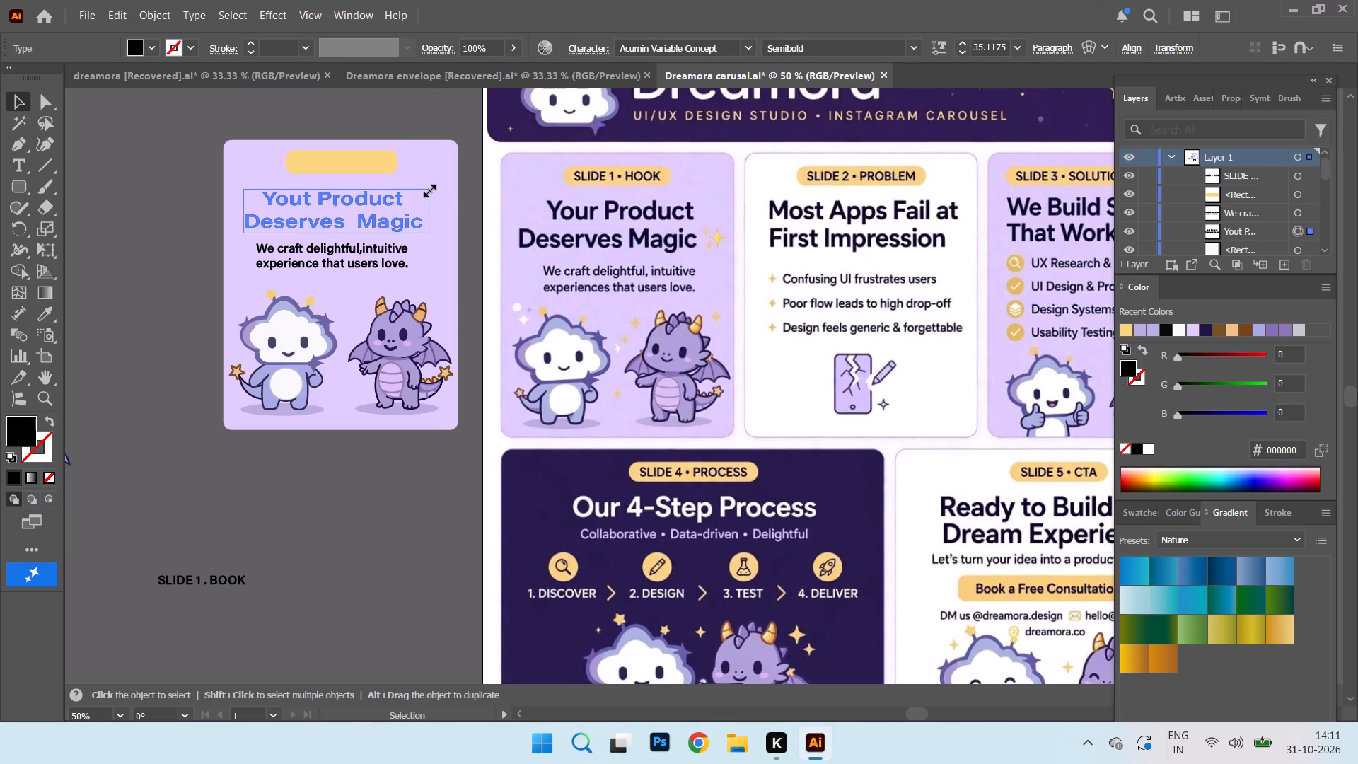
{"action": "left_click_drag", "start_coordinate": [428, 189], "coordinate": [407, 187]}
{"action": "left_click_drag", "start_coordinate": [372, 199], "coordinate": [388, 207]}
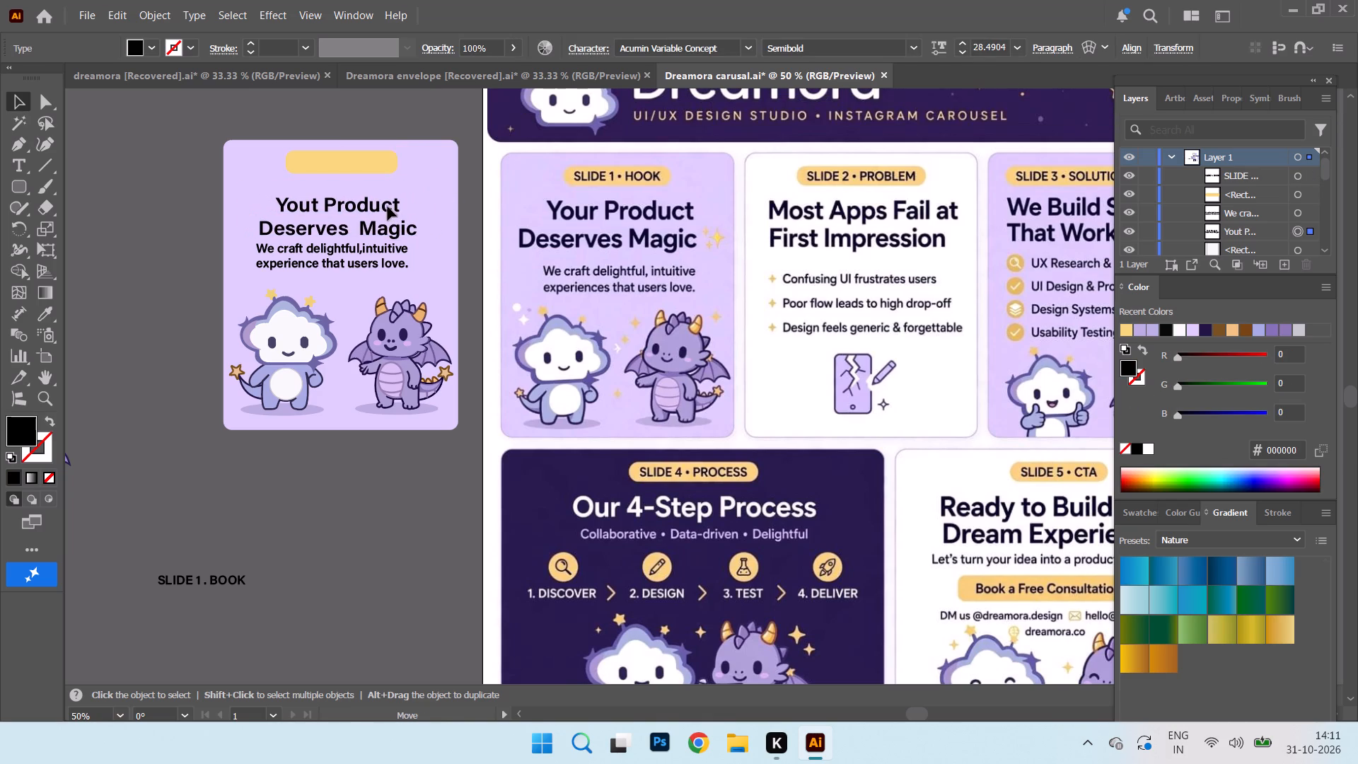
{"action": "left_click_drag", "start_coordinate": [388, 207], "coordinate": [385, 202]}
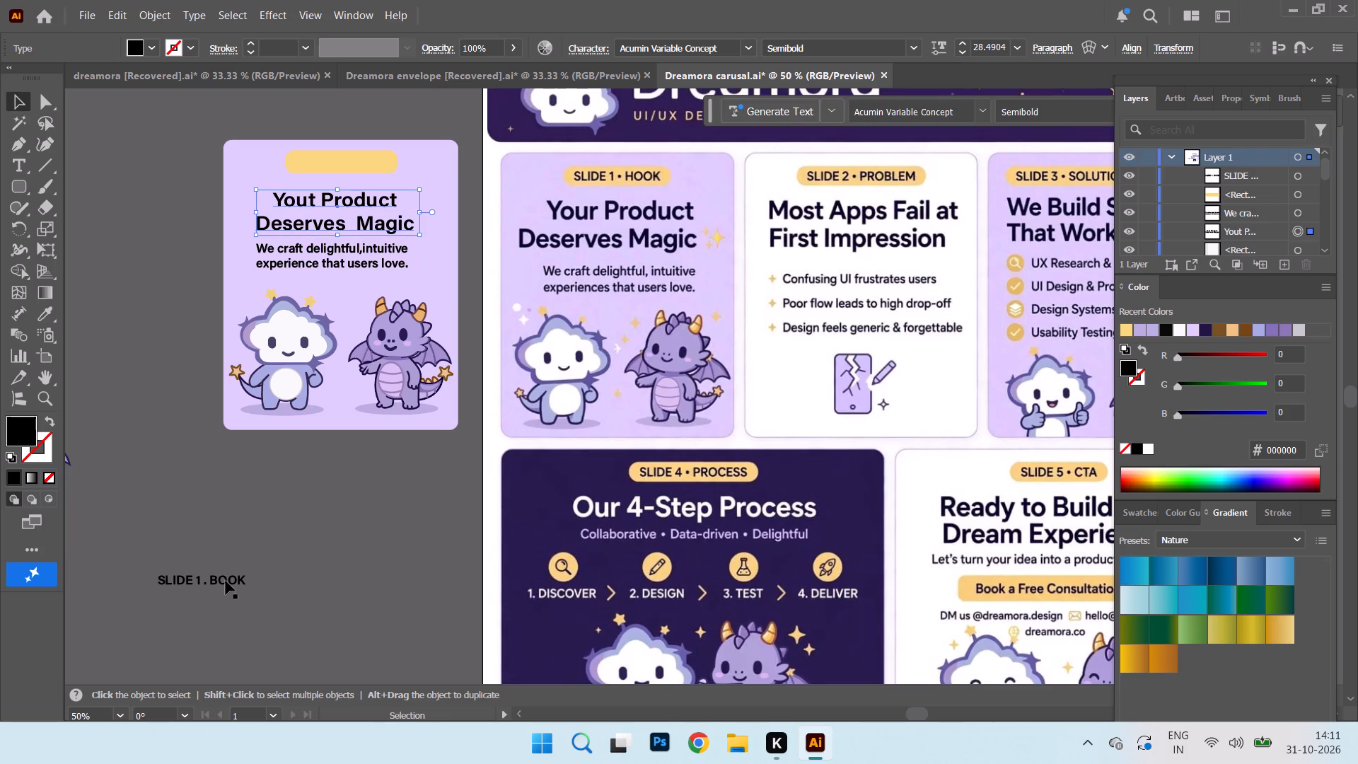
Move the "SLIDE 1 . BOOK" label onto the yellow badge and centre it there.
{"action": "left_click", "coordinate": [226, 582]}
{"action": "left_click_drag", "start_coordinate": [224, 583], "coordinate": [337, 188]}
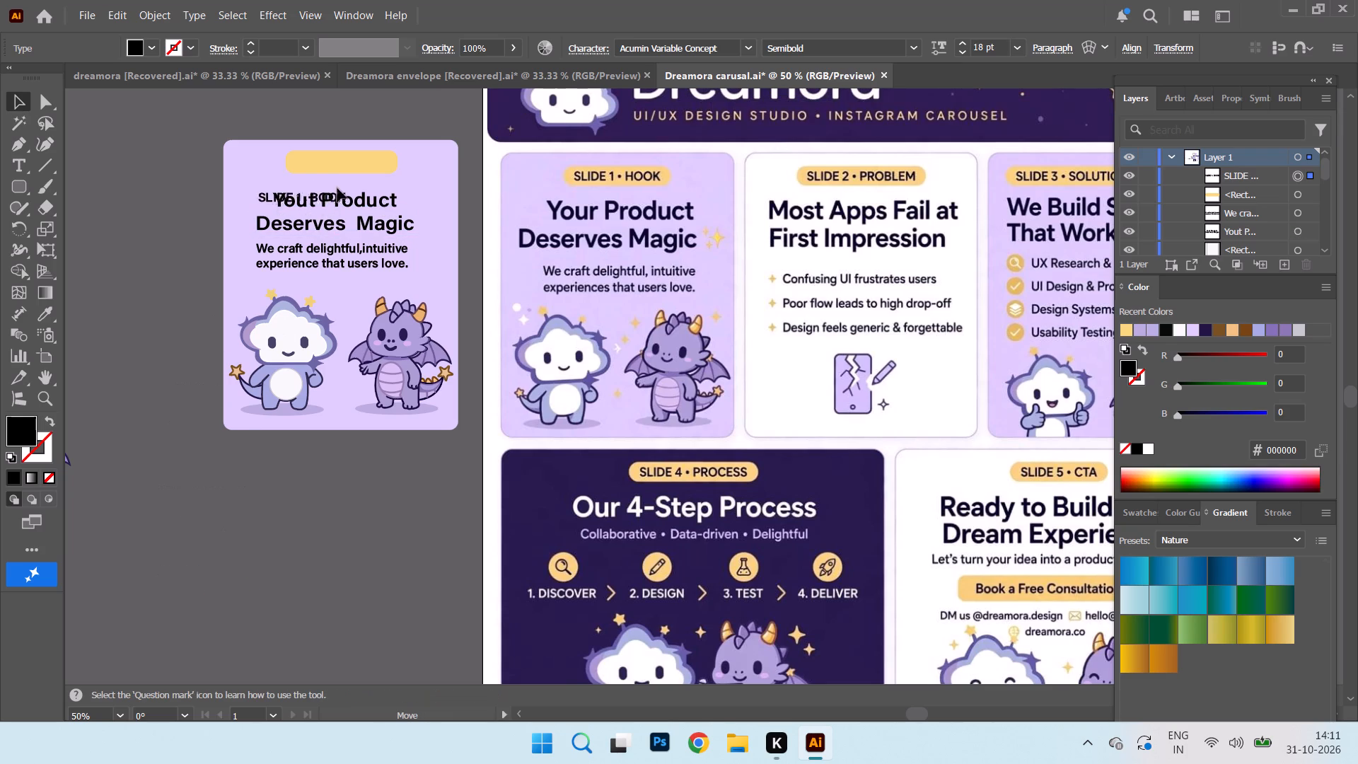
{"action": "left_click_drag", "start_coordinate": [337, 188], "coordinate": [366, 165]}
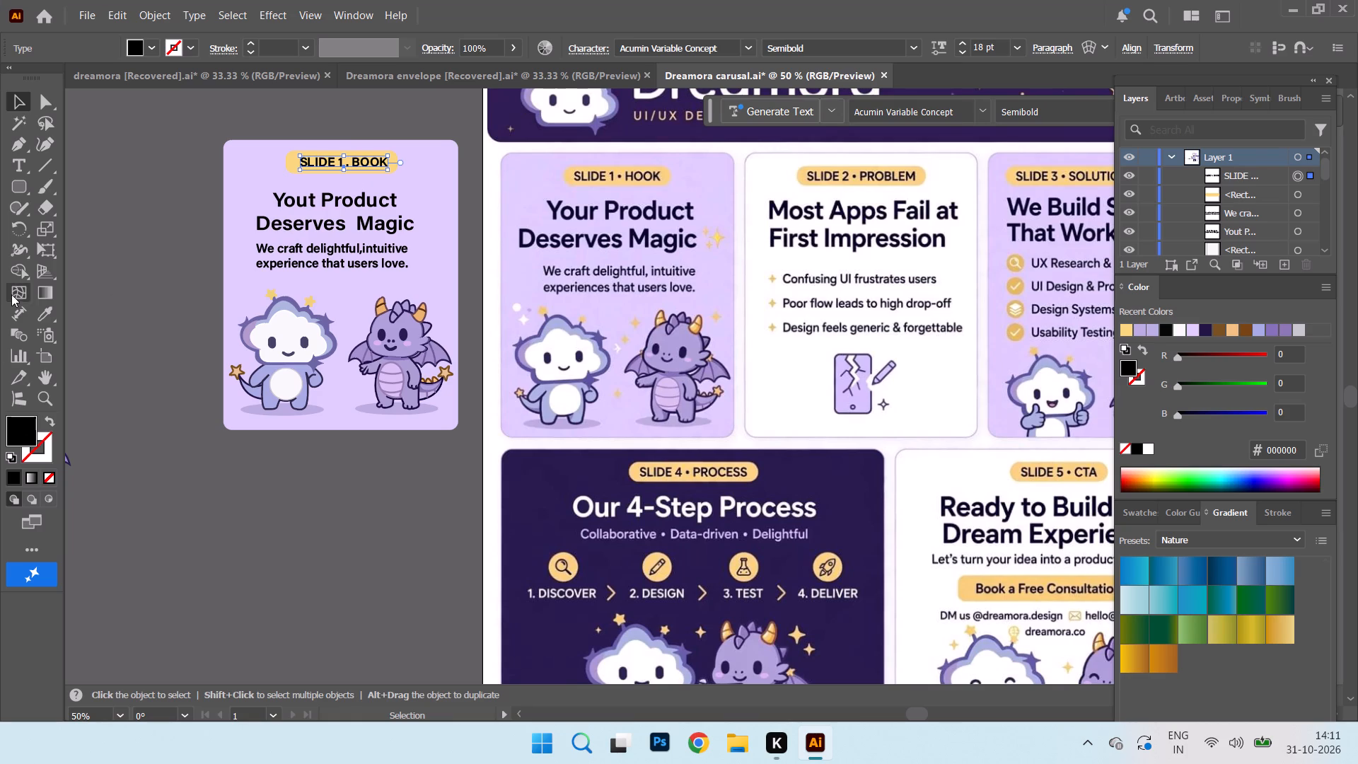
Correct the badge label's last word from "BOOK" to "HOOK".
{"action": "left_click", "coordinate": [18, 170]}
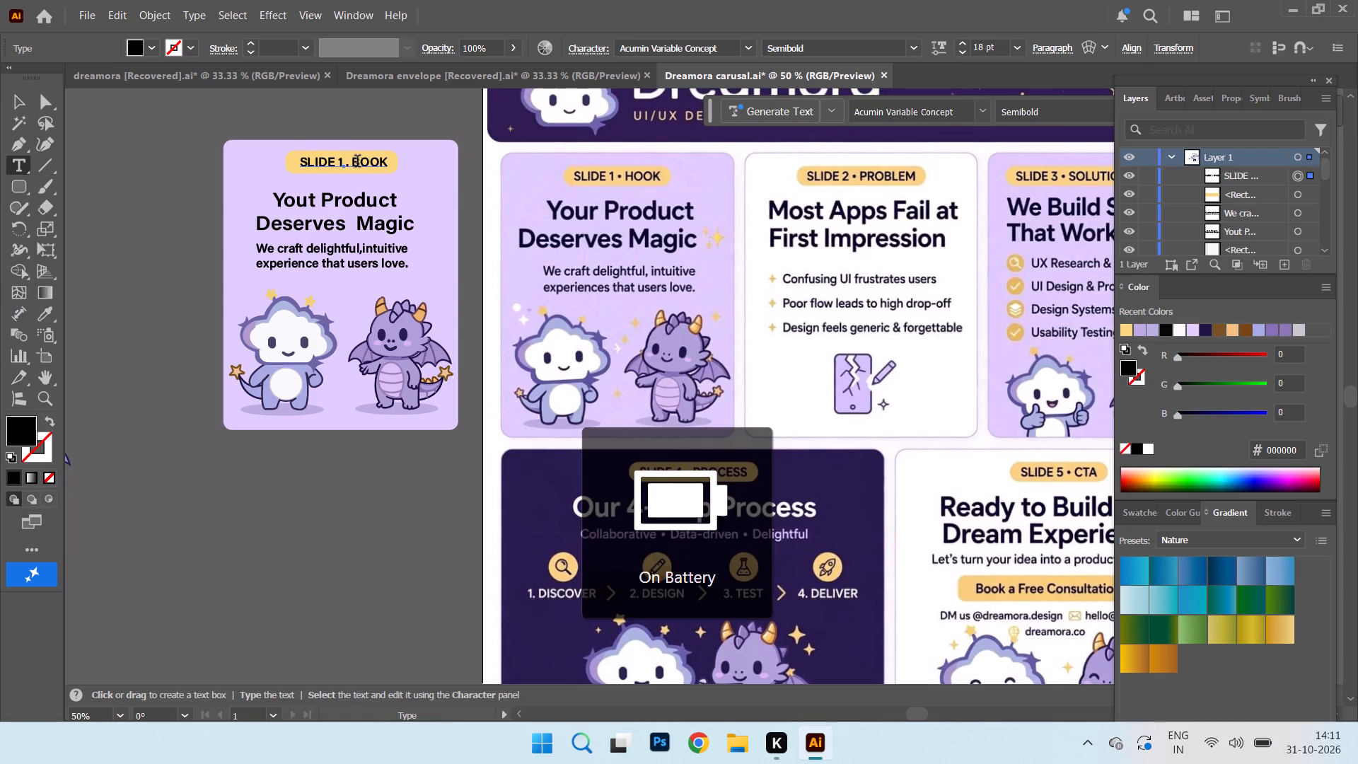
{"action": "left_click_drag", "start_coordinate": [359, 163], "coordinate": [351, 166]}
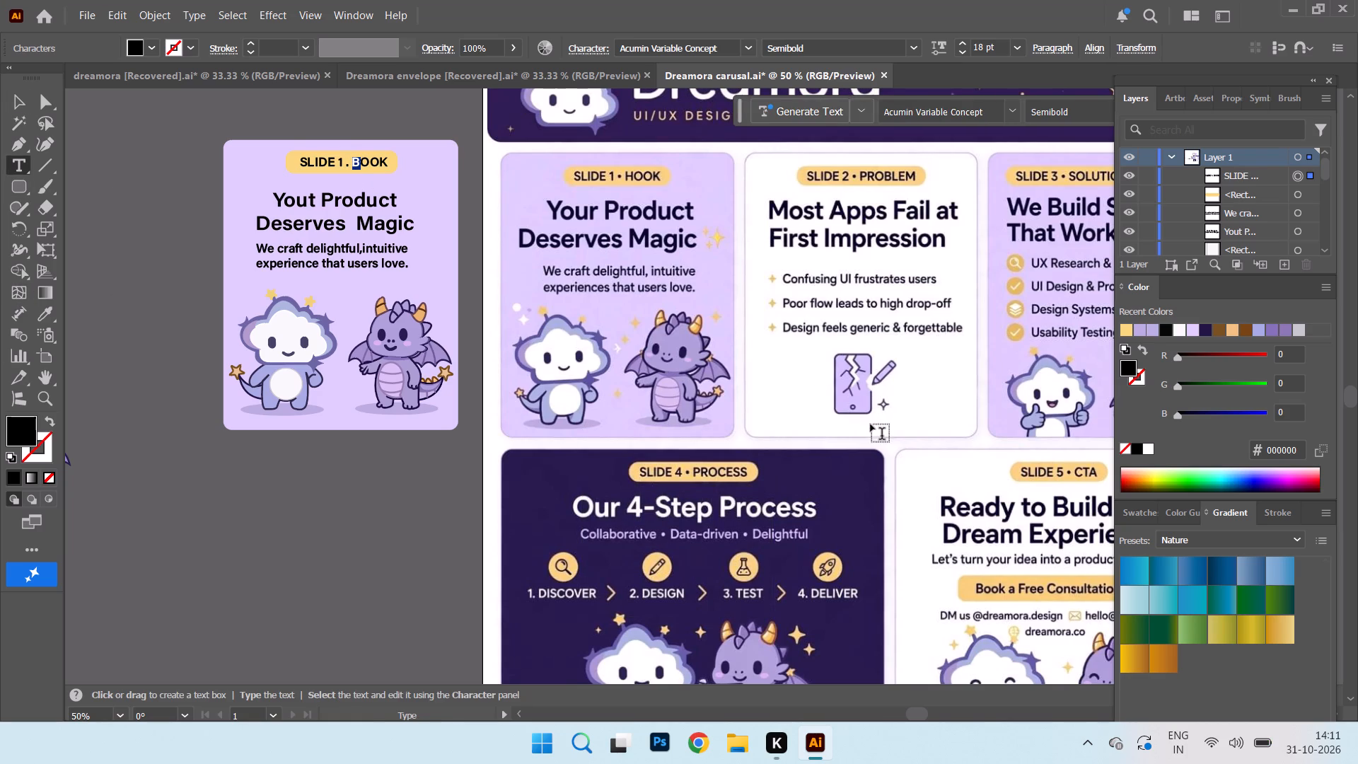
{"action": "key", "text": "h"}
{"action": "left_click", "coordinate": [22, 105]}
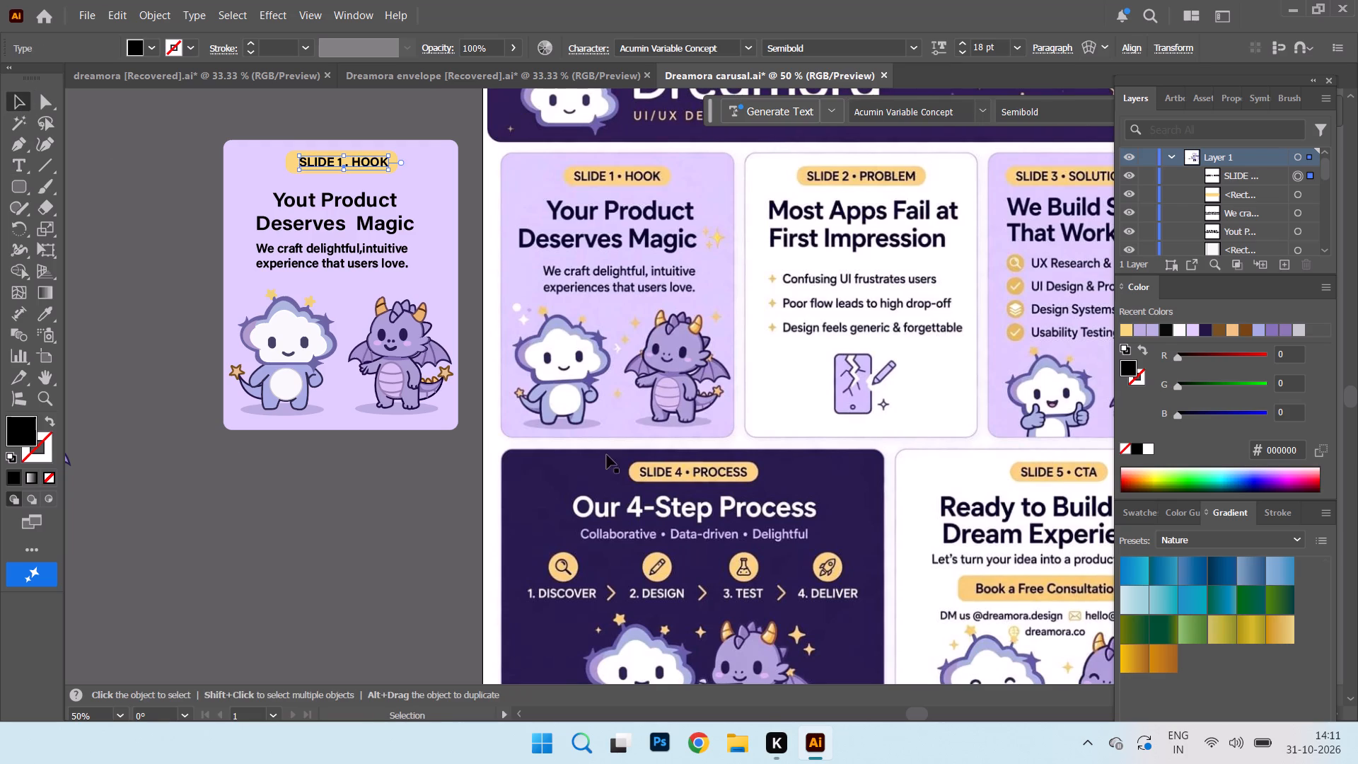
Fill the badge label with the dark navy #130d36 sampled from the reference card's "Your Product" heading, and deselect it.
{"action": "double_click", "coordinate": [31, 441]}
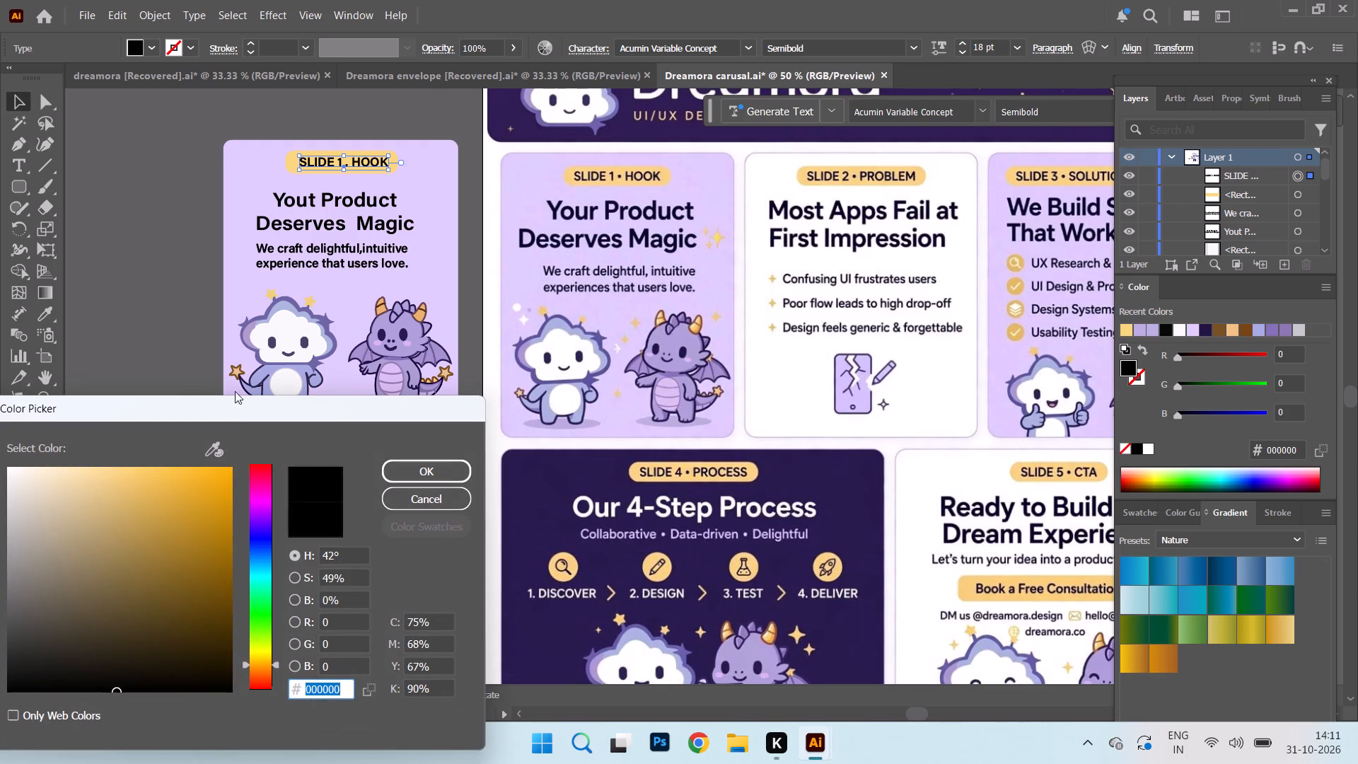
{"action": "left_click", "coordinate": [216, 446]}
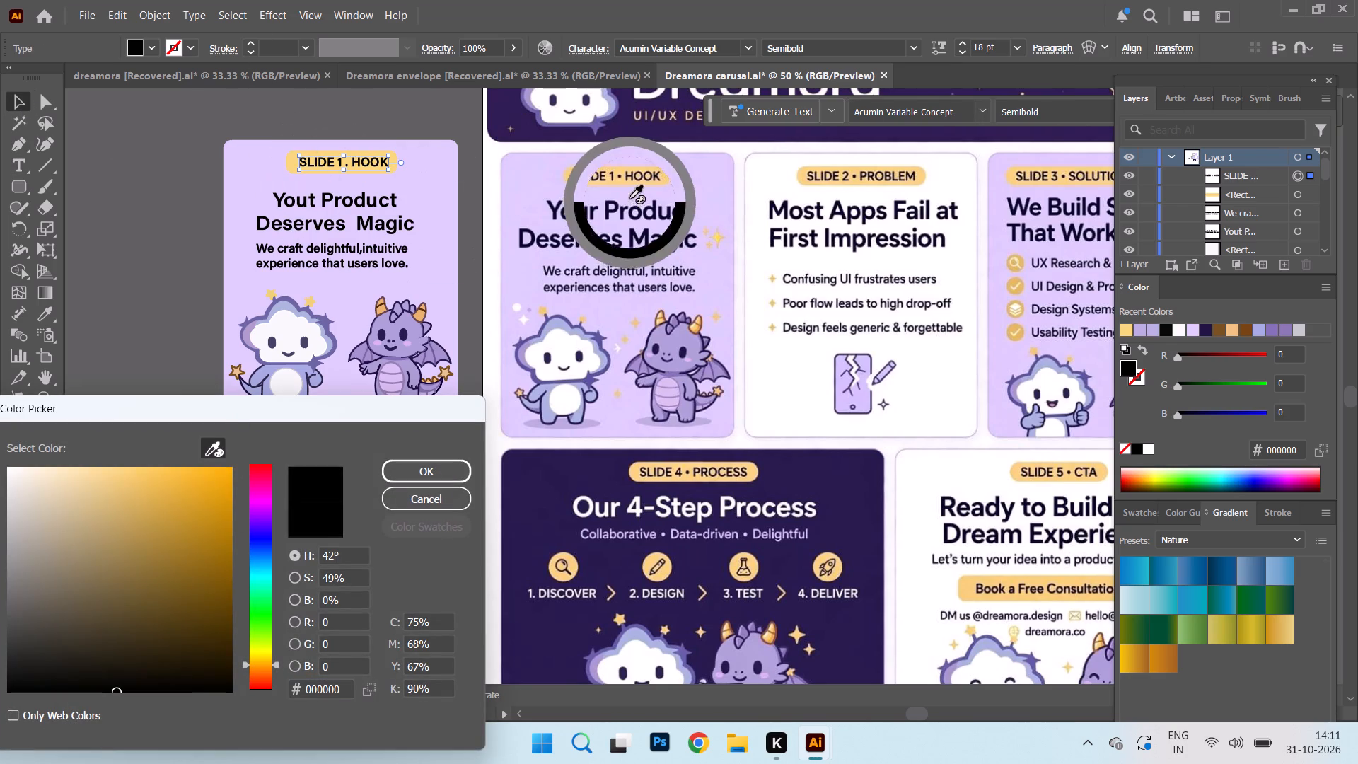
{"action": "left_click", "coordinate": [570, 216]}
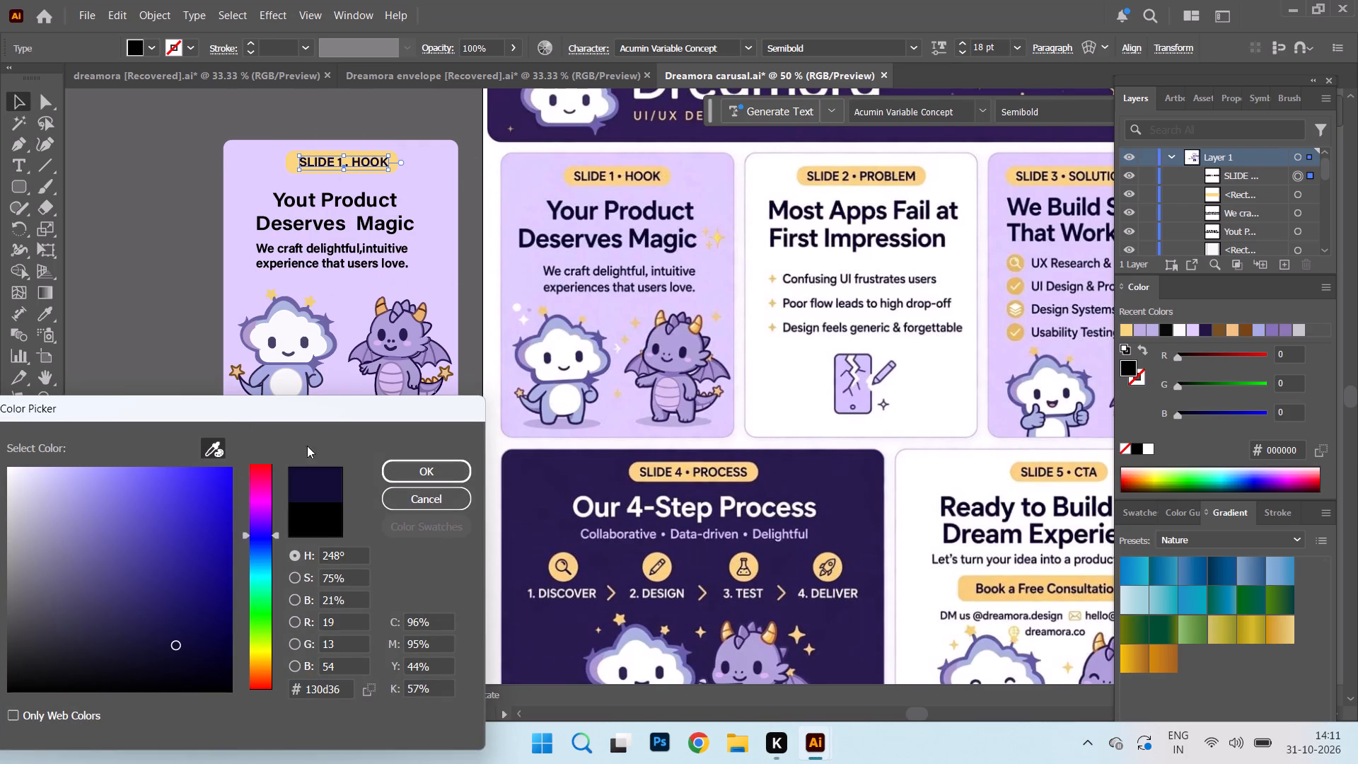
{"action": "left_click", "coordinate": [441, 468]}
{"action": "left_click", "coordinate": [135, 222]}
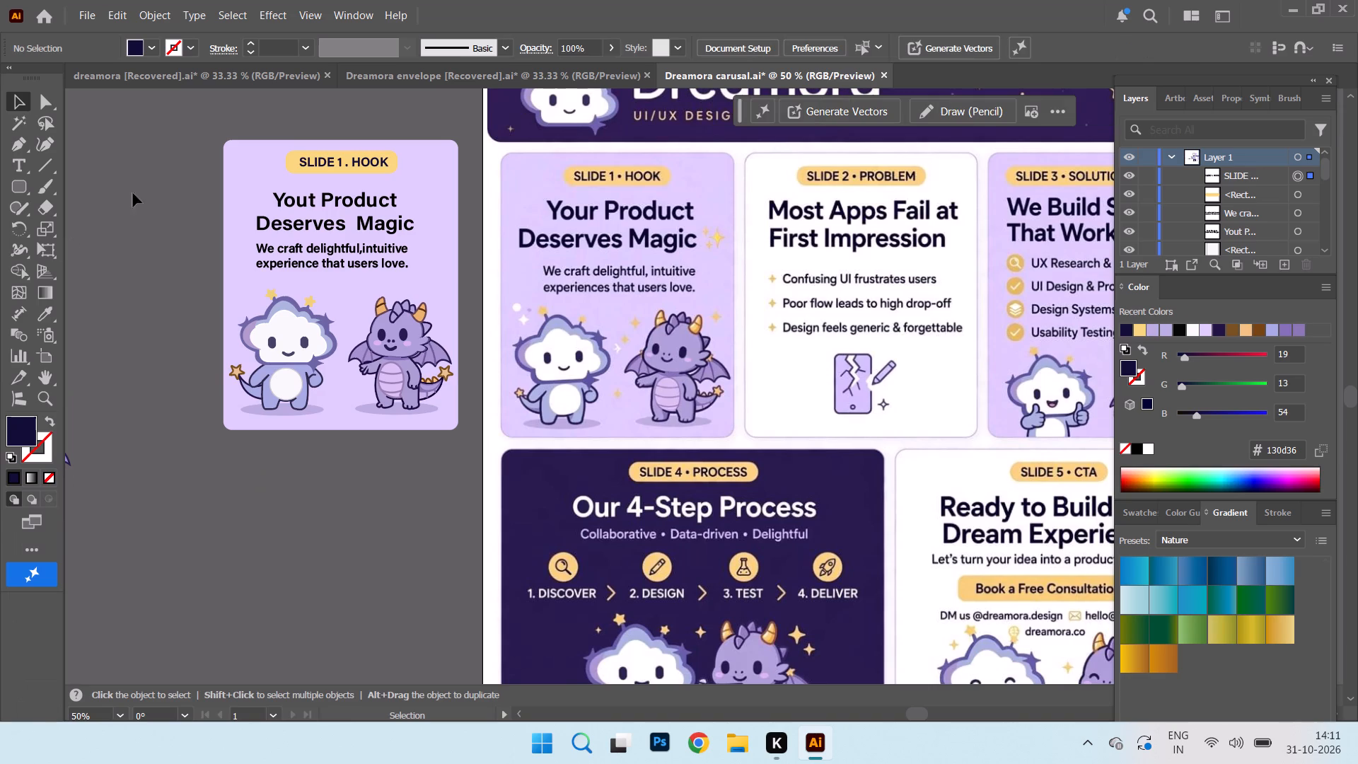
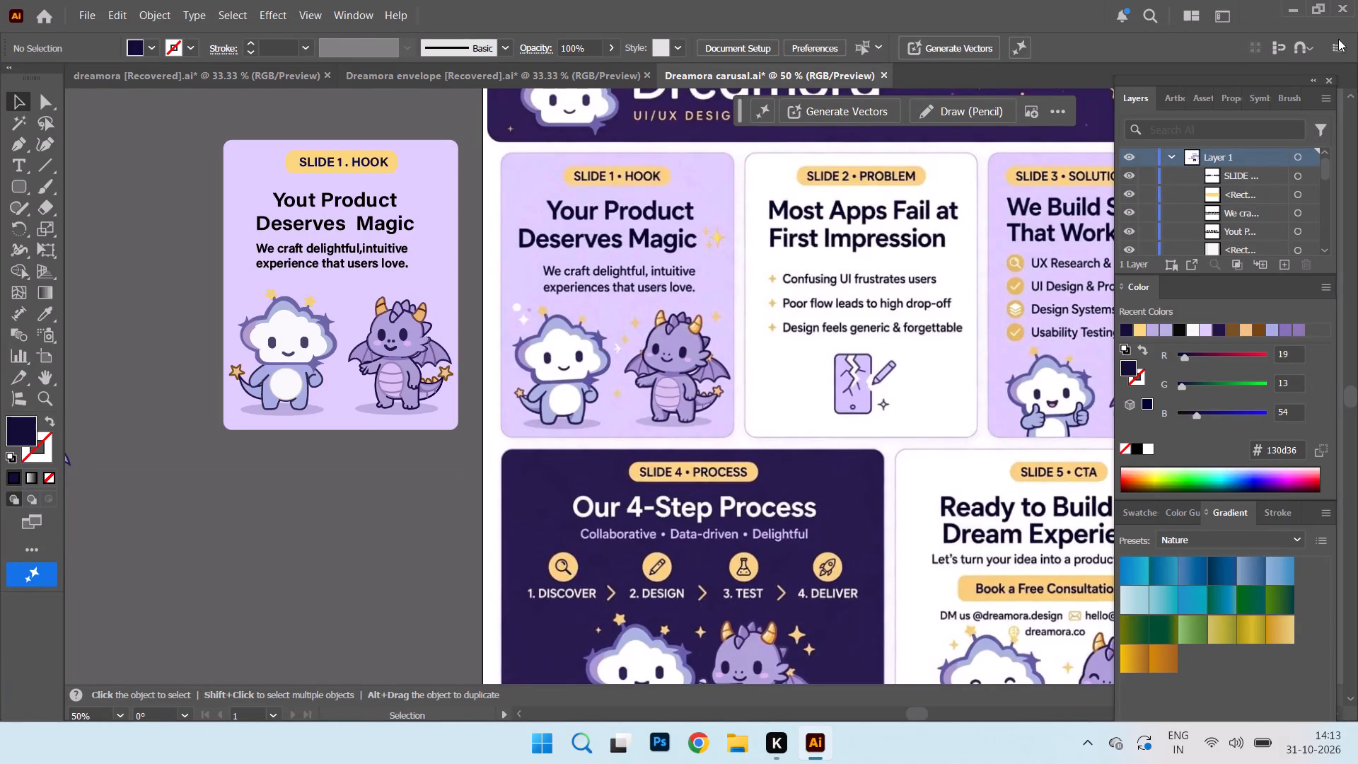
Trace the left zigzag edge of the crack on the Slide 2 reference phone with the Pen tool, continuing around its bottom tip.
{"action": "key", "text": "ctrl+equal"}
{"action": "key", "text": "ctrl+equal"}
{"action": "key", "text": "ctrl+equal"}
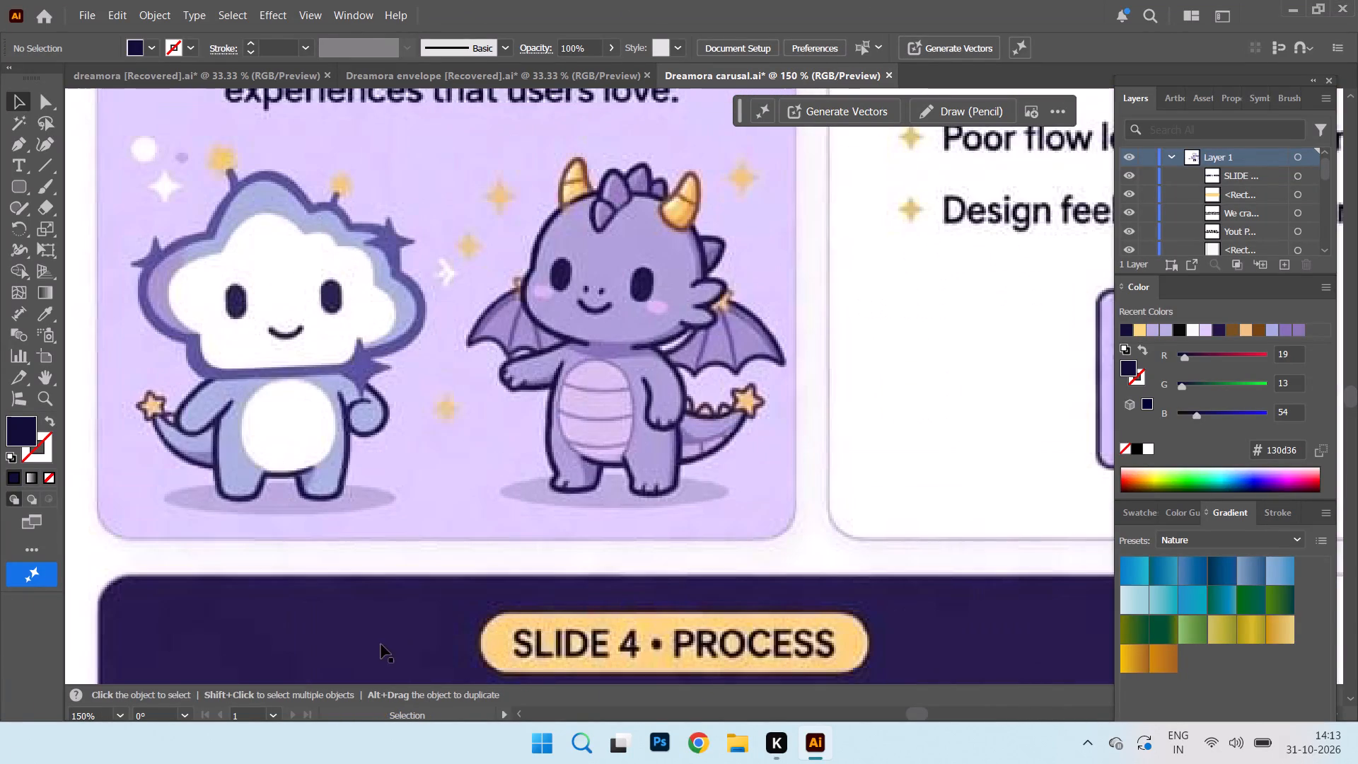
{"action": "left_click", "coordinate": [922, 708]}
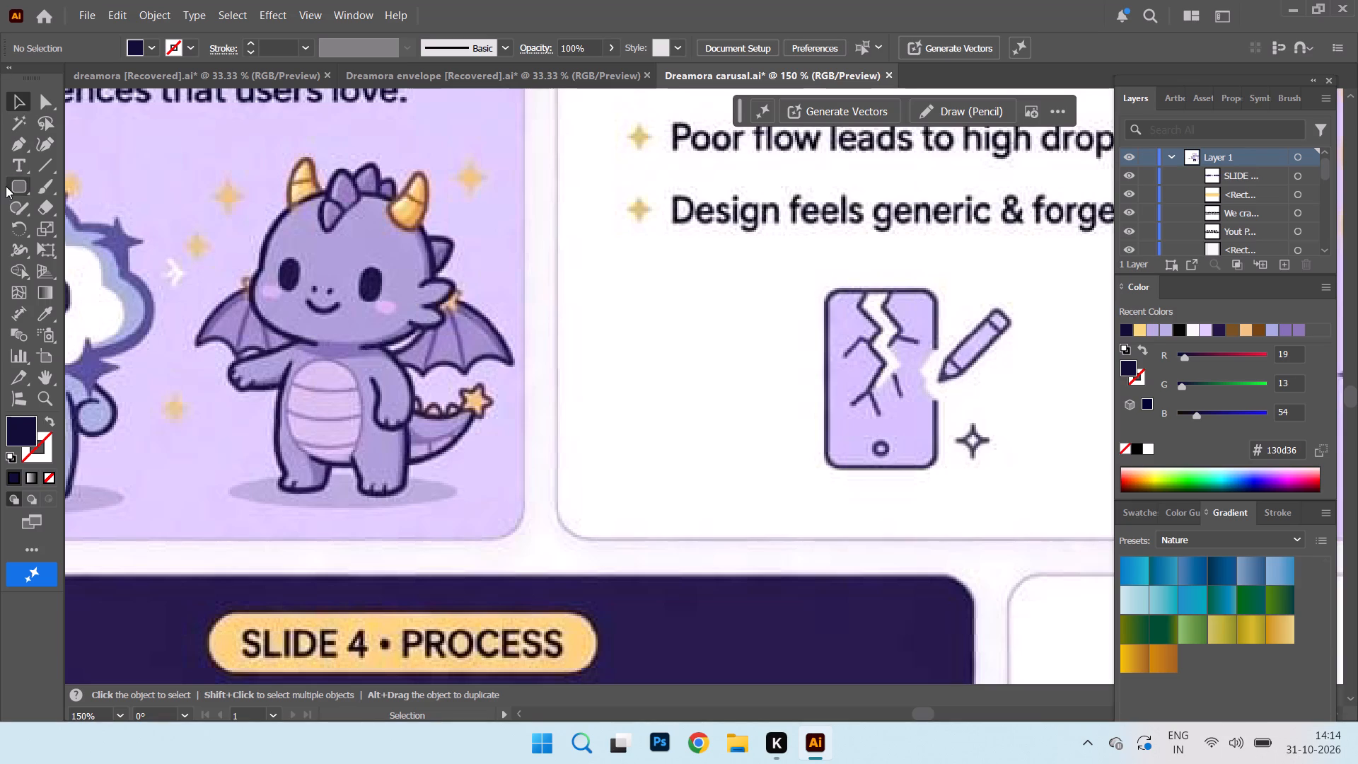
{"action": "left_click", "coordinate": [6, 153]}
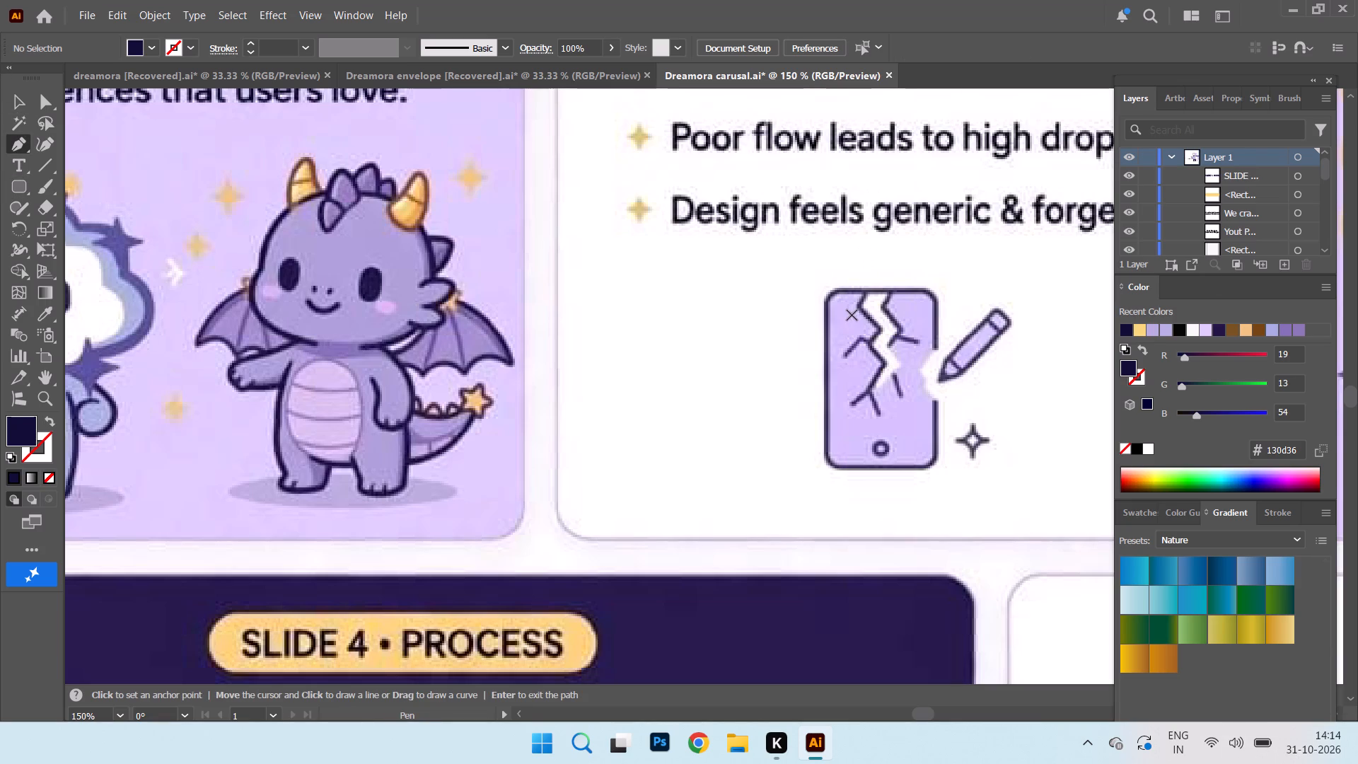
{"action": "right_click", "coordinate": [13, 99]}
{"action": "left_click", "coordinate": [6, 146]}
{"action": "left_click", "coordinate": [867, 293]}
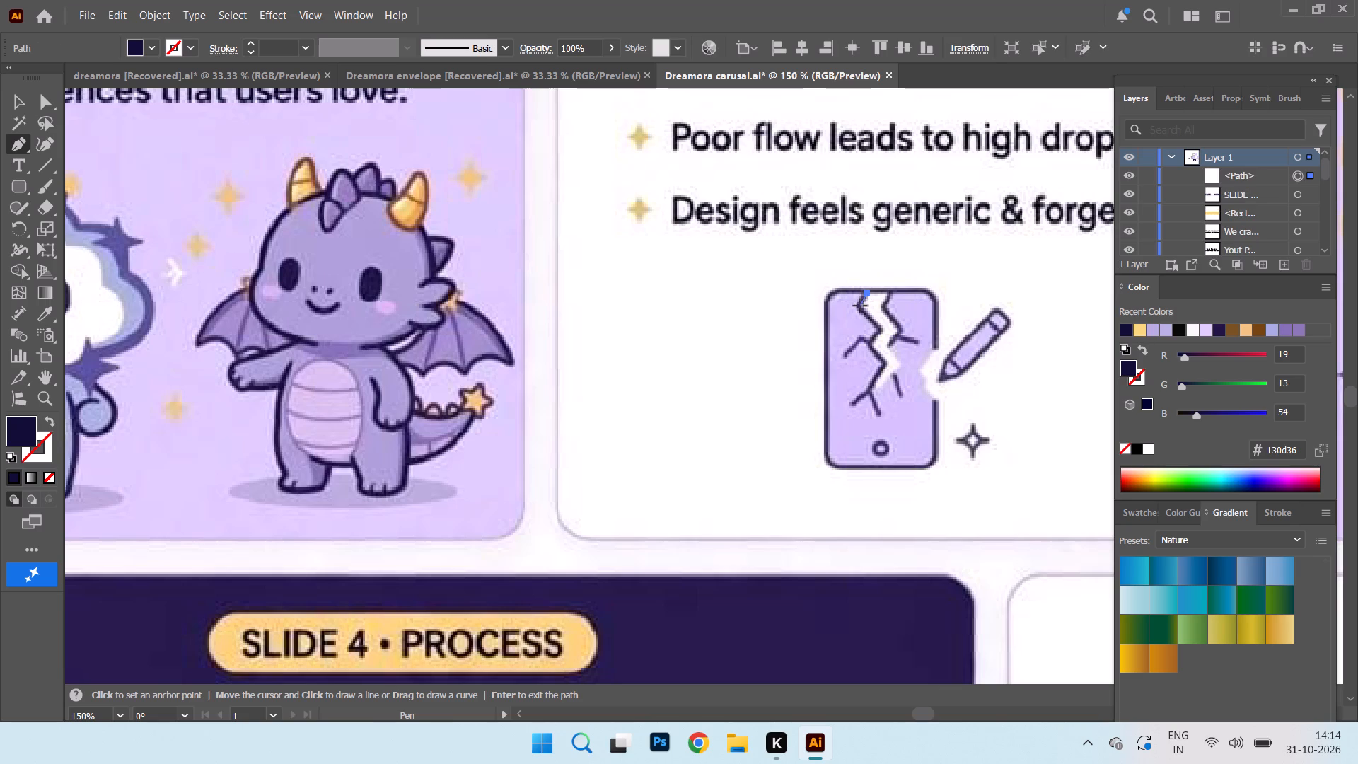
{"action": "left_click", "coordinate": [859, 308]}
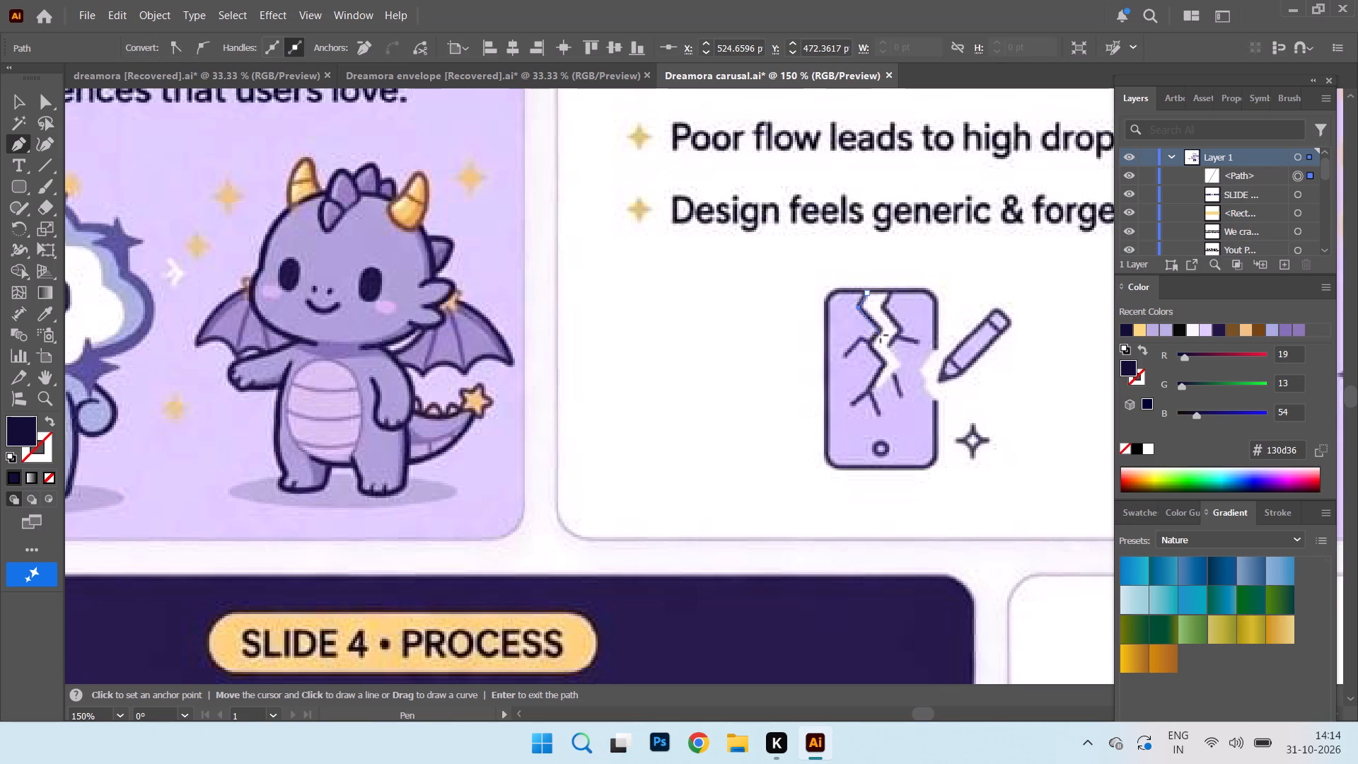
{"action": "left_click", "coordinate": [881, 333]}
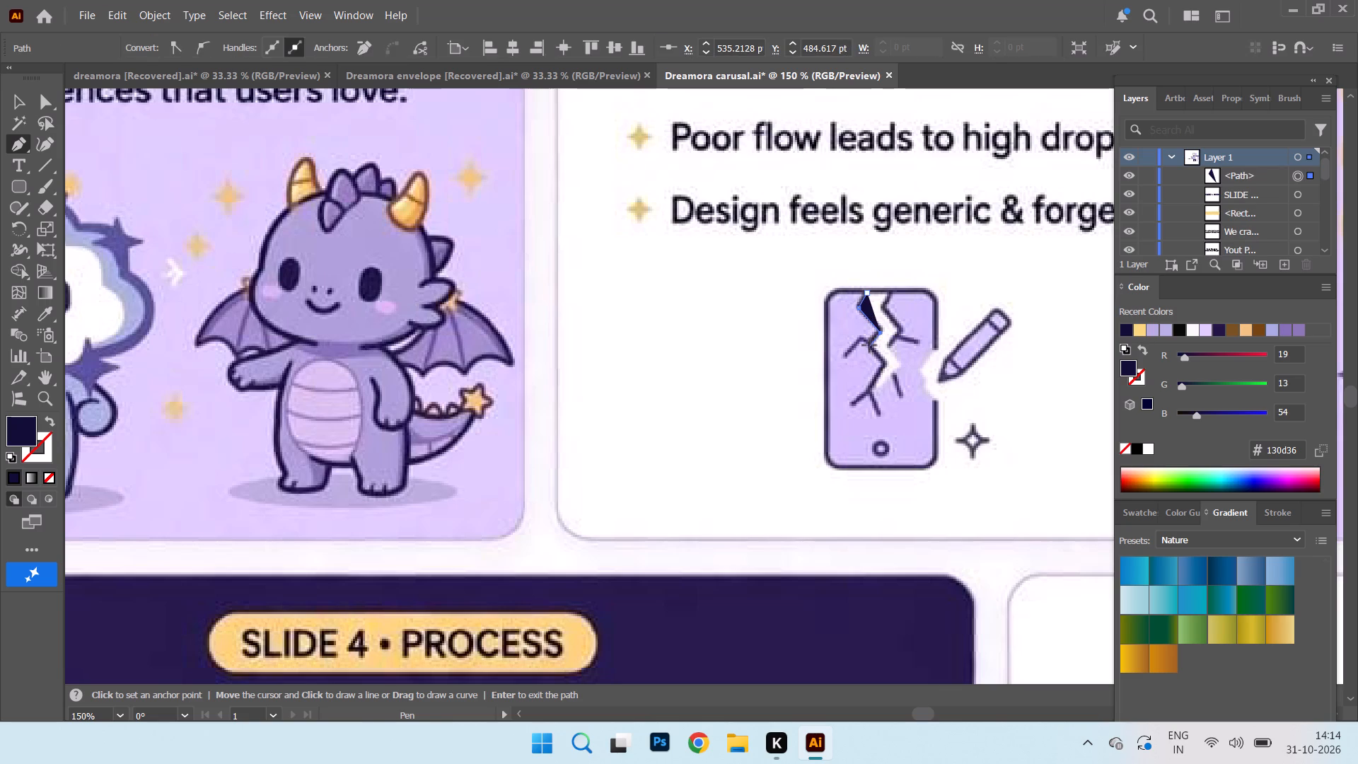
{"action": "left_click", "coordinate": [869, 345]}
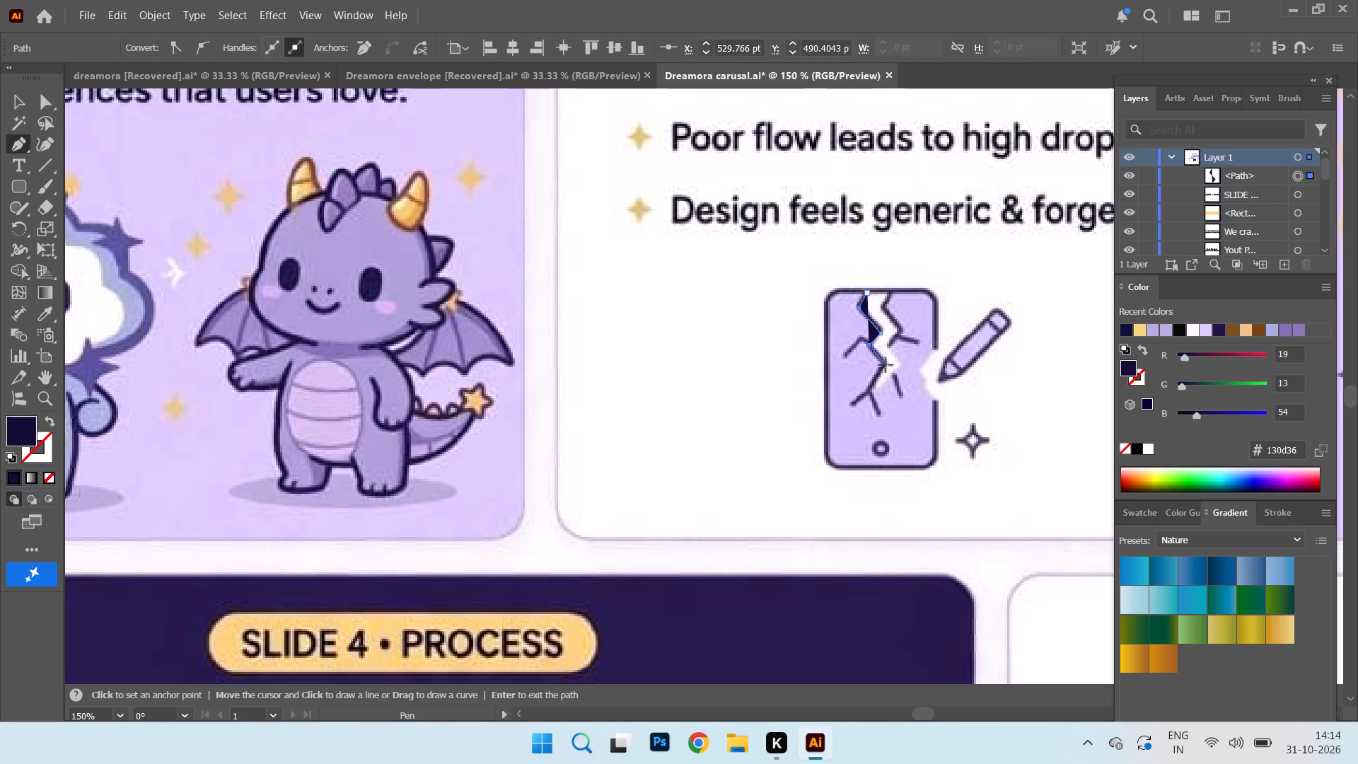
{"action": "left_click", "coordinate": [886, 365]}
{"action": "left_click", "coordinate": [867, 395]}
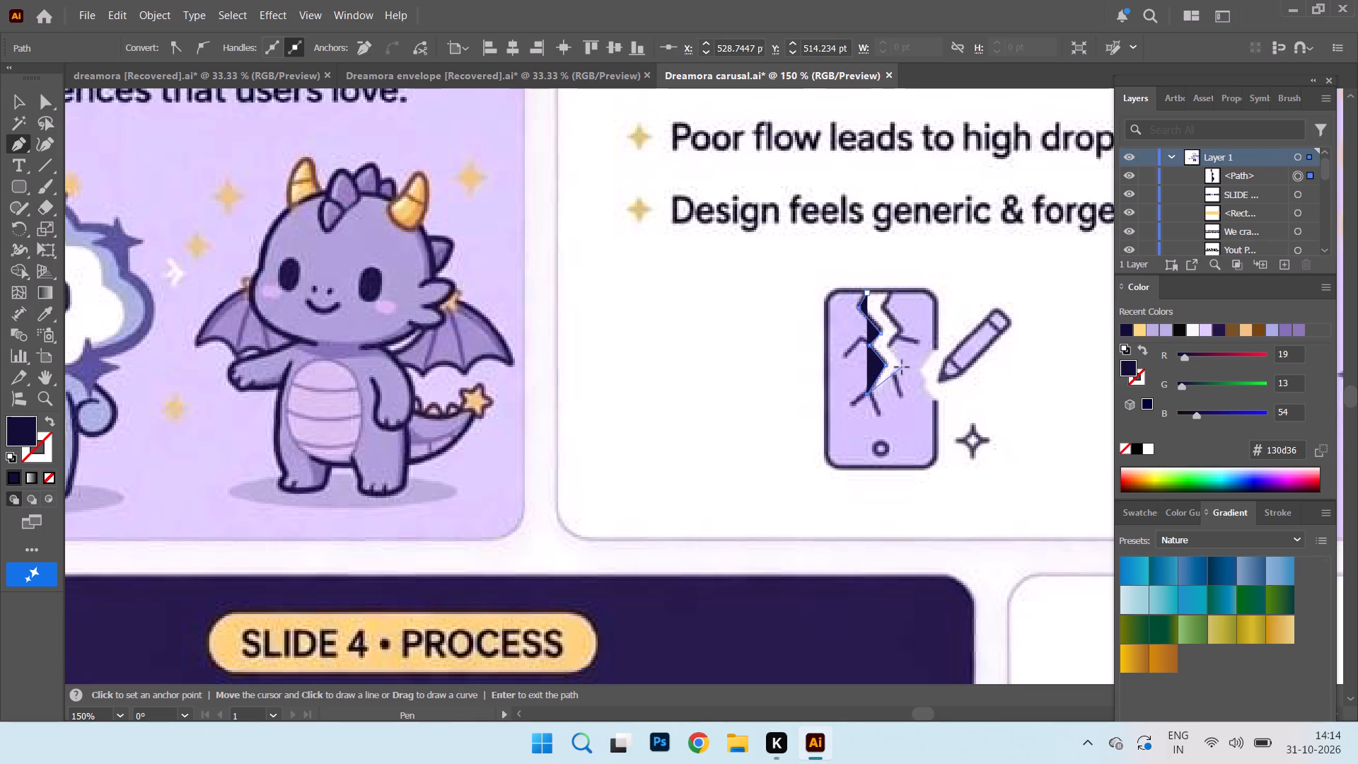
{"action": "left_click", "coordinate": [902, 367]}
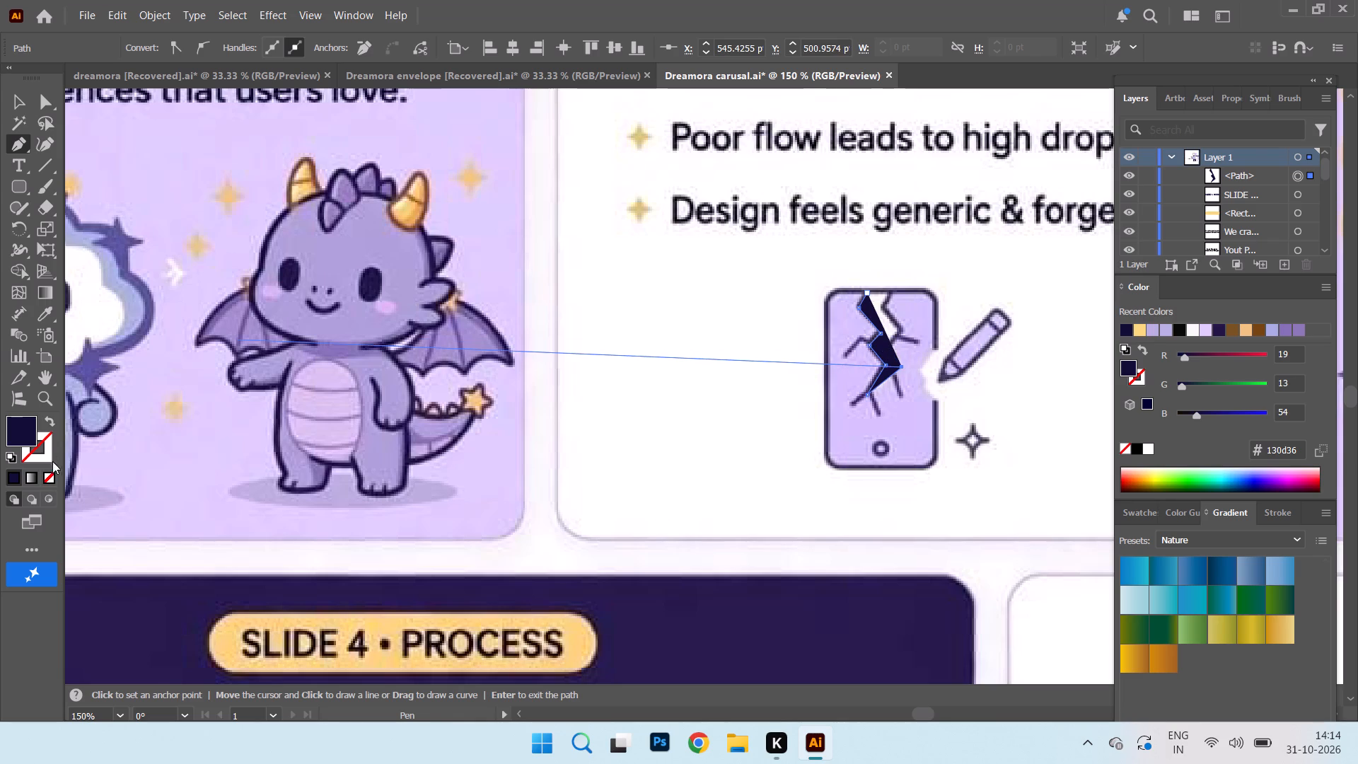
Switch the crack path to an unfilled navy outline, trace its remaining zigzag edge back up, and close it at the starting point.
{"action": "left_click", "coordinate": [42, 419]}
{"action": "left_click", "coordinate": [51, 417]}
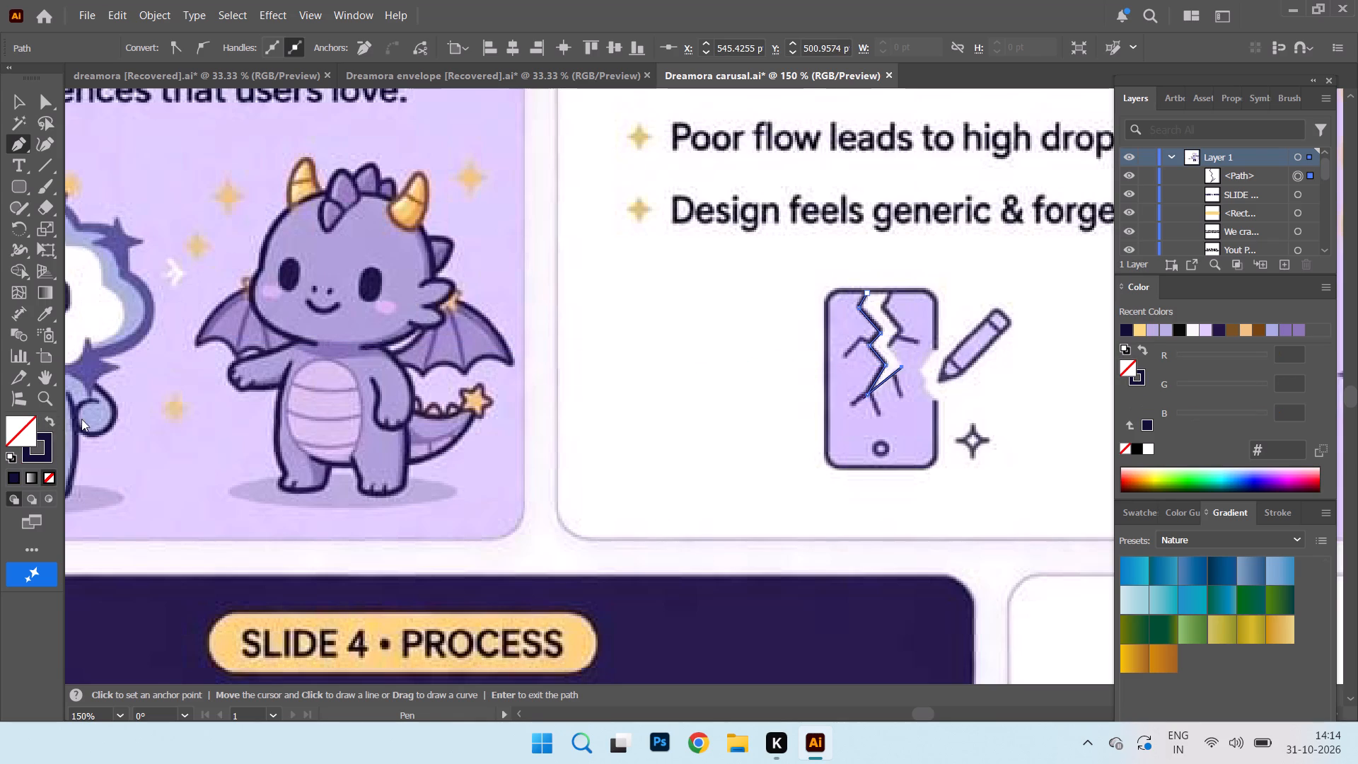
{"action": "left_click", "coordinate": [890, 349]}
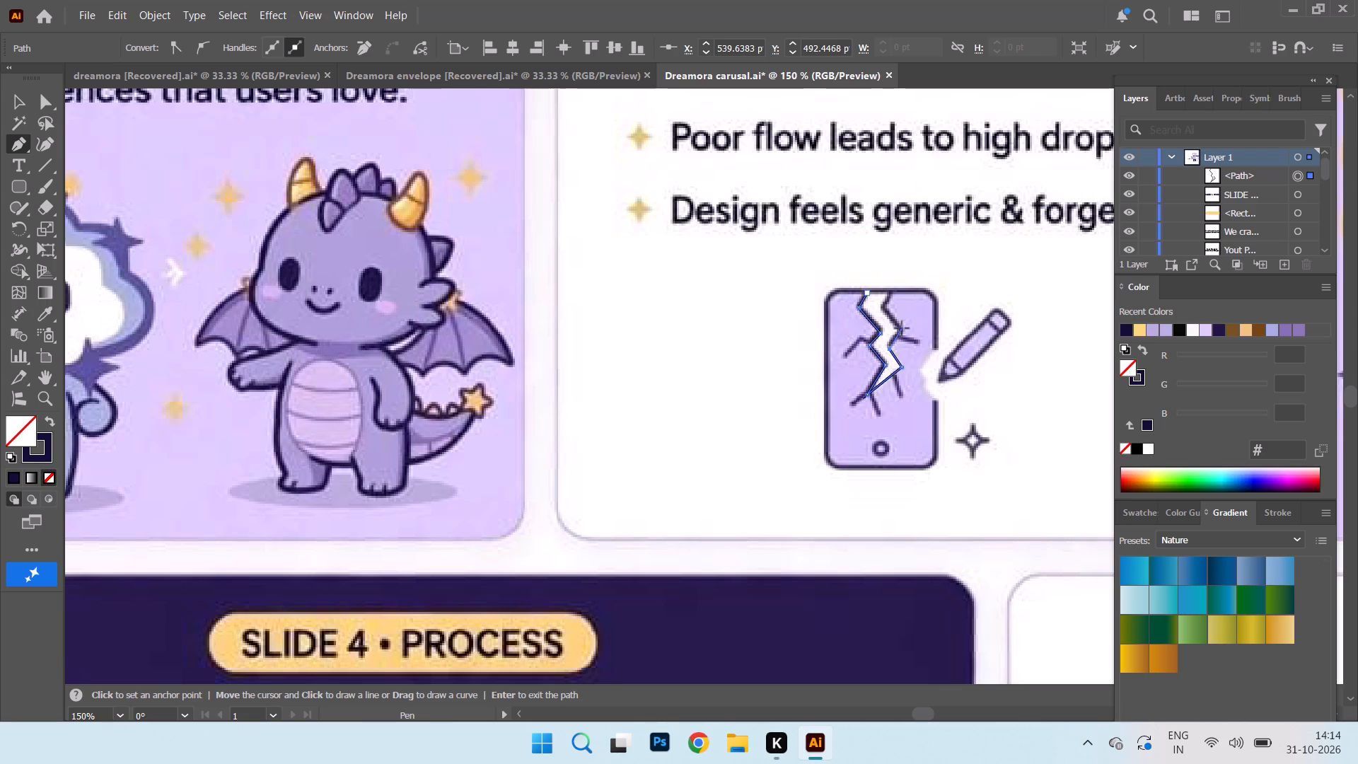
{"action": "left_click", "coordinate": [902, 328]}
{"action": "left_click", "coordinate": [883, 308]}
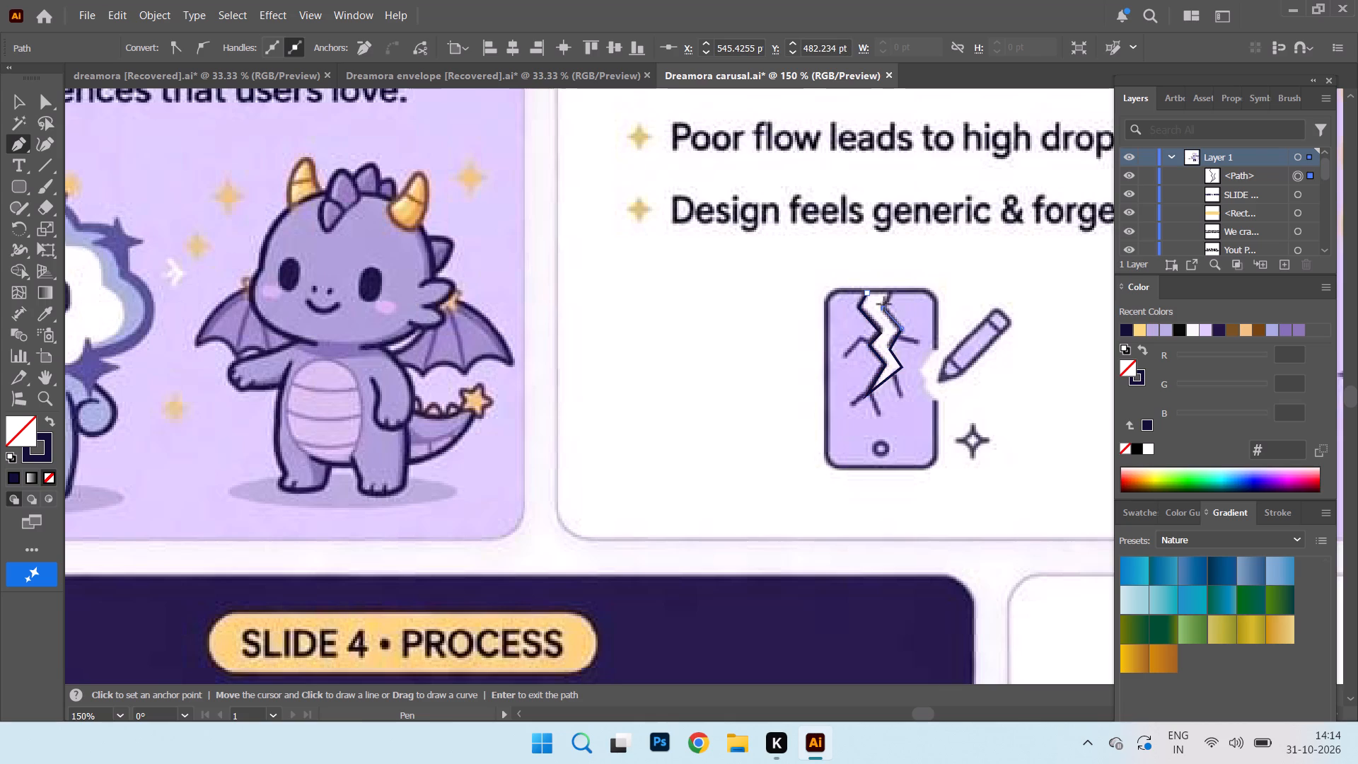
{"action": "left_click", "coordinate": [892, 294]}
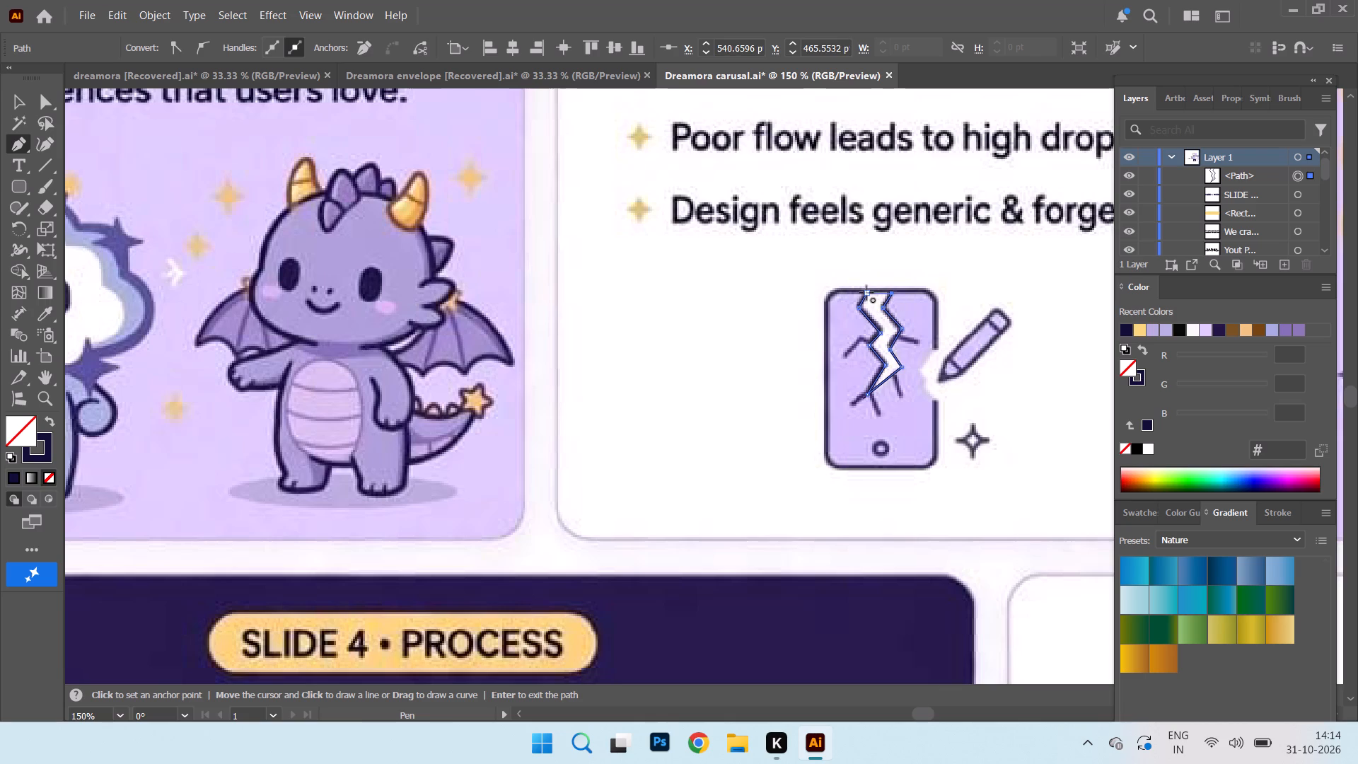
{"action": "left_click", "coordinate": [866, 293]}
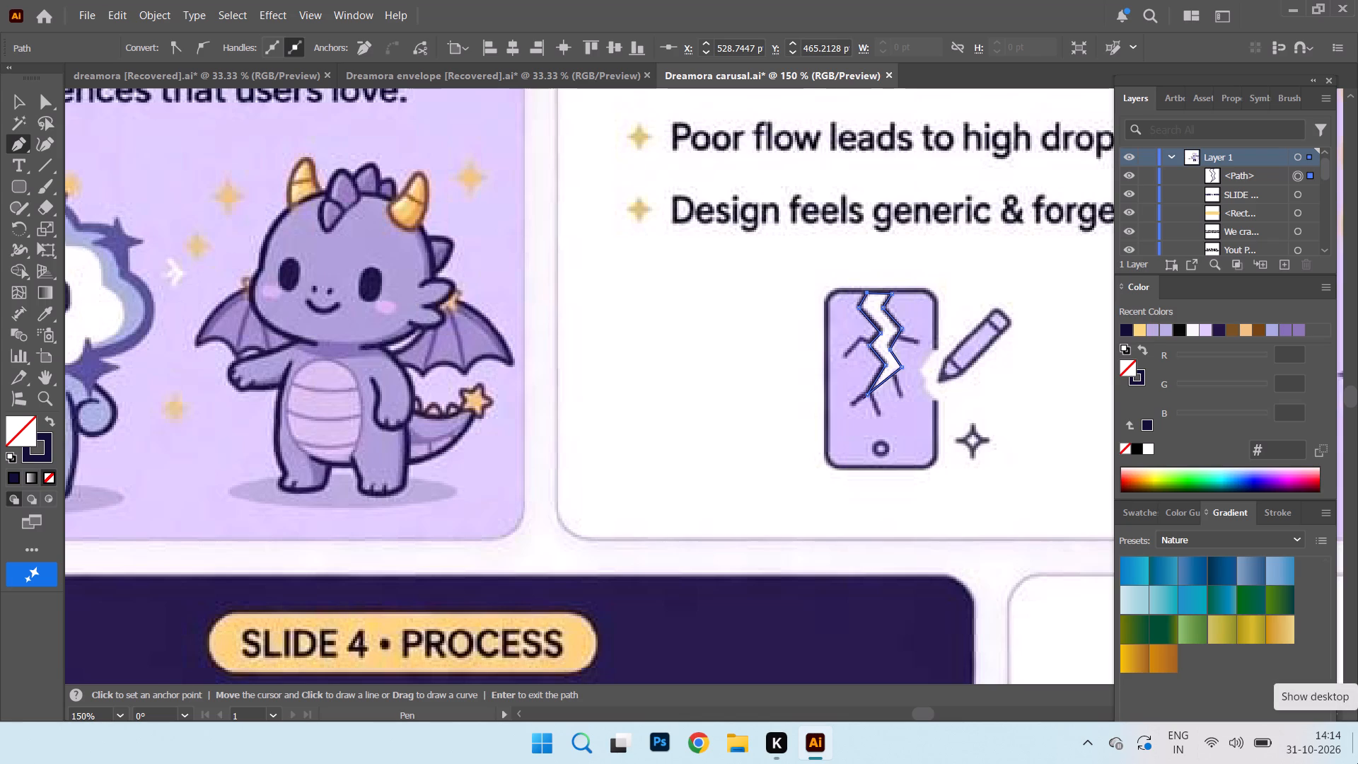
Give the closed crack shape an off-white #f4f4f9 fill and no stroke.
{"action": "left_click", "coordinate": [49, 415]}
{"action": "double_click", "coordinate": [40, 456]}
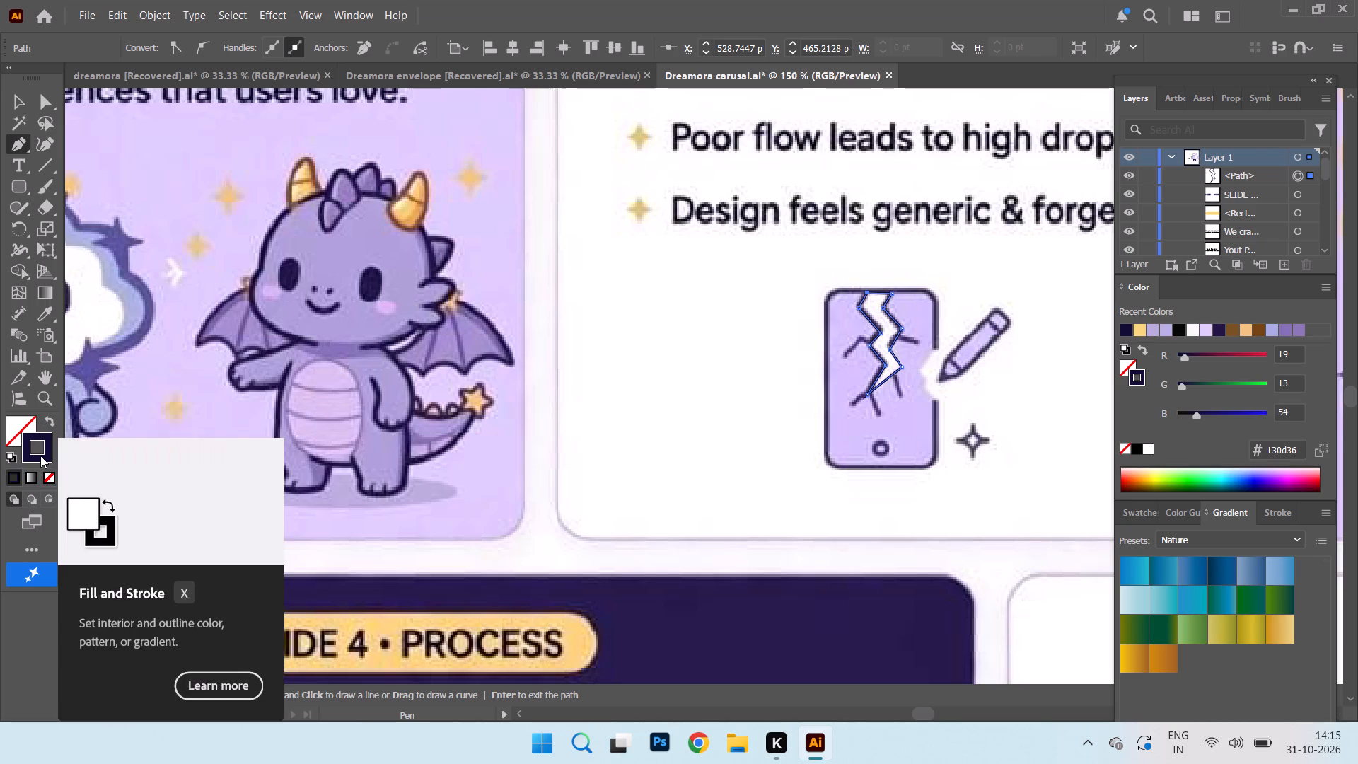
{"action": "left_click", "coordinate": [405, 497]}
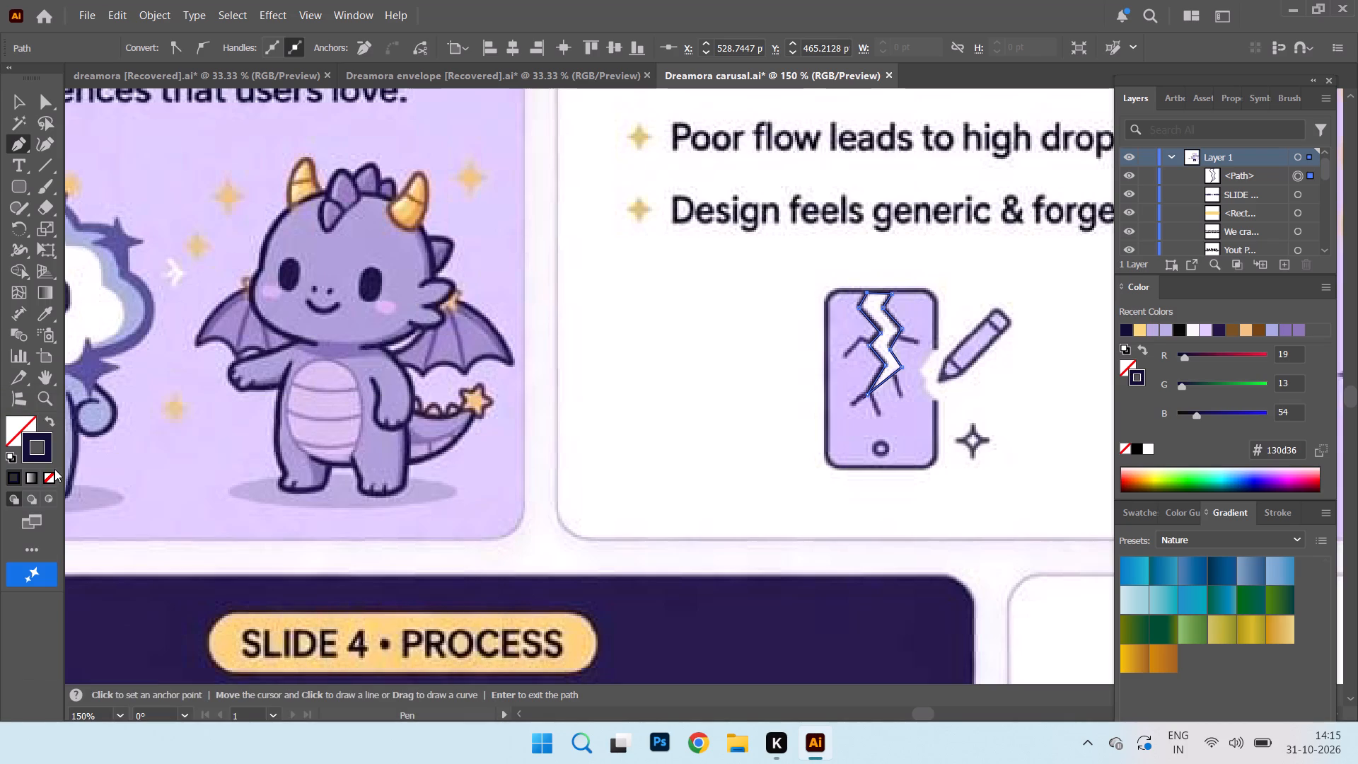
{"action": "double_click", "coordinate": [16, 435]}
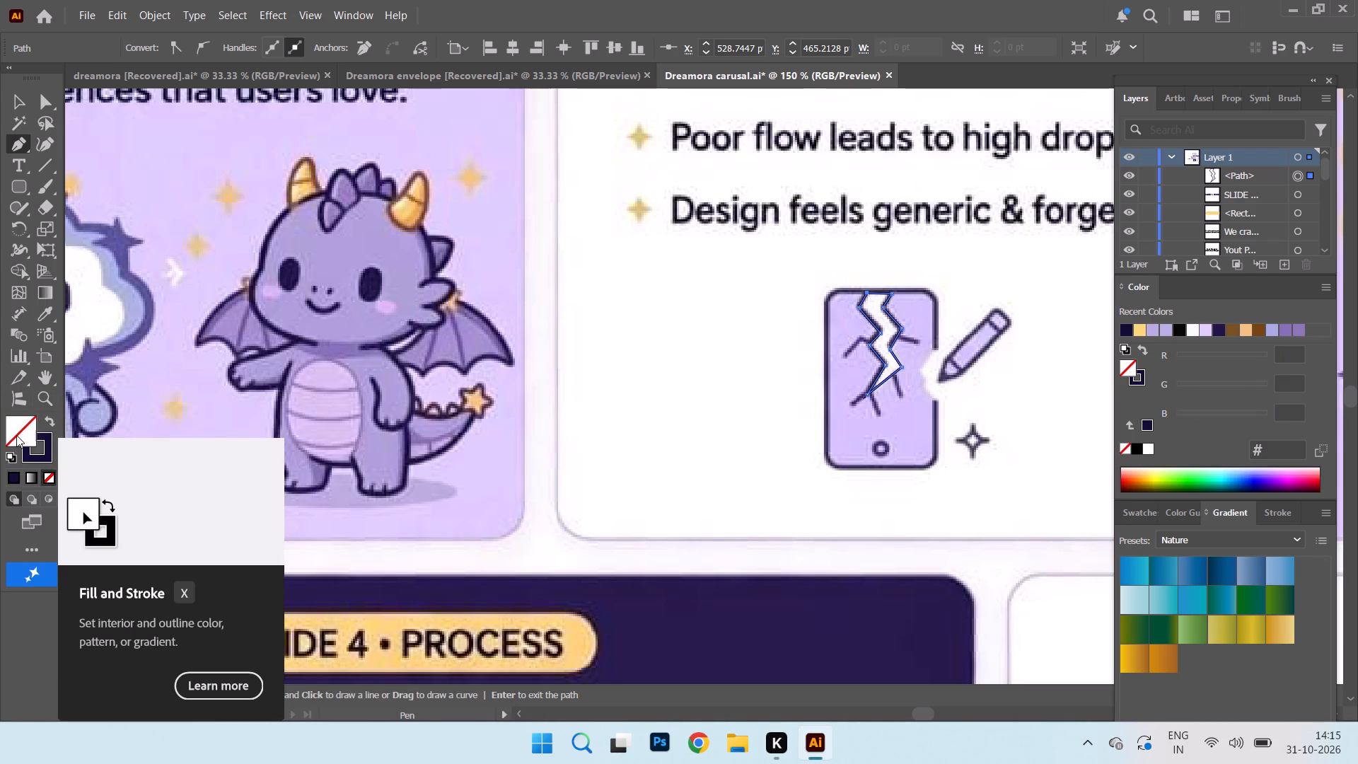
{"action": "left_click", "coordinate": [9, 474]}
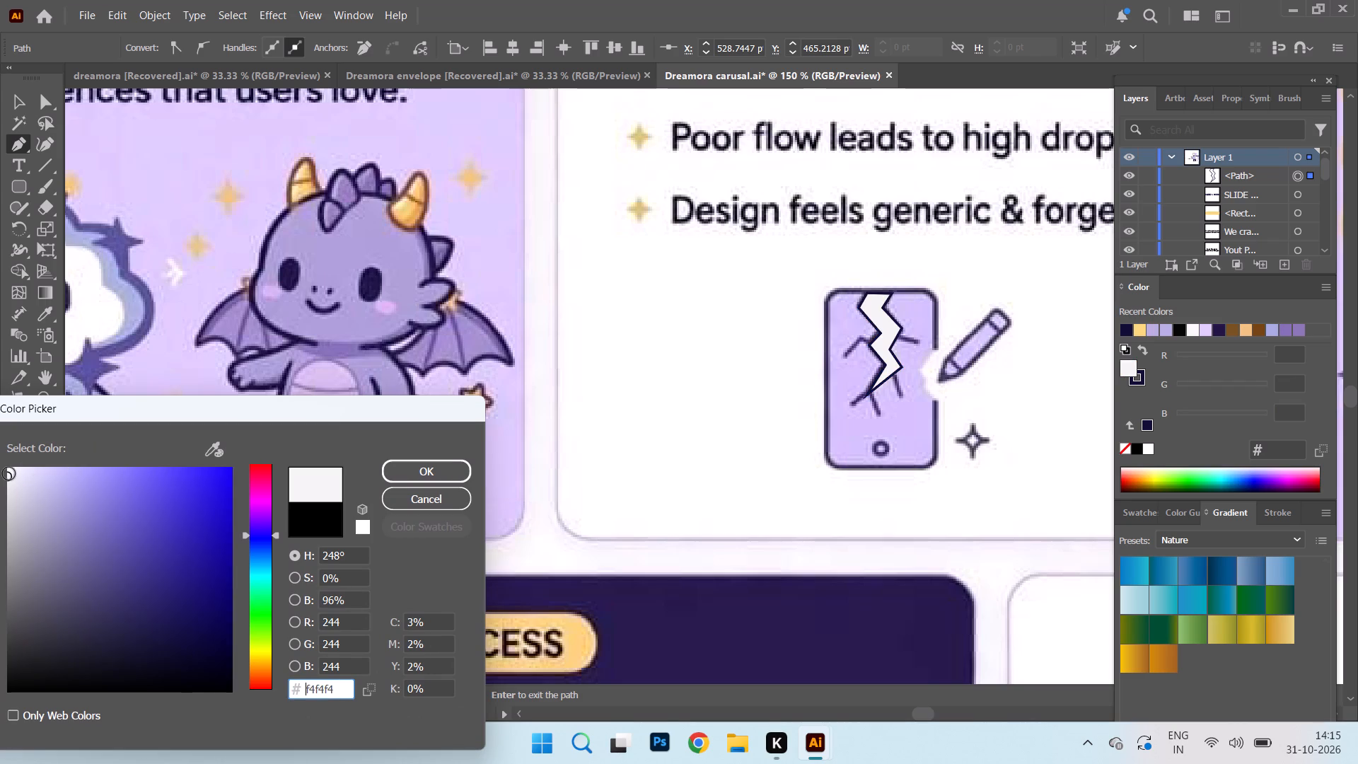
{"action": "left_click", "coordinate": [394, 481]}
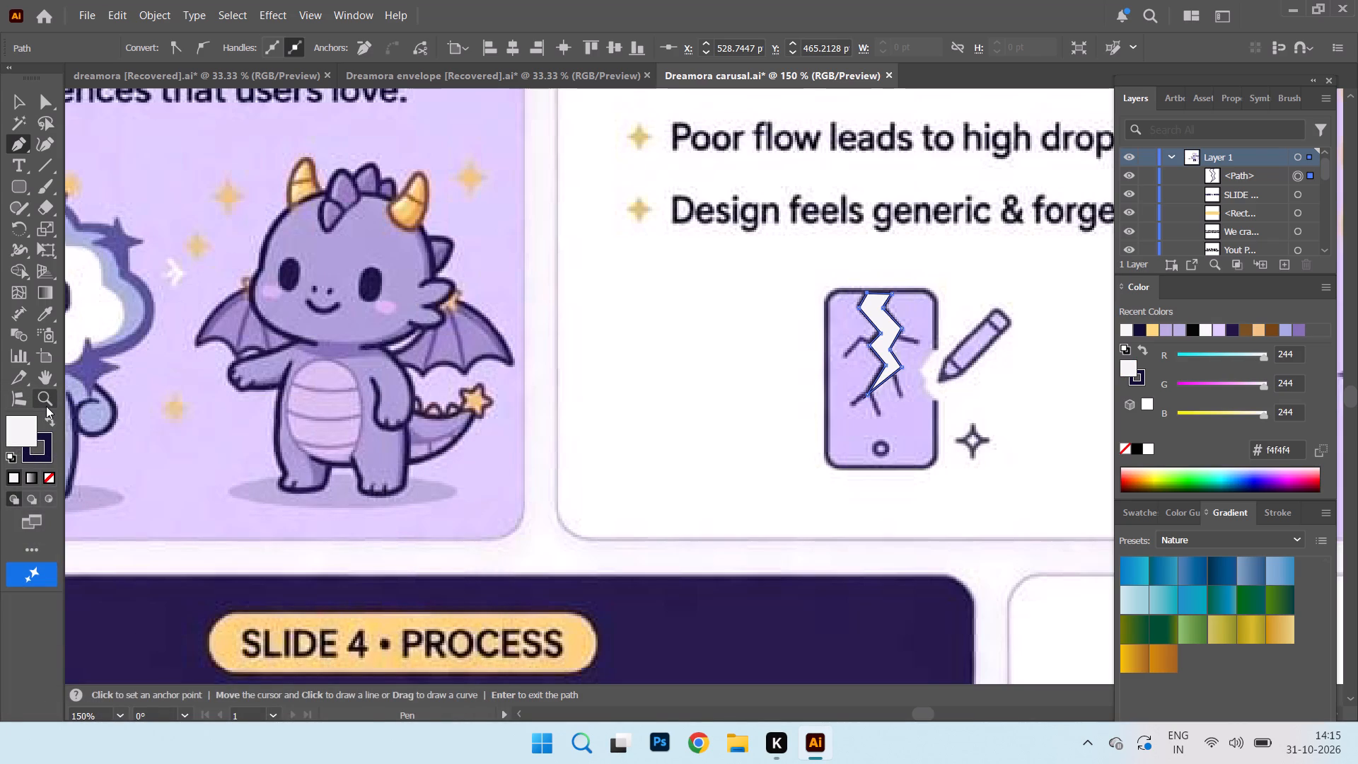
{"action": "left_click", "coordinate": [45, 473]}
{"action": "left_click", "coordinate": [52, 426]}
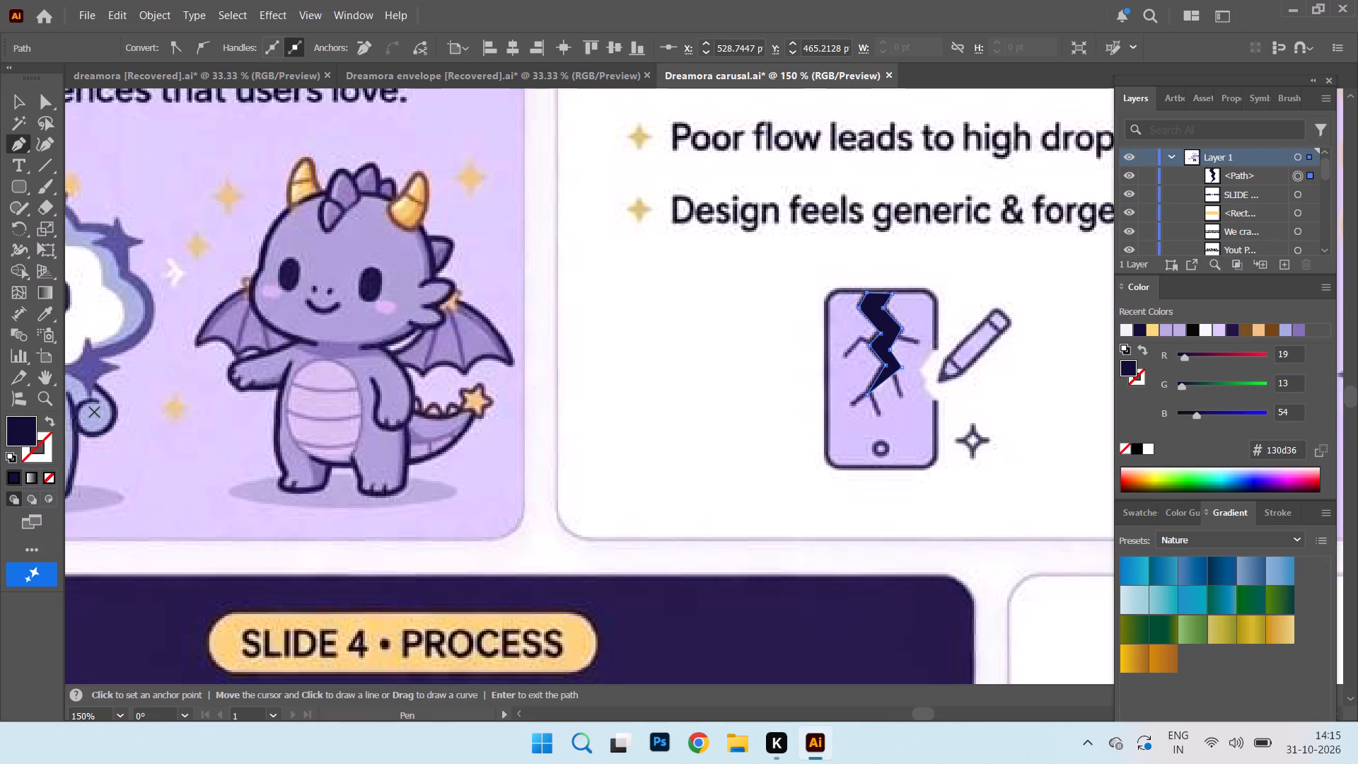
{"action": "double_click", "coordinate": [16, 420]}
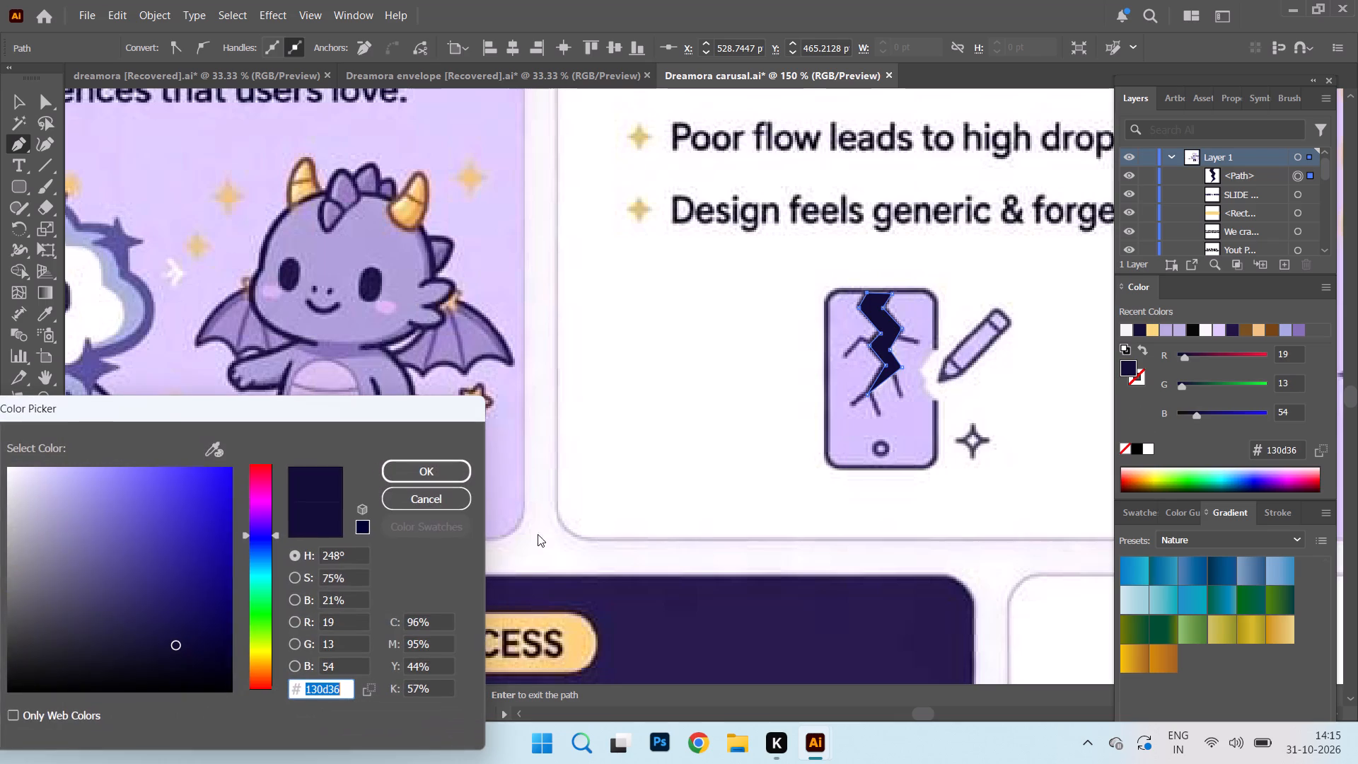
{"action": "left_click", "coordinate": [13, 472]}
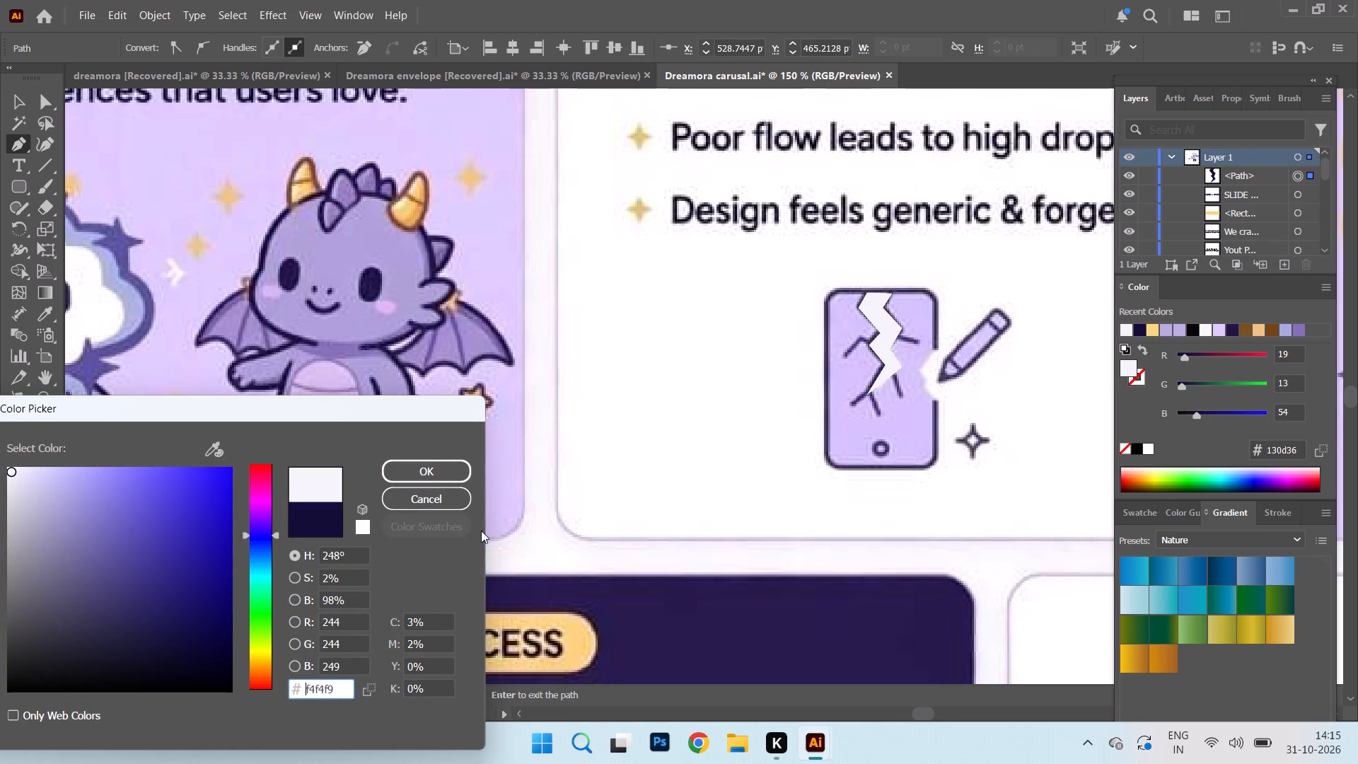
{"action": "left_click", "coordinate": [430, 465]}
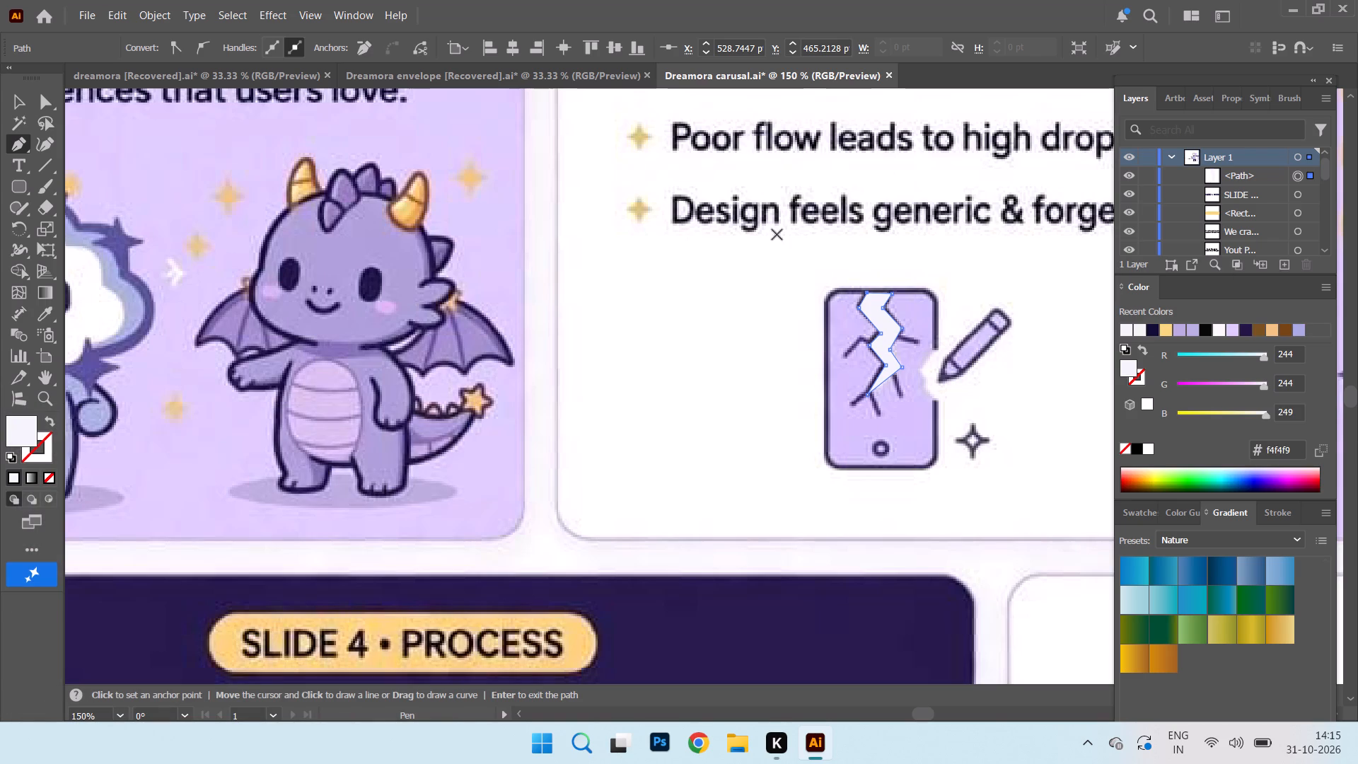
Move the crack shape off the reference phone into the blank card area to its left.
{"action": "left_click", "coordinate": [20, 106]}
{"action": "left_click_drag", "start_coordinate": [883, 328], "coordinate": [733, 337]}
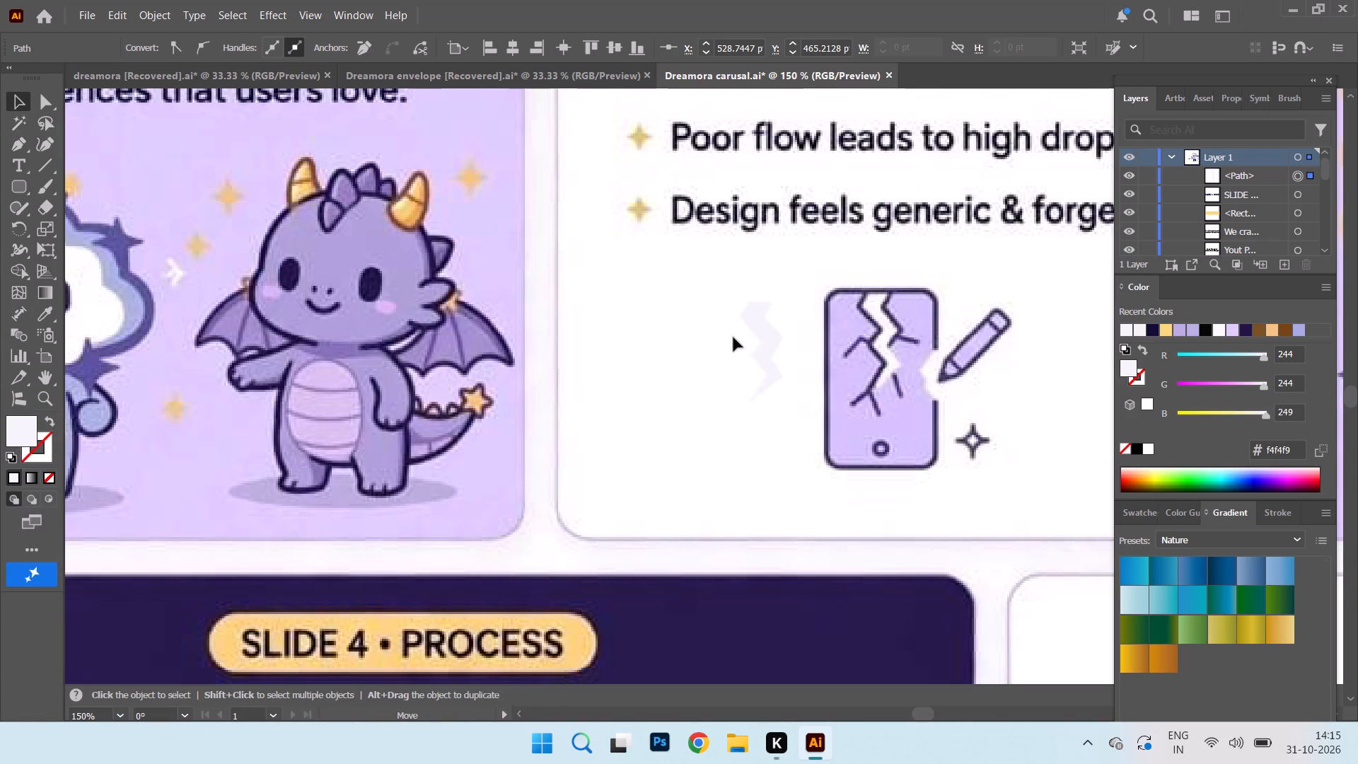
{"action": "left_click_drag", "start_coordinate": [733, 337], "coordinate": [693, 337]}
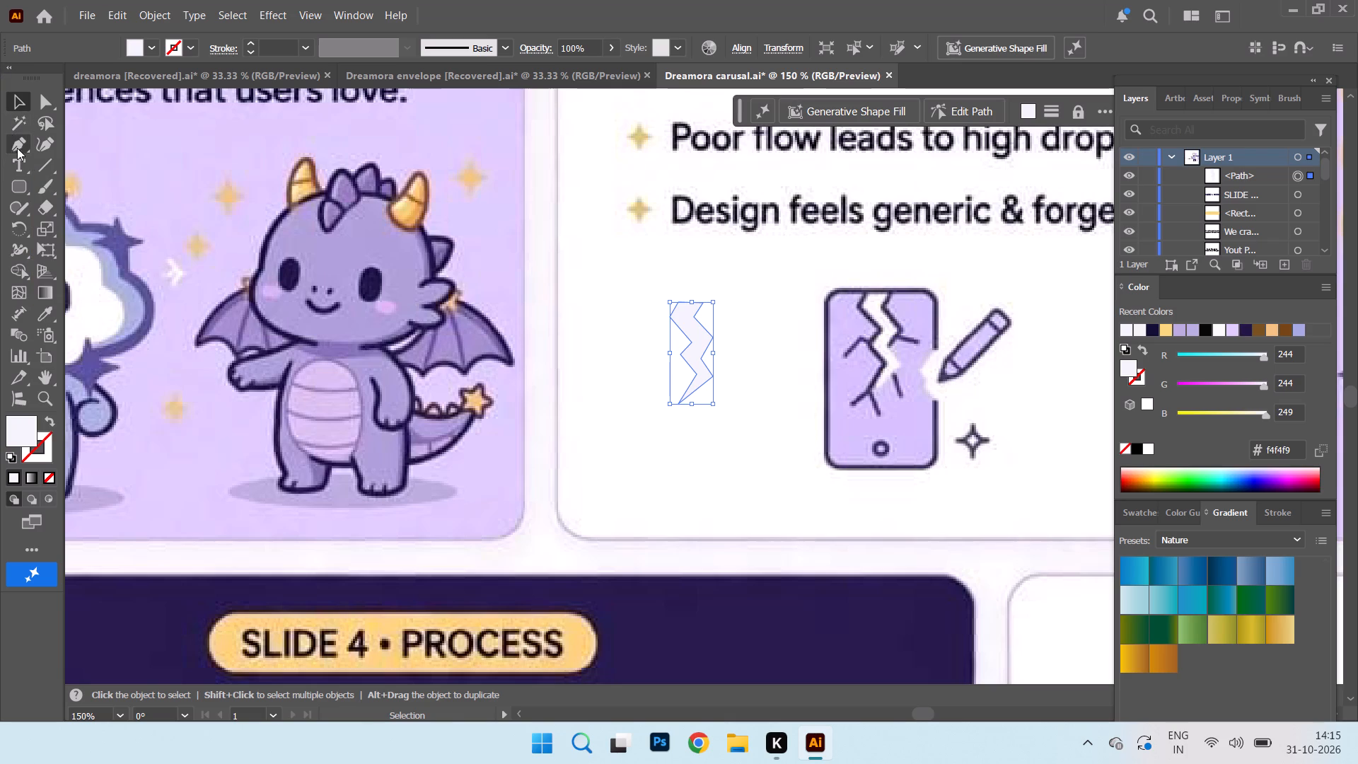
Draw a rounded rectangle over the reference phone body, reduce its corner rounding, and adjust its position and width to match the phone's outline.
{"action": "left_click", "coordinate": [21, 178]}
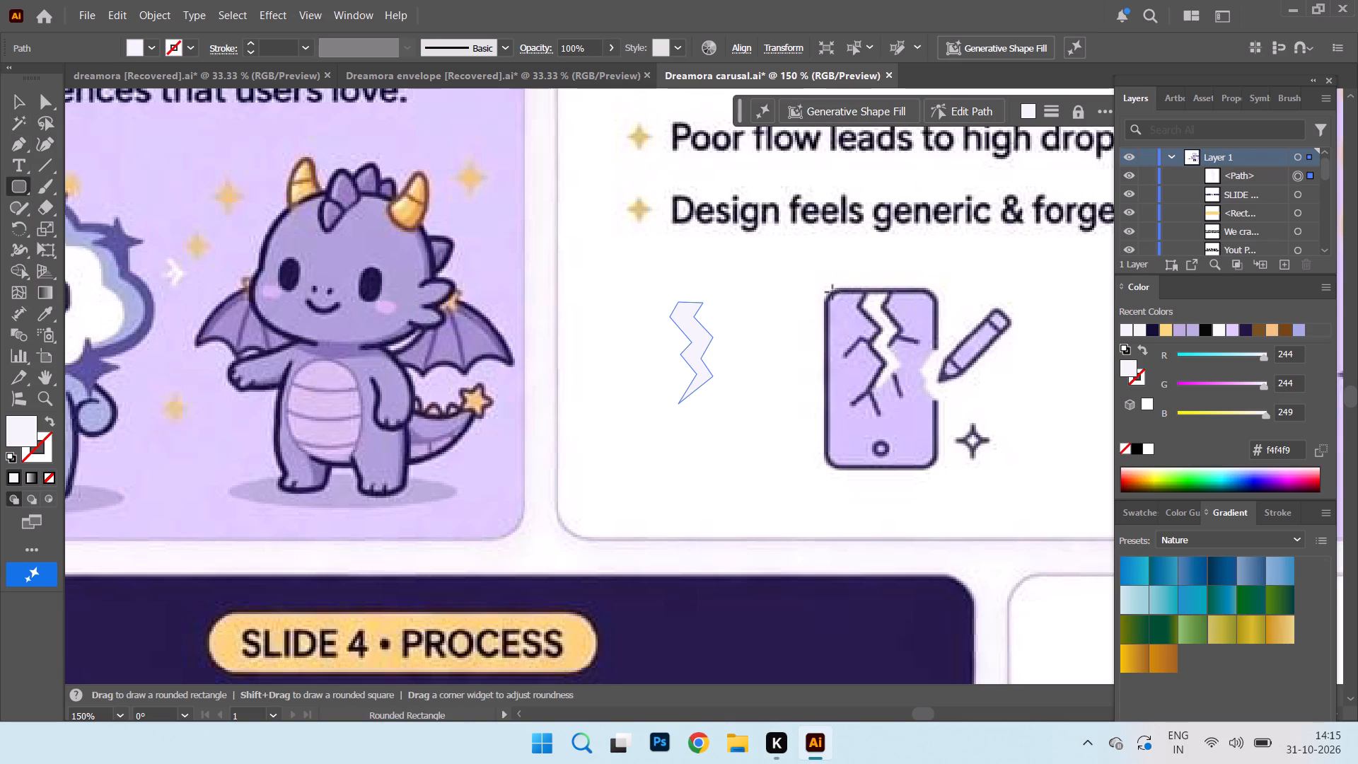
{"action": "left_click_drag", "start_coordinate": [831, 292], "coordinate": [971, 488]}
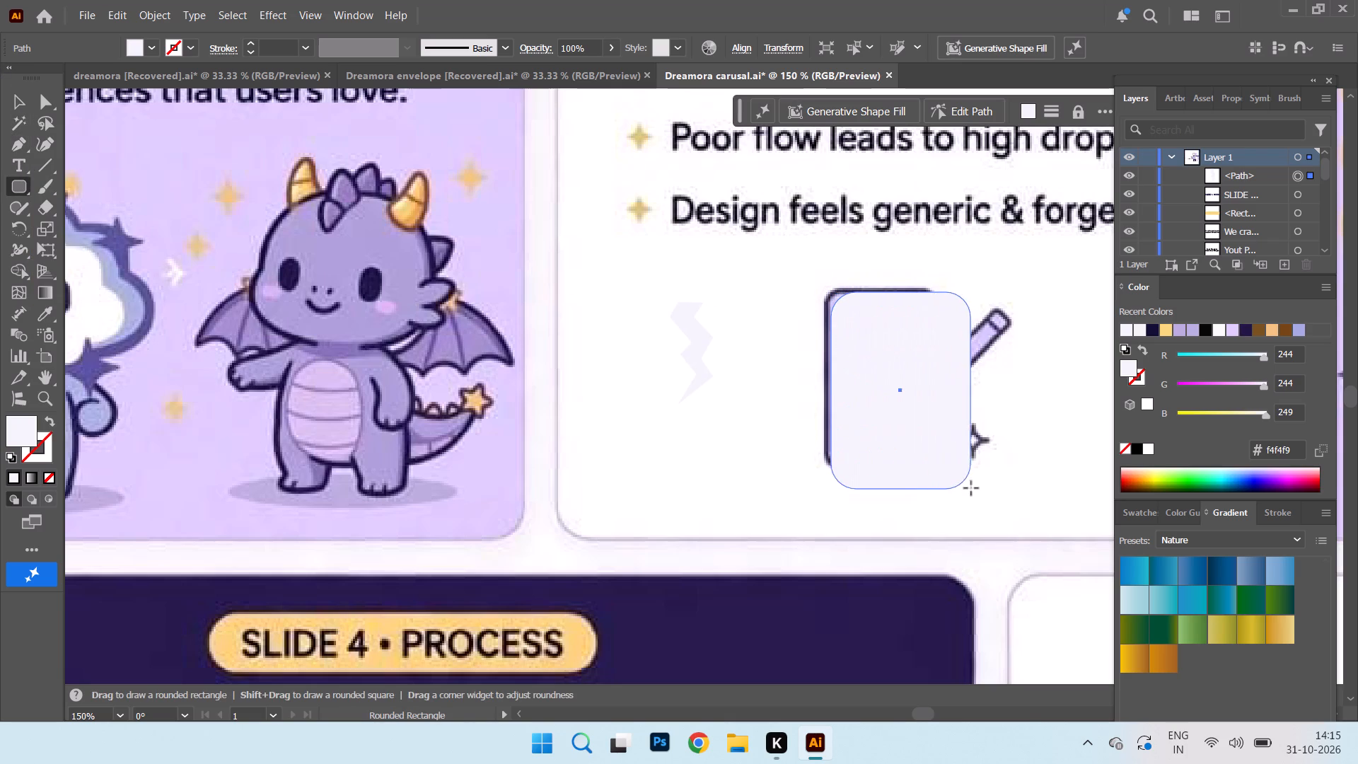
{"action": "left_click_drag", "start_coordinate": [971, 488], "coordinate": [936, 469]}
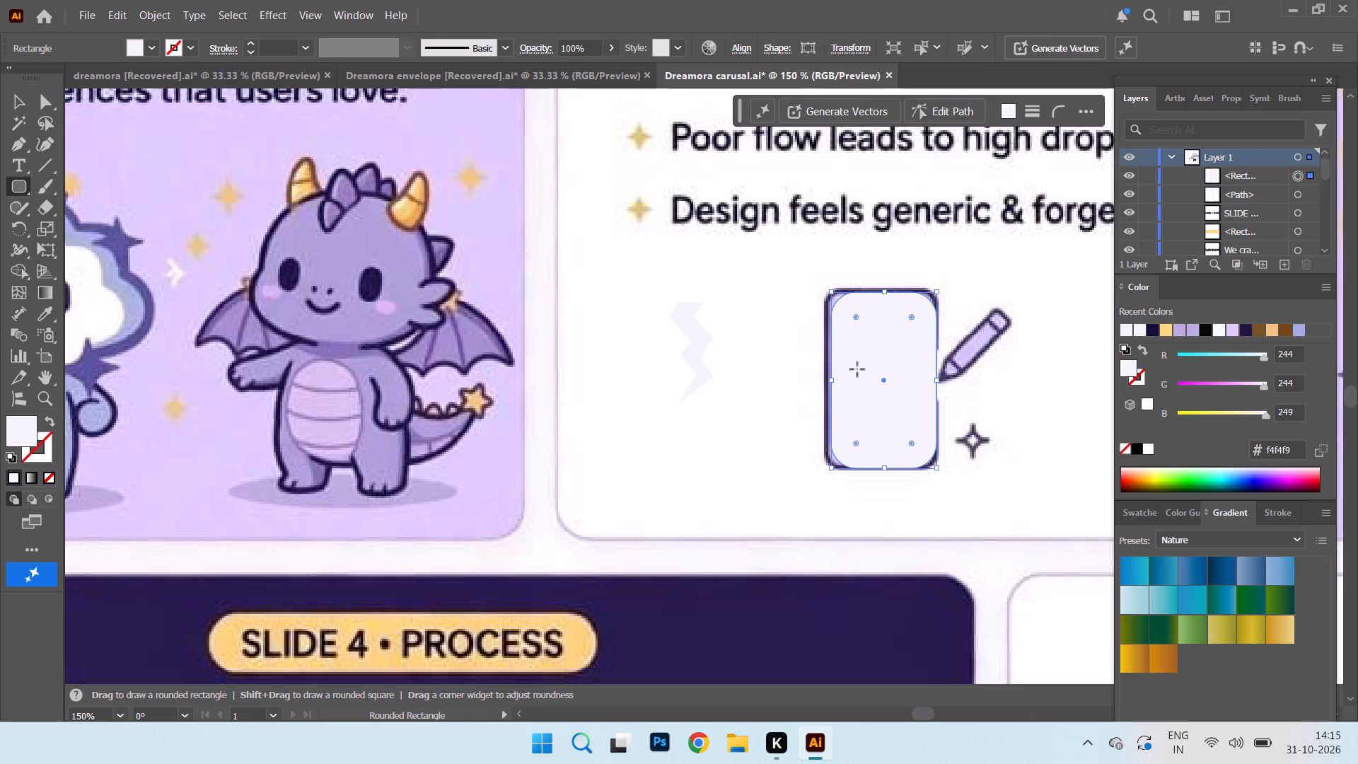
{"action": "left_click_drag", "start_coordinate": [855, 446], "coordinate": [847, 447]}
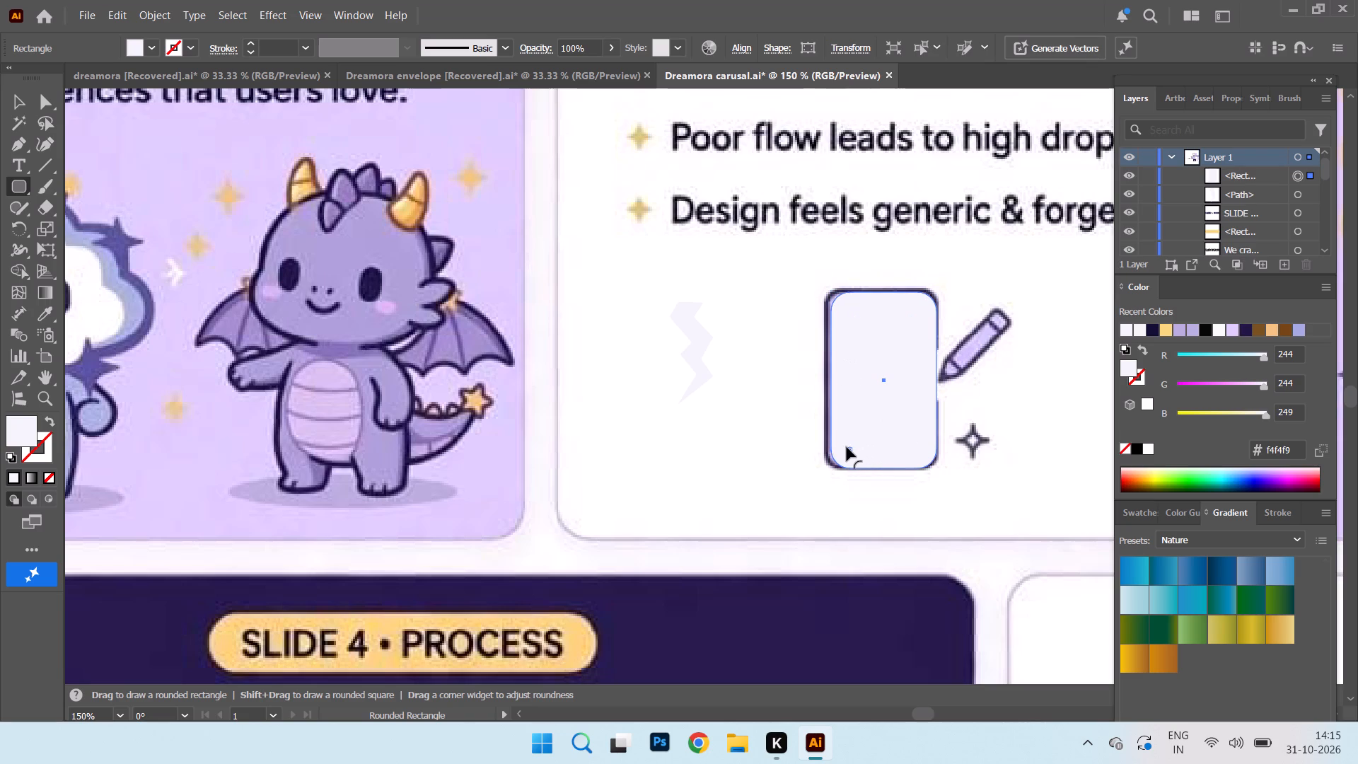
{"action": "left_click_drag", "start_coordinate": [847, 447], "coordinate": [839, 447]}
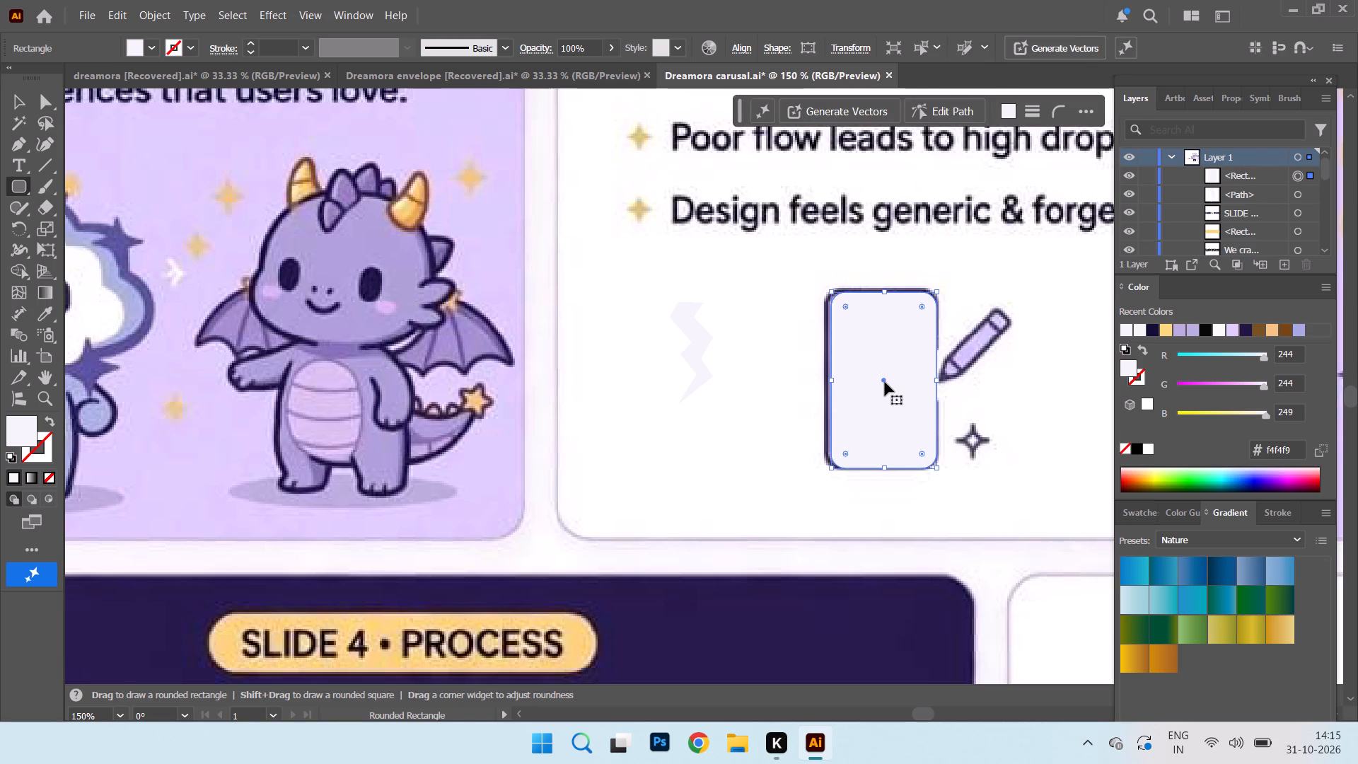
{"action": "left_click", "coordinate": [885, 382]}
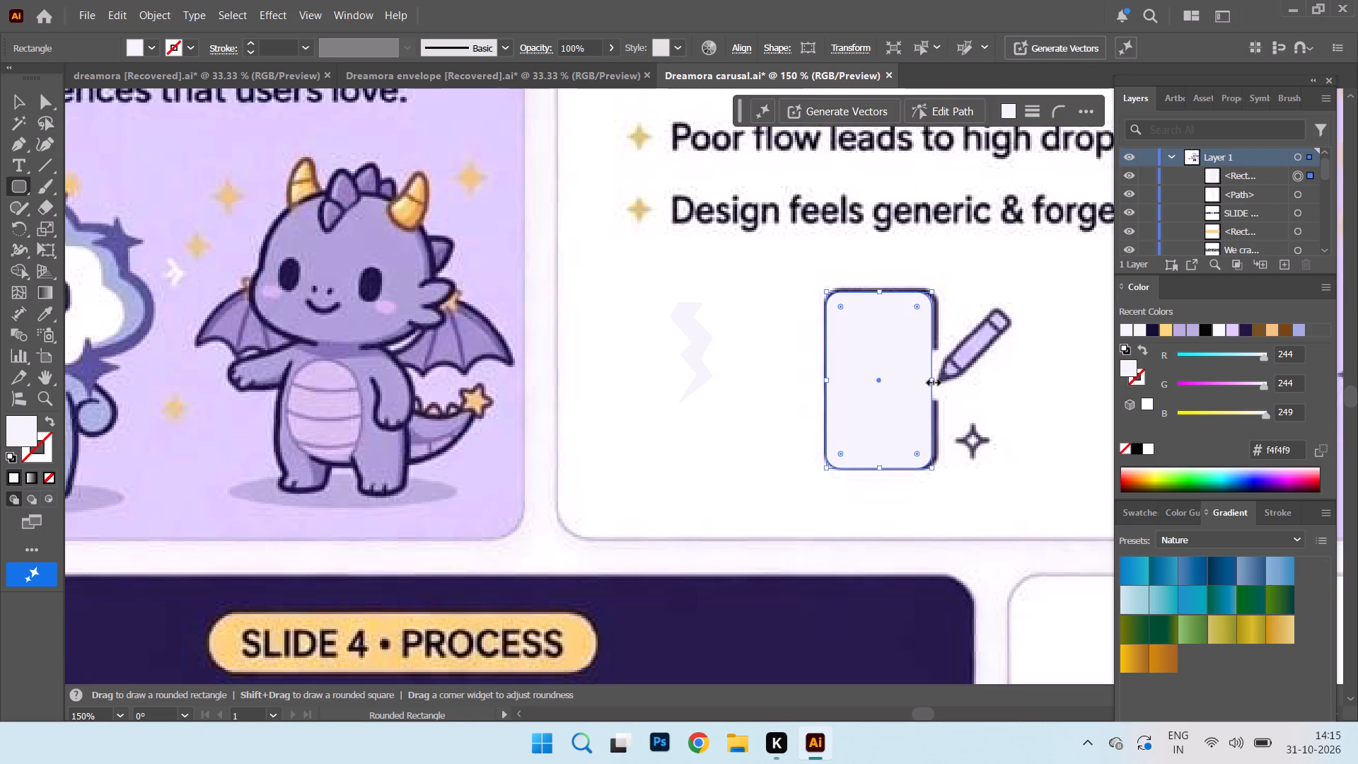
{"action": "left_click_drag", "start_coordinate": [932, 381], "coordinate": [939, 380]}
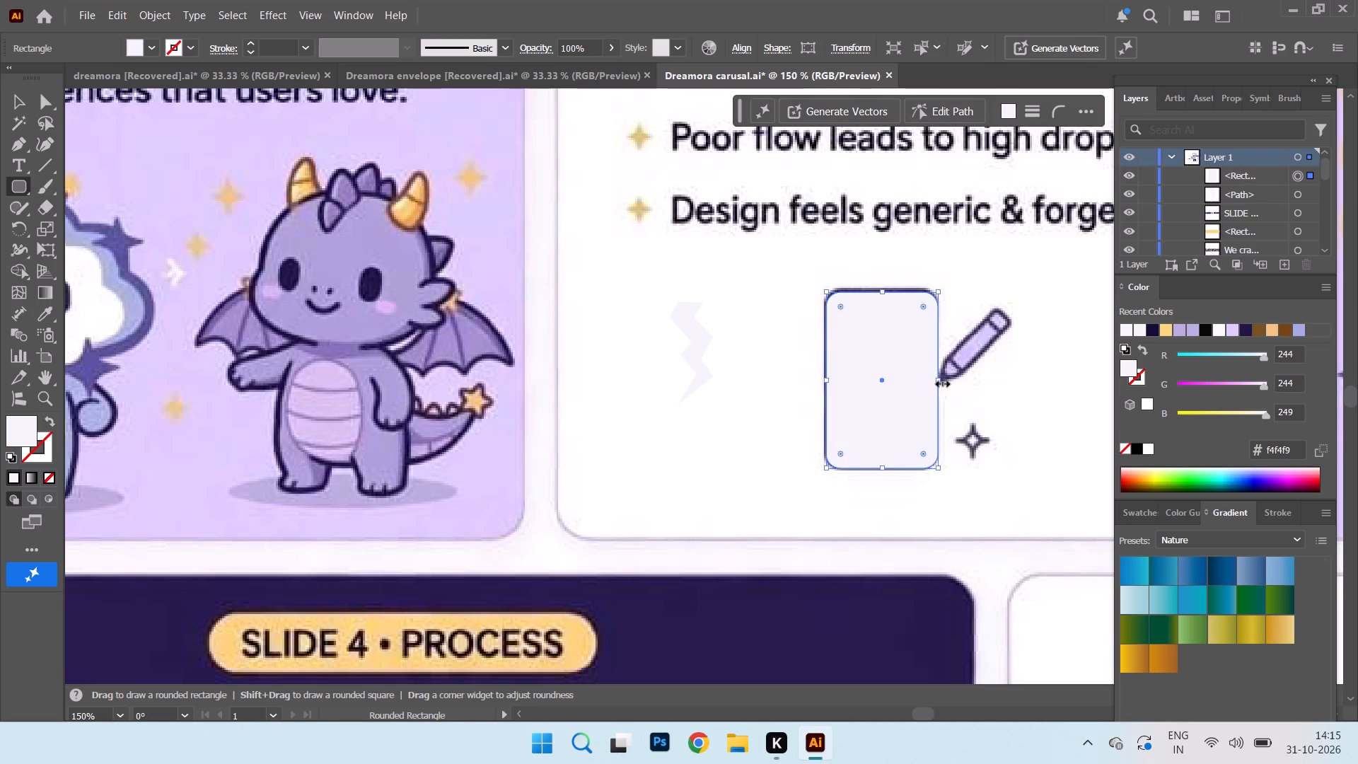
Move the off-white rounded rectangle off the reference phone into the blank card area to its left.
{"action": "left_click", "coordinate": [883, 291]}
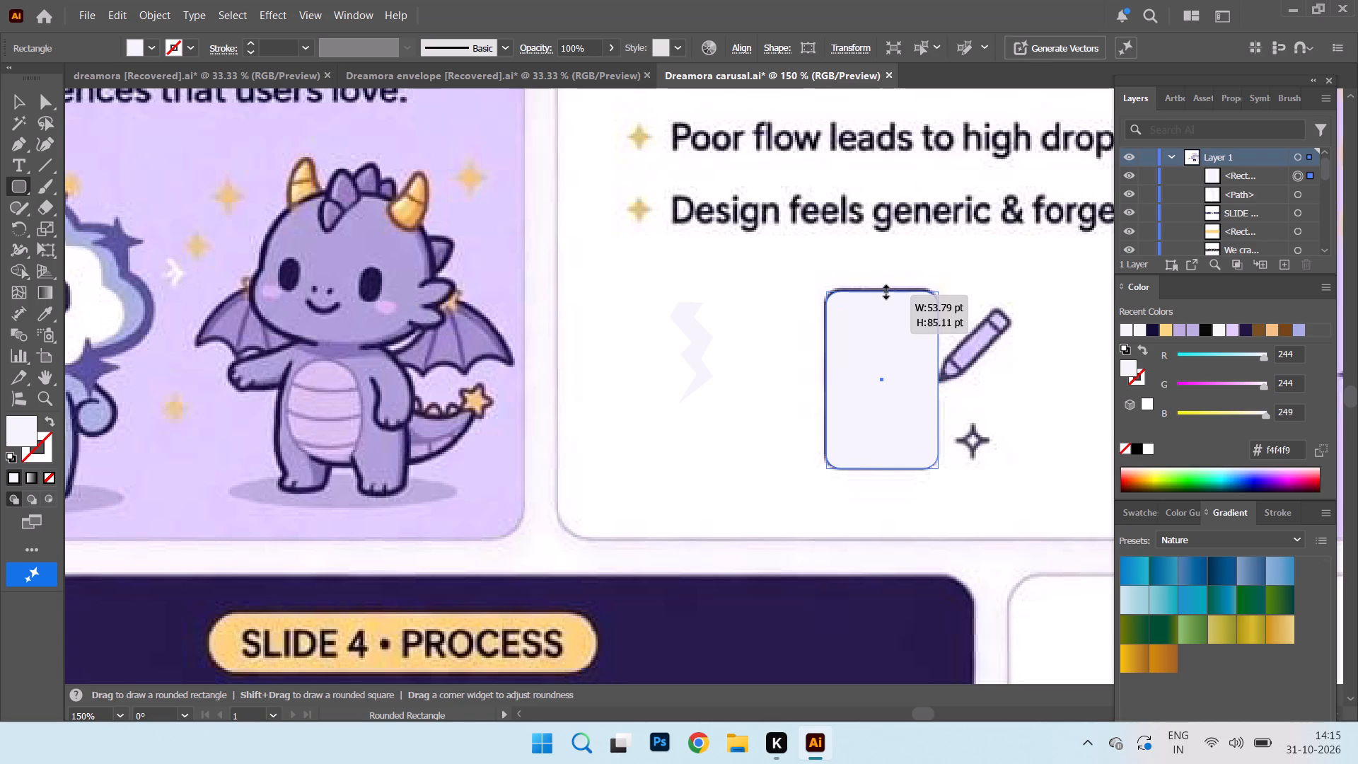
{"action": "left_click", "coordinate": [15, 101]}
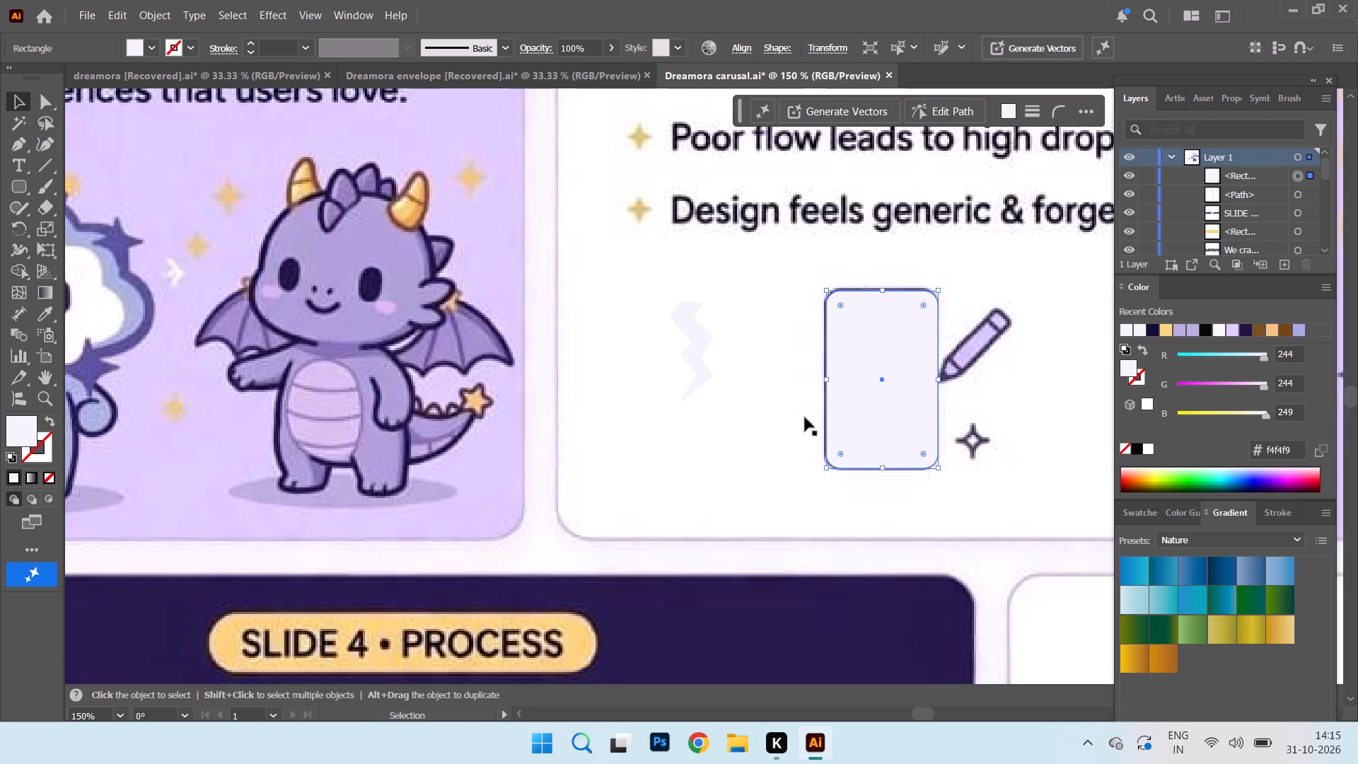
{"action": "left_click_drag", "start_coordinate": [878, 408], "coordinate": [642, 421]}
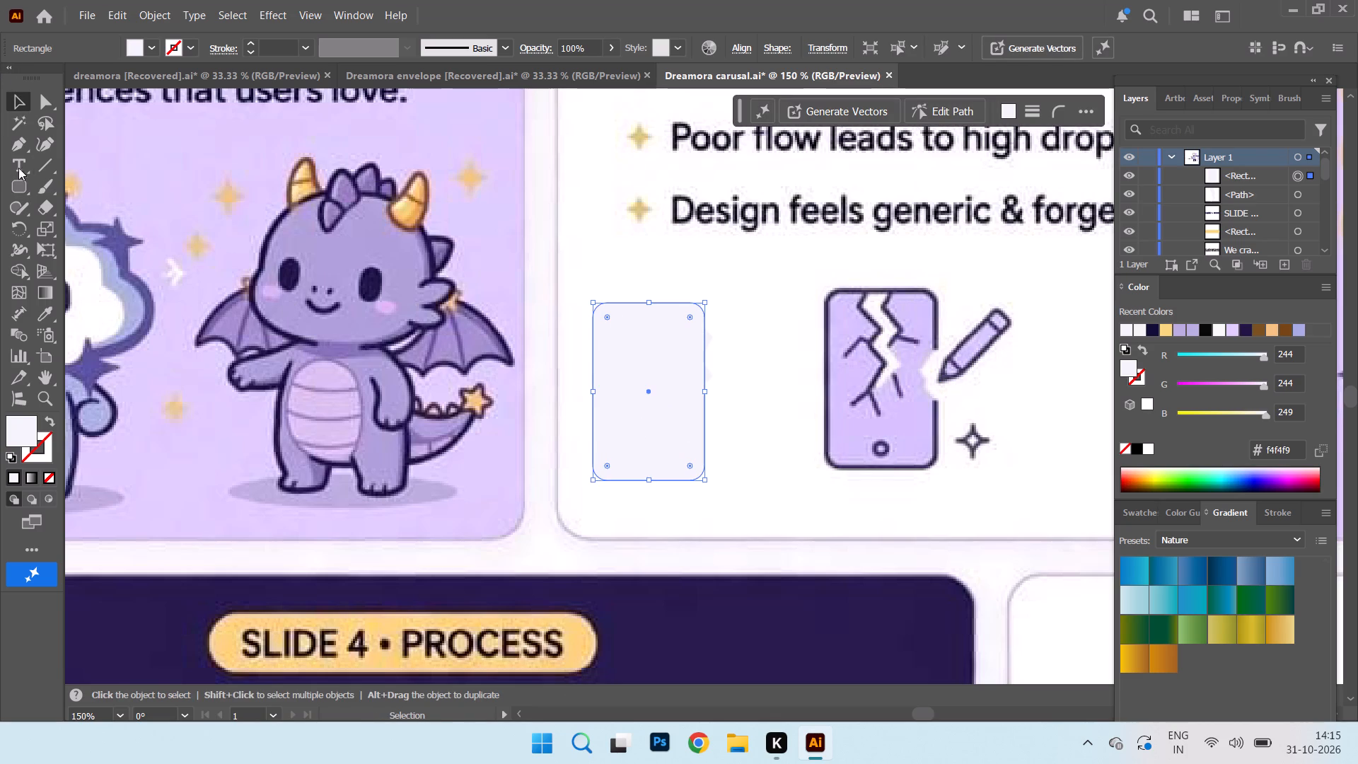
Trace the reference phone's outline with the Pen tool, from above the right-edge notch counterclockwise around all four rounded corners.
{"action": "left_click", "coordinate": [20, 150]}
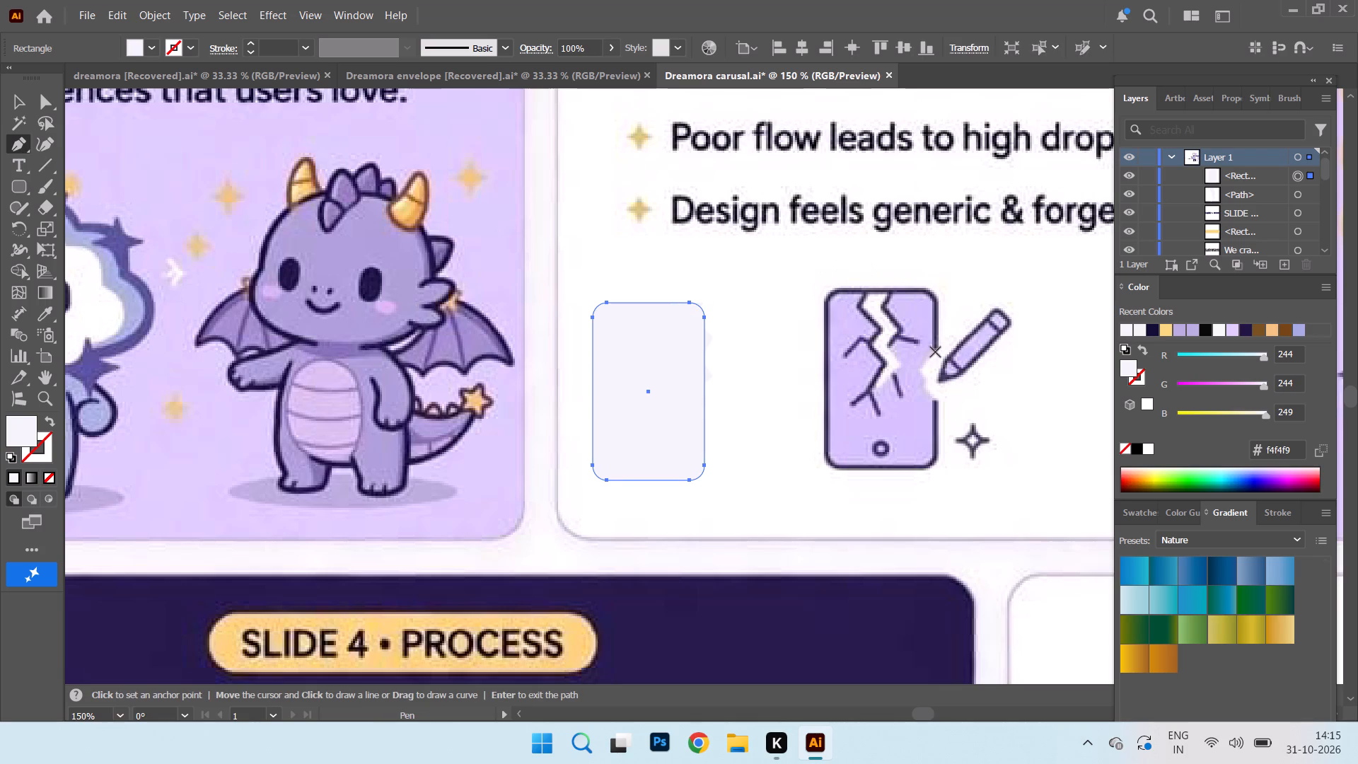
{"action": "left_click", "coordinate": [935, 348]}
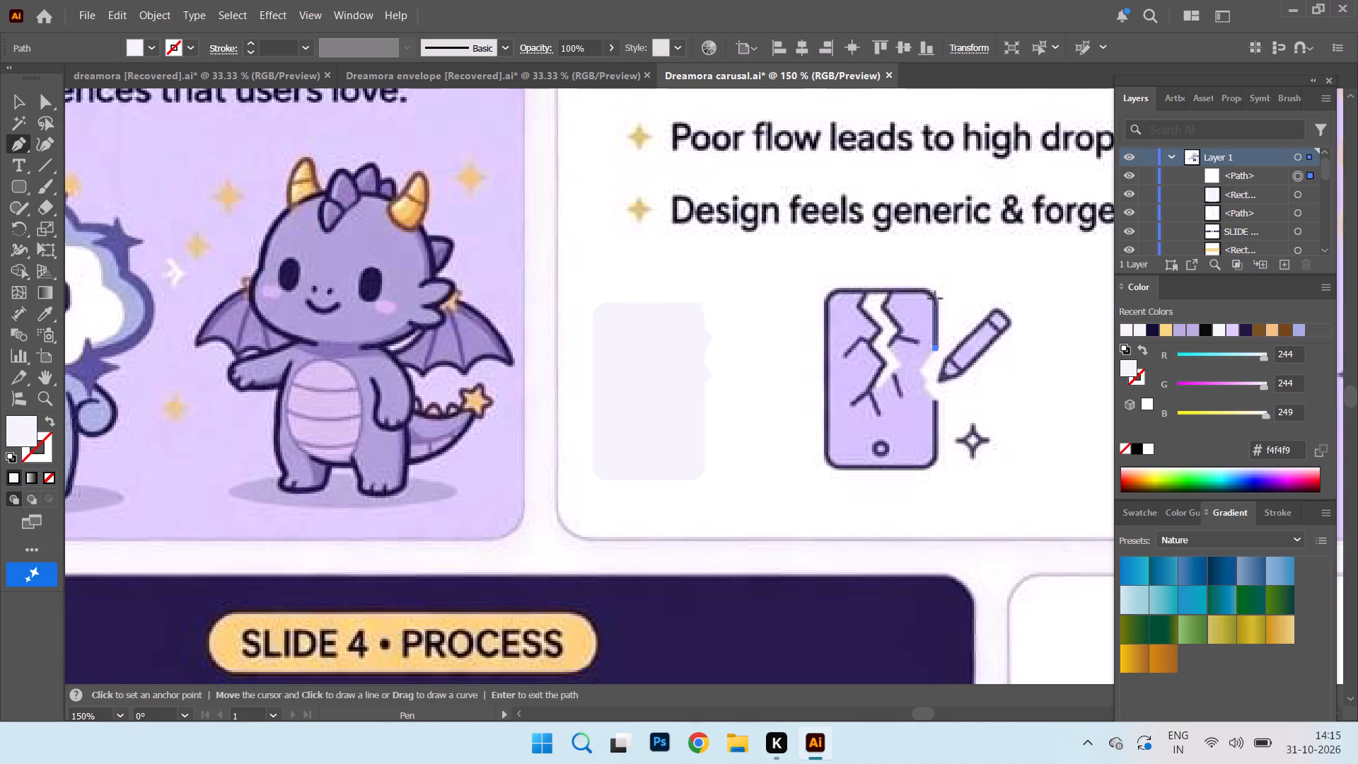
{"action": "left_click", "coordinate": [937, 303]}
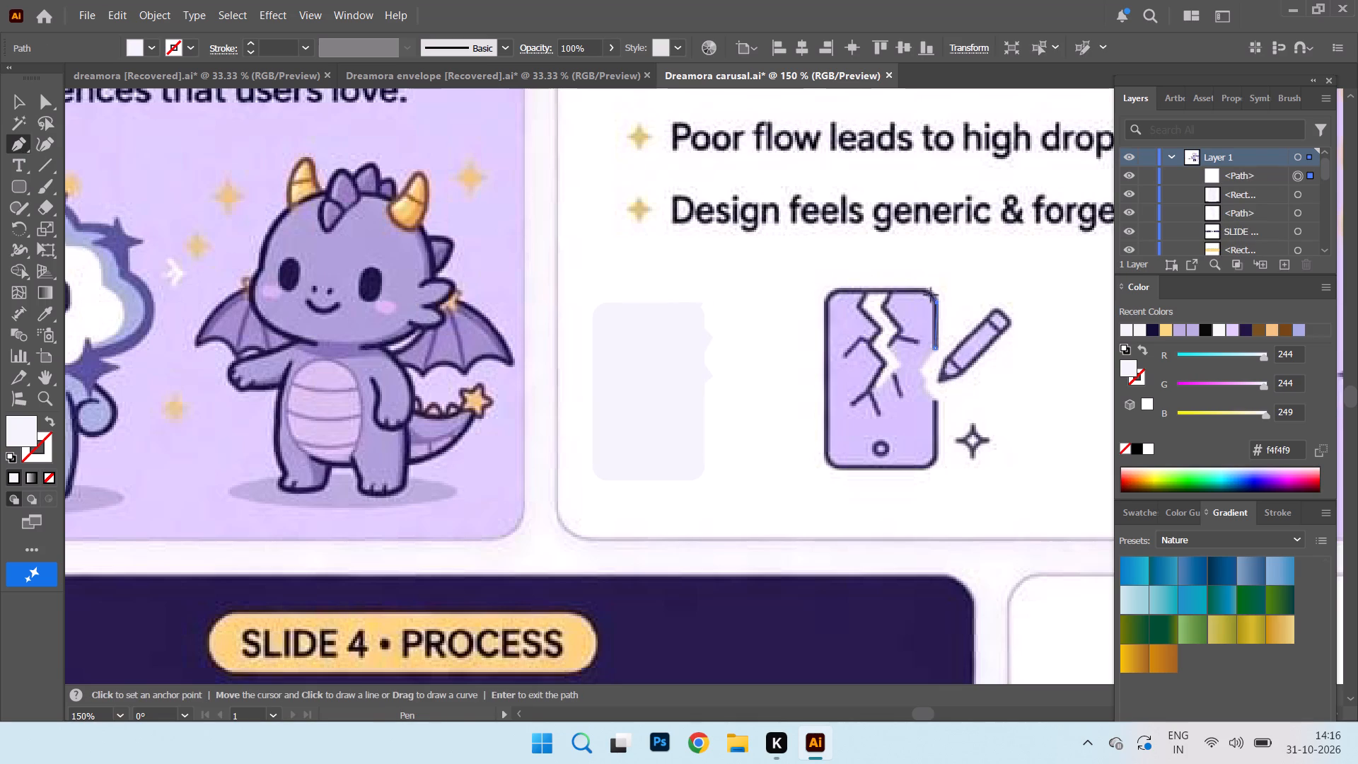
{"action": "left_click", "coordinate": [928, 289]}
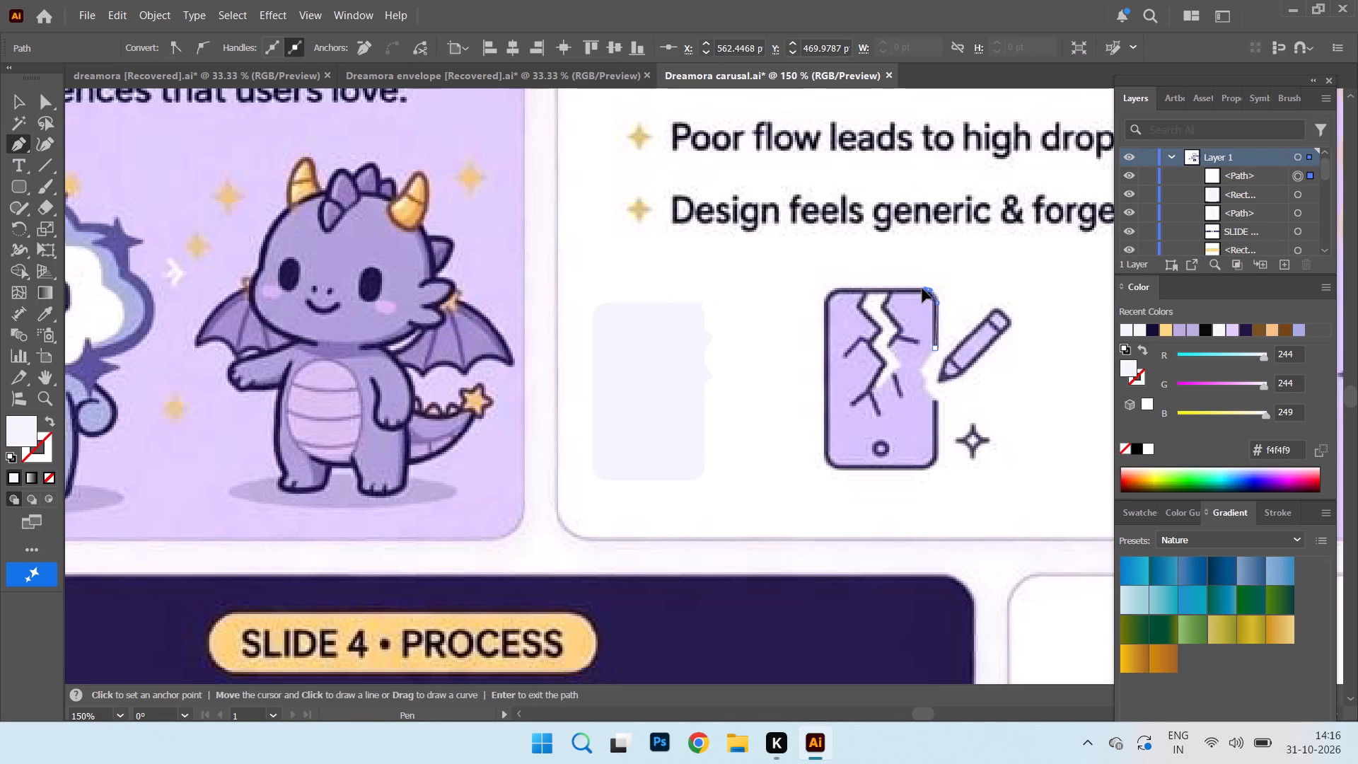
{"action": "left_click", "coordinate": [840, 291]}
{"action": "left_click_drag", "start_coordinate": [828, 303], "coordinate": [826, 312]}
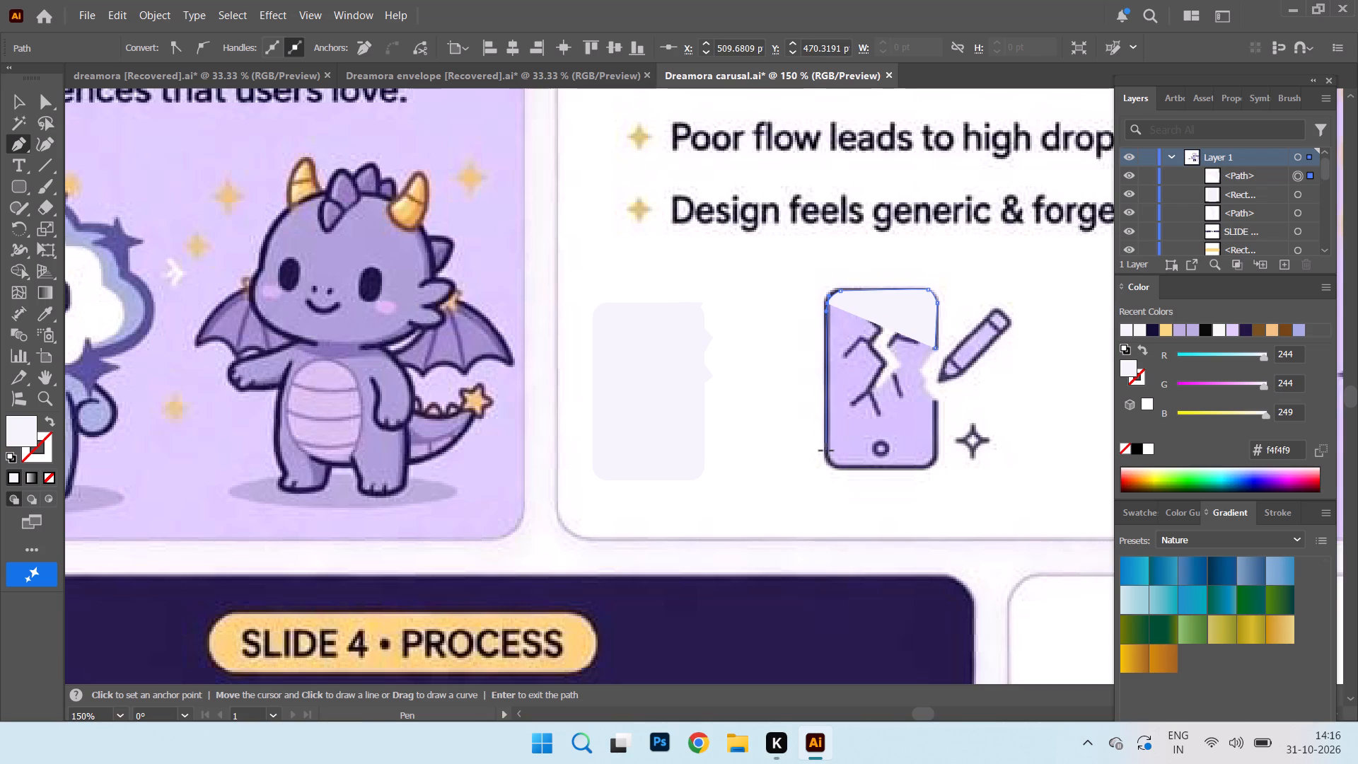
{"action": "left_click", "coordinate": [826, 451]}
{"action": "left_click_drag", "start_coordinate": [838, 467], "coordinate": [850, 465]}
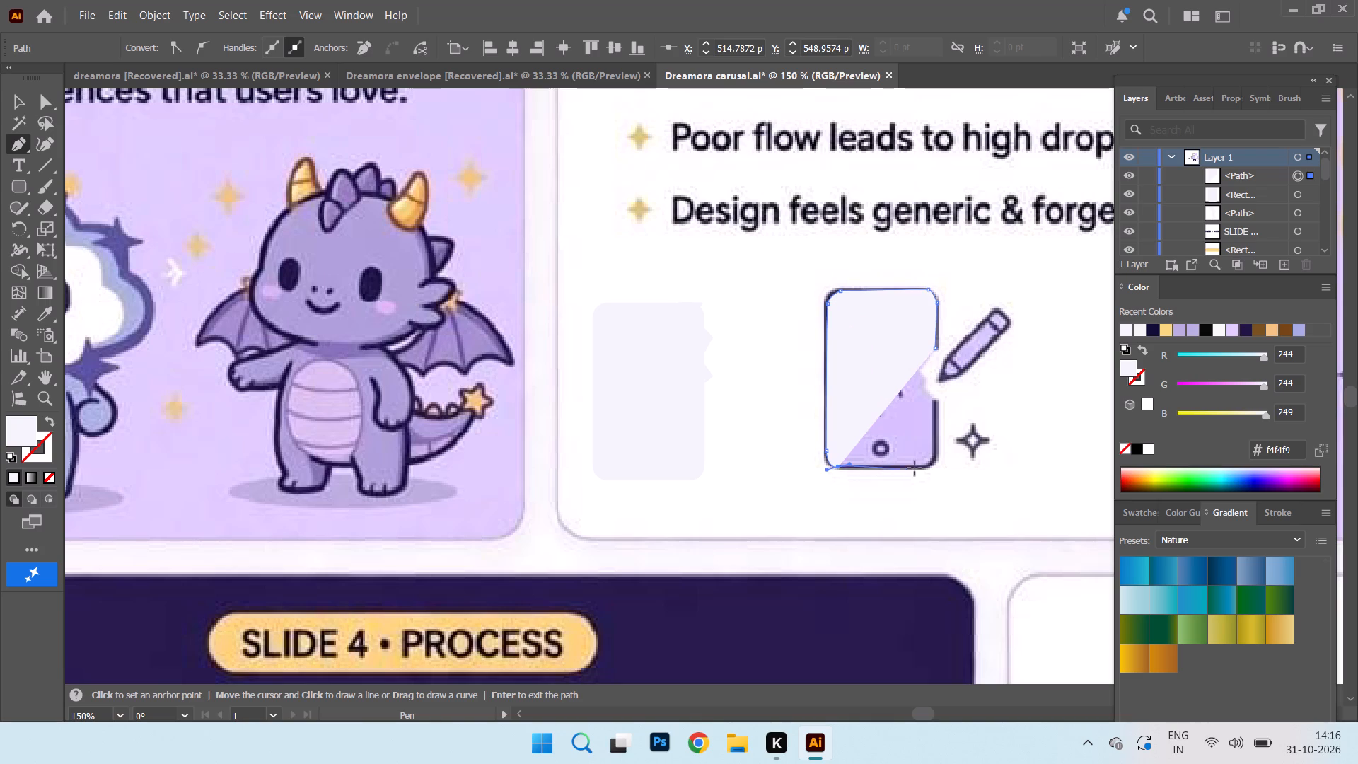
{"action": "left_click", "coordinate": [924, 468]}
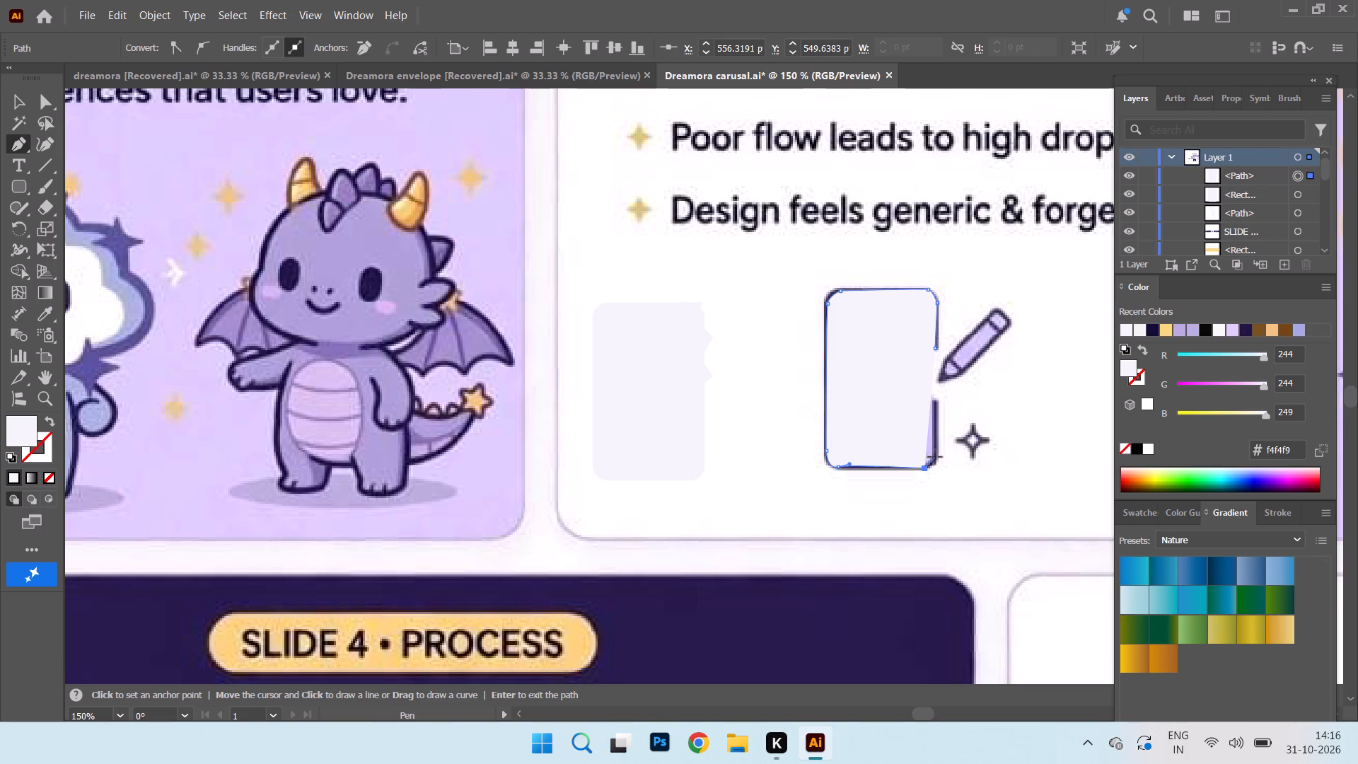
{"action": "left_click_drag", "start_coordinate": [935, 457], "coordinate": [937, 447]}
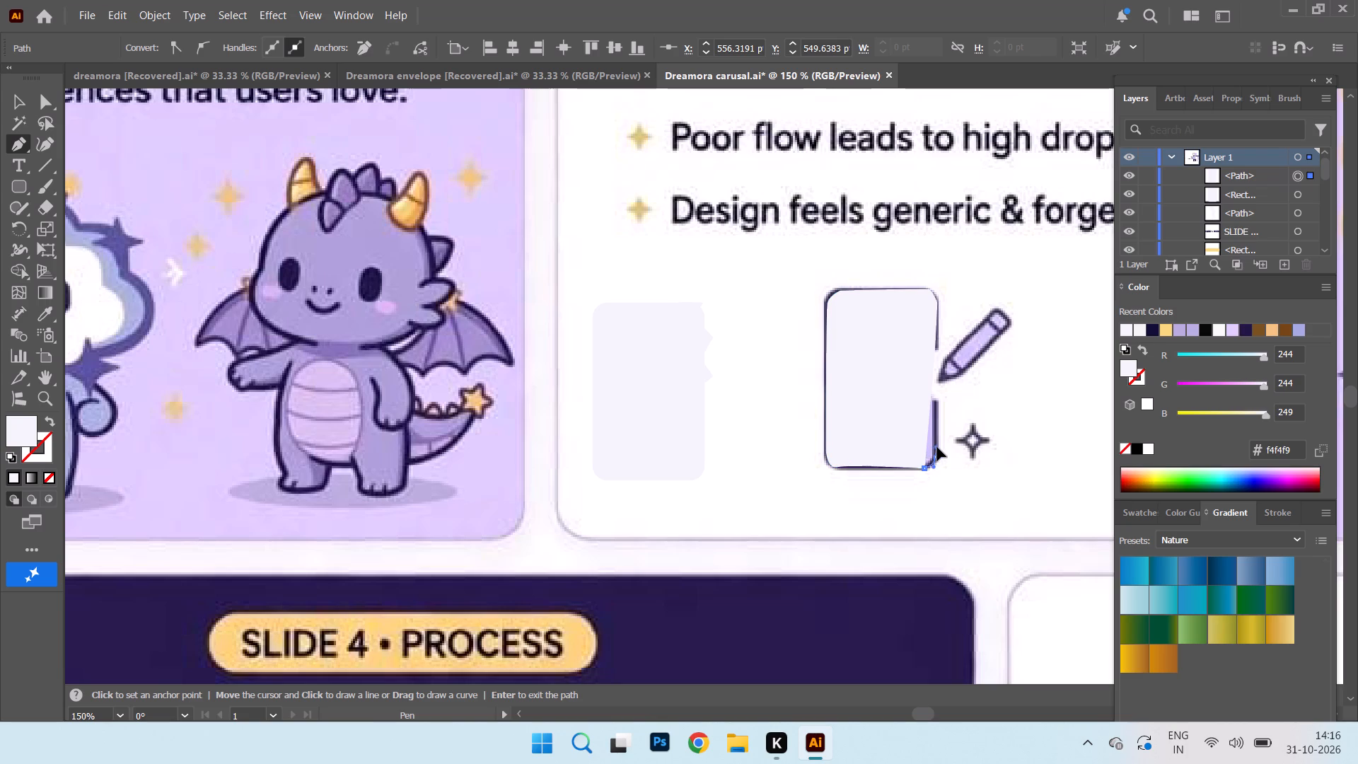
{"action": "left_click_drag", "start_coordinate": [937, 447], "coordinate": [937, 444]}
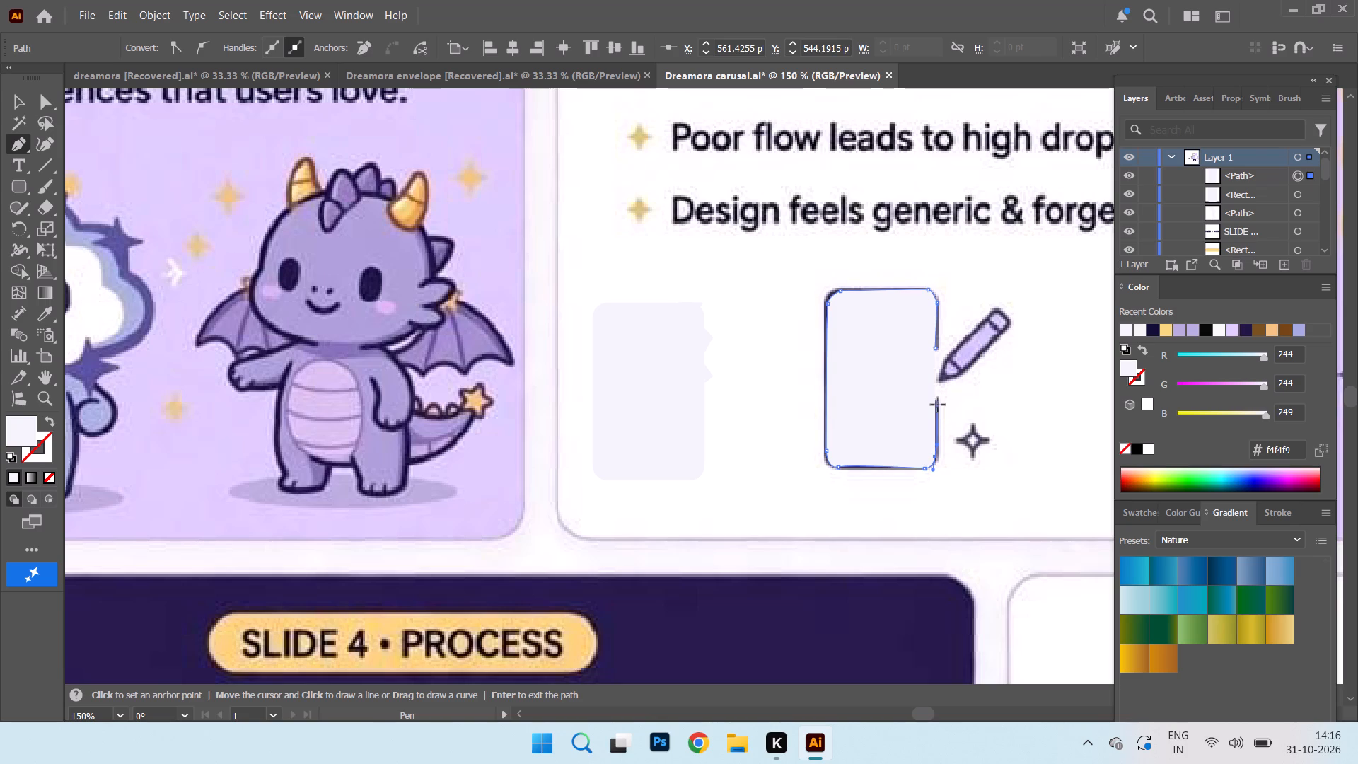
Switch the phone path to an unfilled outline, trace the jagged notch on its right edge, and close it at the starting point.
{"action": "left_click", "coordinate": [49, 417]}
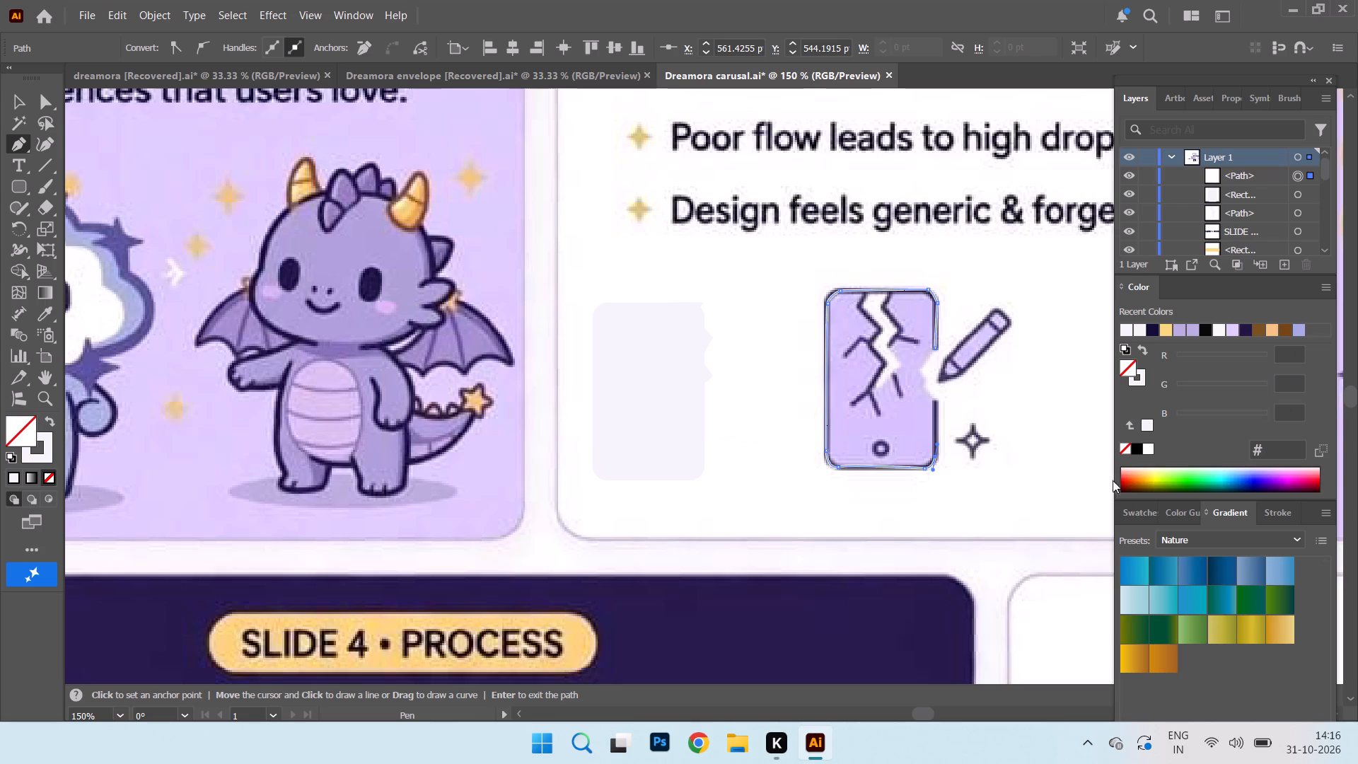
{"action": "left_click", "coordinate": [935, 400]}
{"action": "left_click", "coordinate": [922, 387]}
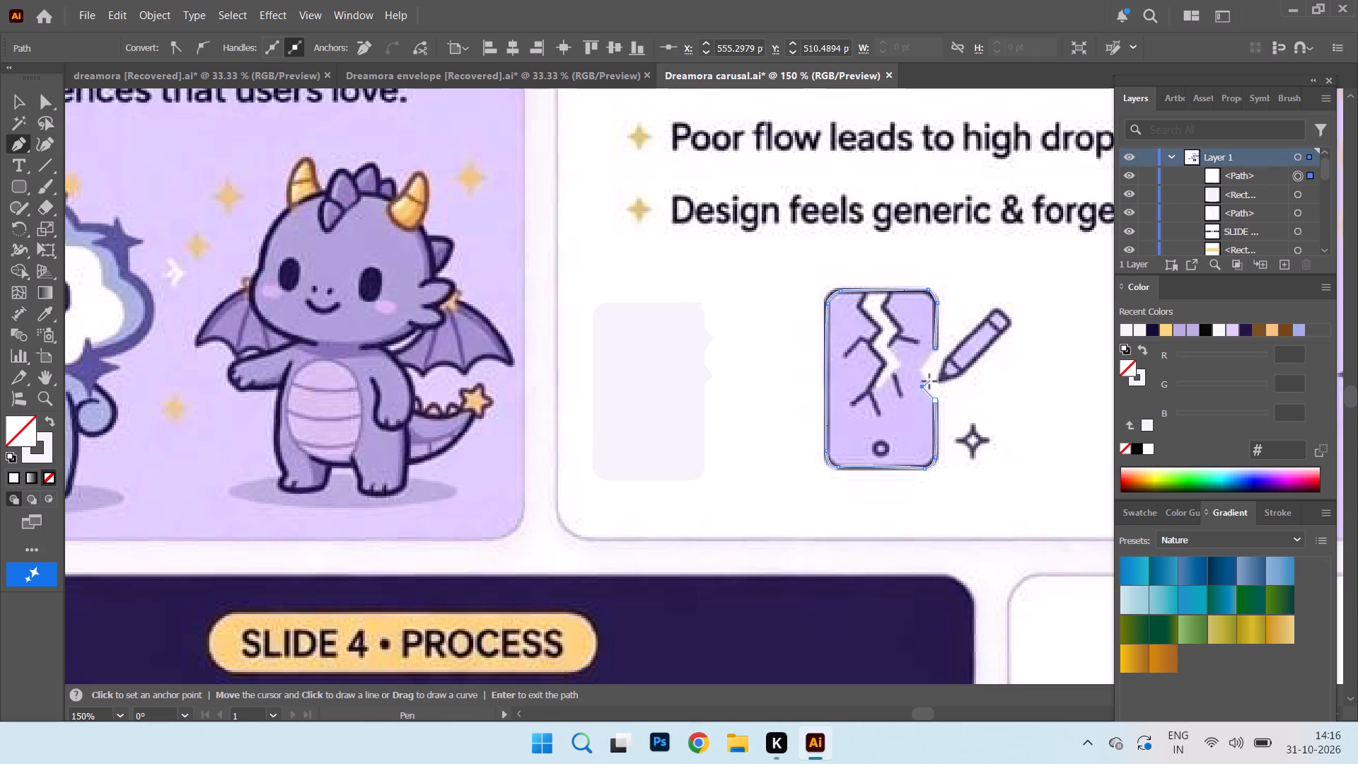
{"action": "left_click", "coordinate": [928, 381]}
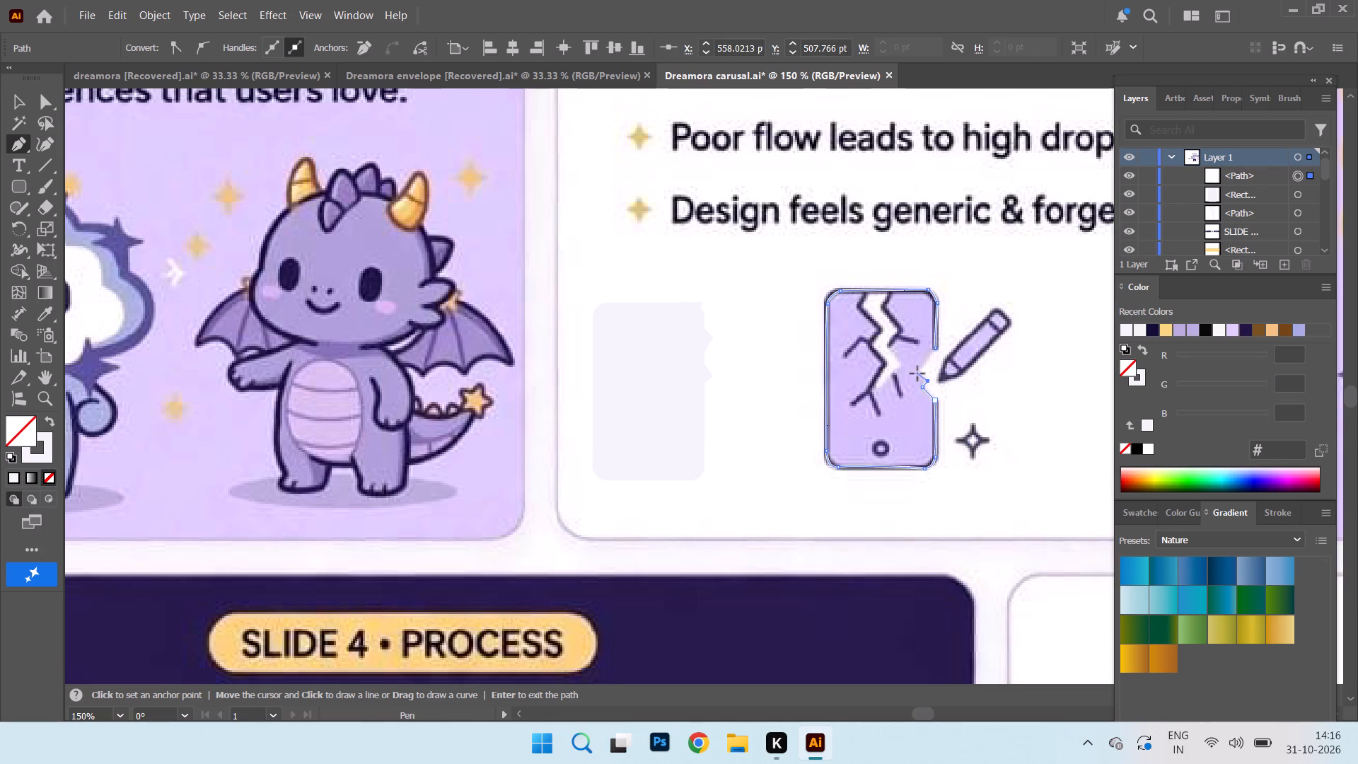
{"action": "left_click", "coordinate": [917, 374]}
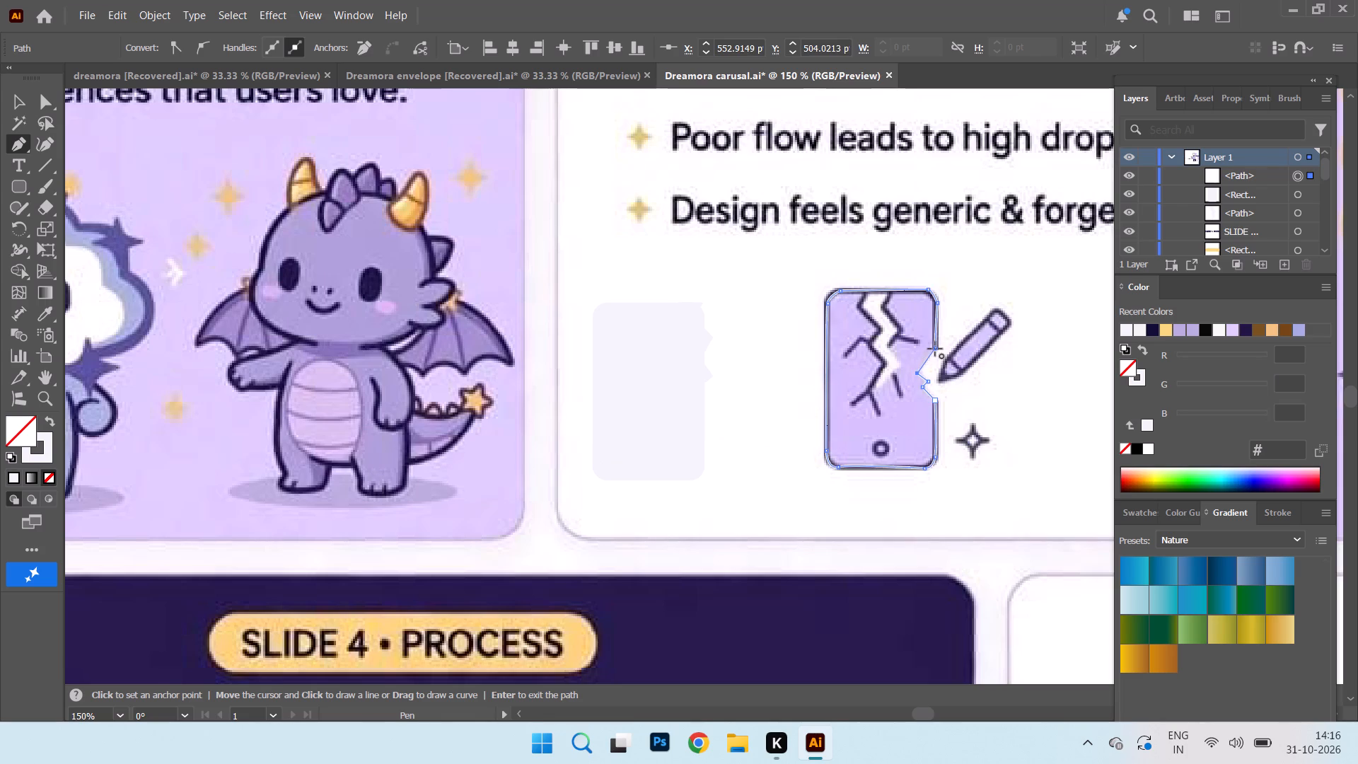
{"action": "left_click", "coordinate": [935, 349]}
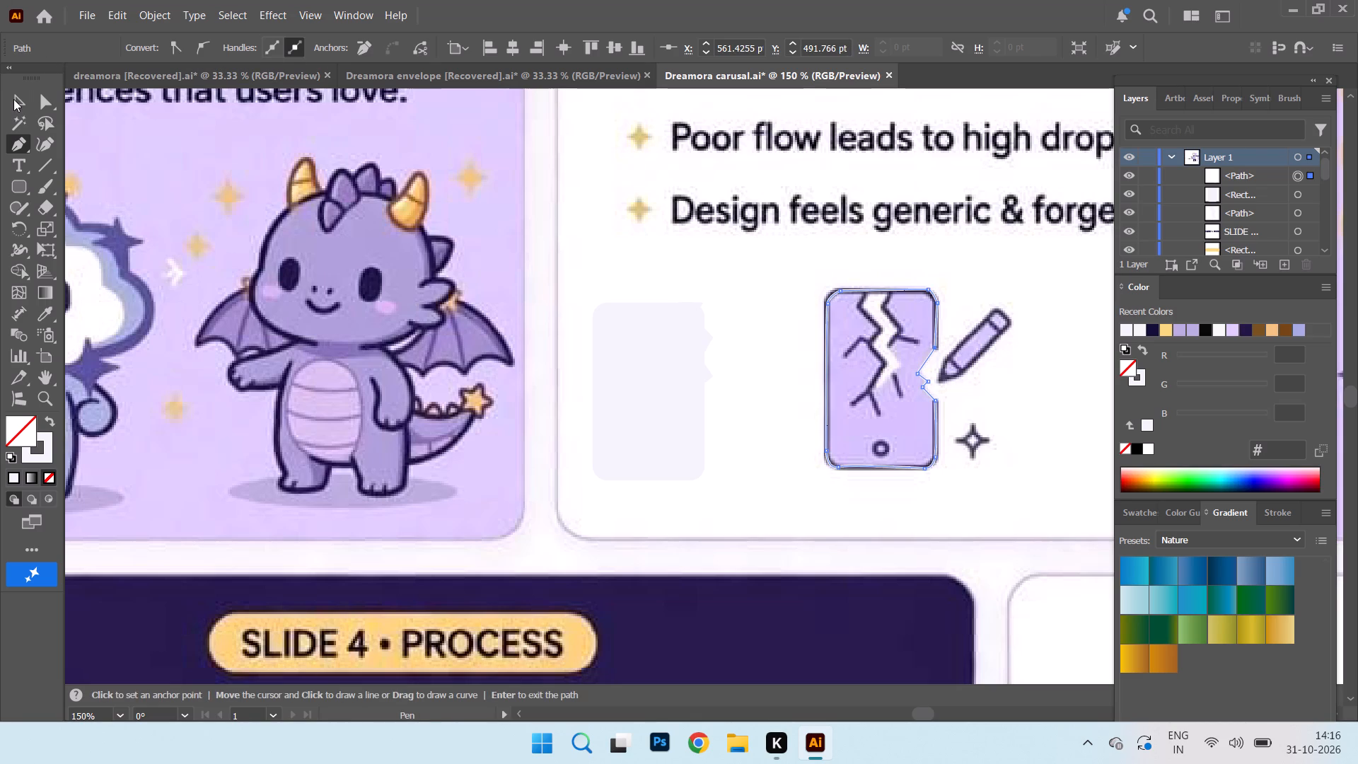
Fill the closed phone shape with the lilac #d8c4fb sampled from the reference phone body.
{"action": "left_click", "coordinate": [13, 99]}
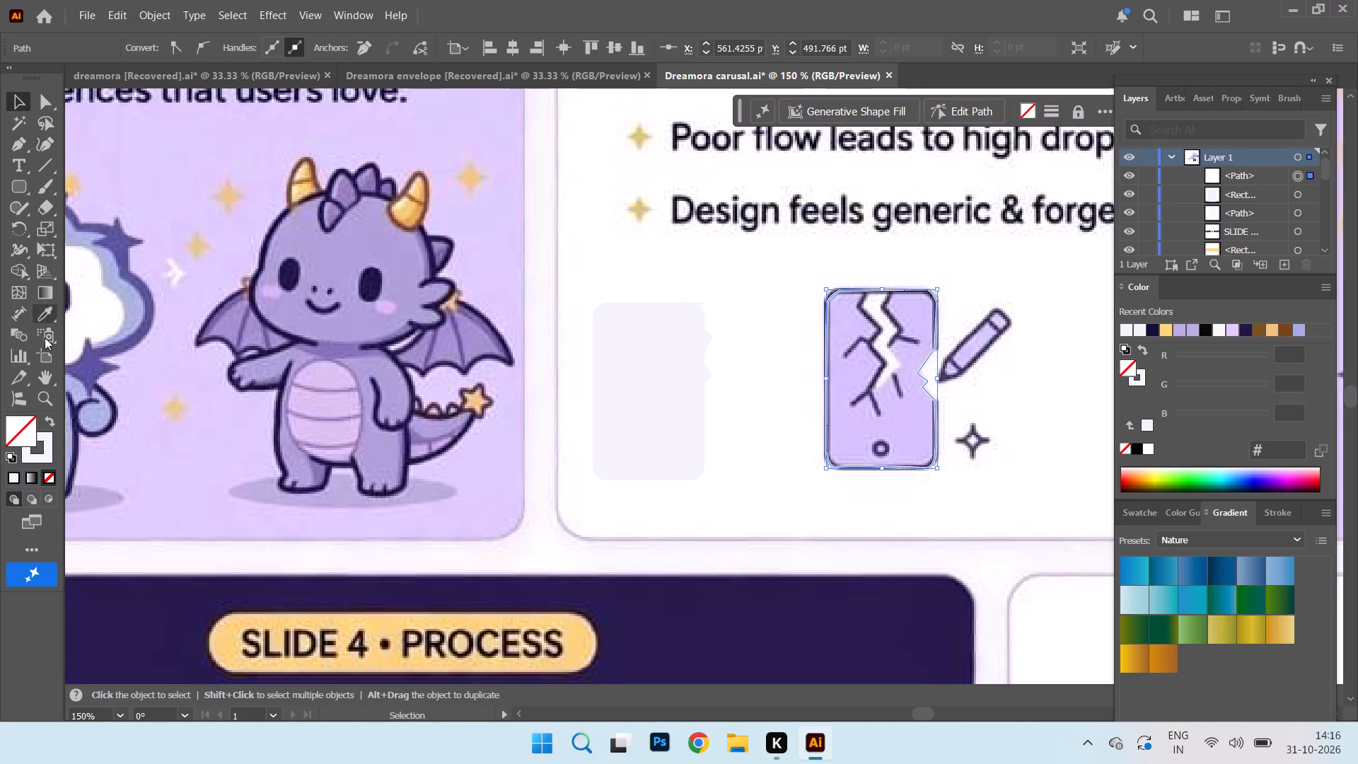
{"action": "left_click", "coordinate": [13, 418]}
{"action": "left_click", "coordinate": [13, 418]}
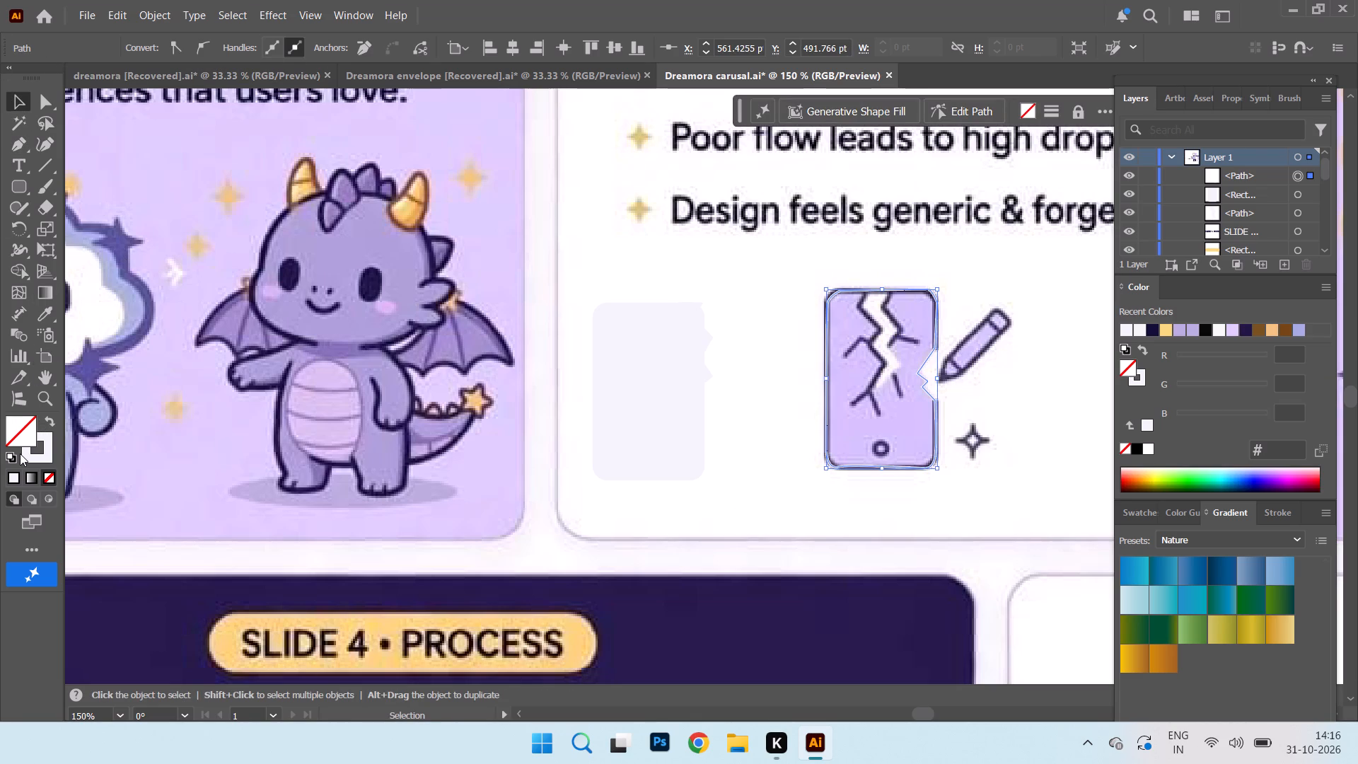
{"action": "double_click", "coordinate": [14, 444]}
{"action": "left_click", "coordinate": [212, 443]}
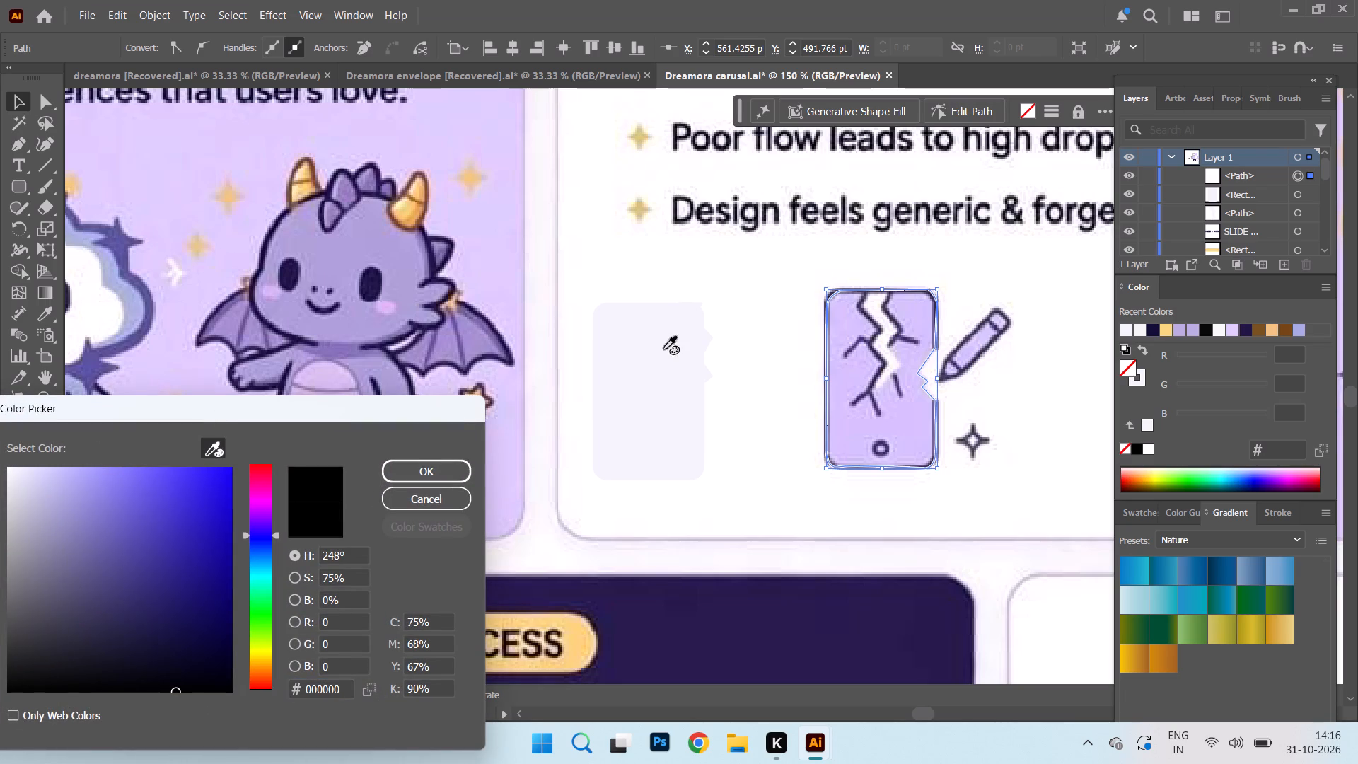
{"action": "left_click", "coordinate": [844, 320]}
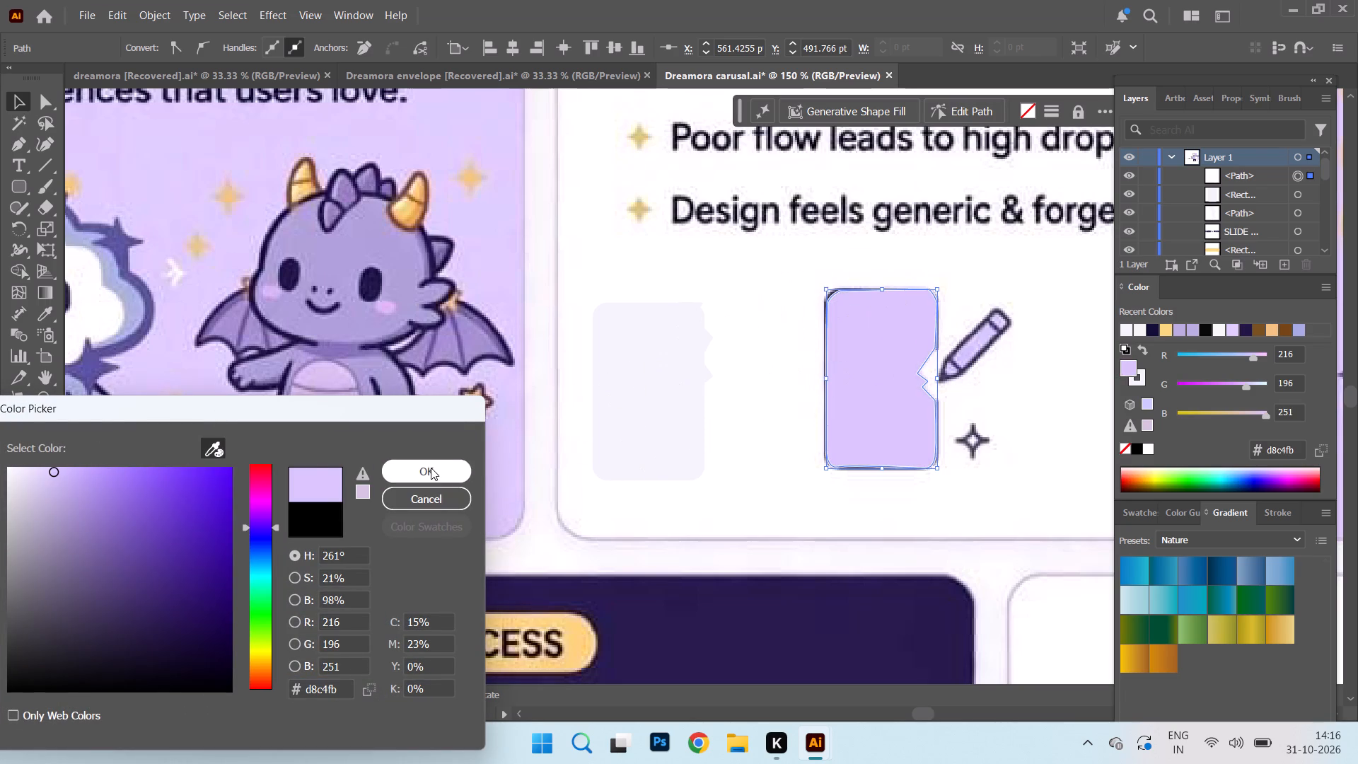
{"action": "left_click", "coordinate": [431, 468]}
Place the lilac phone shape in the blank area left of the reference phone, and move the plain rounded rectangle below the pencil.
{"action": "left_click_drag", "start_coordinate": [894, 377], "coordinate": [639, 380]}
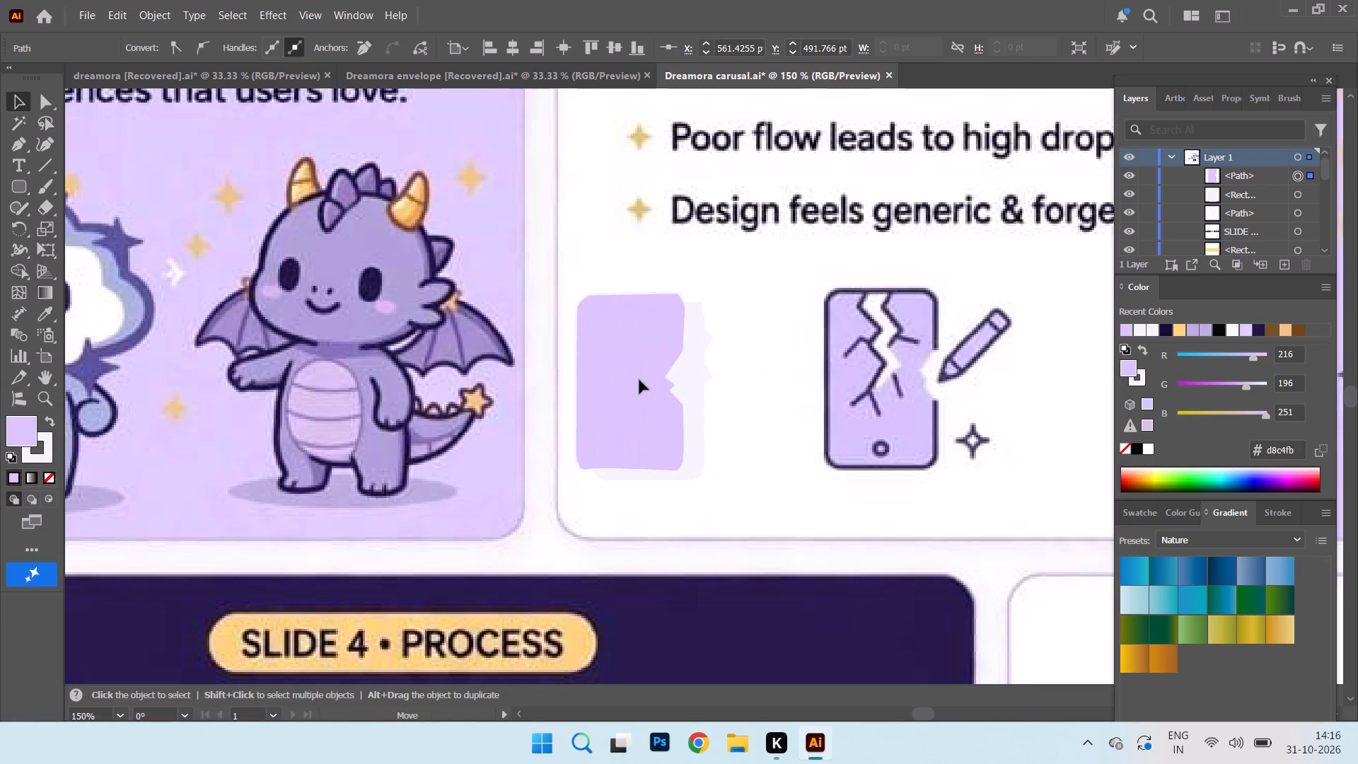
{"action": "left_click_drag", "start_coordinate": [639, 380], "coordinate": [795, 303]}
{"action": "left_click", "coordinate": [652, 389]}
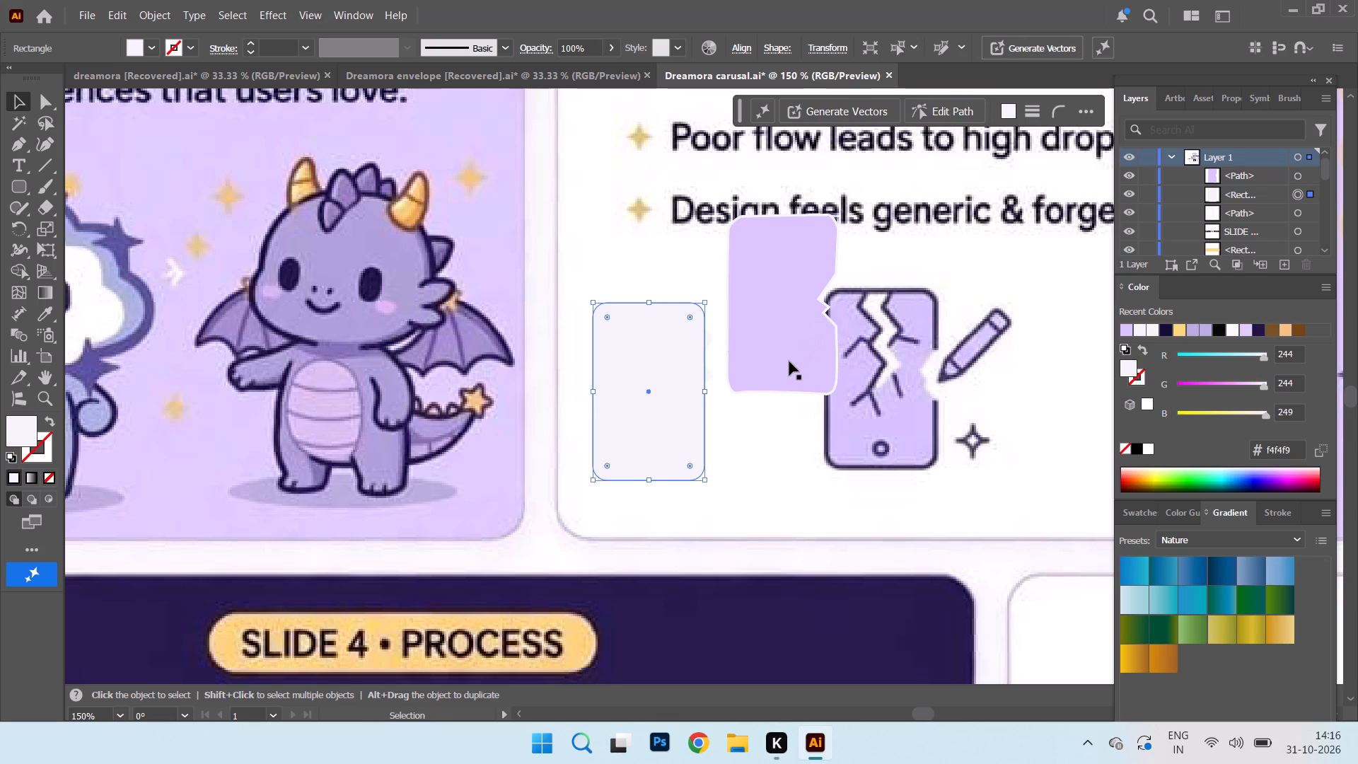
{"action": "left_click_drag", "start_coordinate": [676, 405], "coordinate": [988, 504]}
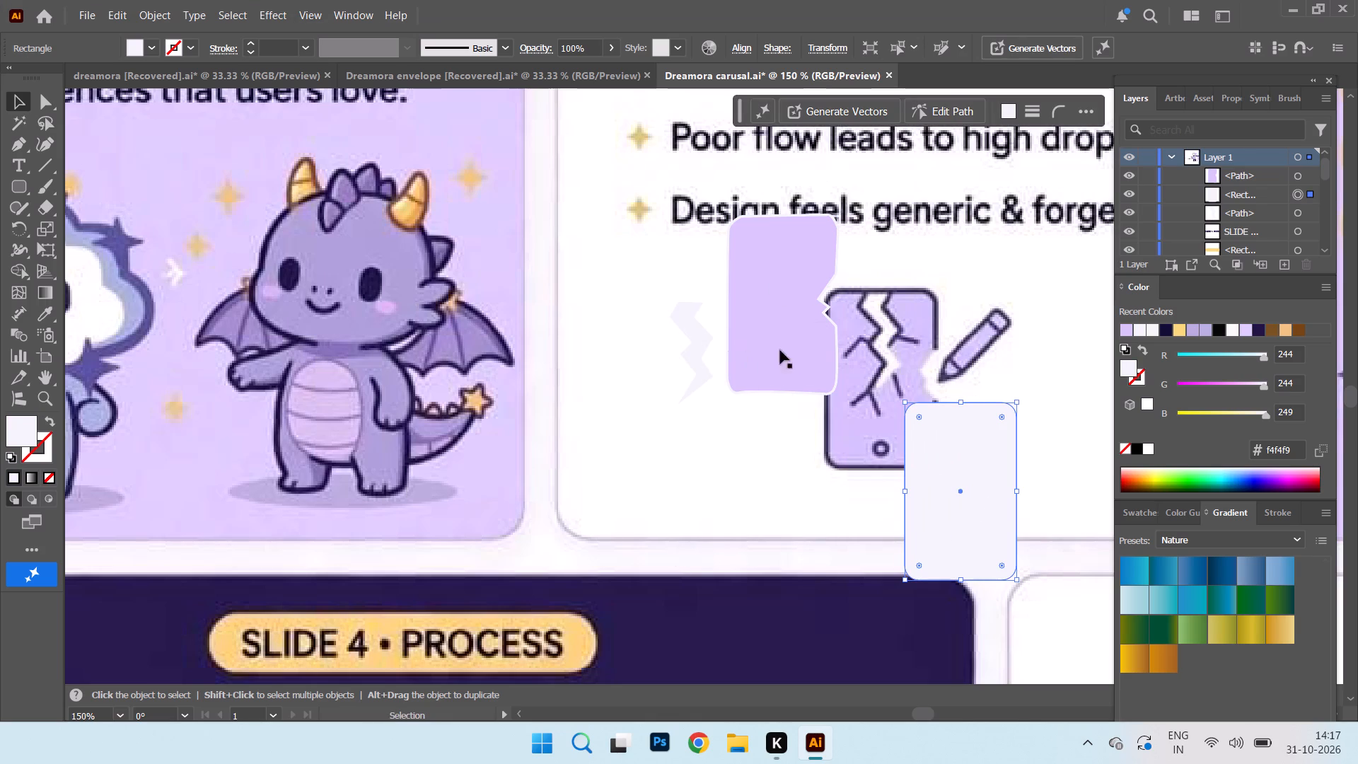
{"action": "left_click_drag", "start_coordinate": [804, 359], "coordinate": [733, 414]}
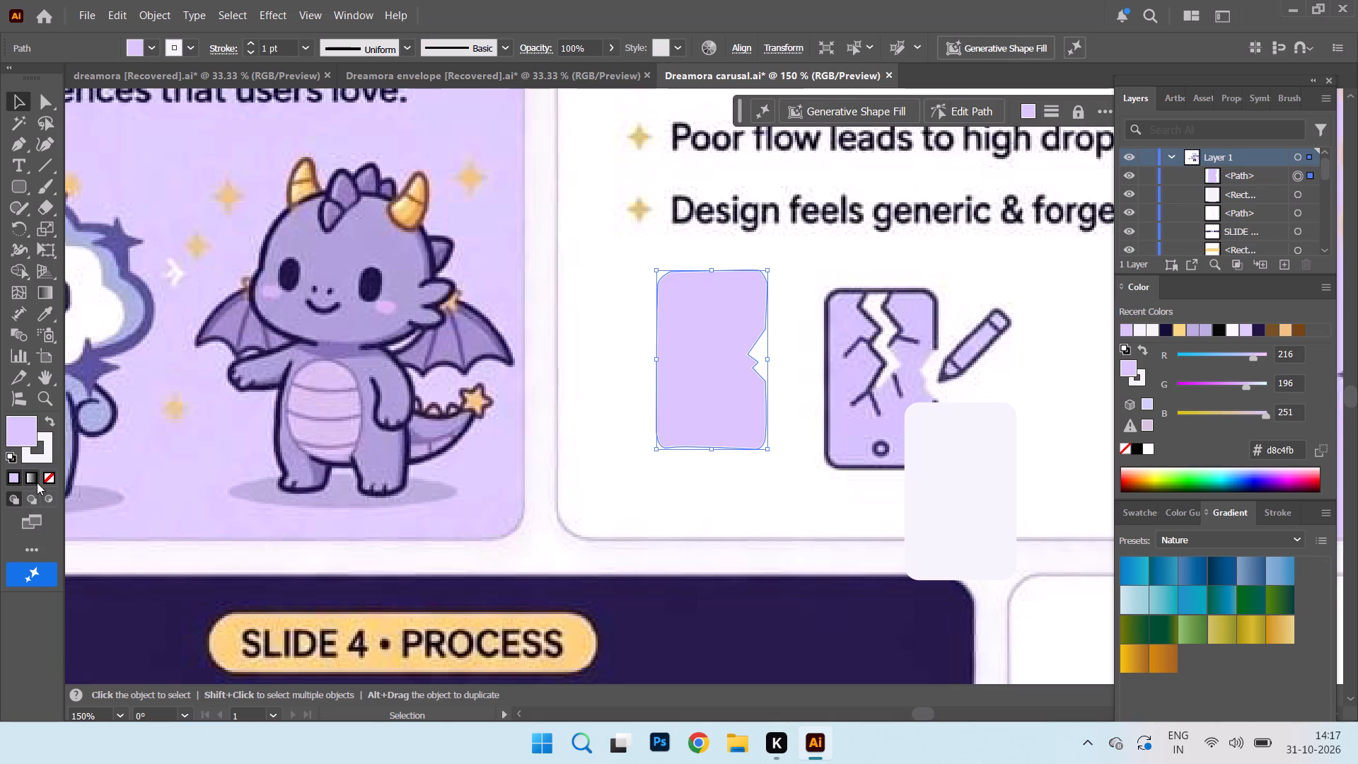
Remove the stroke from the lilac phone shape, keeping its #d8c4fb fill.
{"action": "left_click", "coordinate": [54, 424]}
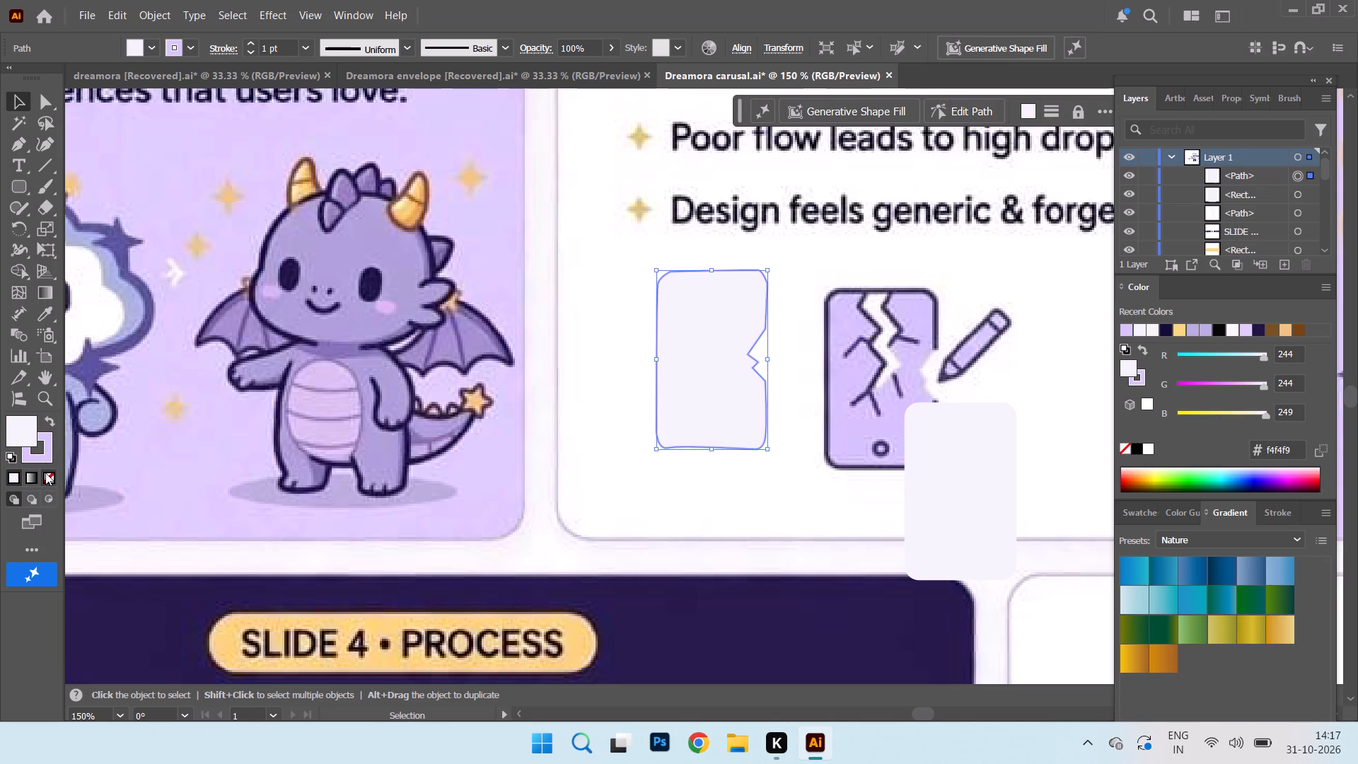
{"action": "left_click", "coordinate": [45, 476]}
{"action": "left_click", "coordinate": [51, 420]}
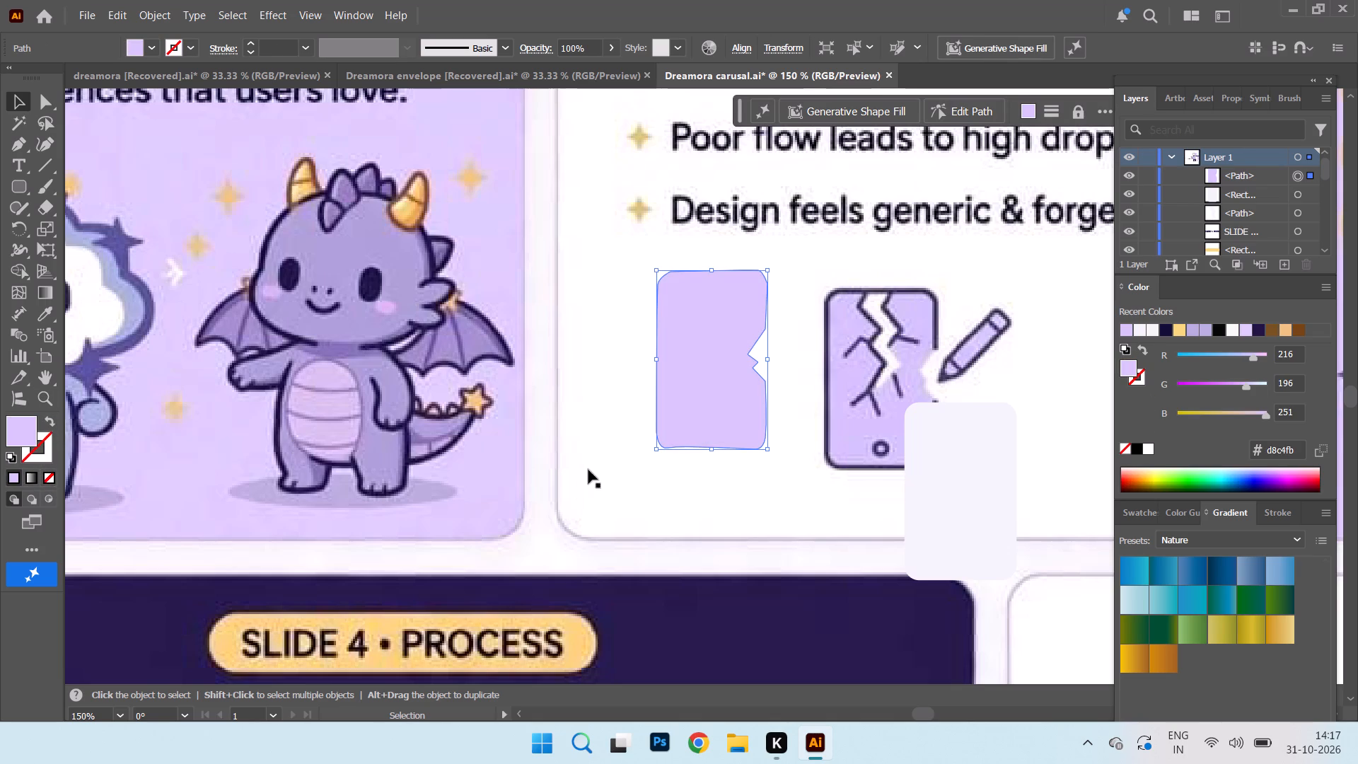
Move the lilac phone shape clear of the off-white crack shape and bring the crack to the top of Layer 1's stacking order.
{"action": "left_click_drag", "start_coordinate": [733, 390], "coordinate": [618, 390]}
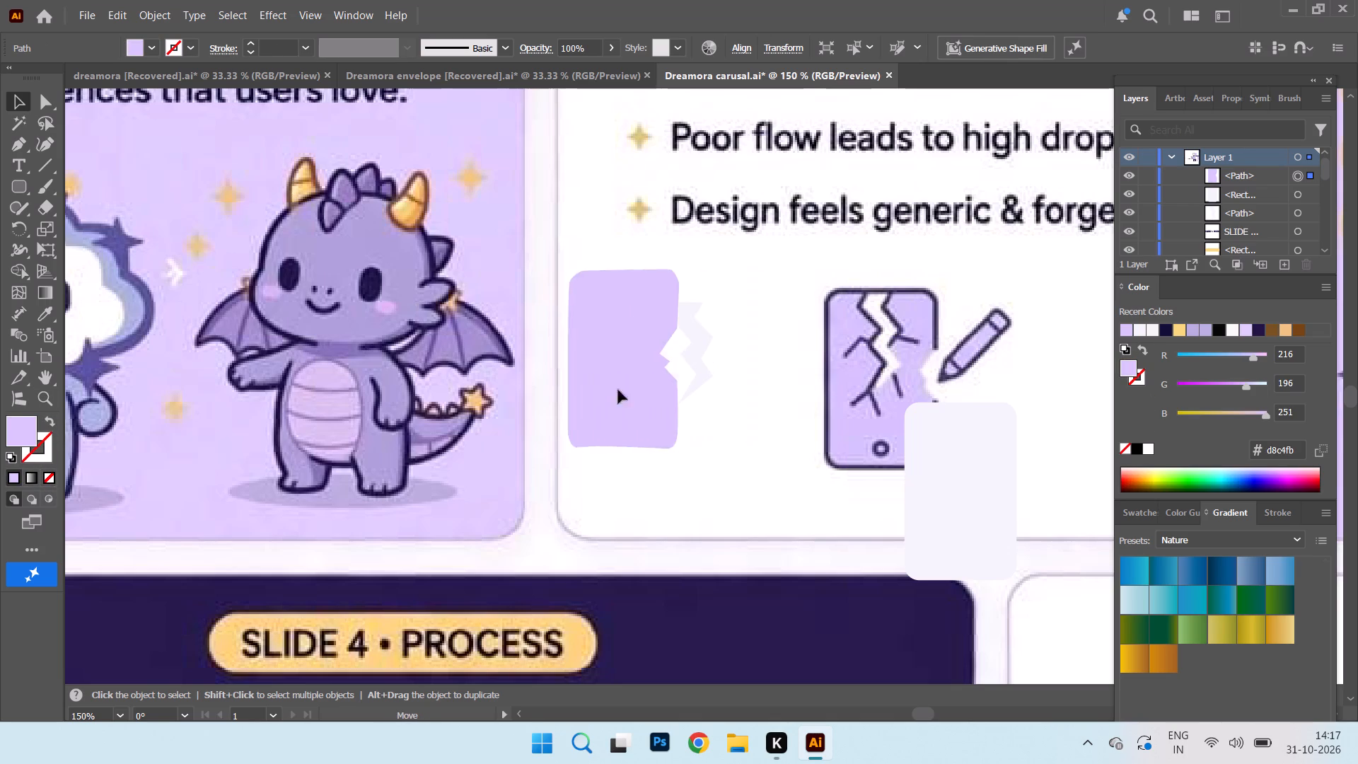
{"action": "left_click_drag", "start_coordinate": [618, 390], "coordinate": [609, 418]}
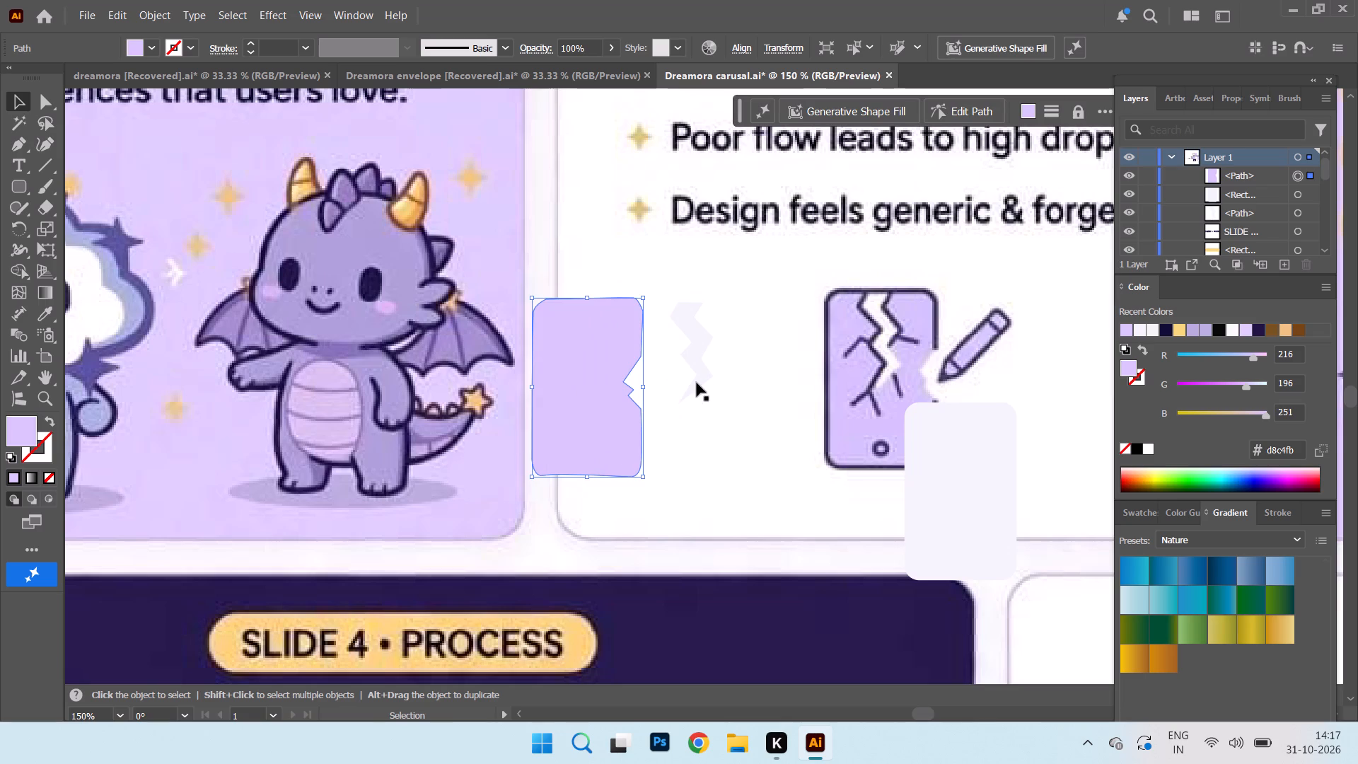
{"action": "left_click", "coordinate": [697, 383]}
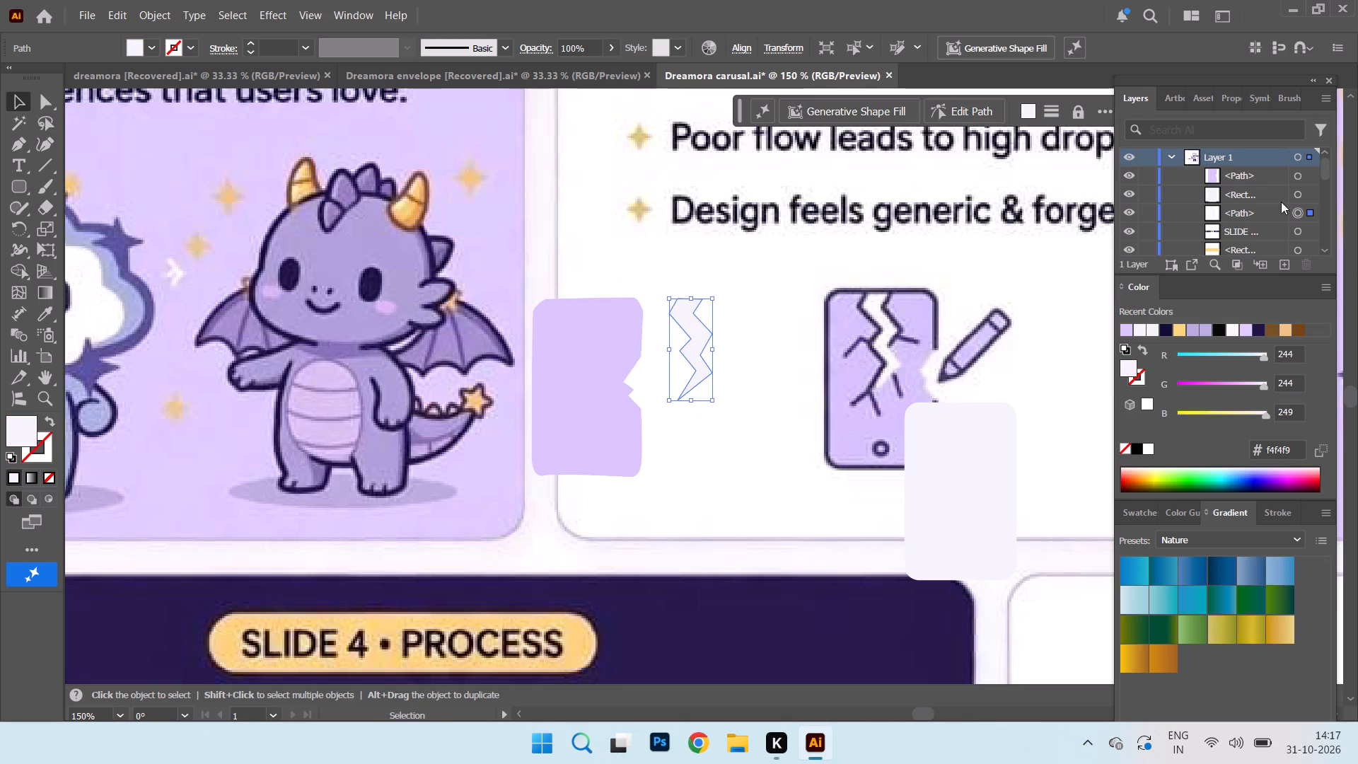
{"action": "left_click_drag", "start_coordinate": [1260, 195], "coordinate": [1250, 166]}
{"action": "left_click_drag", "start_coordinate": [1248, 220], "coordinate": [1250, 173]}
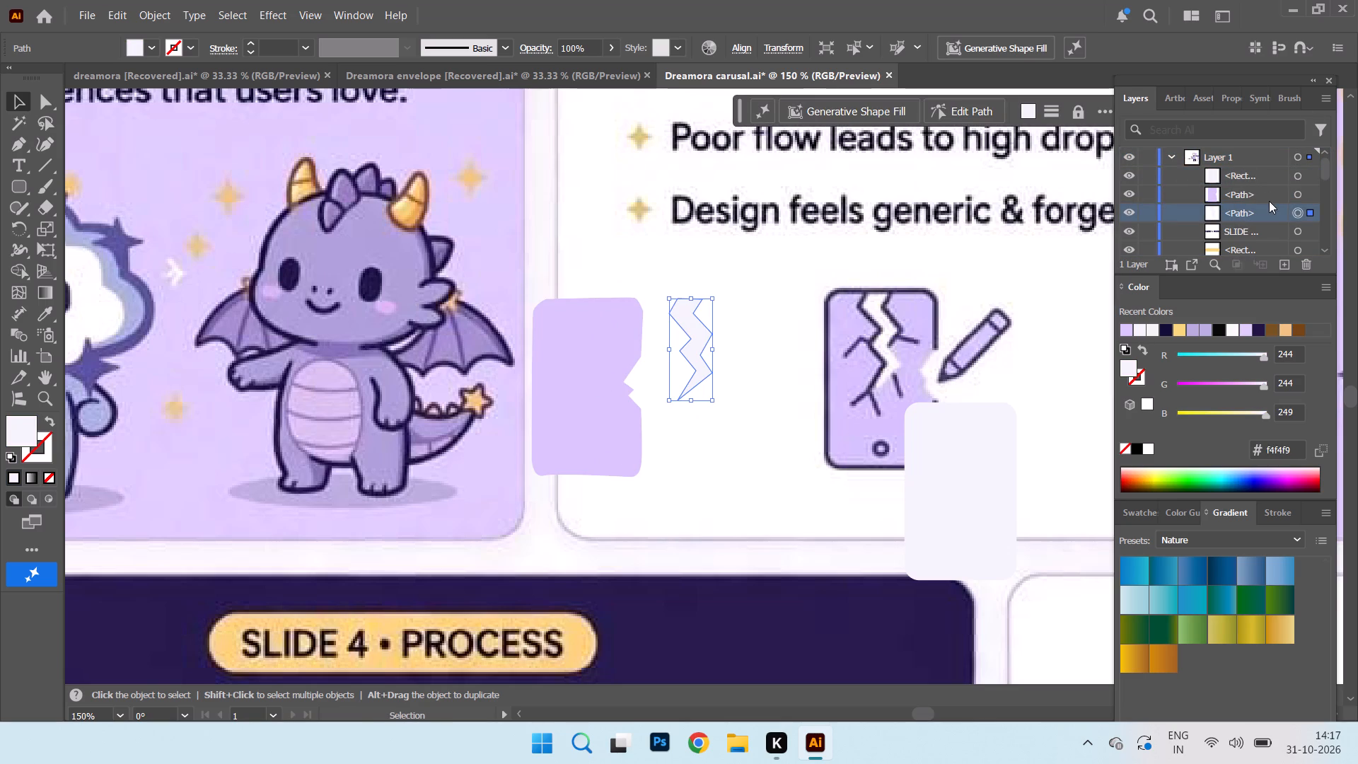
{"action": "left_click", "coordinate": [1269, 201]}
{"action": "left_click_drag", "start_coordinate": [1260, 216], "coordinate": [1265, 170]}
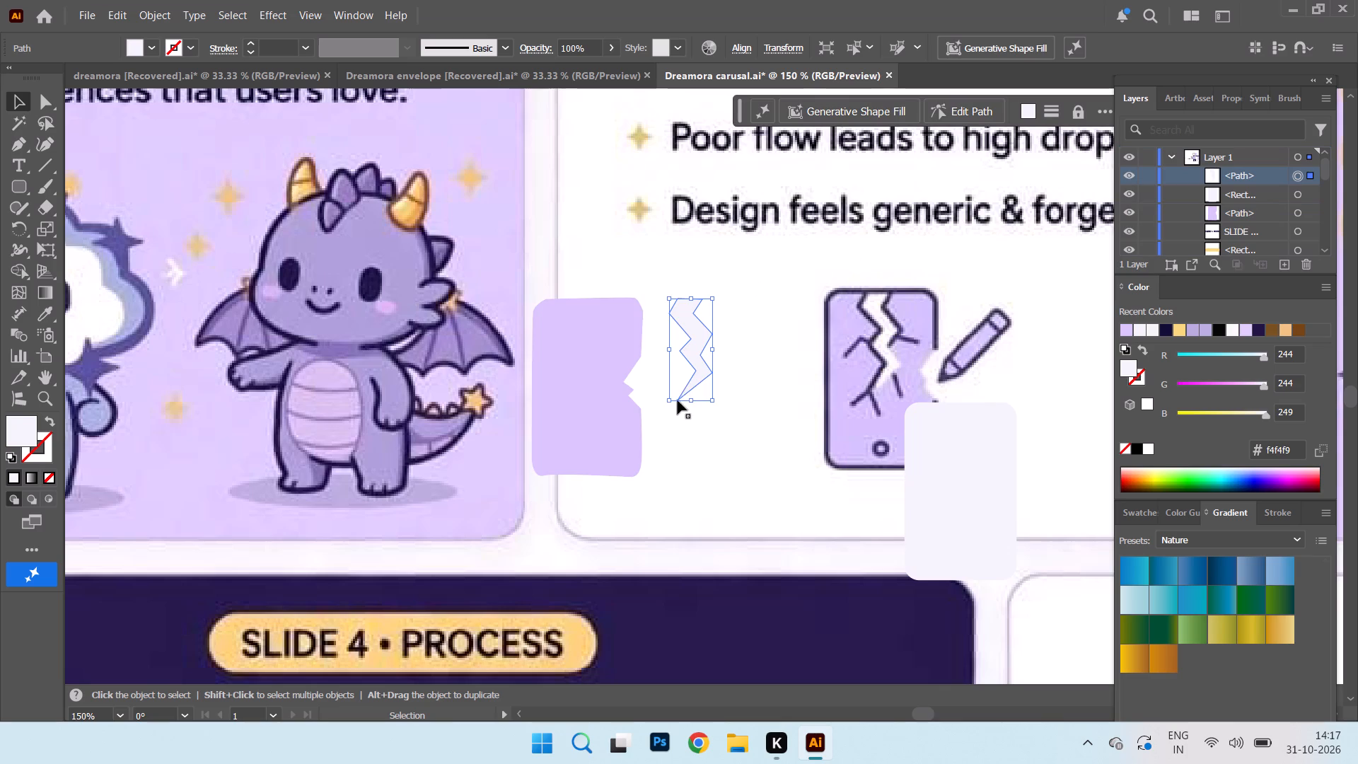
Position the lilac phone shape beneath the crack so the crack runs down from its top edge, as in the reference.
{"action": "left_click_drag", "start_coordinate": [606, 401], "coordinate": [705, 400]}
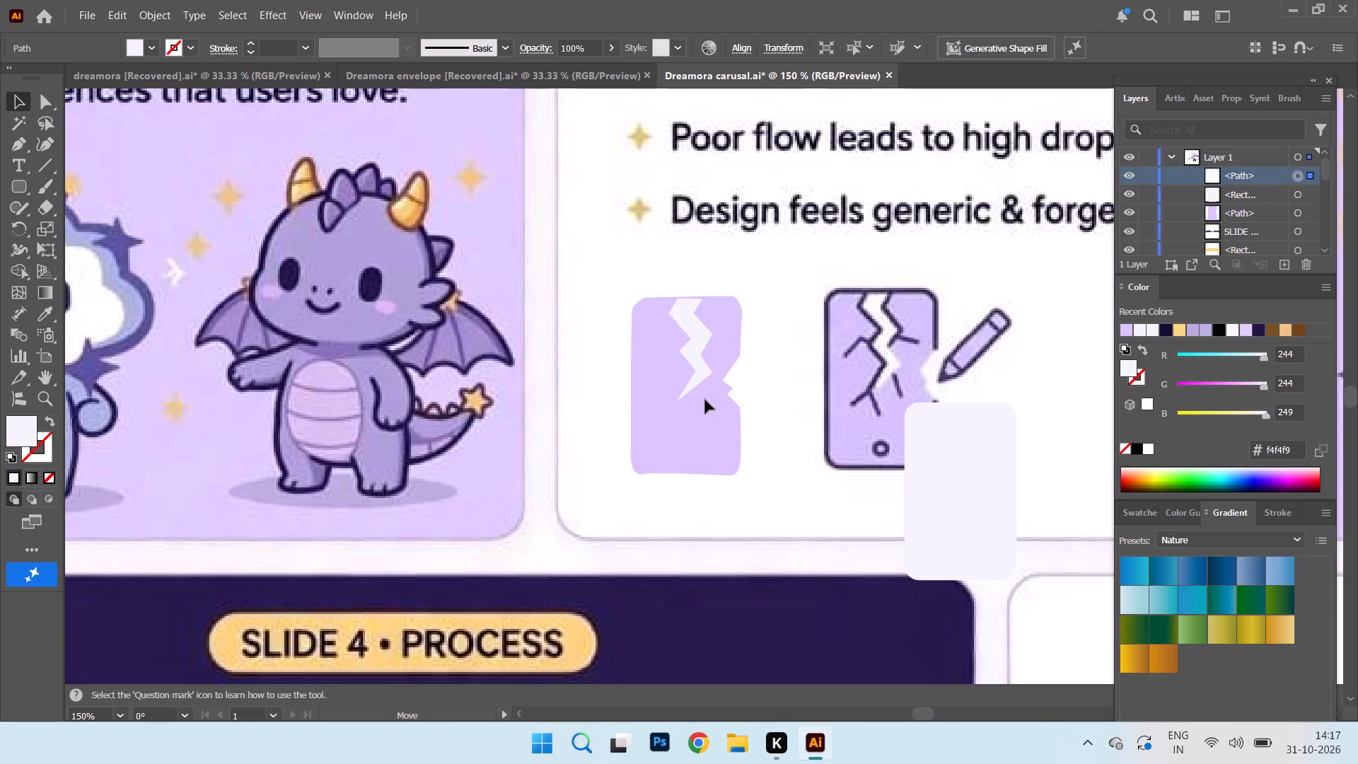
{"action": "left_click_drag", "start_coordinate": [705, 400], "coordinate": [707, 403]}
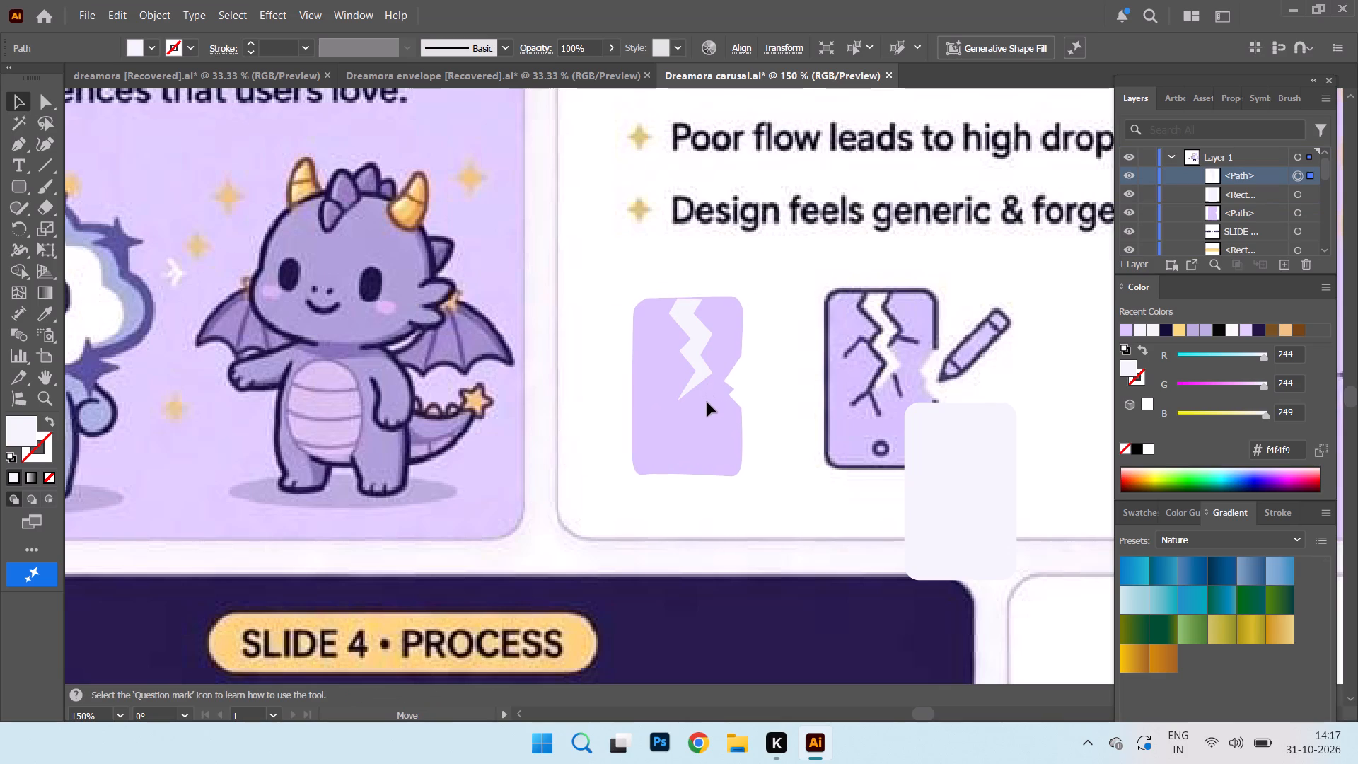
{"action": "left_click_drag", "start_coordinate": [707, 403], "coordinate": [709, 403]}
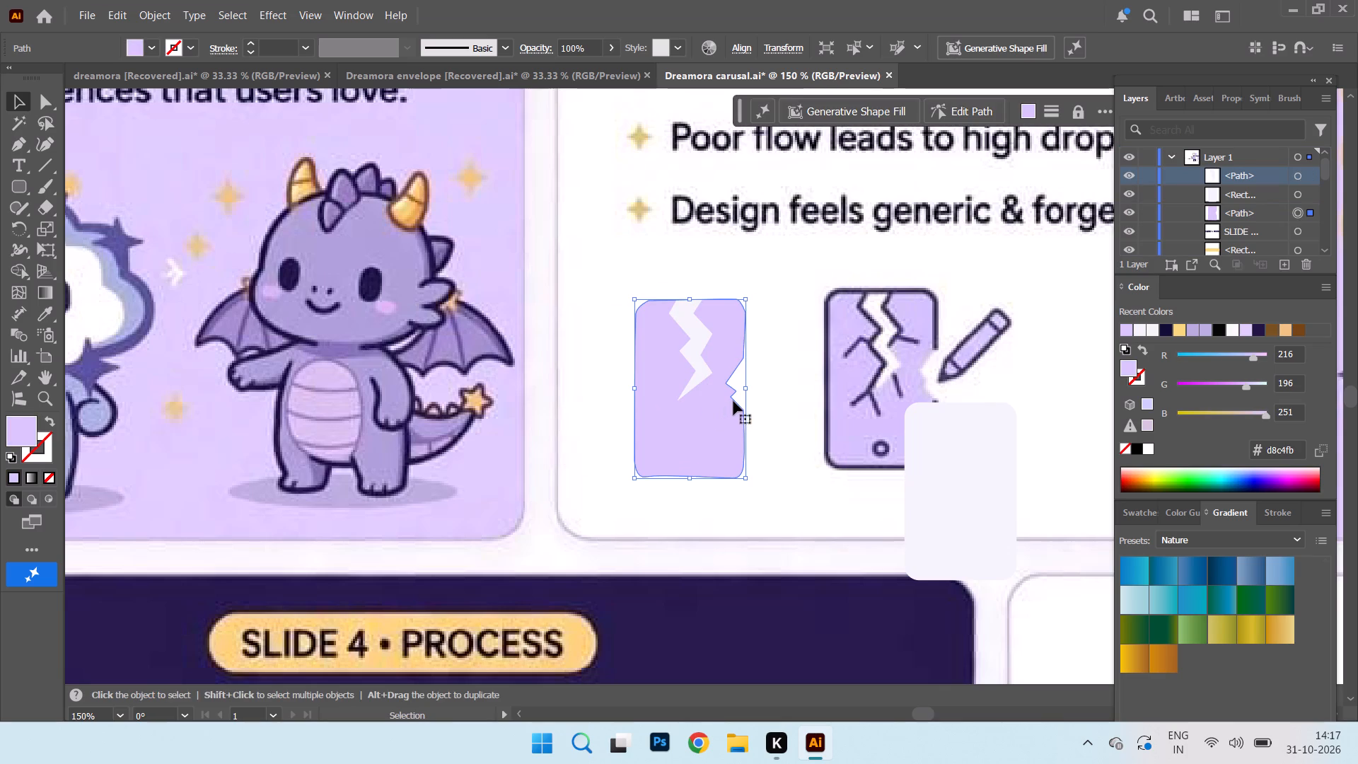
Give the off-white crack shape a 2 pt #453964 stroke, with the colour sampled from the reference phone's dark linework.
{"action": "left_click", "coordinate": [697, 372]}
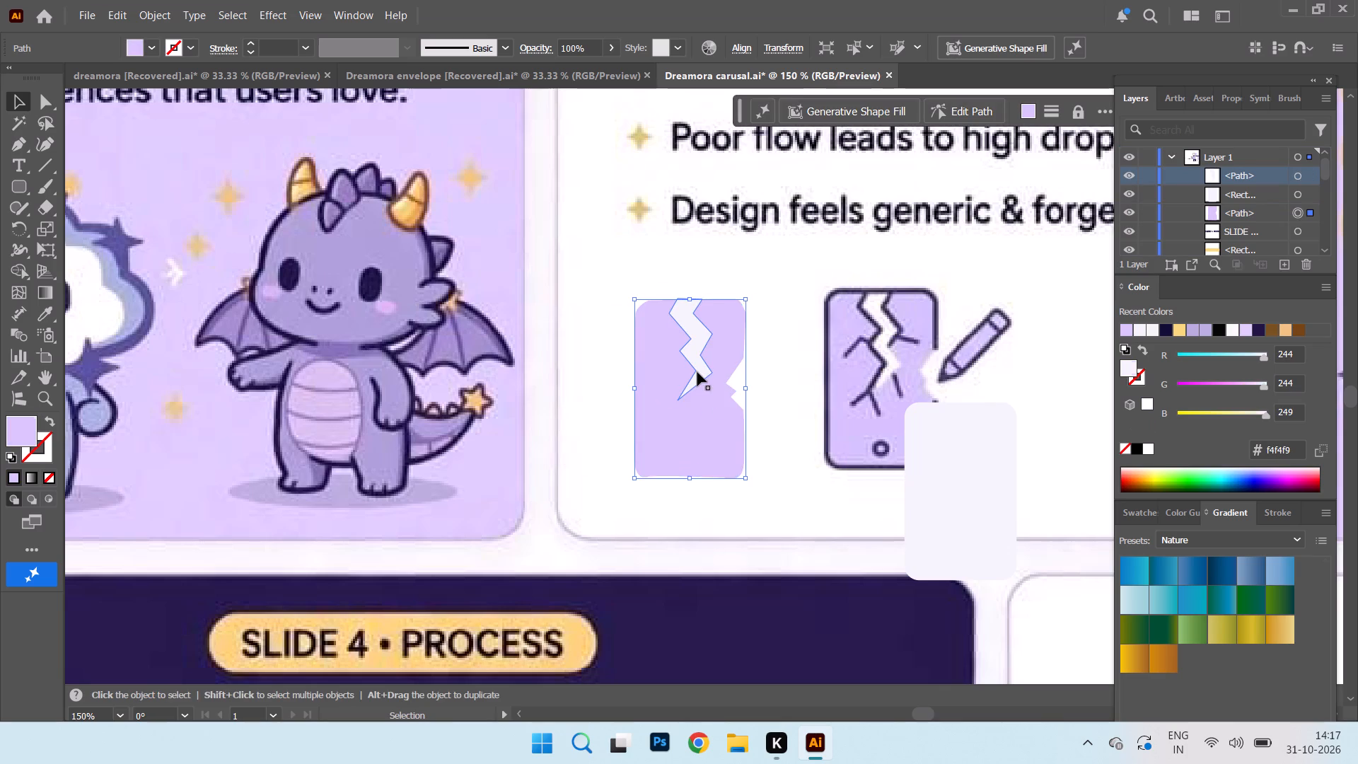
{"action": "left_click_drag", "start_coordinate": [697, 372], "coordinate": [696, 388], "text": "alt"}
{"action": "double_click", "coordinate": [35, 456]}
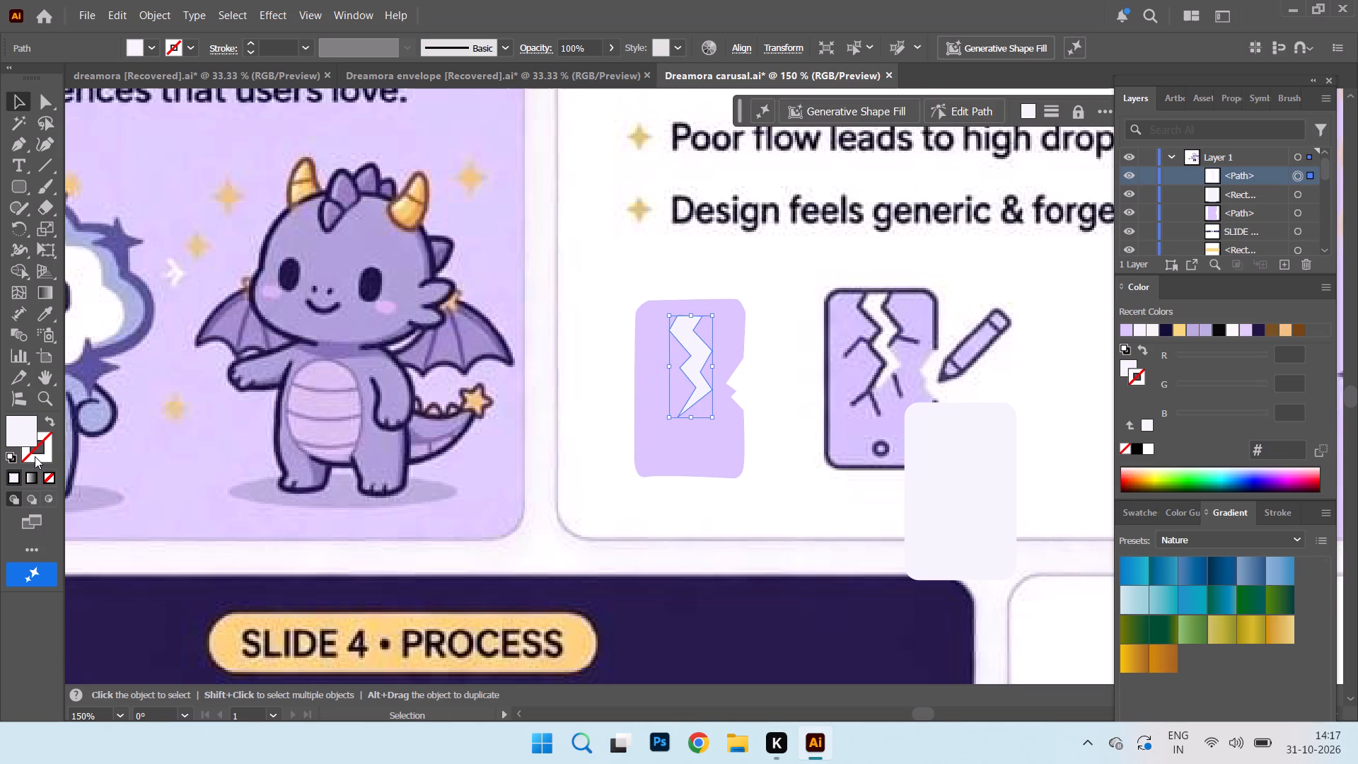
{"action": "left_click", "coordinate": [212, 446]}
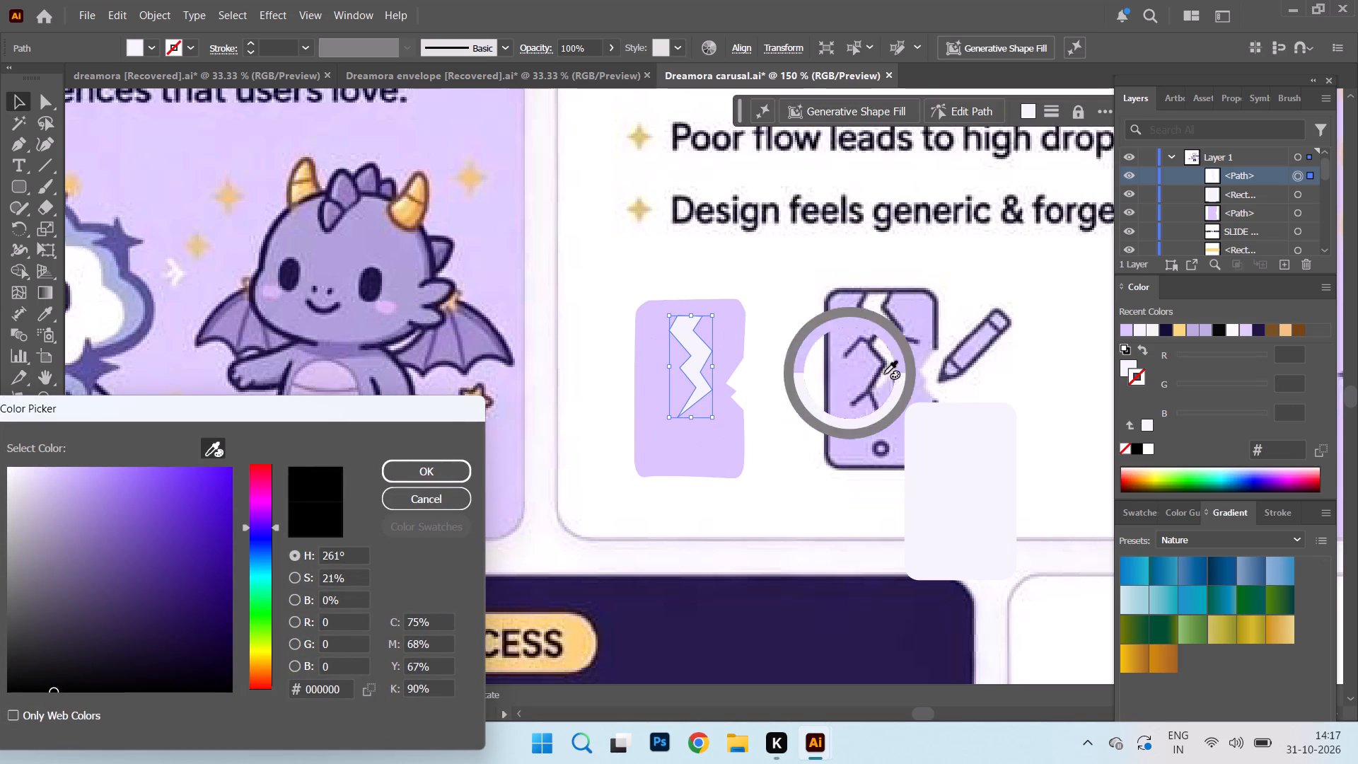
{"action": "left_click", "coordinate": [879, 332]}
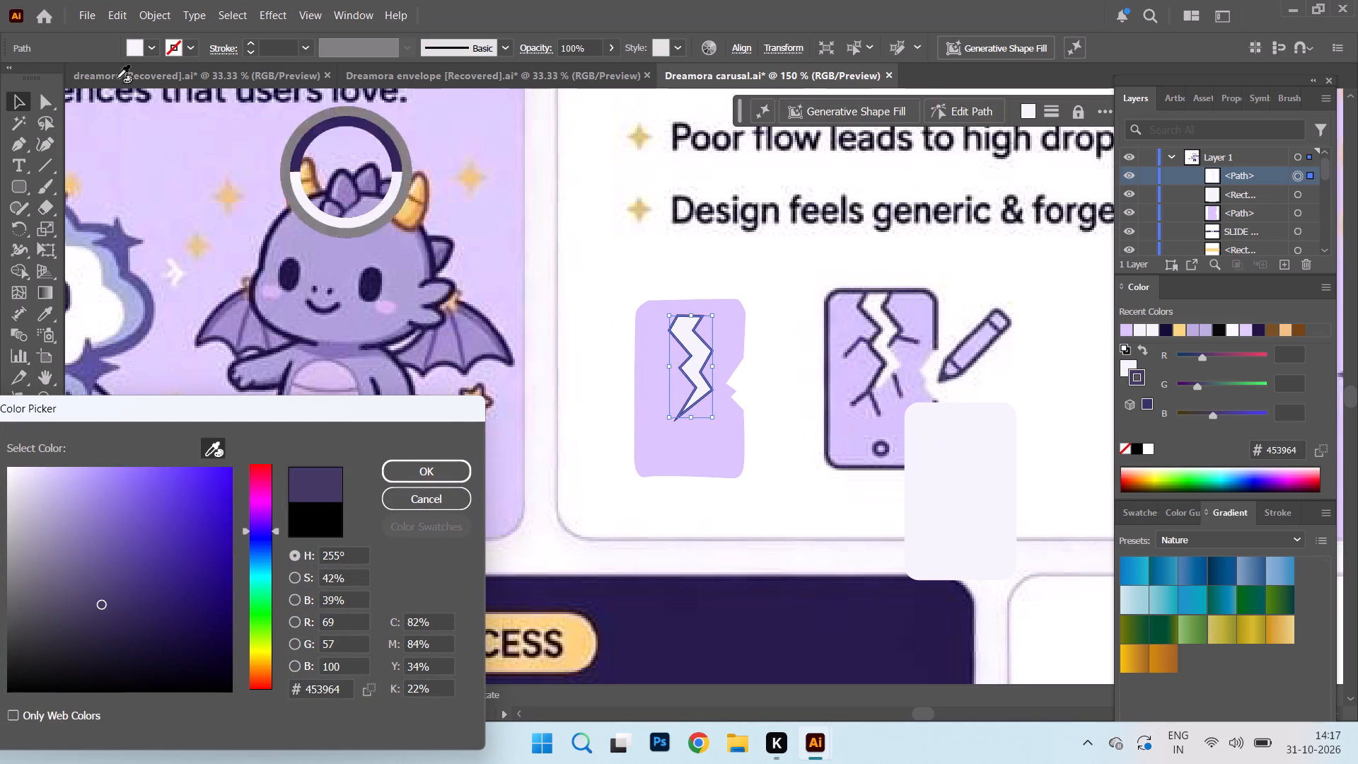
{"action": "left_click", "coordinate": [16, 103]}
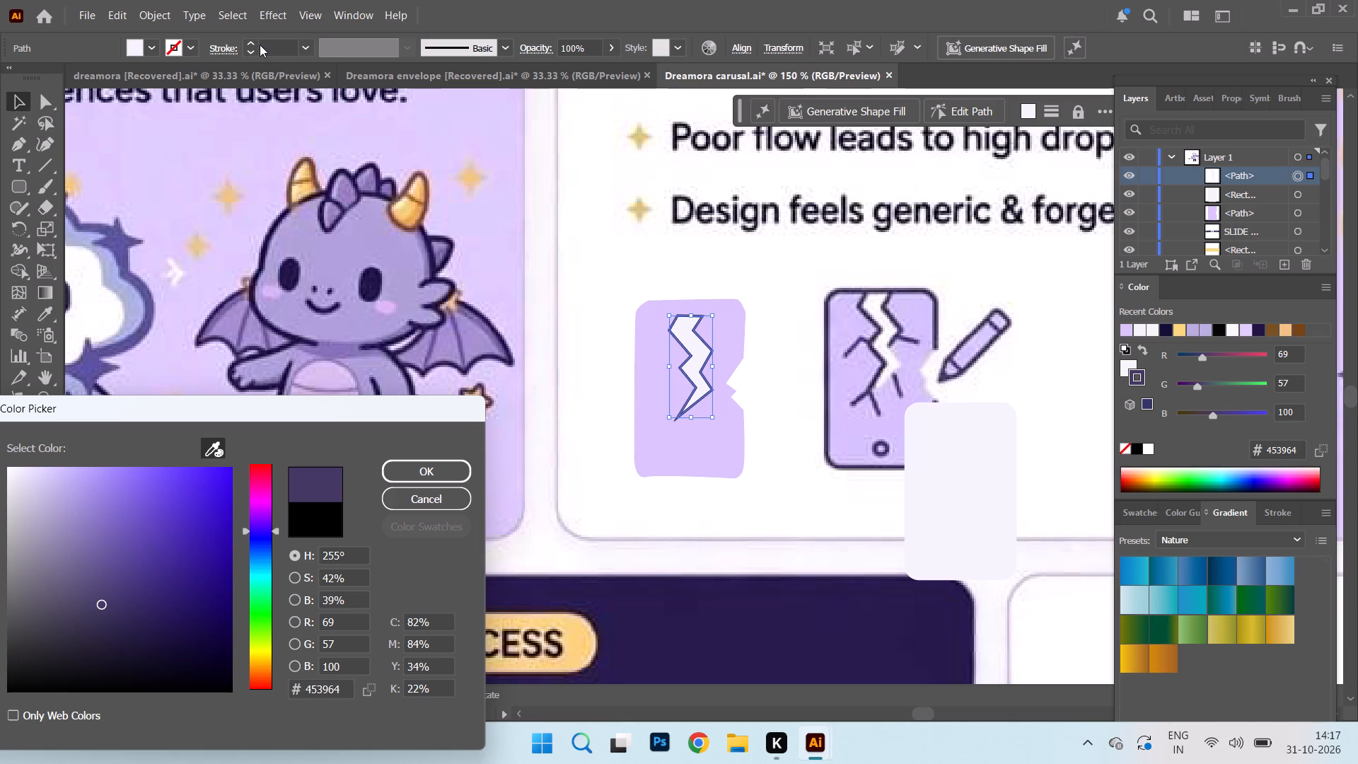
{"action": "left_click", "coordinate": [429, 475]}
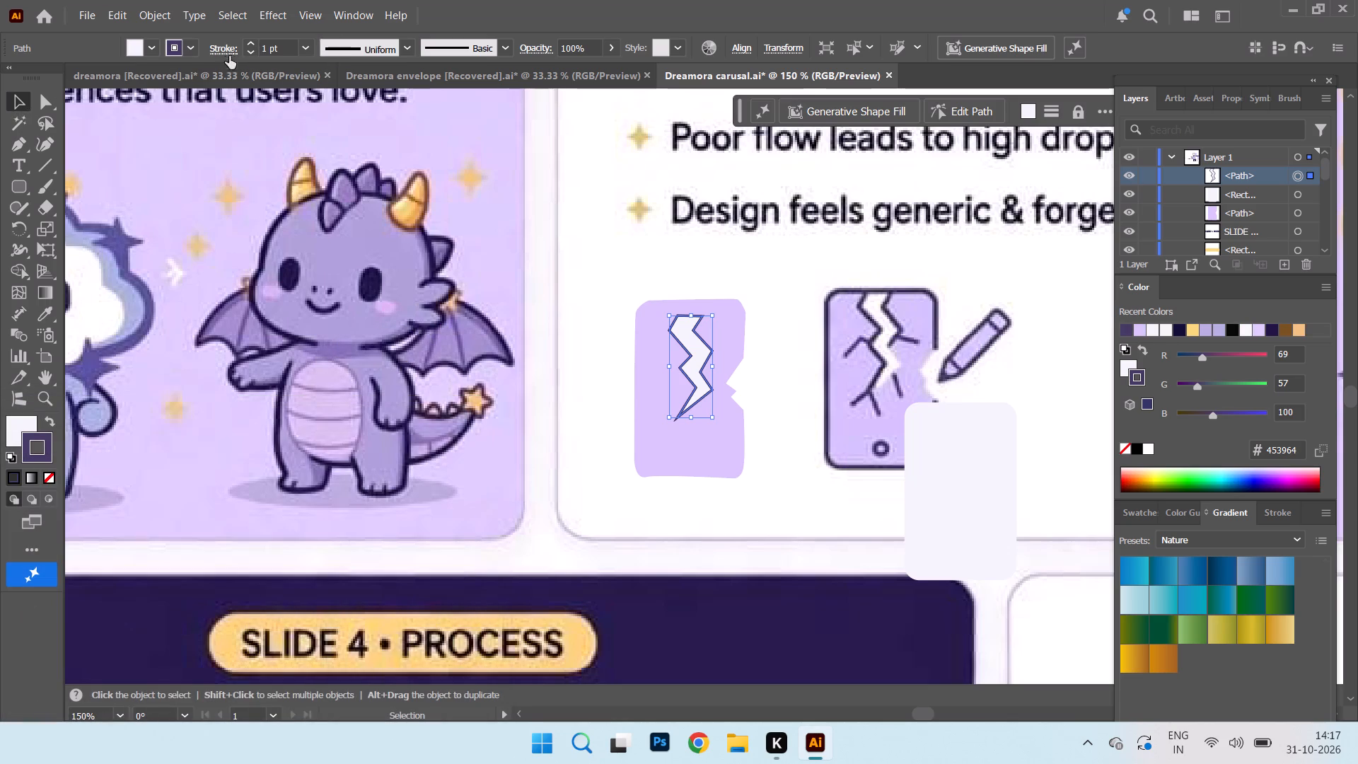
{"action": "left_click_drag", "start_coordinate": [265, 48], "coordinate": [247, 50]}
{"action": "key", "text": "2"}
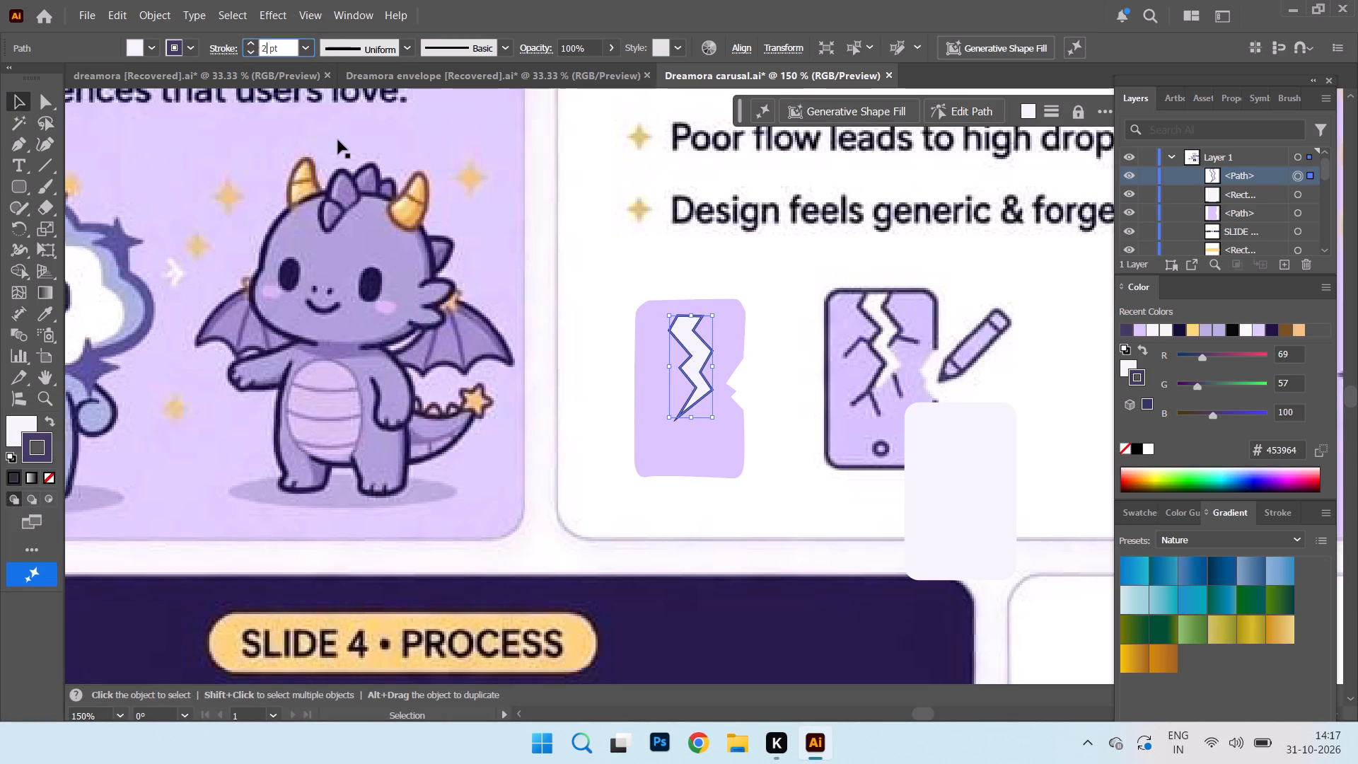
{"action": "key", "text": "Return"}
{"action": "left_click", "coordinate": [782, 248]}
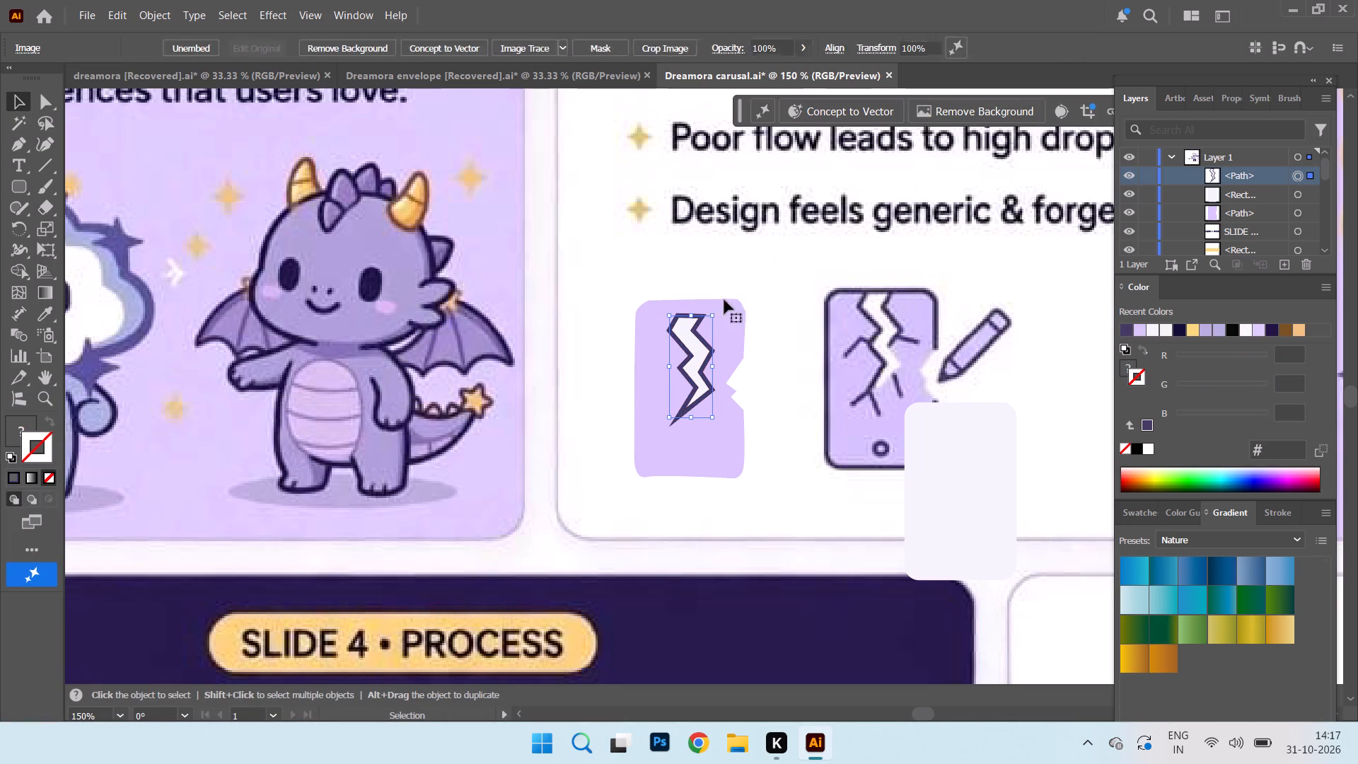
Move the outlined crack off the lilac phone shape to just beside the reference phone's upper left edge.
{"action": "left_click_drag", "start_coordinate": [705, 341], "coordinate": [715, 319]}
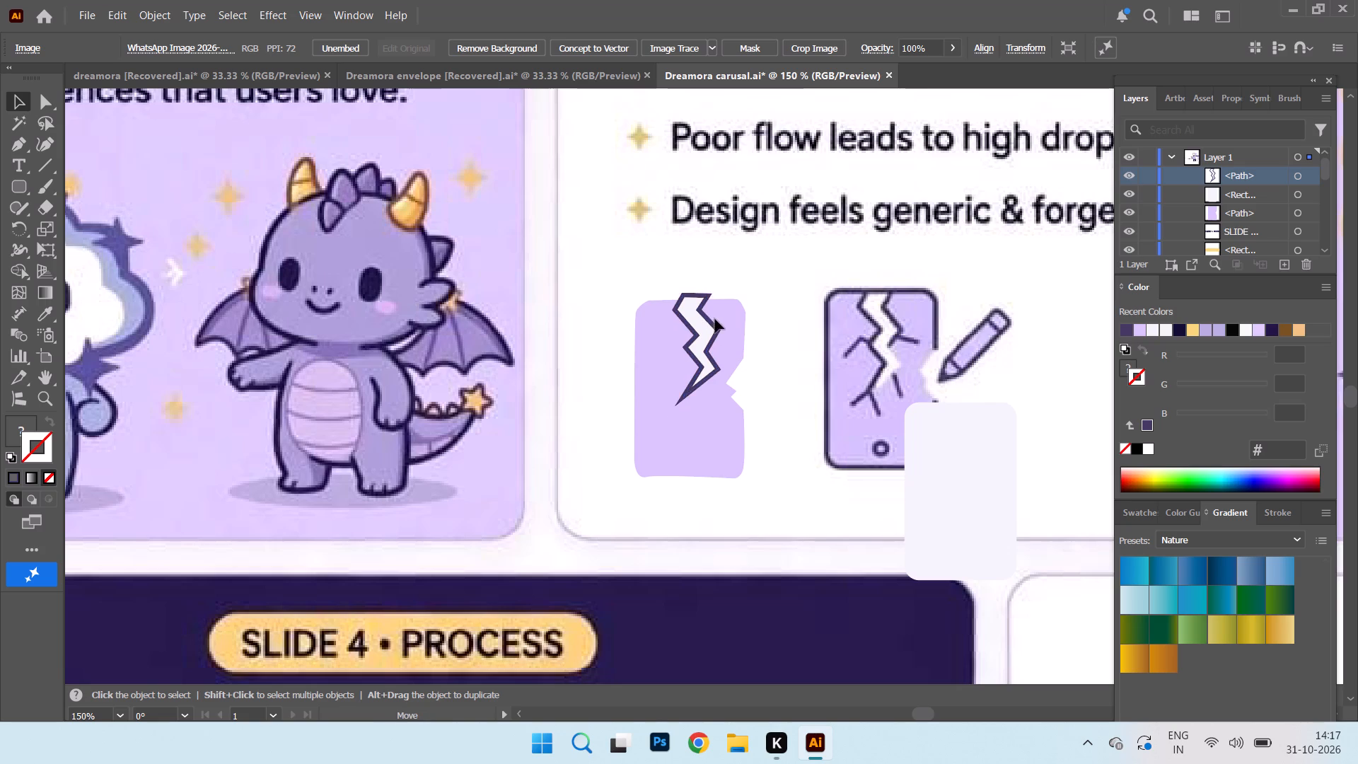
{"action": "left_click_drag", "start_coordinate": [715, 319], "coordinate": [824, 295]}
{"action": "left_click_drag", "start_coordinate": [755, 318], "coordinate": [768, 376]}
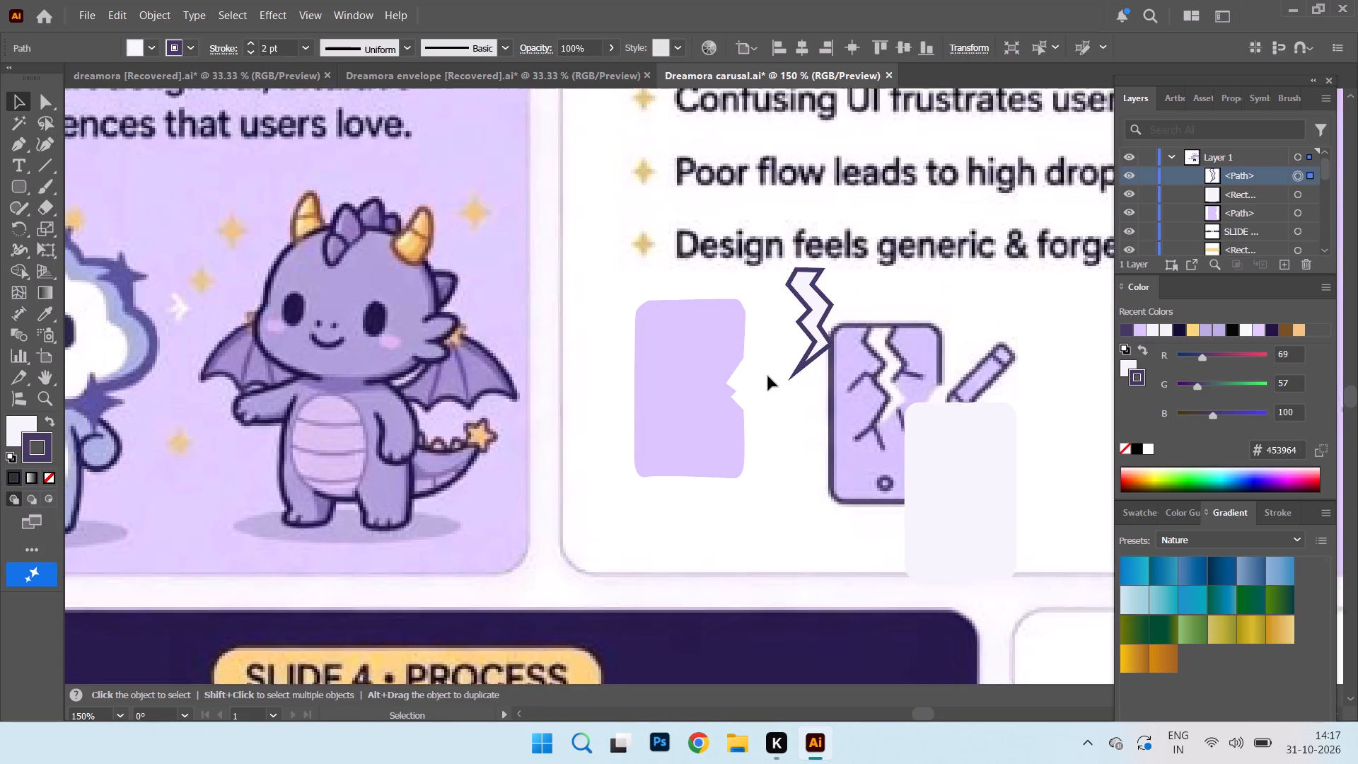
{"action": "left_click_drag", "start_coordinate": [768, 376], "coordinate": [759, 328]}
{"action": "left_click", "coordinate": [818, 341]}
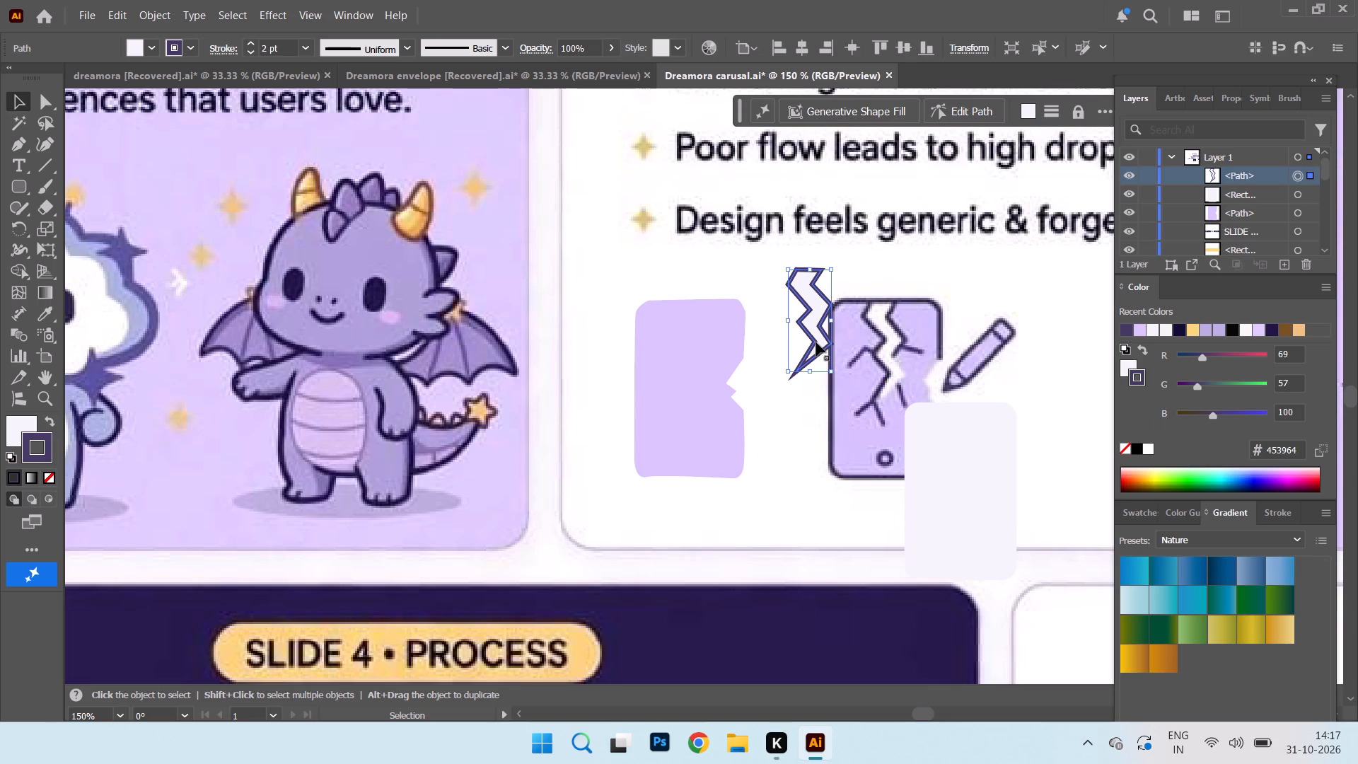
Place a copy of the crack without a stroke on the lilac phone, with its top aligned to the phone's top edge.
{"action": "left_click_drag", "start_coordinate": [816, 342], "coordinate": [696, 375], "text": "alt"}
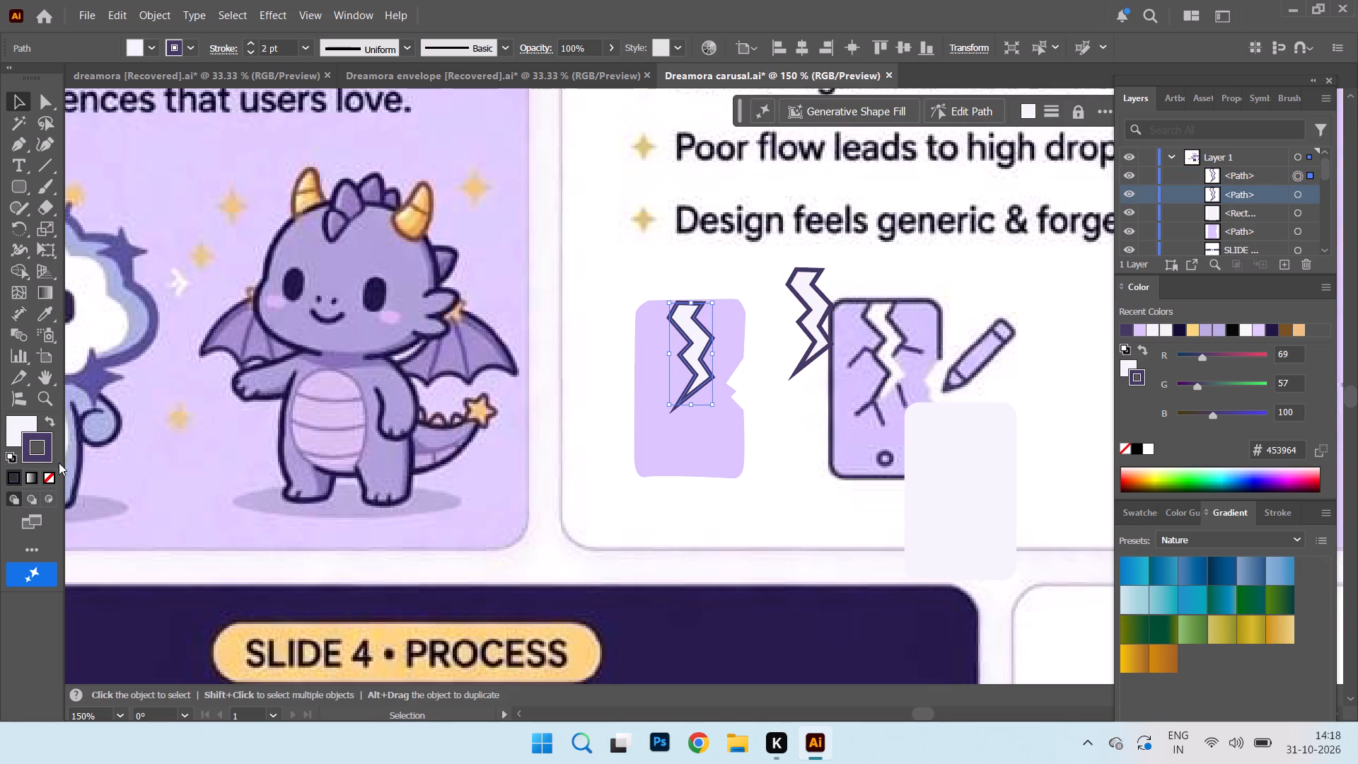
{"action": "left_click", "coordinate": [52, 480]}
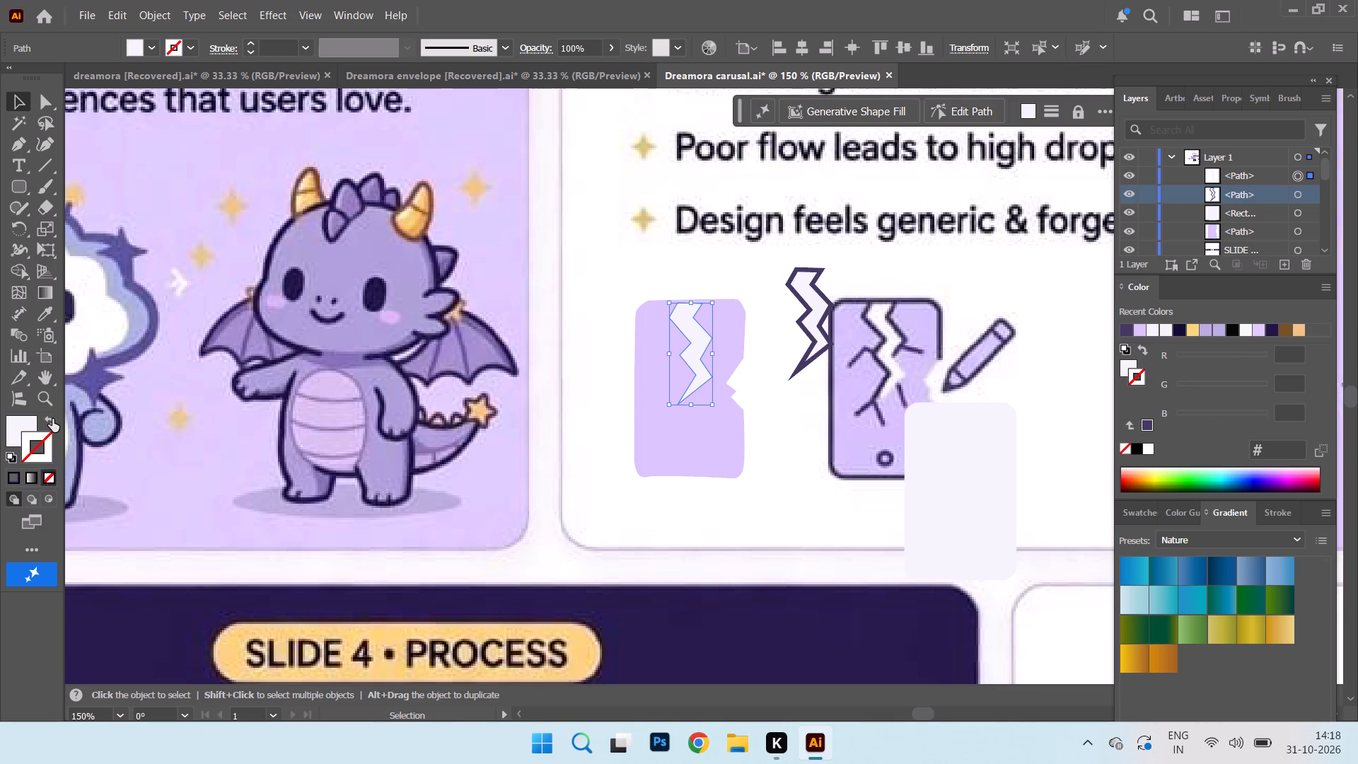
{"action": "left_click", "coordinate": [696, 349]}
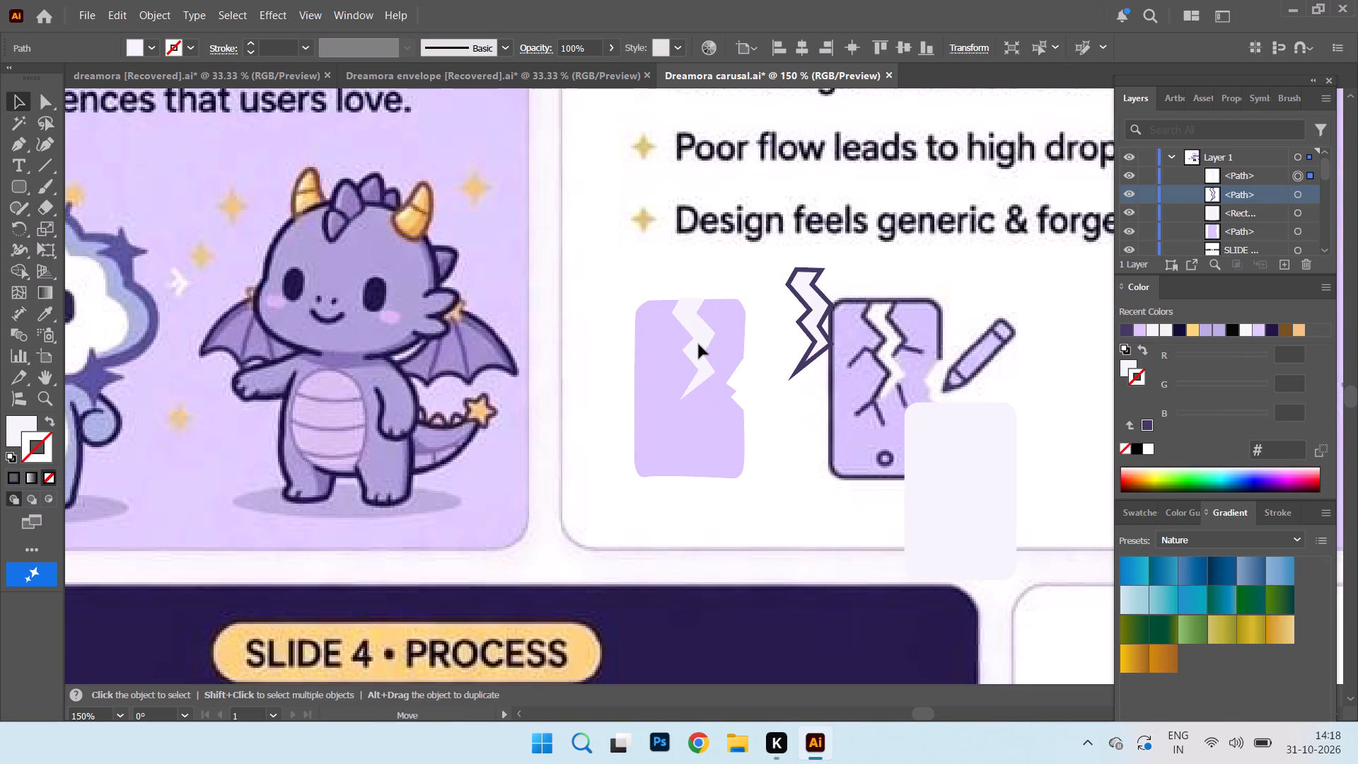
{"action": "triple_click", "coordinate": [698, 349]}
{"action": "left_click", "coordinate": [698, 345]}
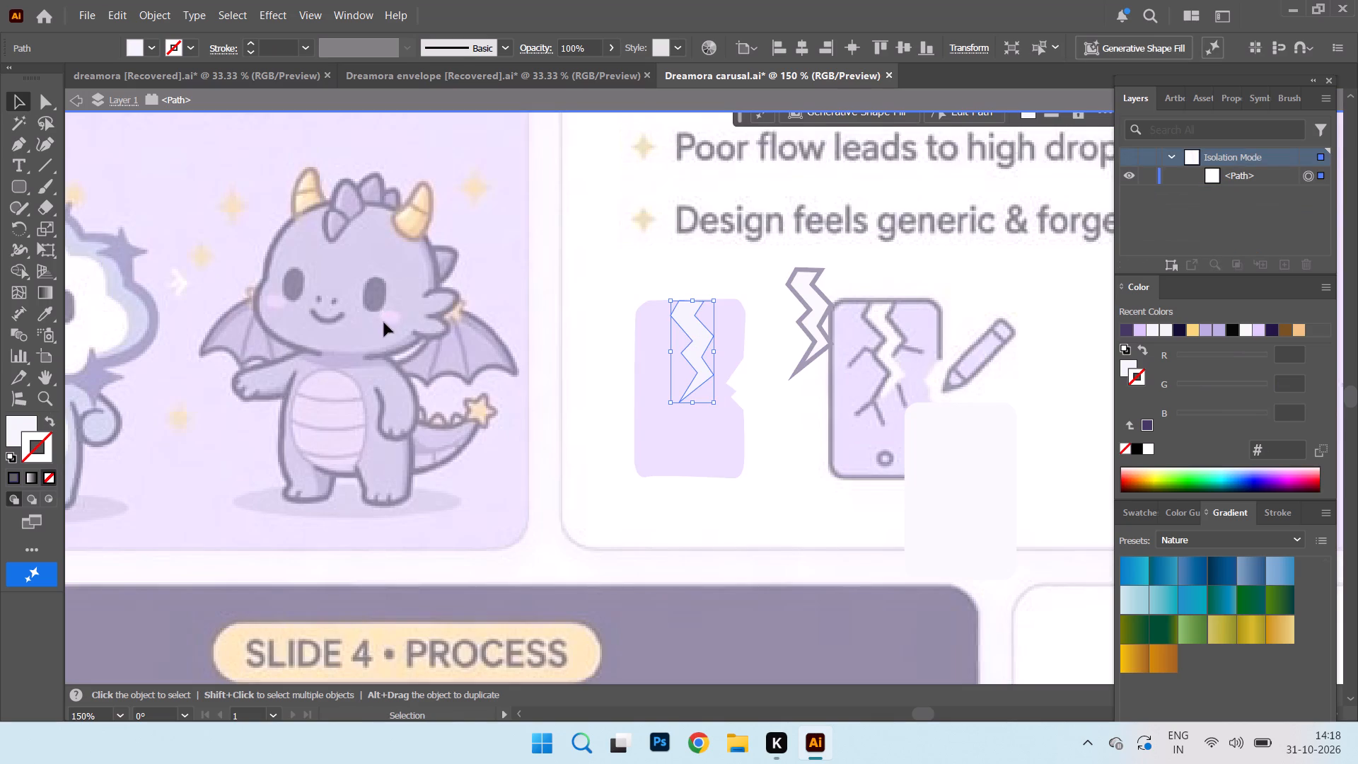
{"action": "left_click", "coordinate": [83, 100]}
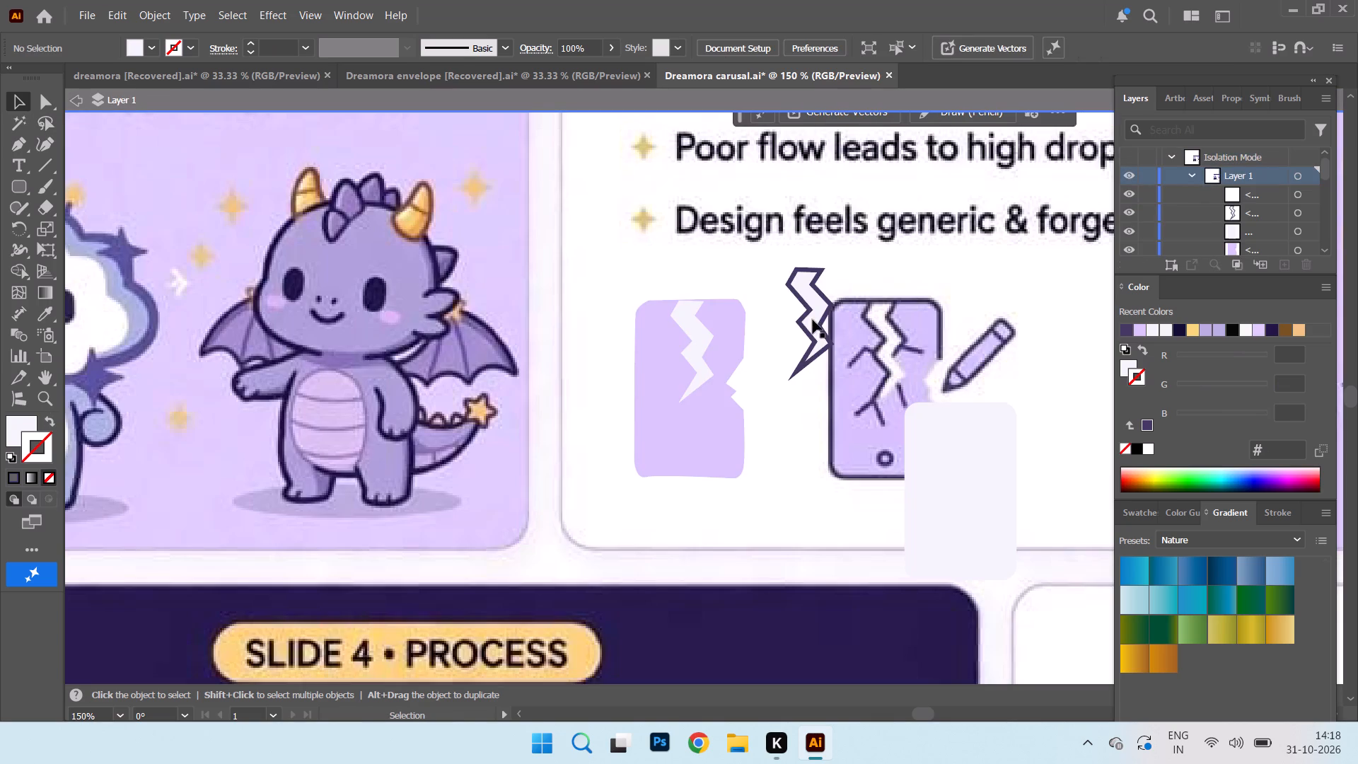
{"action": "left_click", "coordinate": [702, 372]}
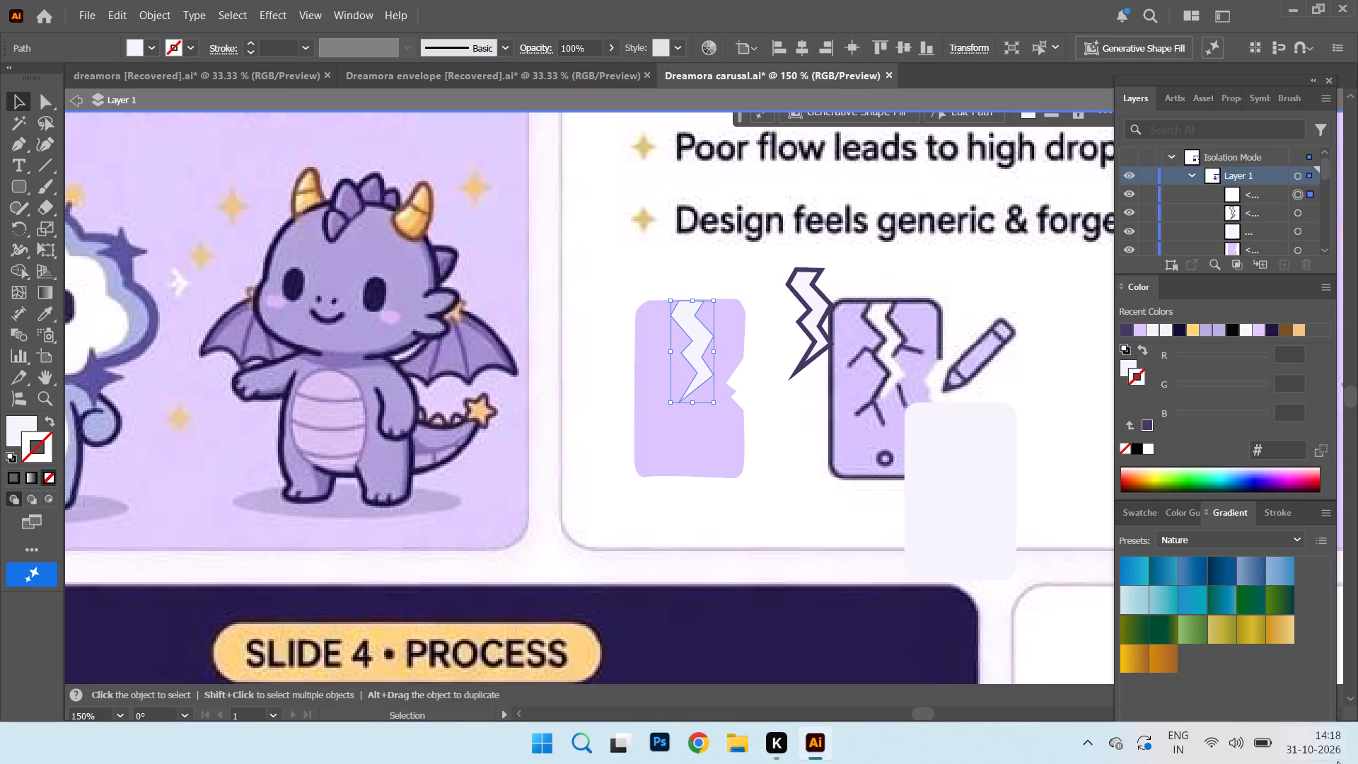
{"action": "key", "text": "Up"}
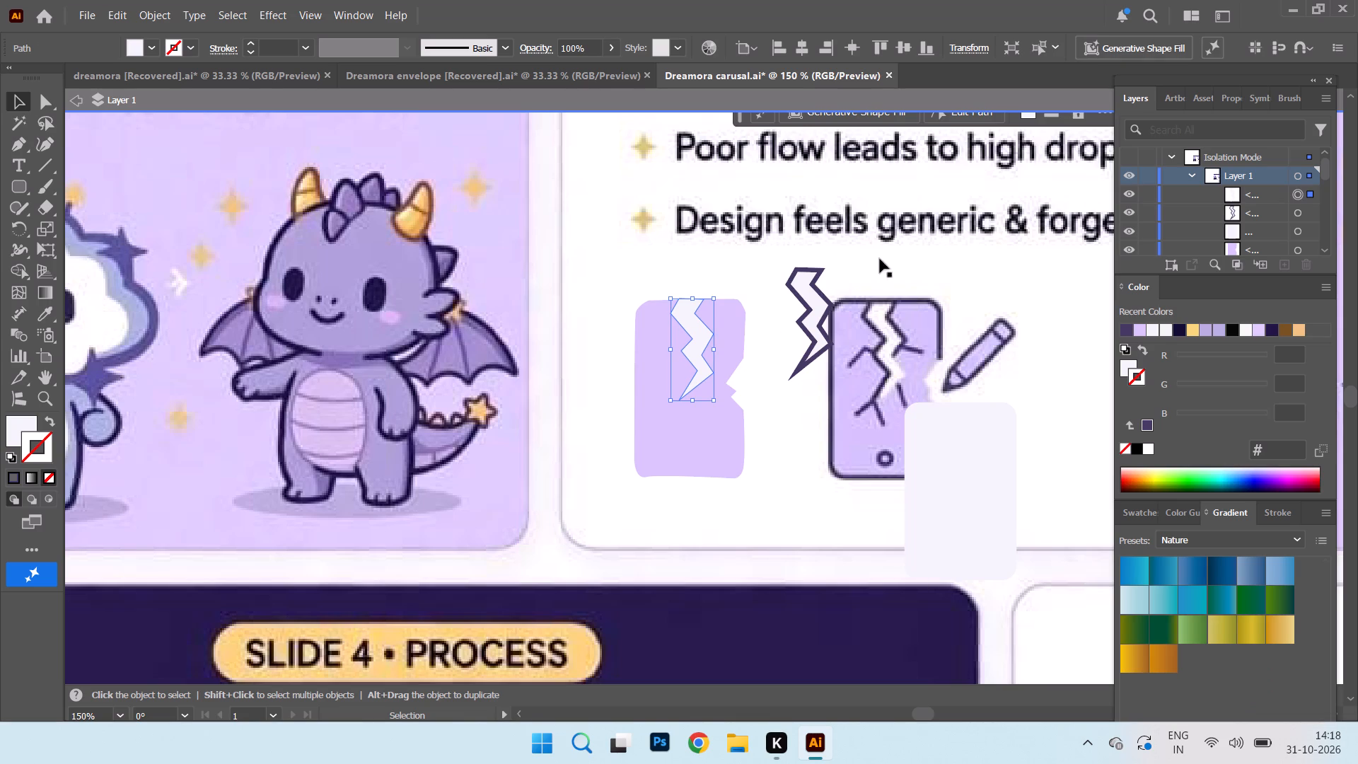
Place the outlined crack over its strokeless copy on the lilac phone and bring it to the top of Layer 1's stacking order.
{"action": "left_click_drag", "start_coordinate": [810, 320], "coordinate": [697, 345]}
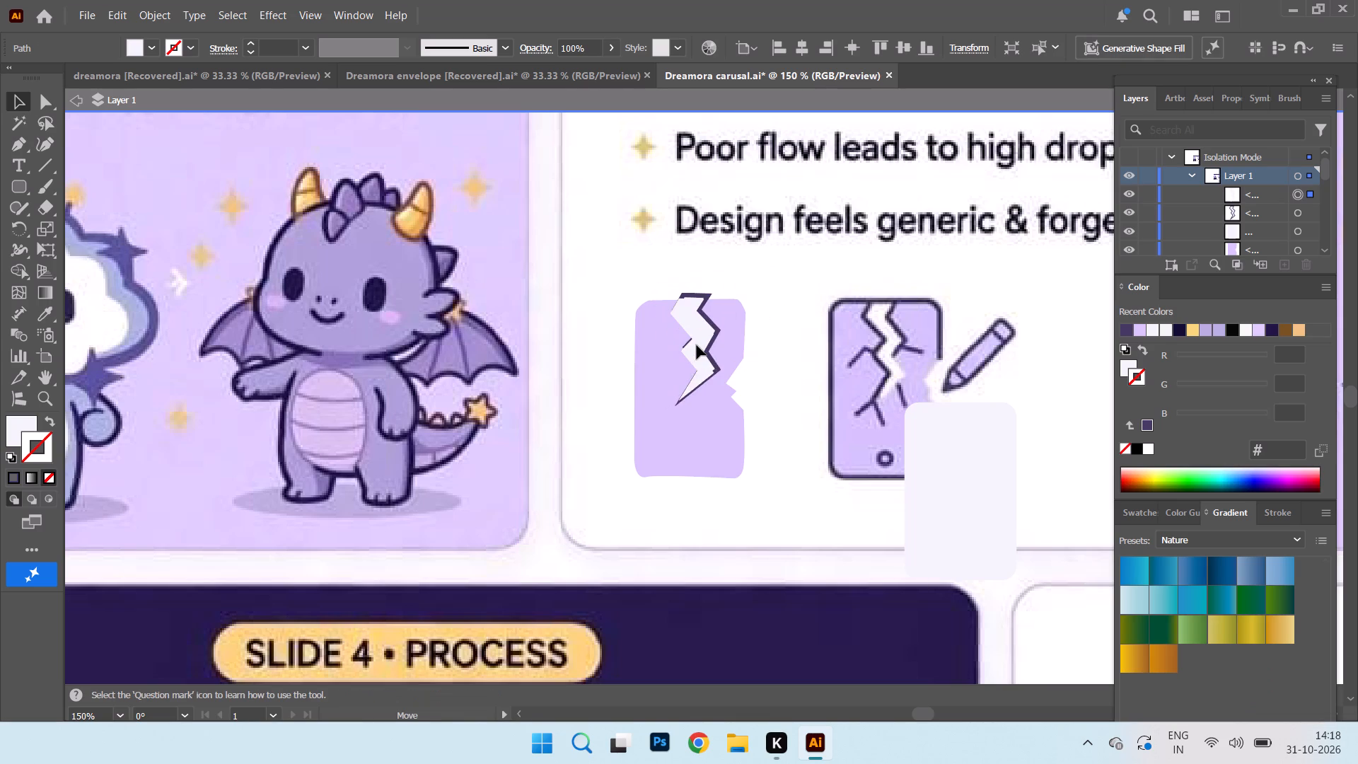
{"action": "left_click_drag", "start_coordinate": [697, 345], "coordinate": [693, 349]}
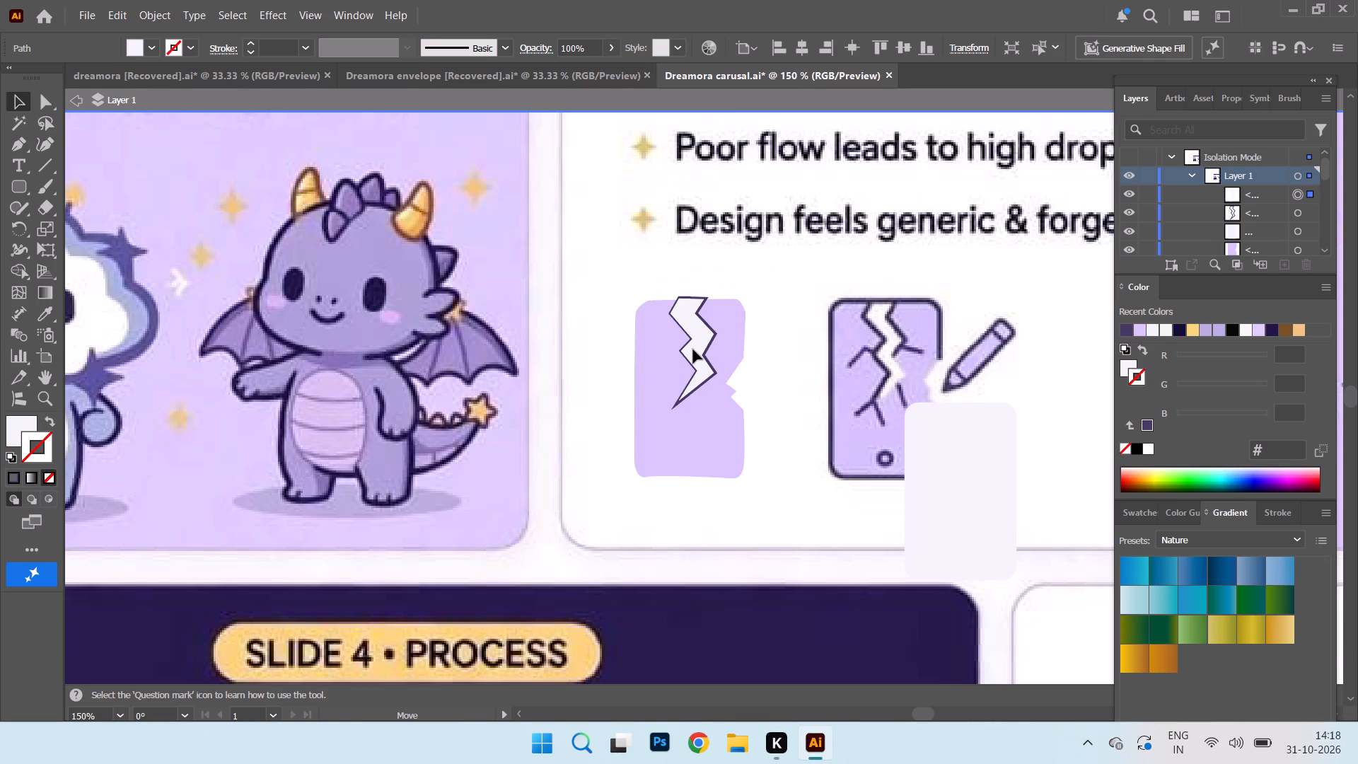
{"action": "left_click_drag", "start_coordinate": [693, 349], "coordinate": [692, 349]}
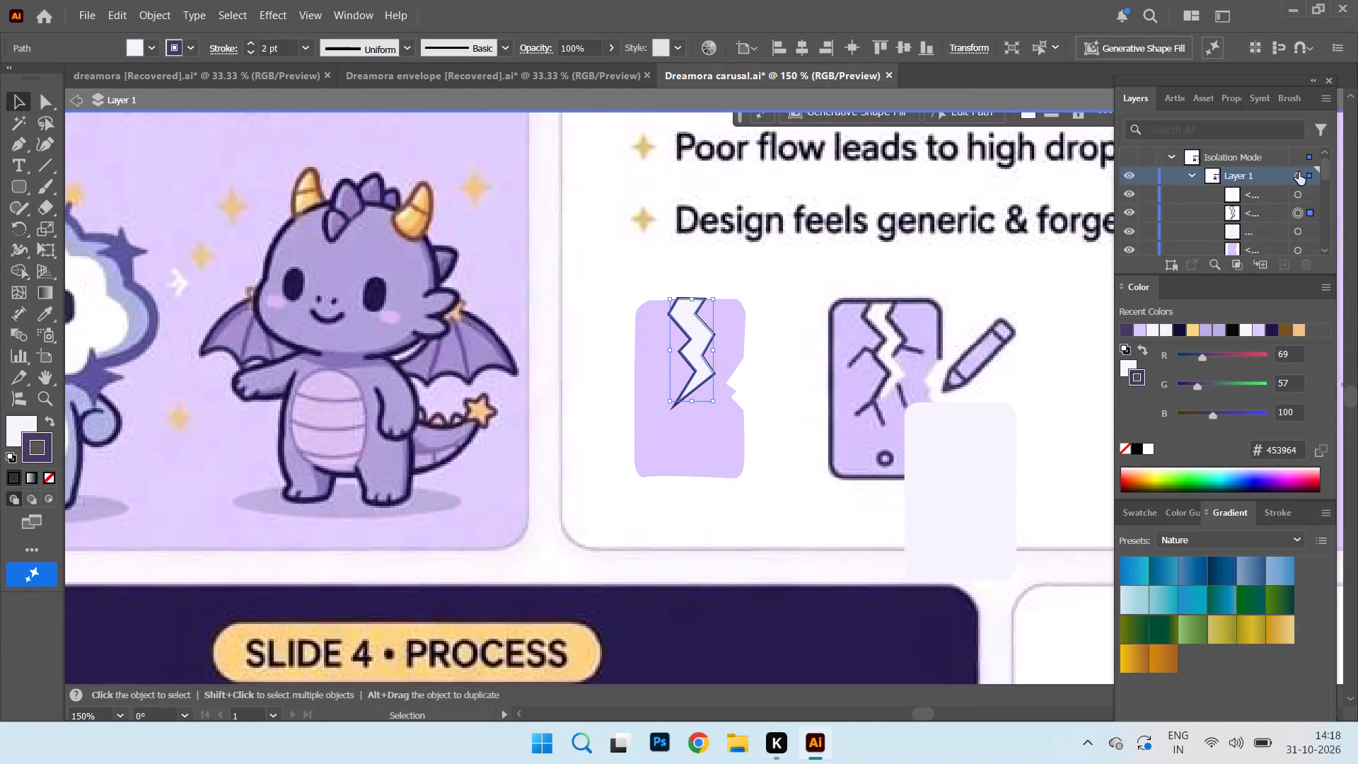
{"action": "left_click_drag", "start_coordinate": [1278, 216], "coordinate": [1265, 187]}
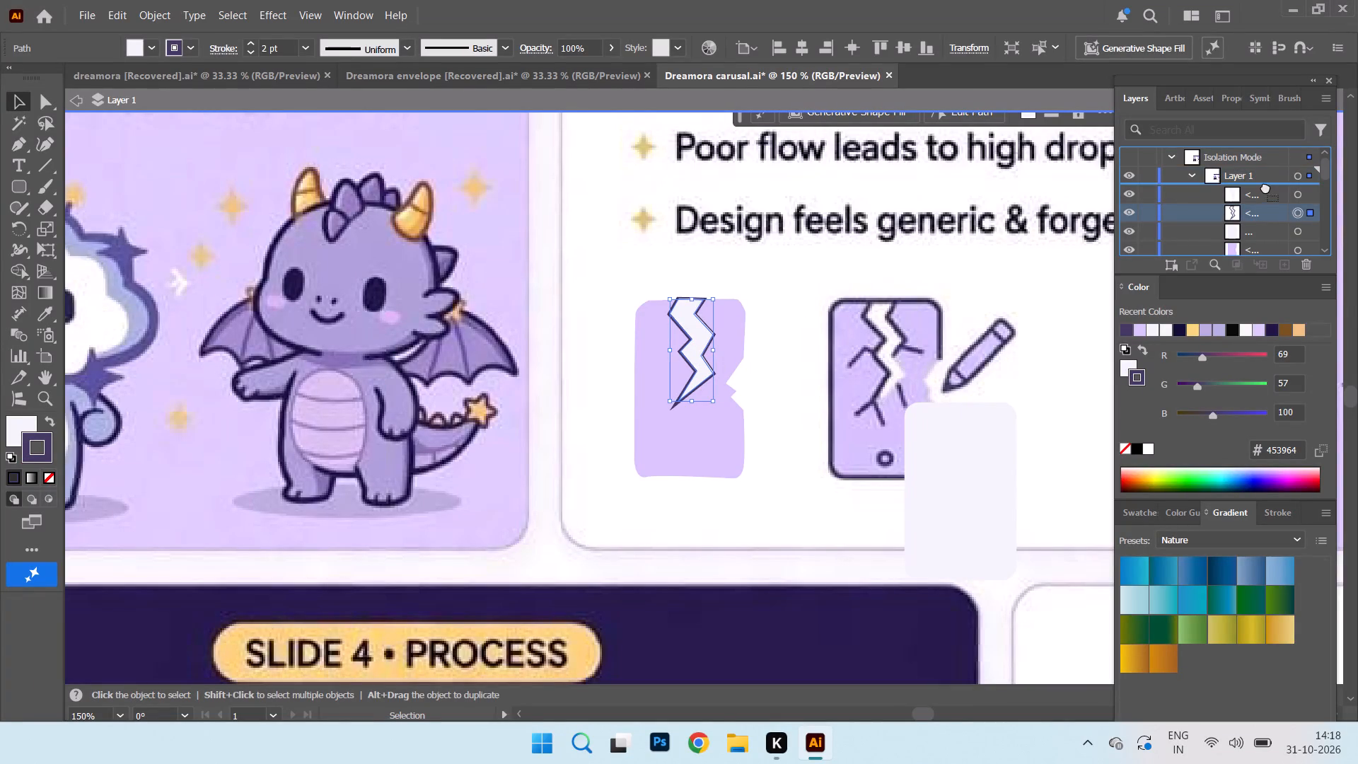
{"action": "left_click_drag", "start_coordinate": [1265, 187], "coordinate": [1265, 187]}
{"action": "left_click", "coordinate": [798, 276]}
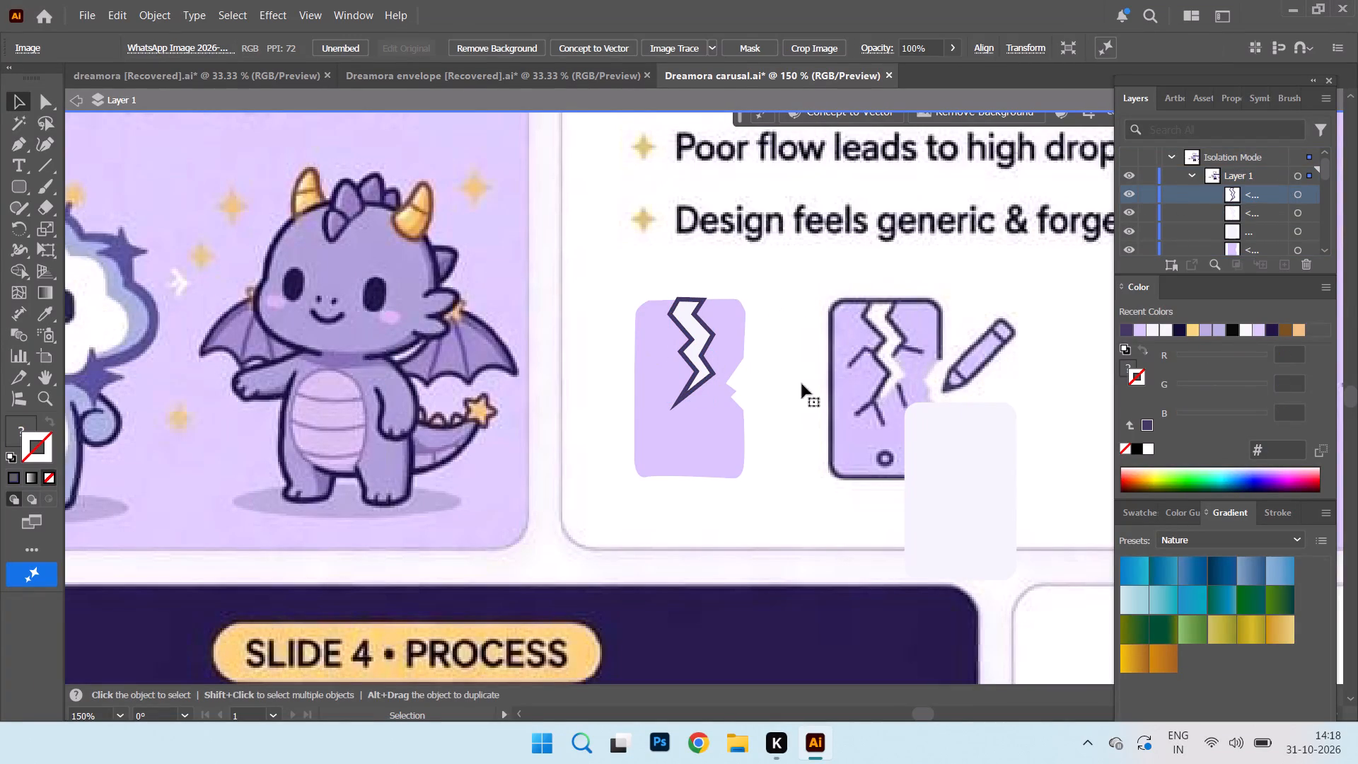
Duplicate the lilac phone shape with the copy offset slightly to the right, beneath the crack.
{"action": "left_click", "coordinate": [691, 352]}
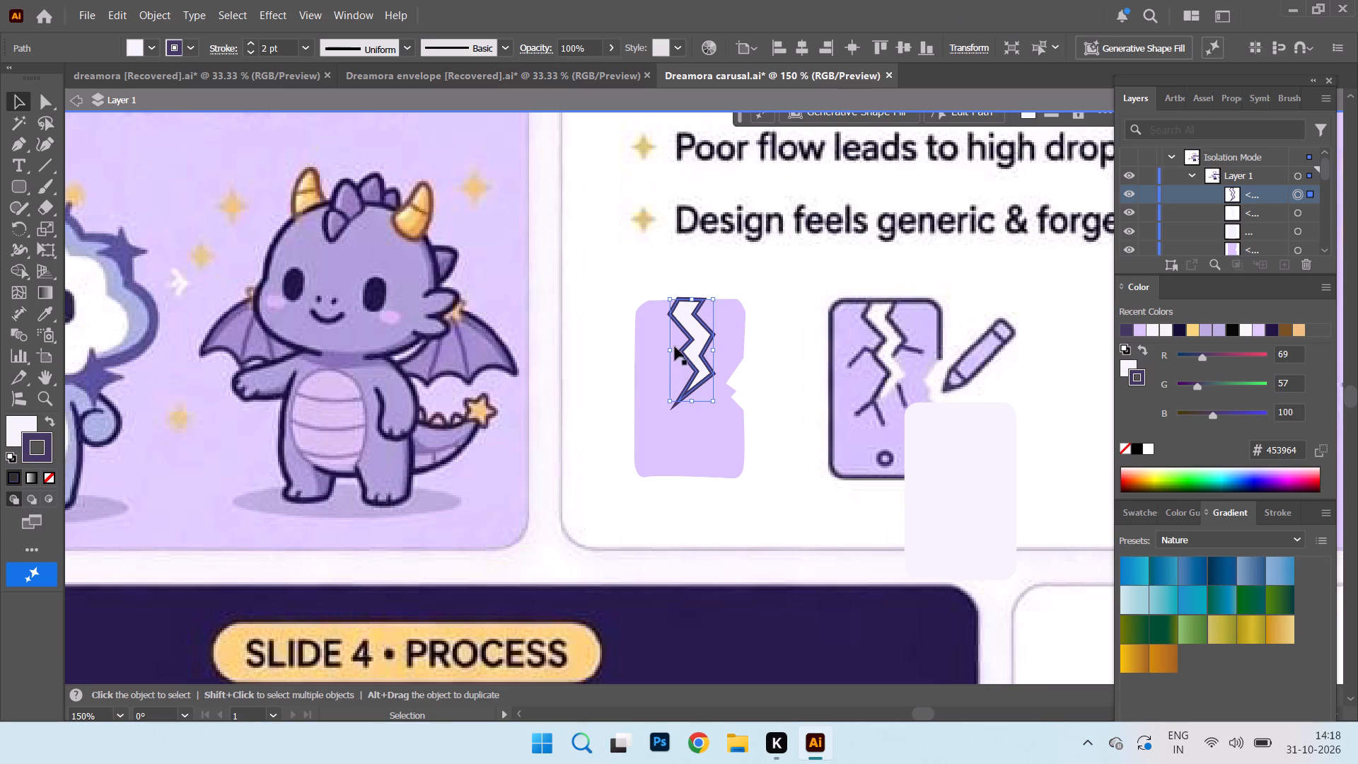
{"action": "left_click", "coordinate": [685, 442]}
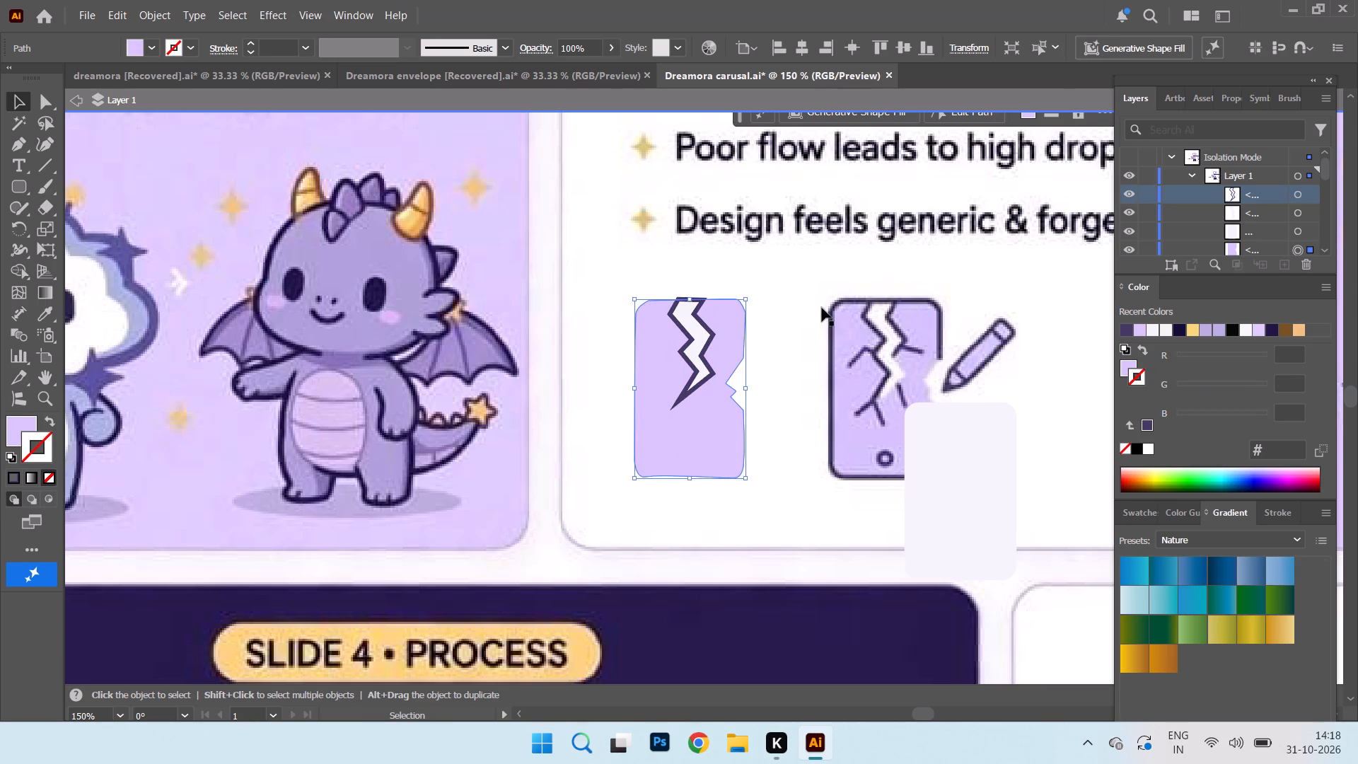
{"action": "left_click", "coordinate": [822, 308]}
{"action": "left_click", "coordinate": [684, 428]}
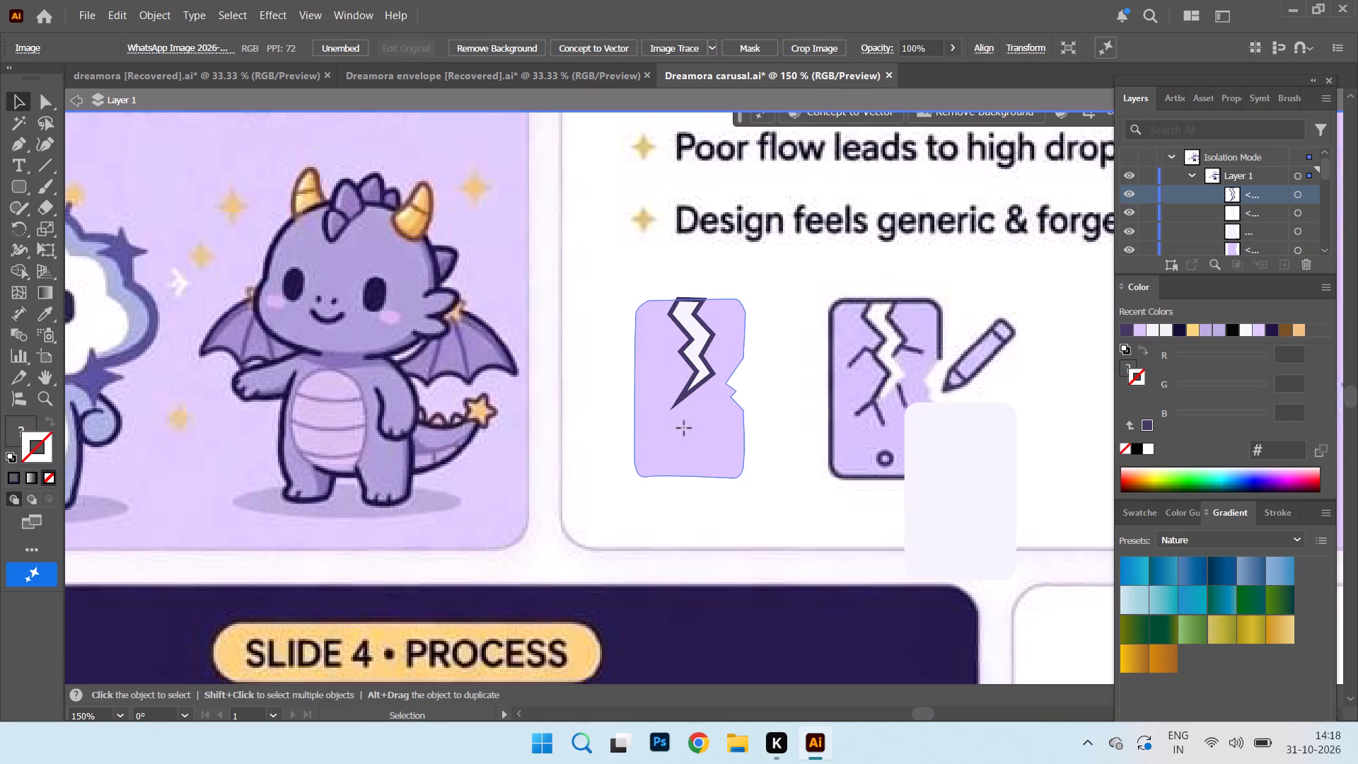
{"action": "left_click_drag", "start_coordinate": [684, 428], "coordinate": [693, 429], "text": "alt"}
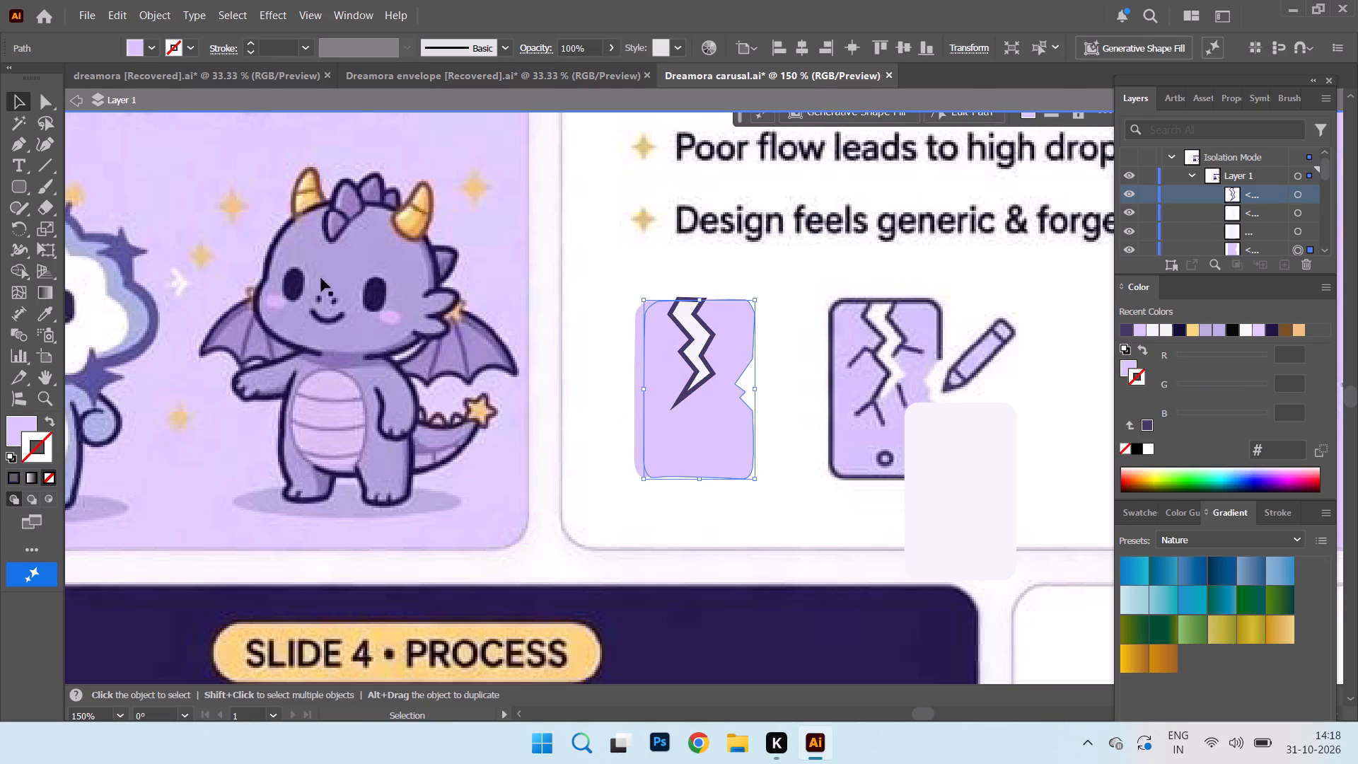
Give the offset phone copy a 2 pt #100234 stroke, with the colour sampled from the dragon's dark outline.
{"action": "double_click", "coordinate": [33, 461]}
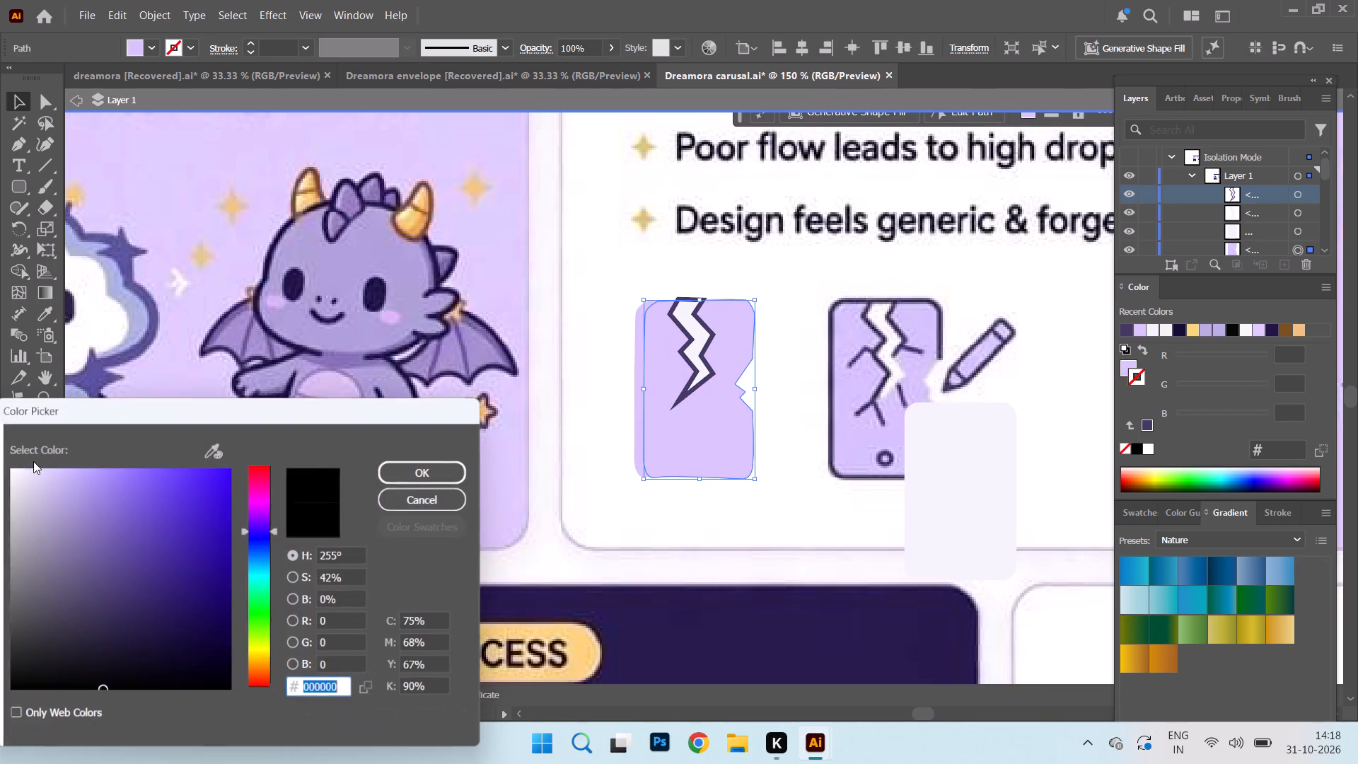
{"action": "left_click", "coordinate": [419, 475]}
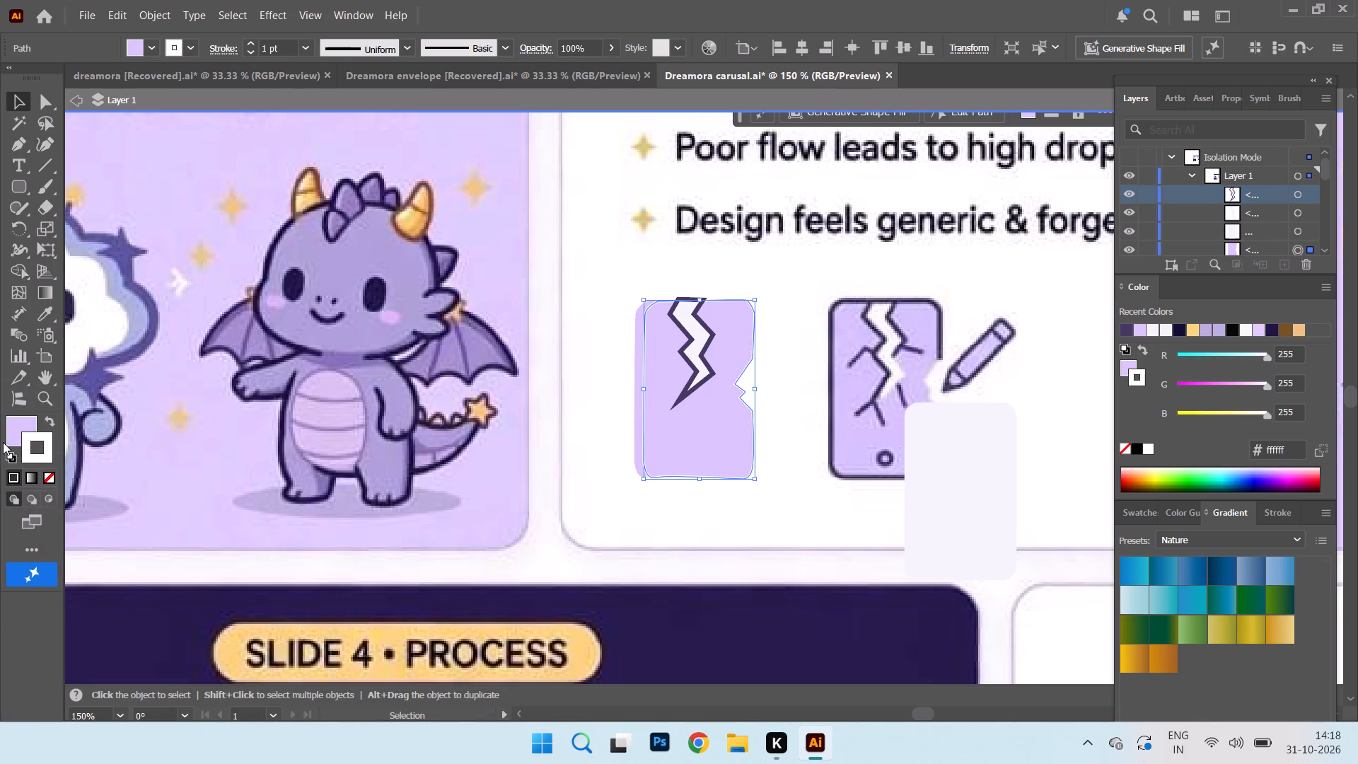
{"action": "double_click", "coordinate": [40, 456]}
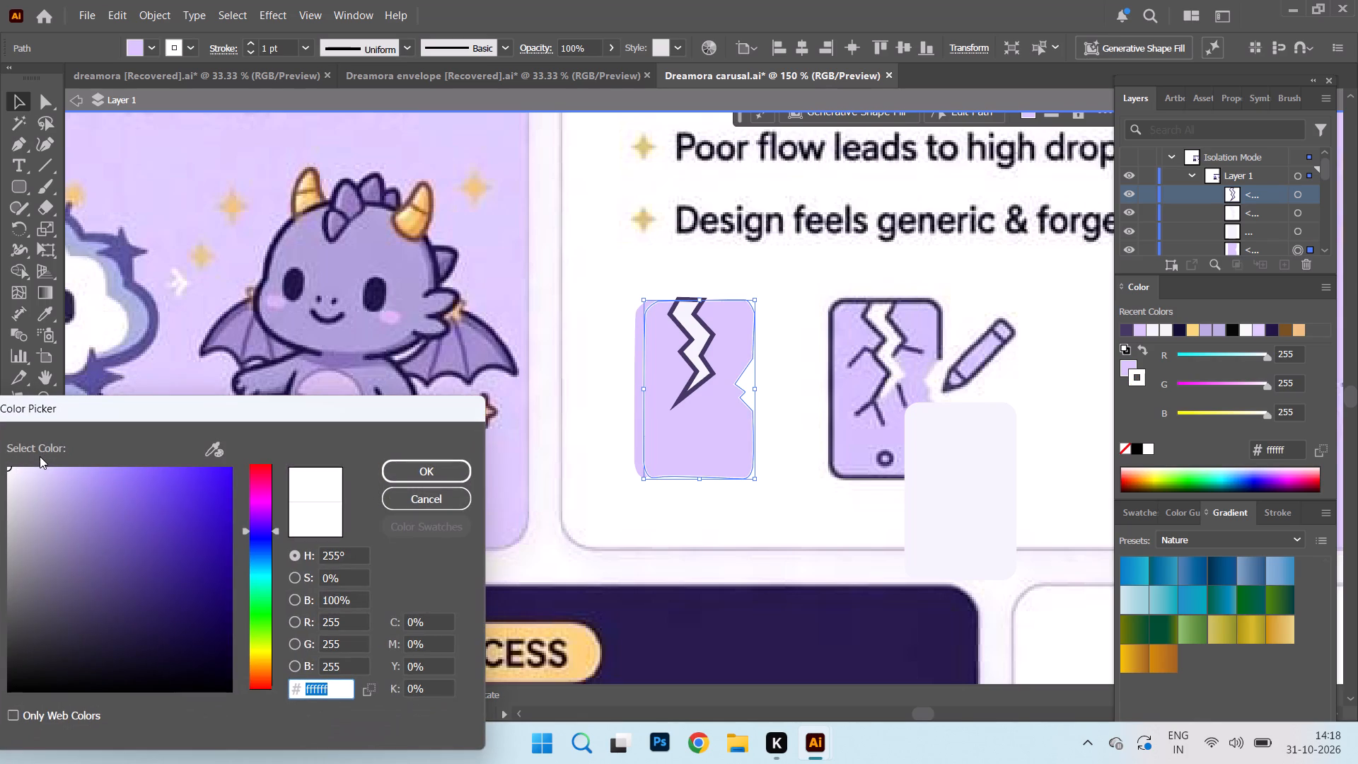
{"action": "left_click", "coordinate": [214, 451]}
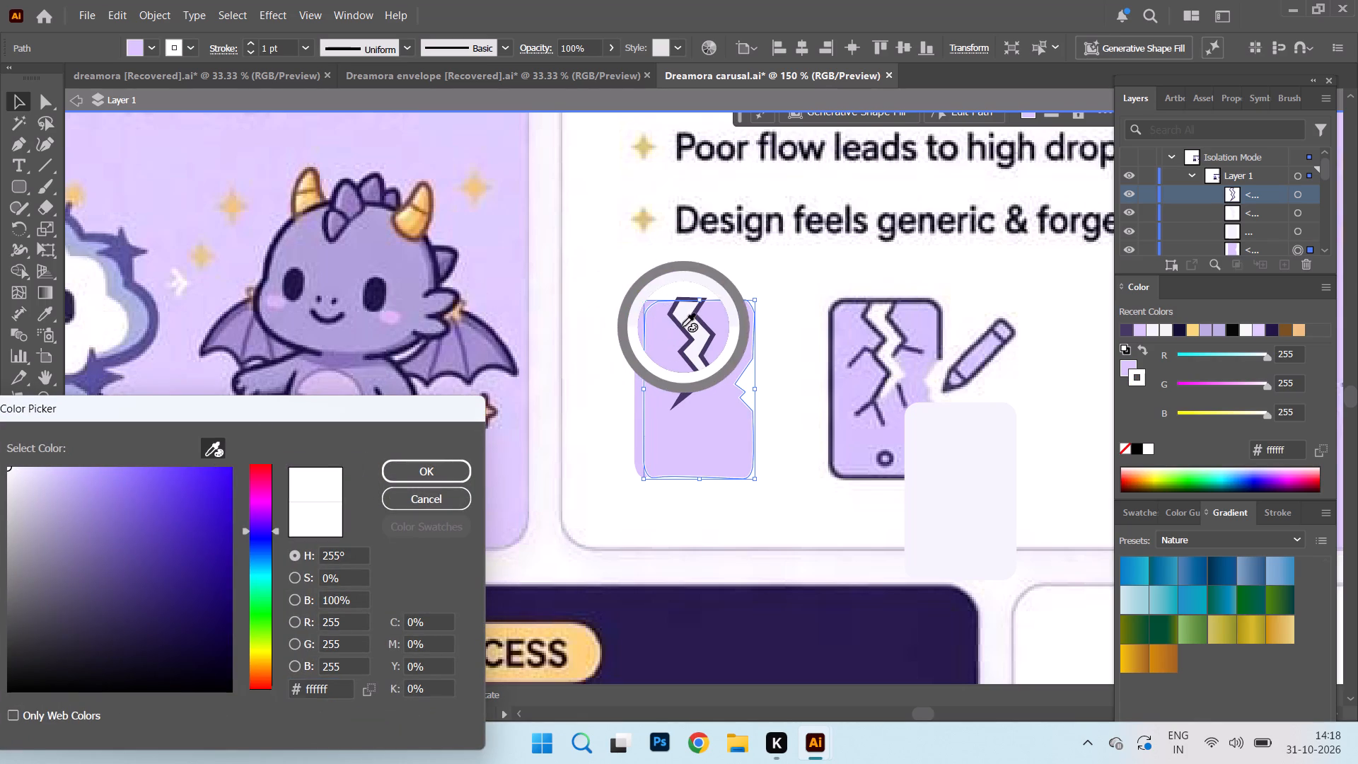
{"action": "left_click", "coordinate": [266, 266]}
{"action": "left_click", "coordinate": [417, 475]}
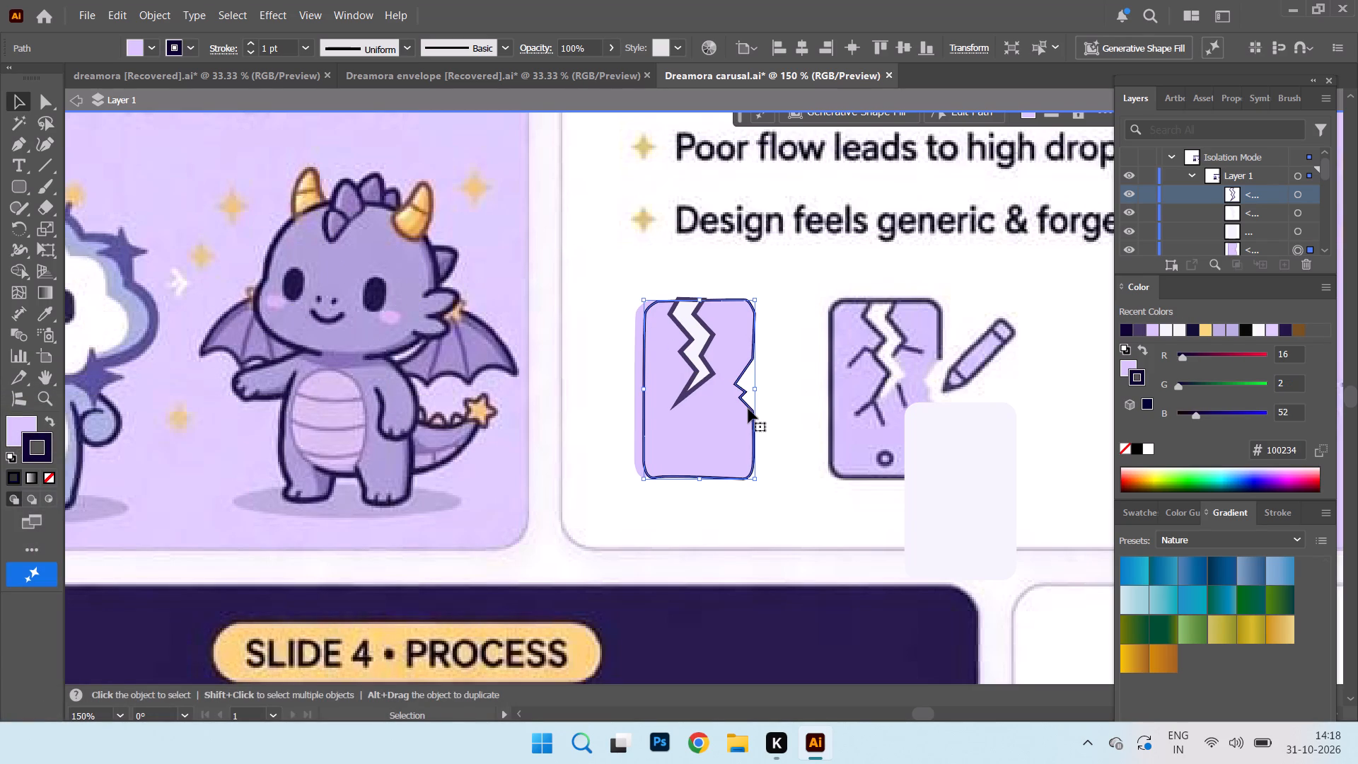
{"action": "left_click_drag", "start_coordinate": [269, 50], "coordinate": [224, 41]}
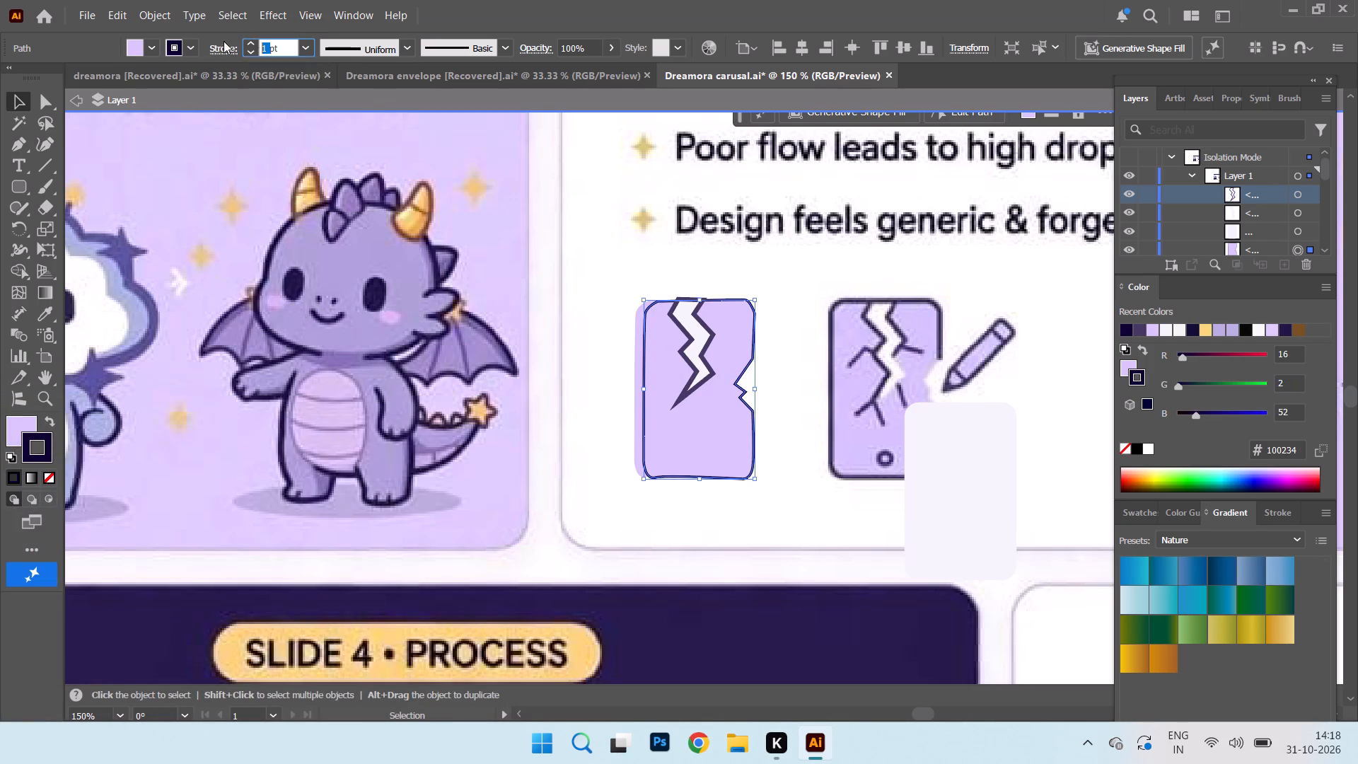
{"action": "key", "text": "2"}
{"action": "key", "text": "Return"}
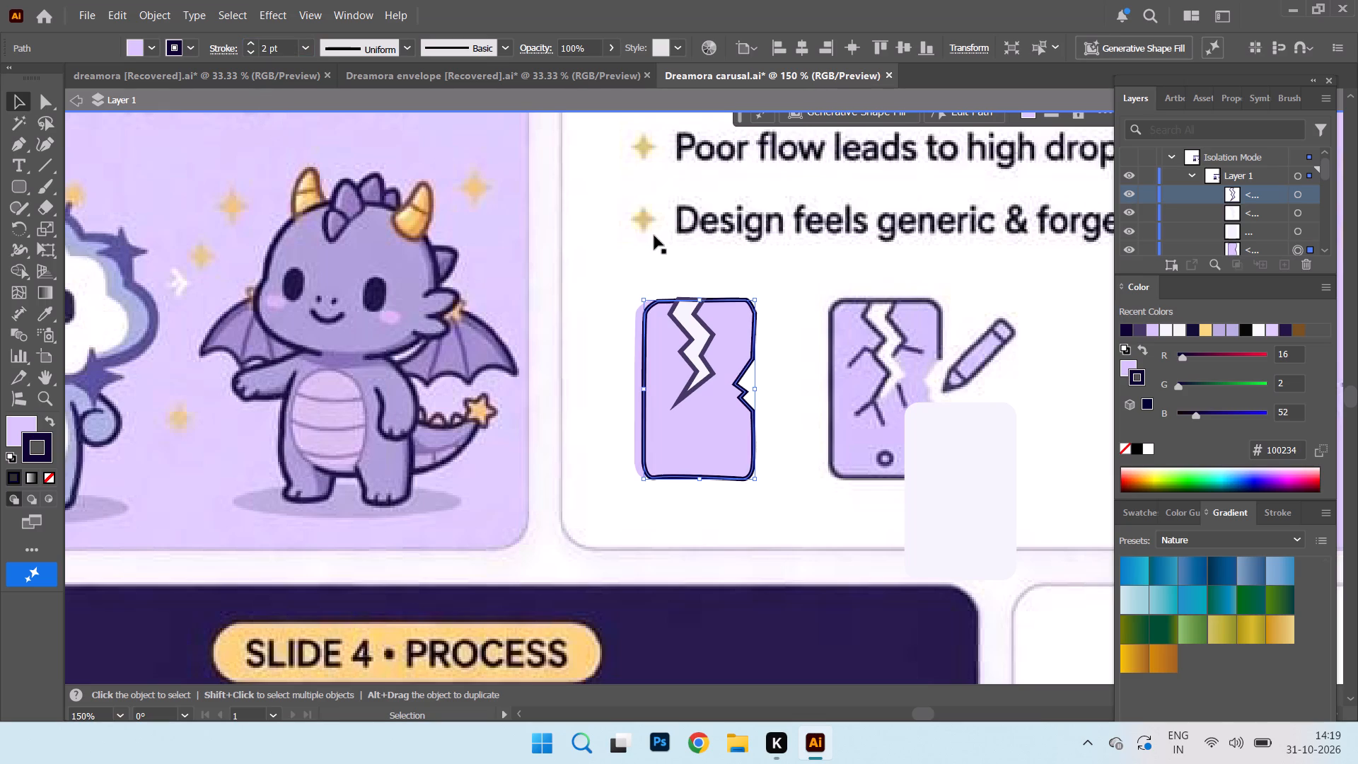
{"action": "left_click", "coordinate": [654, 236]}
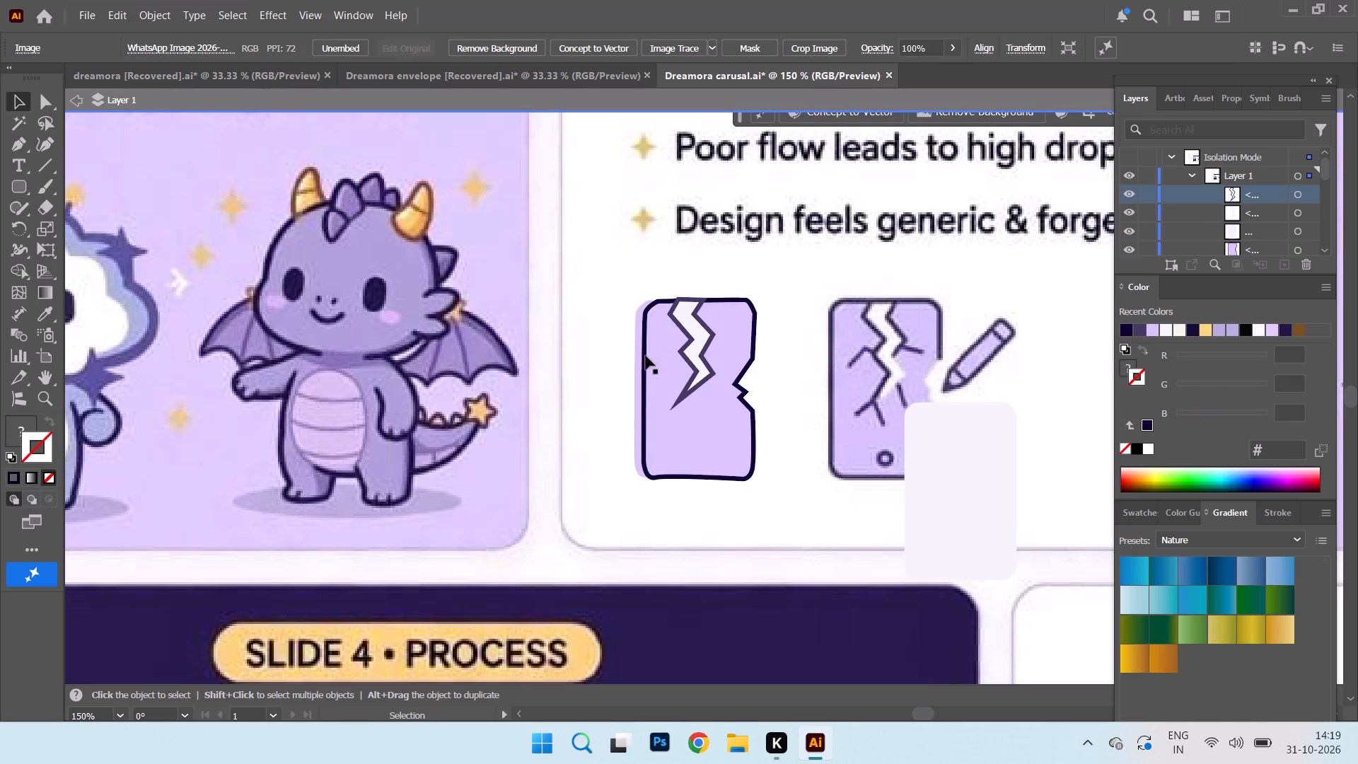
Move the outlined phone copy left onto the strokeless lilac phone so the two shapes line up, keeping the outlined copy selected.
{"action": "left_click_drag", "start_coordinate": [646, 356], "coordinate": [632, 358]}
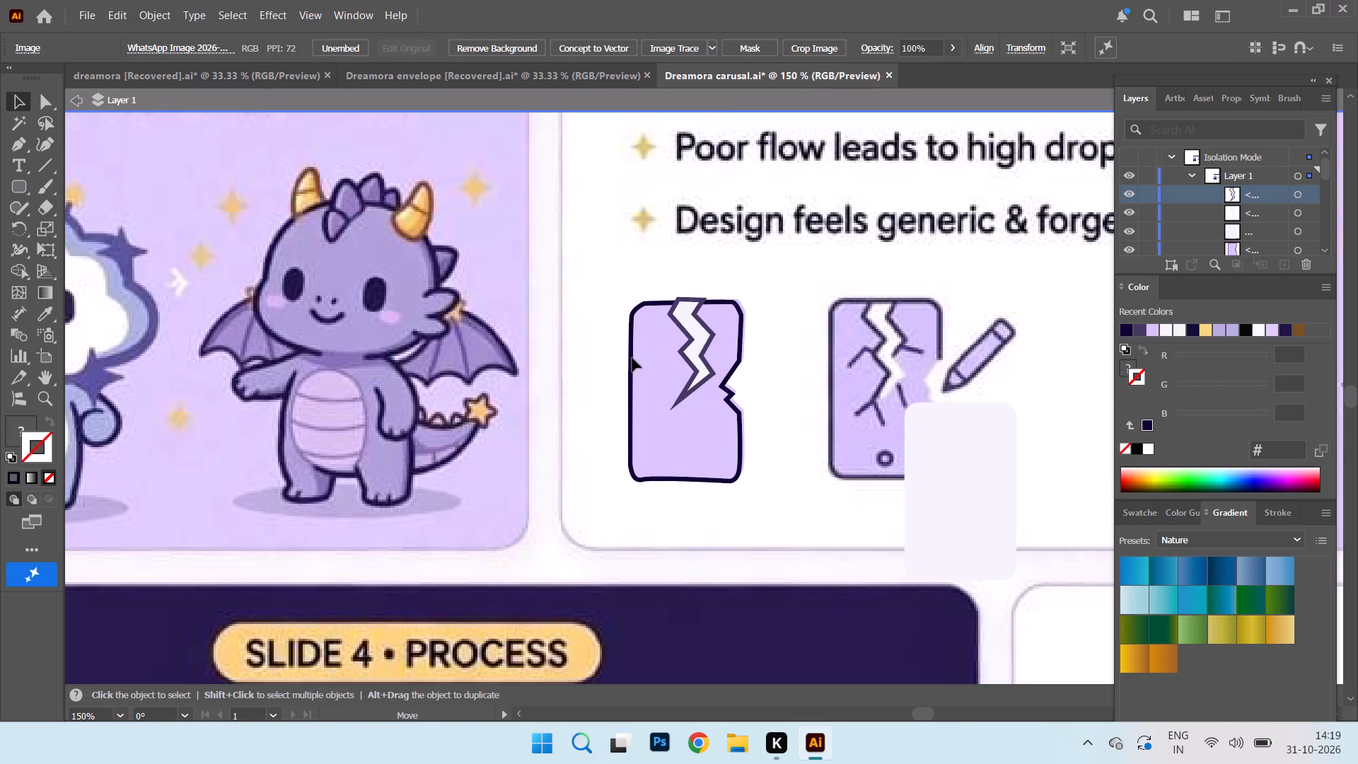
{"action": "left_click_drag", "start_coordinate": [632, 358], "coordinate": [638, 354]}
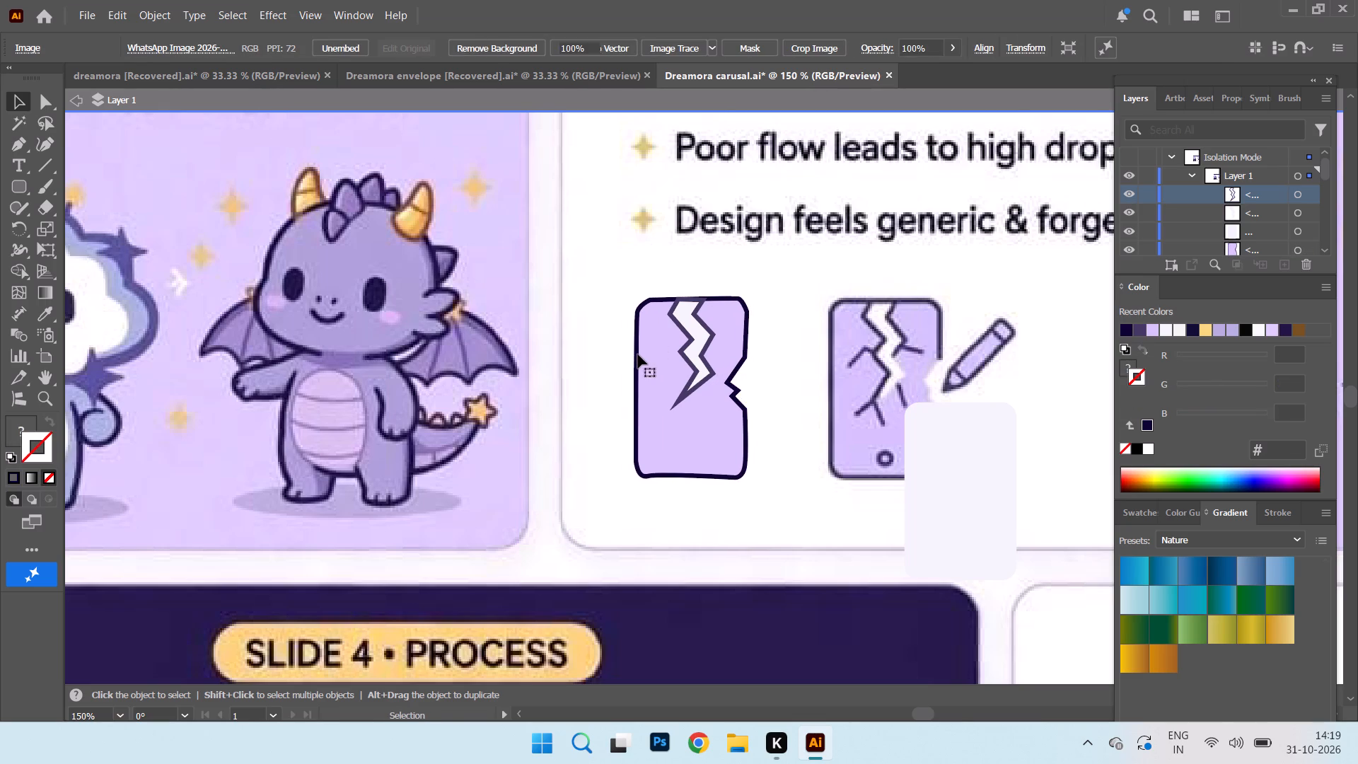
{"action": "left_click", "coordinate": [698, 404]}
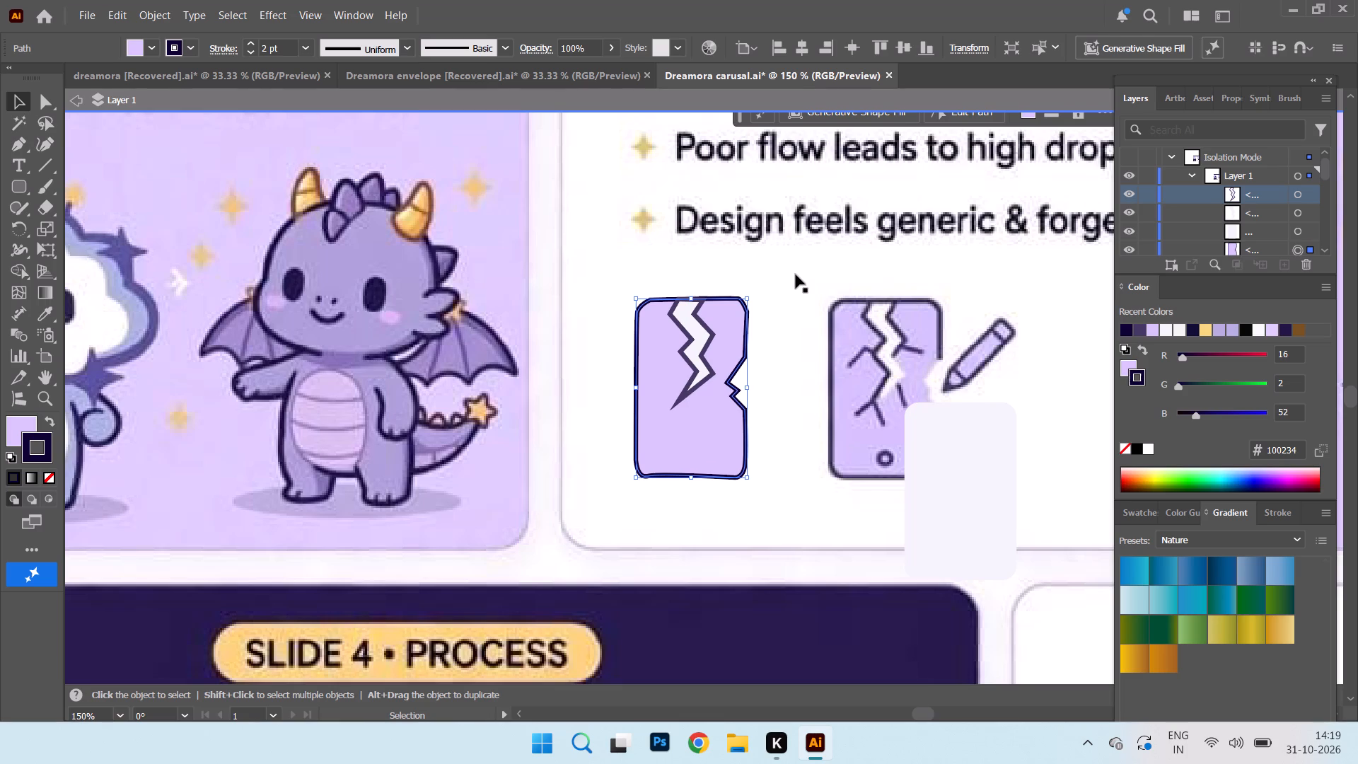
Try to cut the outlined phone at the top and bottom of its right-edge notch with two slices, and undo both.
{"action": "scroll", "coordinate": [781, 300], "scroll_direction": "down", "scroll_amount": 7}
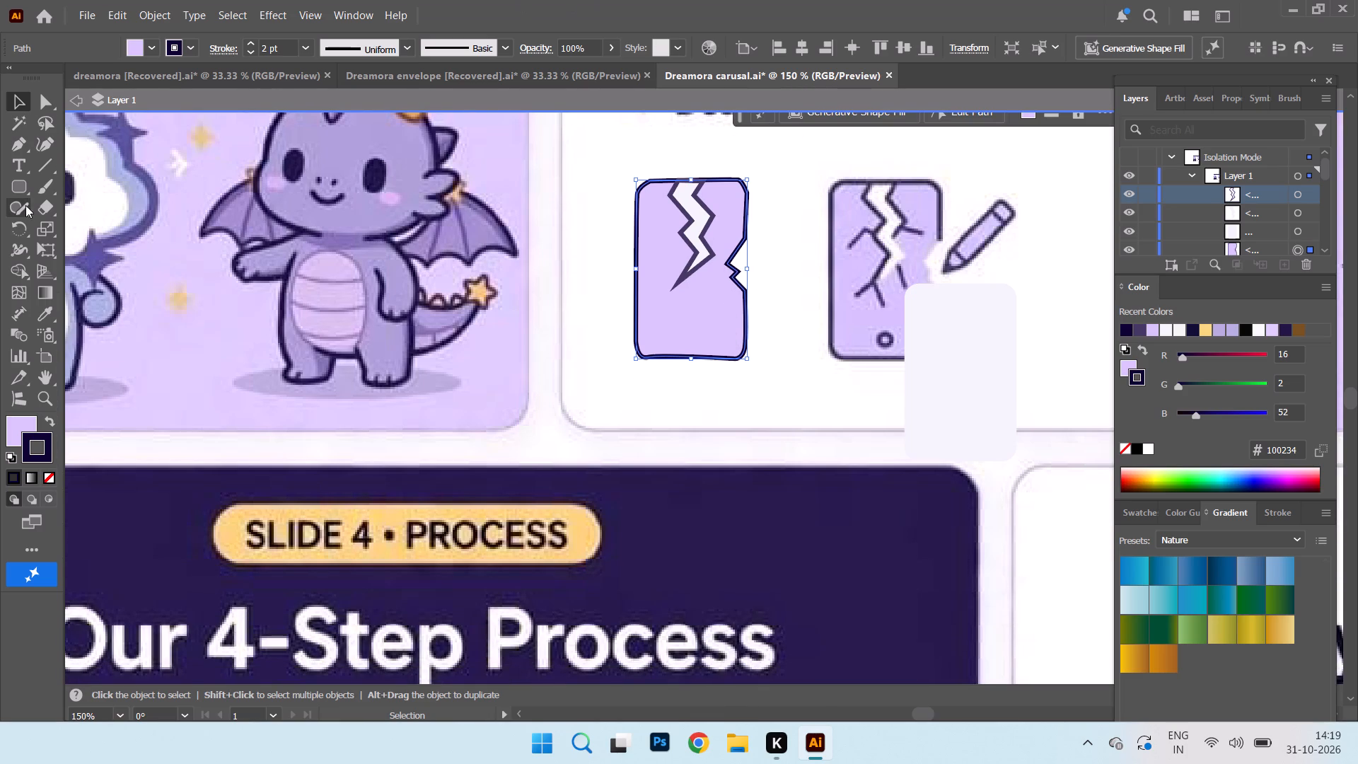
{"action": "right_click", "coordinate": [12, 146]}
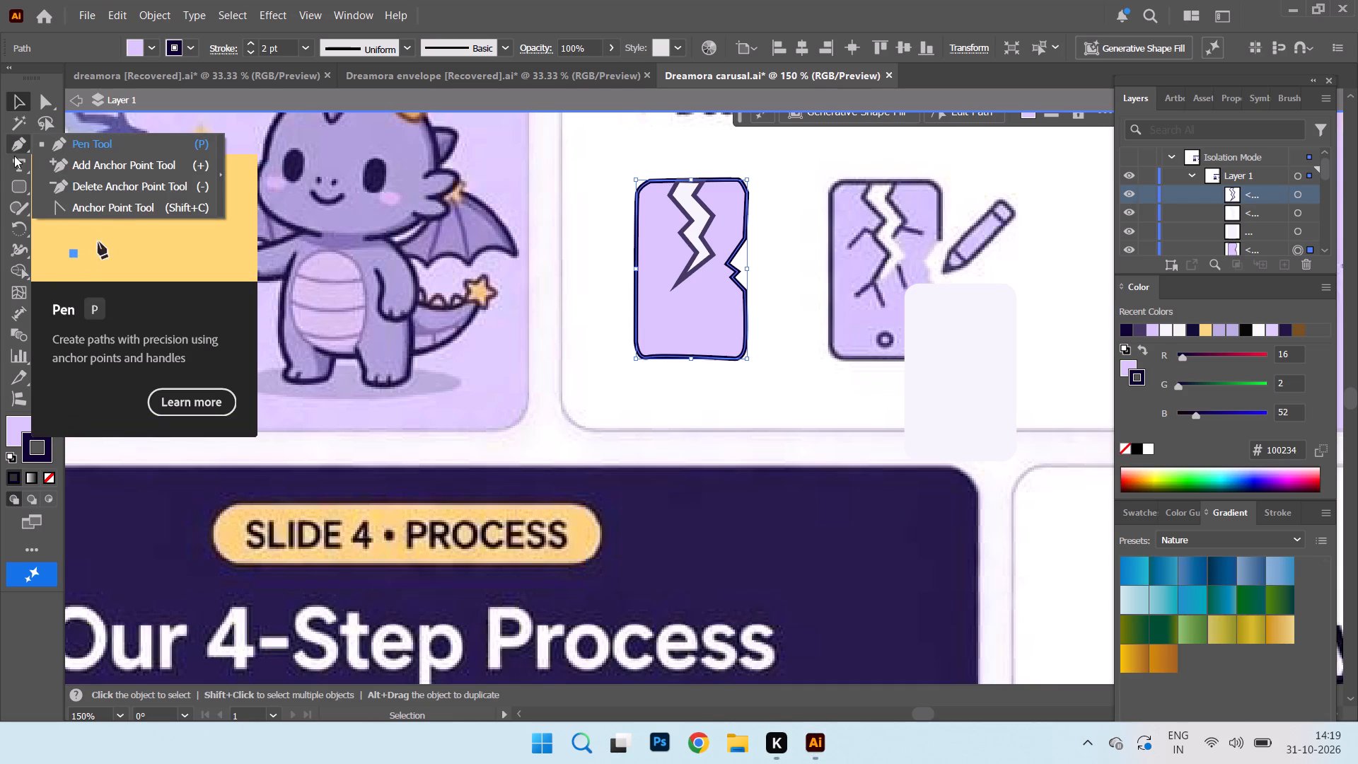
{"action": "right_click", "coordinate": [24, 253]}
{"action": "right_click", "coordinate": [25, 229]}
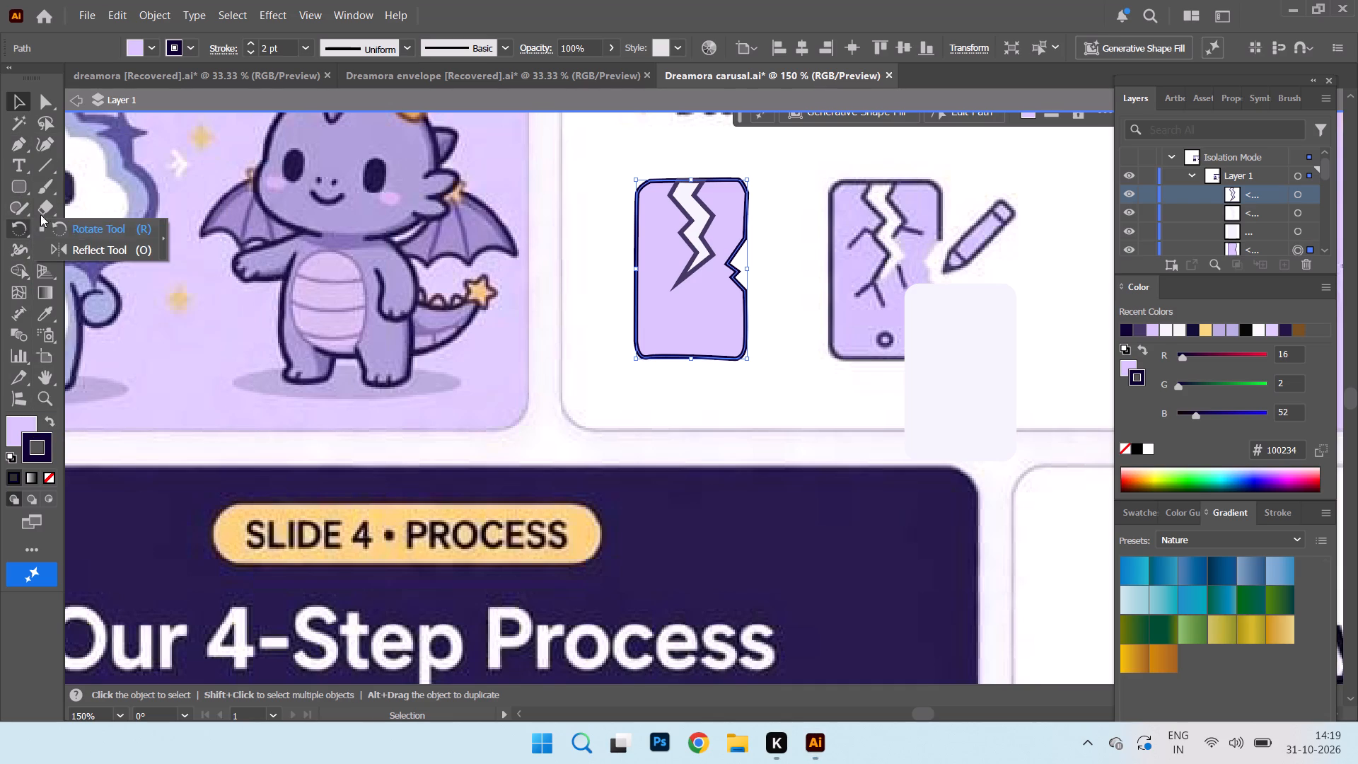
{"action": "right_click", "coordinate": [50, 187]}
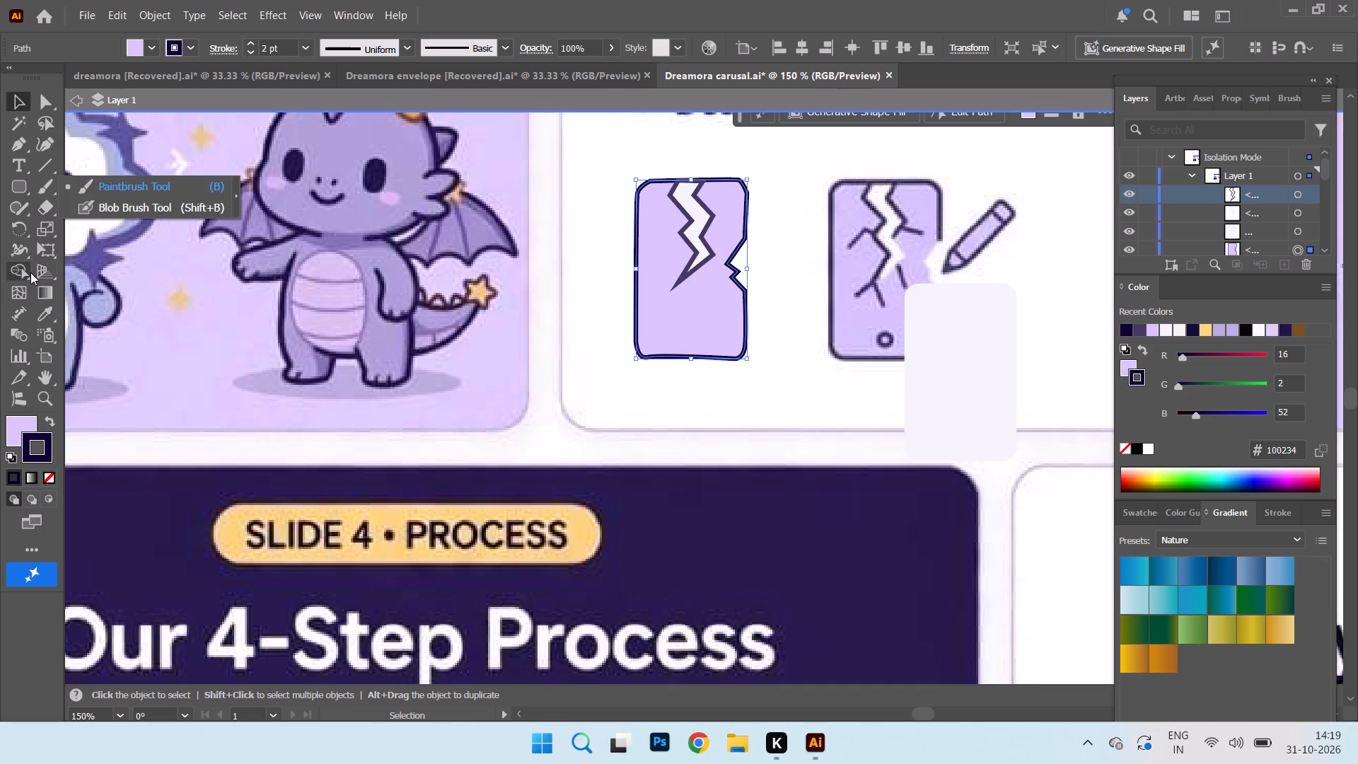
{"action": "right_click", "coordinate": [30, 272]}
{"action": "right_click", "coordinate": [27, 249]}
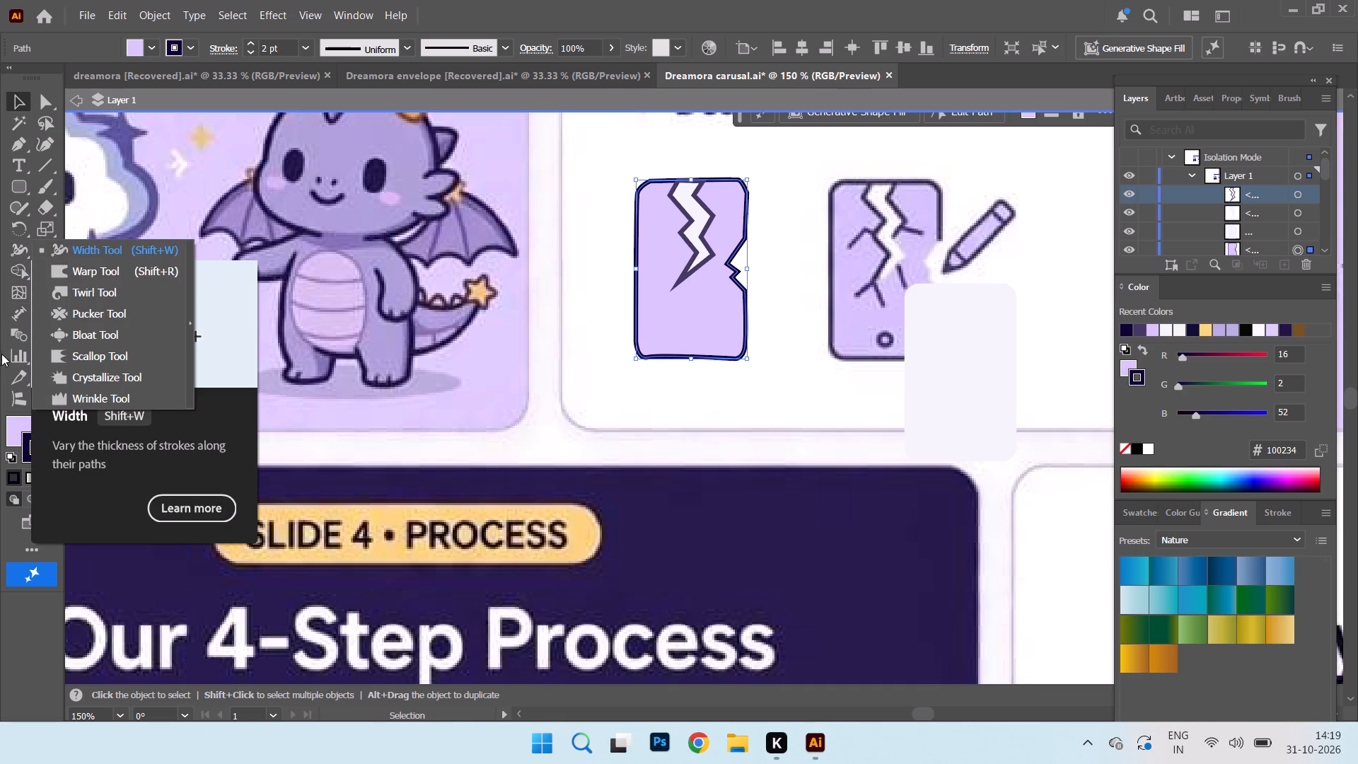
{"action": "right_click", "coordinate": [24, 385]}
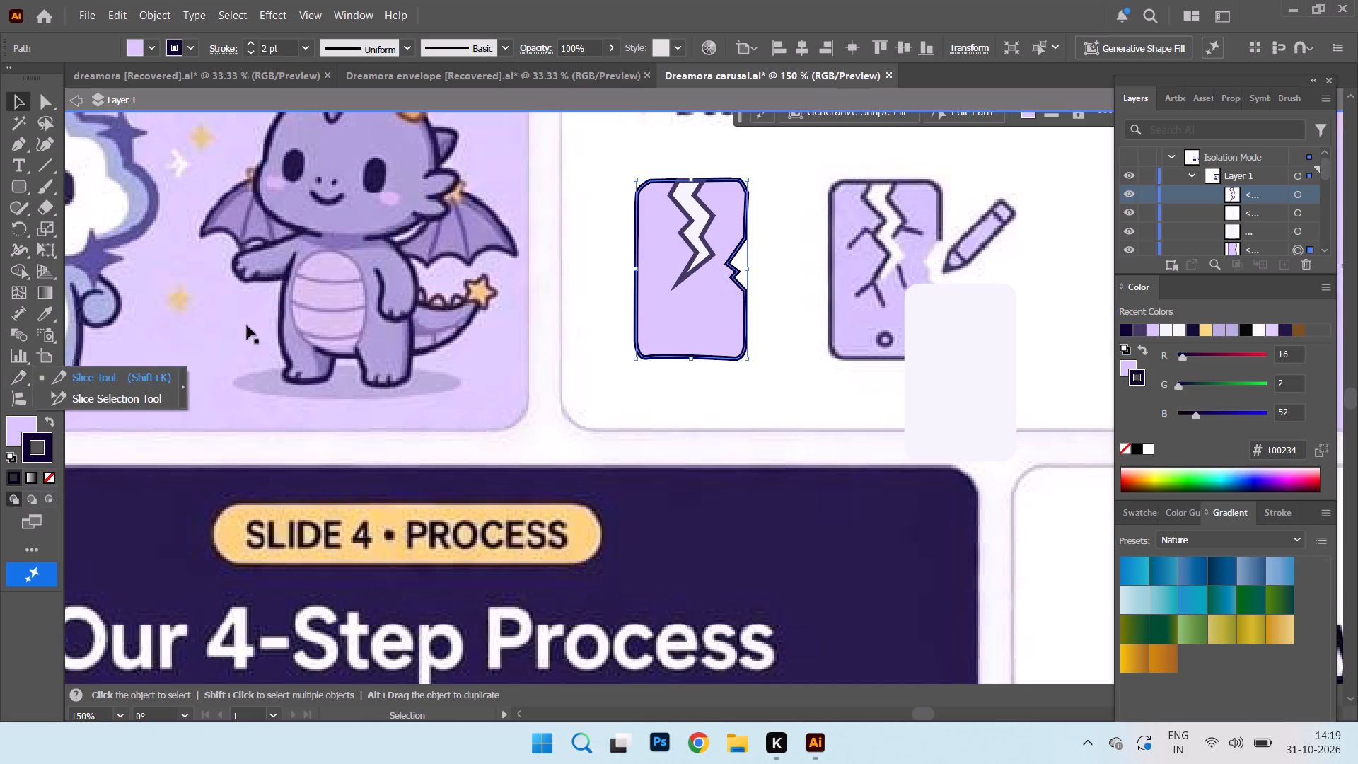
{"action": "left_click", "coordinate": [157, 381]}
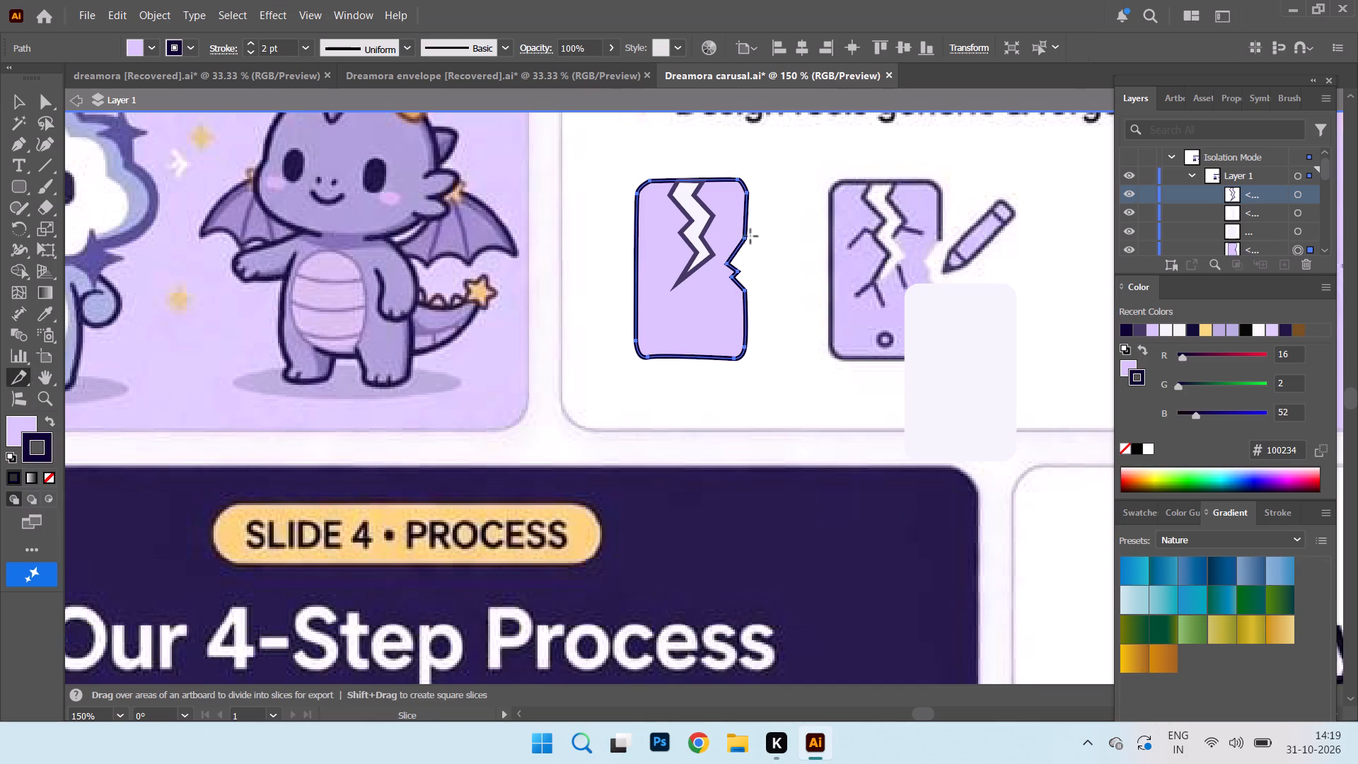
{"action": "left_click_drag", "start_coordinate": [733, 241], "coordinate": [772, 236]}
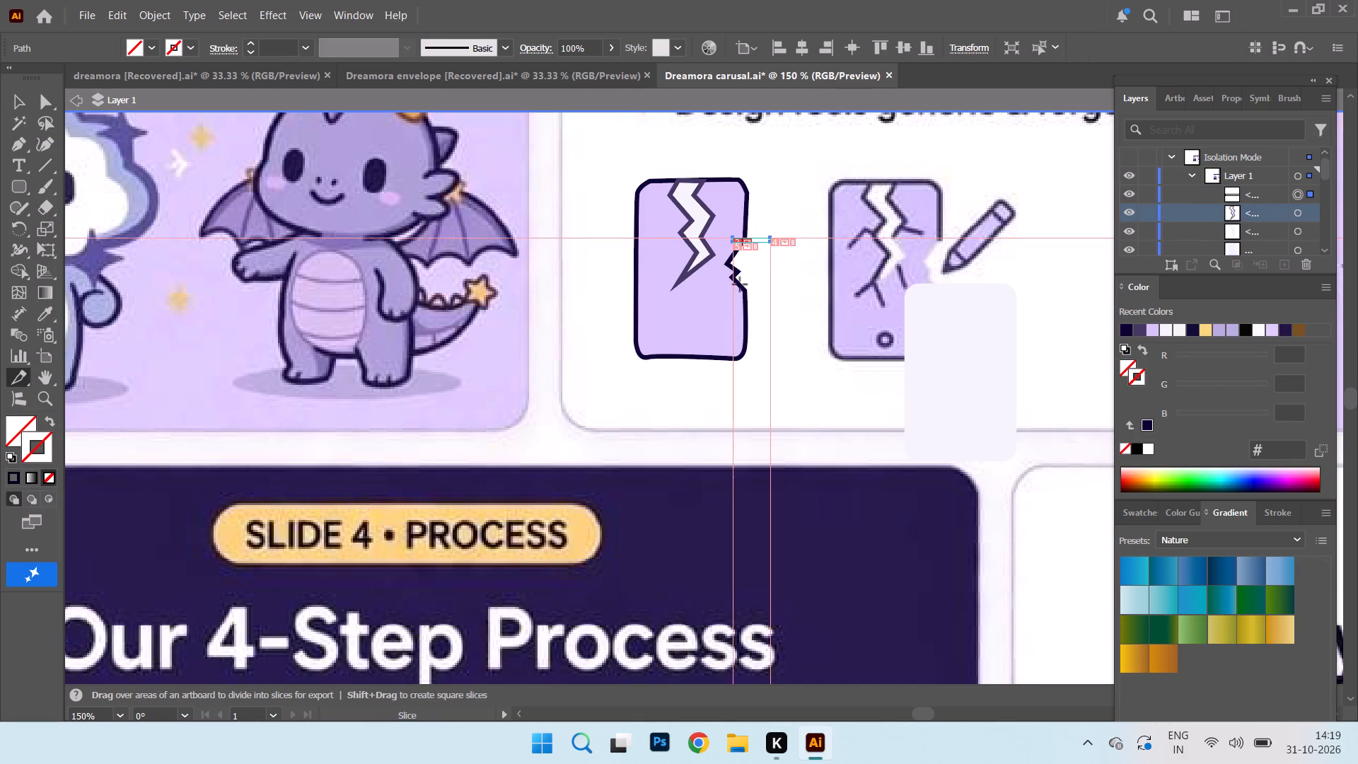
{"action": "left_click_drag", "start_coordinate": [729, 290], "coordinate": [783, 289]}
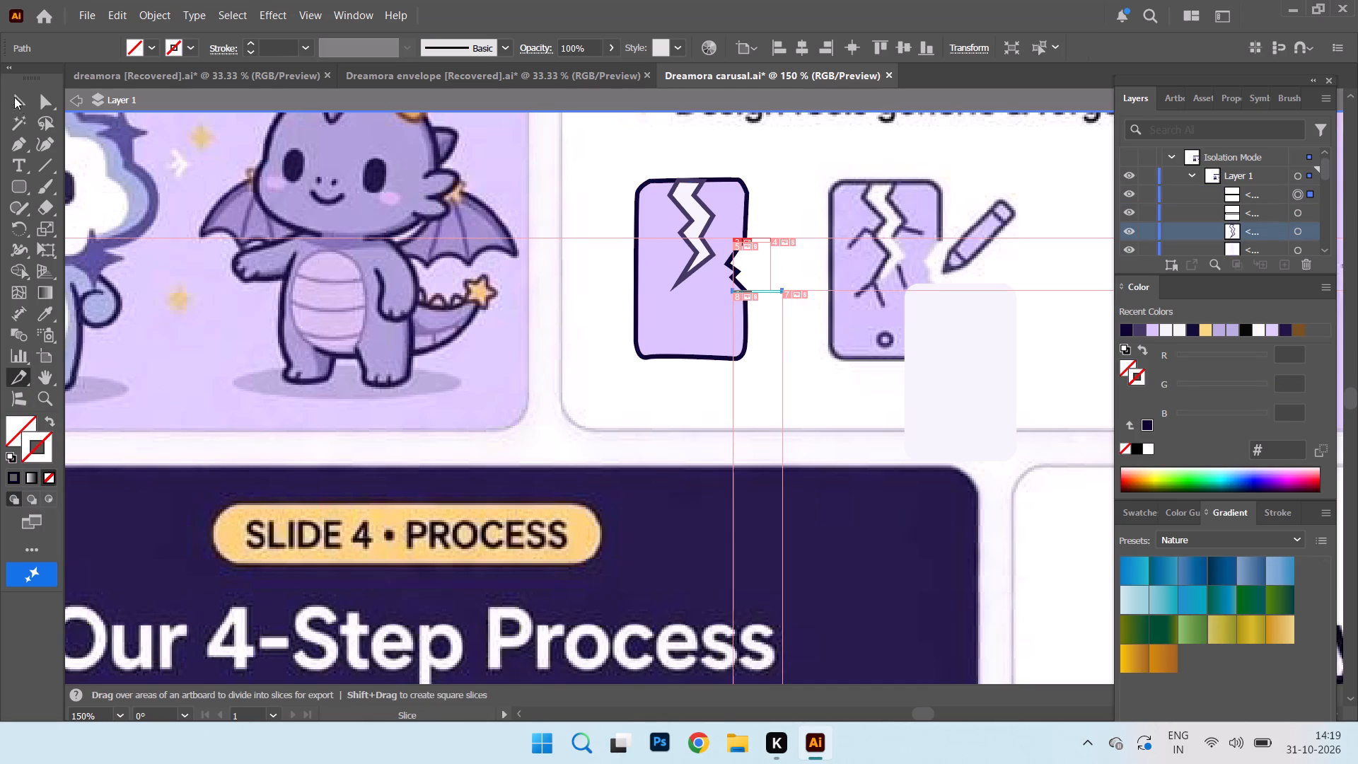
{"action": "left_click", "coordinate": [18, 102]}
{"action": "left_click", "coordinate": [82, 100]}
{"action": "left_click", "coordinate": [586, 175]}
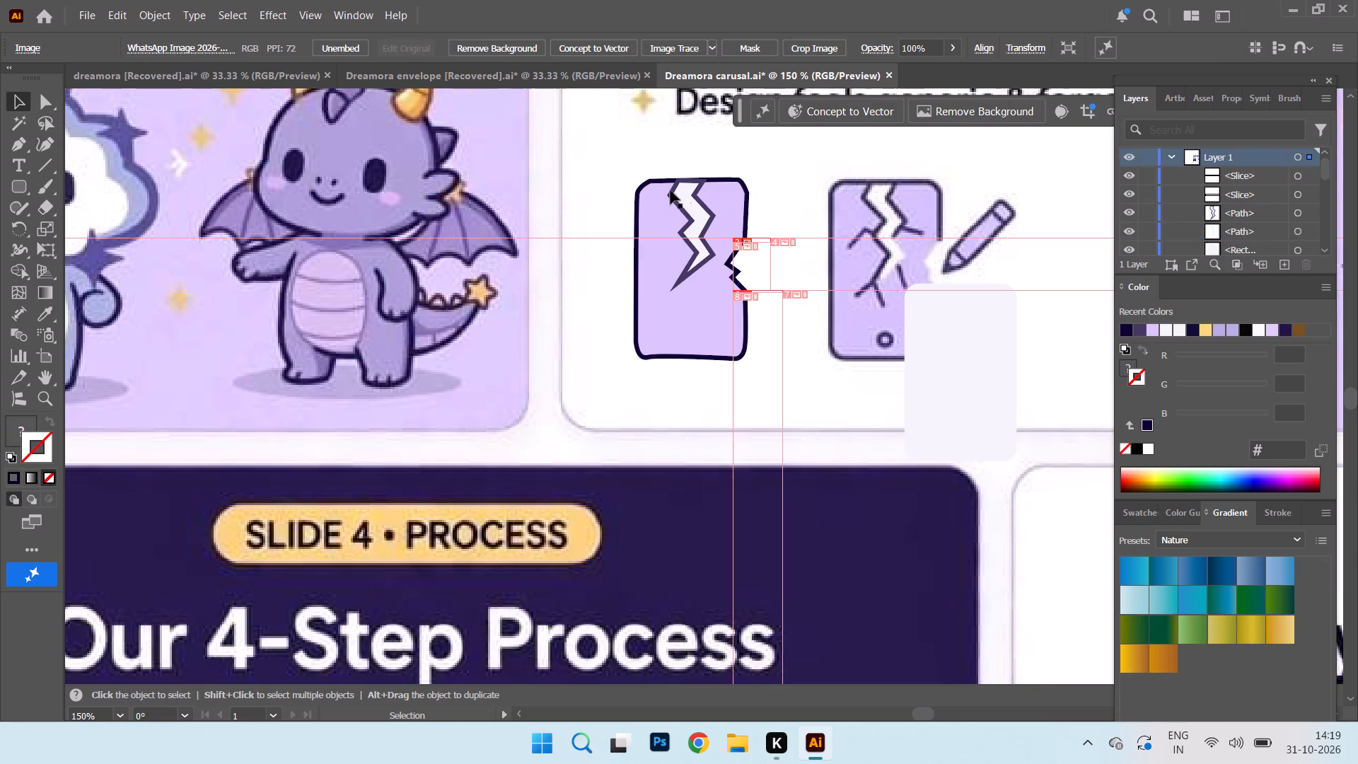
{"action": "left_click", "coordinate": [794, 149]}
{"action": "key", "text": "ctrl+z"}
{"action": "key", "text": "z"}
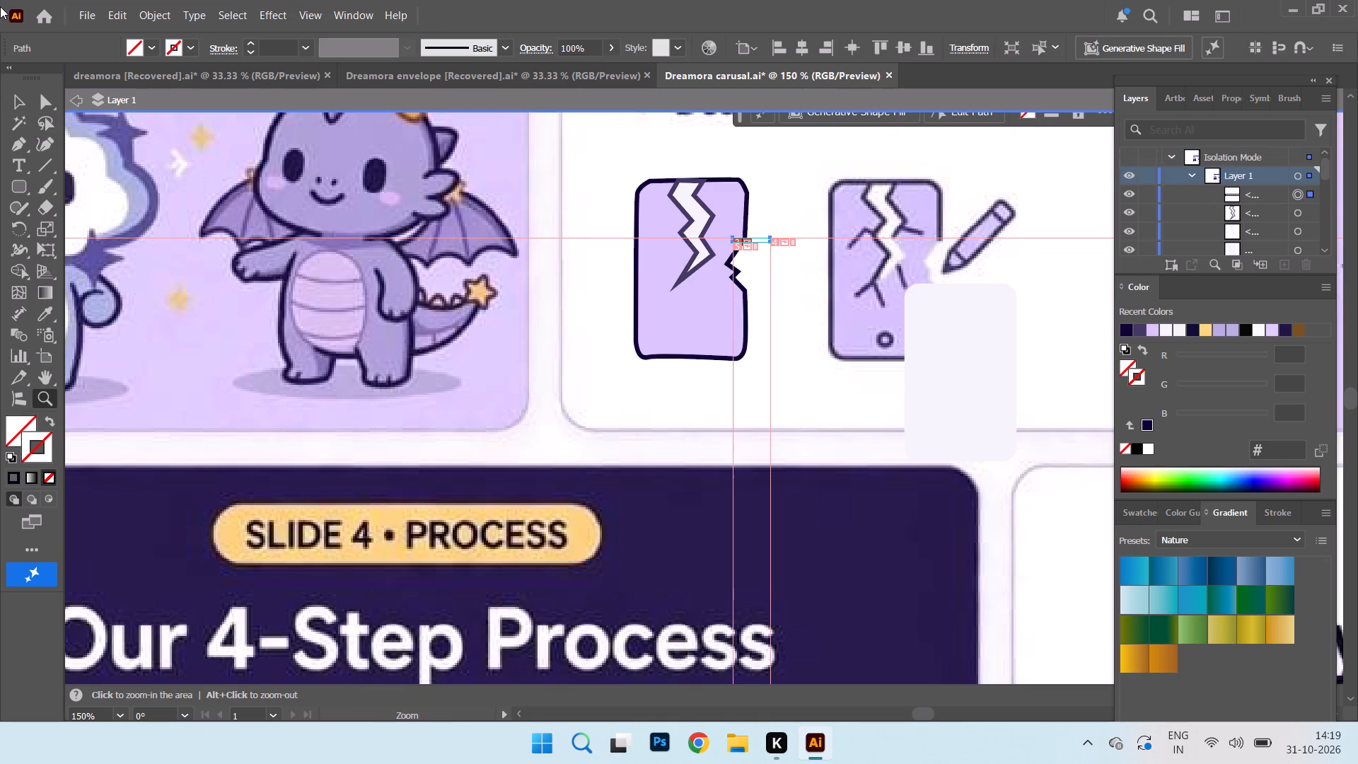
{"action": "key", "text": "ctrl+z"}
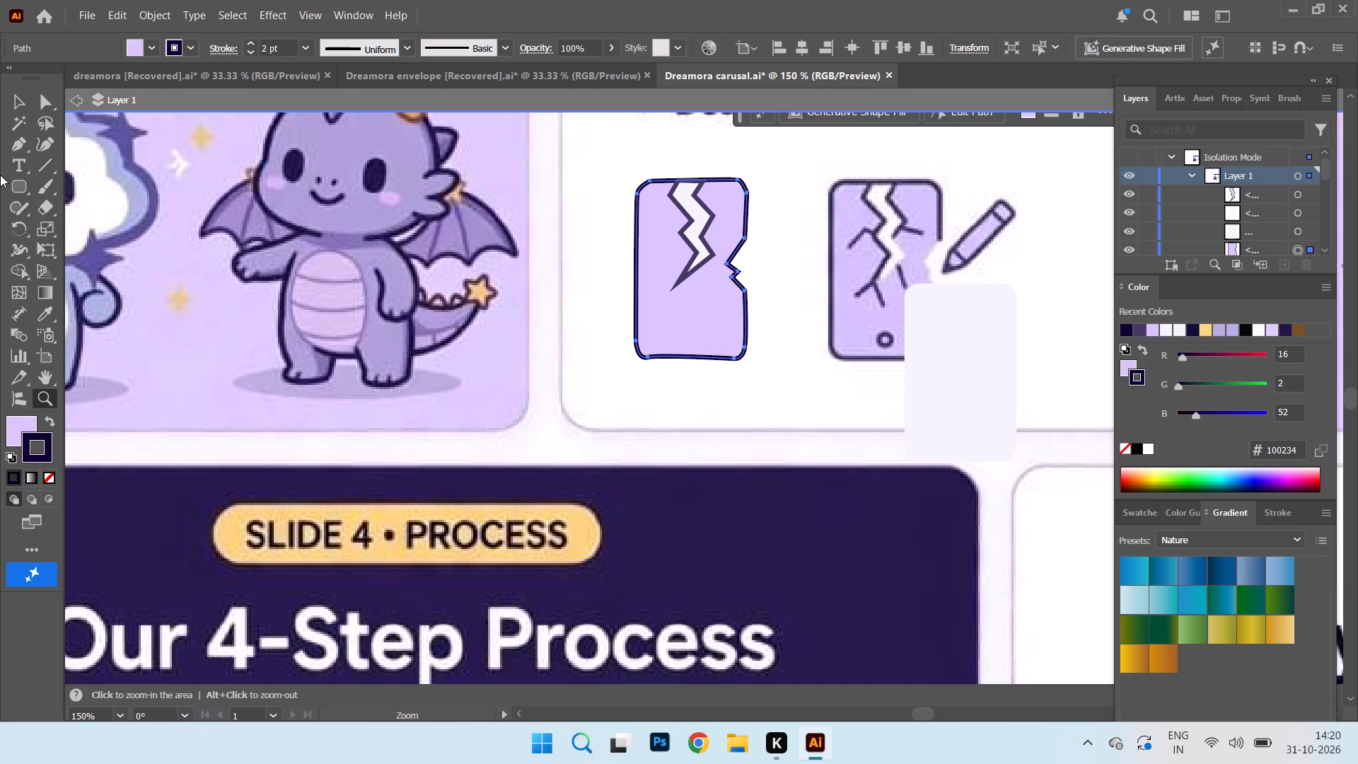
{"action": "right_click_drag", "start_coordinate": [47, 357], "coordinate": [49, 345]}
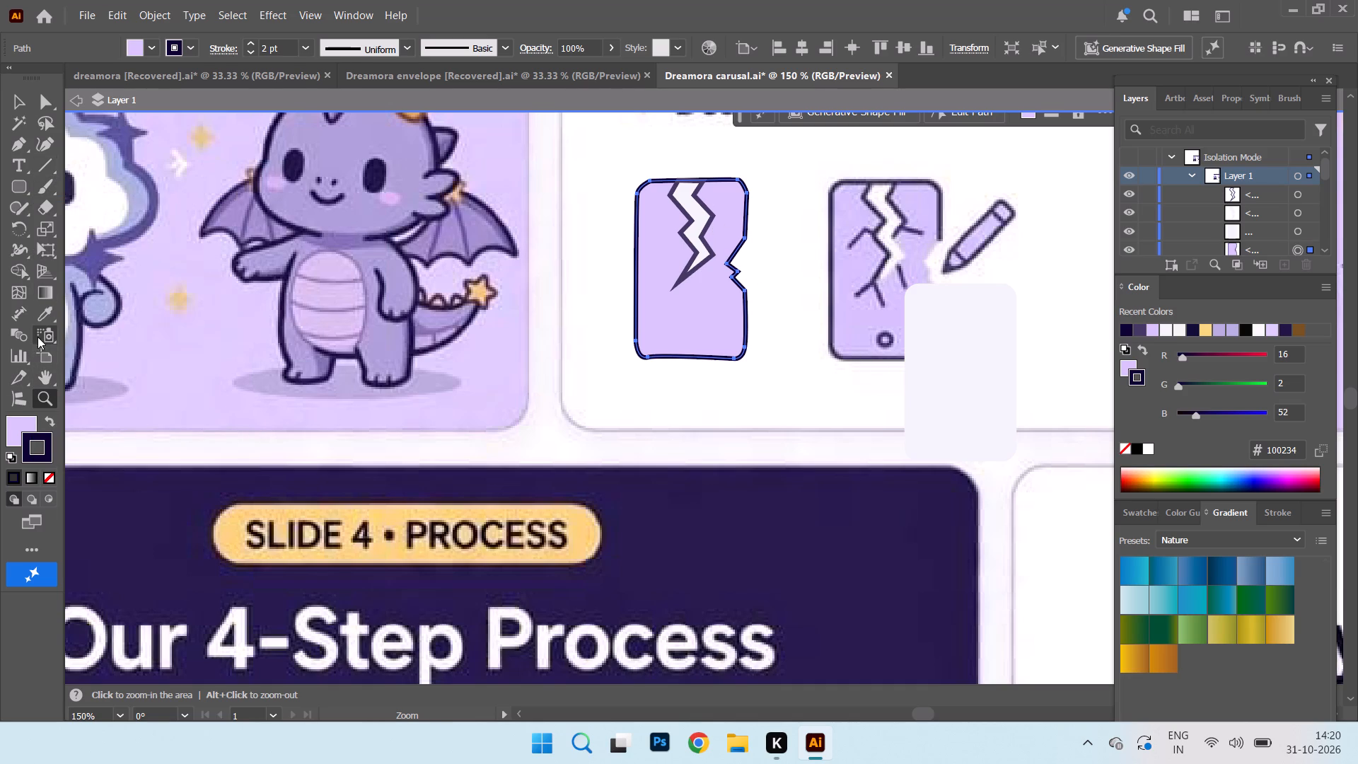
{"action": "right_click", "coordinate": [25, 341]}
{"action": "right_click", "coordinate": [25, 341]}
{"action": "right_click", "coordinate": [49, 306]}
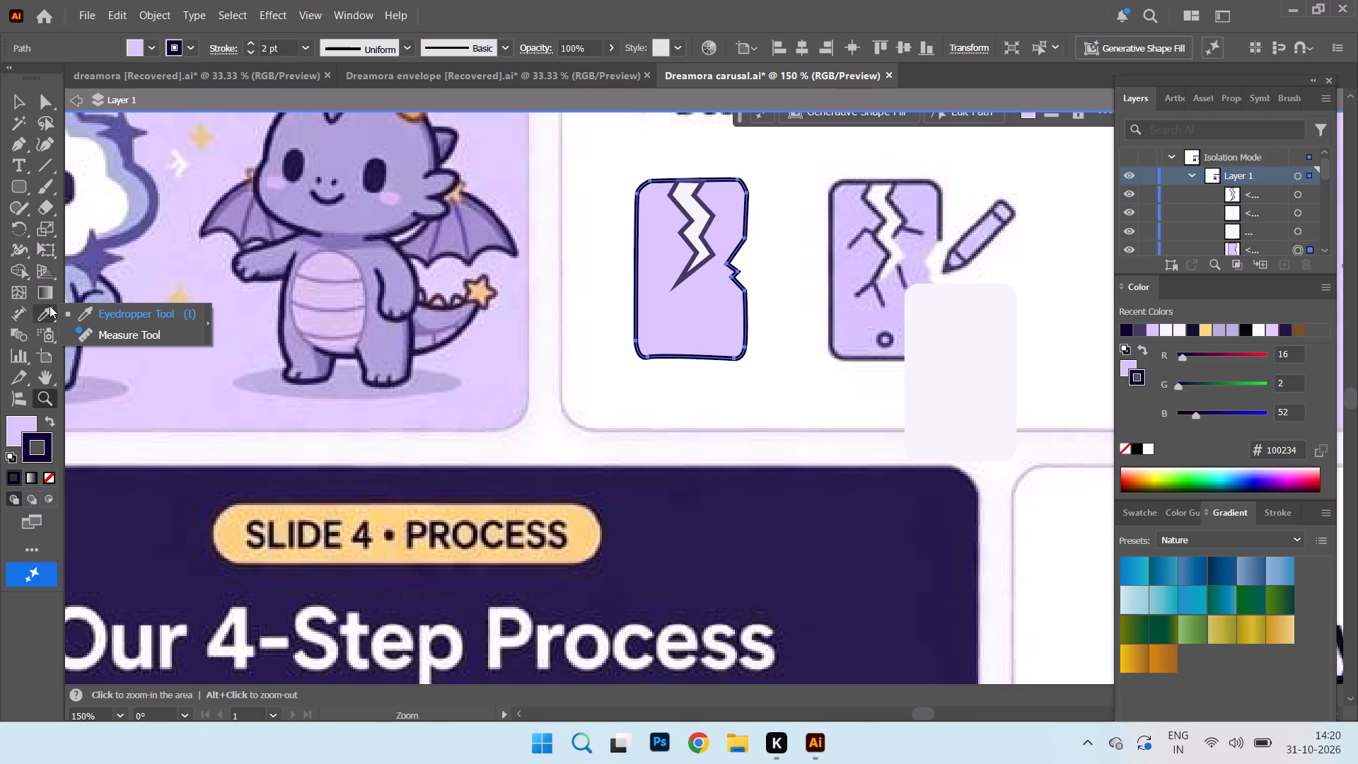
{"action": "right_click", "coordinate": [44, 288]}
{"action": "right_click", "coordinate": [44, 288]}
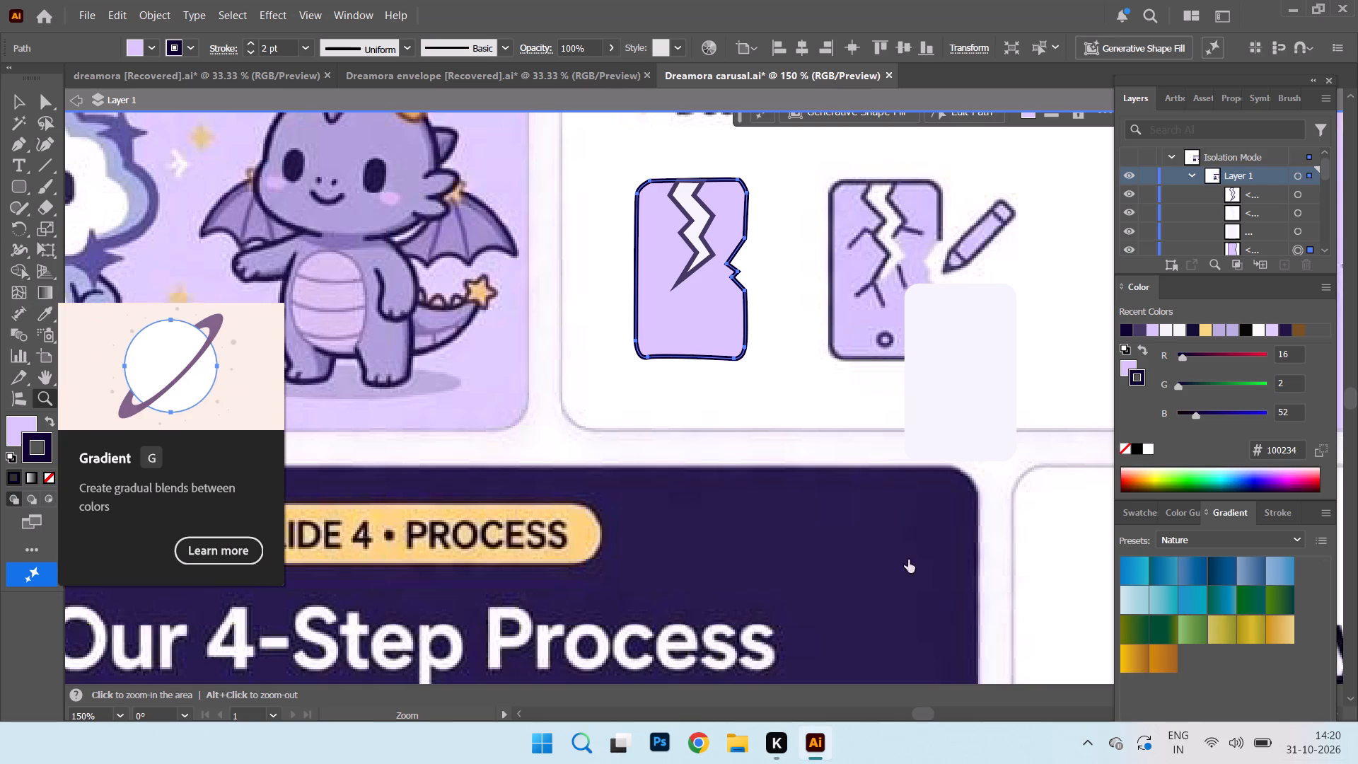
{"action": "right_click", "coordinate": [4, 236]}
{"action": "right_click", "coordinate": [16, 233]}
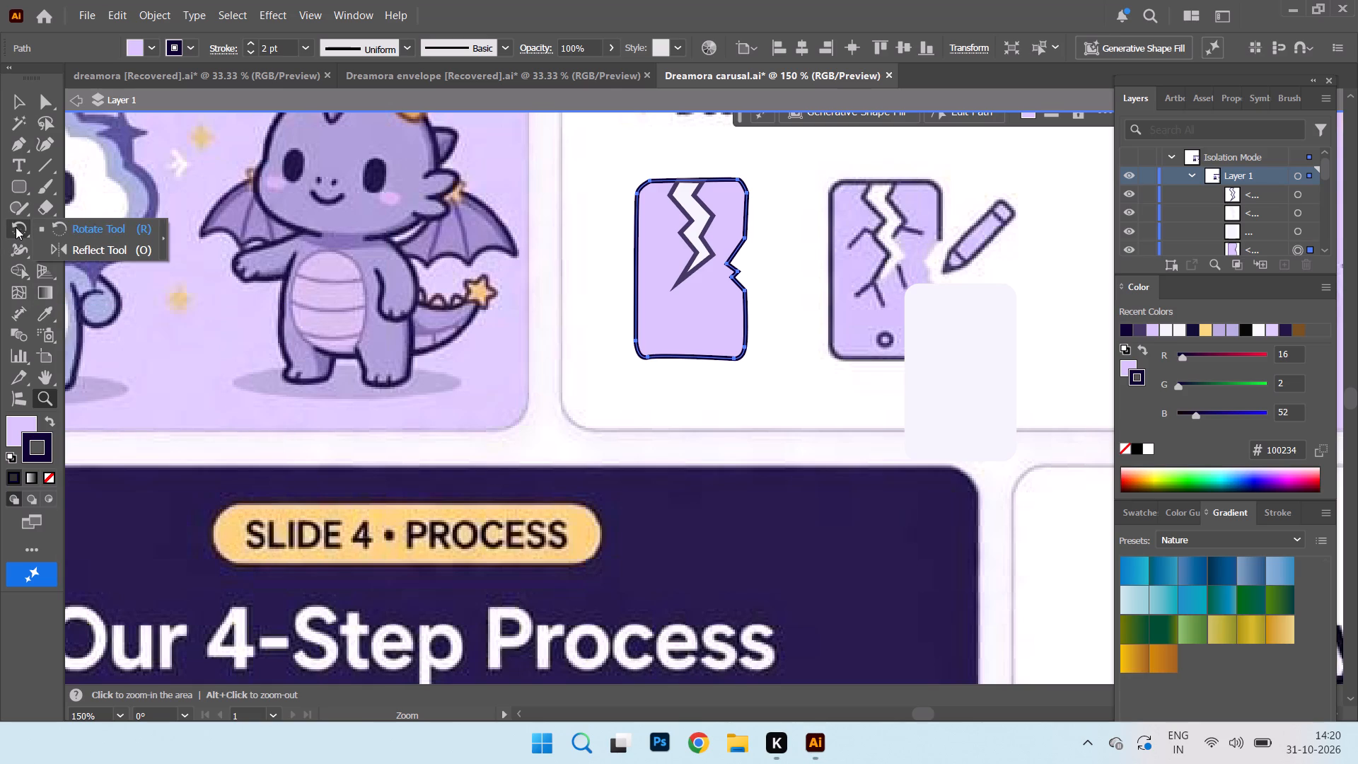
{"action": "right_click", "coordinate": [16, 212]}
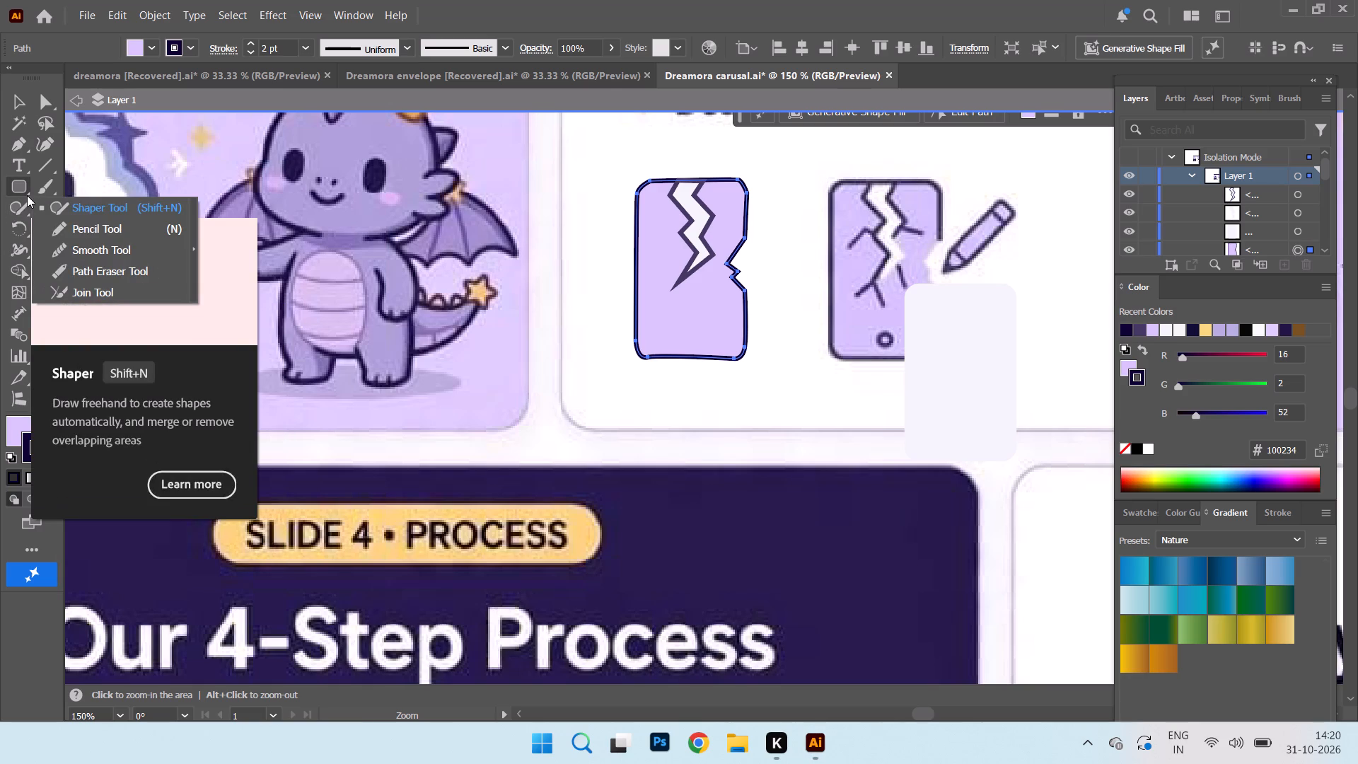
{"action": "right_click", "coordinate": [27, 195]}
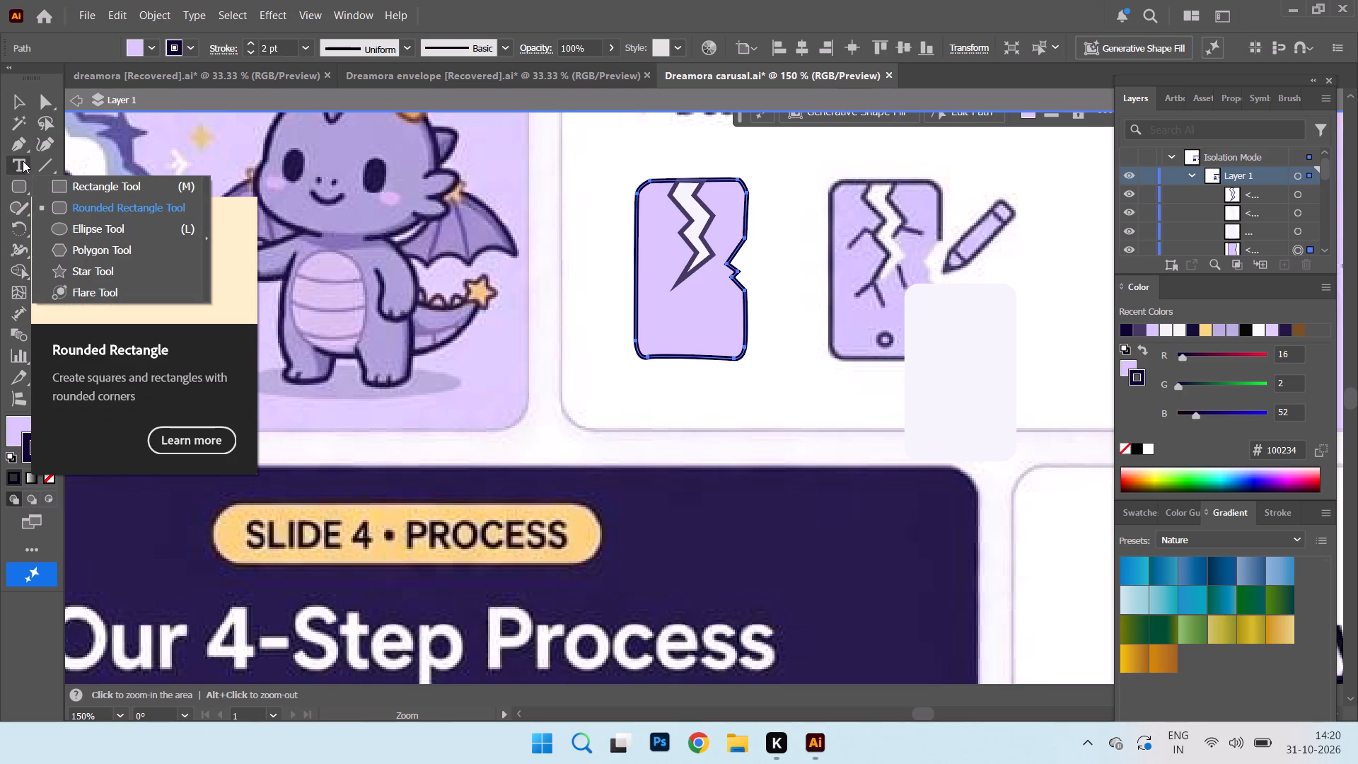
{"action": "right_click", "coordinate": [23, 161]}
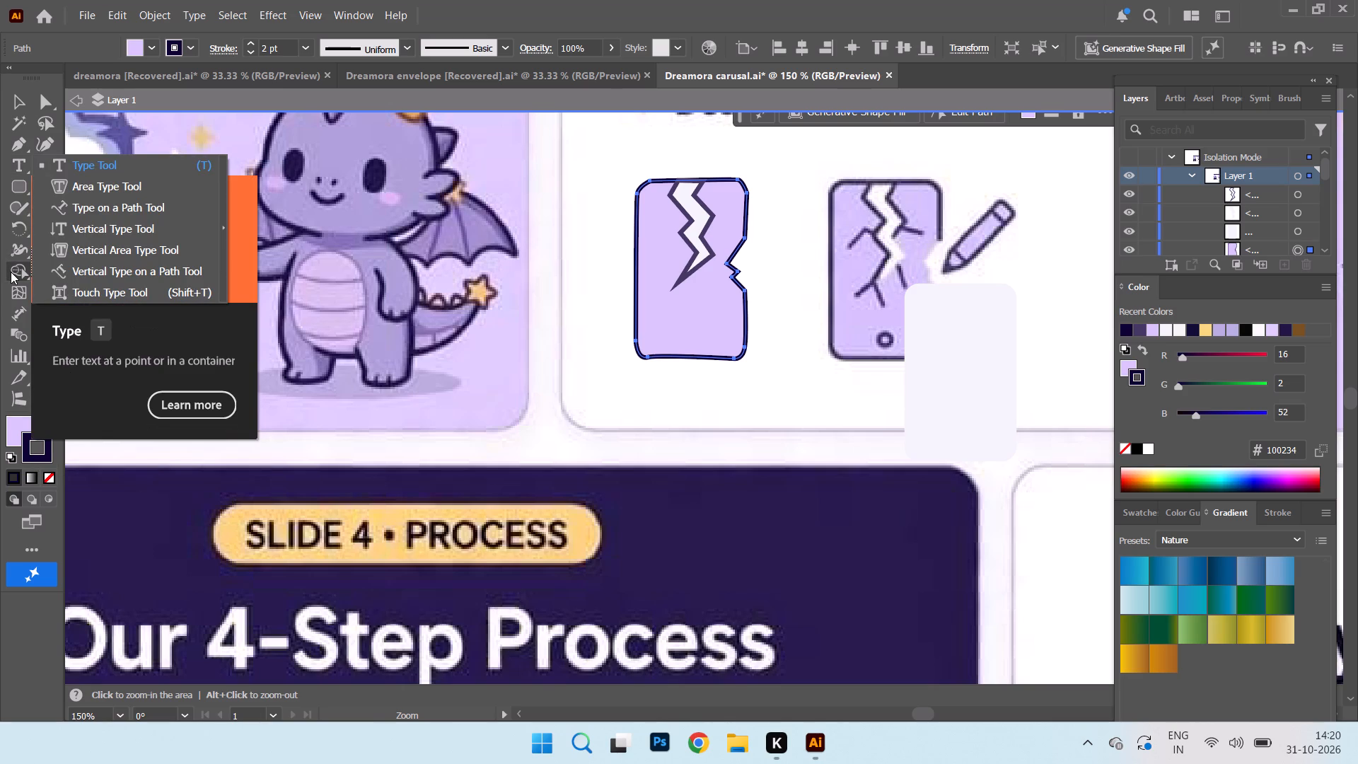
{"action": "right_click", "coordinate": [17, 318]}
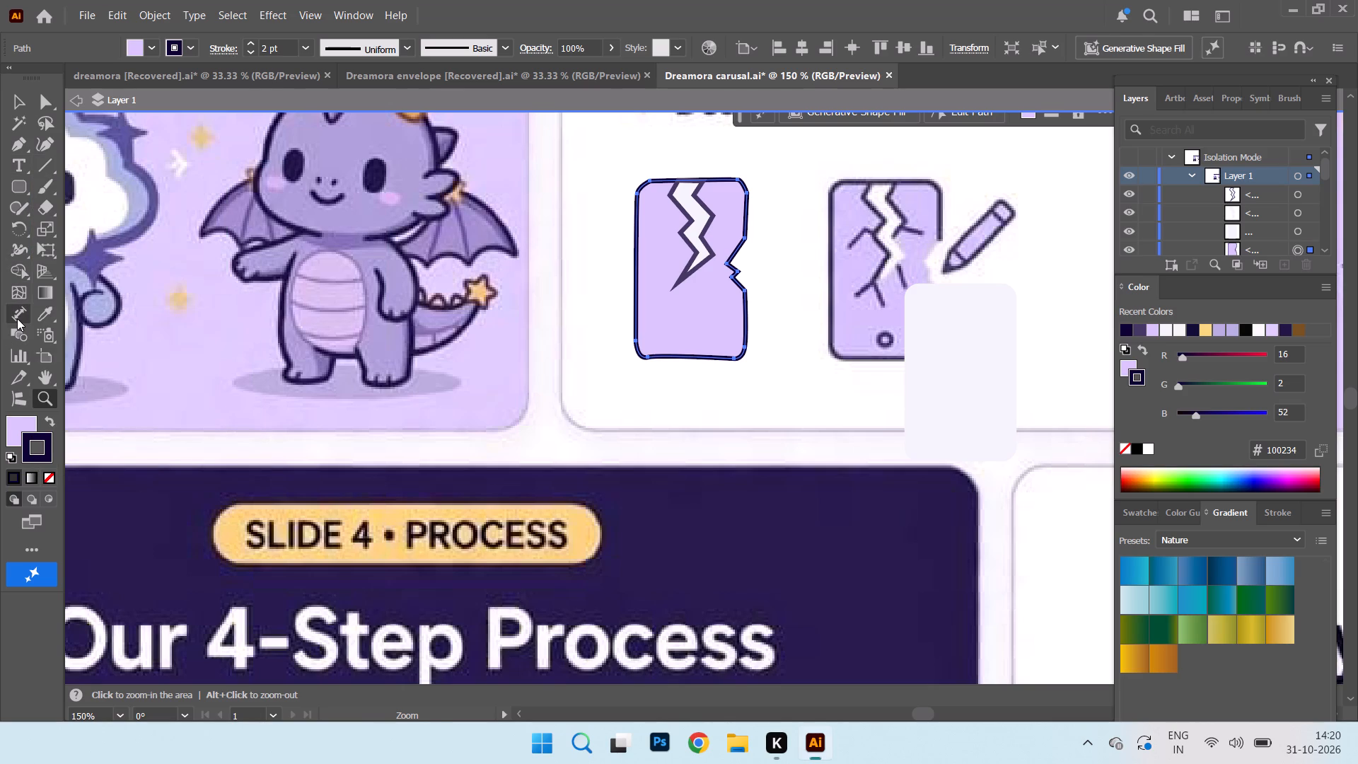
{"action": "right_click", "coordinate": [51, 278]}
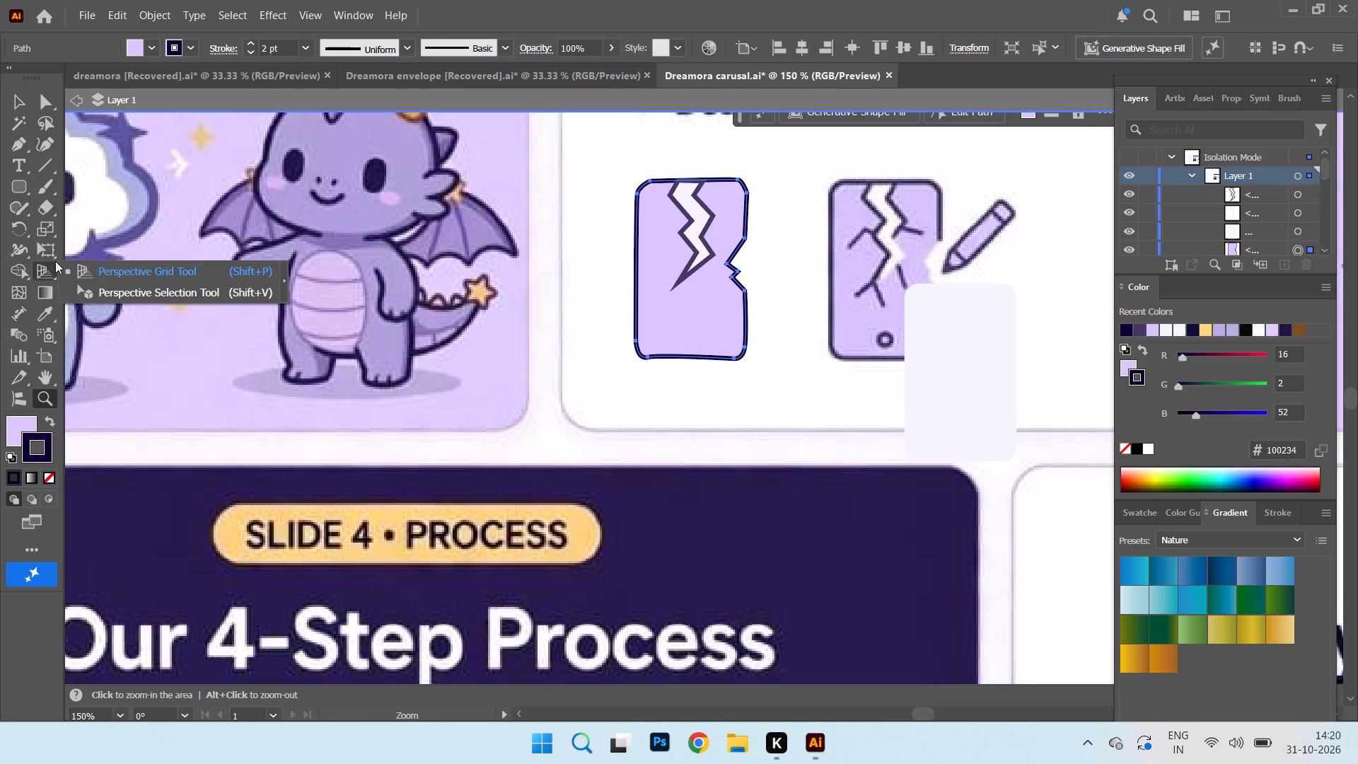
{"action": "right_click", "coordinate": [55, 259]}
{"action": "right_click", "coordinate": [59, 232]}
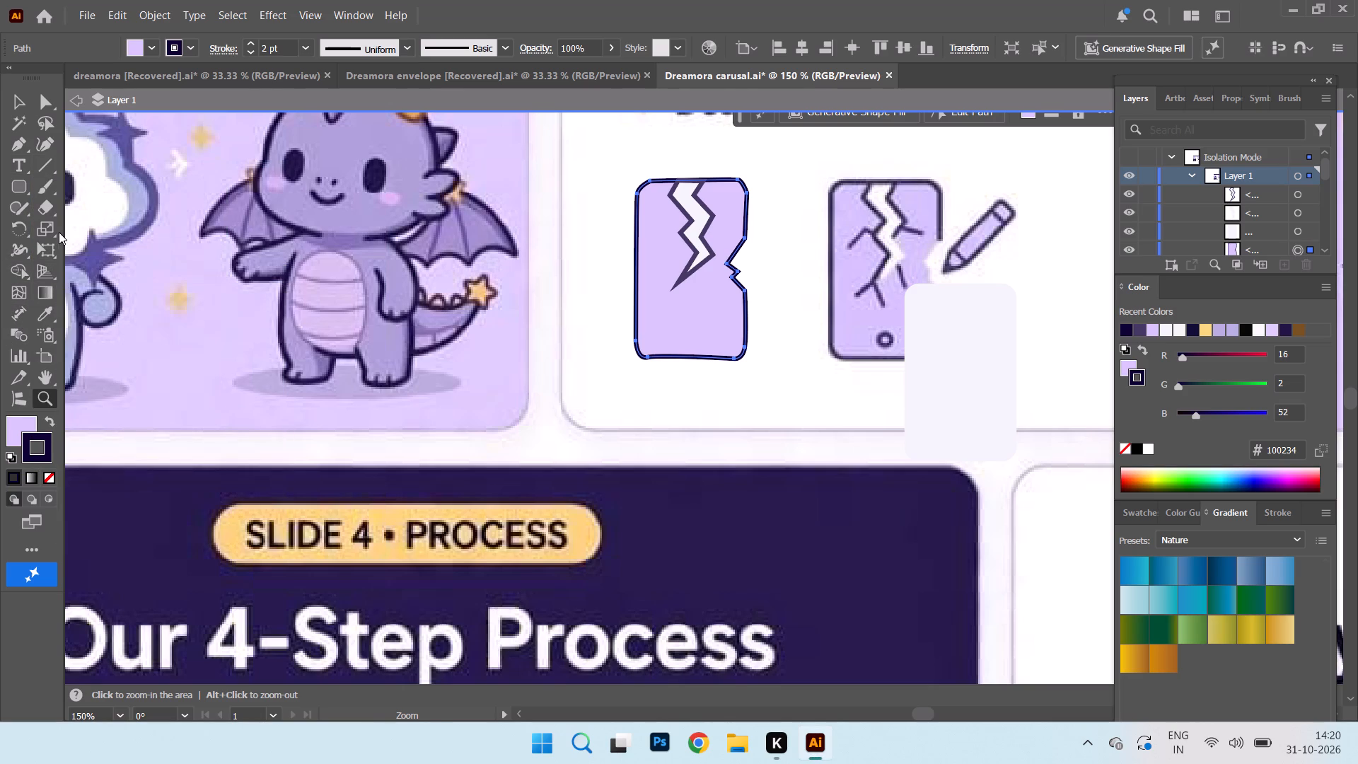
Erase the outlined phone copy's jagged stroke around the notch in its right edge with the Eraser tool.
{"action": "right_click", "coordinate": [54, 212]}
{"action": "left_click", "coordinate": [40, 207]}
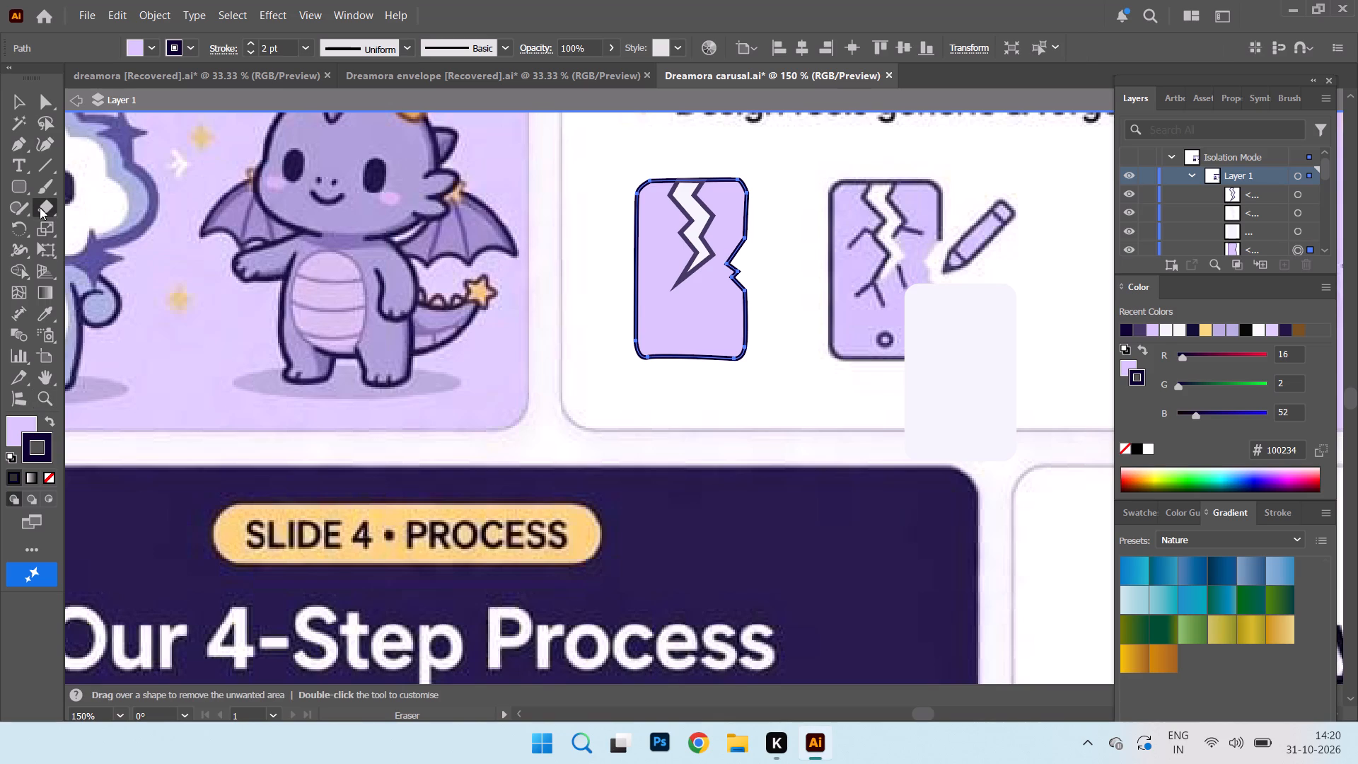
{"action": "left_click_drag", "start_coordinate": [730, 245], "coordinate": [735, 275]}
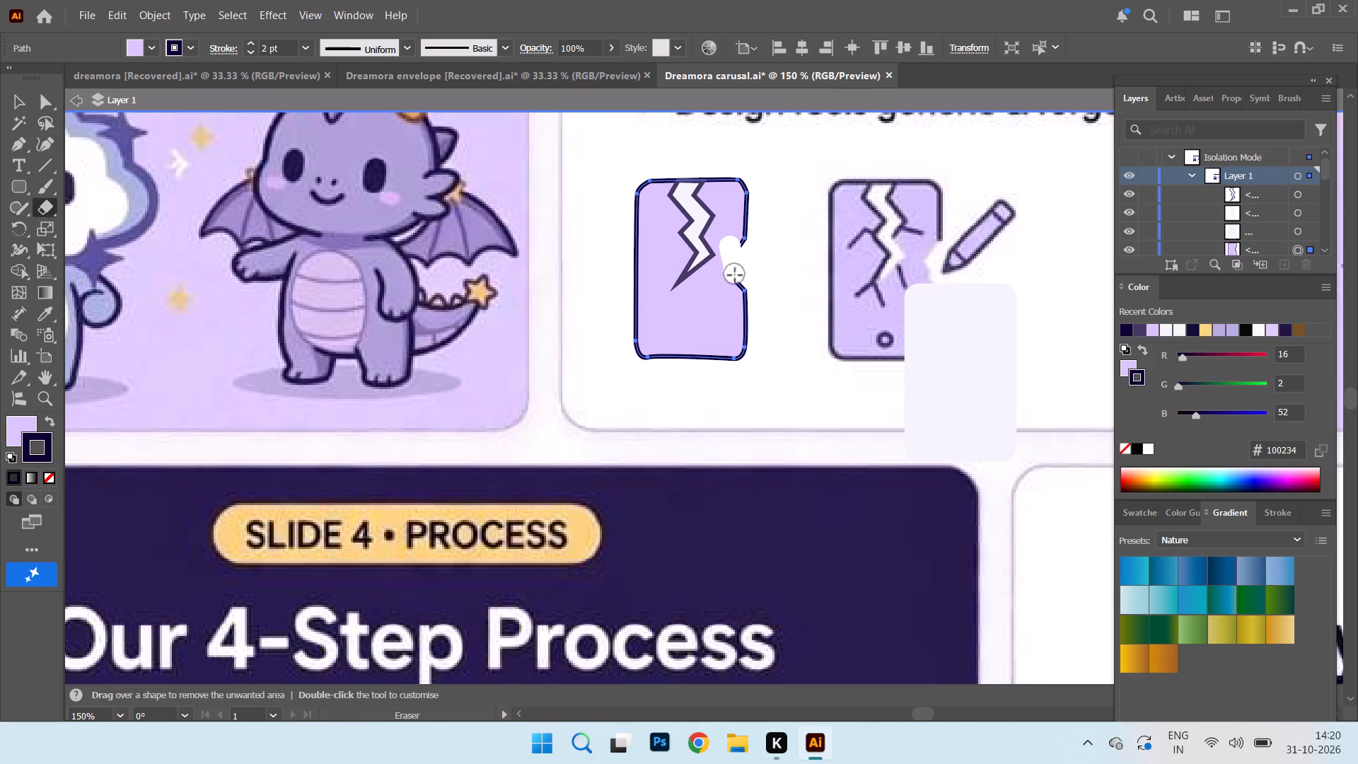
{"action": "left_click_drag", "start_coordinate": [735, 275], "coordinate": [758, 273]}
{"action": "left_click_drag", "start_coordinate": [758, 270], "coordinate": [742, 249]}
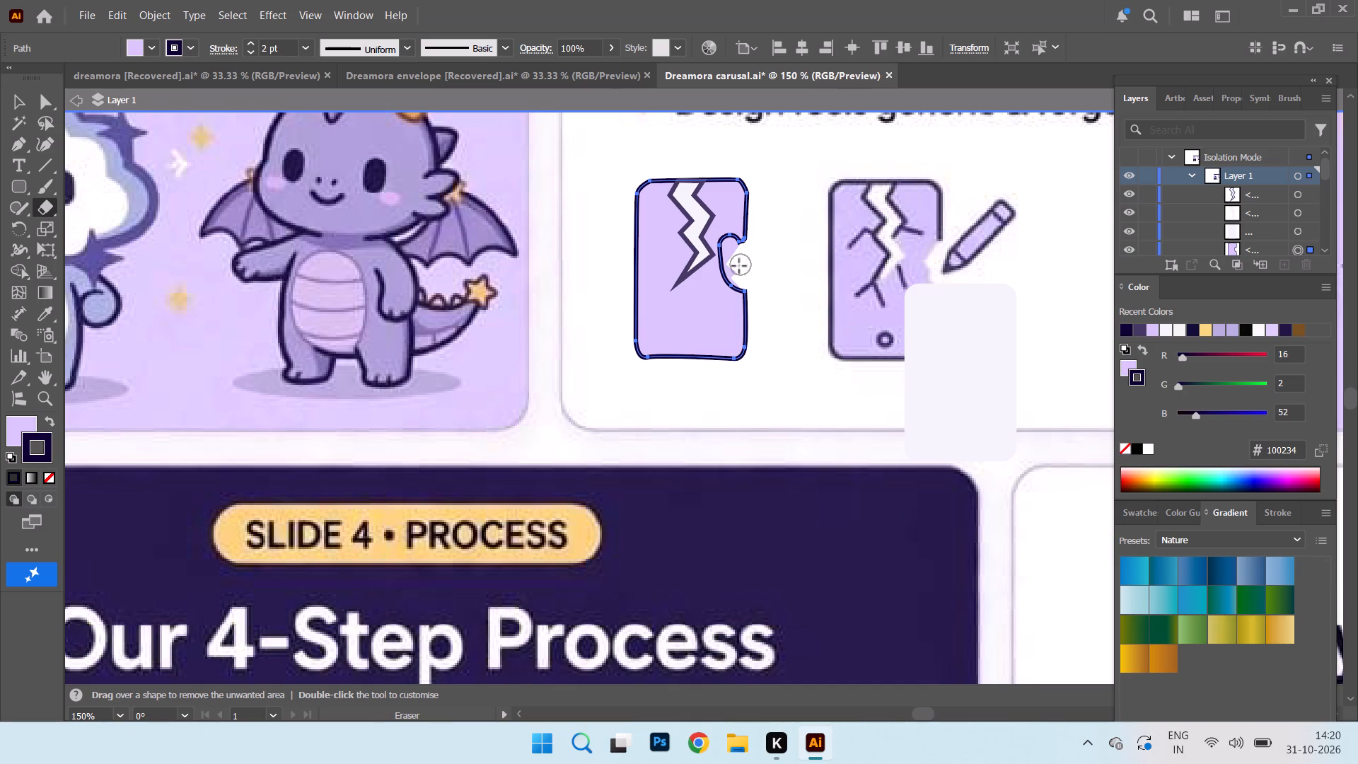
{"action": "left_click", "coordinate": [13, 103]}
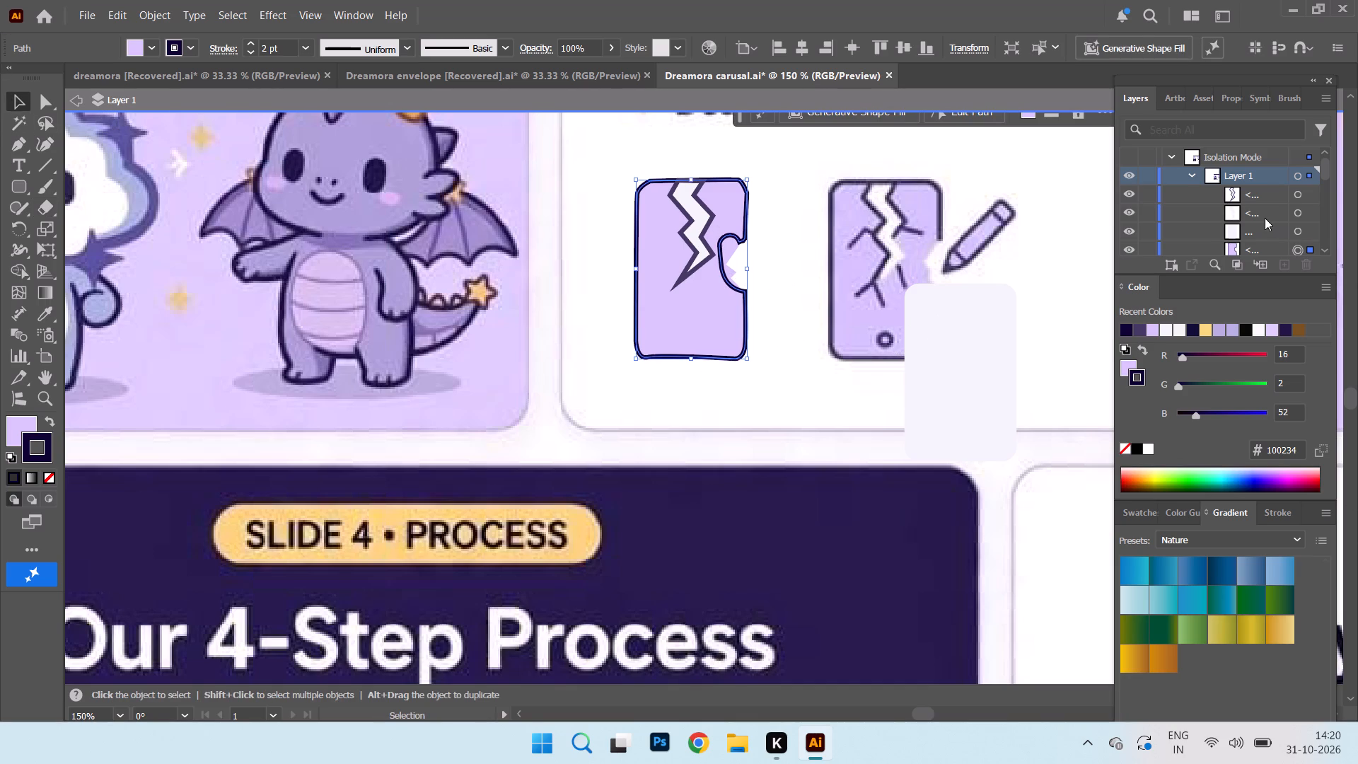
Move the strokeless lilac phone above the outlined copy in Layer 1's stacking order and deselect the outlined copy.
{"action": "scroll", "coordinate": [1265, 218], "scroll_direction": "down", "scroll_amount": 2}
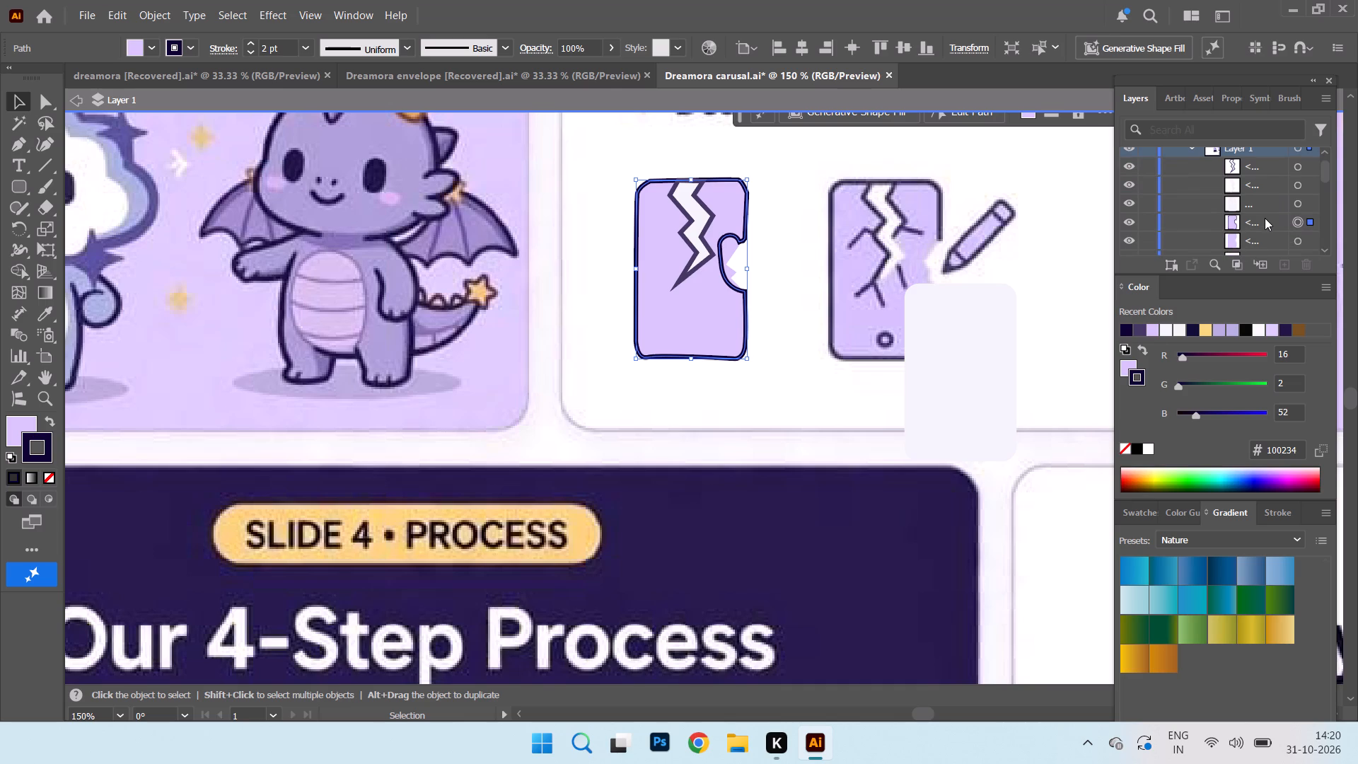
{"action": "scroll", "coordinate": [1263, 219], "scroll_direction": "down", "scroll_amount": 1}
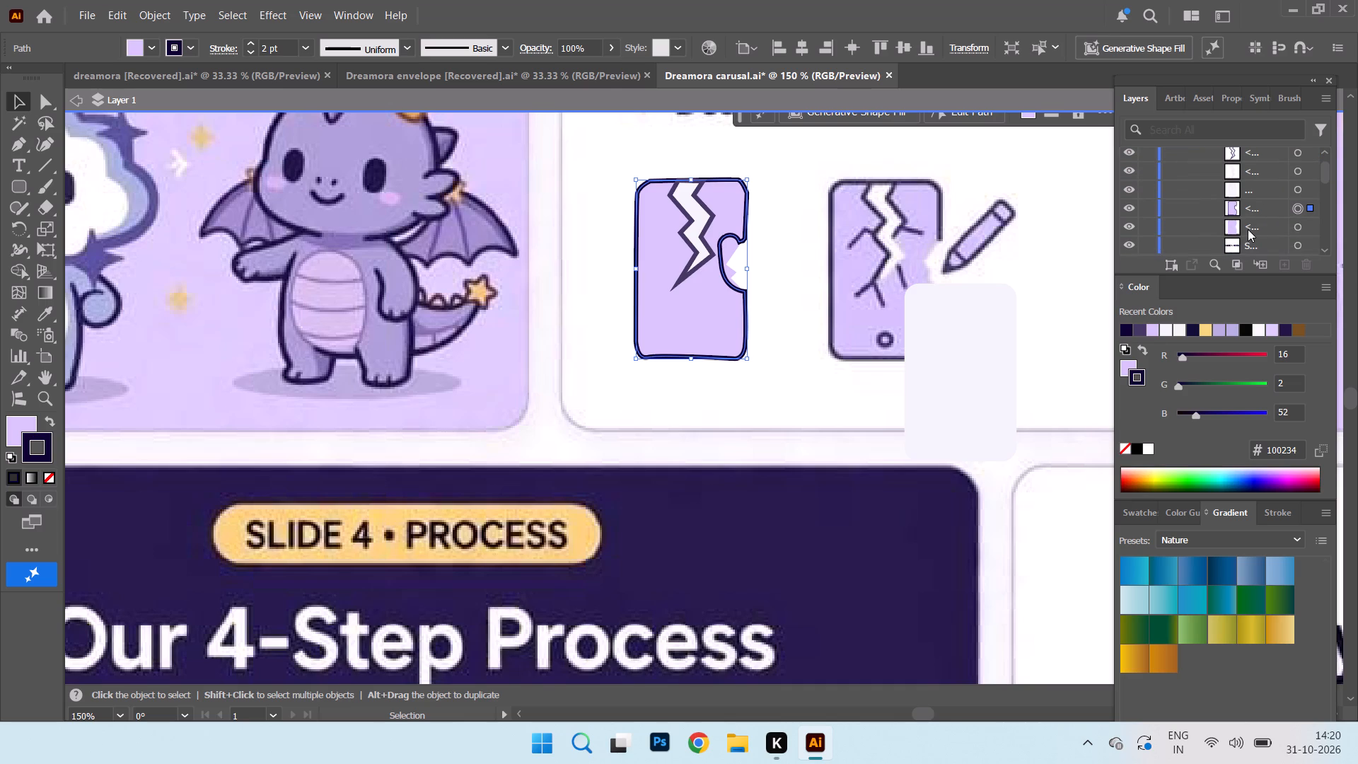
{"action": "left_click_drag", "start_coordinate": [1243, 228], "coordinate": [1247, 218]}
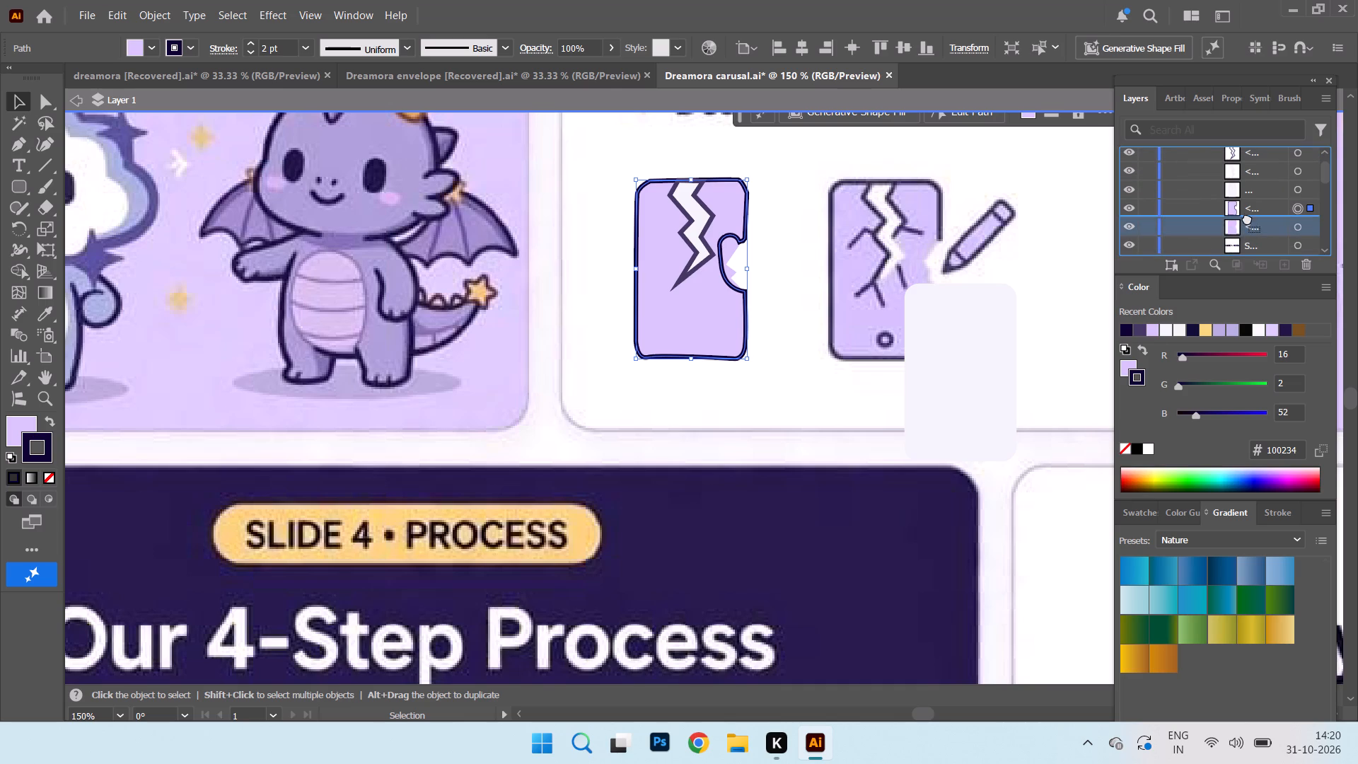
{"action": "left_click_drag", "start_coordinate": [1247, 218], "coordinate": [1255, 200]}
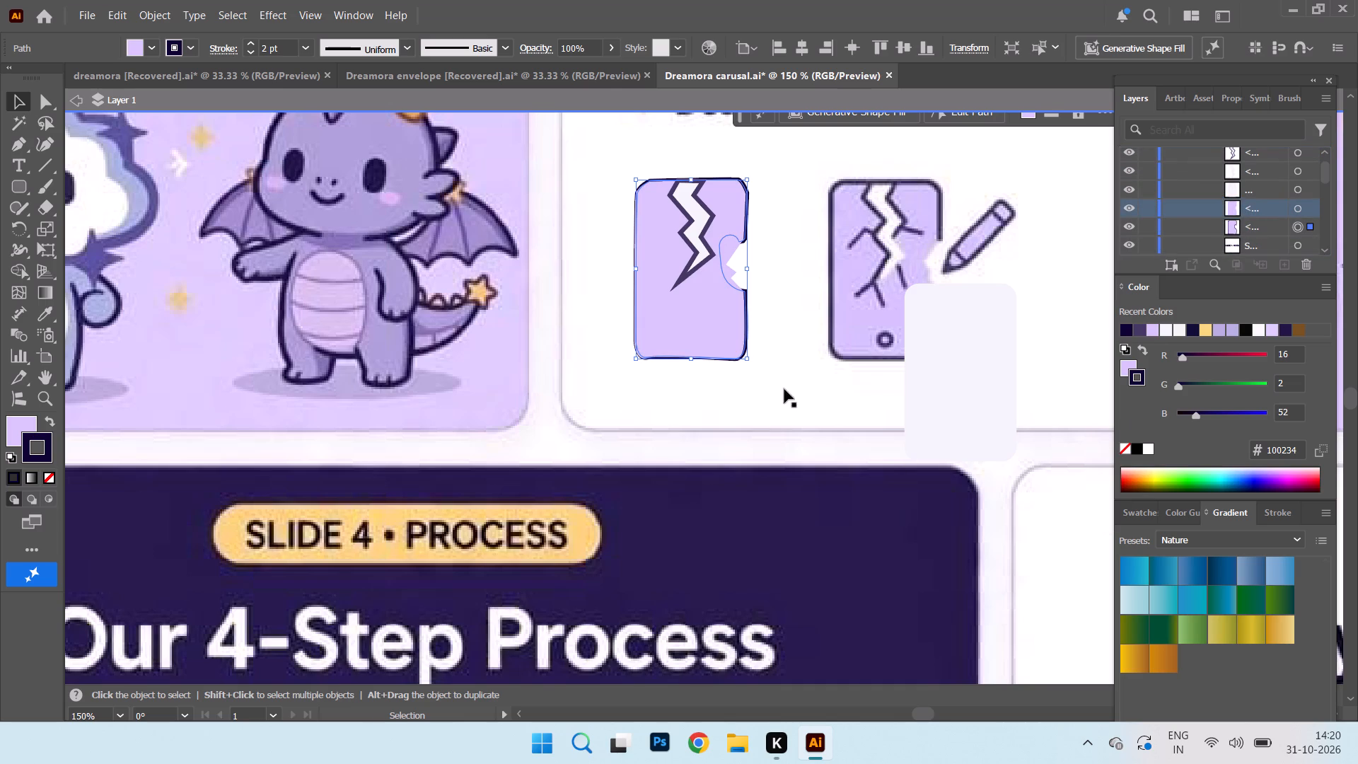
{"action": "left_click", "coordinate": [784, 389]}
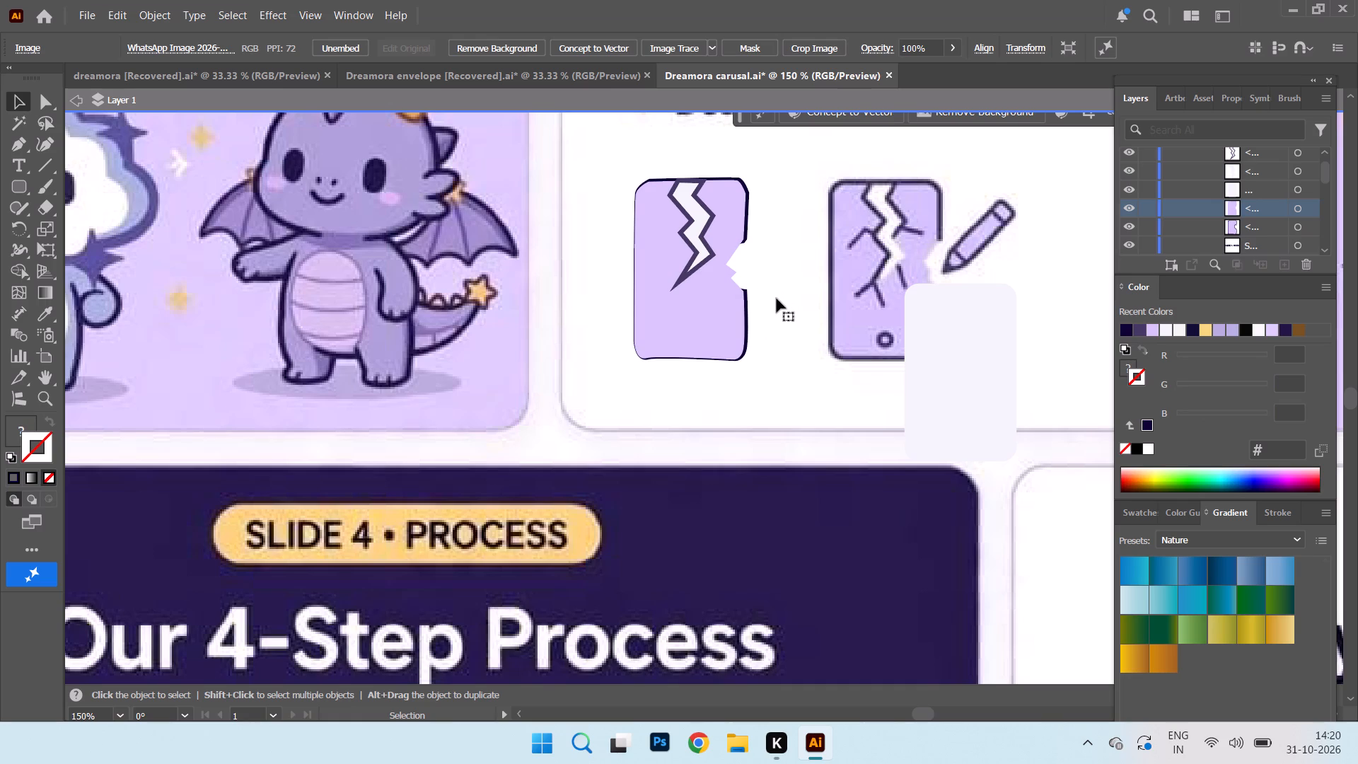
Move the outlined phone copy slightly right so its notched edge extends beyond the strokeless lilac phone.
{"action": "left_click", "coordinate": [723, 318]}
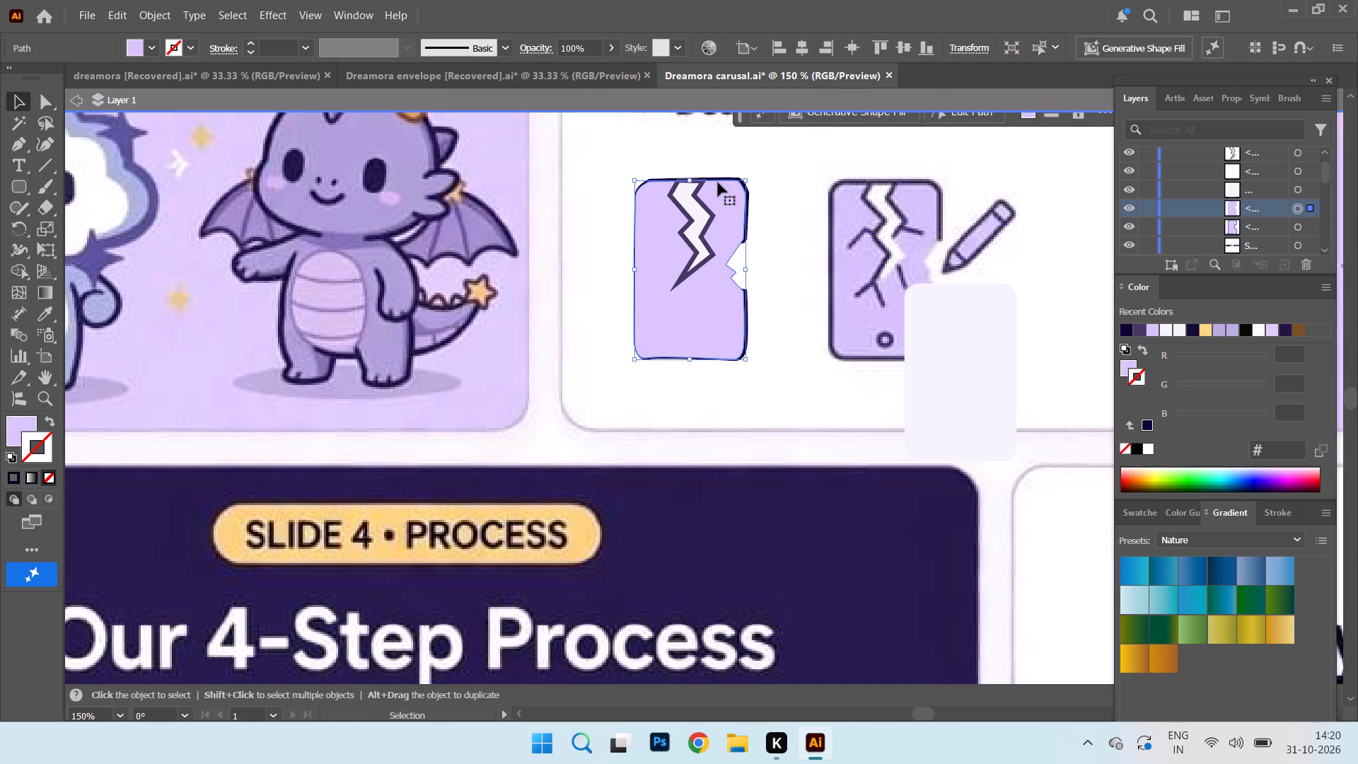
{"action": "left_click", "coordinate": [775, 304]}
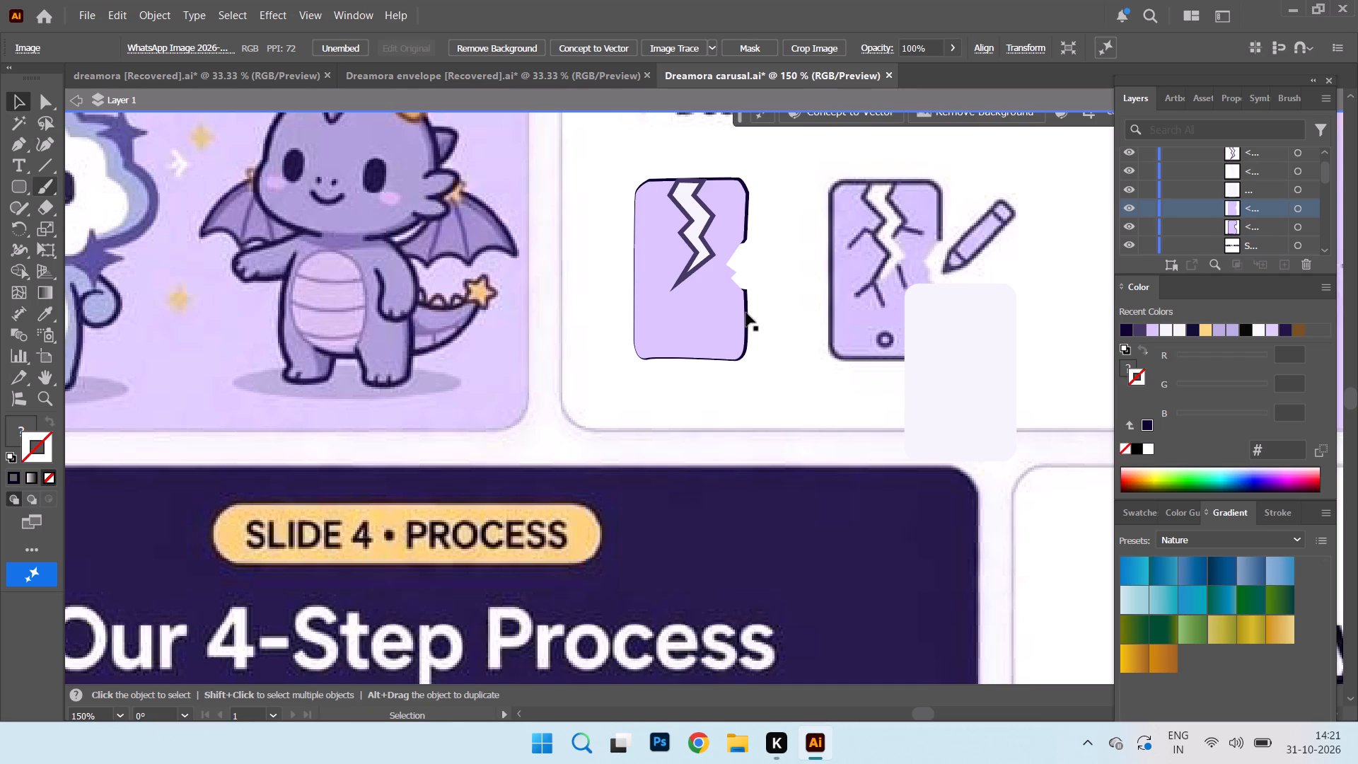
{"action": "left_click_drag", "start_coordinate": [748, 318], "coordinate": [757, 318]}
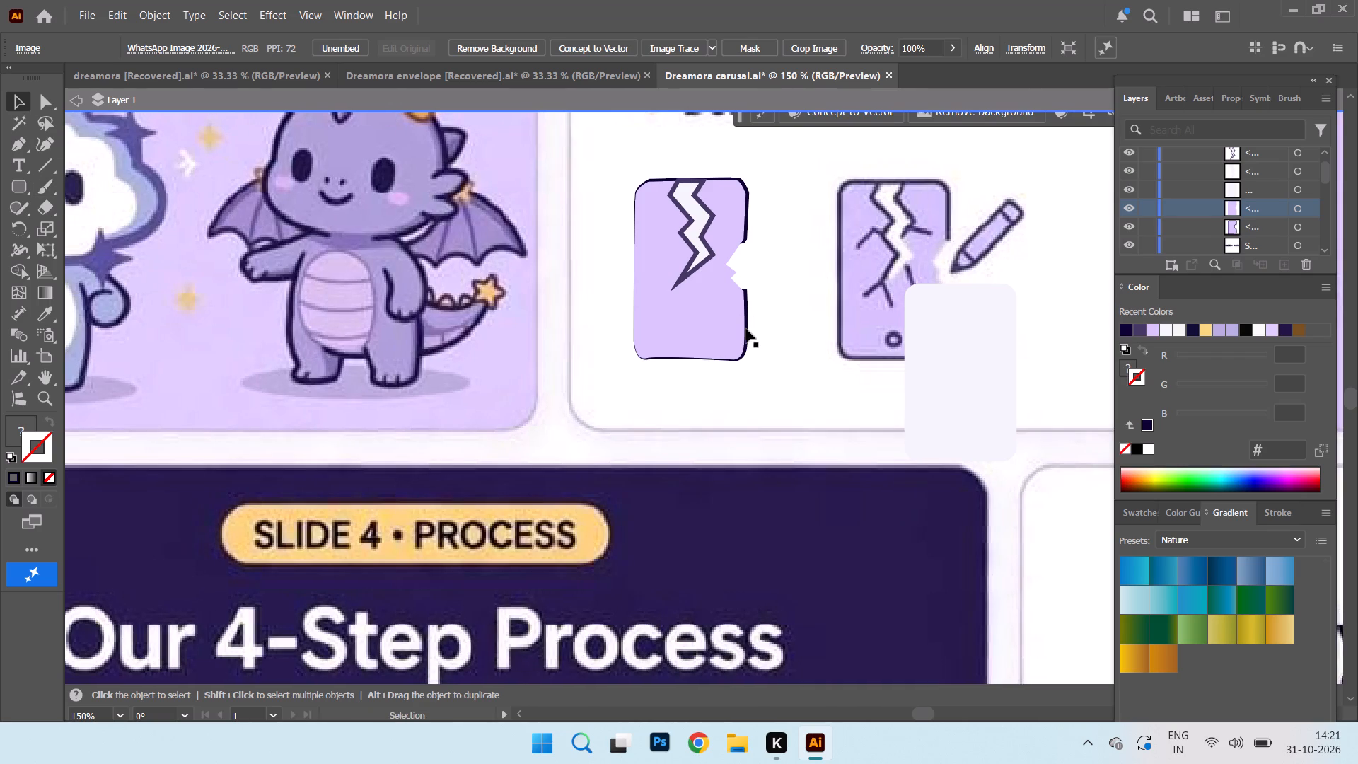
{"action": "left_click", "coordinate": [746, 329]}
{"action": "left_click_drag", "start_coordinate": [748, 330], "coordinate": [774, 332]}
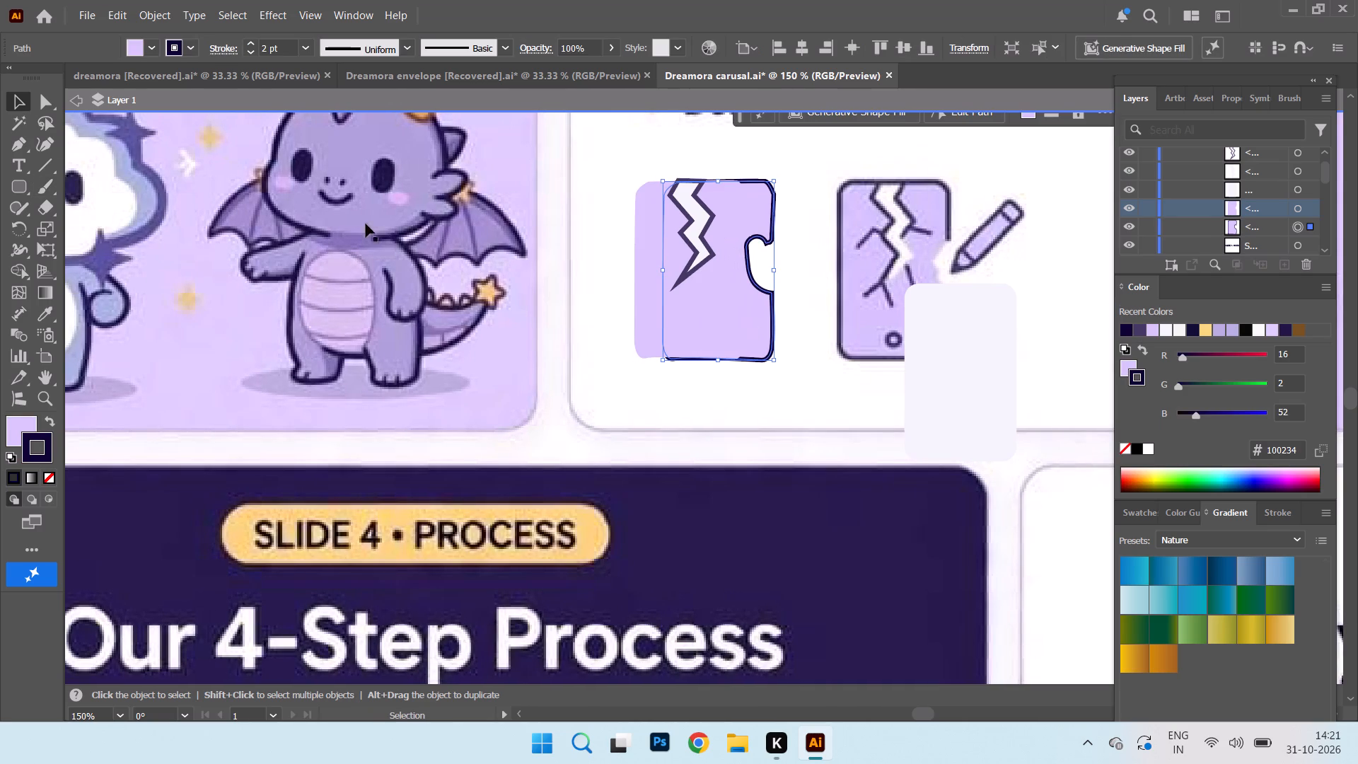
Enlarge the notch in the outlined phone copy's right edge with the Eraser tool, trimming the remaining stroke at its top and bottom.
{"action": "left_click", "coordinate": [51, 204]}
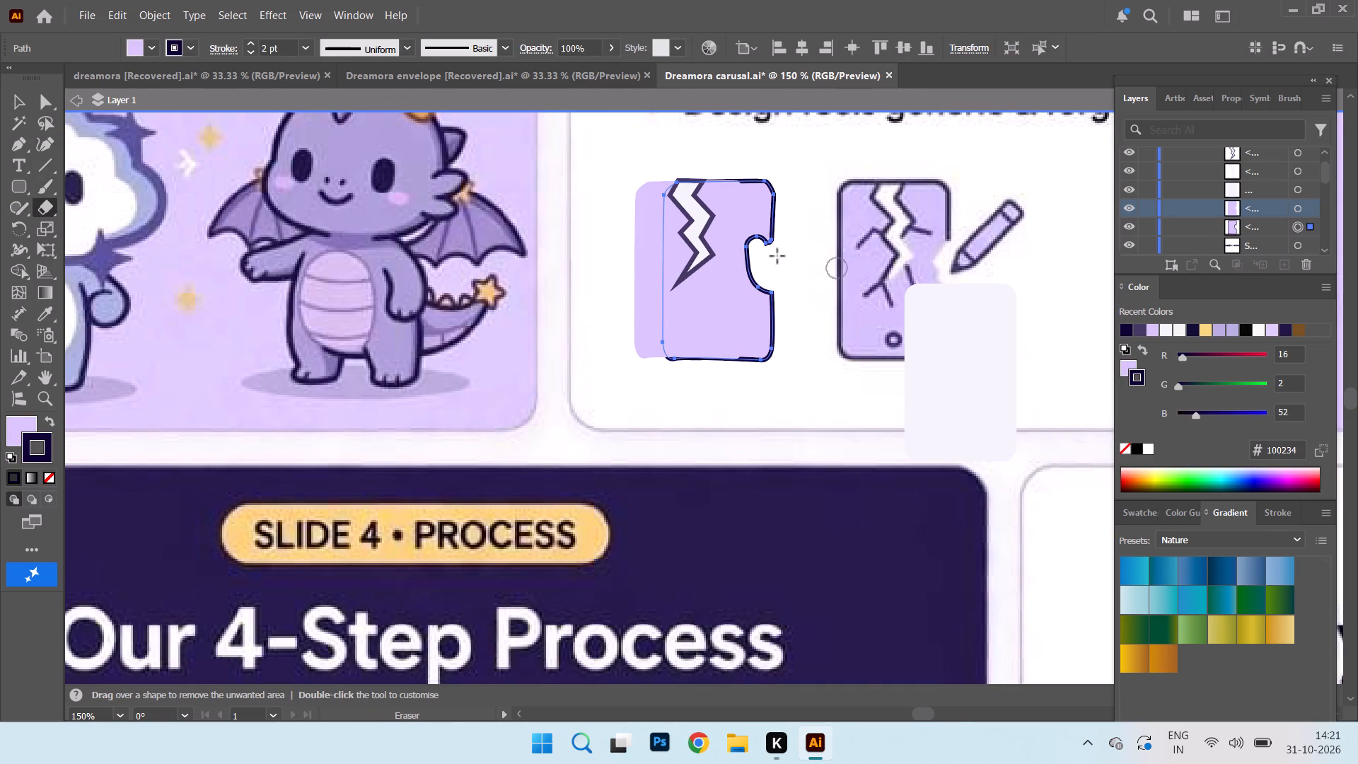
{"action": "left_click_drag", "start_coordinate": [770, 249], "coordinate": [778, 250]}
{"action": "left_click_drag", "start_coordinate": [778, 250], "coordinate": [782, 251]}
{"action": "left_click_drag", "start_coordinate": [773, 251], "coordinate": [760, 251]}
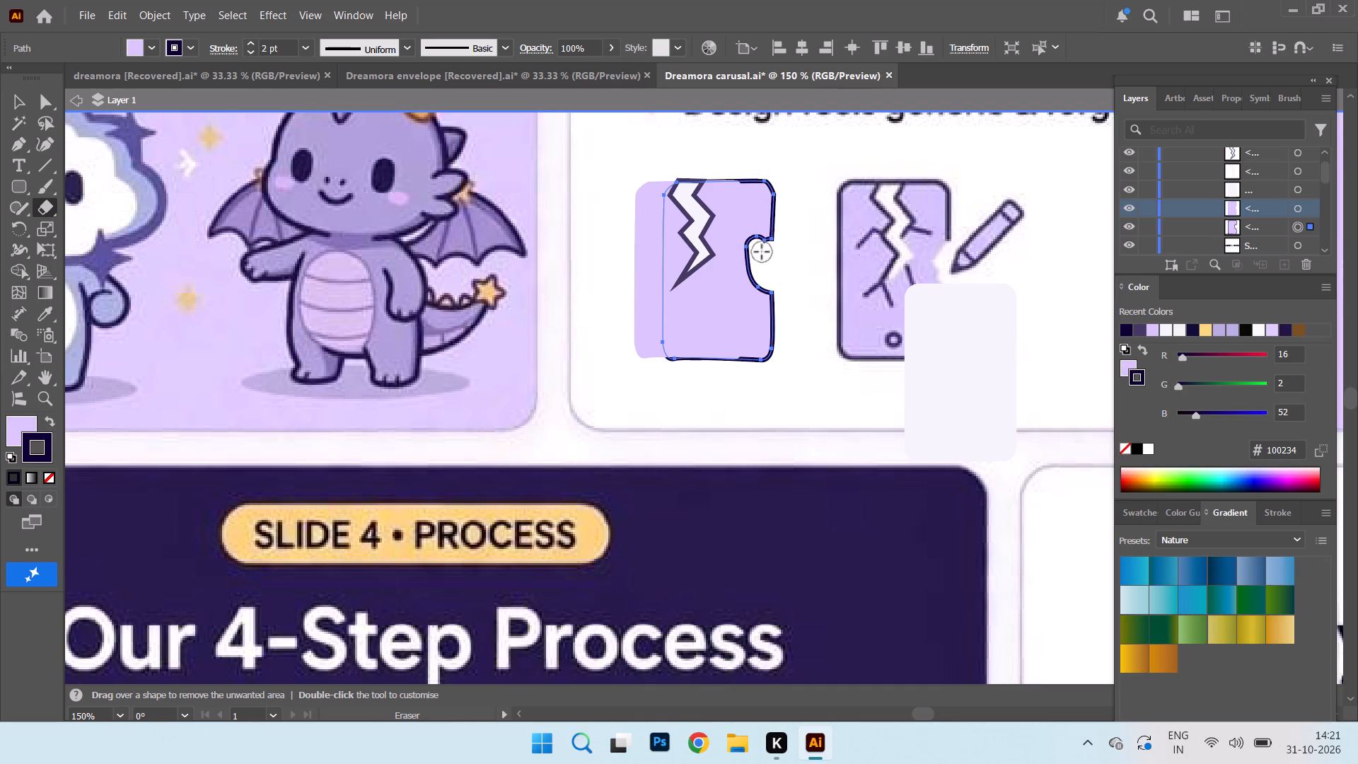
{"action": "left_click", "coordinate": [762, 251]}
{"action": "left_click_drag", "start_coordinate": [767, 280], "coordinate": [761, 283]}
{"action": "left_click_drag", "start_coordinate": [761, 283], "coordinate": [760, 278]}
{"action": "left_click_drag", "start_coordinate": [772, 280], "coordinate": [774, 281]}
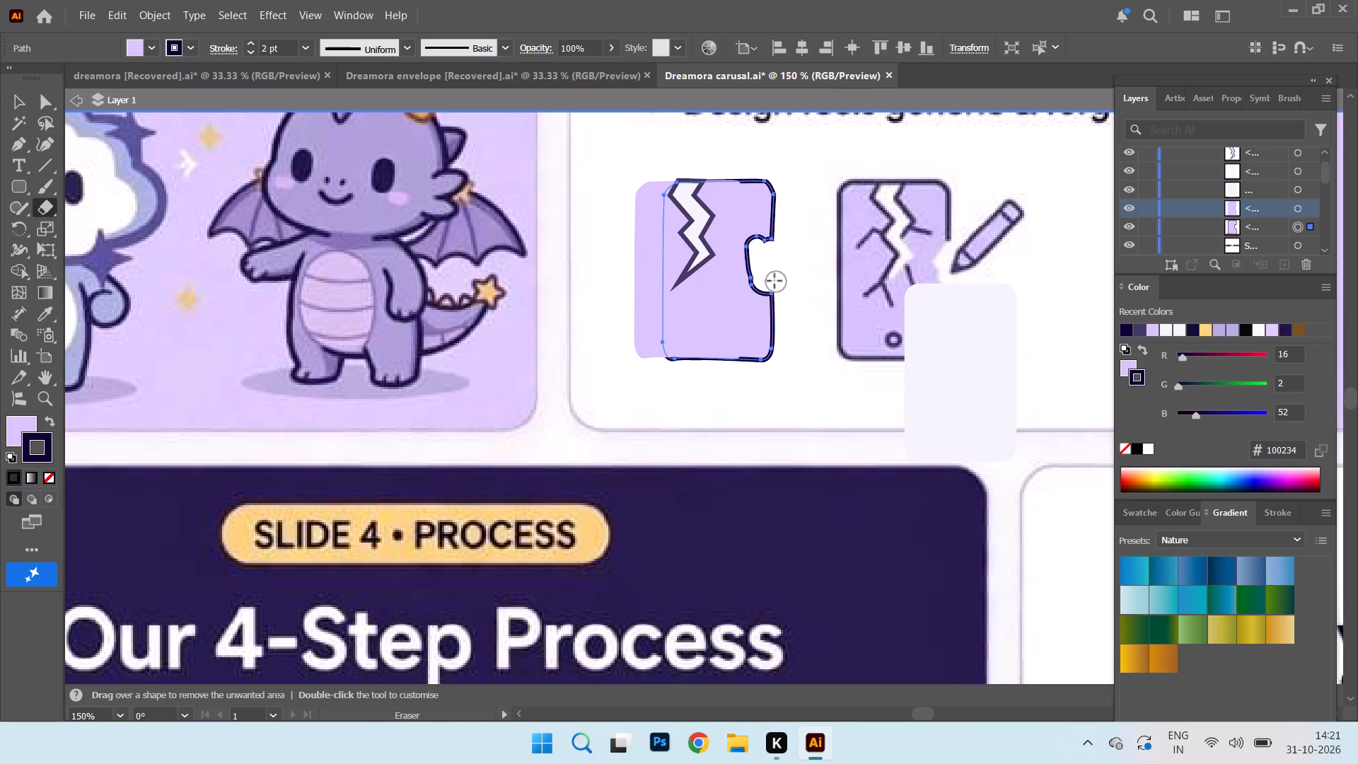
{"action": "left_click_drag", "start_coordinate": [774, 281], "coordinate": [766, 281]}
{"action": "left_click_drag", "start_coordinate": [766, 281], "coordinate": [803, 286]}
{"action": "left_click", "coordinate": [780, 284]}
{"action": "left_click_drag", "start_coordinate": [782, 283], "coordinate": [773, 282]}
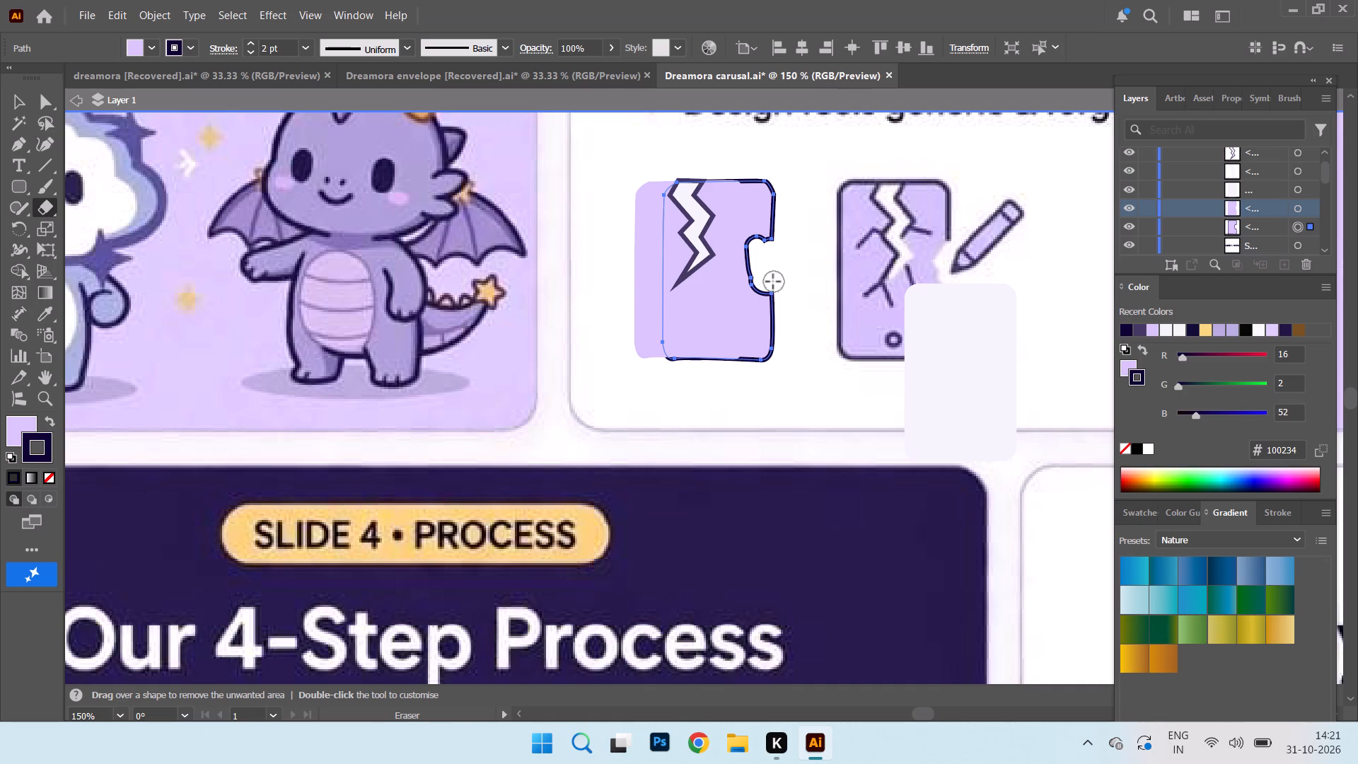
{"action": "left_click_drag", "start_coordinate": [773, 282], "coordinate": [835, 277]}
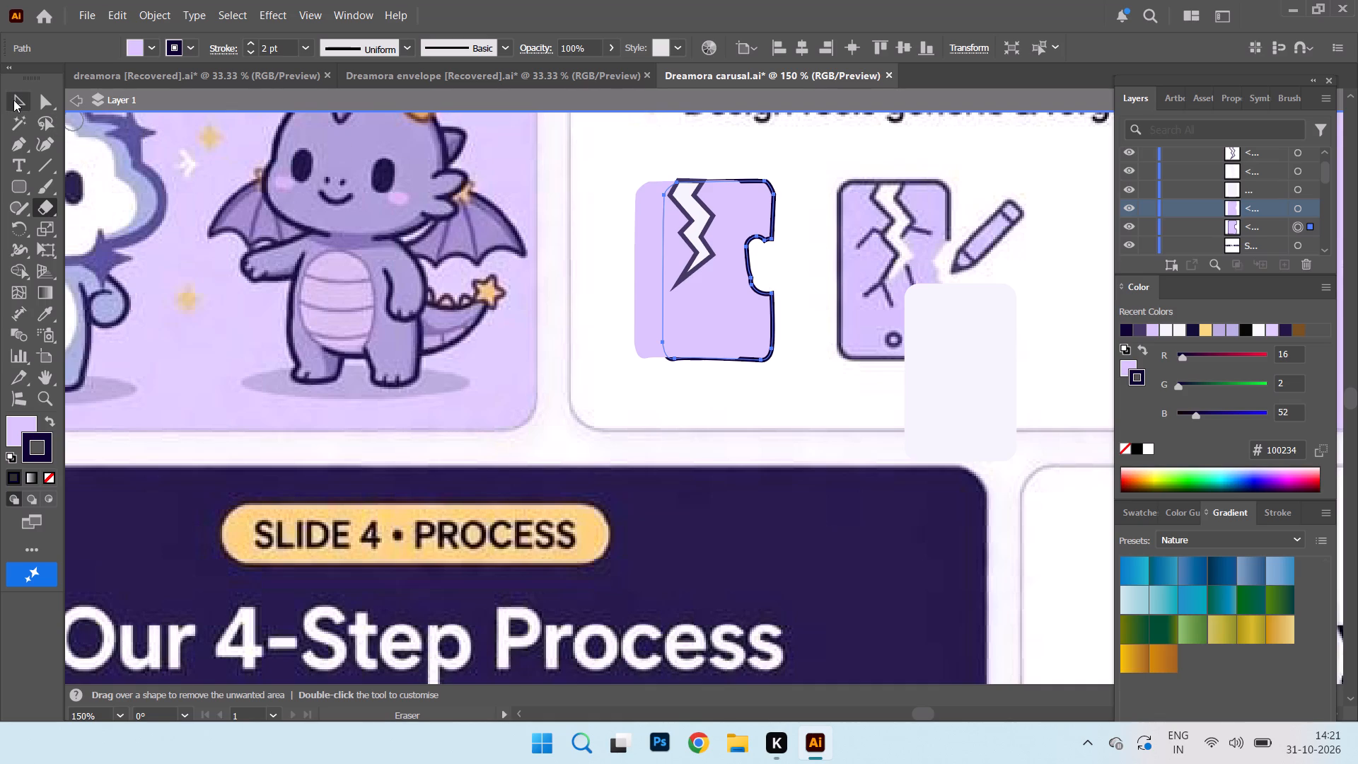
Move the strokeless lilac phone right until it lies over the outlined copy.
{"action": "left_click", "coordinate": [13, 100]}
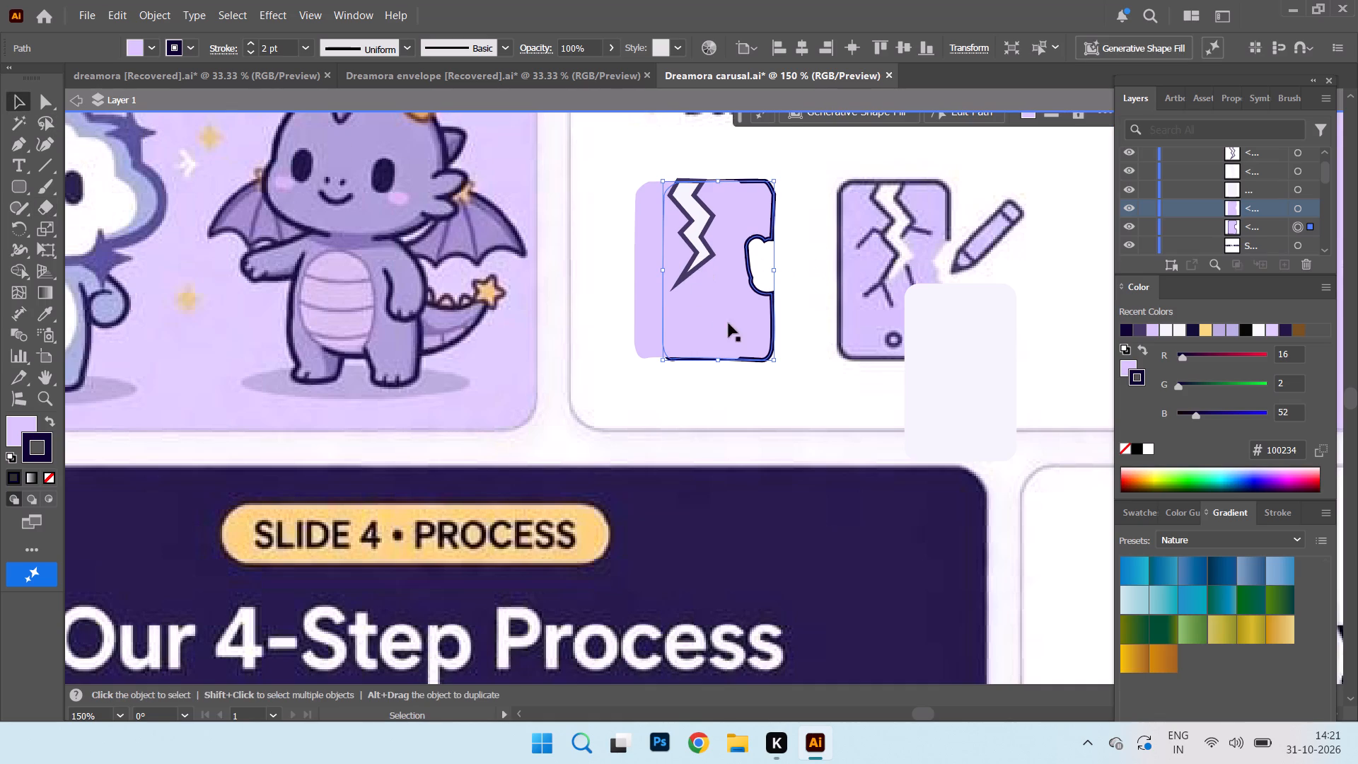
{"action": "left_click_drag", "start_coordinate": [730, 323], "coordinate": [758, 323]}
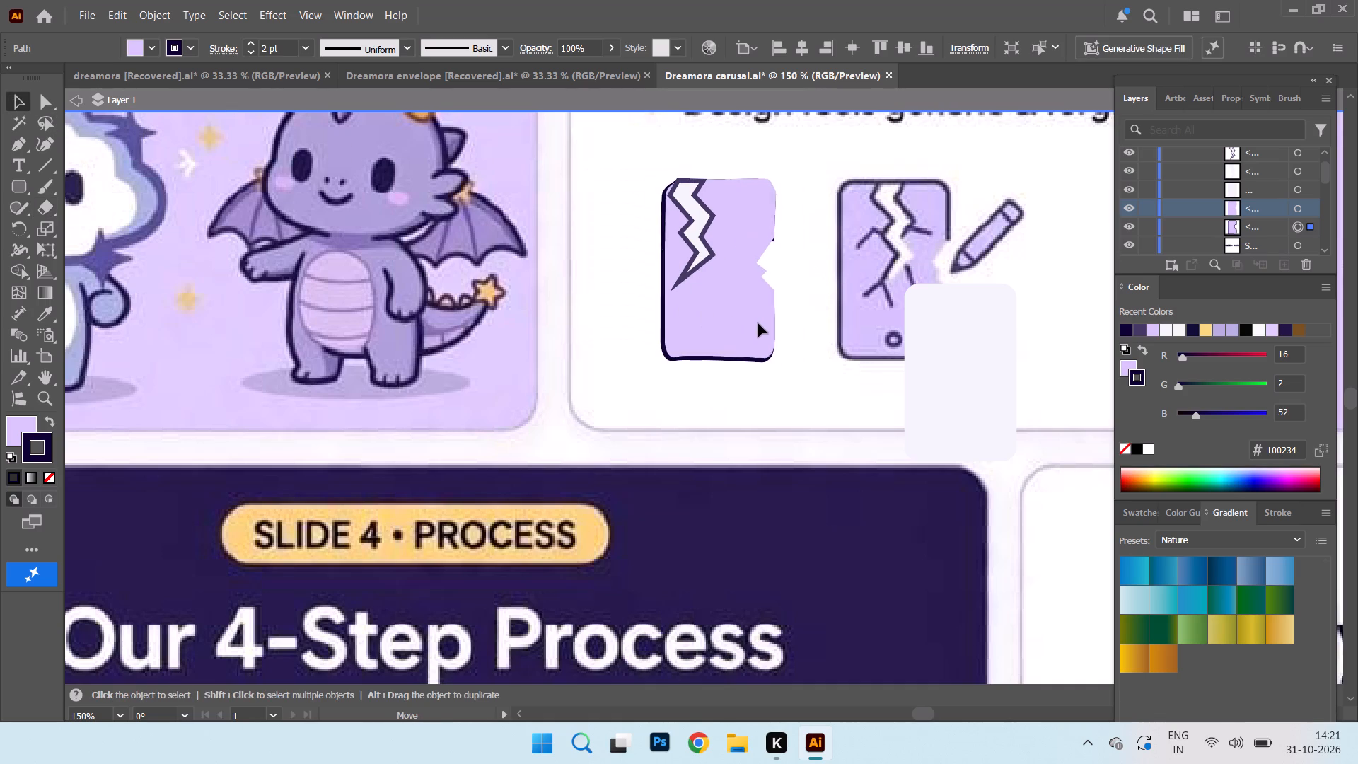
{"action": "left_click_drag", "start_coordinate": [758, 323], "coordinate": [760, 323]}
Resize the strokeless lilac phone at its top, right and bottom edges to fit inside the dark outline, and deselect it.
{"action": "left_click", "coordinate": [773, 357]}
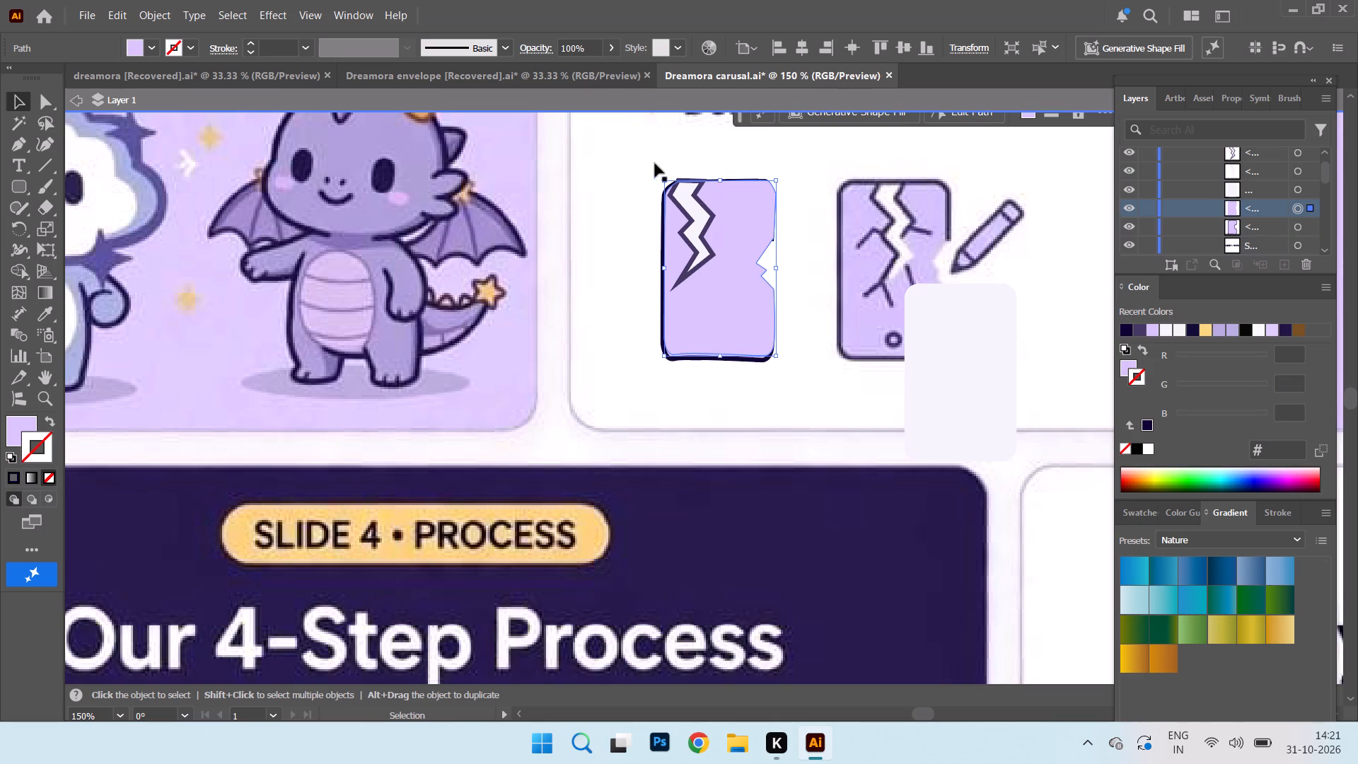
{"action": "double_click", "coordinate": [711, 180]}
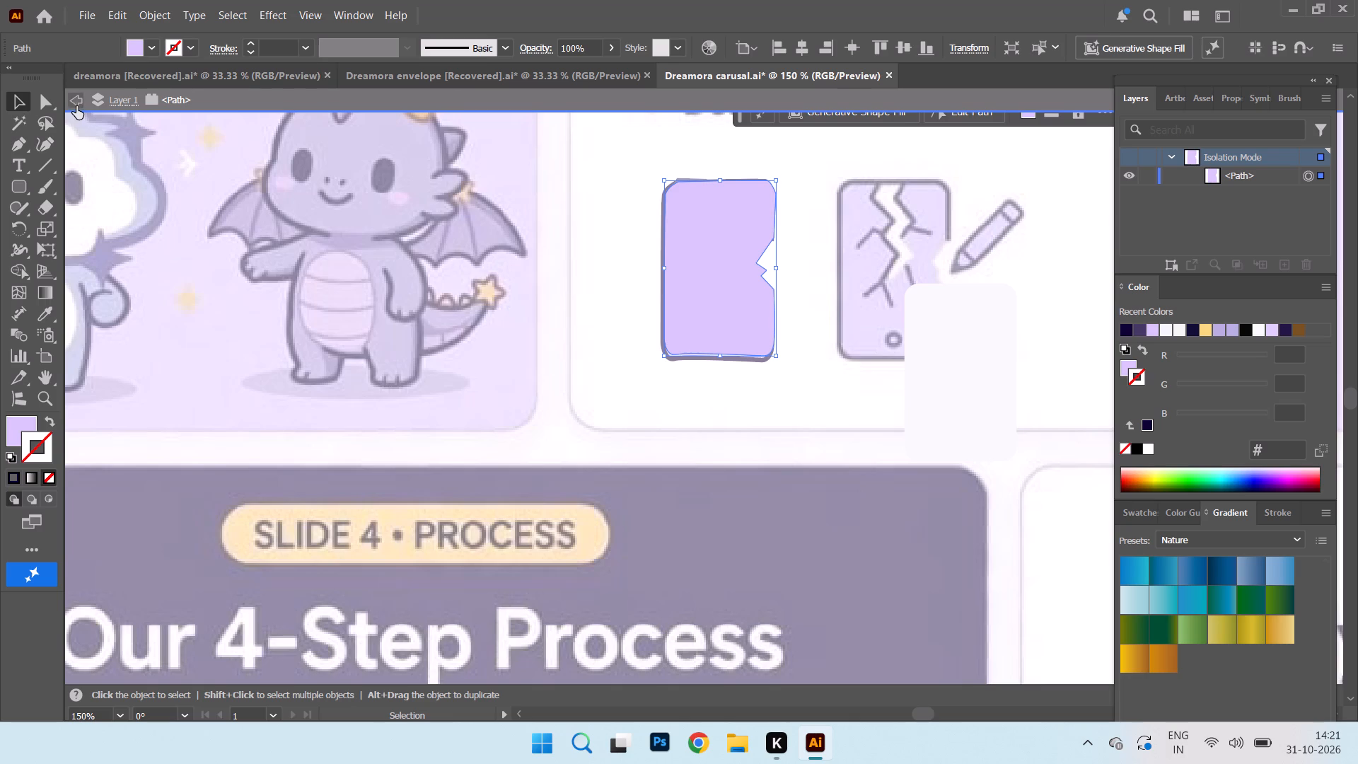
{"action": "left_click", "coordinate": [79, 105]}
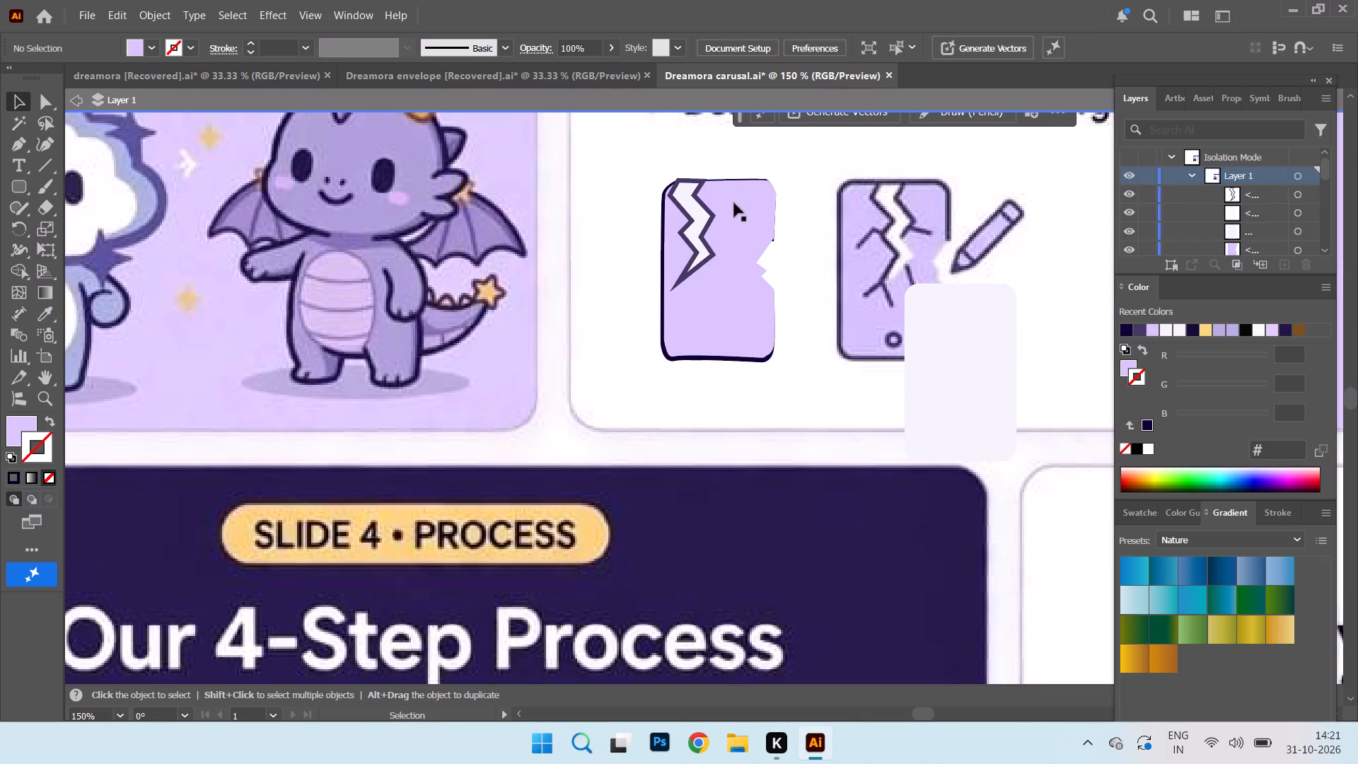
{"action": "left_click", "coordinate": [734, 203]}
{"action": "left_click_drag", "start_coordinate": [721, 178], "coordinate": [720, 180]}
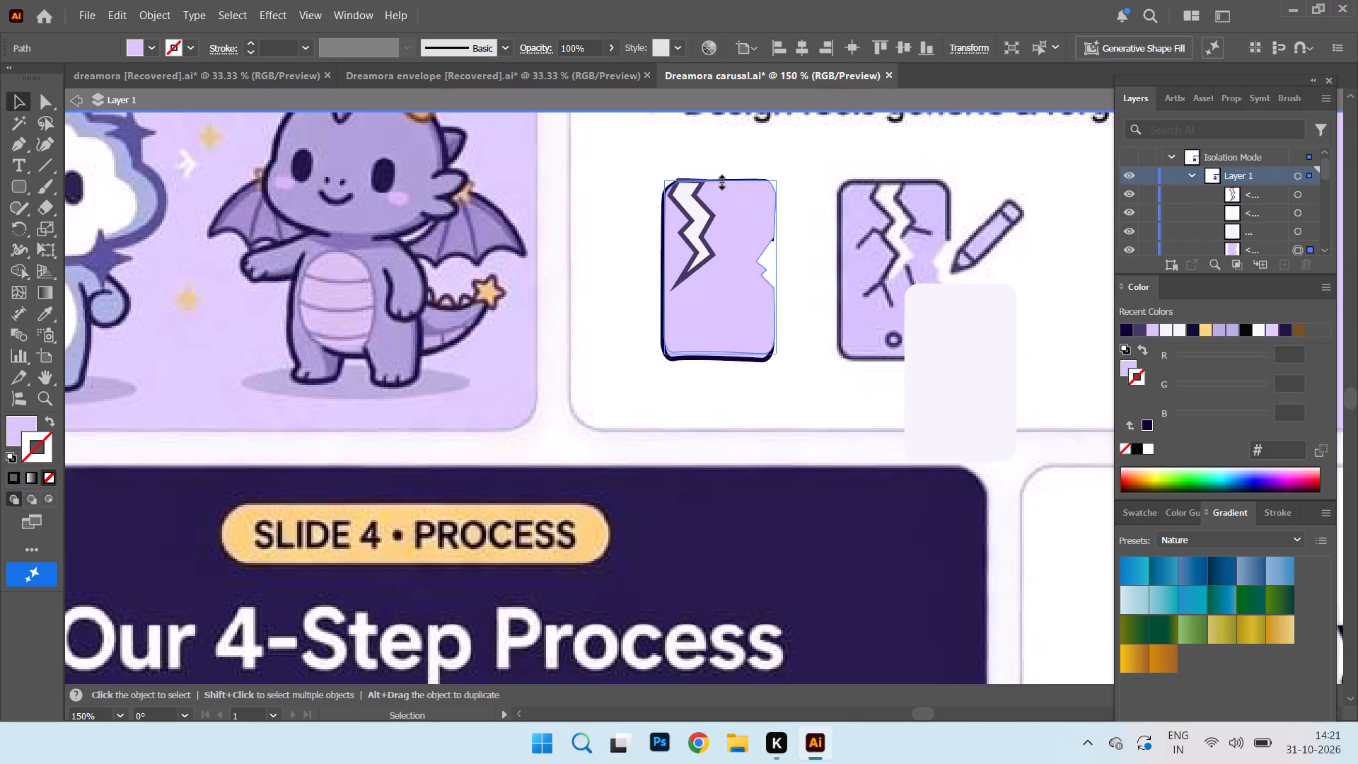
{"action": "left_click_drag", "start_coordinate": [720, 180], "coordinate": [719, 184]}
{"action": "left_click", "coordinate": [776, 181]}
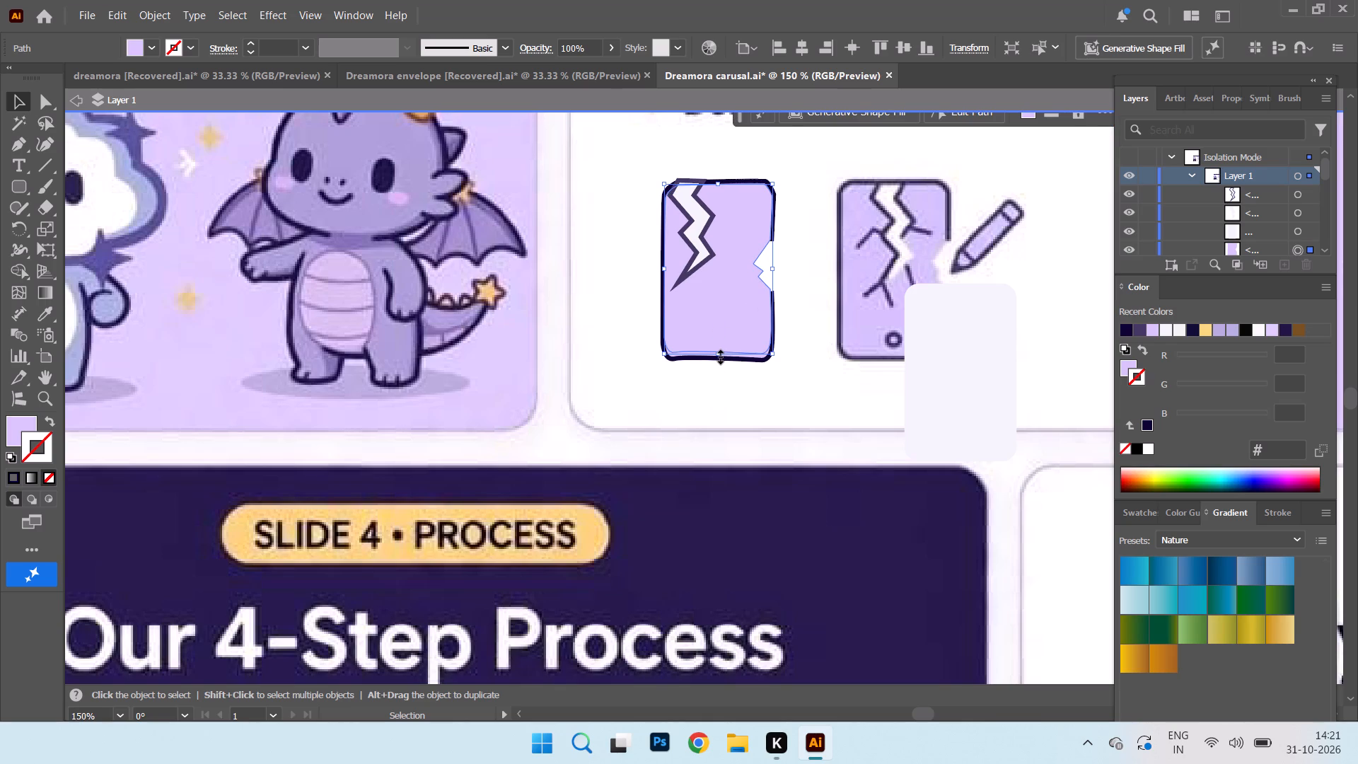
{"action": "left_click", "coordinate": [719, 355]}
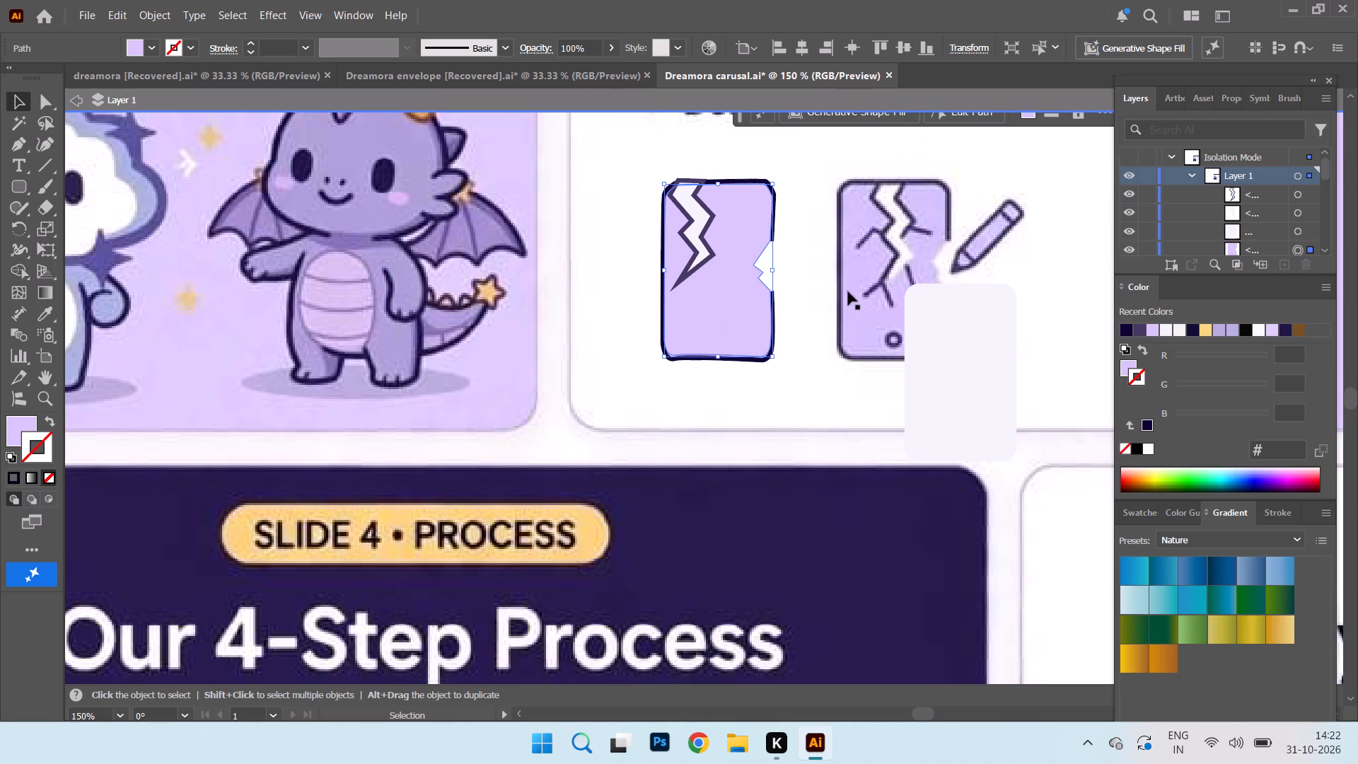
{"action": "left_click", "coordinate": [812, 292]}
Move the outlined lightning crack off the redrawn phone onto the reference phone, just left of the reference crack.
{"action": "left_click_drag", "start_coordinate": [703, 244], "coordinate": [720, 246]}
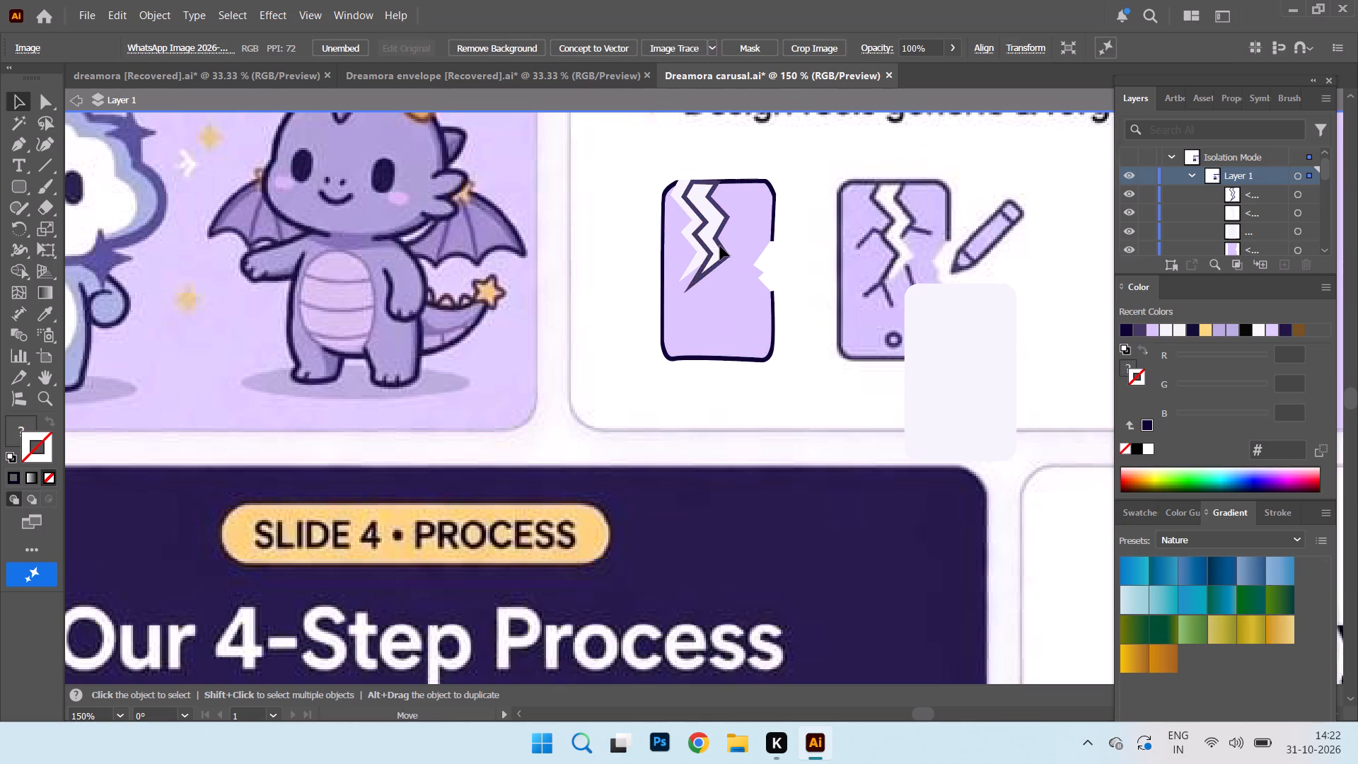
{"action": "left_click_drag", "start_coordinate": [720, 246], "coordinate": [726, 245]}
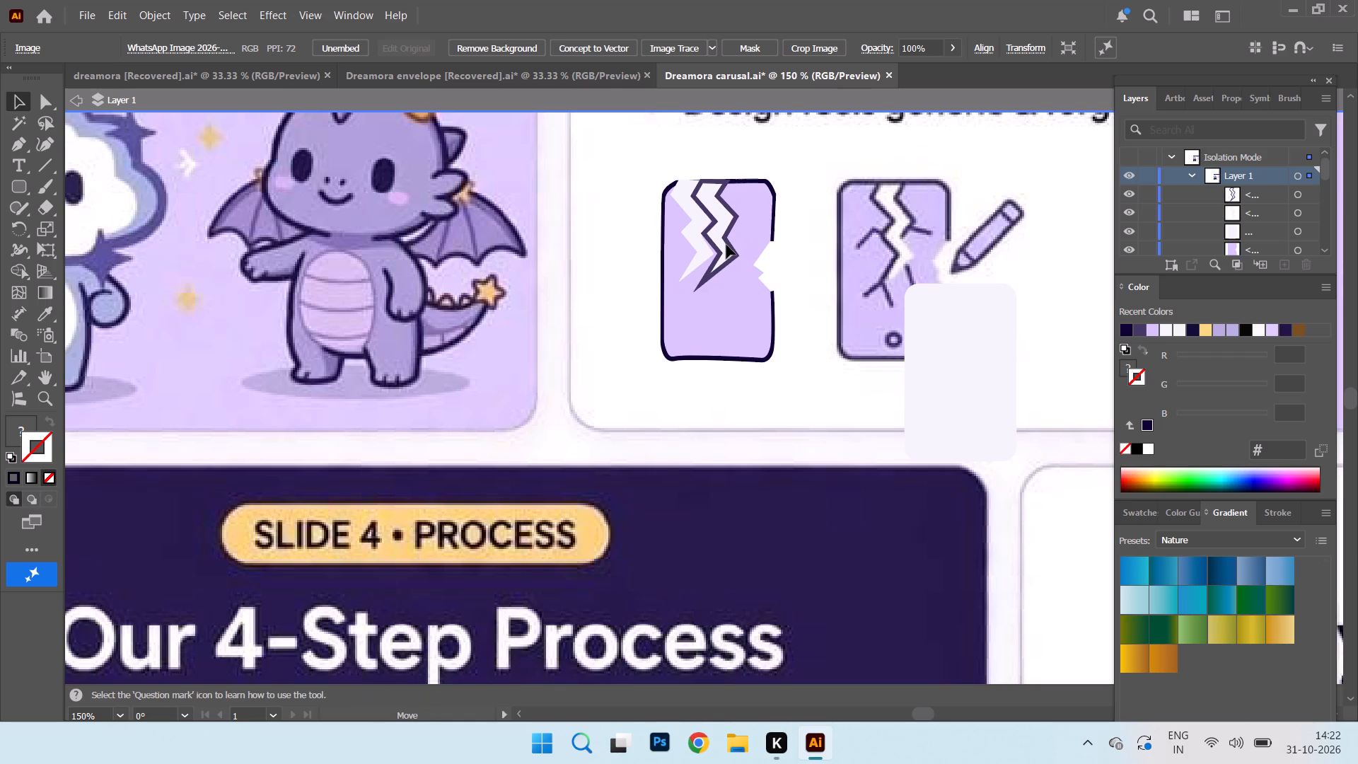
{"action": "left_click_drag", "start_coordinate": [726, 245], "coordinate": [726, 245]}
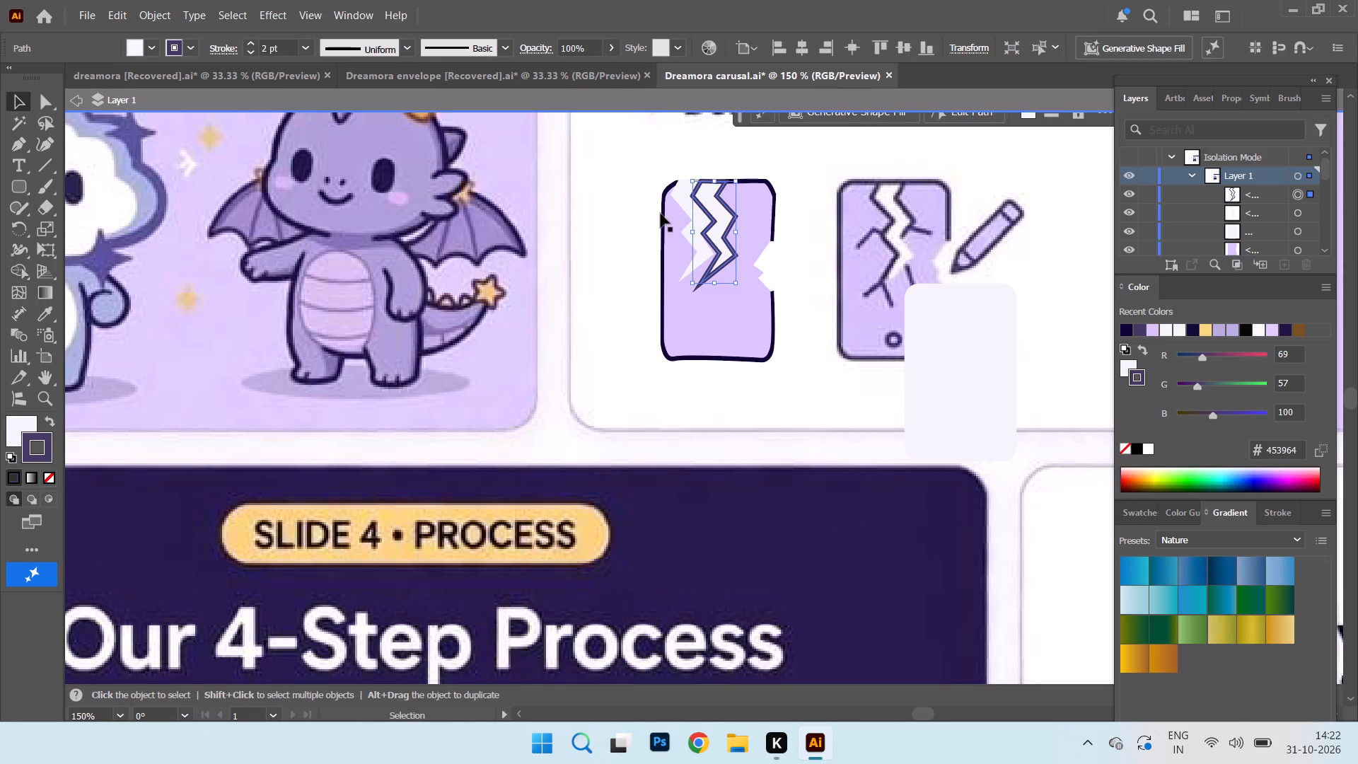
{"action": "left_click_drag", "start_coordinate": [722, 244], "coordinate": [899, 258]}
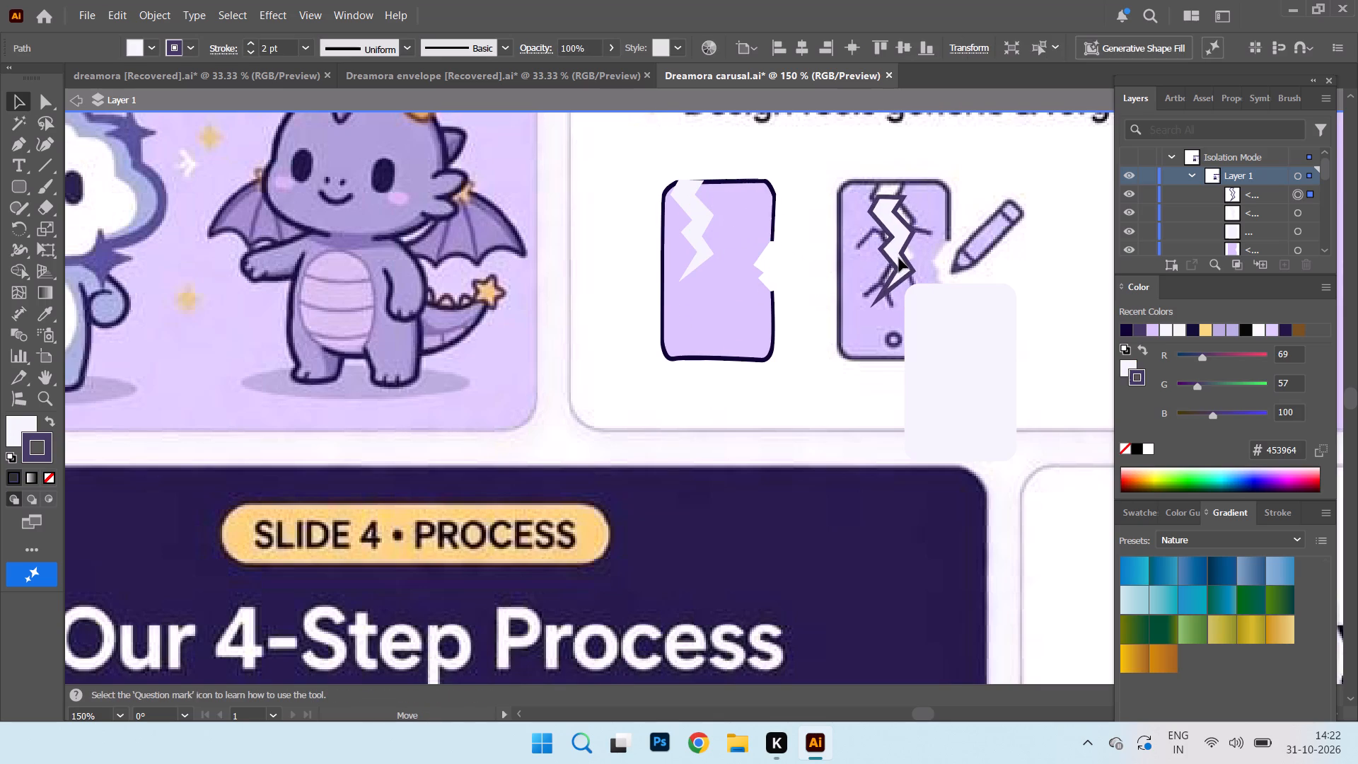
{"action": "left_click_drag", "start_coordinate": [899, 258], "coordinate": [899, 245]}
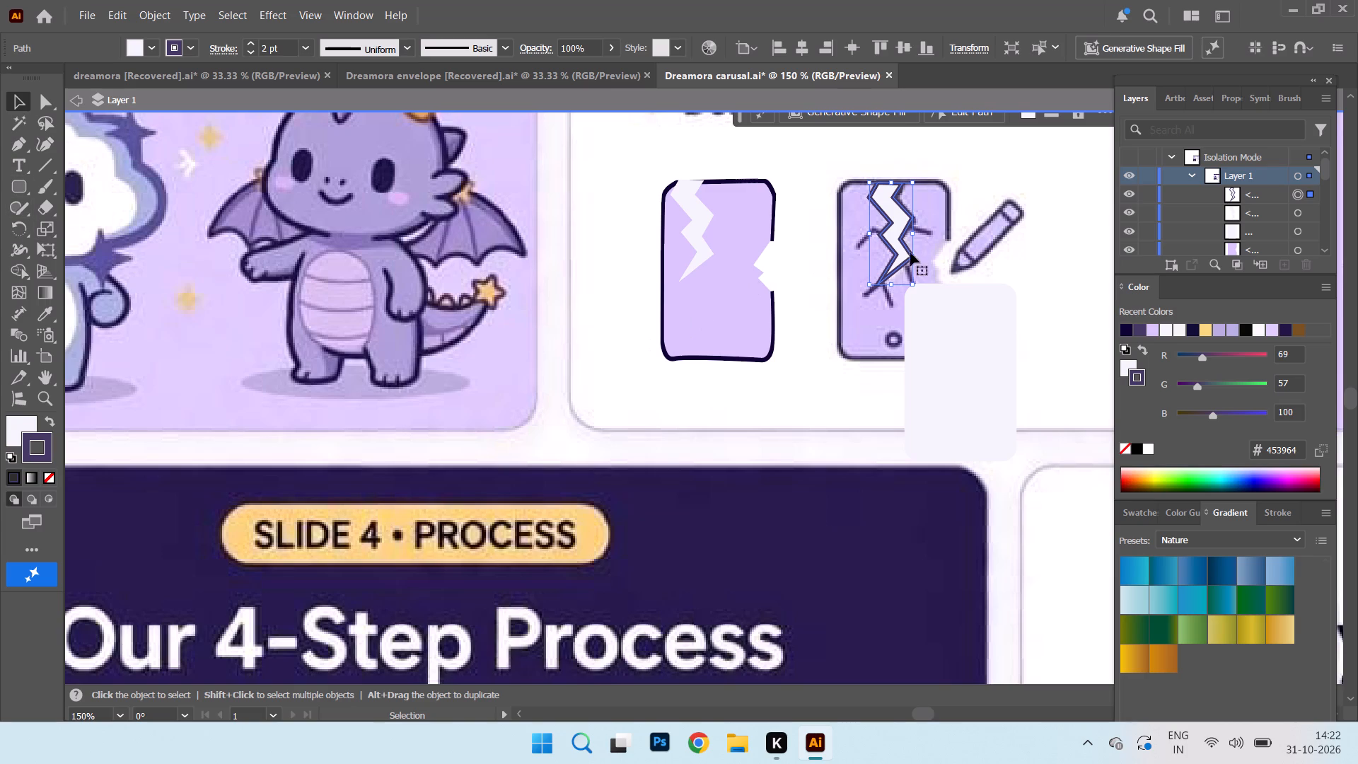
{"action": "left_click_drag", "start_coordinate": [905, 247], "coordinate": [898, 247]}
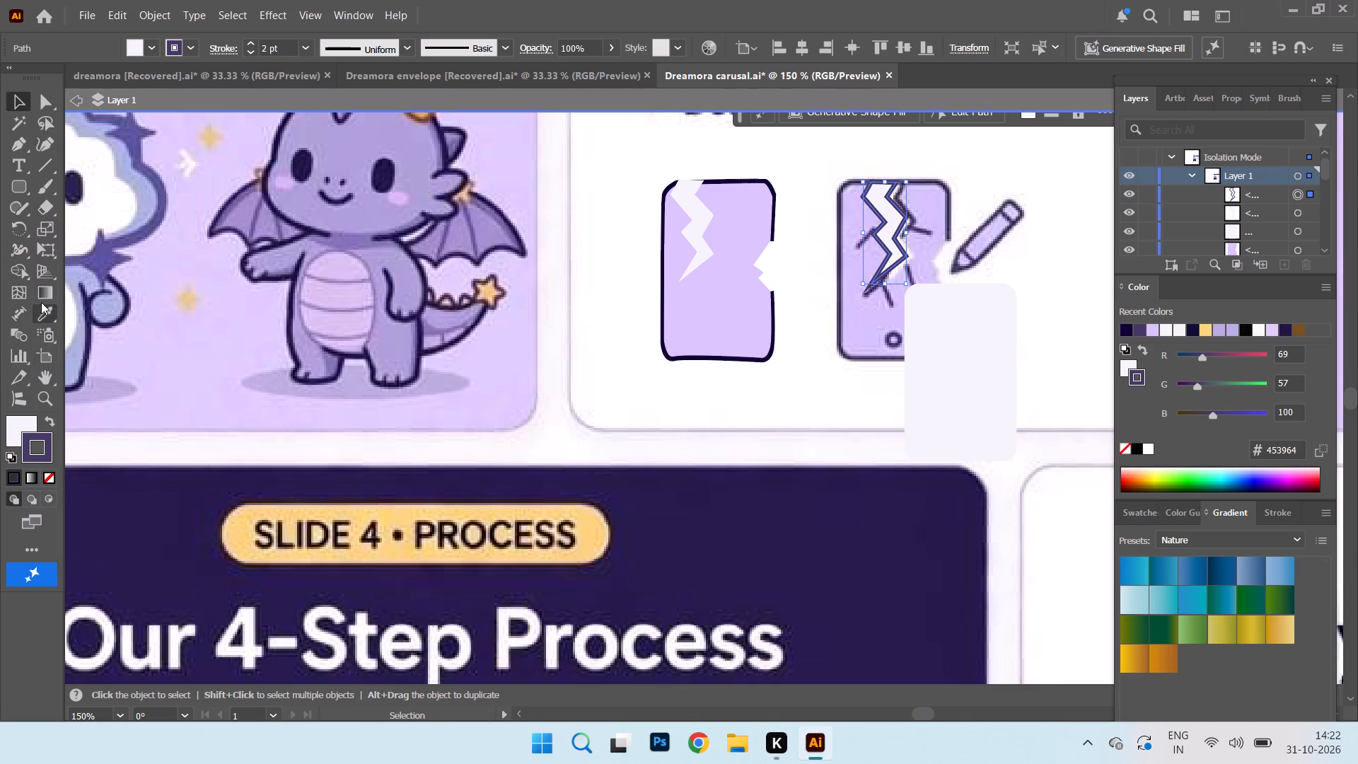
Erase the stroke along the lower right side of the outlined lightning crack with the Eraser tool.
{"action": "left_click", "coordinate": [48, 209]}
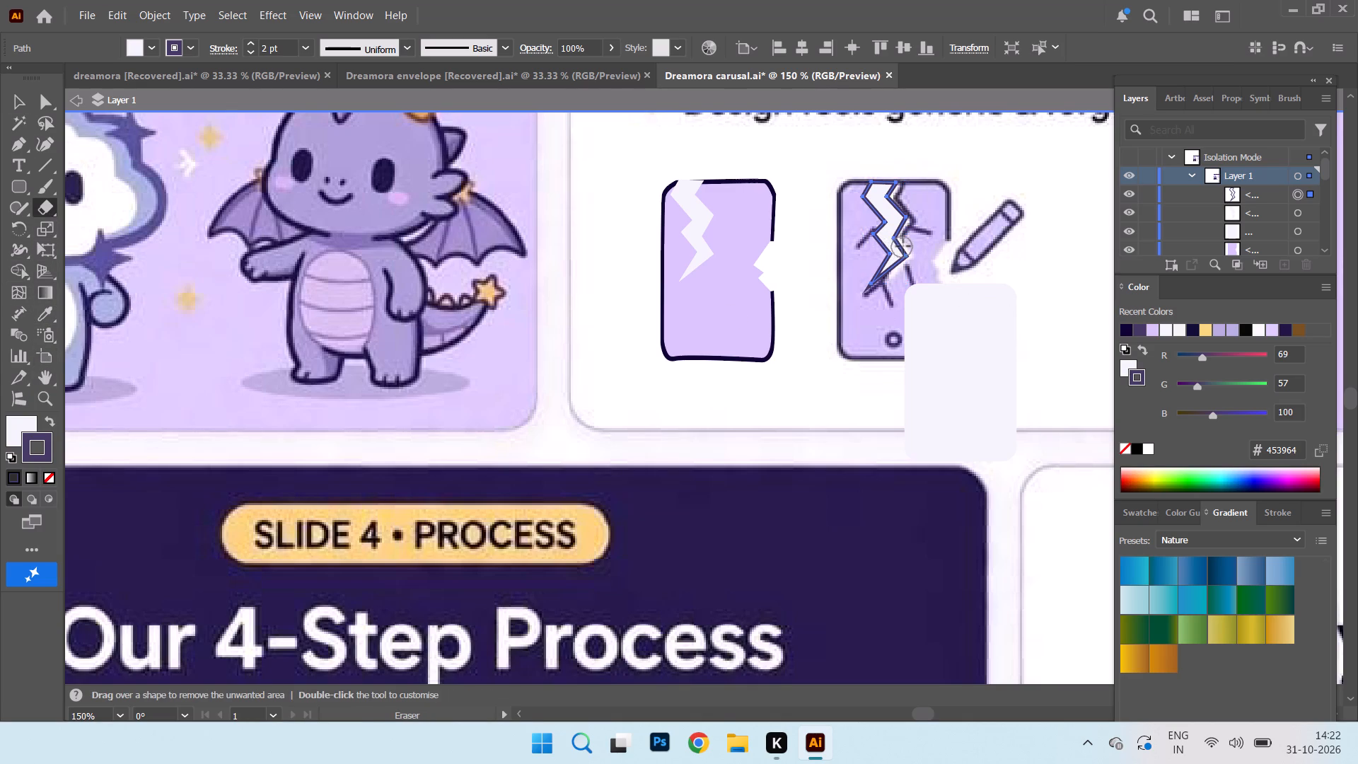
{"action": "left_click_drag", "start_coordinate": [903, 246], "coordinate": [907, 252]}
{"action": "left_click_drag", "start_coordinate": [907, 252], "coordinate": [940, 253]}
{"action": "scroll", "coordinate": [816, 199], "scroll_direction": "up", "scroll_amount": 3}
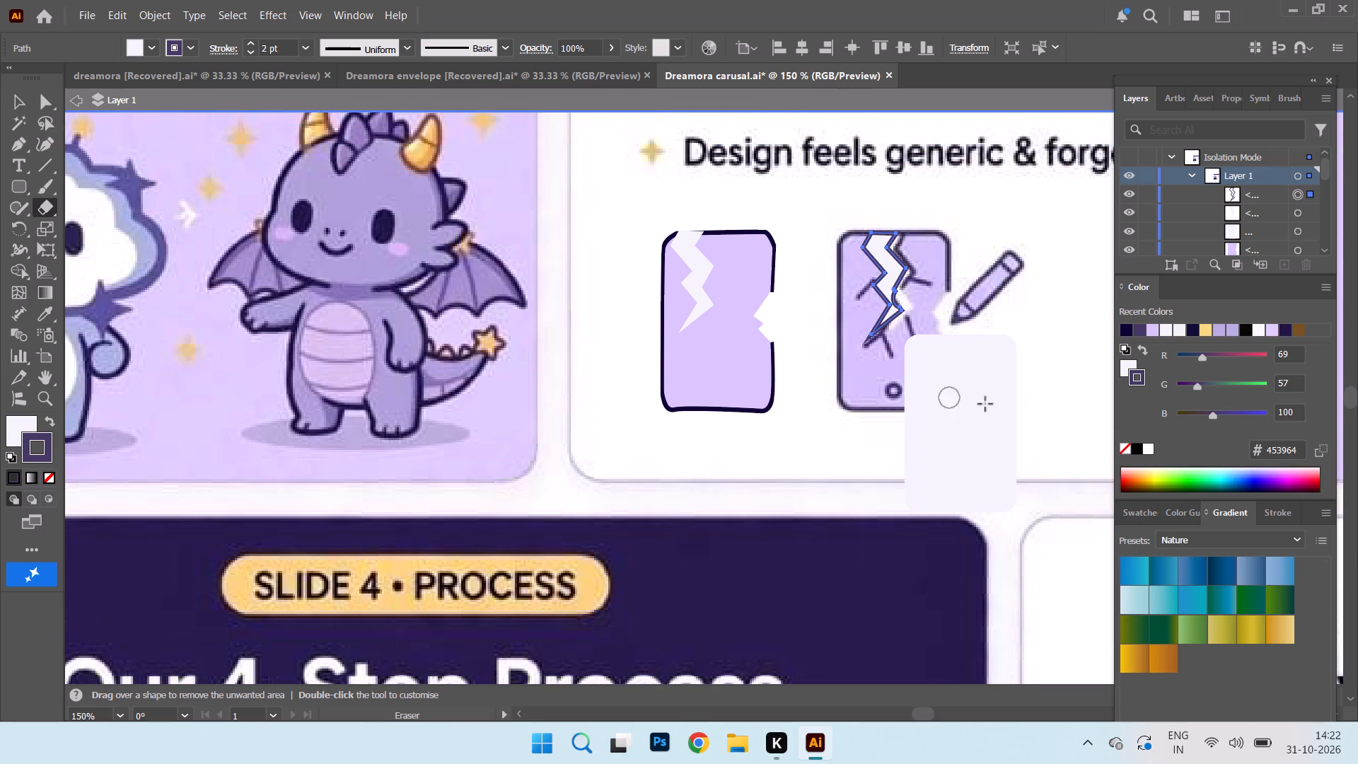
{"action": "scroll", "coordinate": [985, 400], "scroll_direction": "down", "scroll_amount": 6}
{"action": "scroll", "coordinate": [941, 258], "scroll_direction": "down", "scroll_amount": 3}
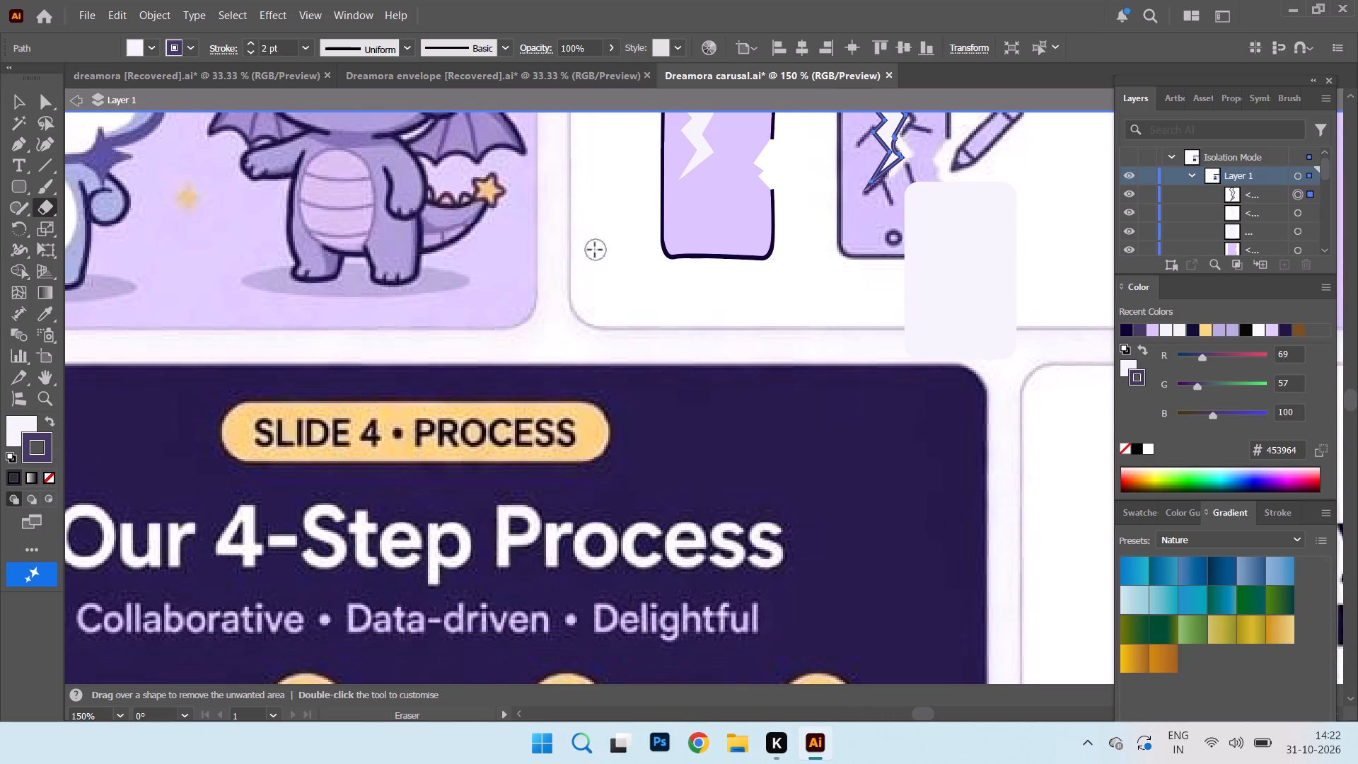
{"action": "scroll", "coordinate": [944, 450], "scroll_direction": "up", "scroll_amount": 3}
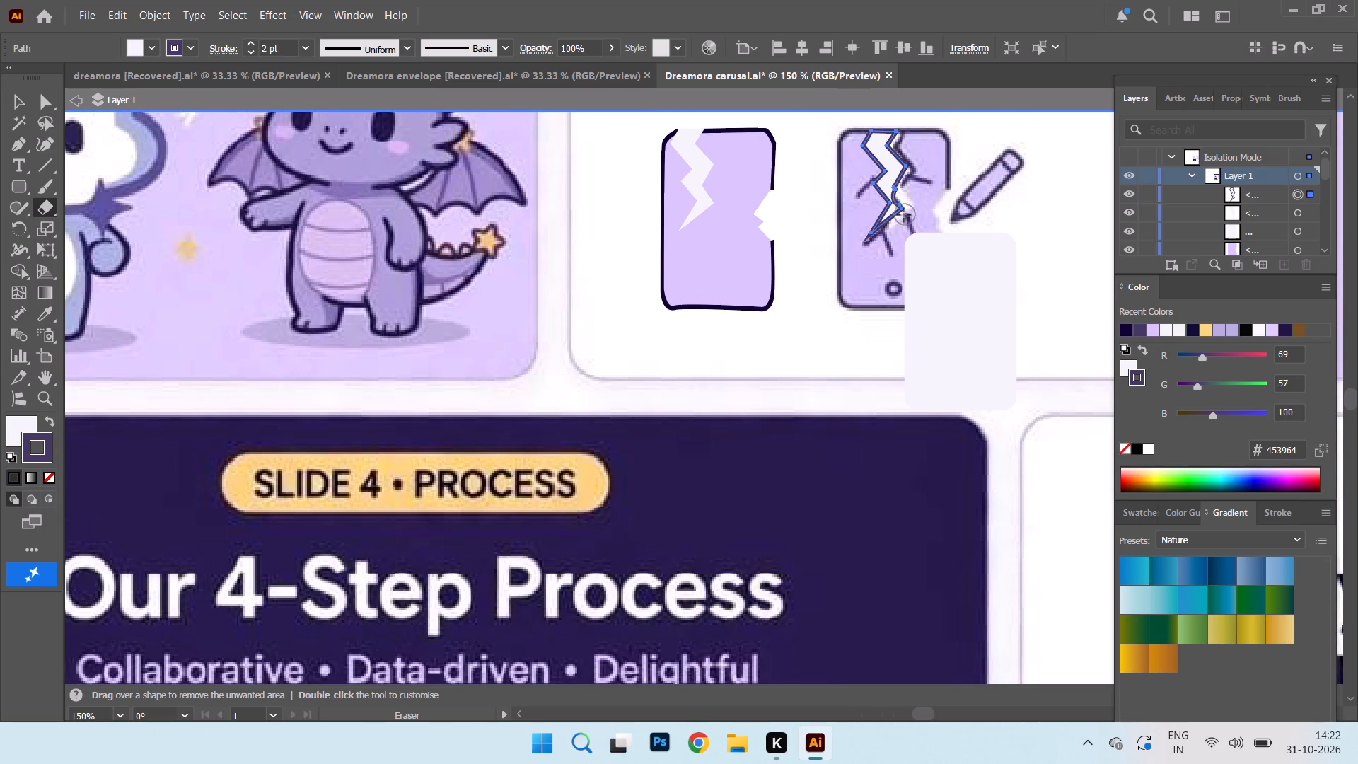
{"action": "left_click_drag", "start_coordinate": [901, 217], "coordinate": [911, 205]}
{"action": "left_click_drag", "start_coordinate": [911, 205], "coordinate": [906, 205]}
{"action": "left_click_drag", "start_coordinate": [906, 205], "coordinate": [917, 208]}
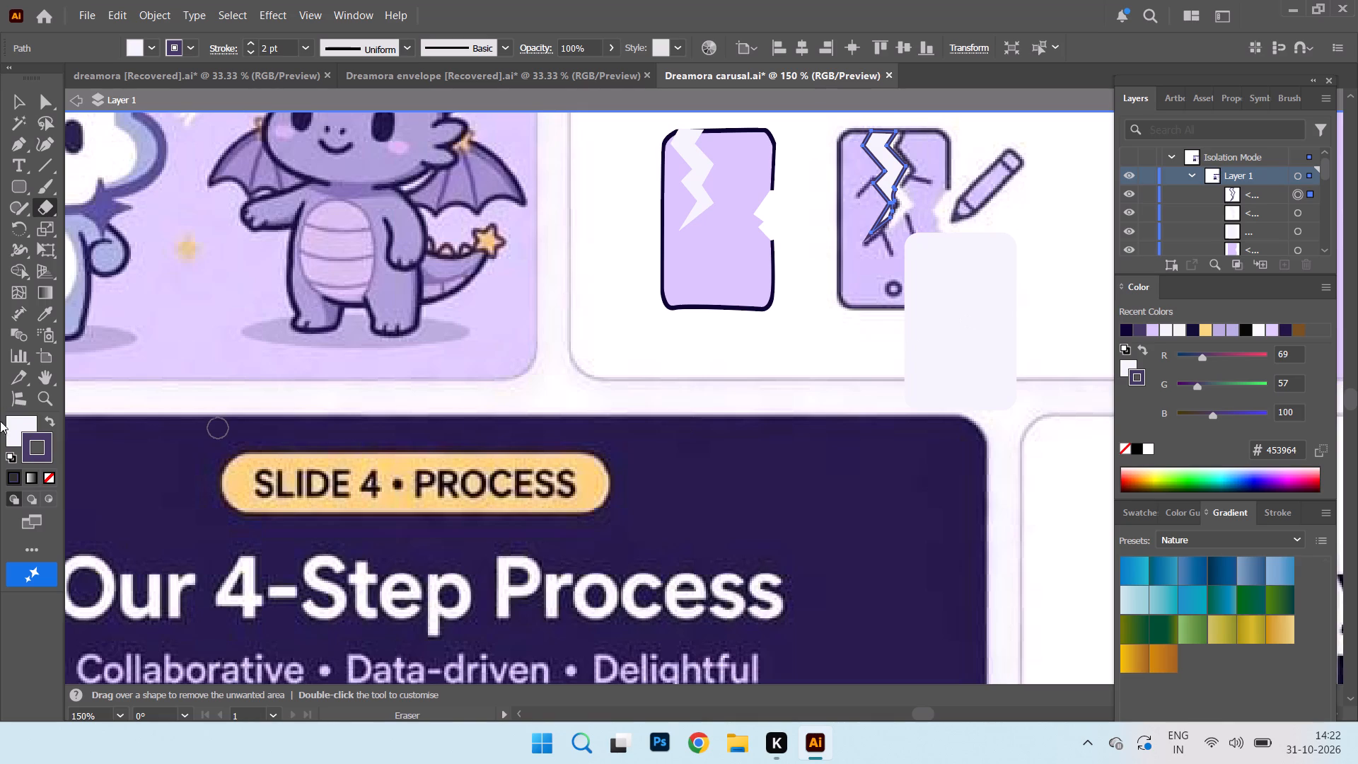
Move the partly erased outlined crack back onto the redrawn phone's top edge, and exit isolation mode.
{"action": "left_click", "coordinate": [15, 93]}
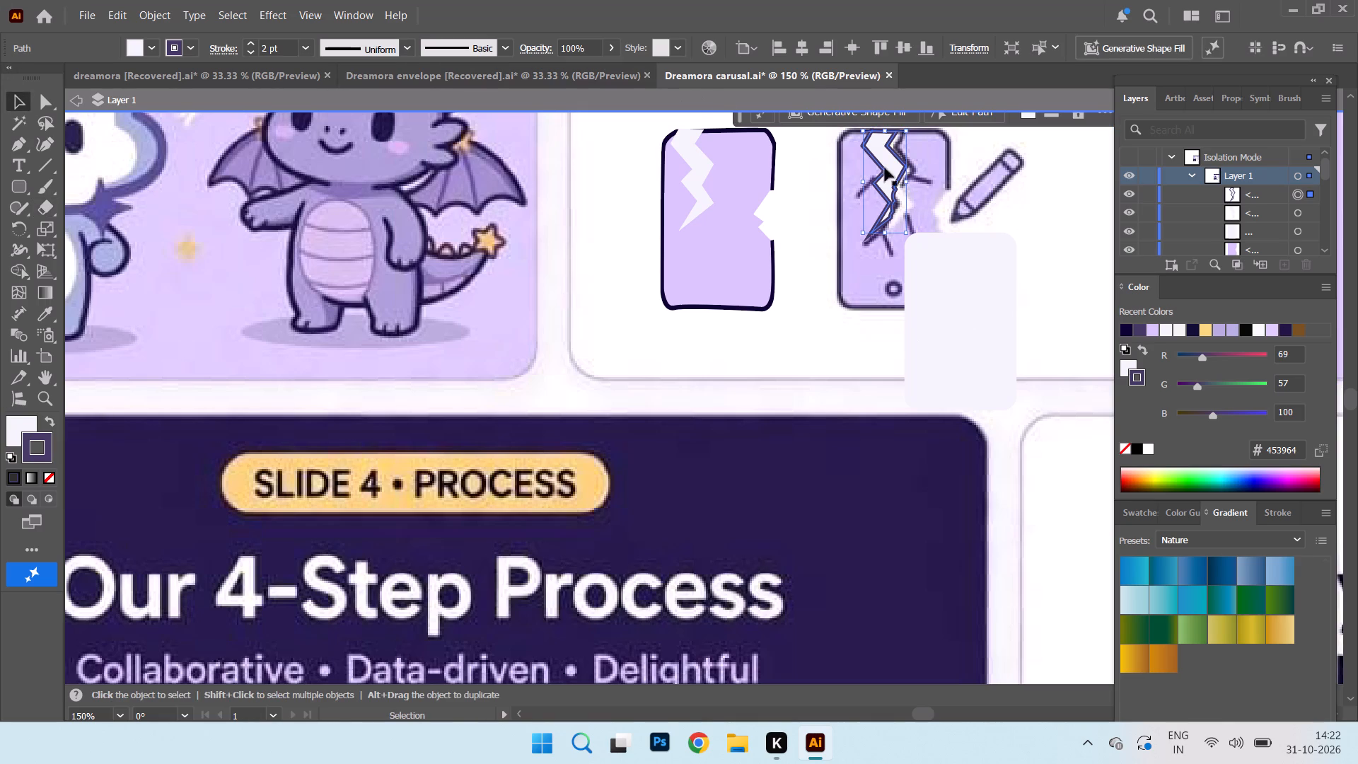
{"action": "left_click_drag", "start_coordinate": [905, 168], "coordinate": [736, 167]}
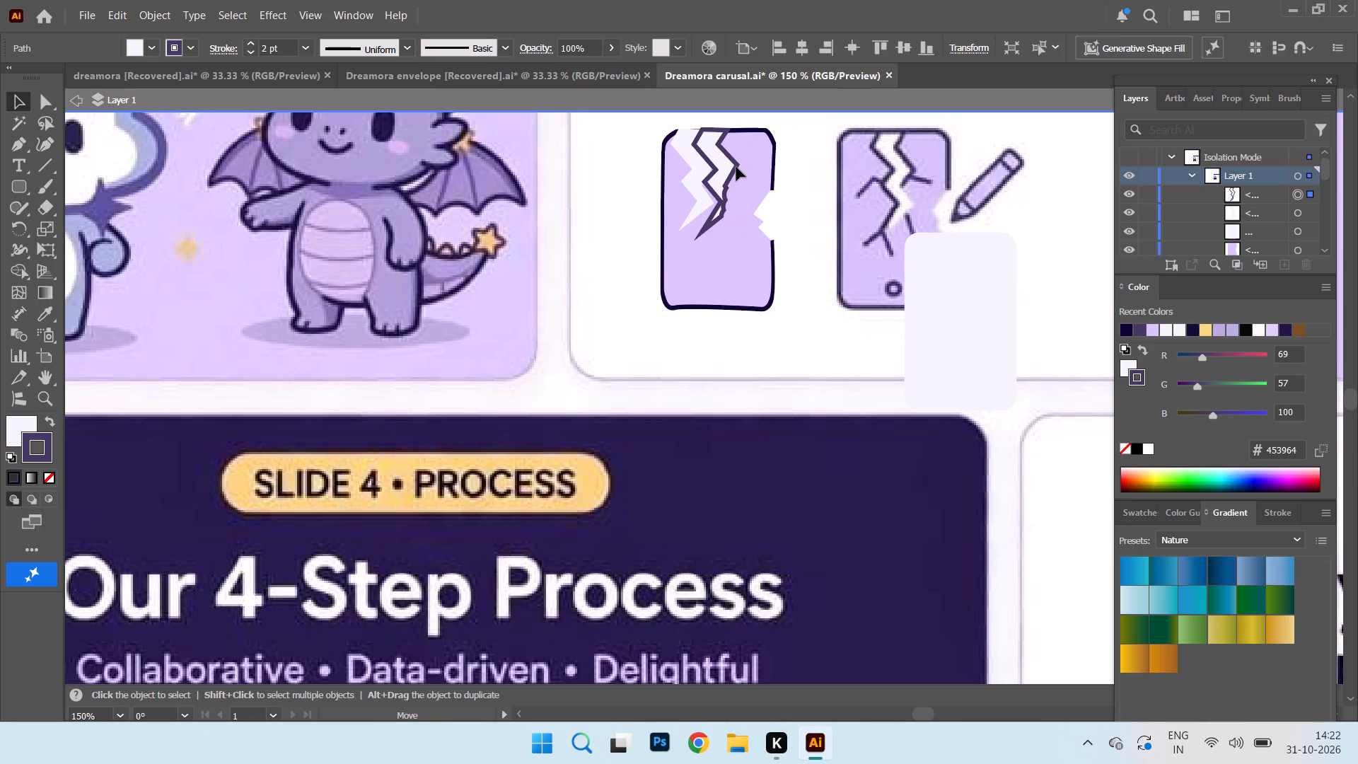
{"action": "left_click_drag", "start_coordinate": [736, 167], "coordinate": [736, 168]}
{"action": "left_click", "coordinate": [688, 175]}
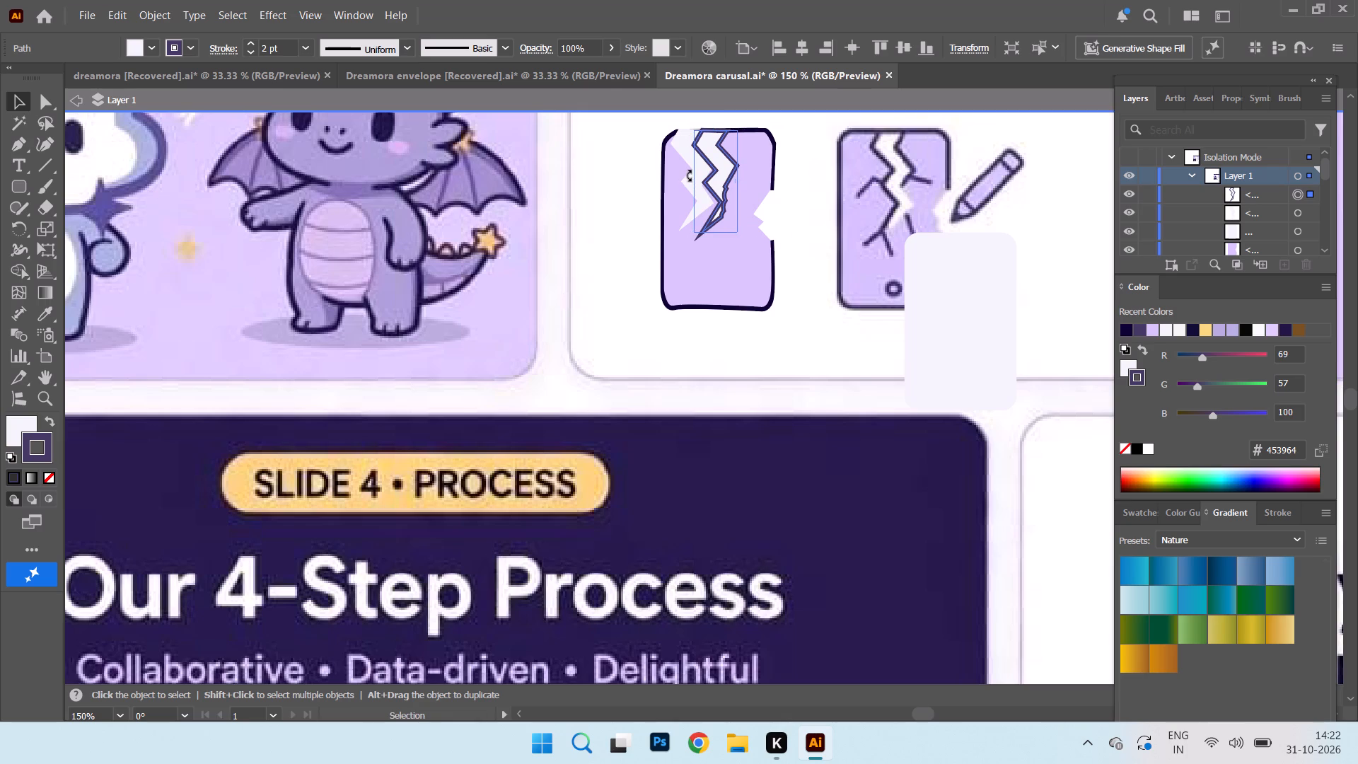
{"action": "left_click", "coordinate": [74, 99]}
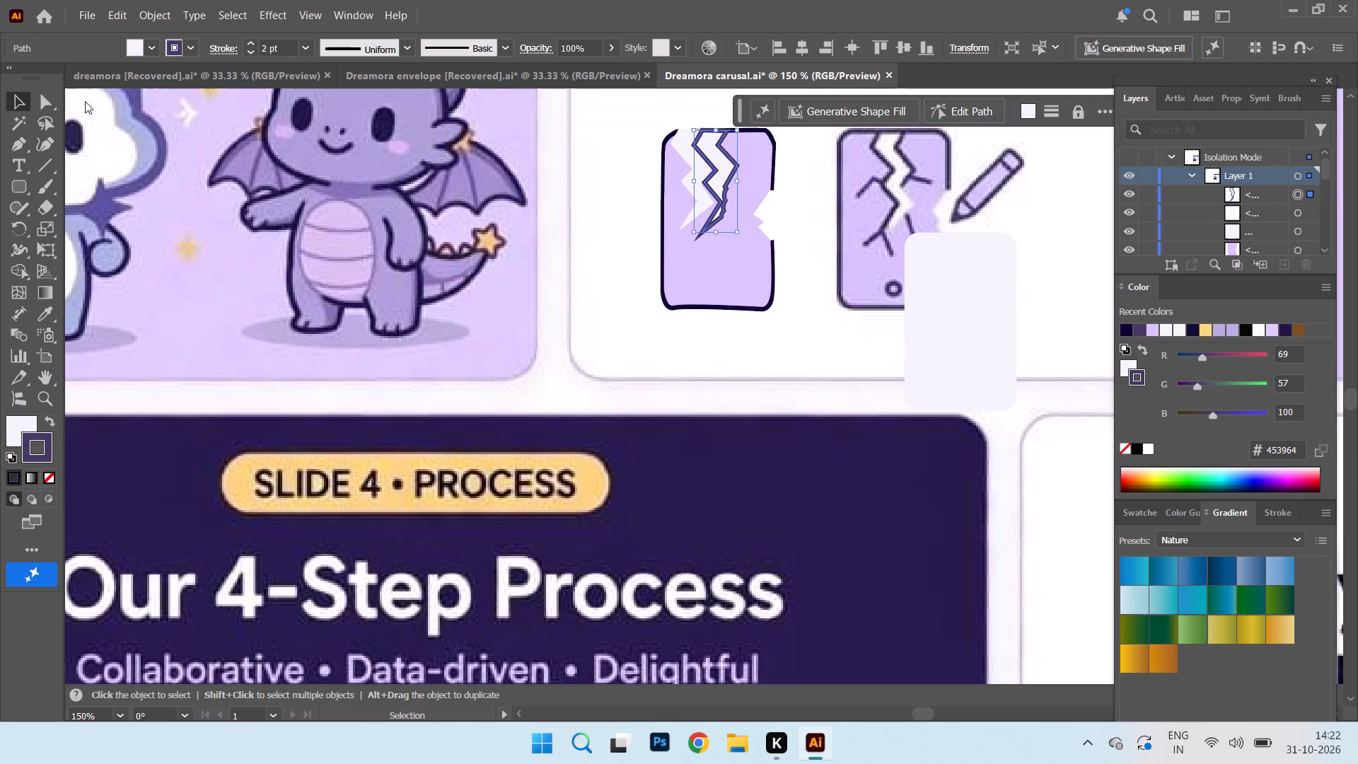
Bring the strokeless white crack in front of the outlined crack and move it right to lie over it.
{"action": "left_click", "coordinate": [700, 199]}
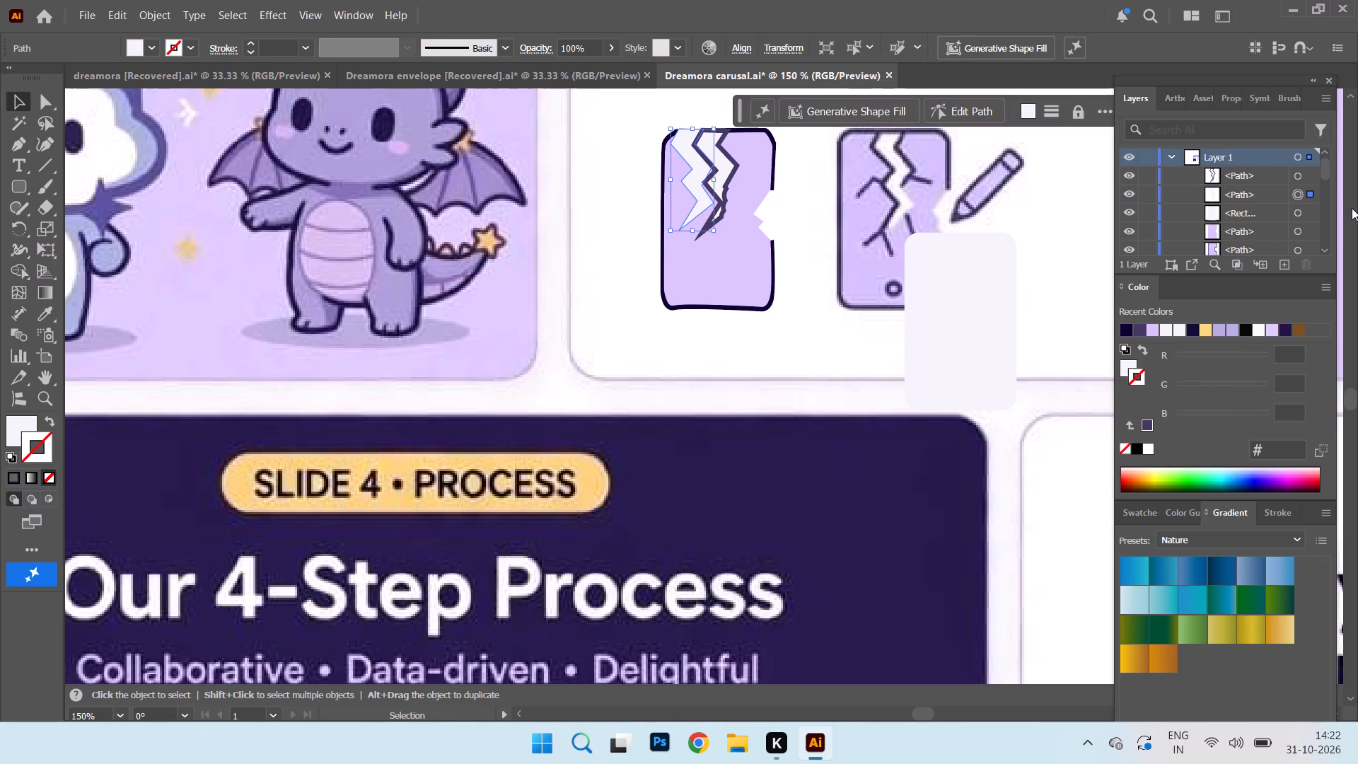
{"action": "left_click_drag", "start_coordinate": [1231, 196], "coordinate": [1234, 168]}
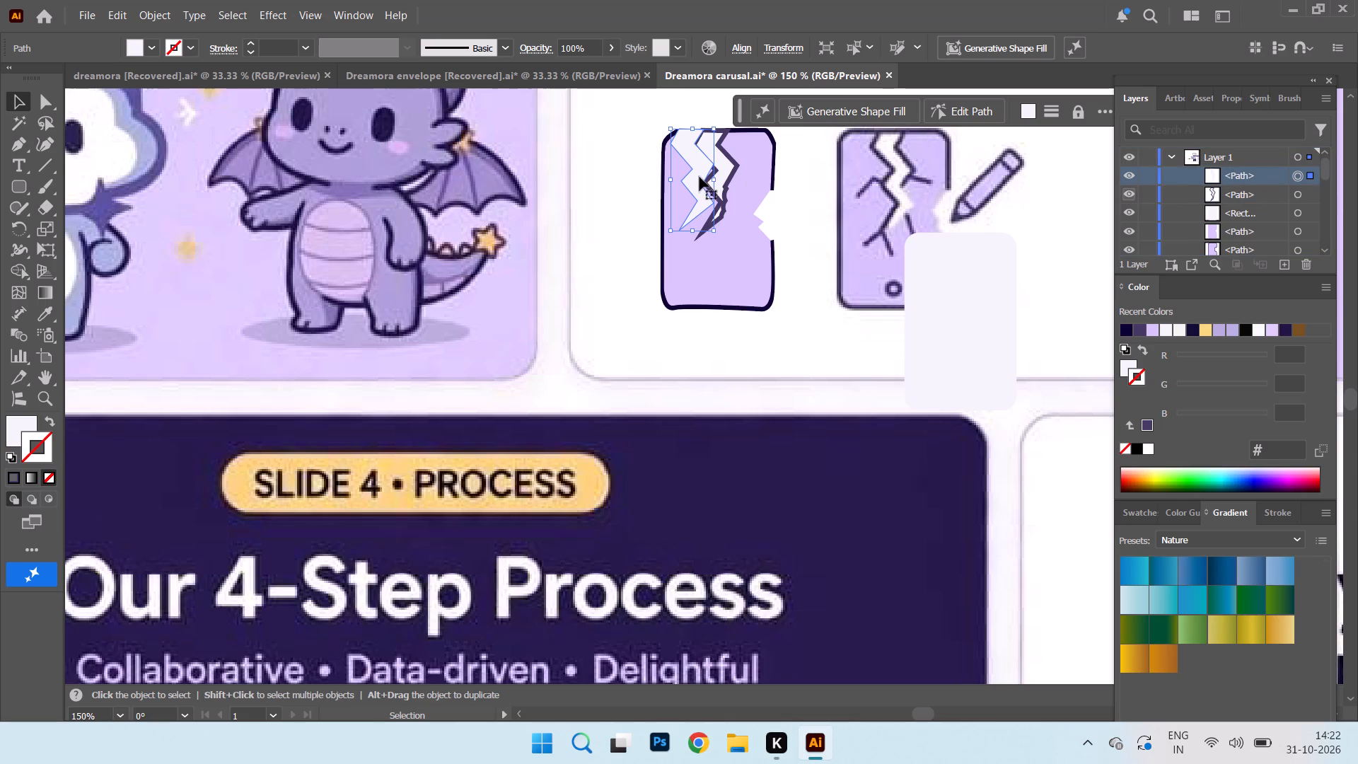
{"action": "left_click_drag", "start_coordinate": [699, 179], "coordinate": [724, 176]}
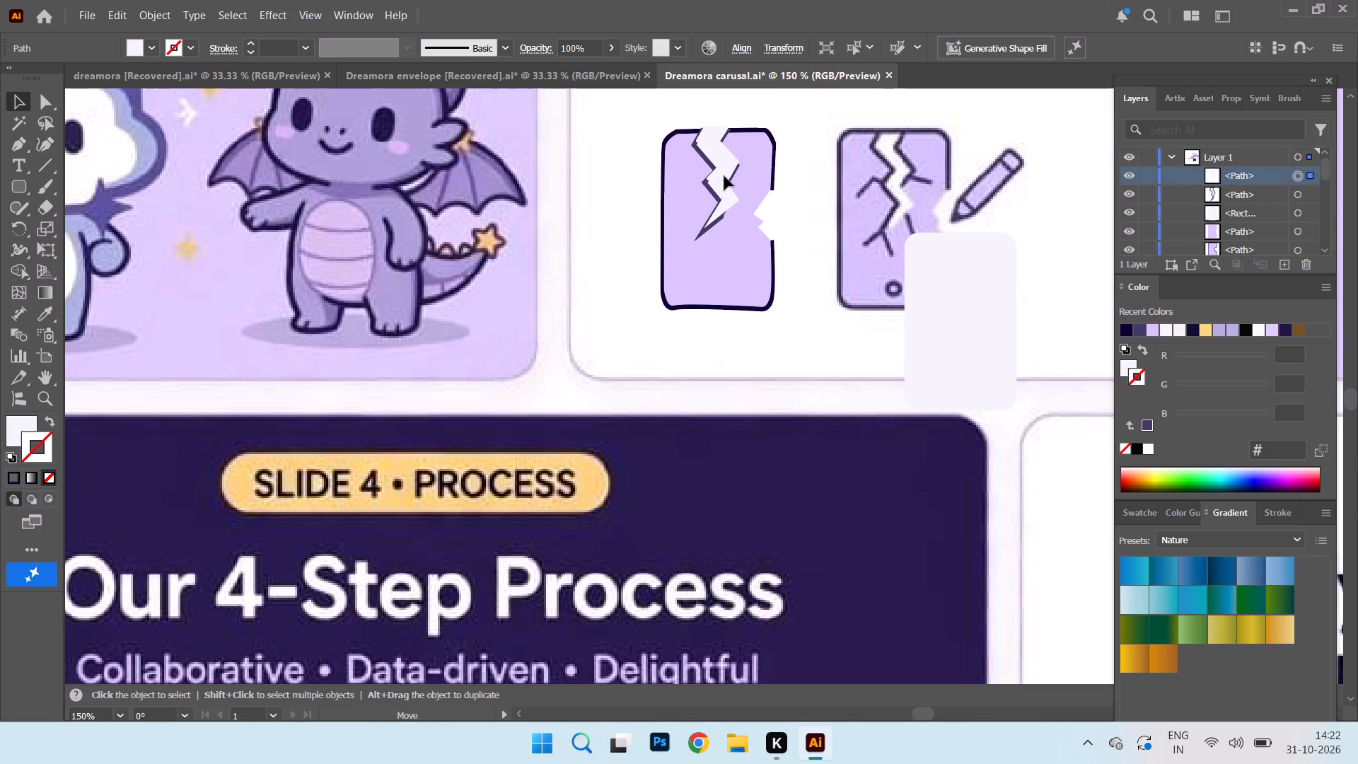
{"action": "left_click_drag", "start_coordinate": [724, 176], "coordinate": [725, 180]}
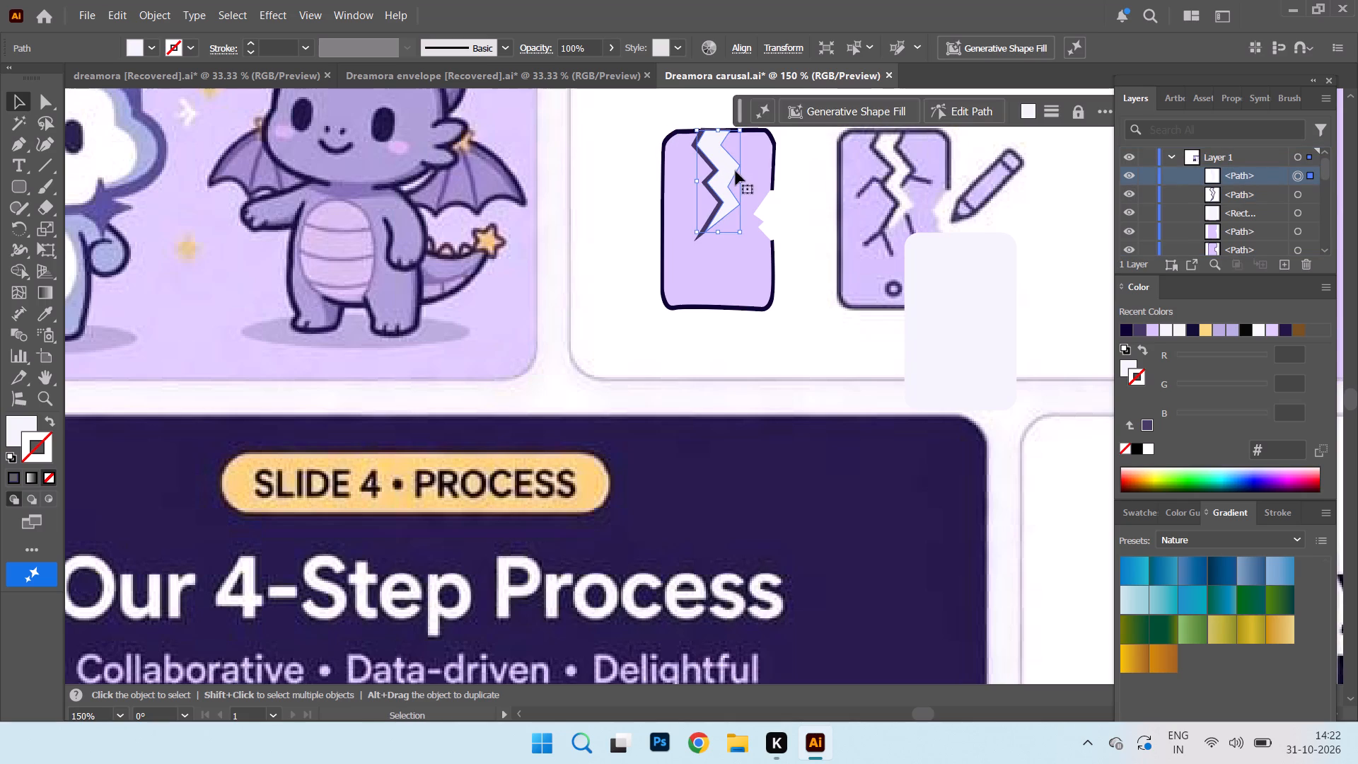
Resize the strokeless white crack at its right and bottom edges to fit inside the outlined crack.
{"action": "left_click", "coordinate": [737, 180]}
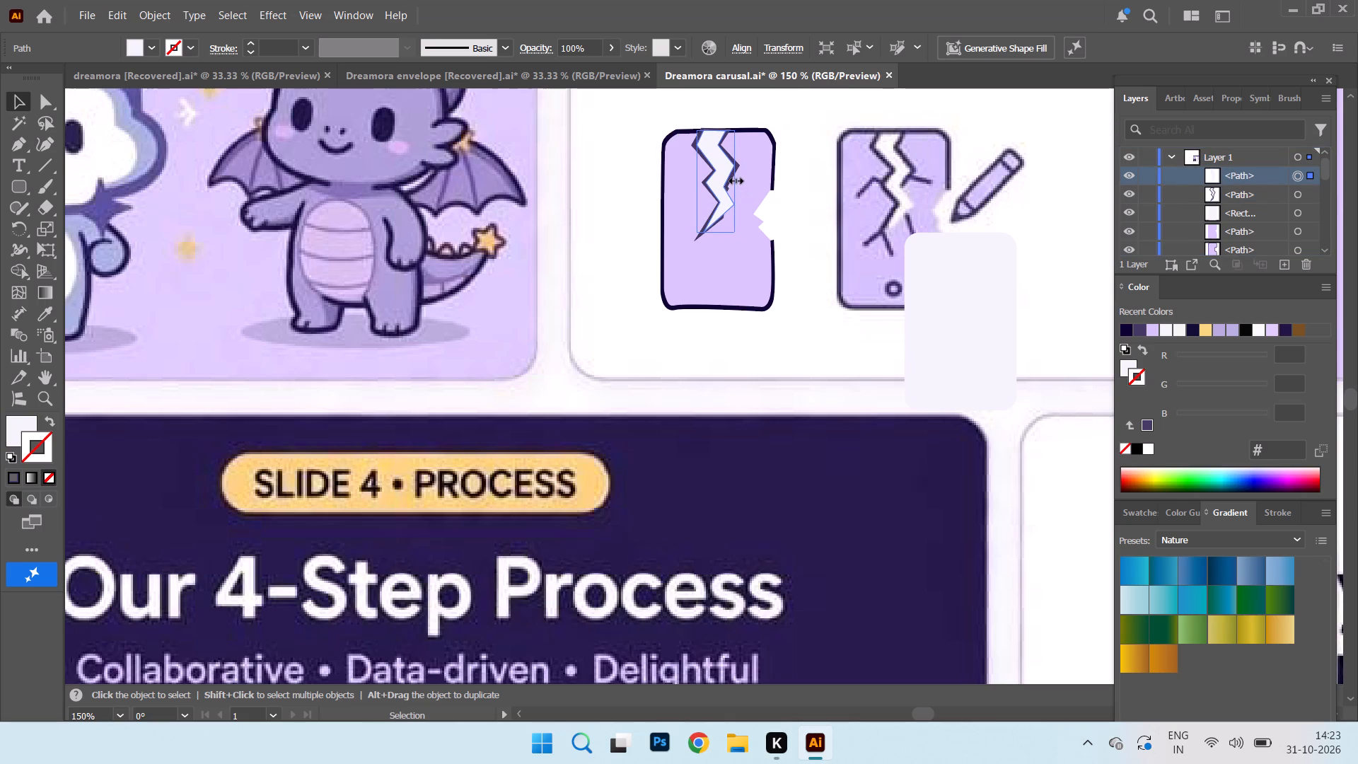
{"action": "left_click_drag", "start_coordinate": [731, 229], "coordinate": [738, 224]}
{"action": "left_click", "coordinate": [726, 203]}
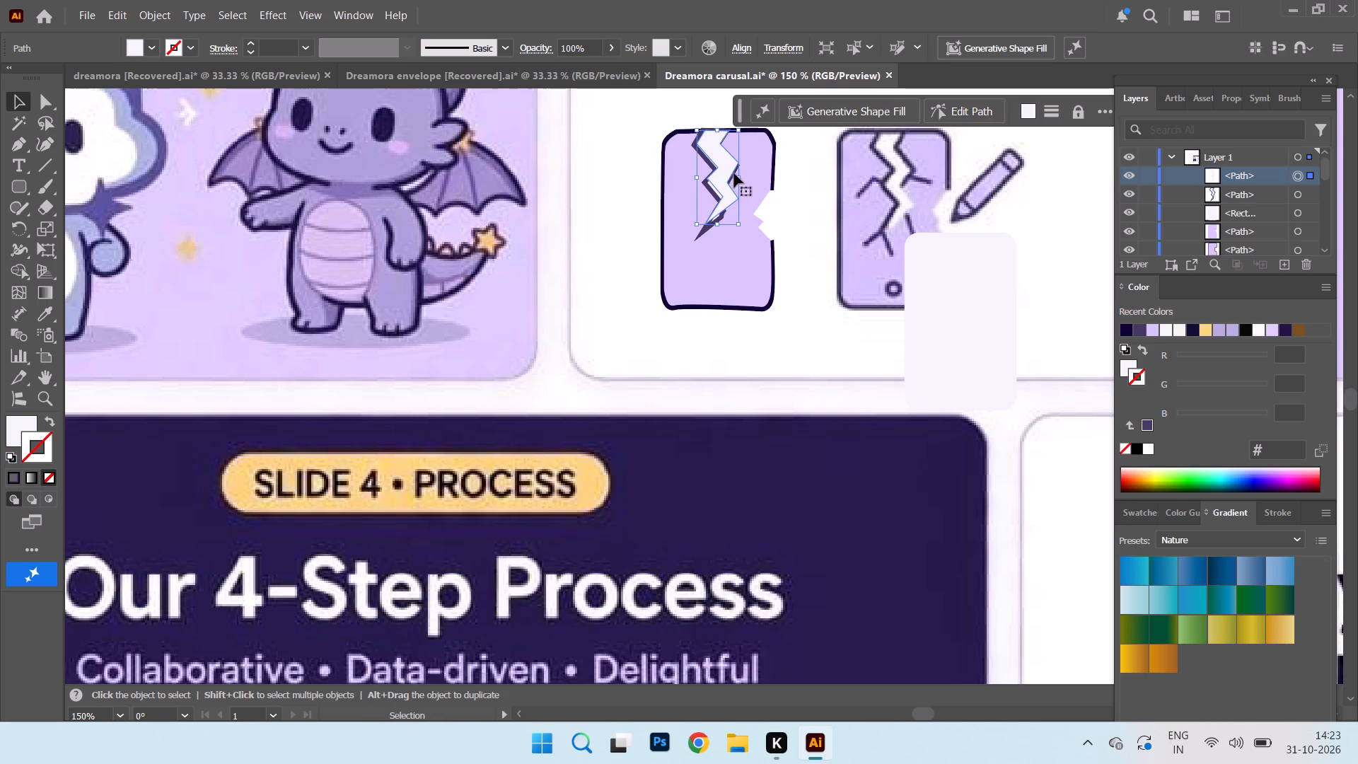
{"action": "left_click_drag", "start_coordinate": [736, 173], "coordinate": [734, 181]}
{"action": "left_click", "coordinate": [734, 181]}
{"action": "left_click_drag", "start_coordinate": [714, 221], "coordinate": [716, 232]}
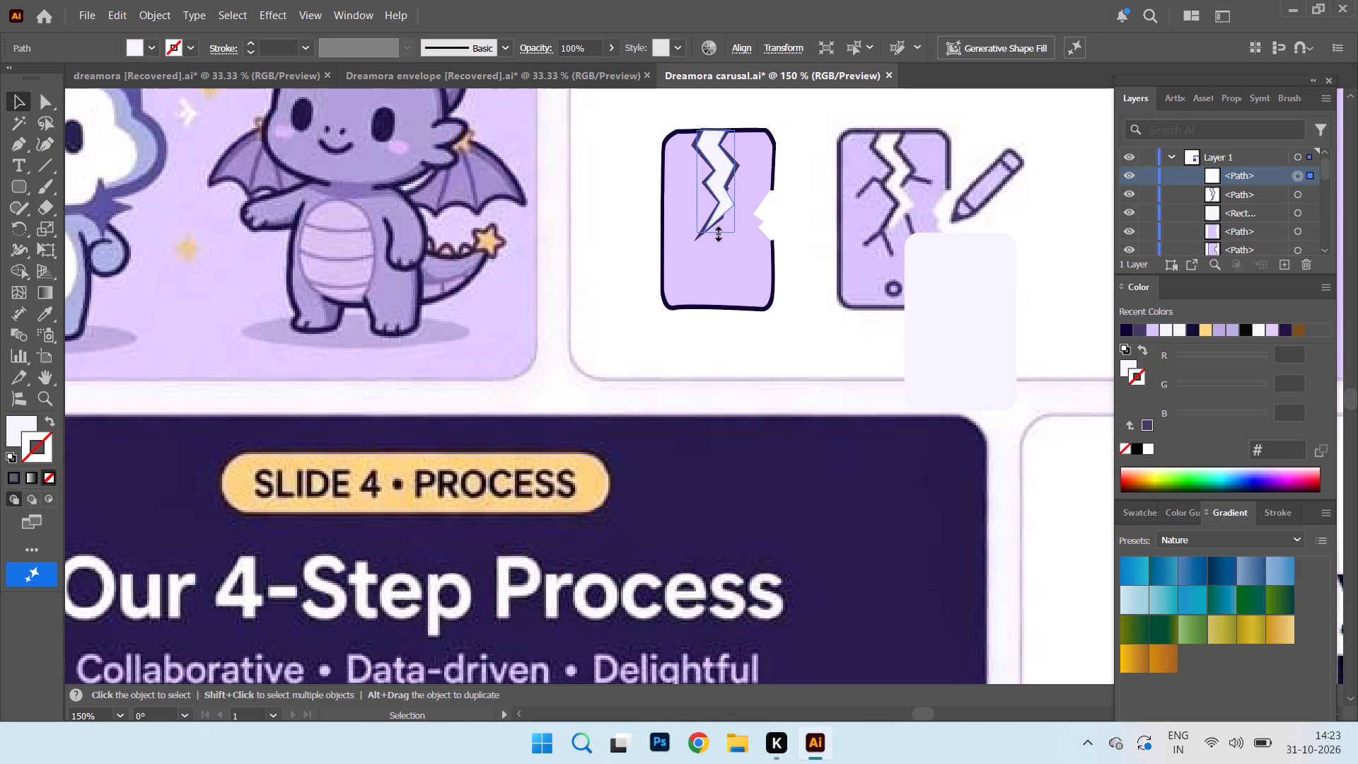
{"action": "left_click_drag", "start_coordinate": [716, 232], "coordinate": [718, 232]}
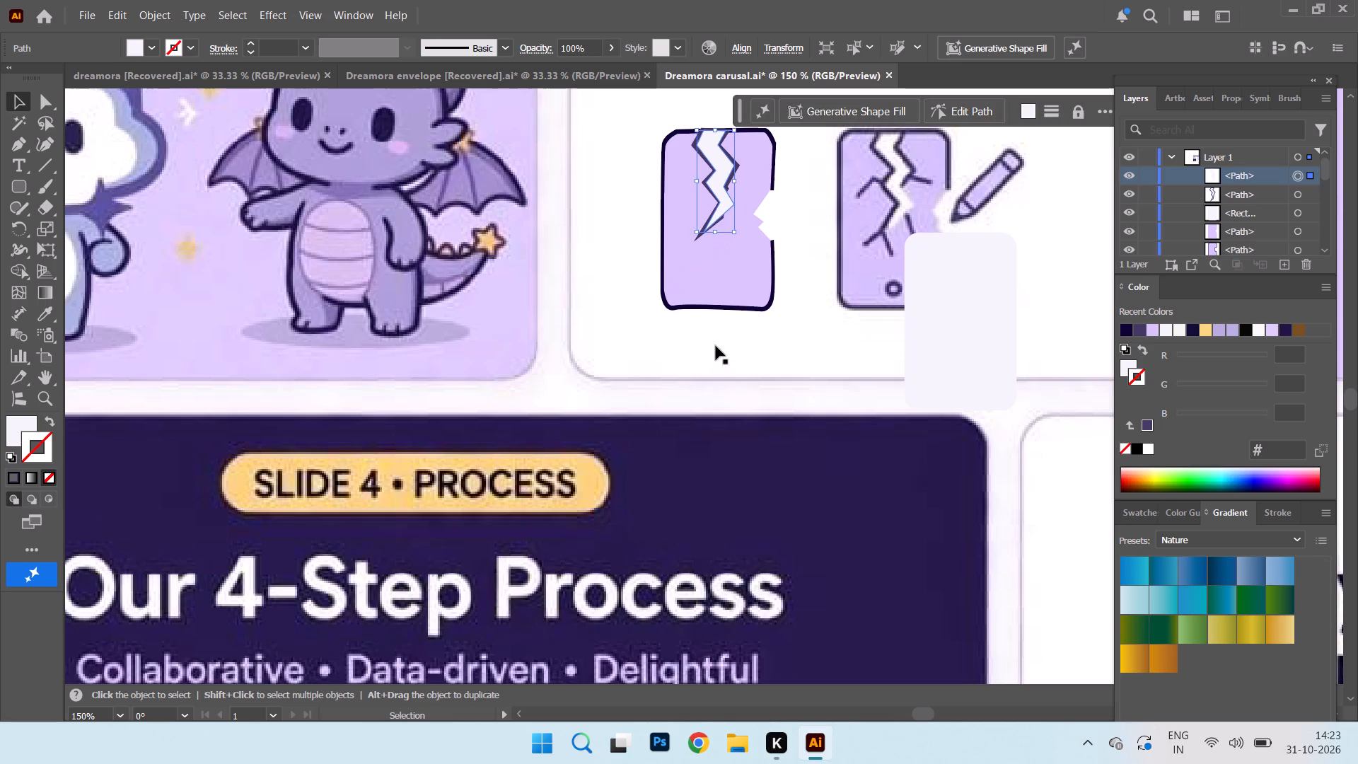
{"action": "left_click", "coordinate": [716, 346]}
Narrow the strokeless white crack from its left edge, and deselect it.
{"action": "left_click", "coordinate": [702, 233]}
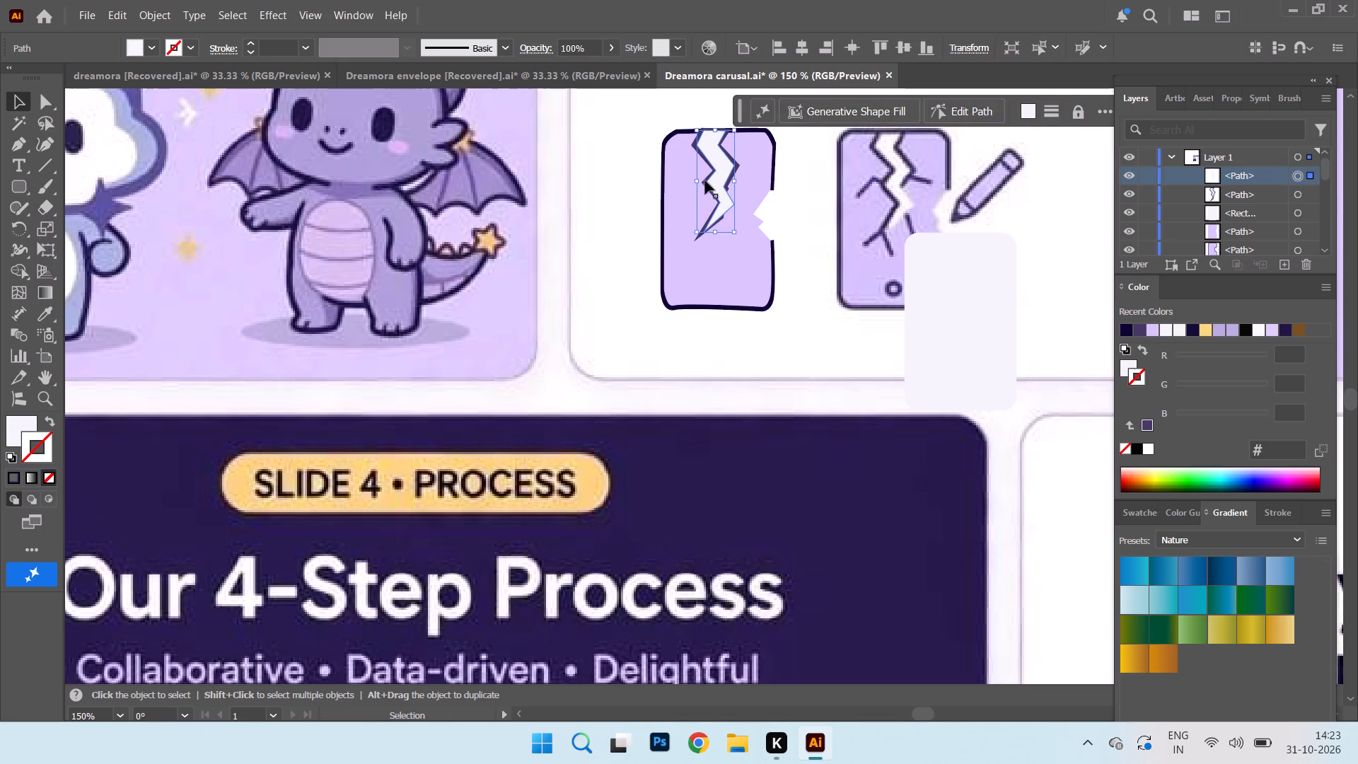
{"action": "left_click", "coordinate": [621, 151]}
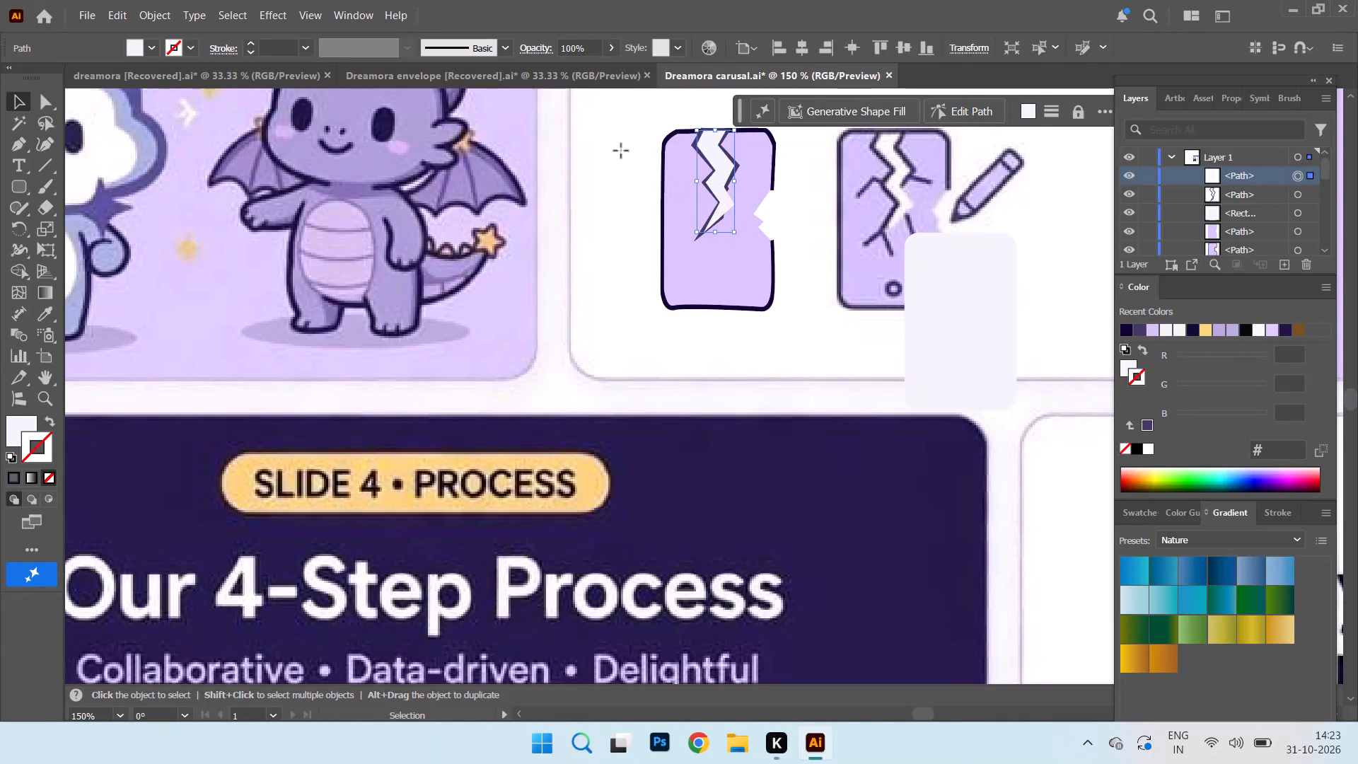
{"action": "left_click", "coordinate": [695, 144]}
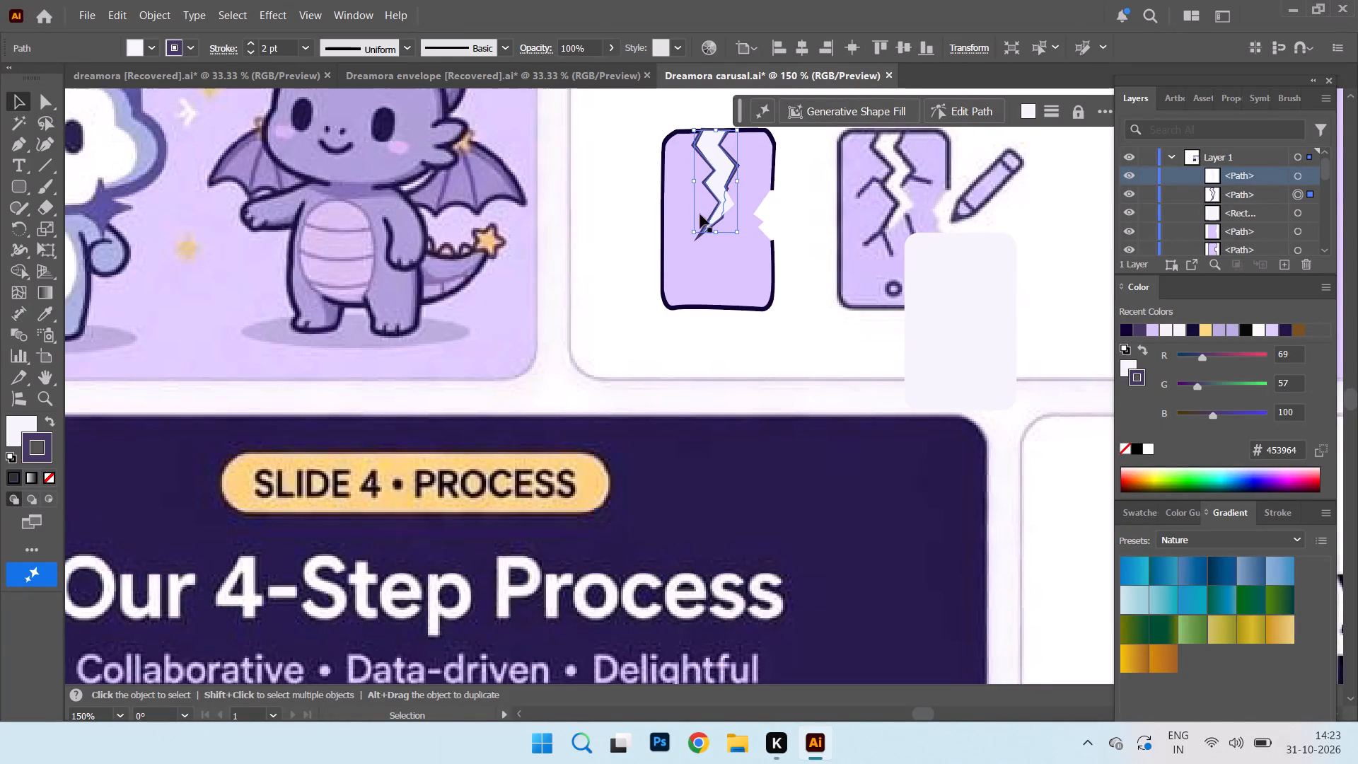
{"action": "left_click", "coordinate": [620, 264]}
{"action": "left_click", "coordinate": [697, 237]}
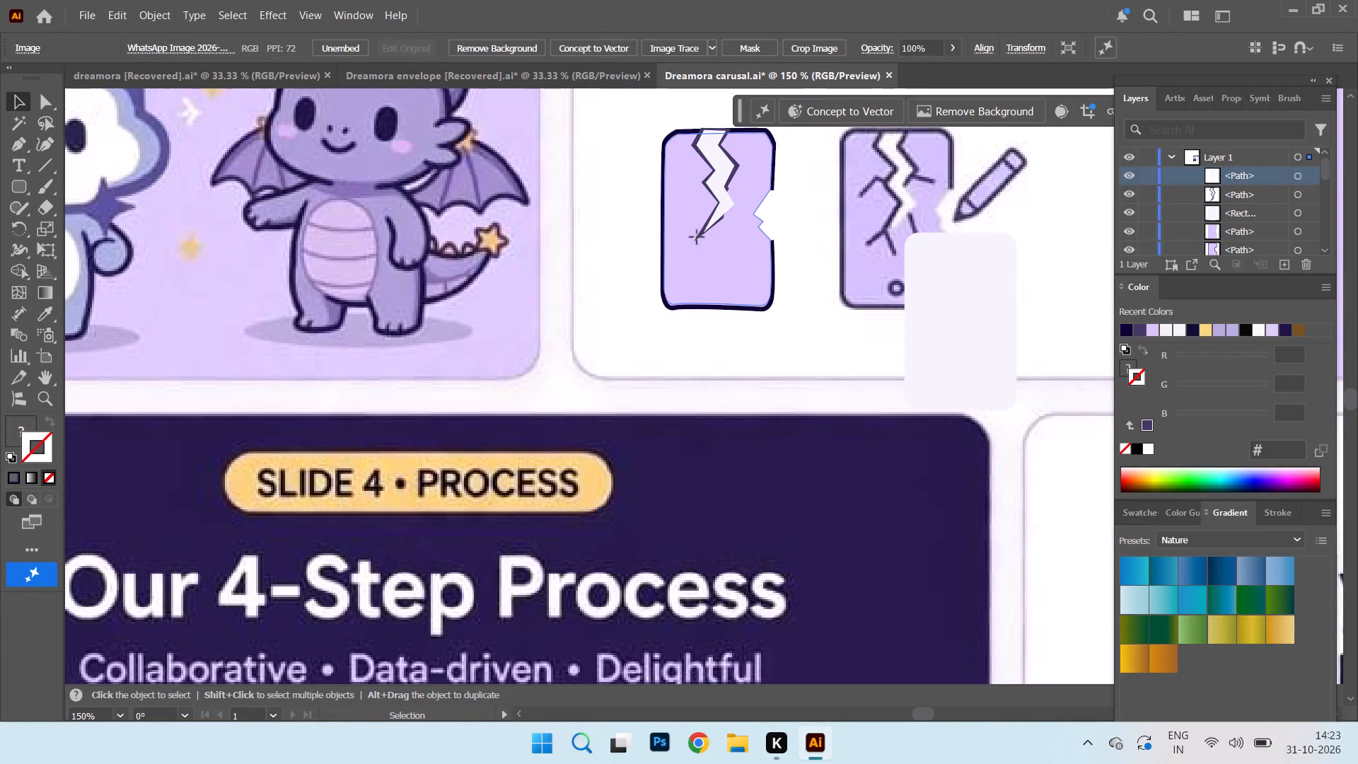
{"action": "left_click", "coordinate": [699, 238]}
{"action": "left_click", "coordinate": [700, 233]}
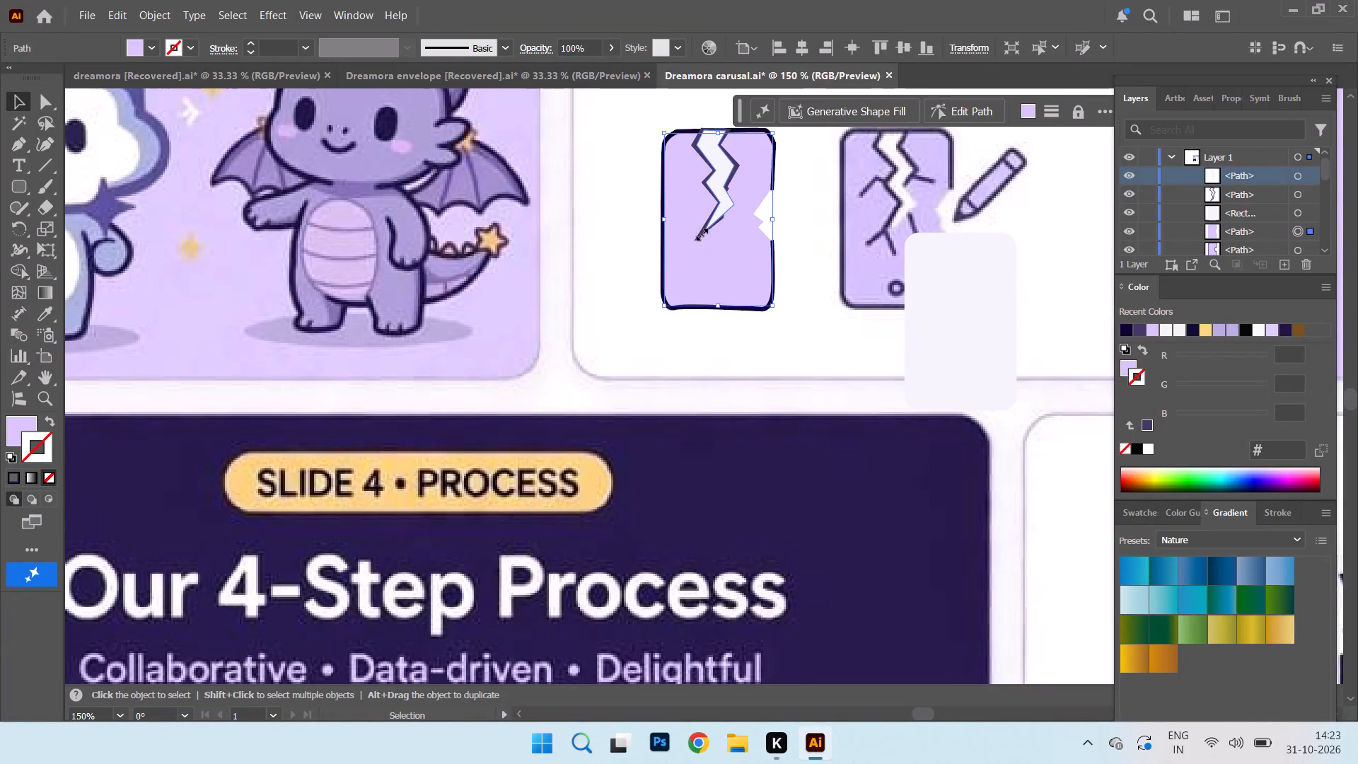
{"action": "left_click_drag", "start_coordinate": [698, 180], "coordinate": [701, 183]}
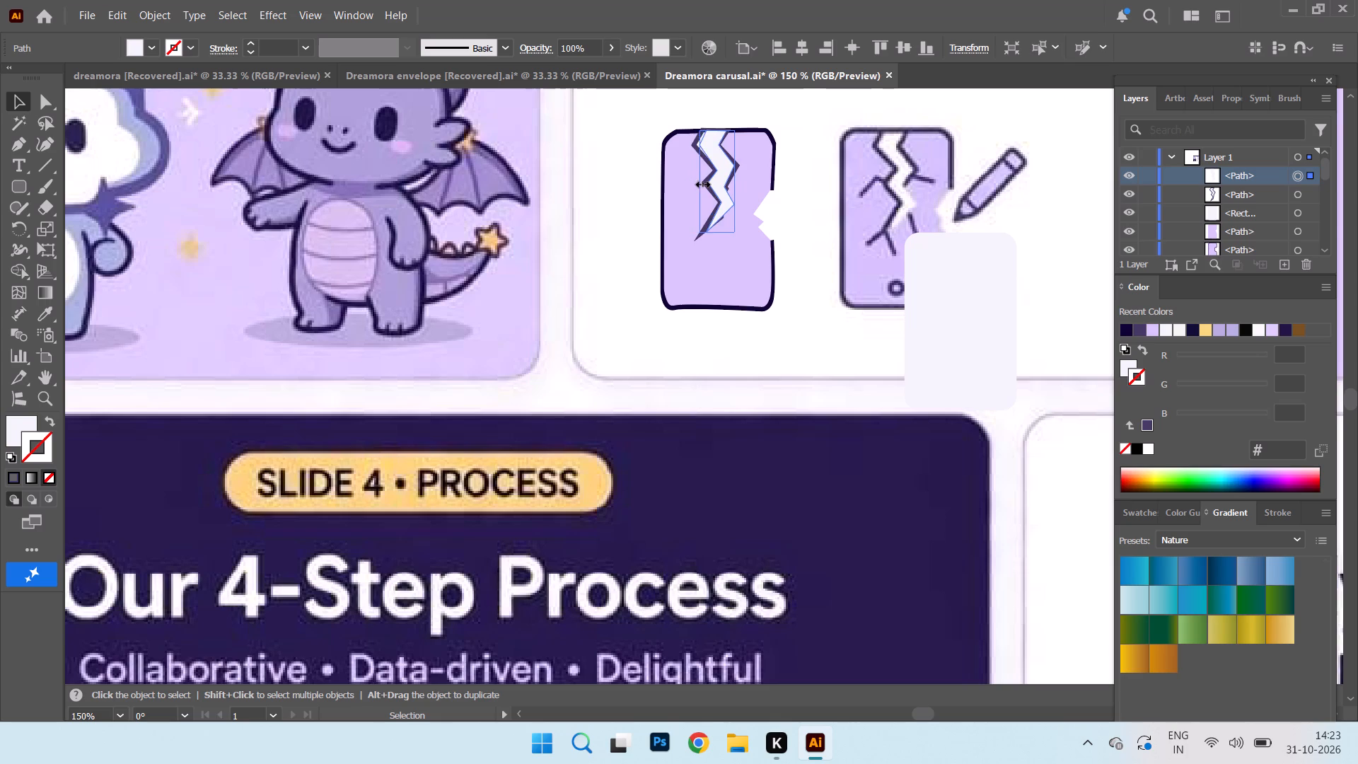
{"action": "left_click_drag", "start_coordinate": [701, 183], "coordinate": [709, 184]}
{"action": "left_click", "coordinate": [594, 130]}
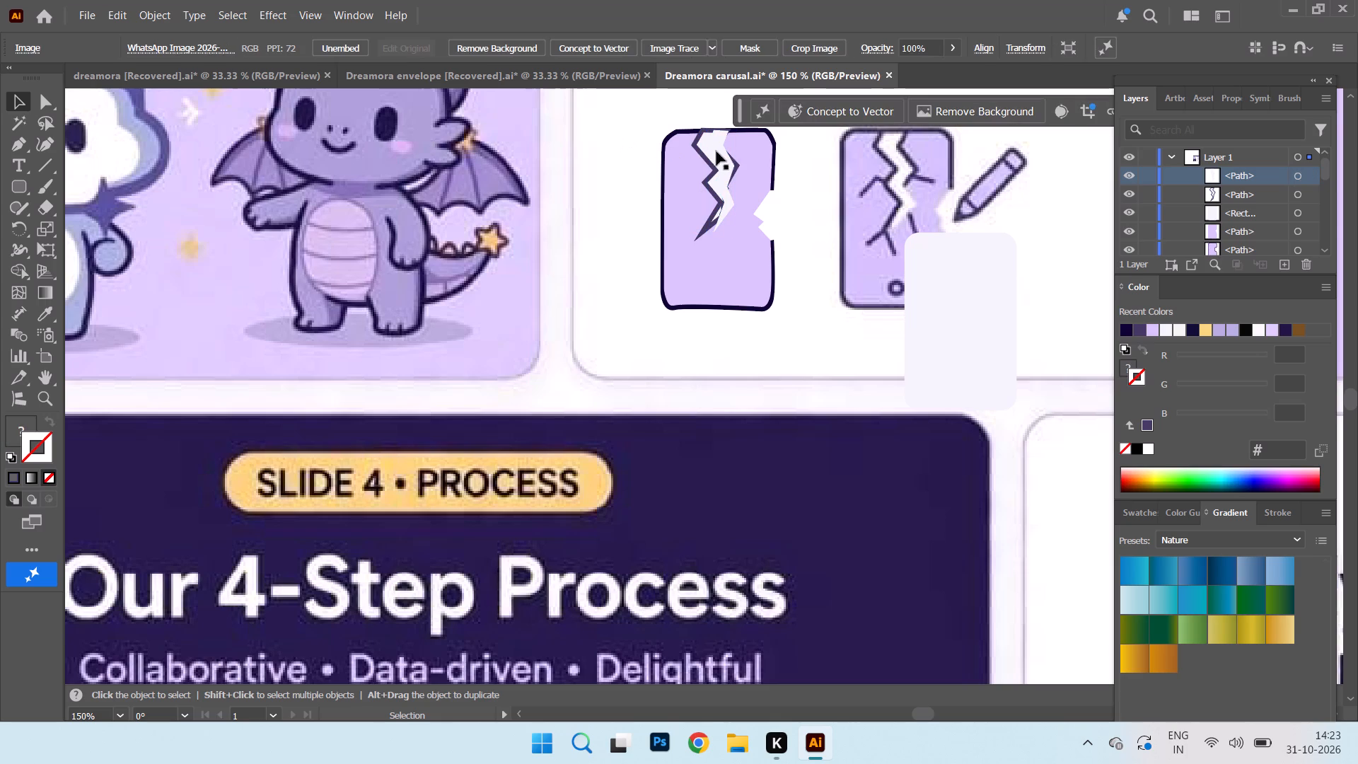
Stretch the outlined crack slightly outward at its left and bottom edges.
{"action": "left_click", "coordinate": [697, 144]}
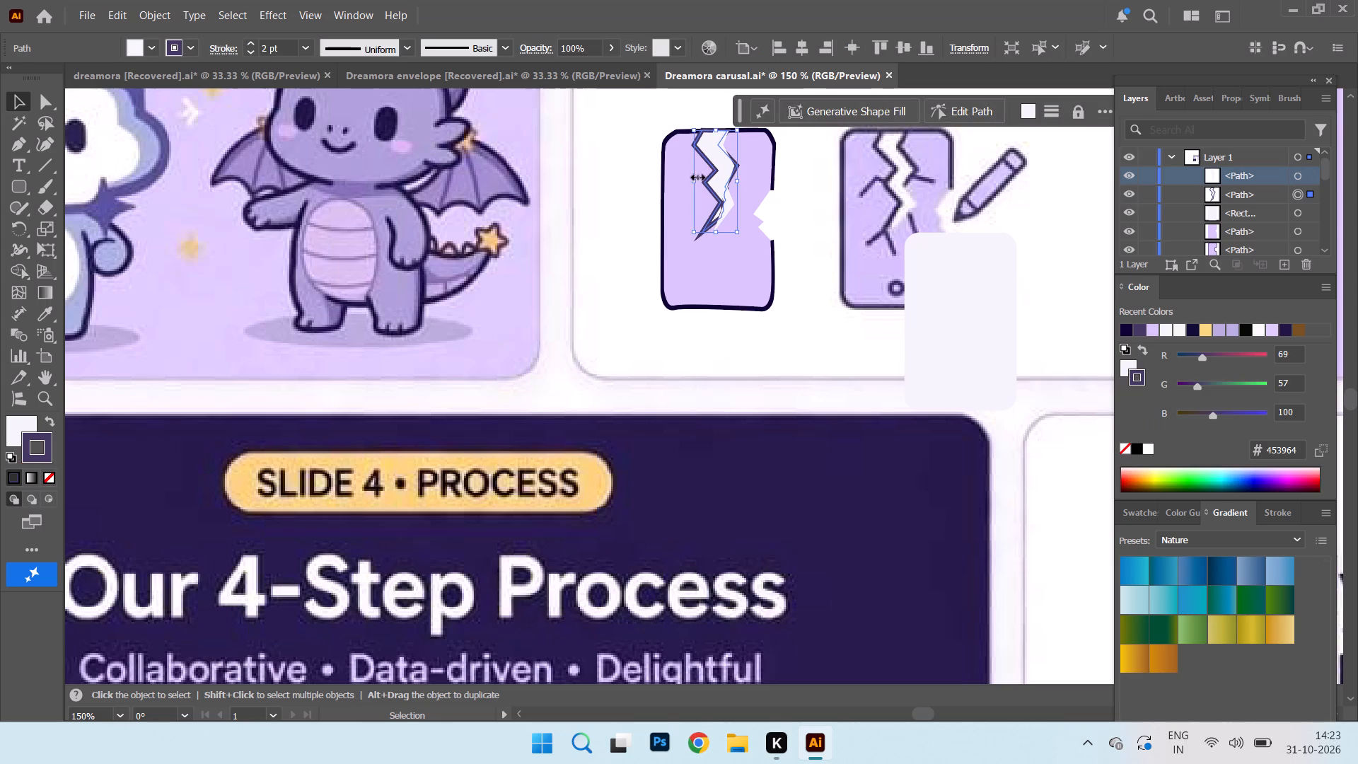
{"action": "left_click", "coordinate": [694, 183]}
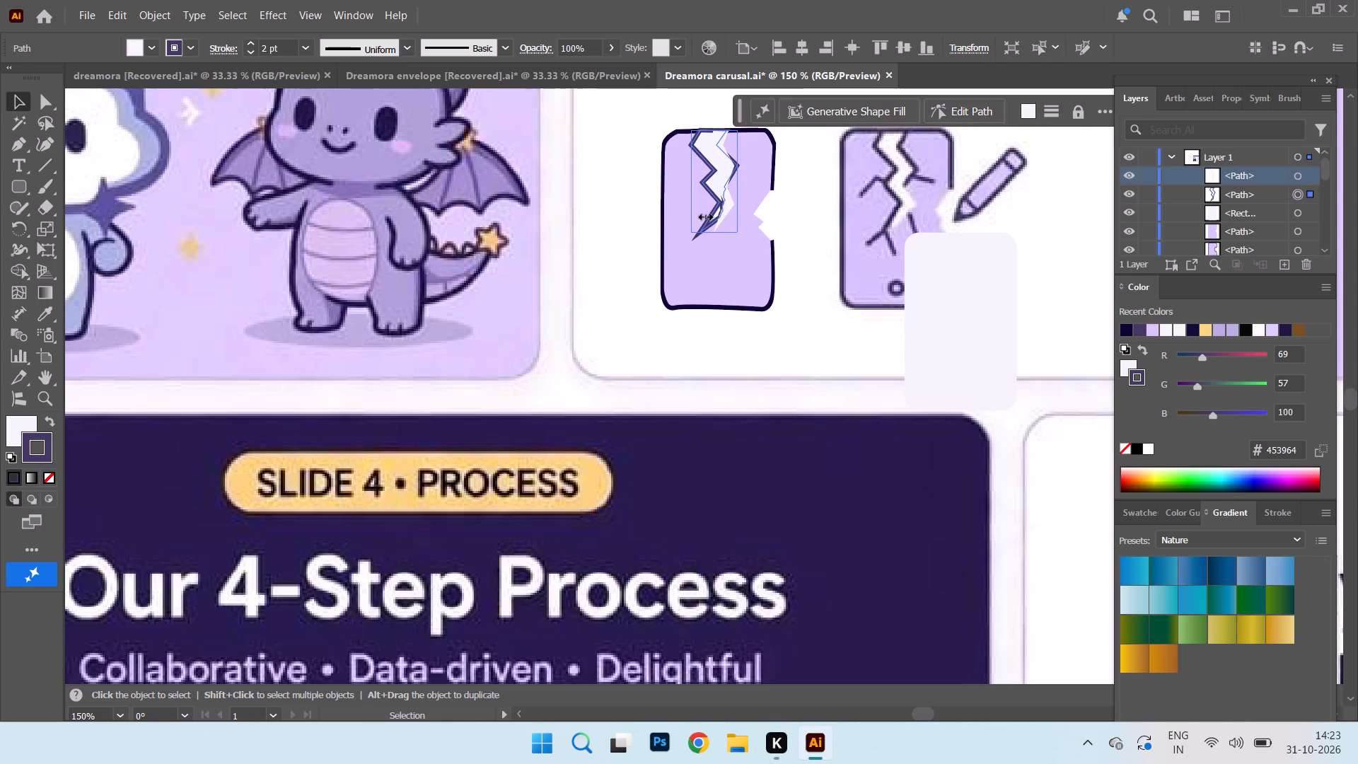
{"action": "left_click", "coordinate": [712, 233]}
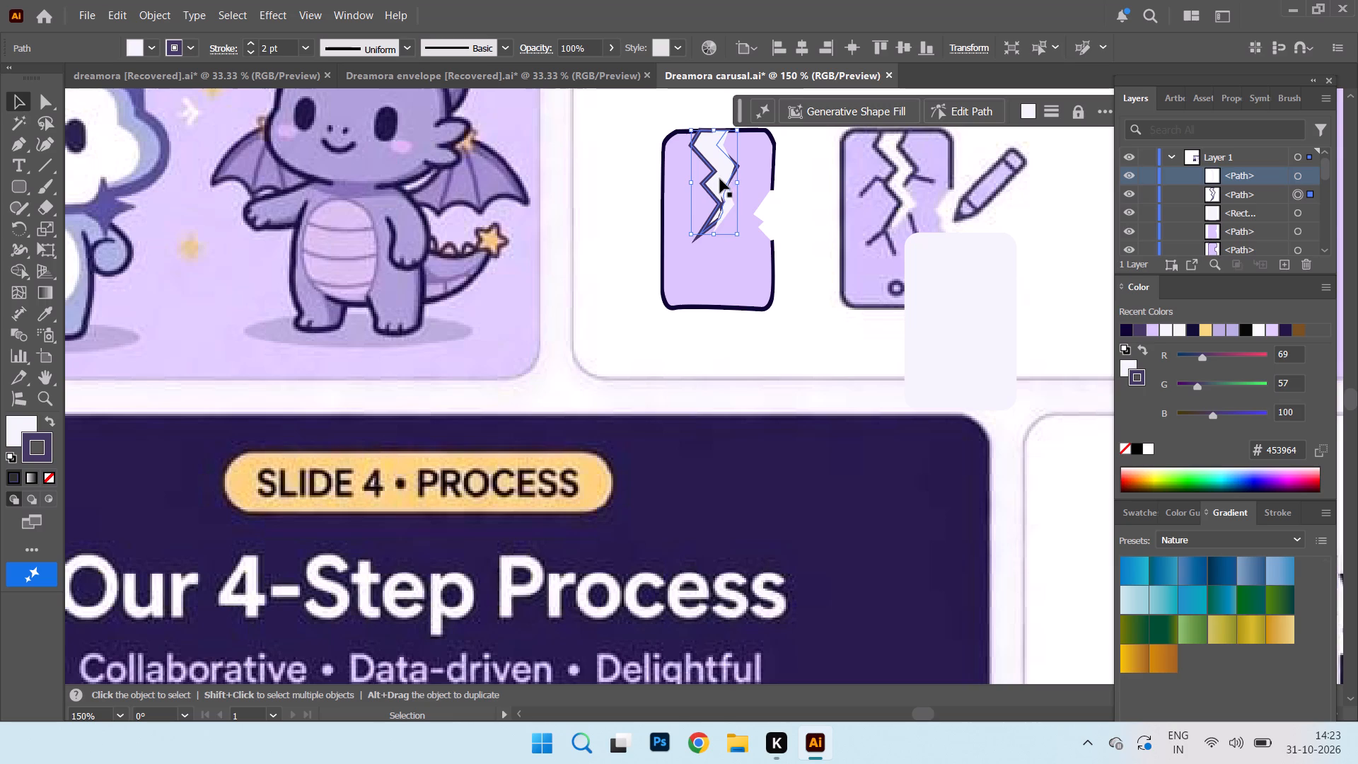
Refit the strokeless white crack inside the enlarged outline by adjusting its left and bottom edges.
{"action": "left_click", "coordinate": [720, 179]}
{"action": "left_click_drag", "start_coordinate": [709, 179], "coordinate": [697, 180]}
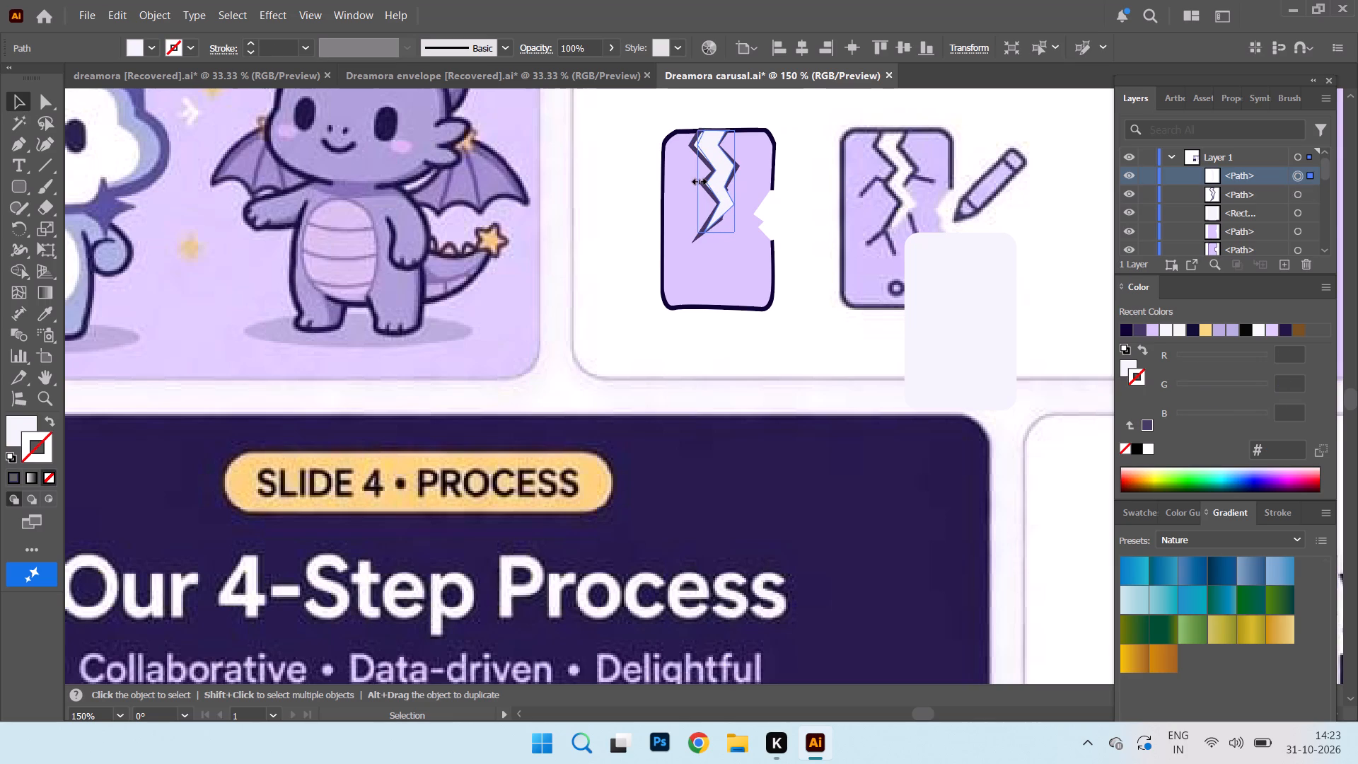
{"action": "left_click_drag", "start_coordinate": [697, 180], "coordinate": [695, 185]}
{"action": "left_click_drag", "start_coordinate": [695, 185], "coordinate": [693, 186]}
{"action": "left_click_drag", "start_coordinate": [714, 228], "coordinate": [721, 233]}
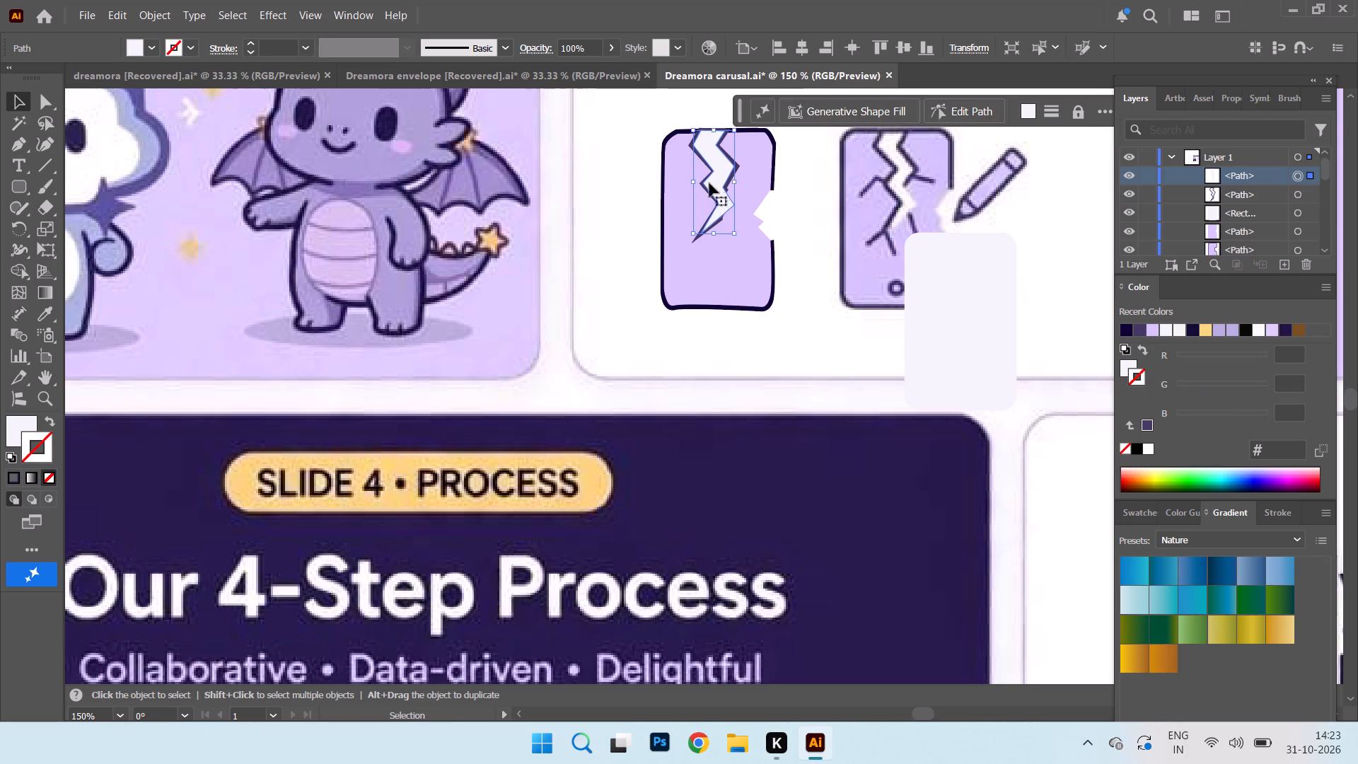
{"action": "left_click_drag", "start_coordinate": [690, 179], "coordinate": [697, 184]}
{"action": "left_click", "coordinate": [697, 184]}
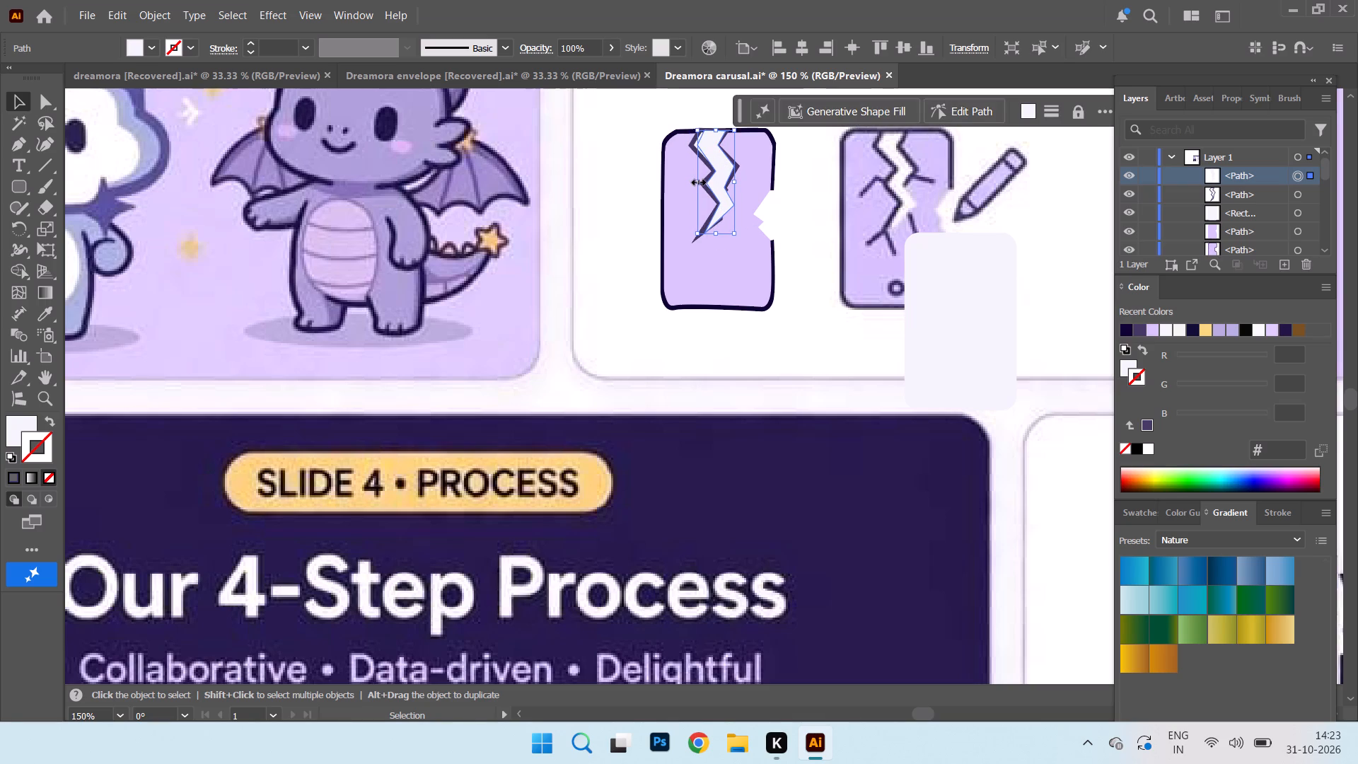
{"action": "left_click", "coordinate": [697, 180]}
Readjust the strokeless white crack's left edge and pull its lower-left corner slightly inward inside the outlined crack.
{"action": "left_click", "coordinate": [697, 183]}
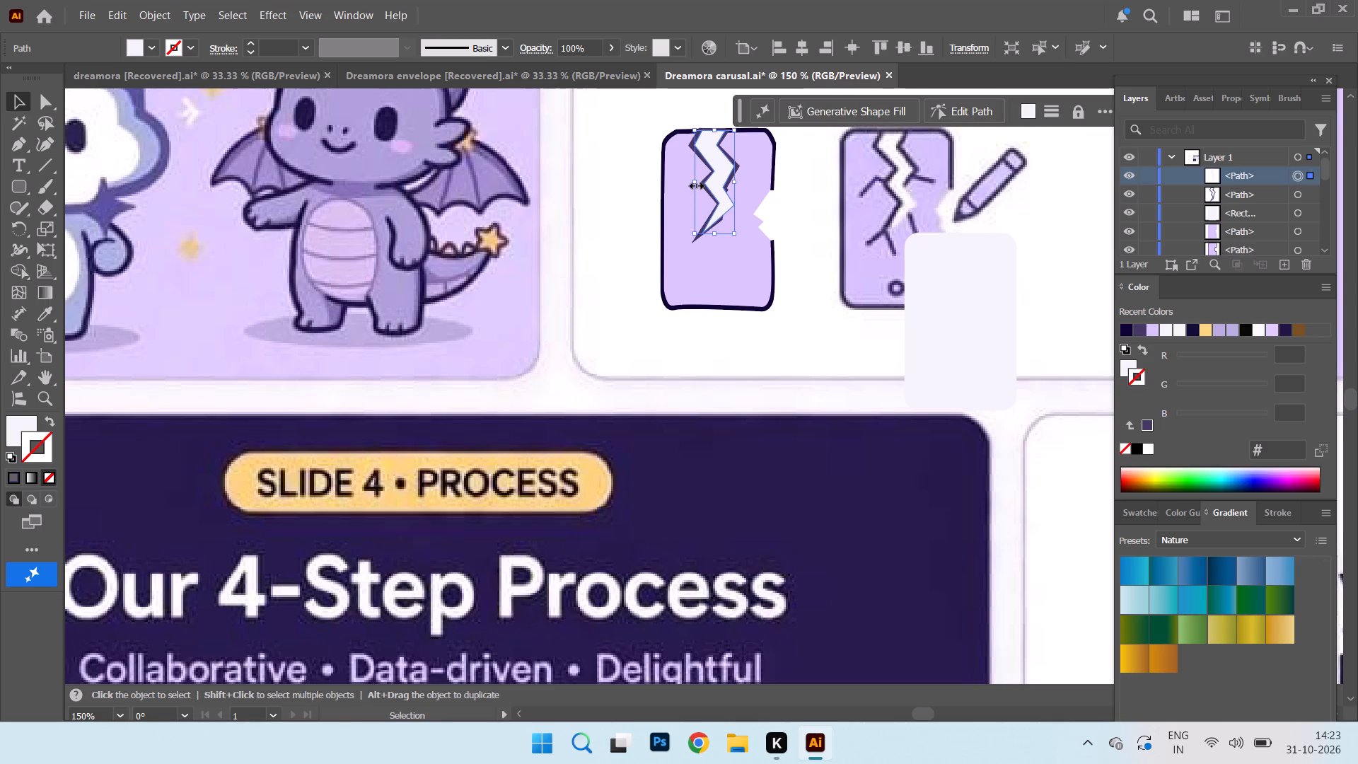
{"action": "left_click", "coordinate": [803, 162]}
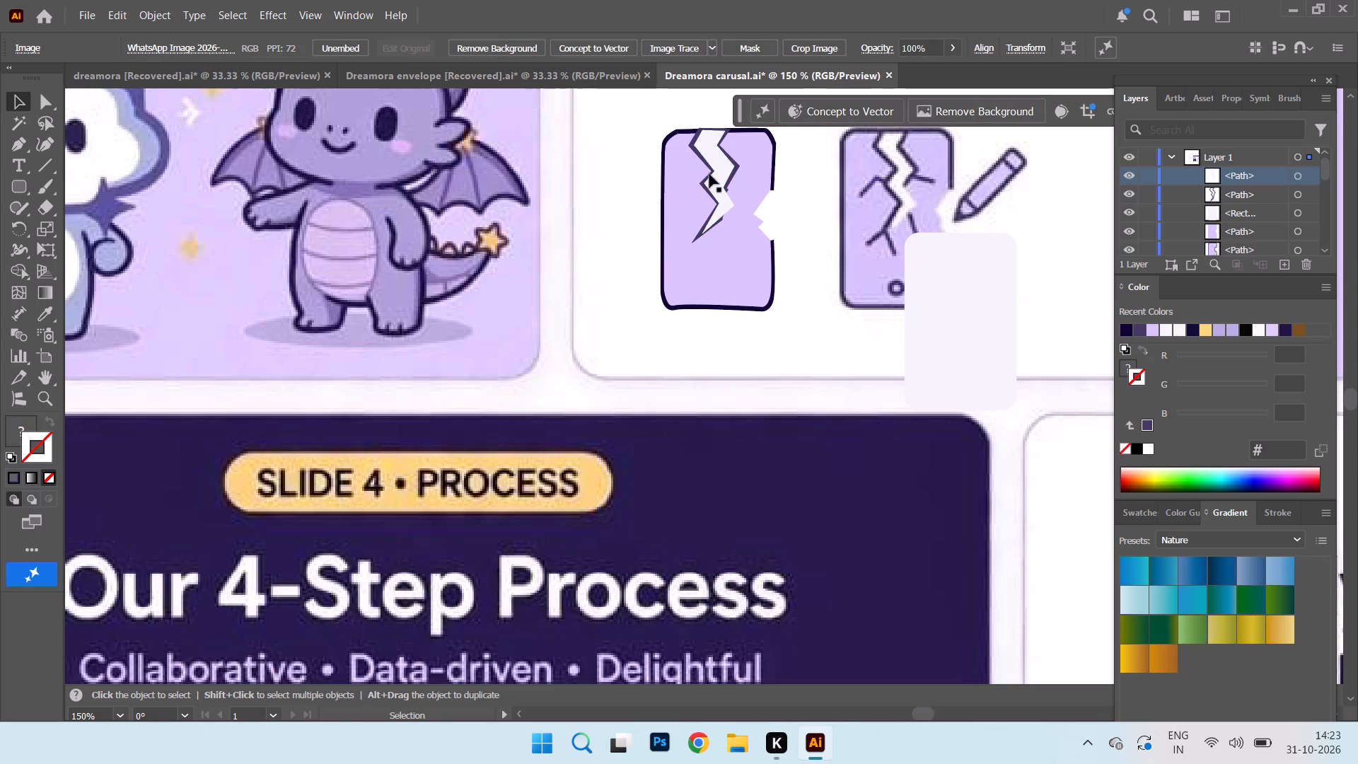
{"action": "left_click", "coordinate": [719, 190]}
{"action": "left_click_drag", "start_coordinate": [692, 236], "coordinate": [697, 228]}
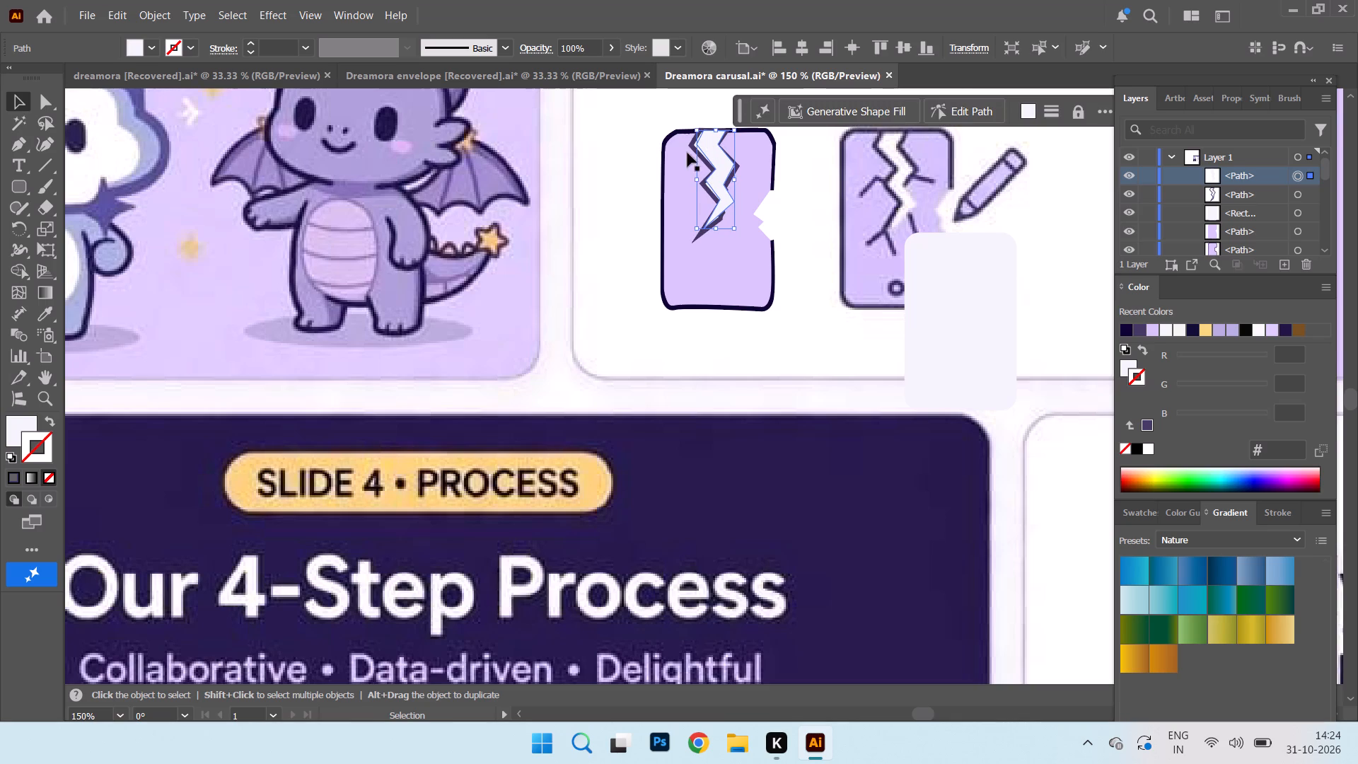
Shorten the outlined crack slightly by pulling its lower-left corner upward, and deselect it.
{"action": "left_click", "coordinate": [694, 148]}
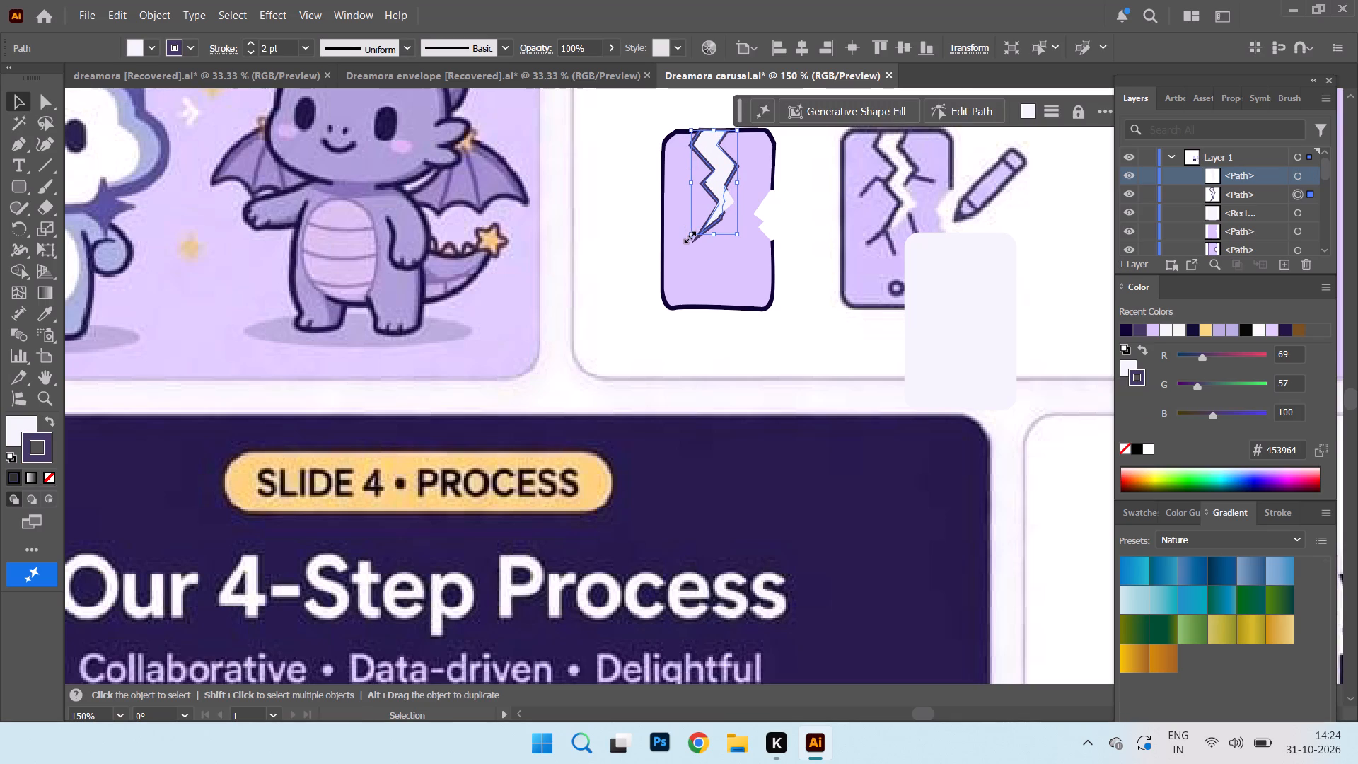
{"action": "left_click_drag", "start_coordinate": [690, 236], "coordinate": [691, 231]}
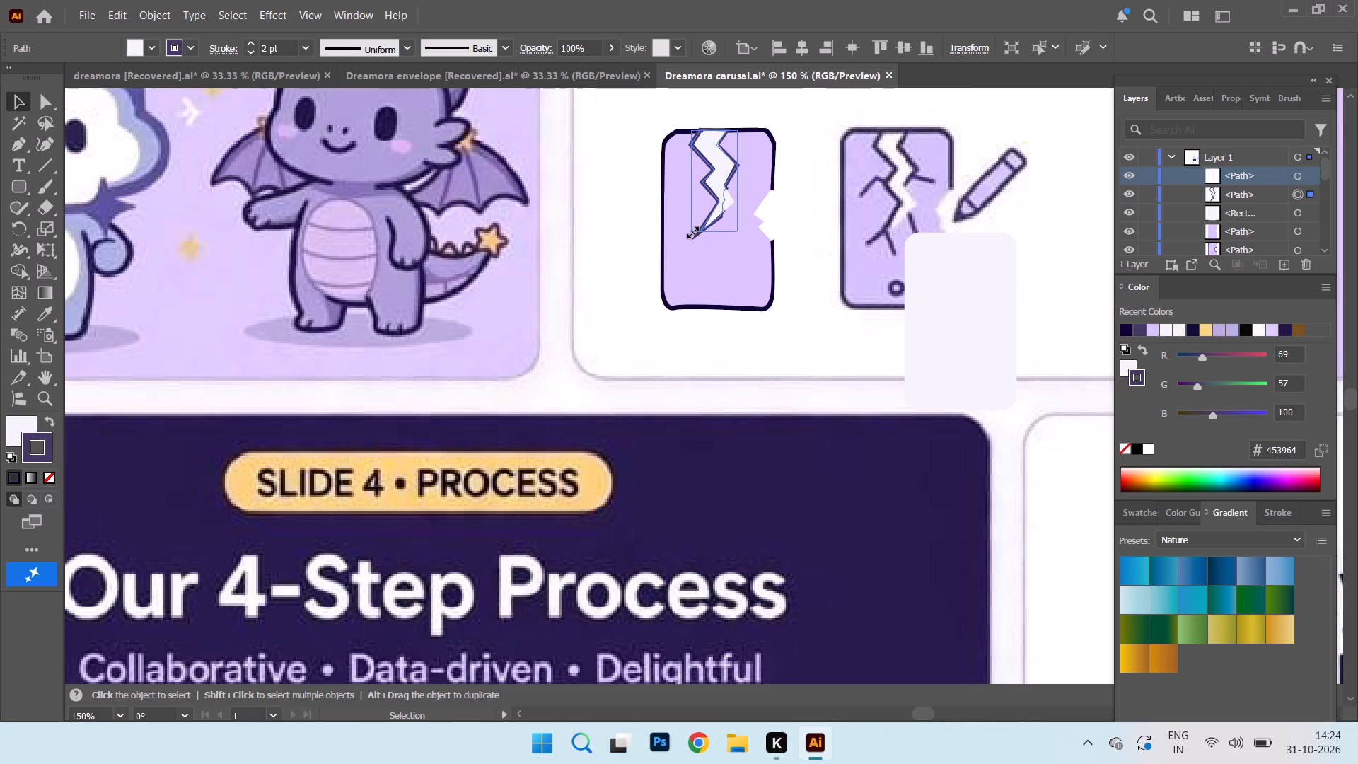
{"action": "left_click_drag", "start_coordinate": [691, 231], "coordinate": [691, 228]}
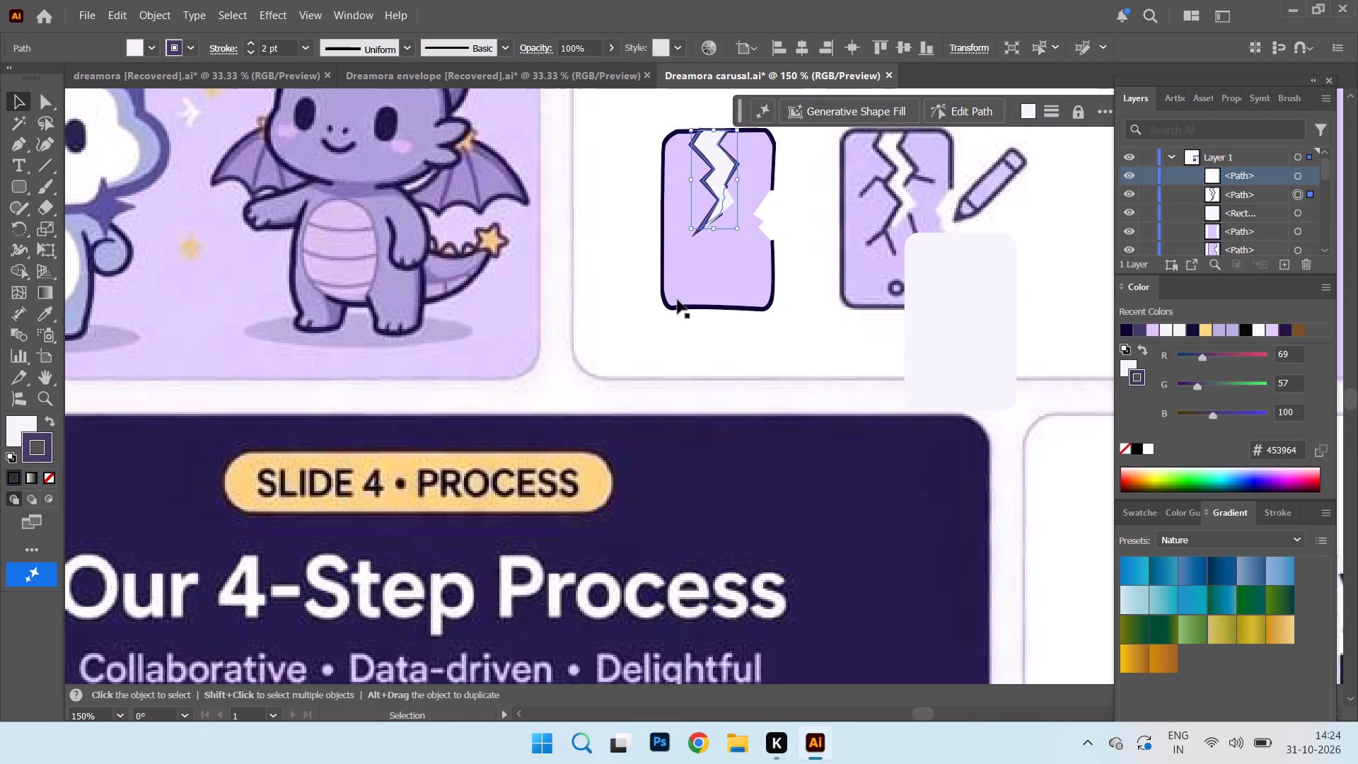
{"action": "left_click", "coordinate": [671, 301]}
Refit the strokeless white crack inside the shortened outline by widening its left edge and fine-tuning its bottom edge, and deselect it.
{"action": "left_click", "coordinate": [714, 215]}
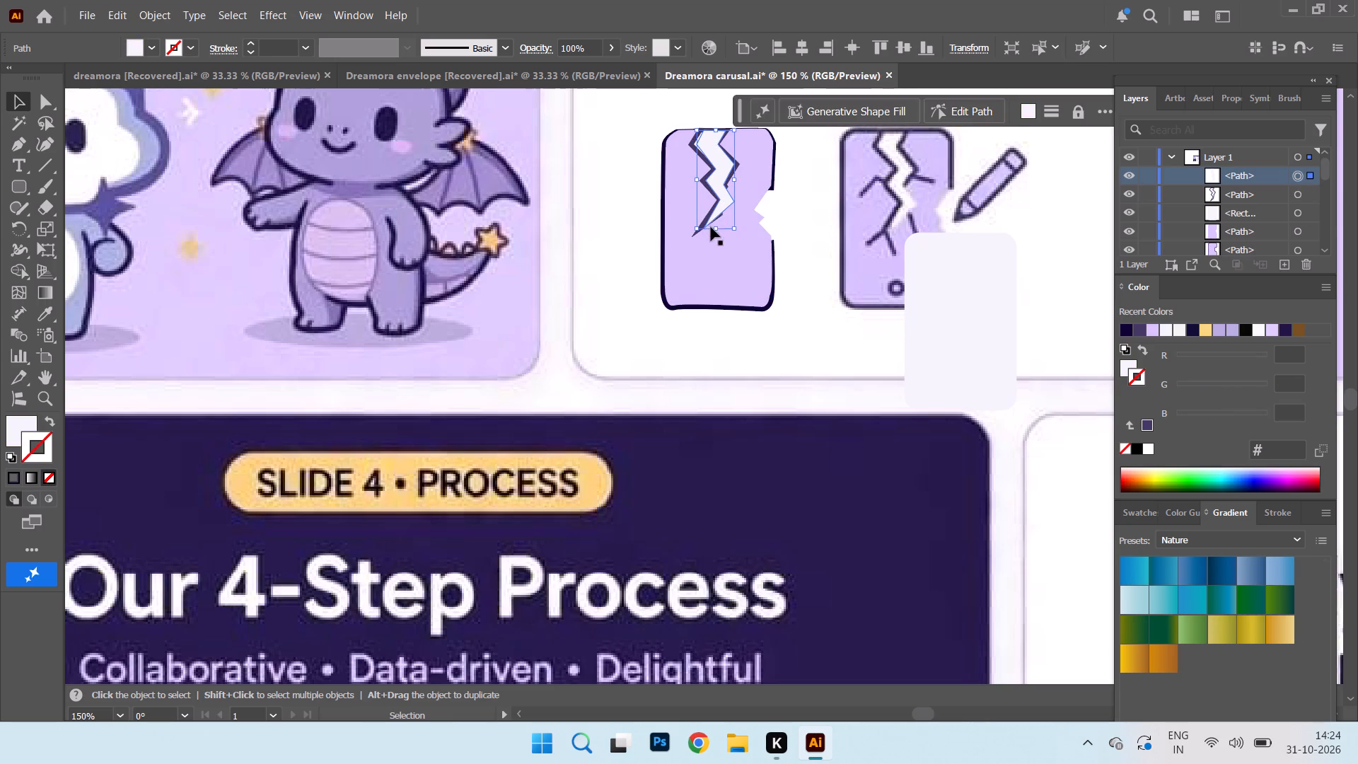
{"action": "left_click", "coordinate": [714, 231]}
{"action": "left_click", "coordinate": [597, 161]}
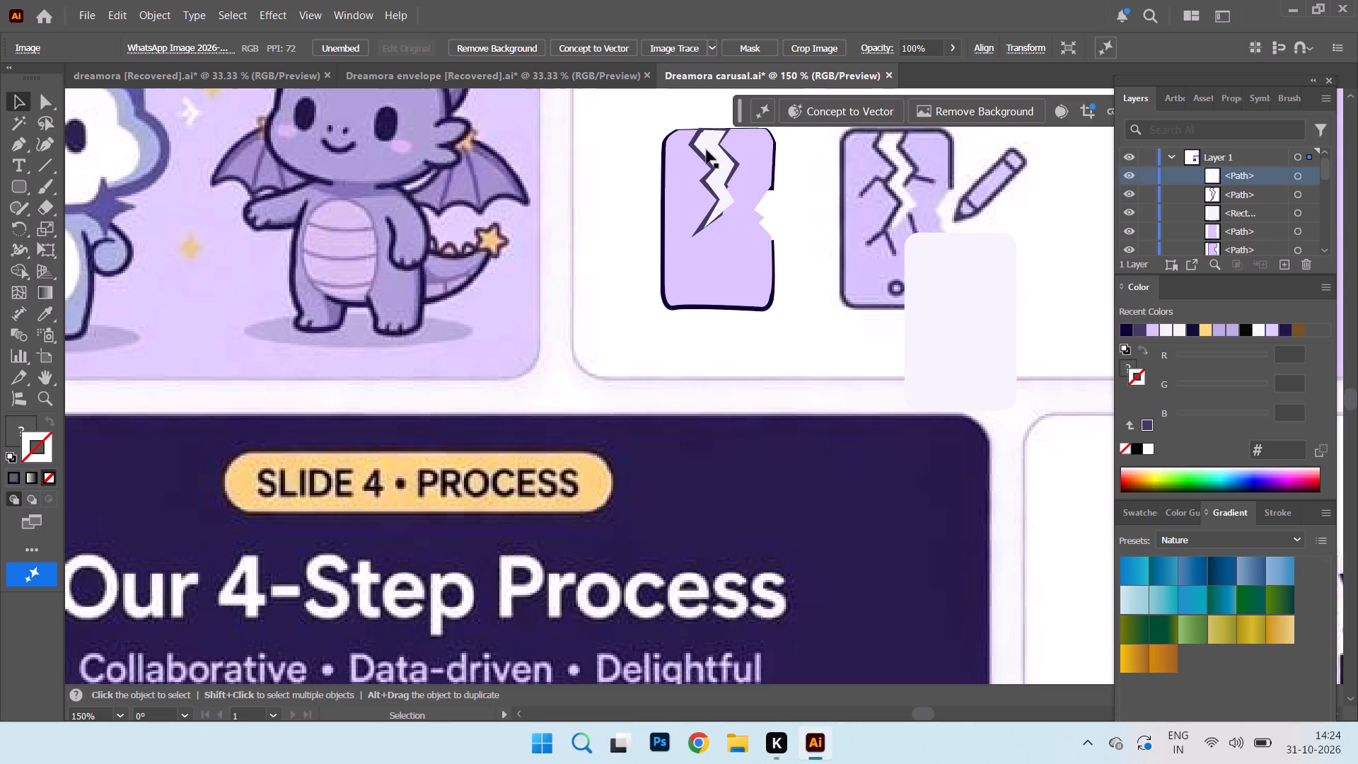
{"action": "left_click", "coordinate": [707, 150]}
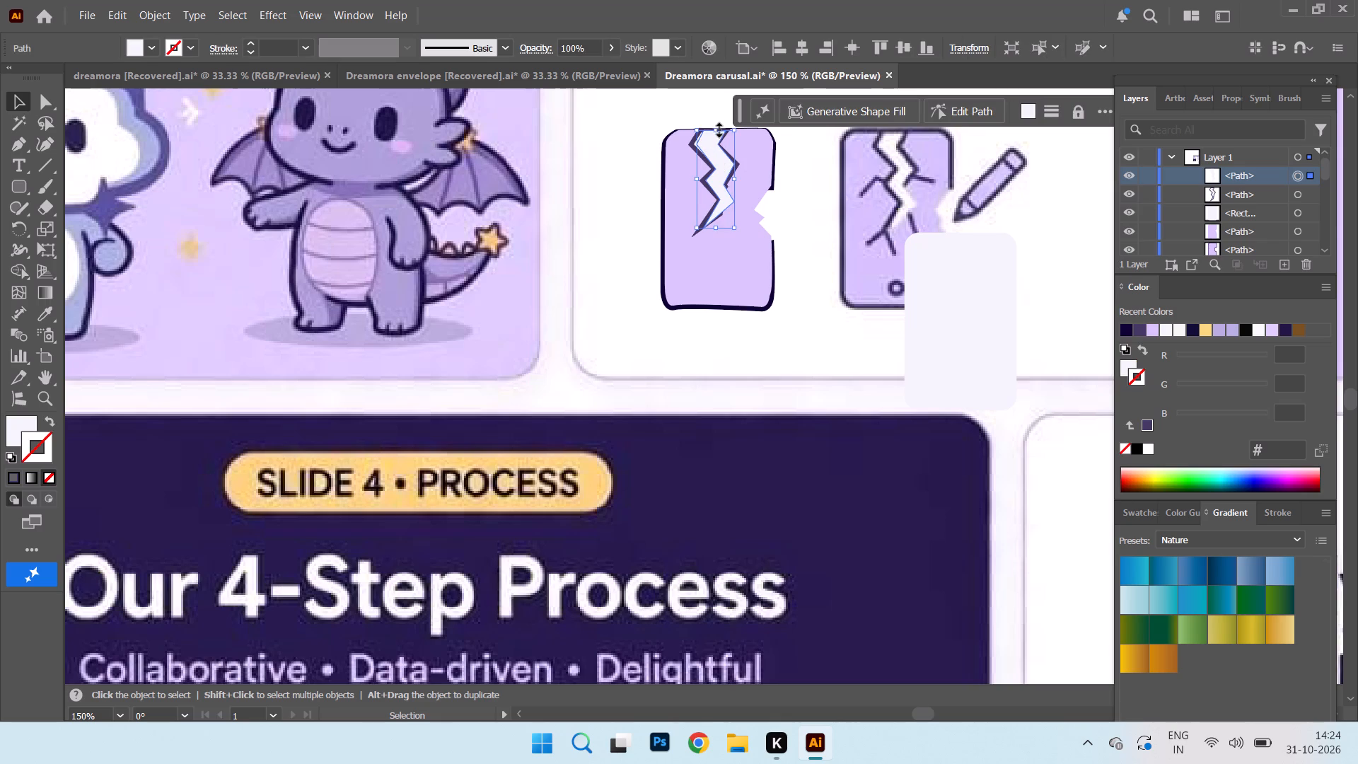
{"action": "left_click", "coordinate": [717, 128]}
{"action": "left_click_drag", "start_coordinate": [695, 177], "coordinate": [697, 178]}
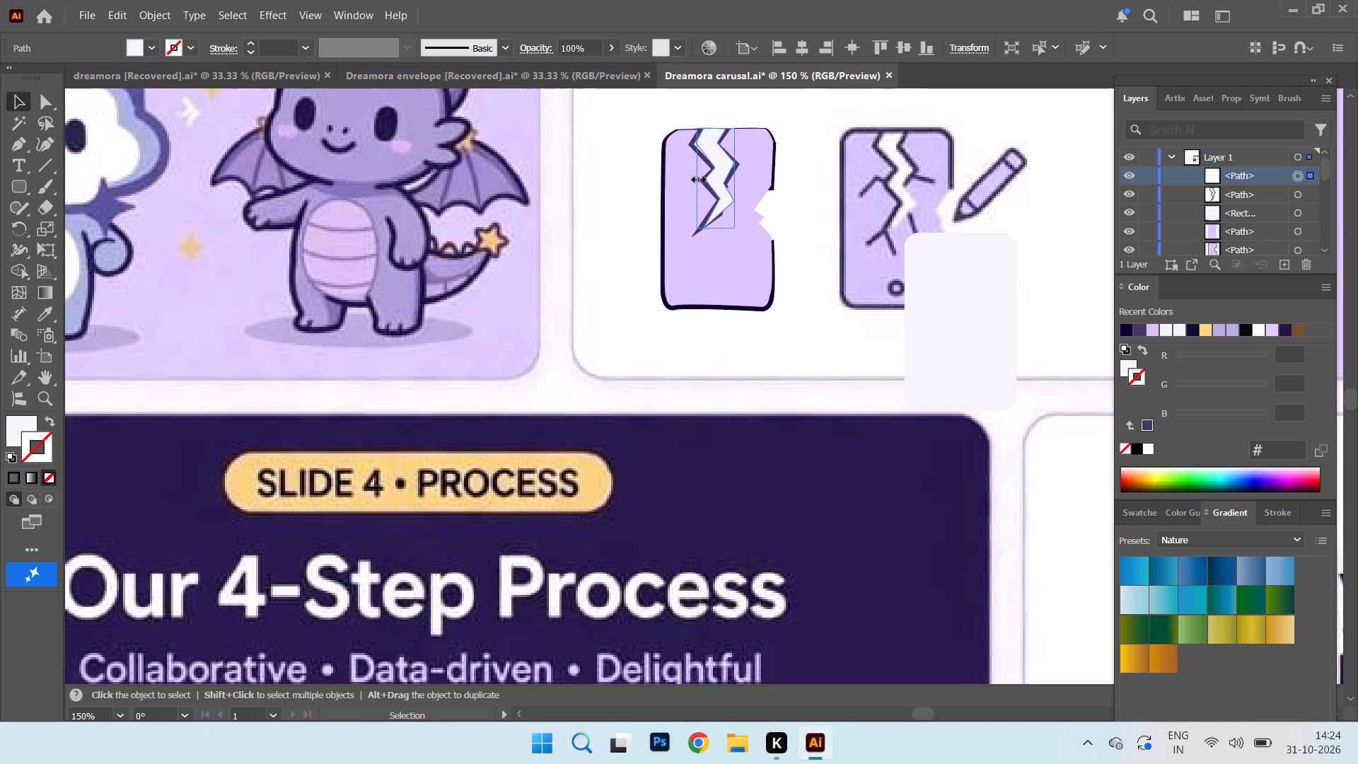
{"action": "left_click_drag", "start_coordinate": [697, 178], "coordinate": [694, 184]}
{"action": "left_click_drag", "start_coordinate": [694, 184], "coordinate": [694, 185]}
{"action": "left_click_drag", "start_coordinate": [712, 227], "coordinate": [718, 229]}
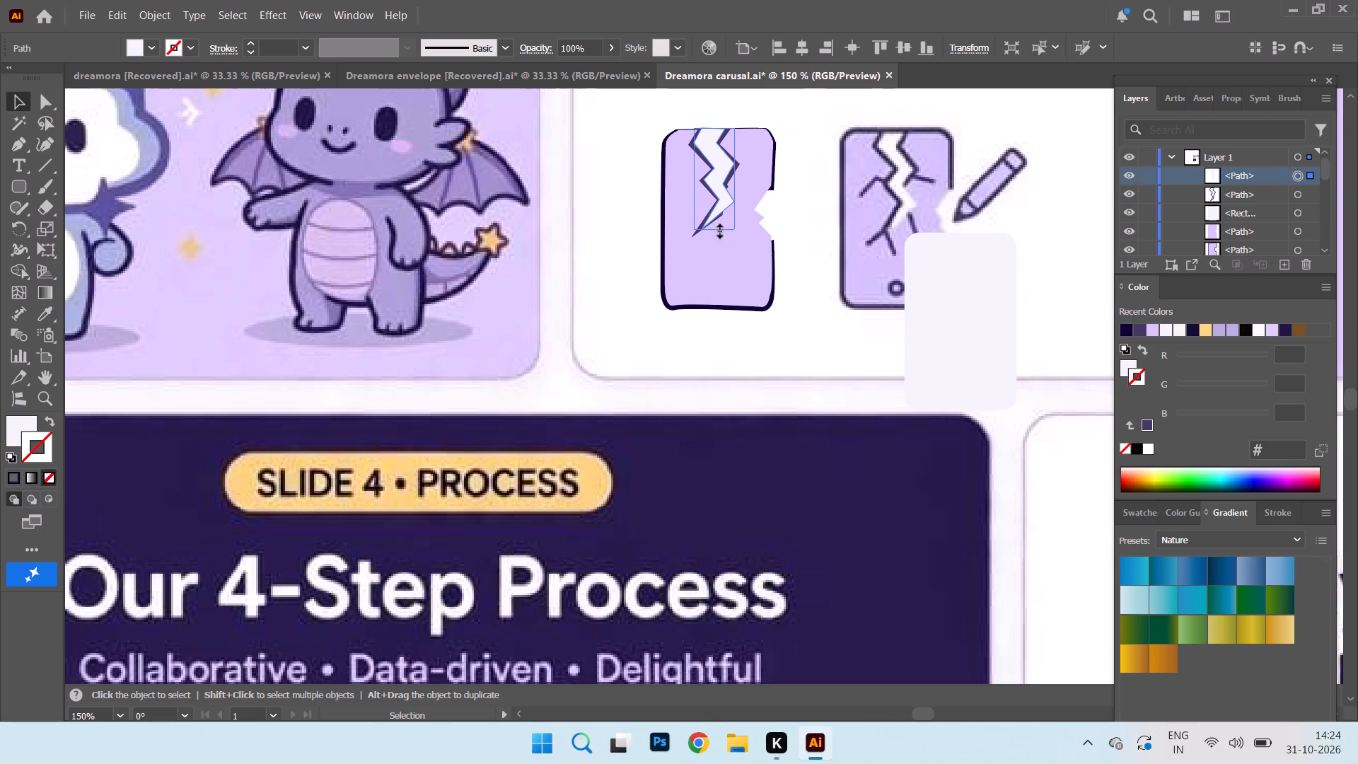
{"action": "left_click_drag", "start_coordinate": [718, 229], "coordinate": [721, 226]}
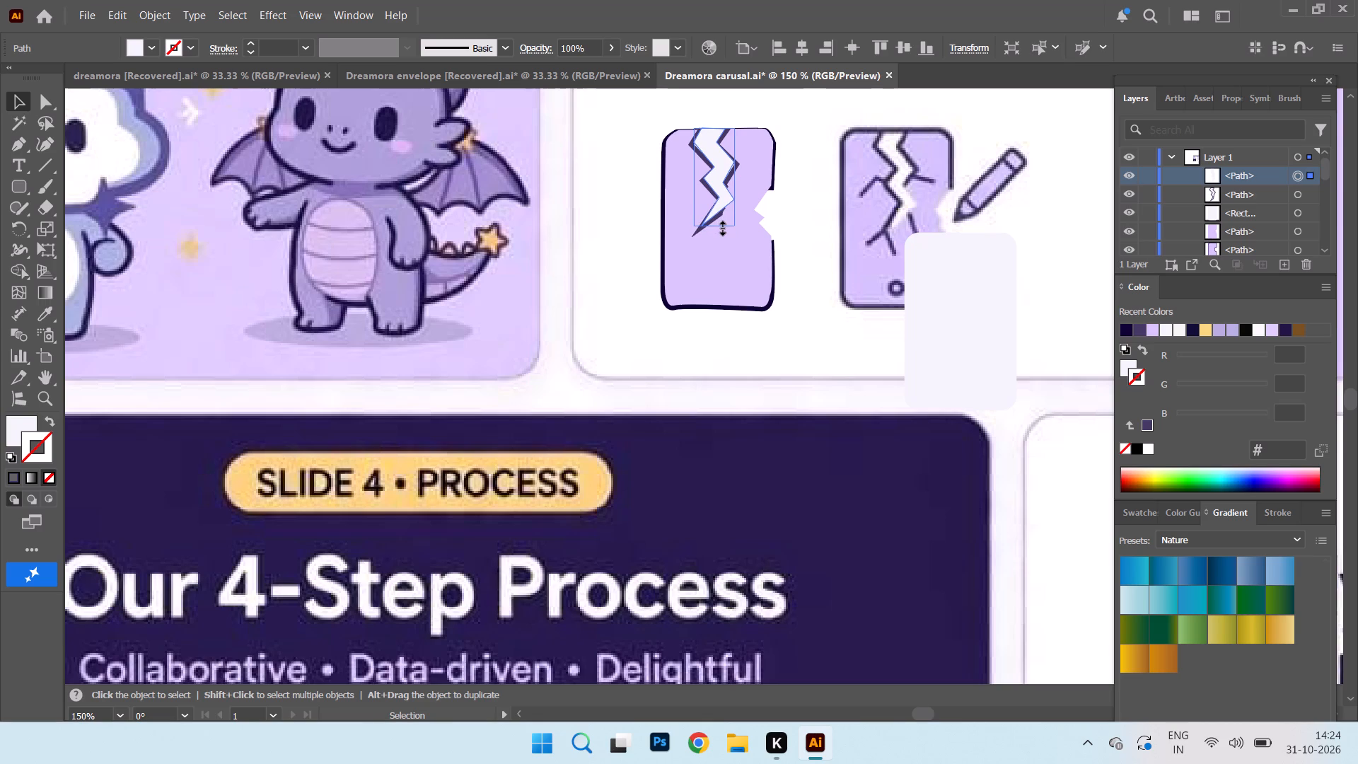
{"action": "left_click_drag", "start_coordinate": [721, 226], "coordinate": [721, 228]}
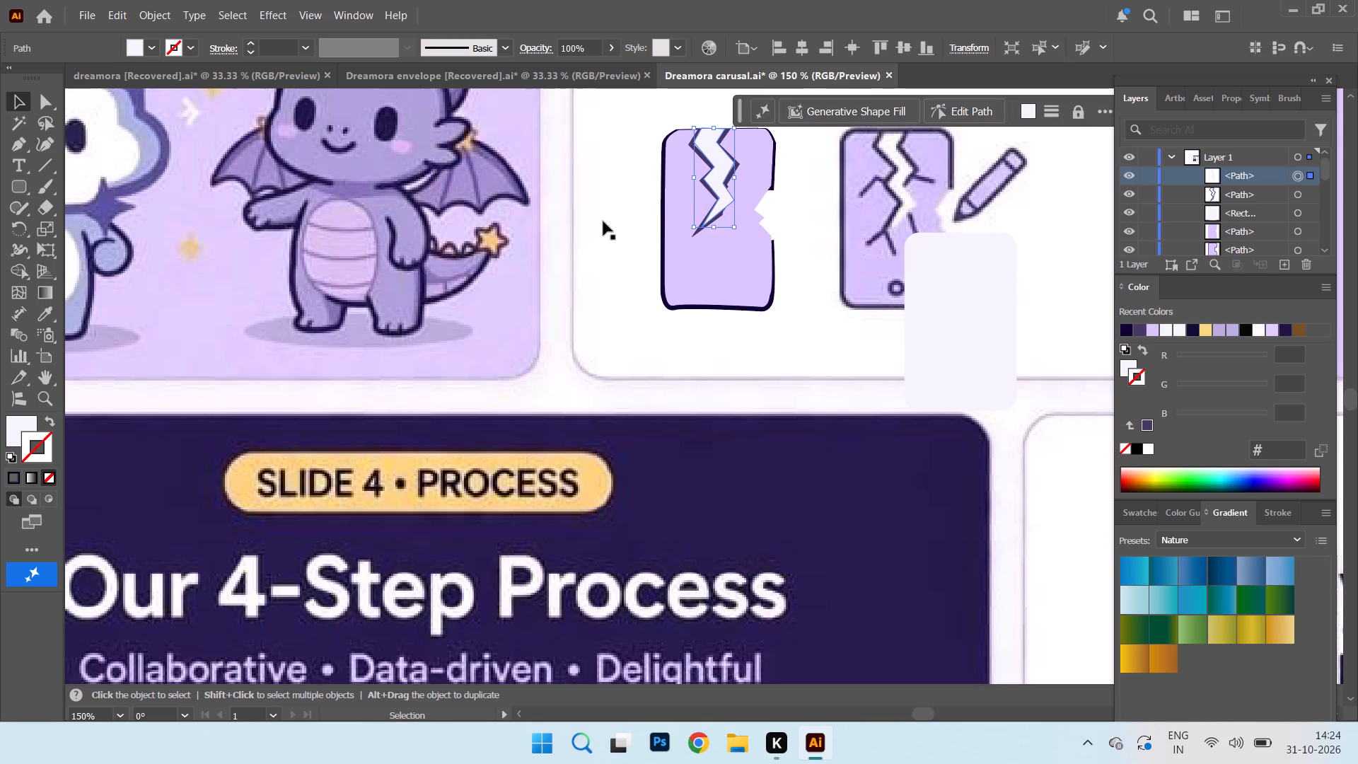
{"action": "left_click", "coordinate": [803, 139]}
Narrow the strokeless white crack slightly from its right edge, leaving the outlined crack's size as it is.
{"action": "left_click", "coordinate": [733, 172]}
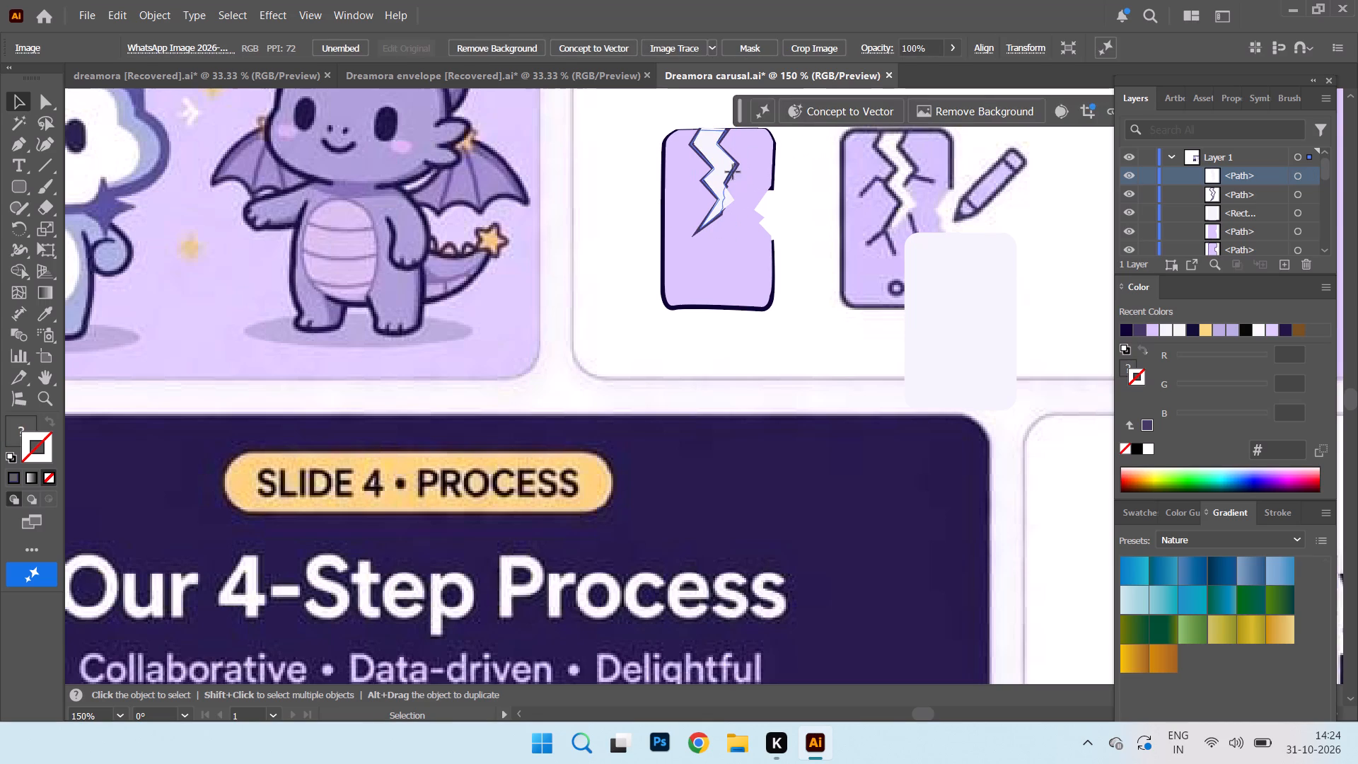
{"action": "left_click", "coordinate": [693, 233]}
{"action": "left_click", "coordinate": [699, 231]}
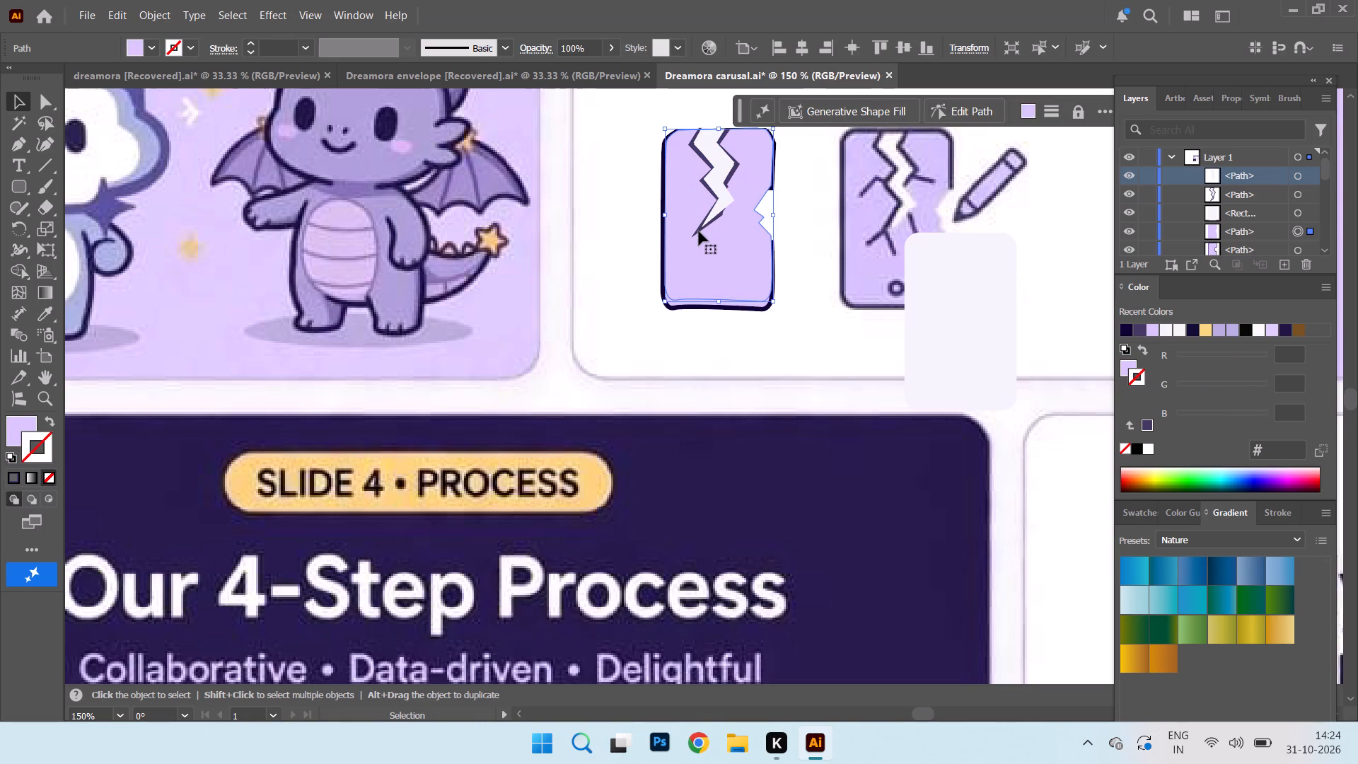
{"action": "left_click", "coordinate": [699, 233]}
{"action": "left_click", "coordinate": [699, 228]}
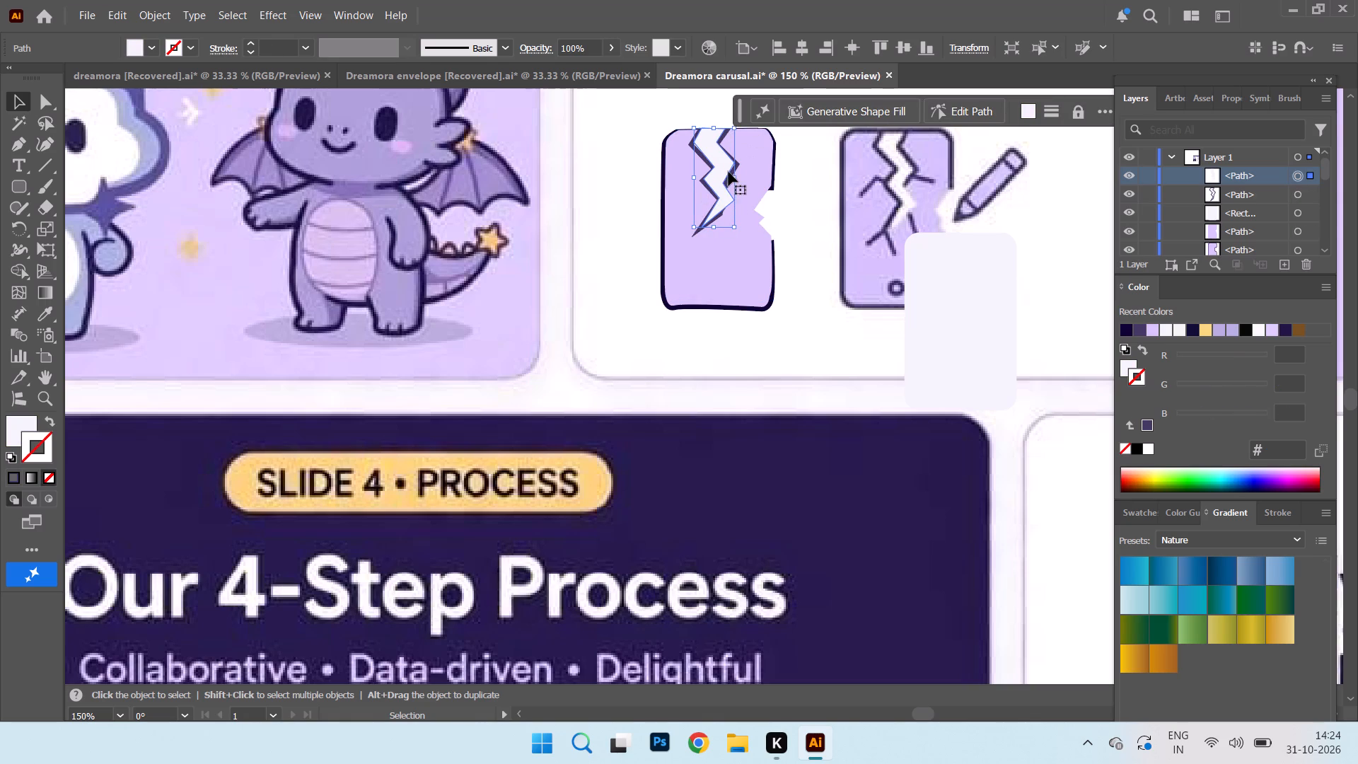
{"action": "left_click_drag", "start_coordinate": [730, 179], "coordinate": [731, 183]}
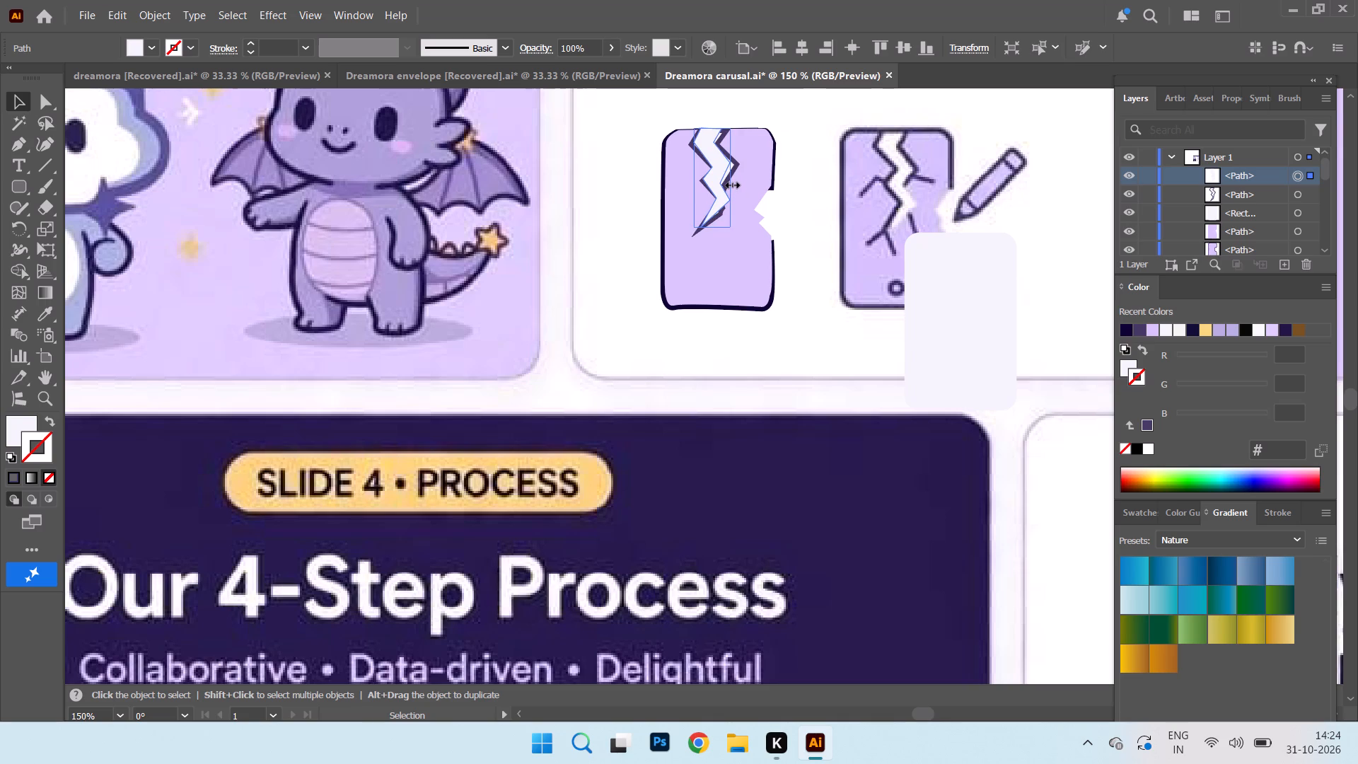
{"action": "left_click_drag", "start_coordinate": [731, 183], "coordinate": [729, 186]}
{"action": "left_click", "coordinate": [802, 156]}
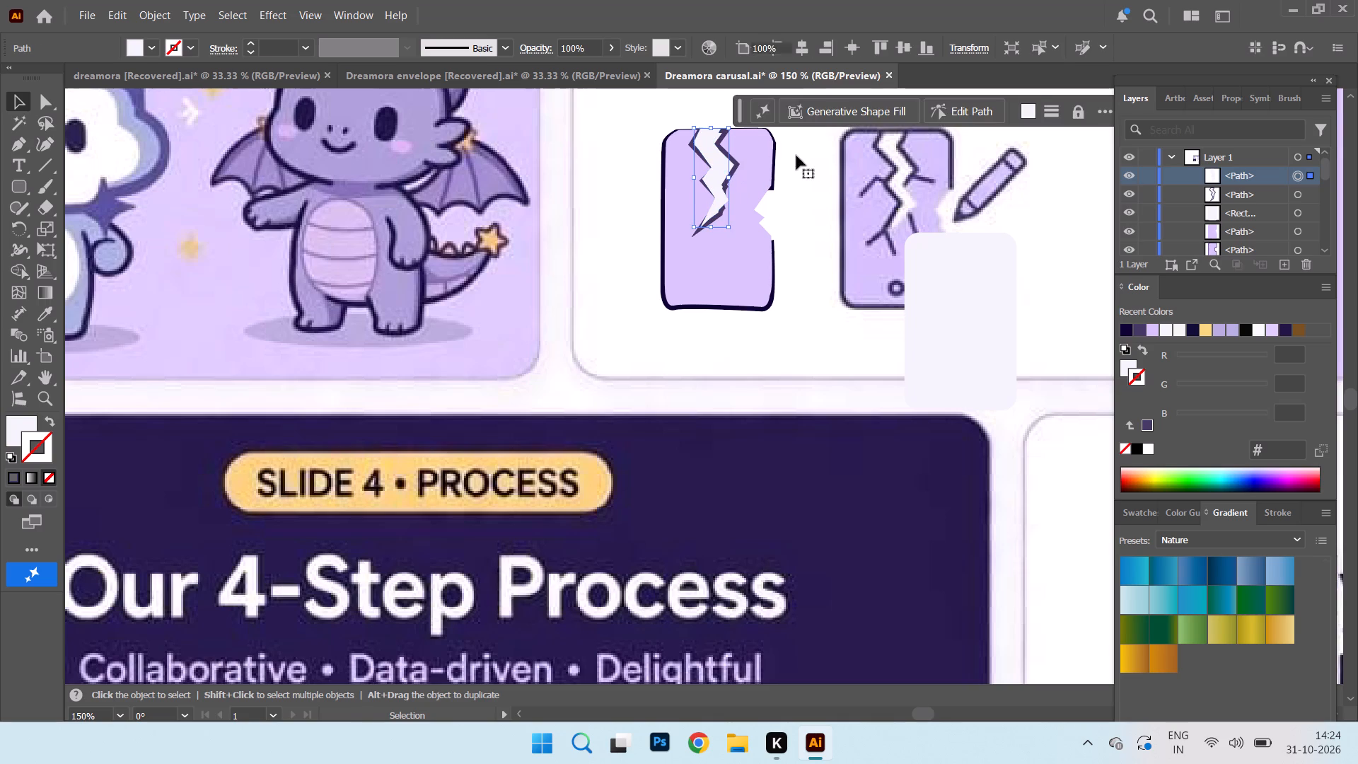
{"action": "left_click", "coordinate": [733, 174]}
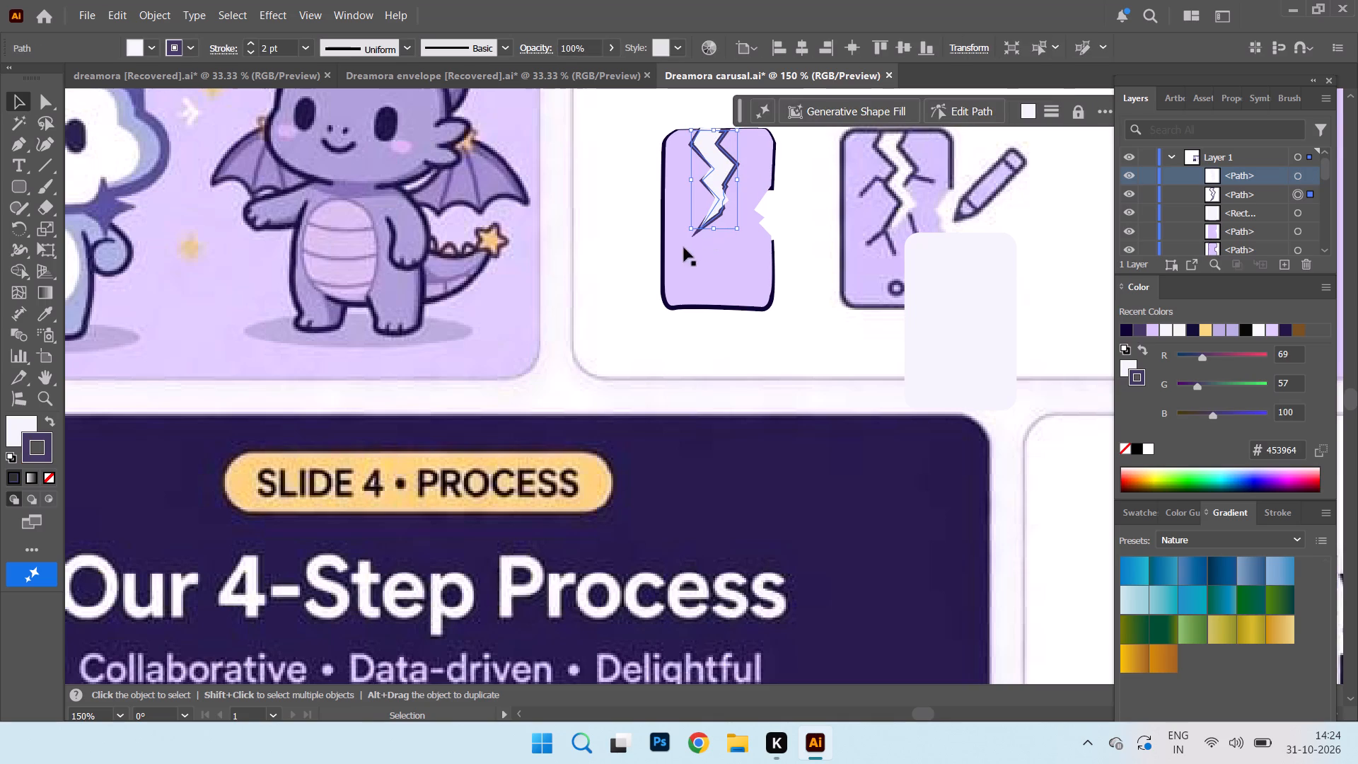
{"action": "left_click", "coordinate": [826, 175]}
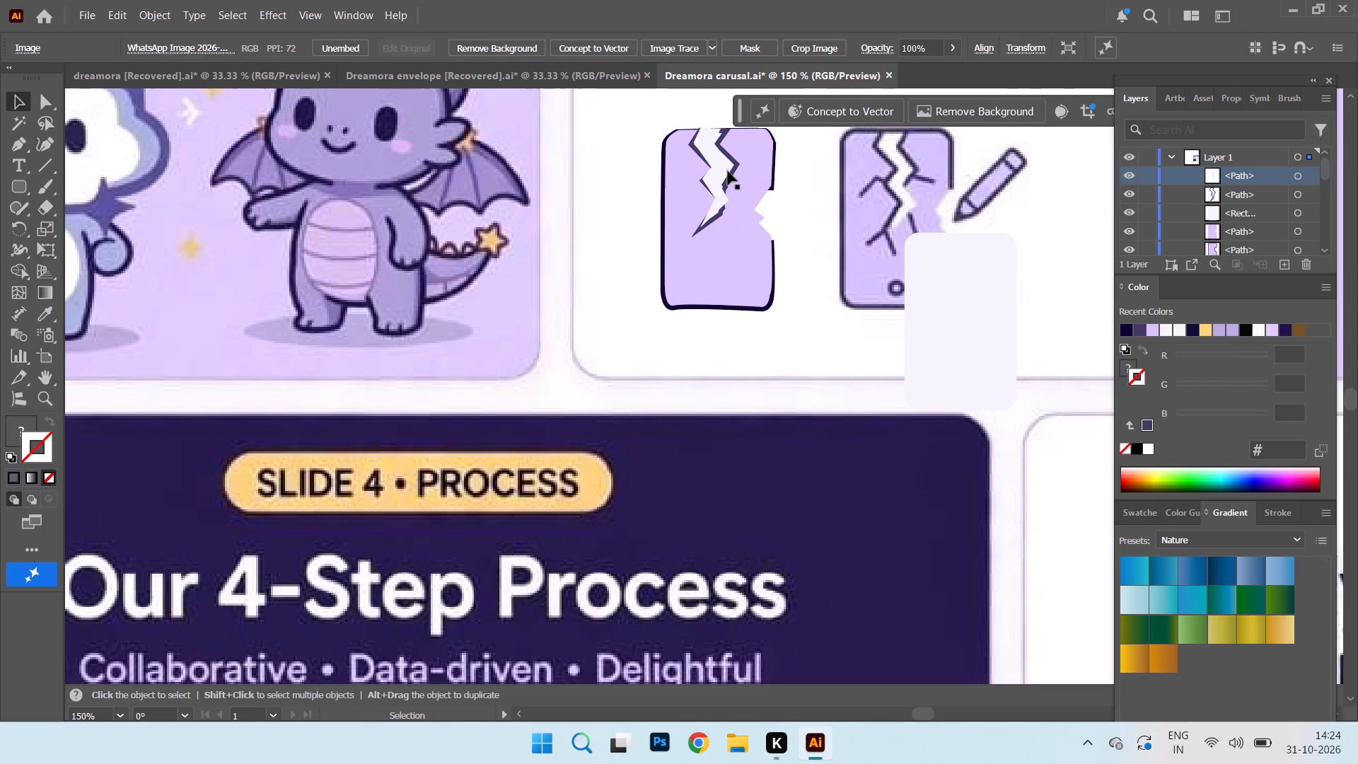
Move the strokeless white crack out beside the phone and shorten the outlined crack from its bottom edge.
{"action": "left_click_drag", "start_coordinate": [722, 175], "coordinate": [803, 182]}
{"action": "left_click", "coordinate": [726, 180]}
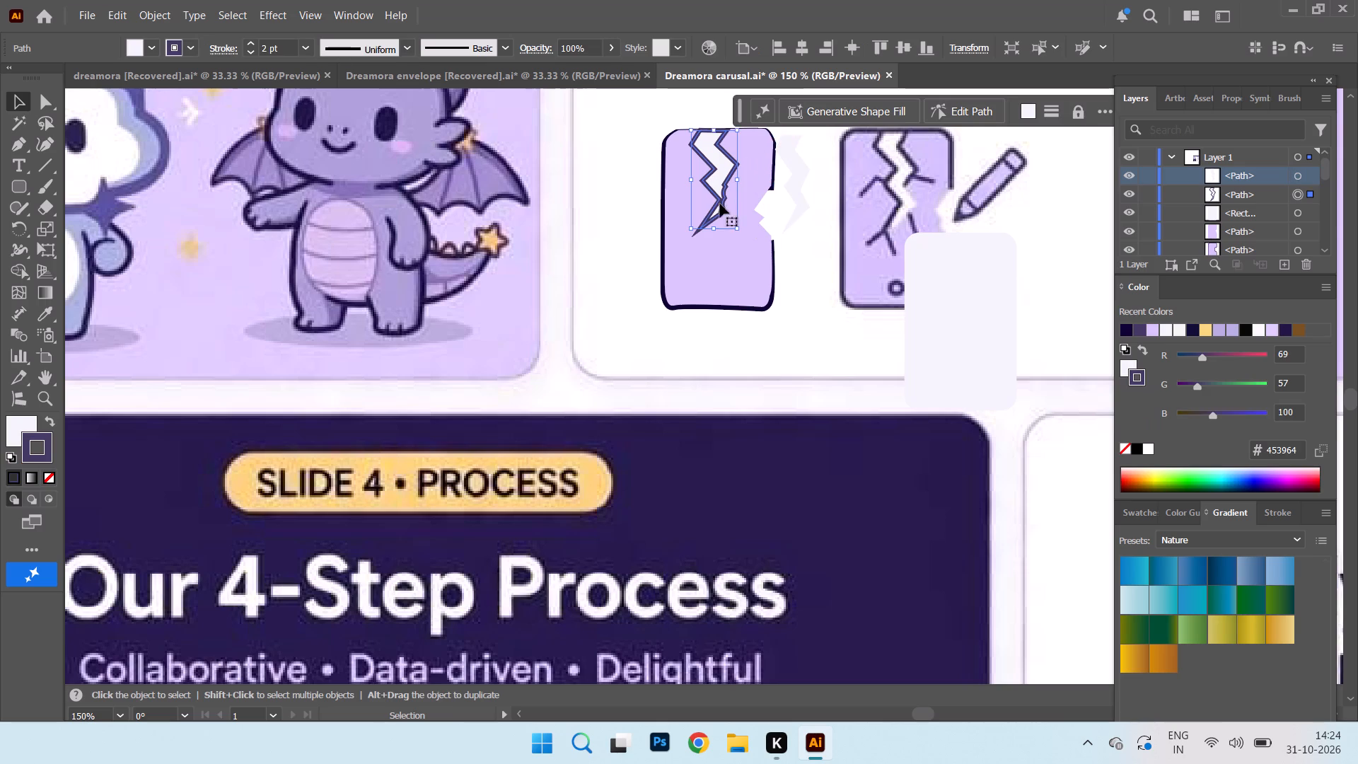
{"action": "left_click_drag", "start_coordinate": [713, 228], "coordinate": [717, 215]}
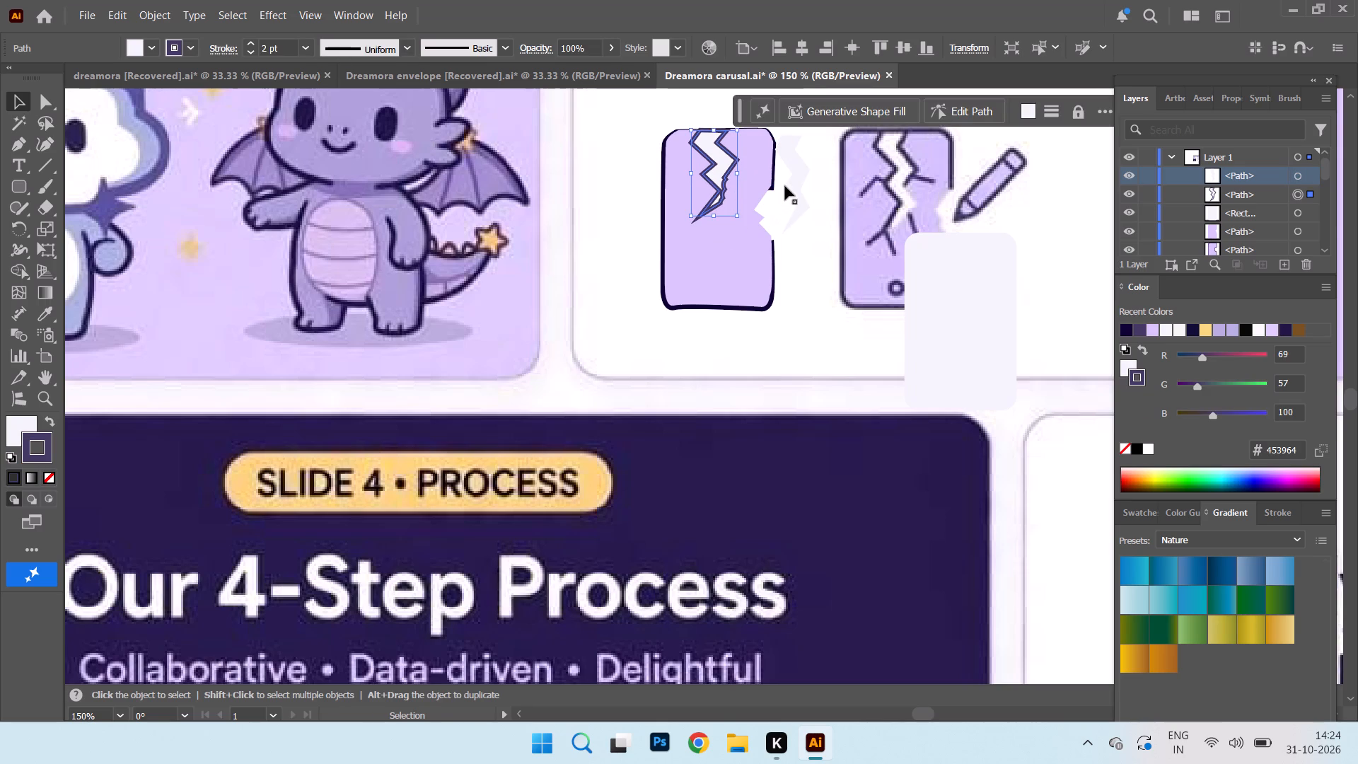
Move the strokeless white crack back inside the outline and shorten it from the bottom to match.
{"action": "left_click_drag", "start_coordinate": [796, 187], "coordinate": [718, 178]}
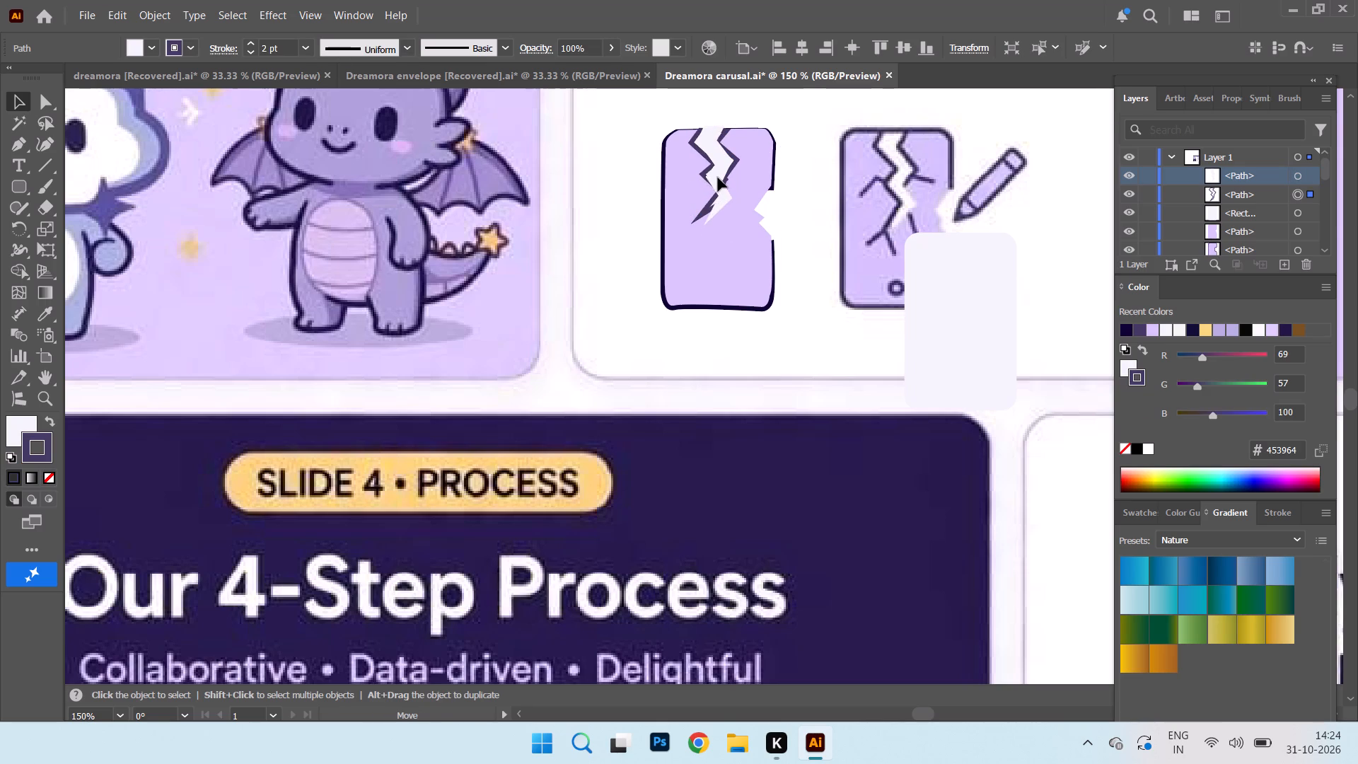
{"action": "left_click_drag", "start_coordinate": [718, 178], "coordinate": [716, 180]}
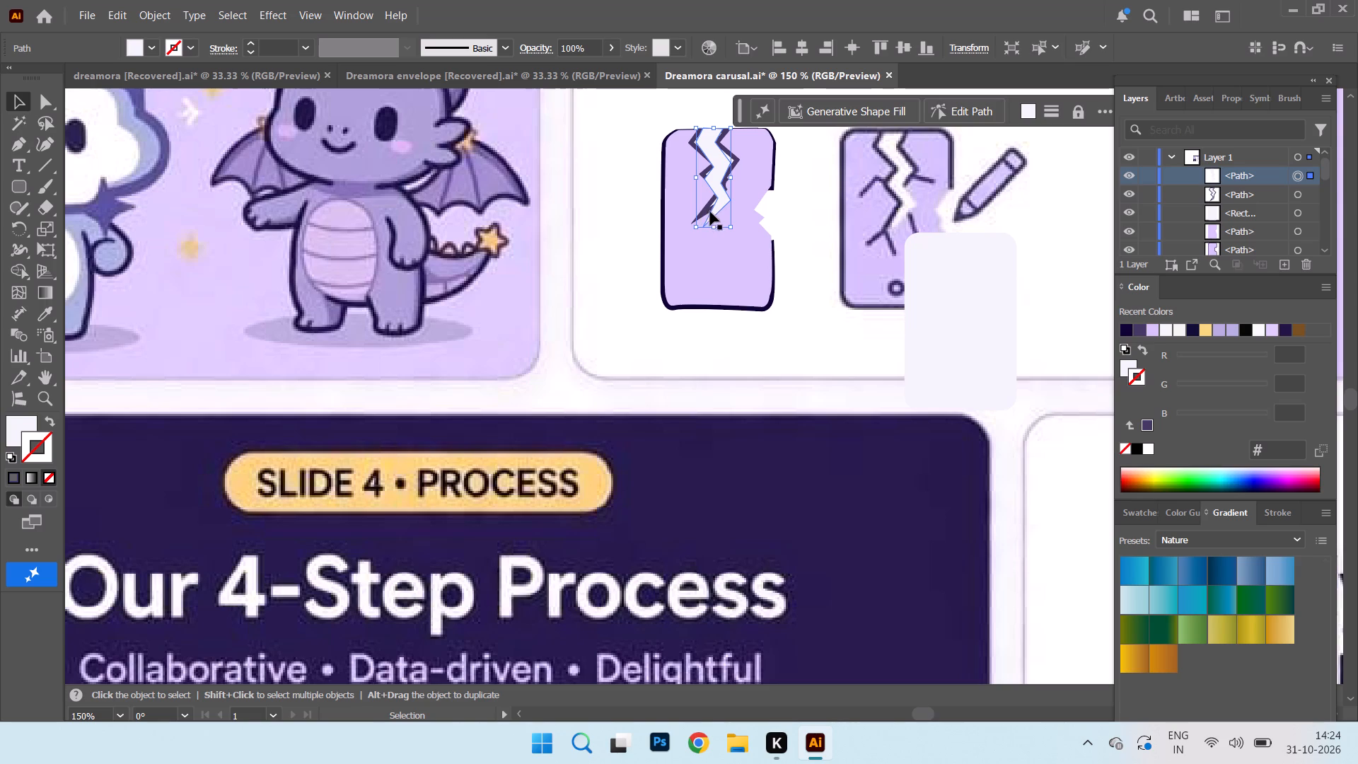
{"action": "left_click_drag", "start_coordinate": [714, 225], "coordinate": [713, 217]}
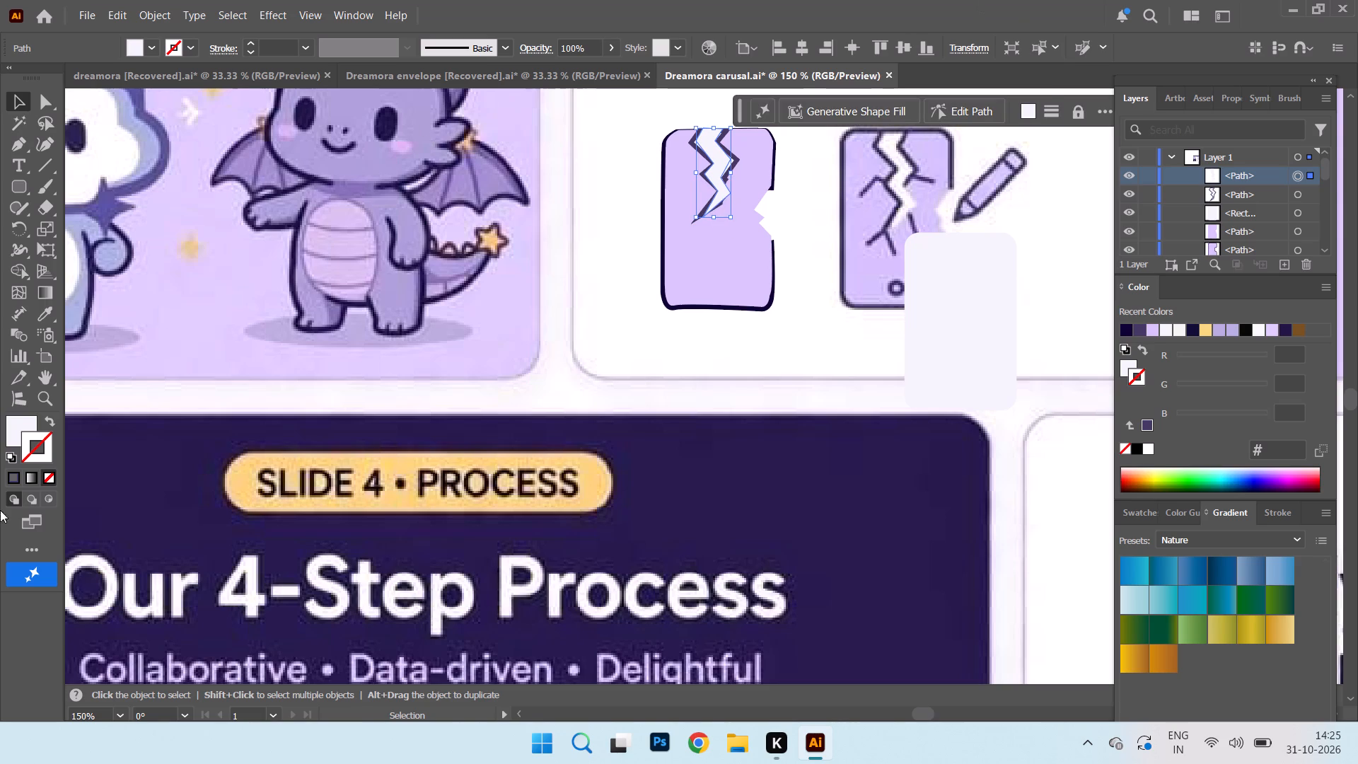
Move the strokeless white crack over the reference phone's crack and stretch its bottom edge down to match the reference.
{"action": "left_click_drag", "start_coordinate": [718, 158], "coordinate": [832, 163]}
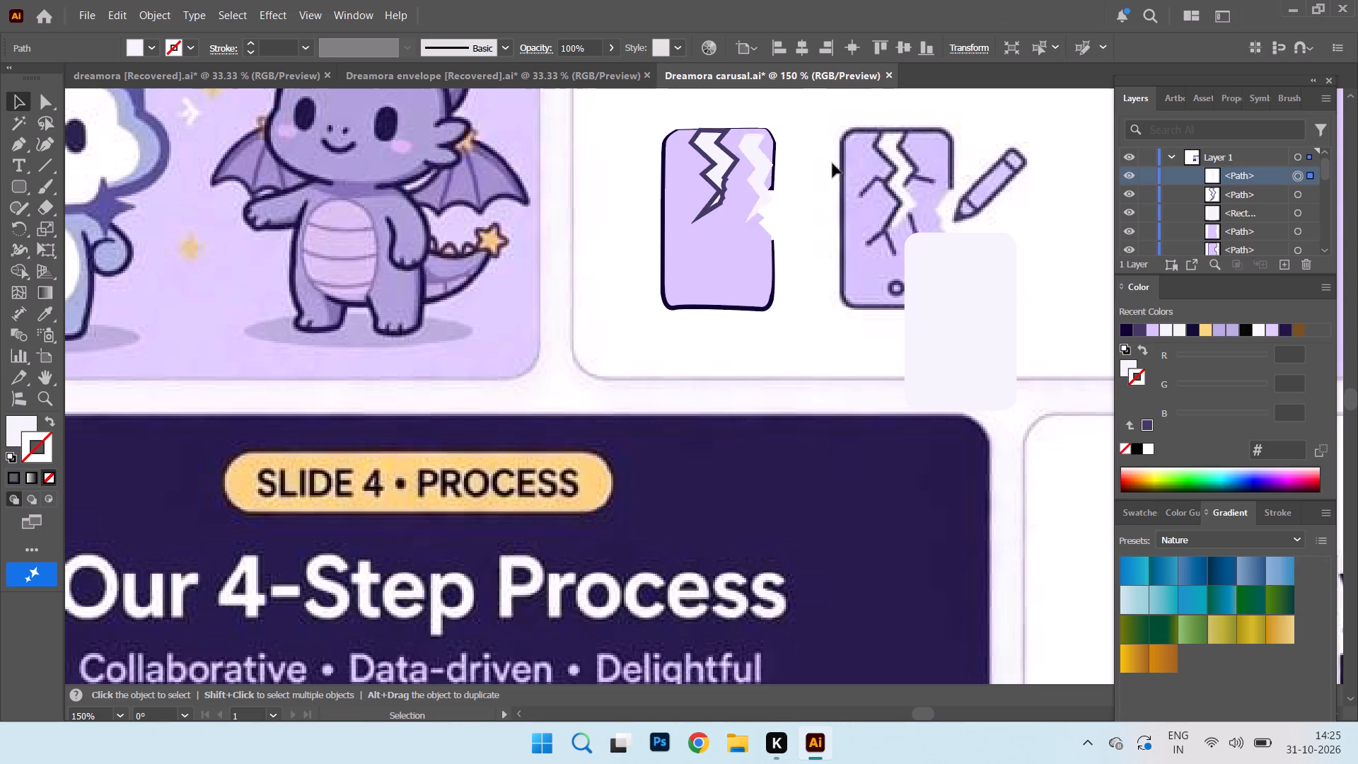
{"action": "left_click_drag", "start_coordinate": [832, 163], "coordinate": [900, 161]}
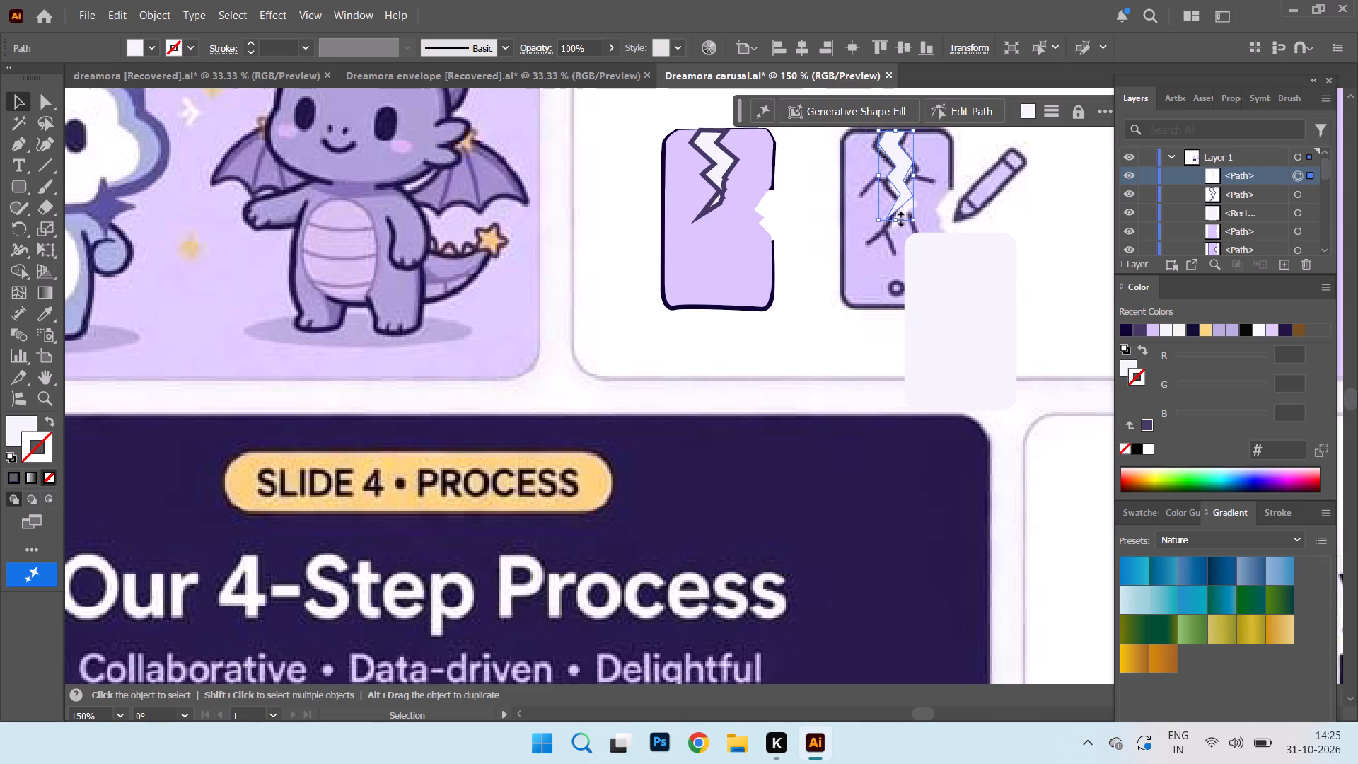
{"action": "left_click_drag", "start_coordinate": [893, 219], "coordinate": [897, 224]}
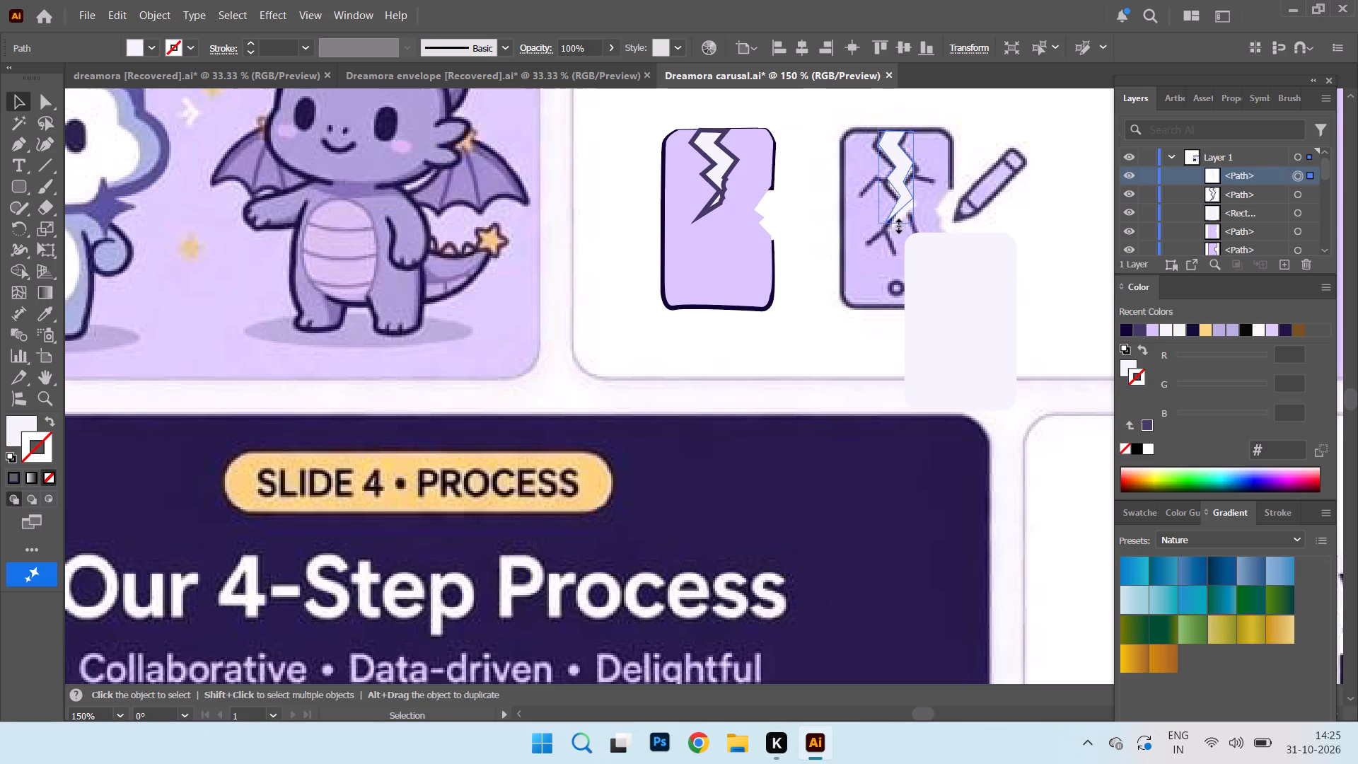
{"action": "left_click_drag", "start_coordinate": [897, 224], "coordinate": [907, 232]}
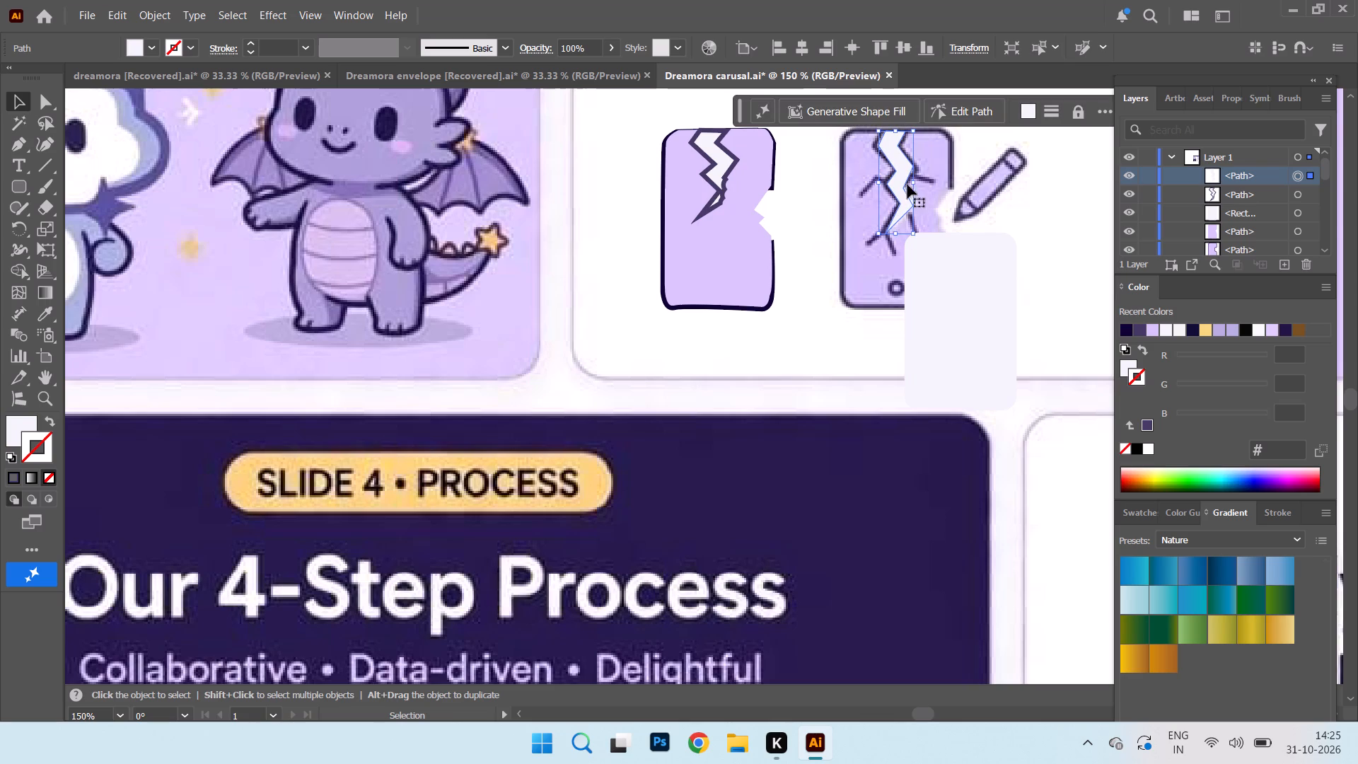
{"action": "left_click", "coordinate": [913, 181]}
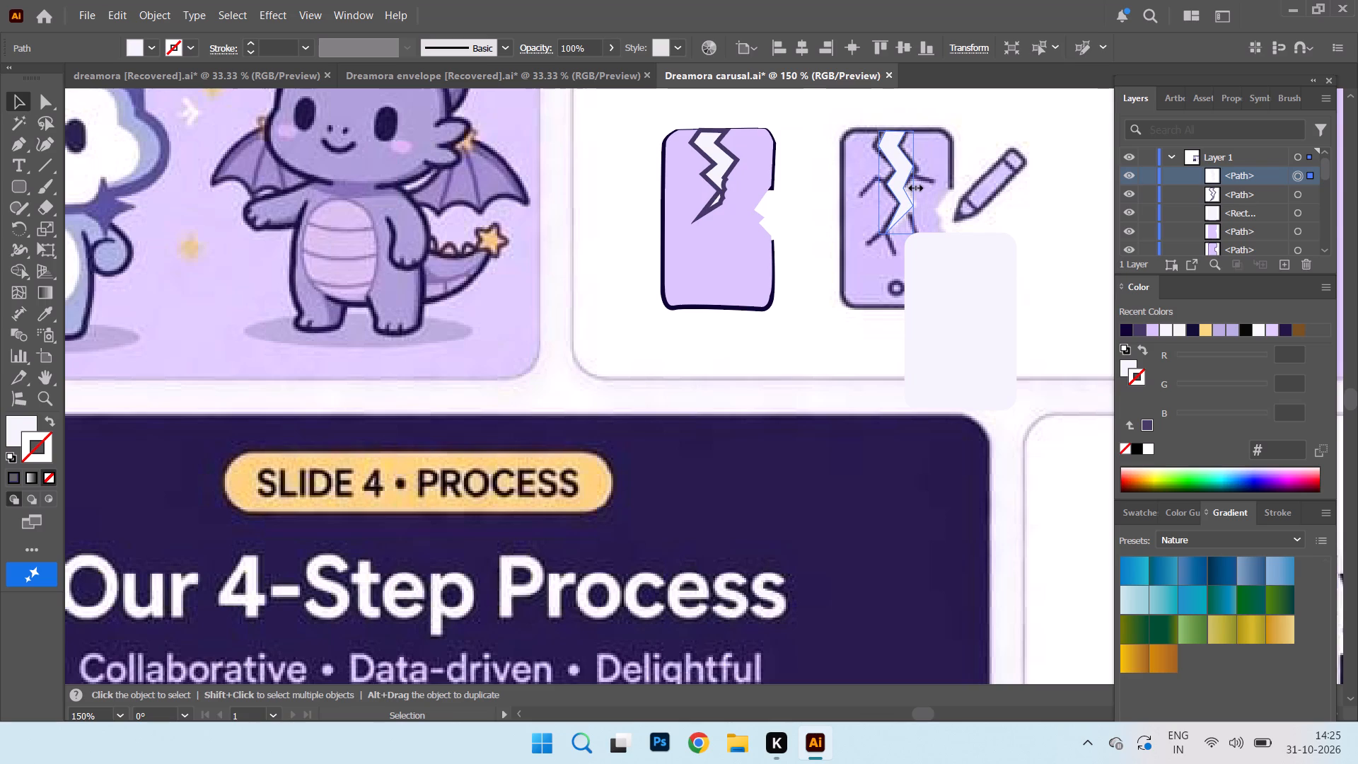
{"action": "left_click", "coordinate": [892, 230]}
{"action": "left_click", "coordinate": [895, 233]}
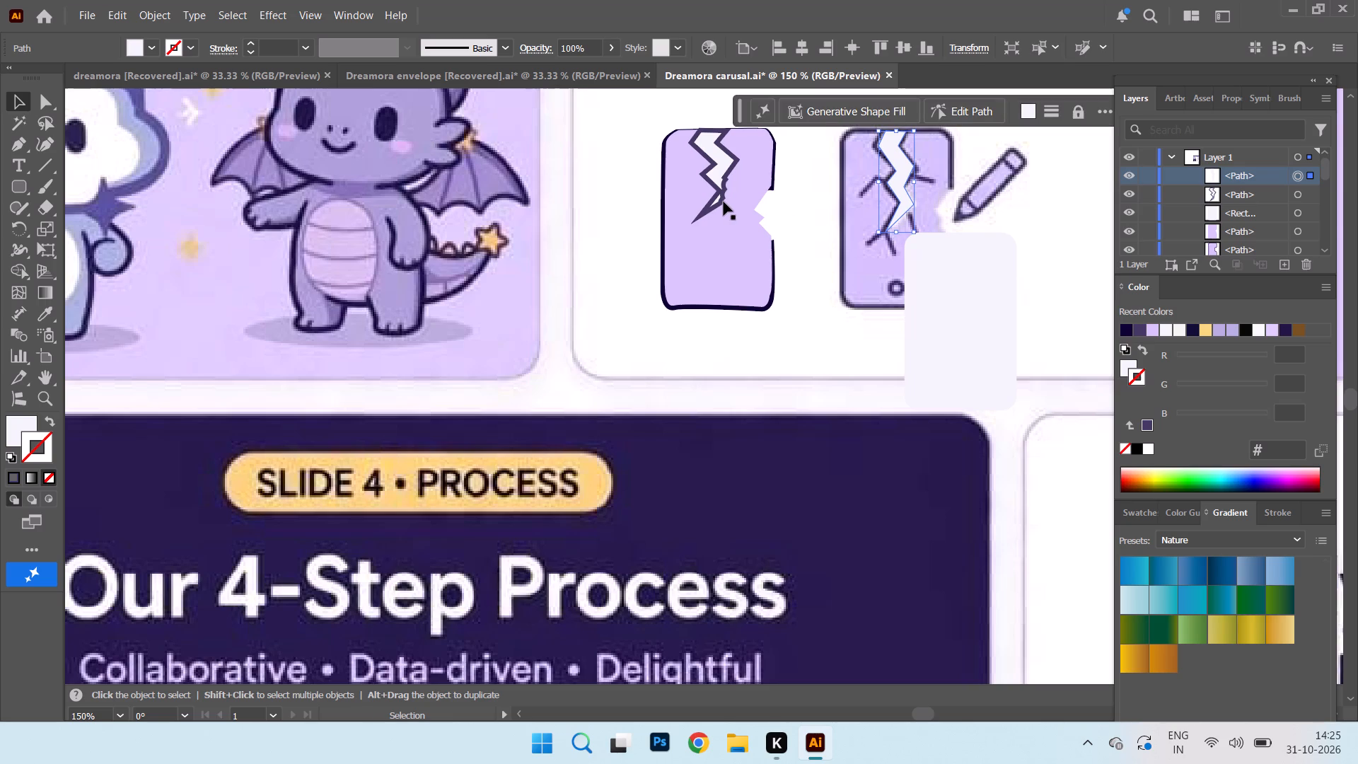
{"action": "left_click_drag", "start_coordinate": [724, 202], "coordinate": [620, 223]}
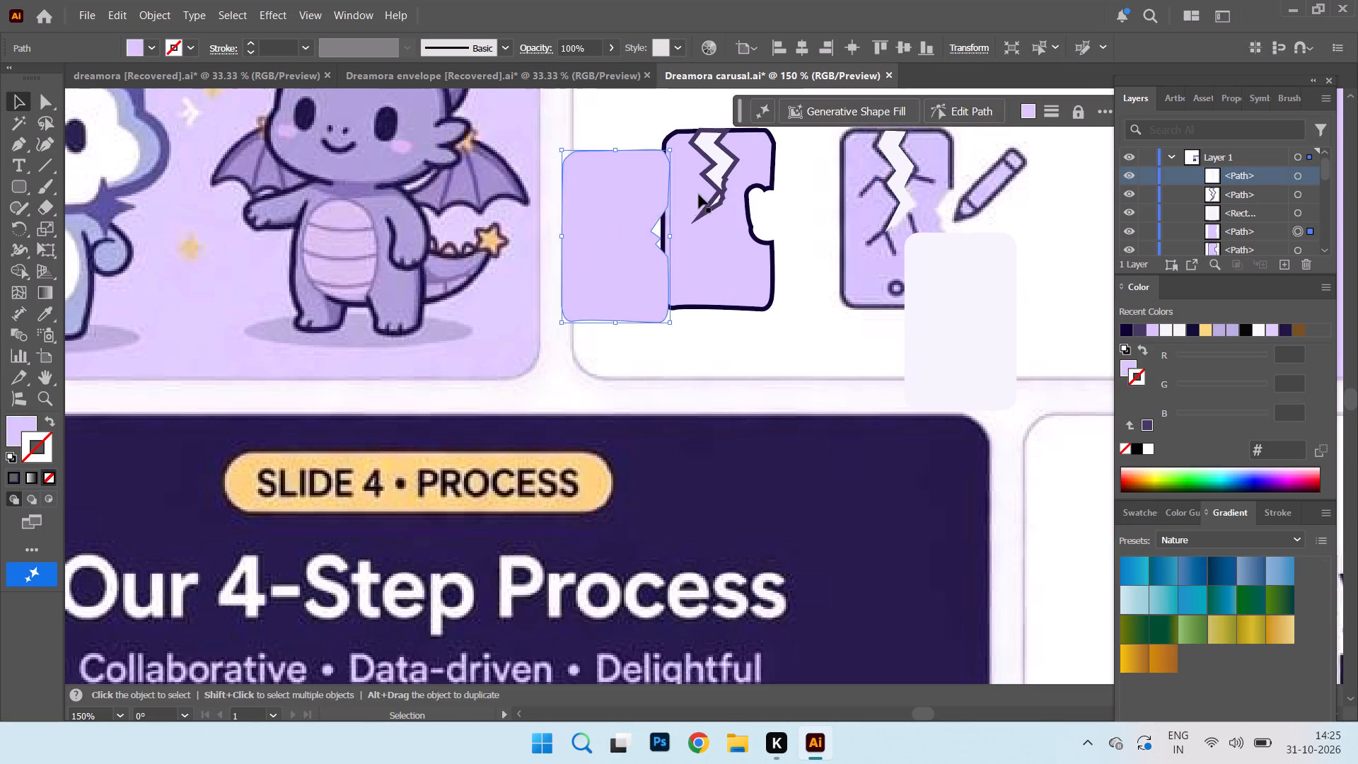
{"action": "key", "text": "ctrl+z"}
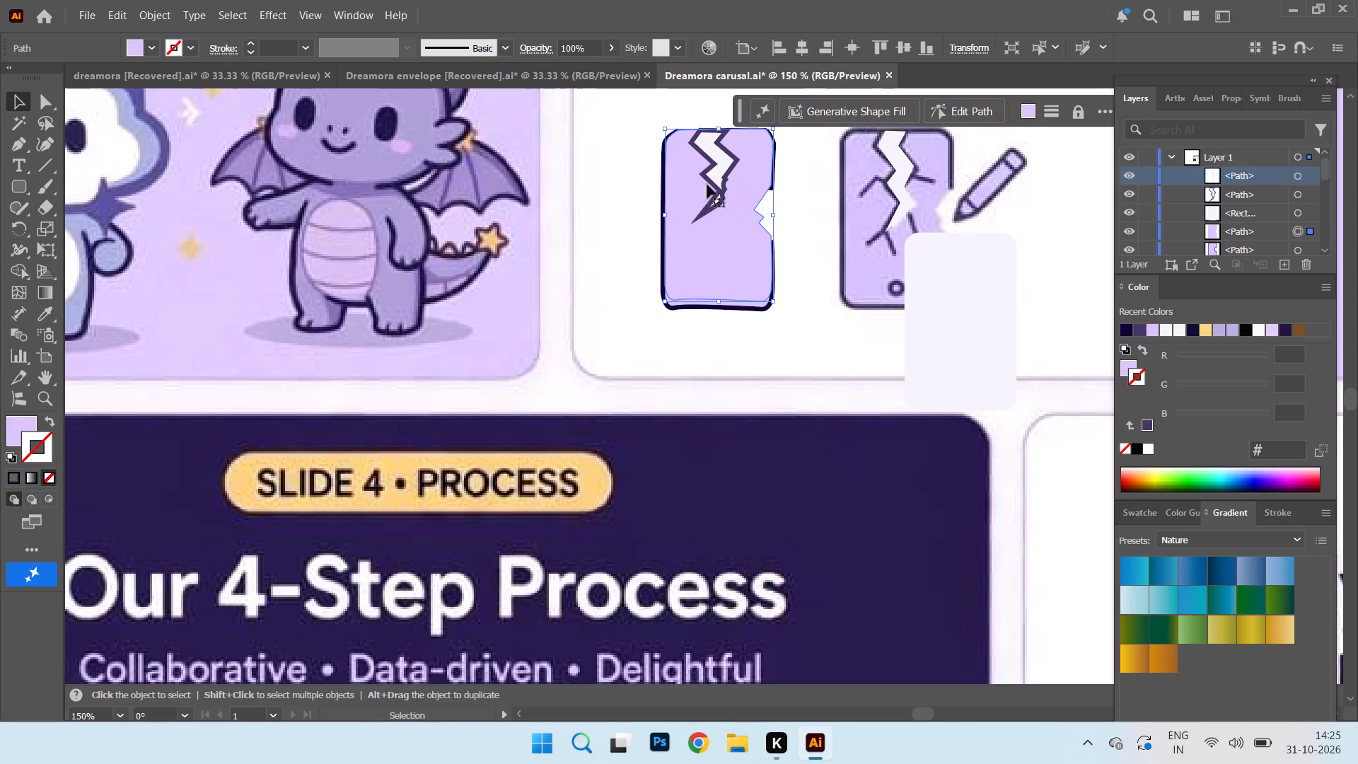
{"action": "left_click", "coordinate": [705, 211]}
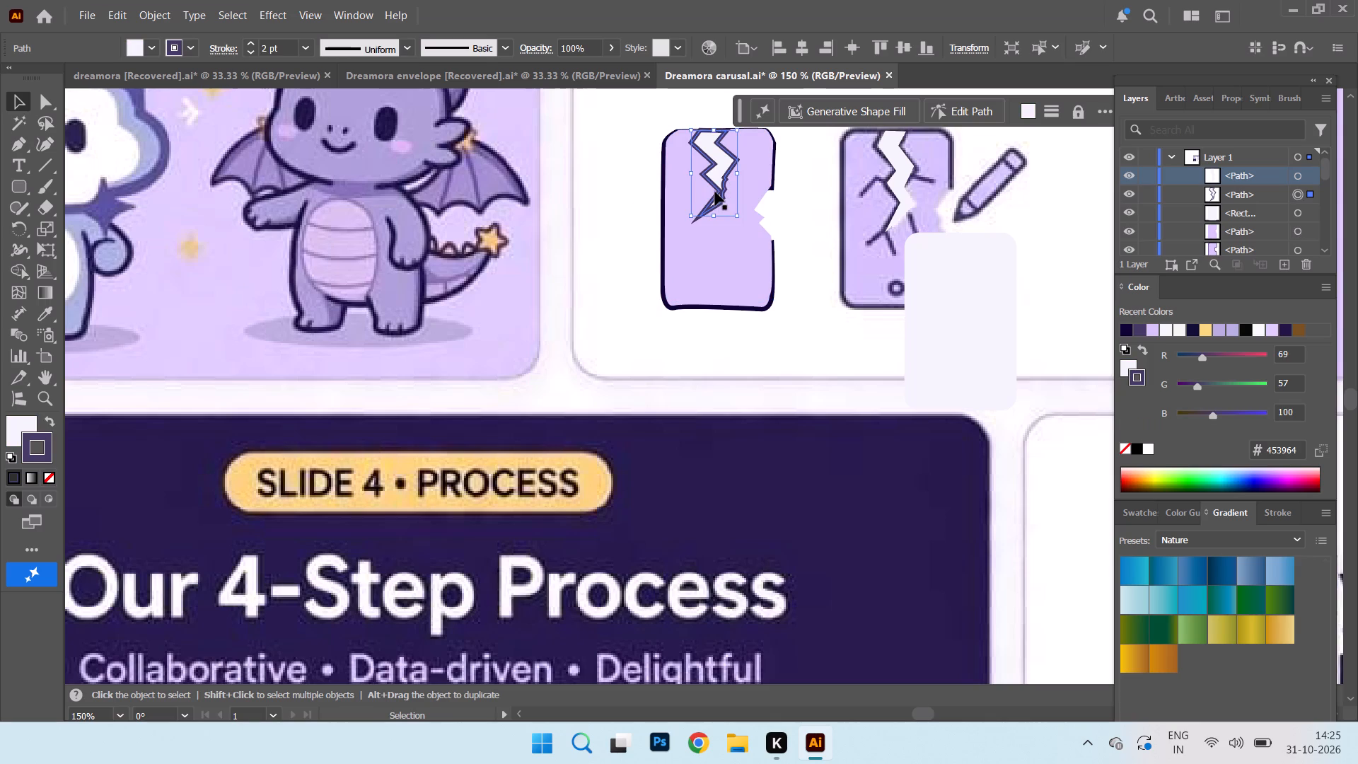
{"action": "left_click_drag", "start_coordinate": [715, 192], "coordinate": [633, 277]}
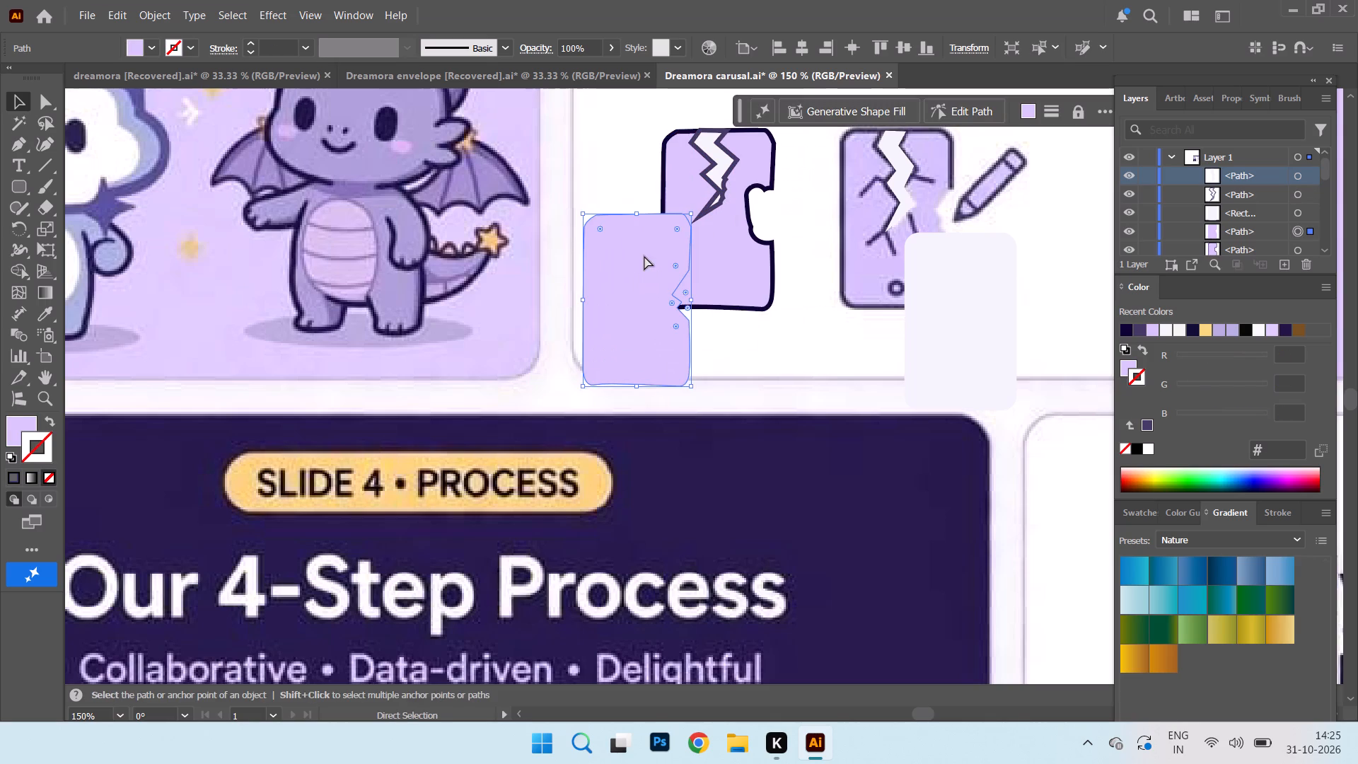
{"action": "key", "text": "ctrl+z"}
Move the outlined crack from the redrawn phone onto the reference phone, lined up with the strokeless white crack.
{"action": "left_click", "coordinate": [704, 172]}
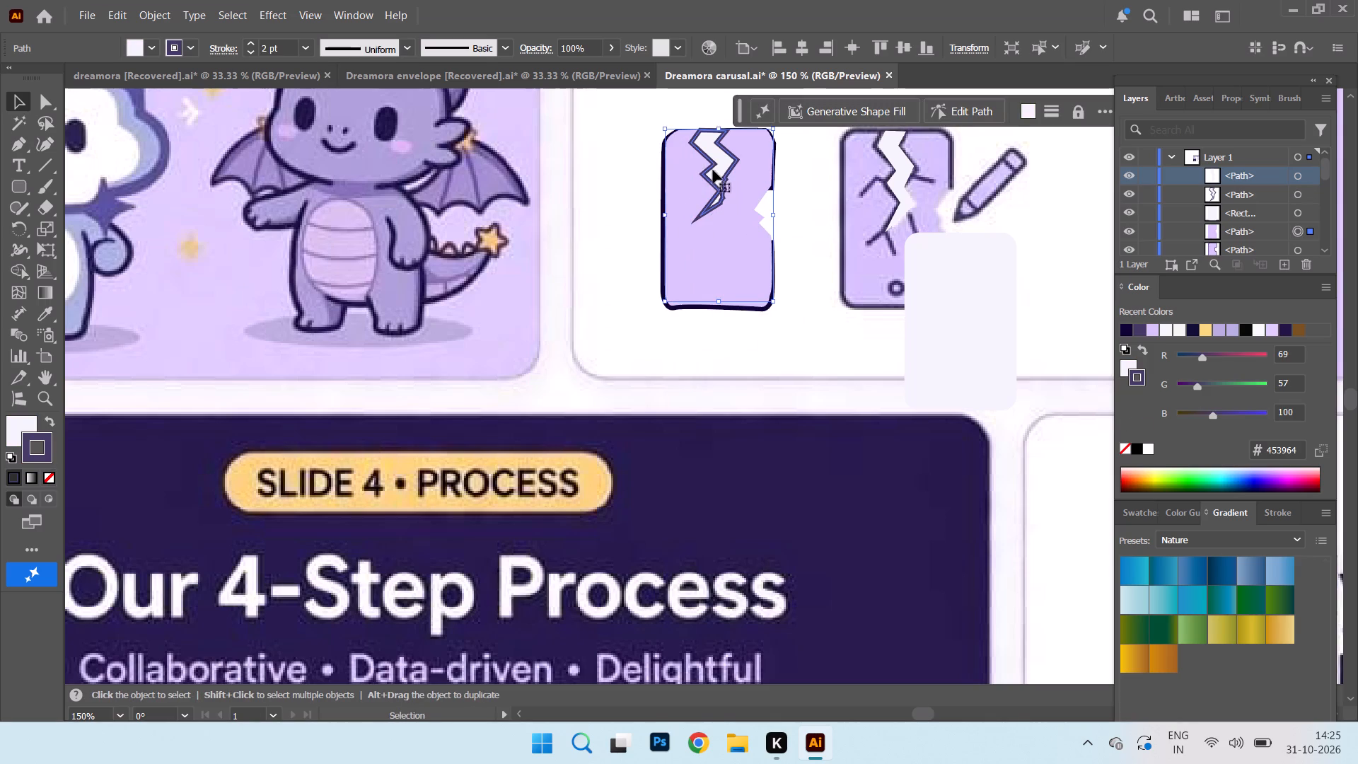
{"action": "left_click_drag", "start_coordinate": [715, 162], "coordinate": [897, 178]}
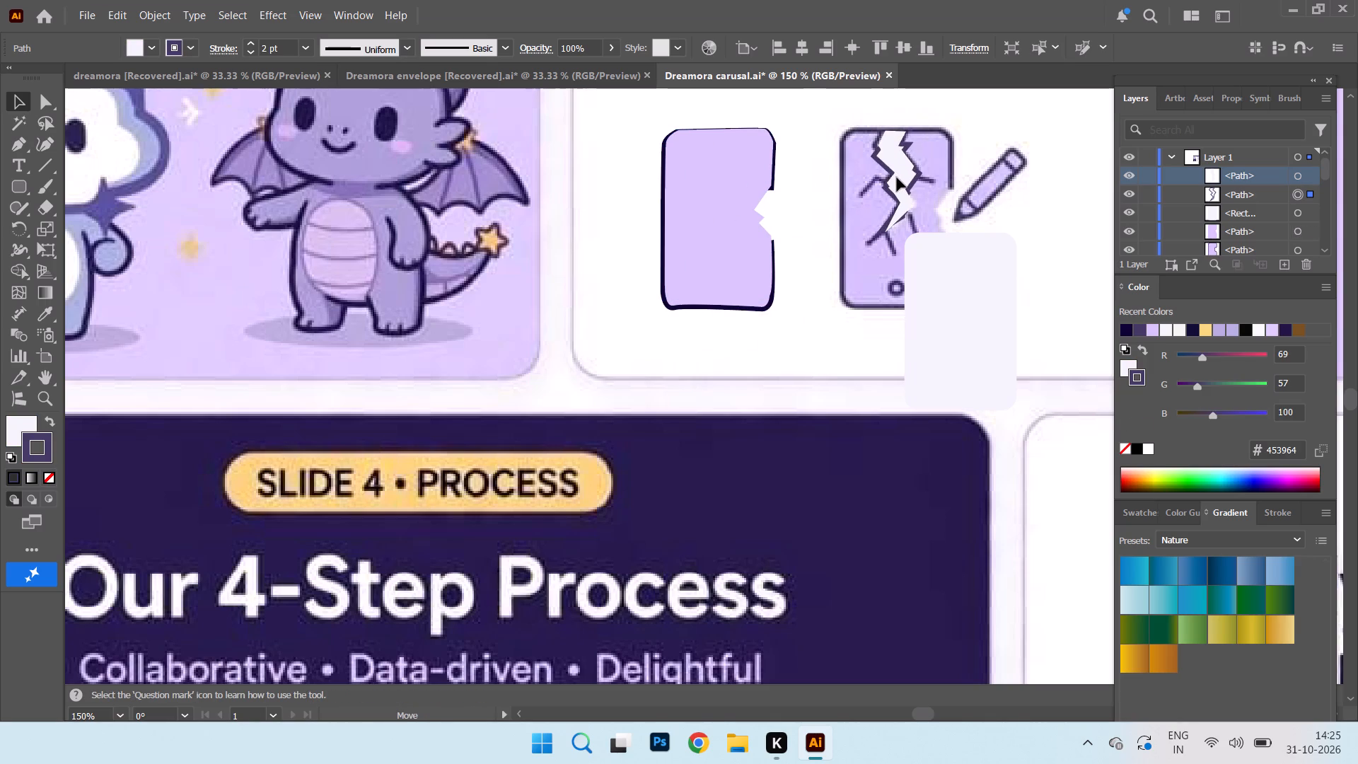
{"action": "left_click_drag", "start_coordinate": [897, 178], "coordinate": [921, 163]}
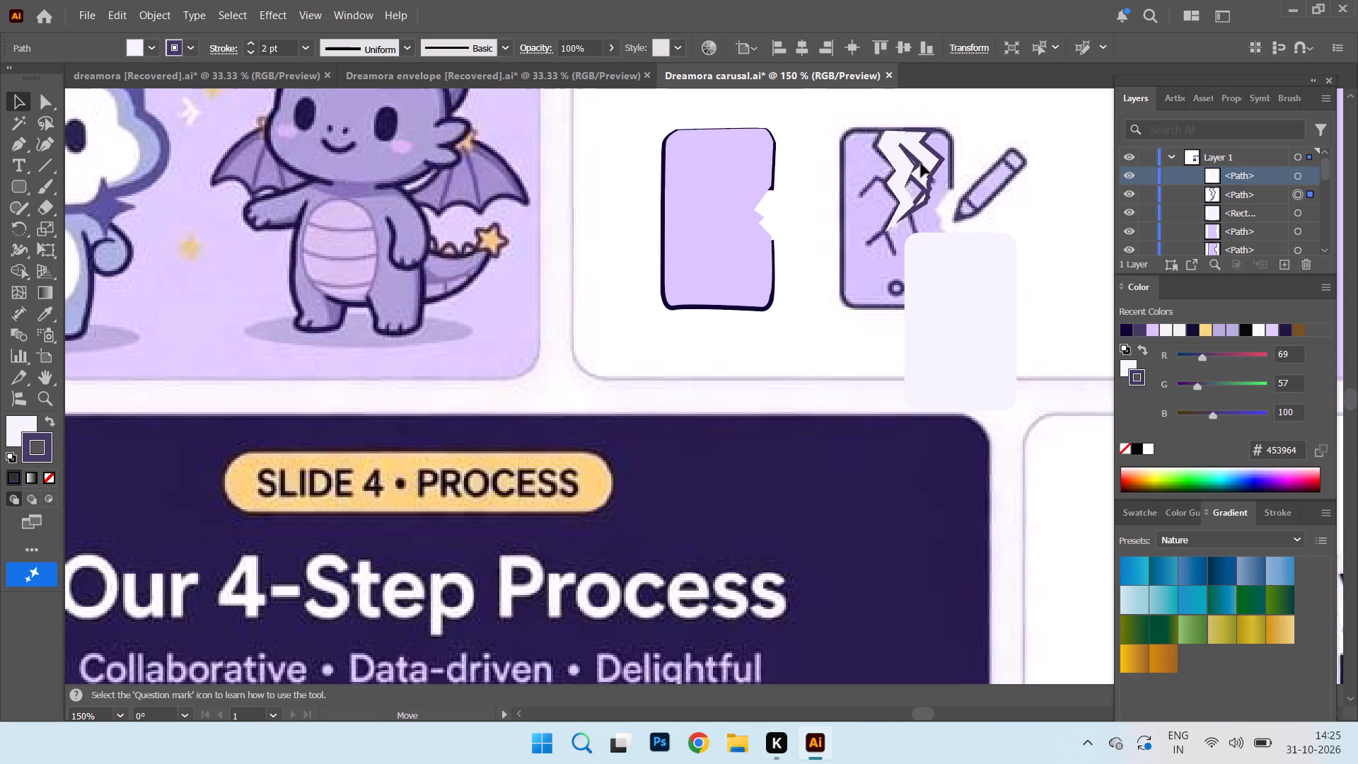
{"action": "left_click_drag", "start_coordinate": [921, 163], "coordinate": [882, 158]}
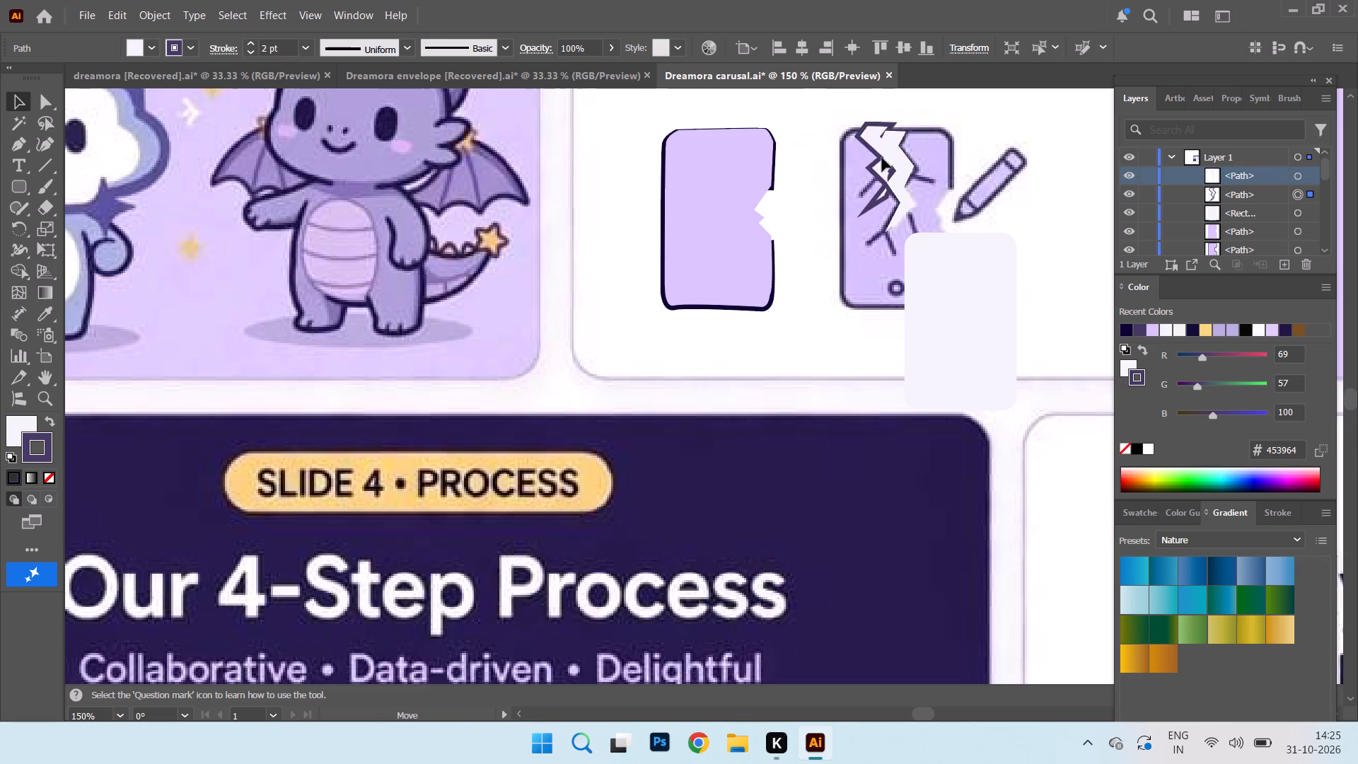
{"action": "left_click_drag", "start_coordinate": [882, 158], "coordinate": [898, 163]}
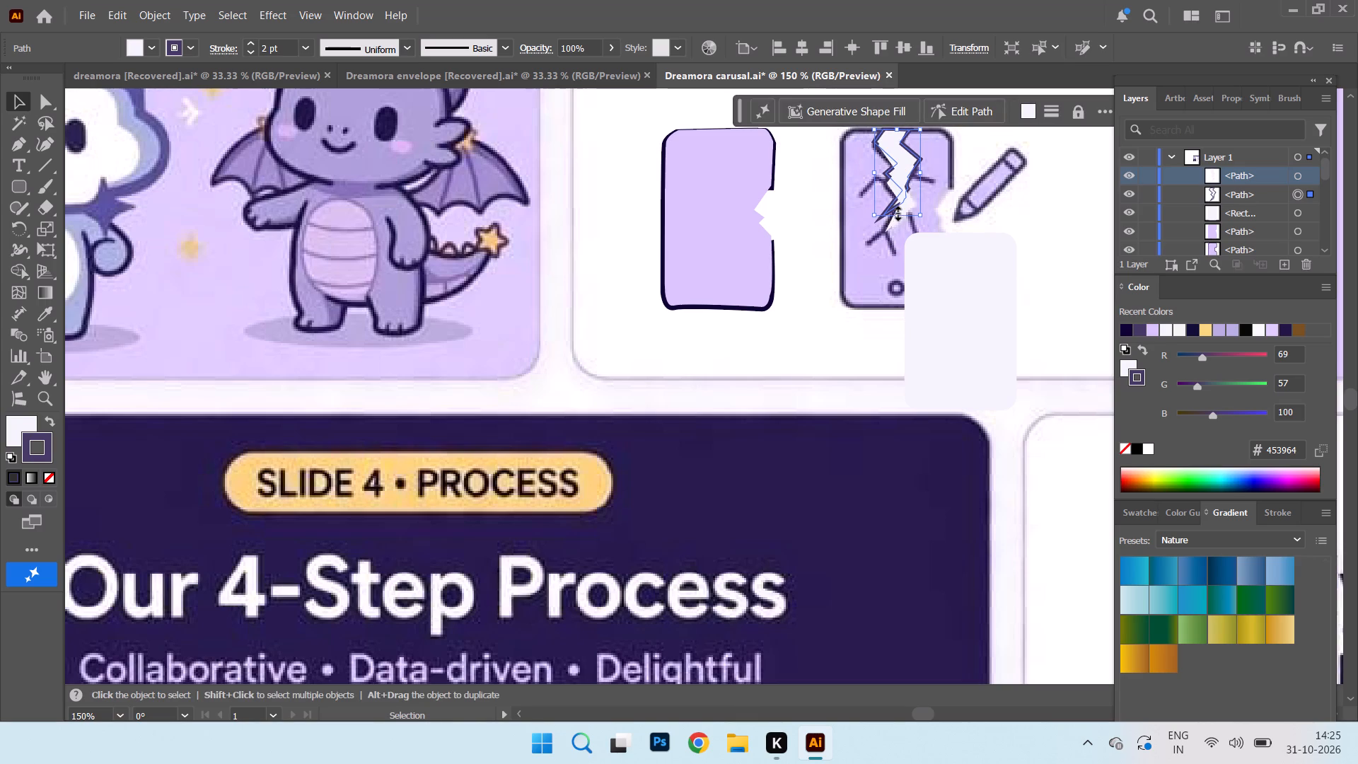
Stretch the outlined crack downward and slightly outward at its left edge to enclose the white crack on the reference phone.
{"action": "left_click_drag", "start_coordinate": [896, 212], "coordinate": [901, 233]}
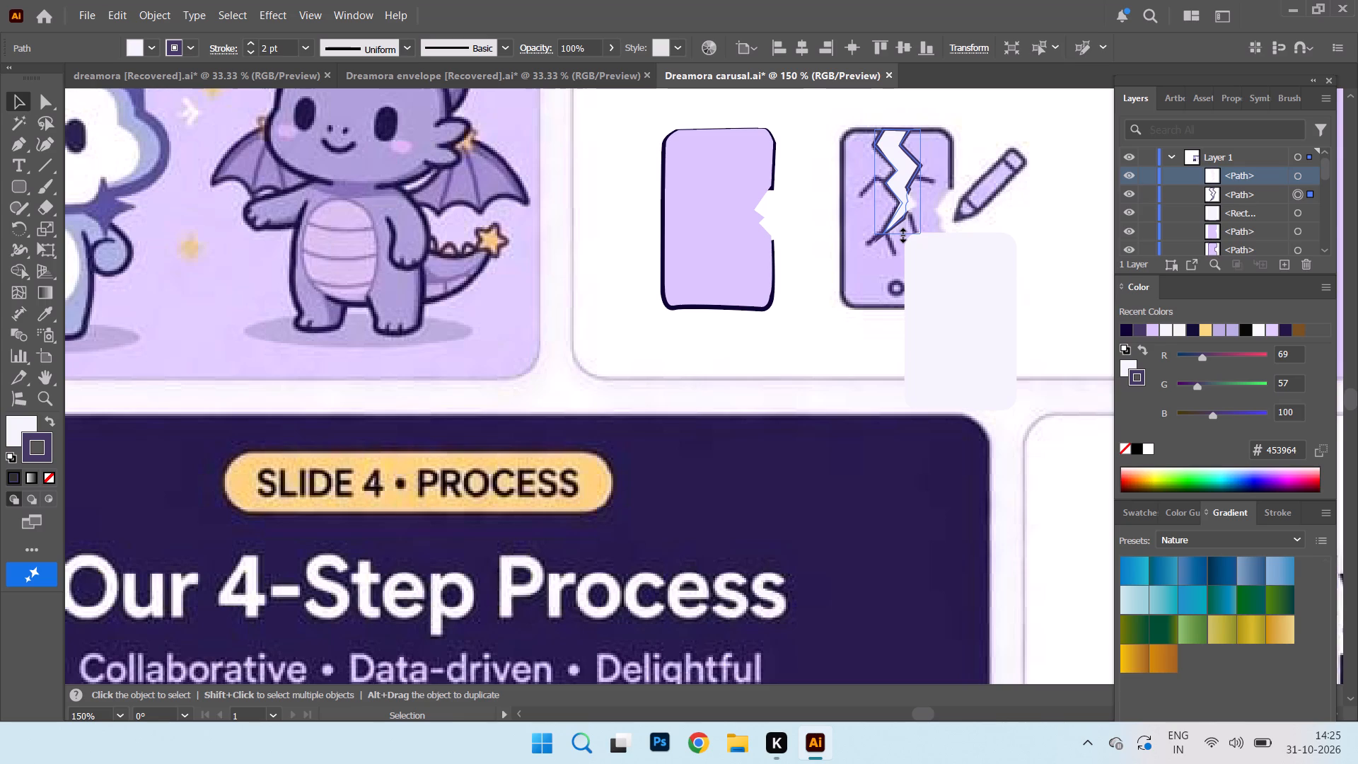
{"action": "left_click_drag", "start_coordinate": [901, 233], "coordinate": [892, 235]}
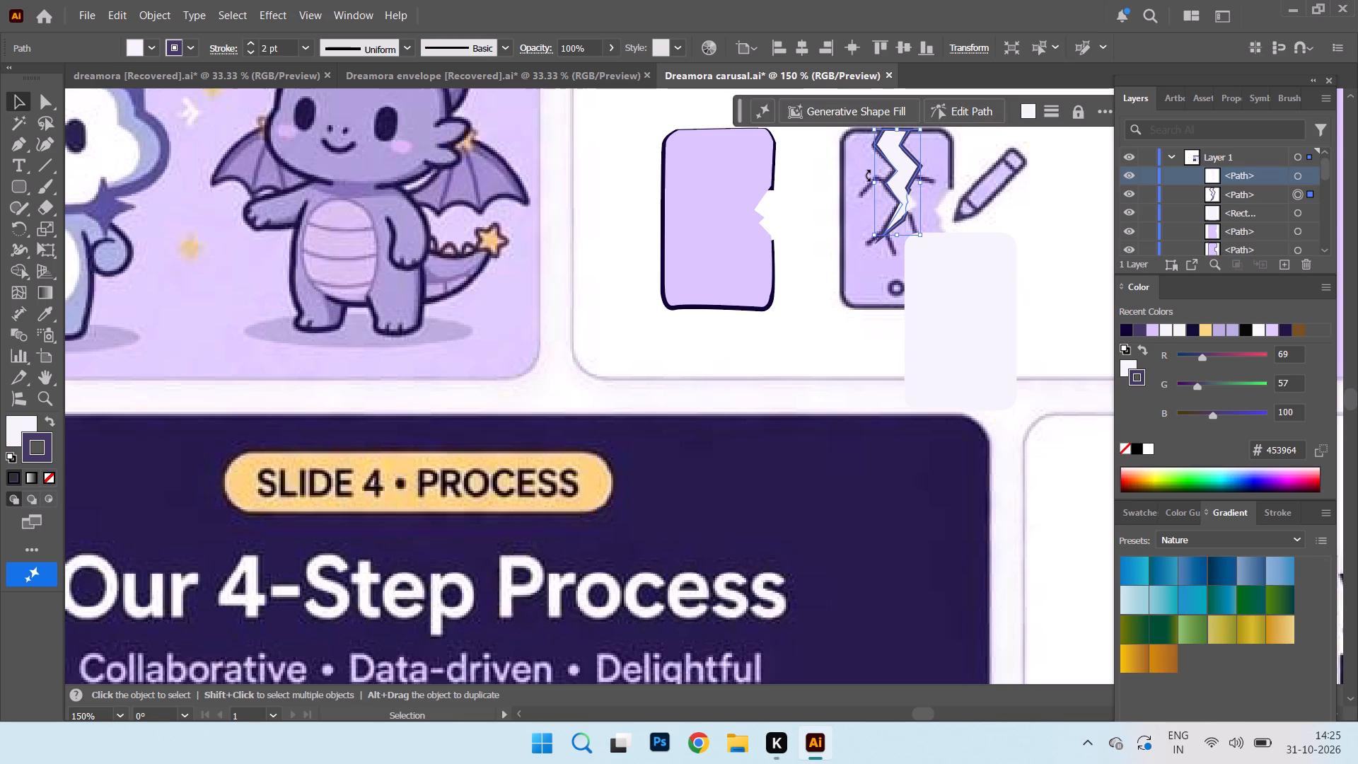
{"action": "left_click_drag", "start_coordinate": [875, 180], "coordinate": [869, 179]}
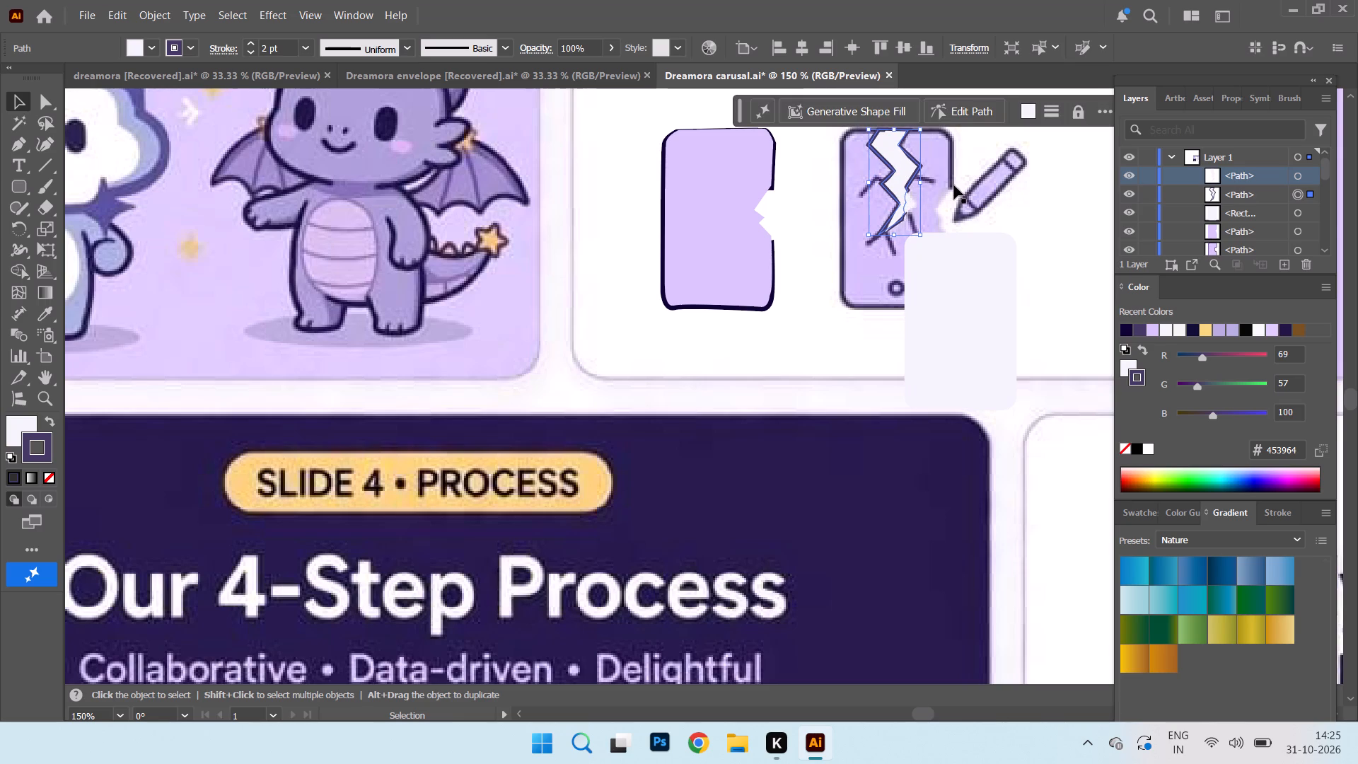
Shorten the strokeless white crack slightly from its top edge so it sits inside the outlined crack.
{"action": "left_click", "coordinate": [900, 212]}
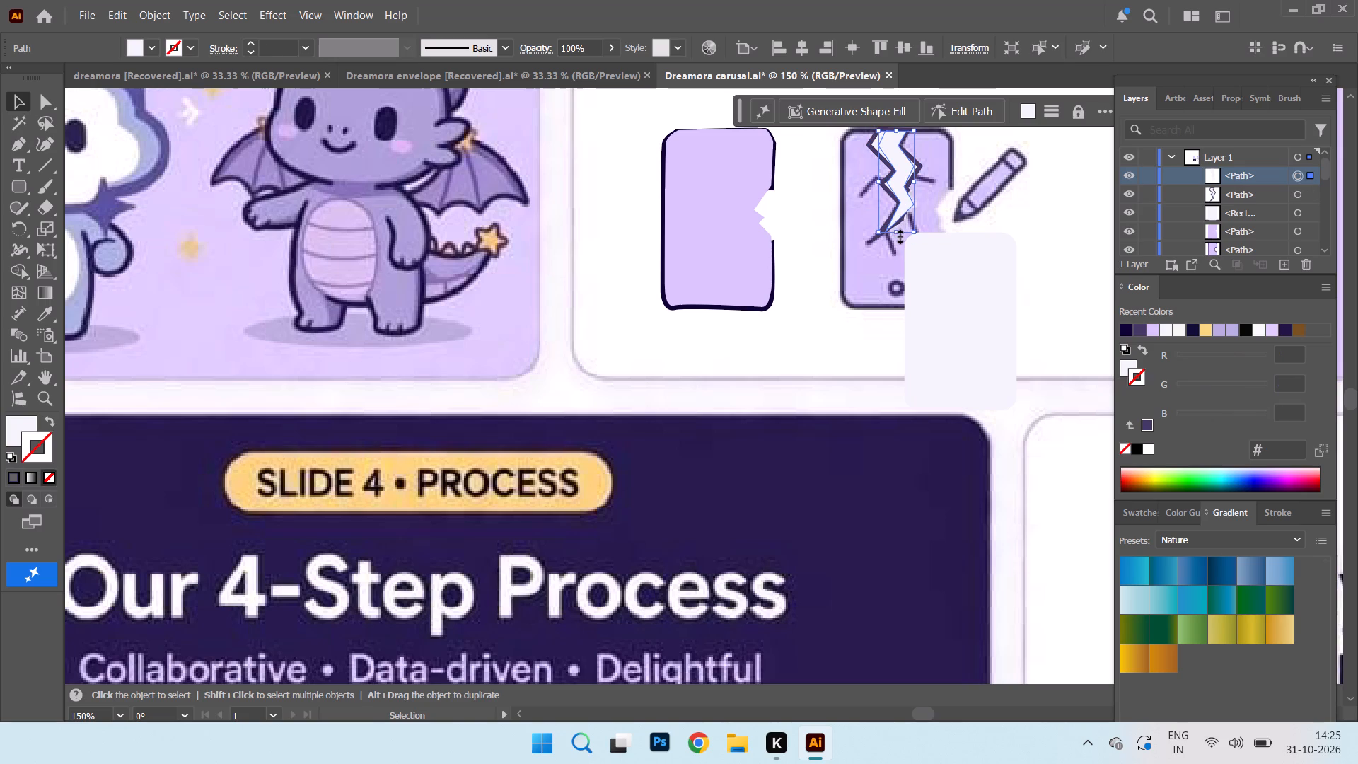
{"action": "left_click", "coordinate": [895, 232]}
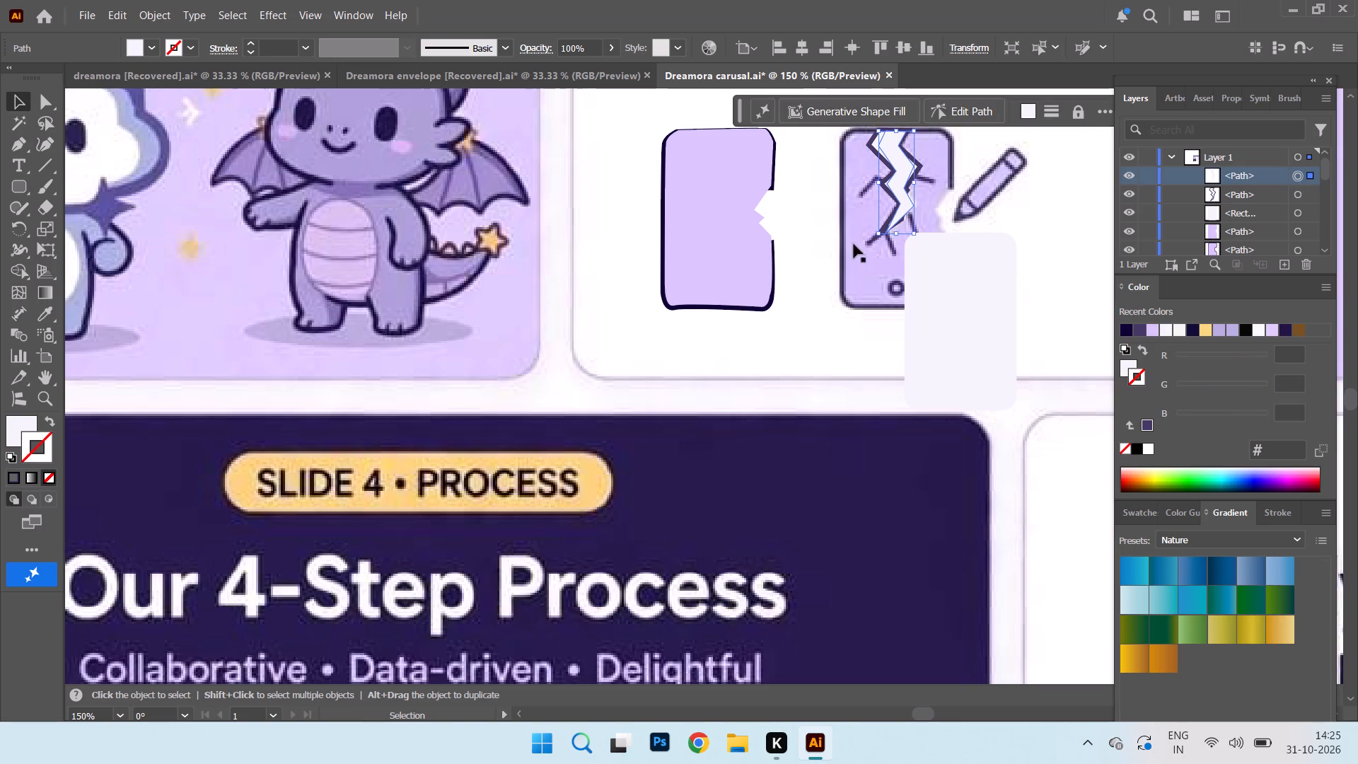
{"action": "left_click", "coordinate": [835, 258]}
{"action": "left_click", "coordinate": [889, 139]}
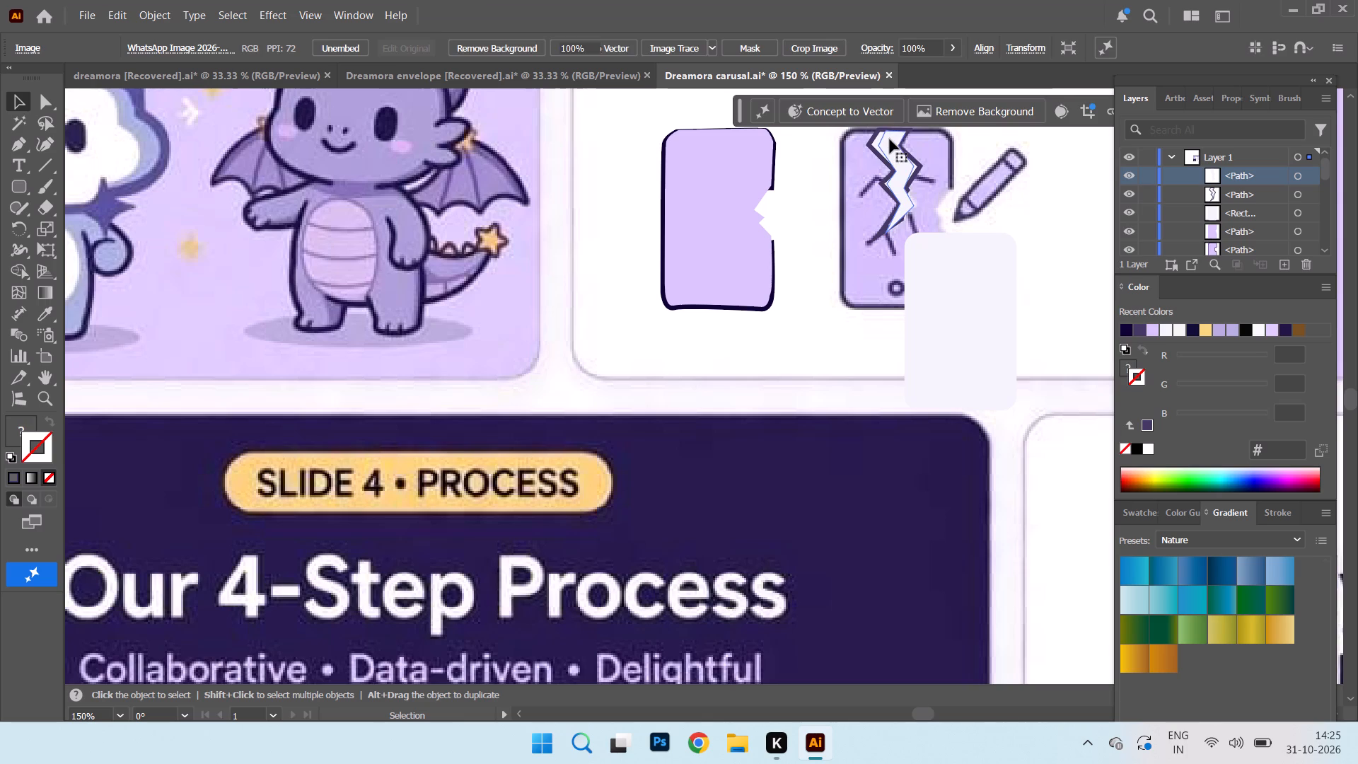
{"action": "left_click", "coordinate": [894, 132]}
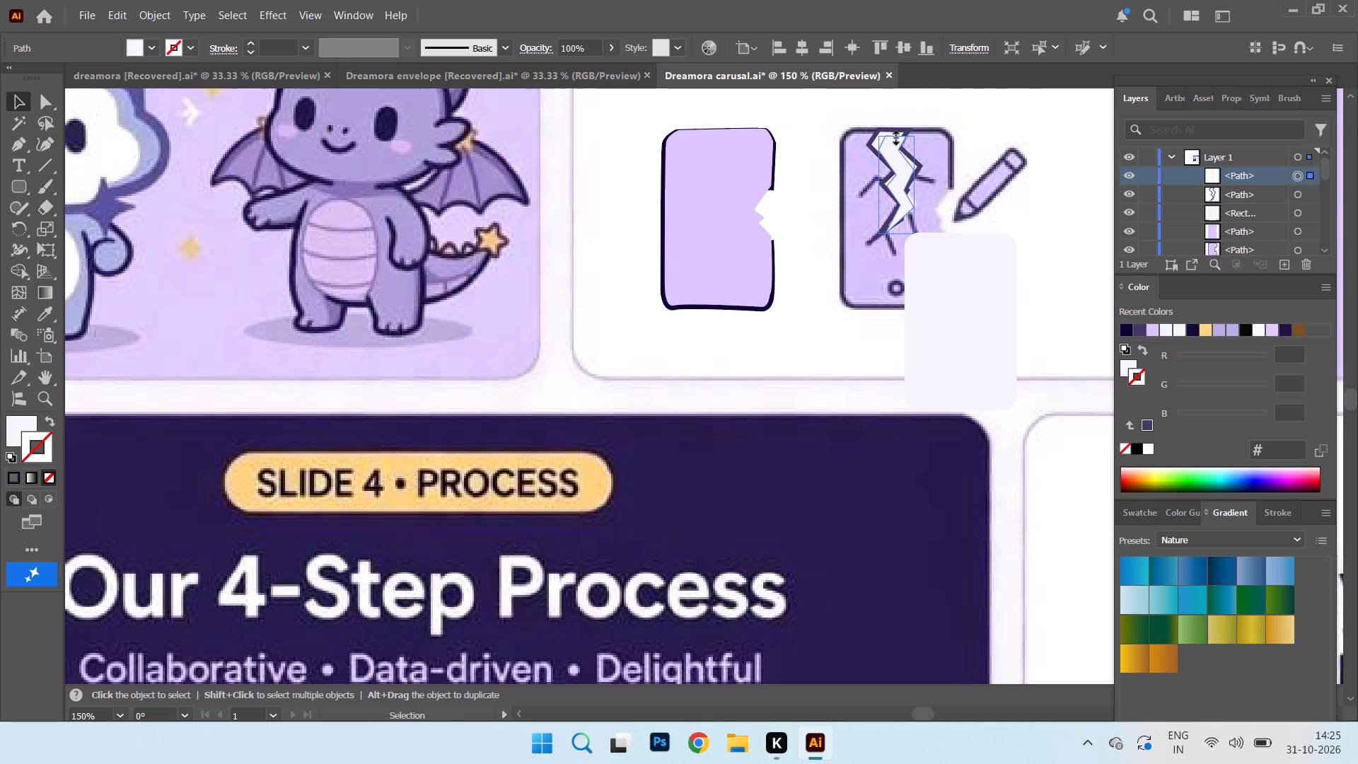
{"action": "left_click", "coordinate": [1002, 137]}
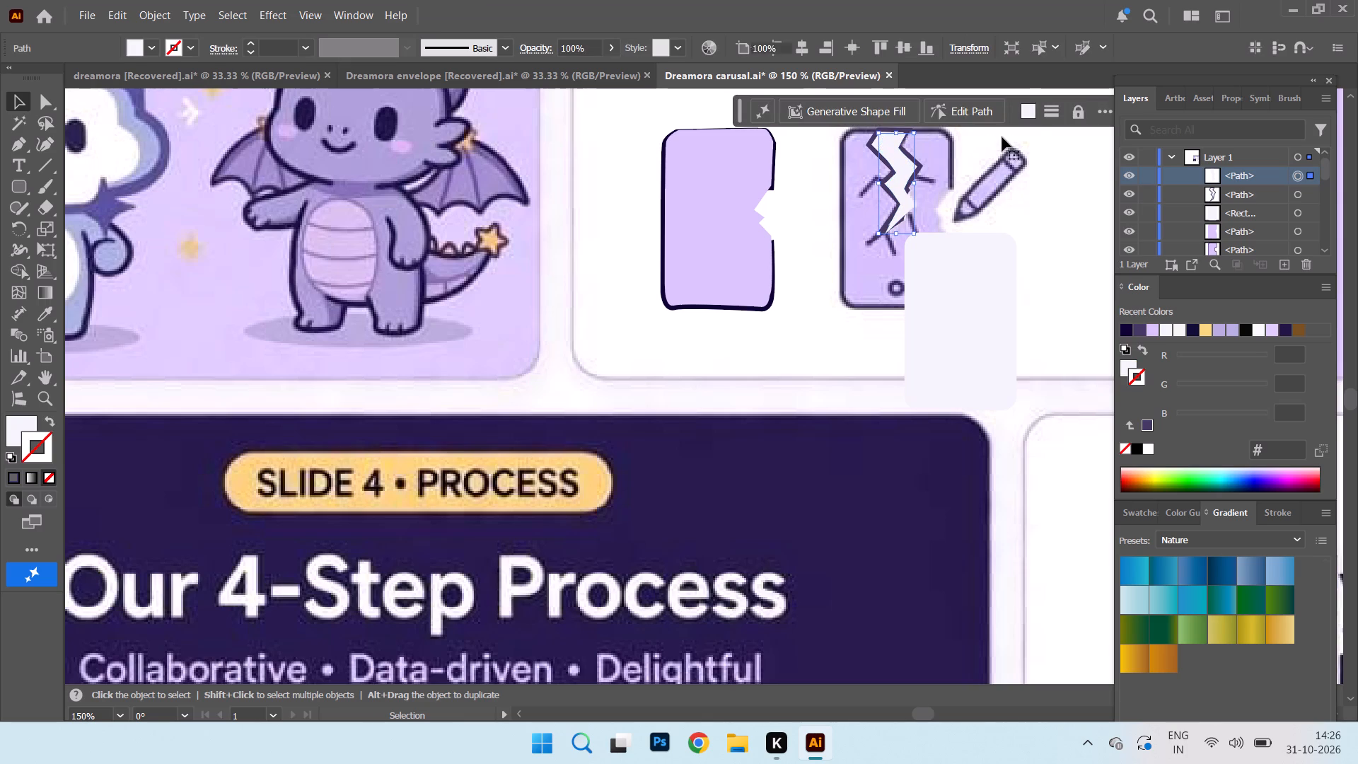
Reshape the white crack's bottom tip and left-side anchor points to follow the inner edge of the dark outline.
{"action": "left_click", "coordinate": [892, 226]}
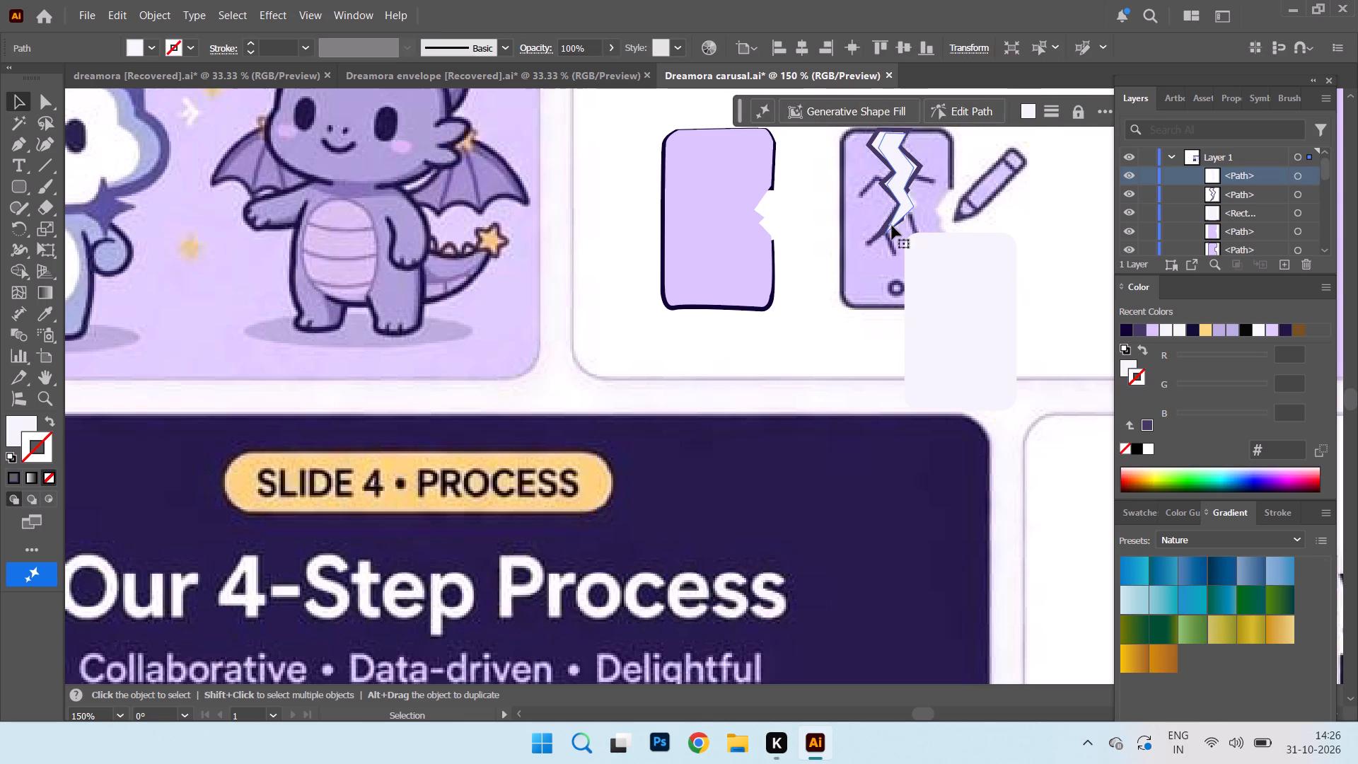
{"action": "key", "text": "ctrl+equal"}
{"action": "key", "text": "ctrl+equal"}
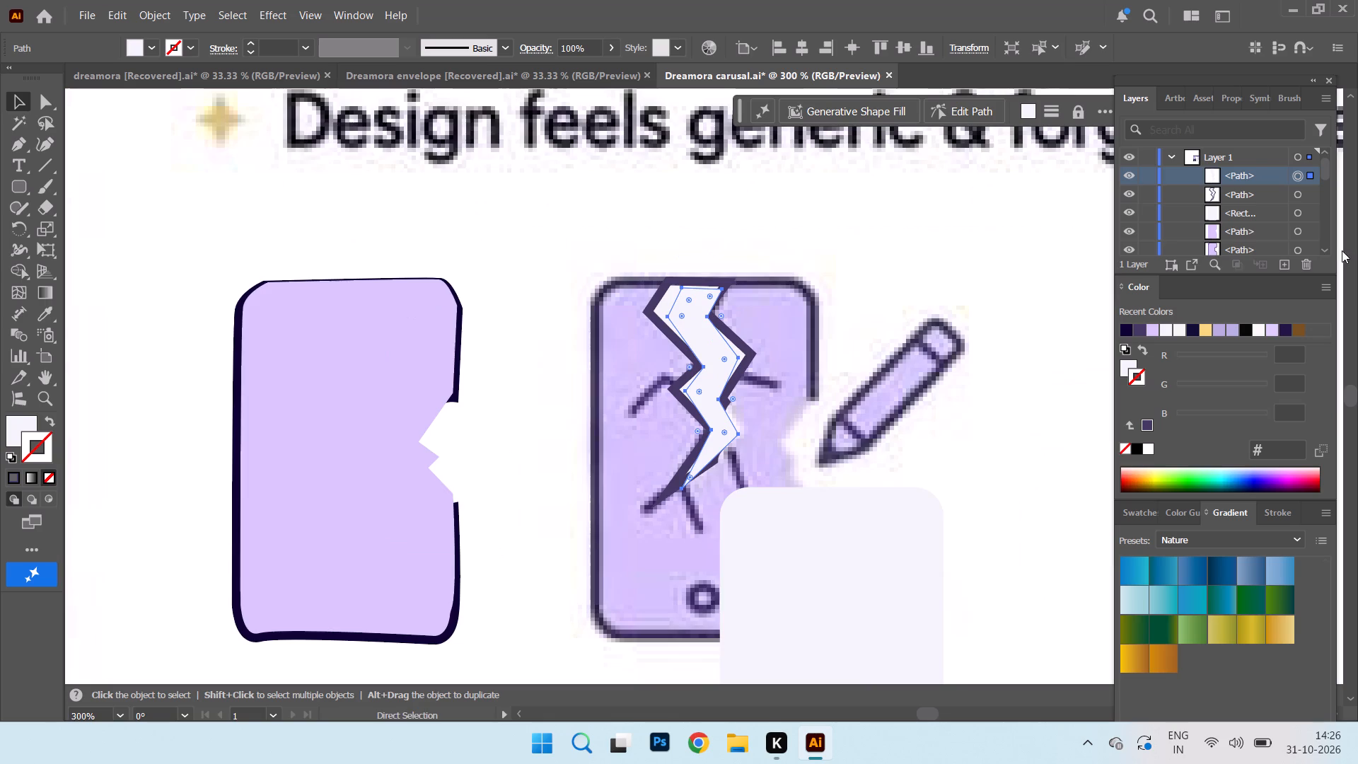
{"action": "key", "text": "ctrl+equal"}
{"action": "left_click", "coordinate": [703, 485]}
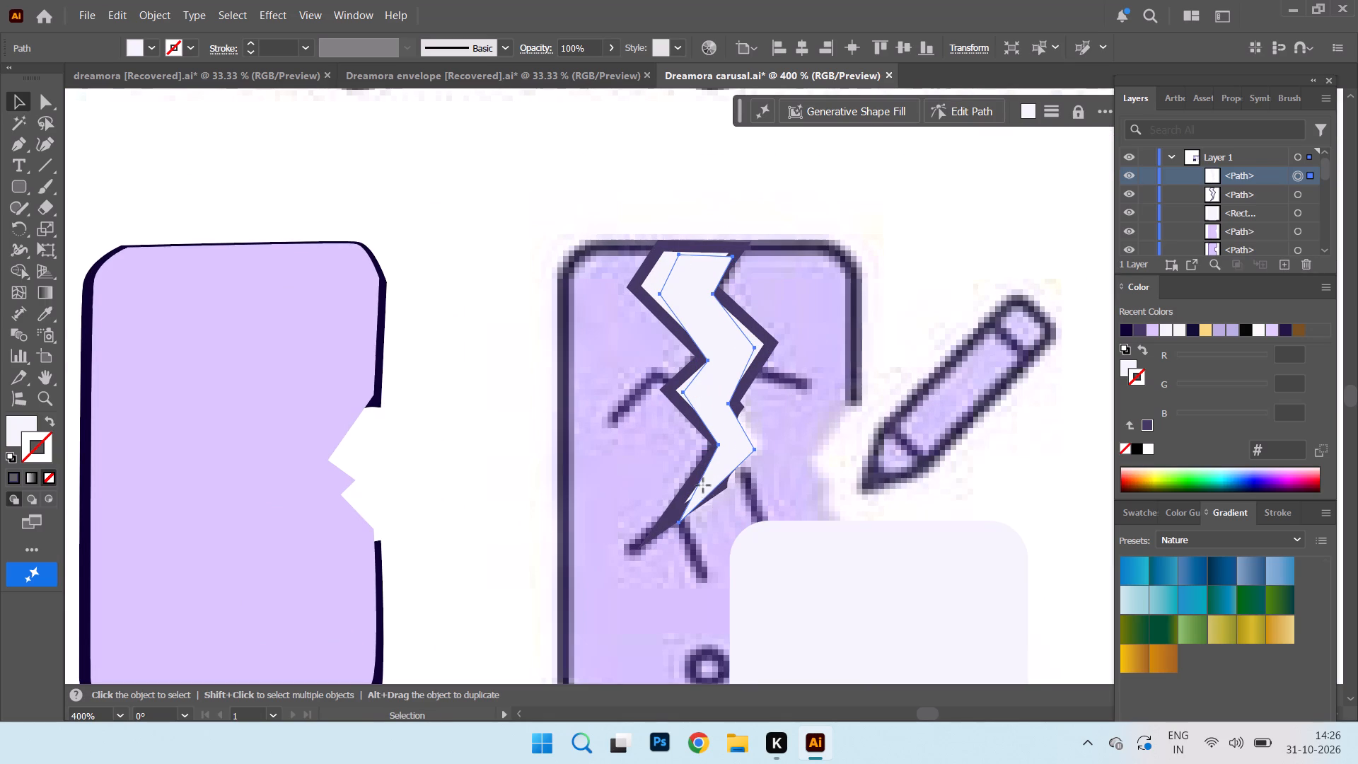
{"action": "left_click", "coordinate": [20, 148]}
{"action": "right_click", "coordinate": [20, 148]}
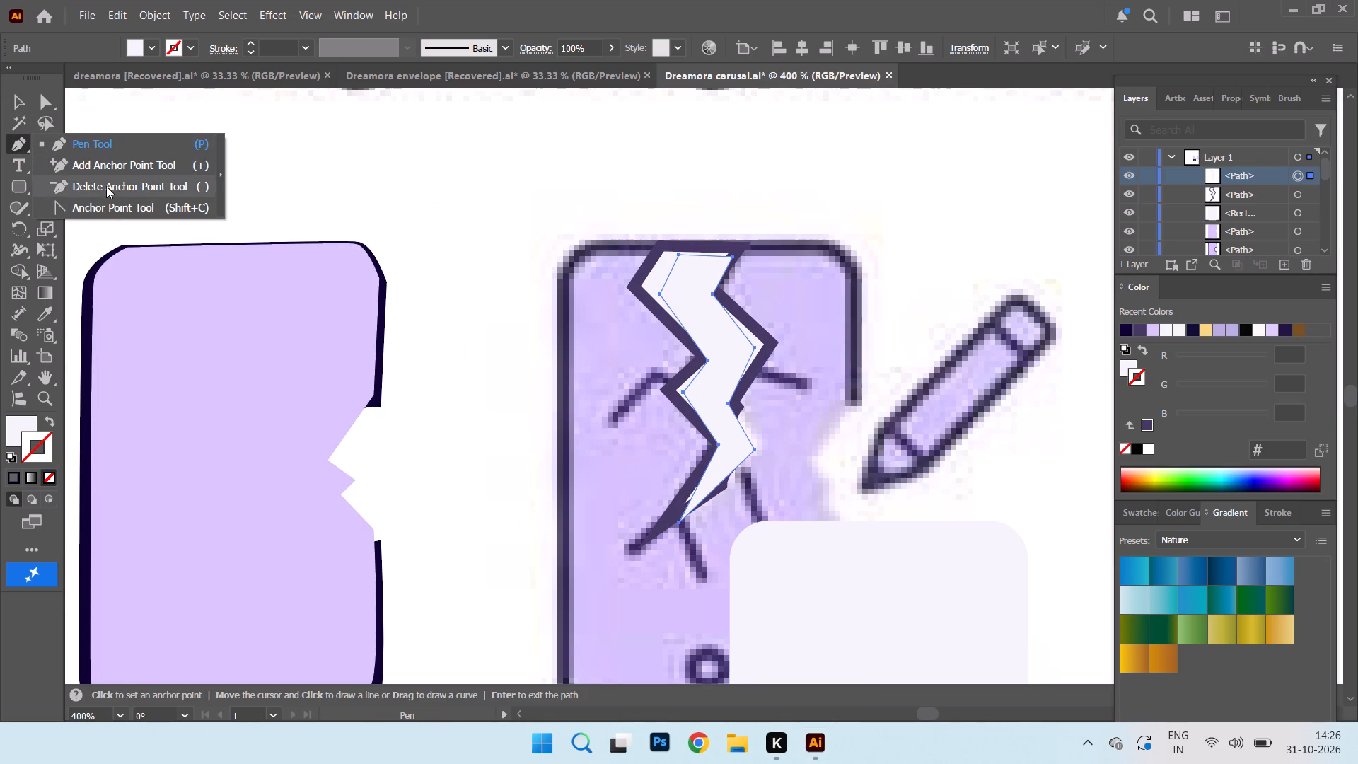
{"action": "left_click", "coordinate": [110, 207]}
{"action": "left_click", "coordinate": [703, 480]}
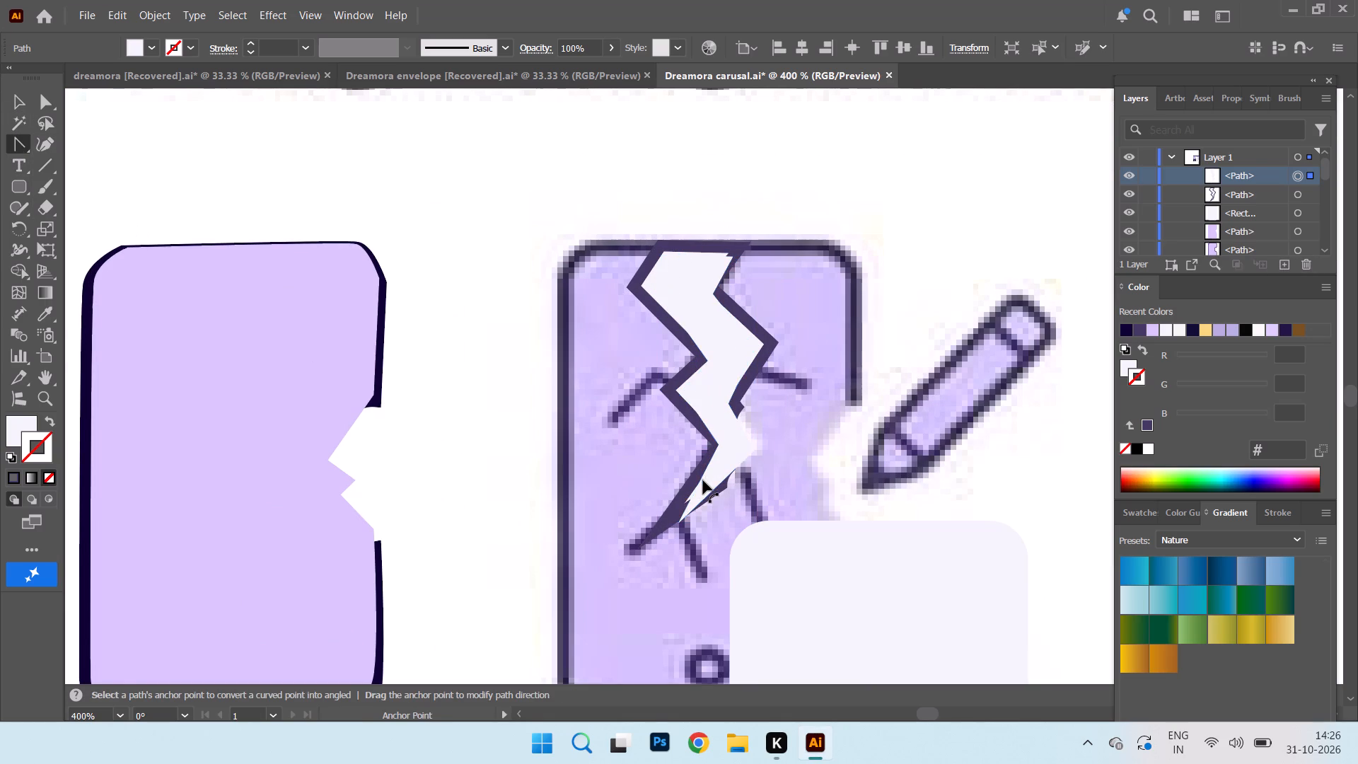
{"action": "left_click", "coordinate": [48, 103]}
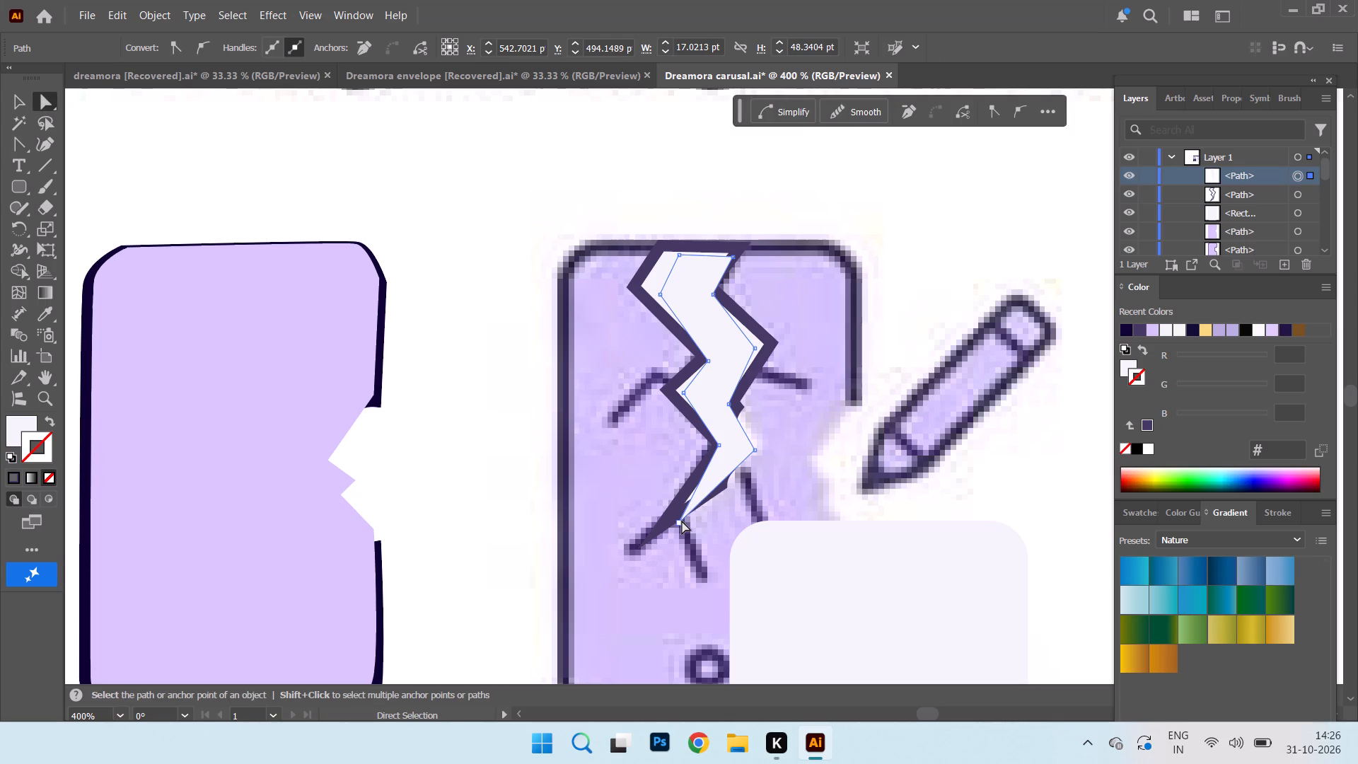
{"action": "left_click_drag", "start_coordinate": [680, 521], "coordinate": [680, 510]}
{"action": "left_click", "coordinate": [720, 444]}
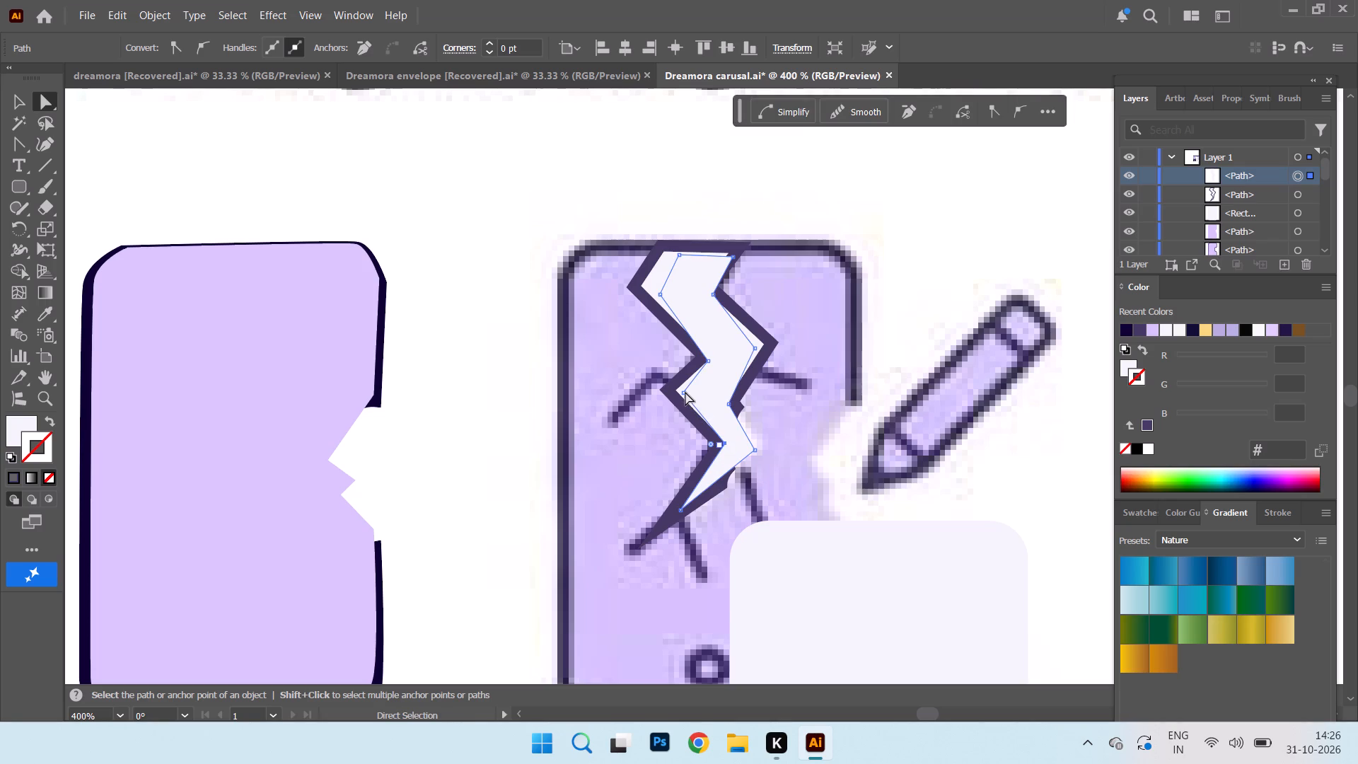
{"action": "left_click_drag", "start_coordinate": [685, 391], "coordinate": [677, 389]}
{"action": "left_click_drag", "start_coordinate": [661, 293], "coordinate": [636, 284]}
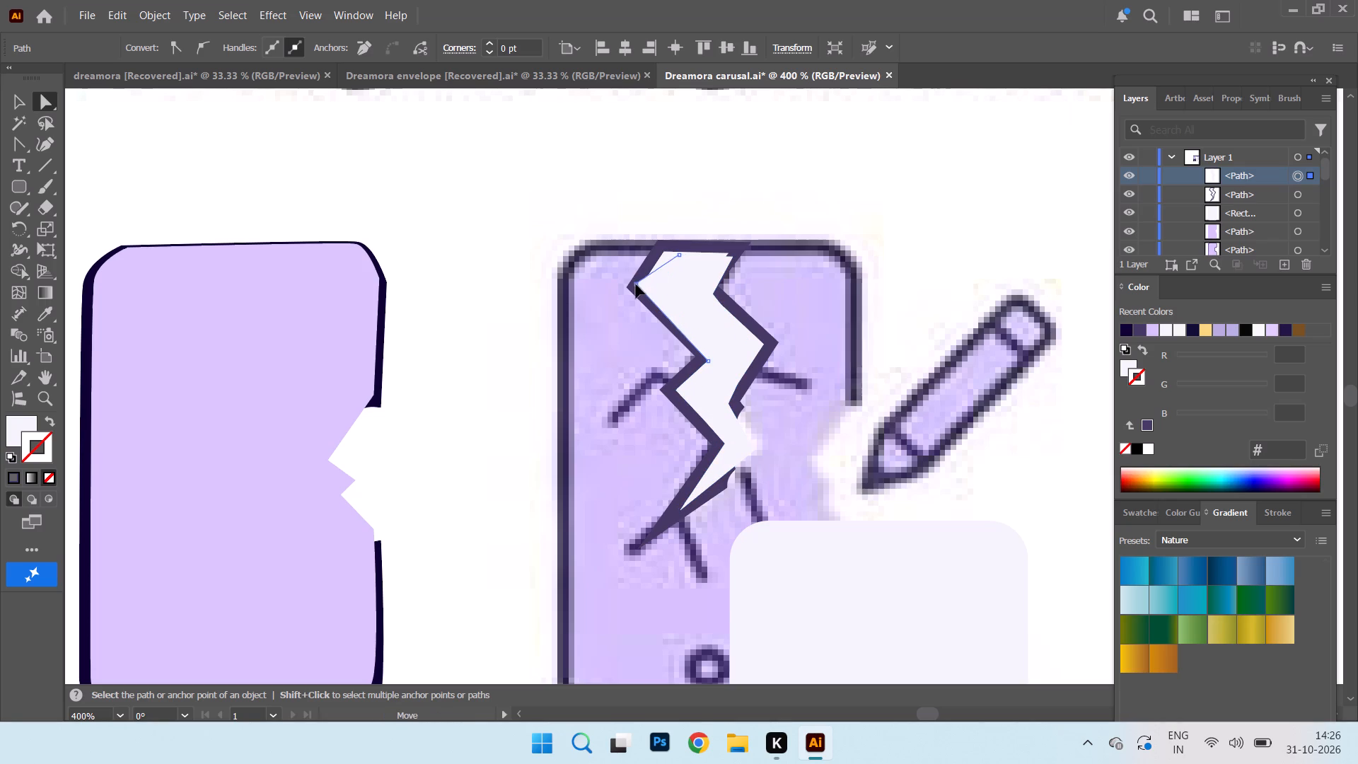
{"action": "left_click_drag", "start_coordinate": [636, 284], "coordinate": [643, 286]}
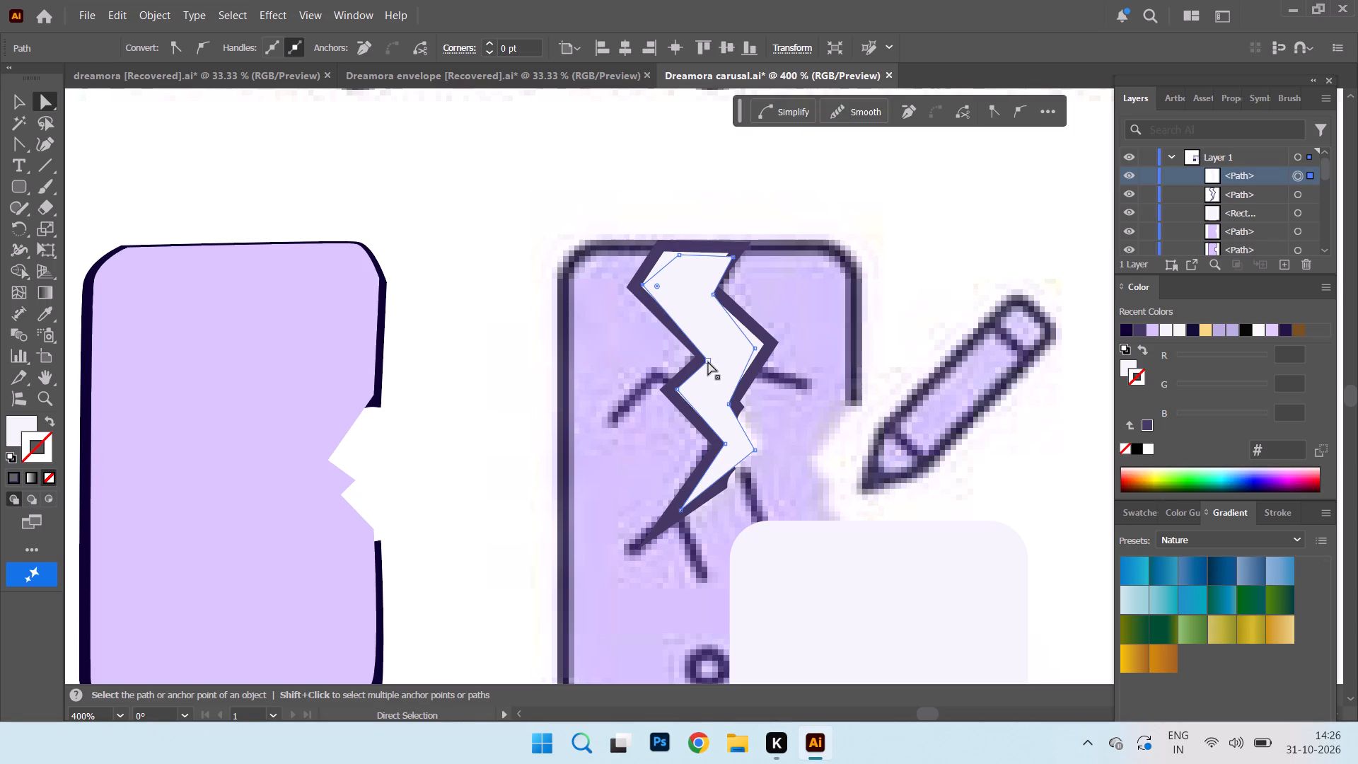
{"action": "left_click", "coordinate": [708, 361]}
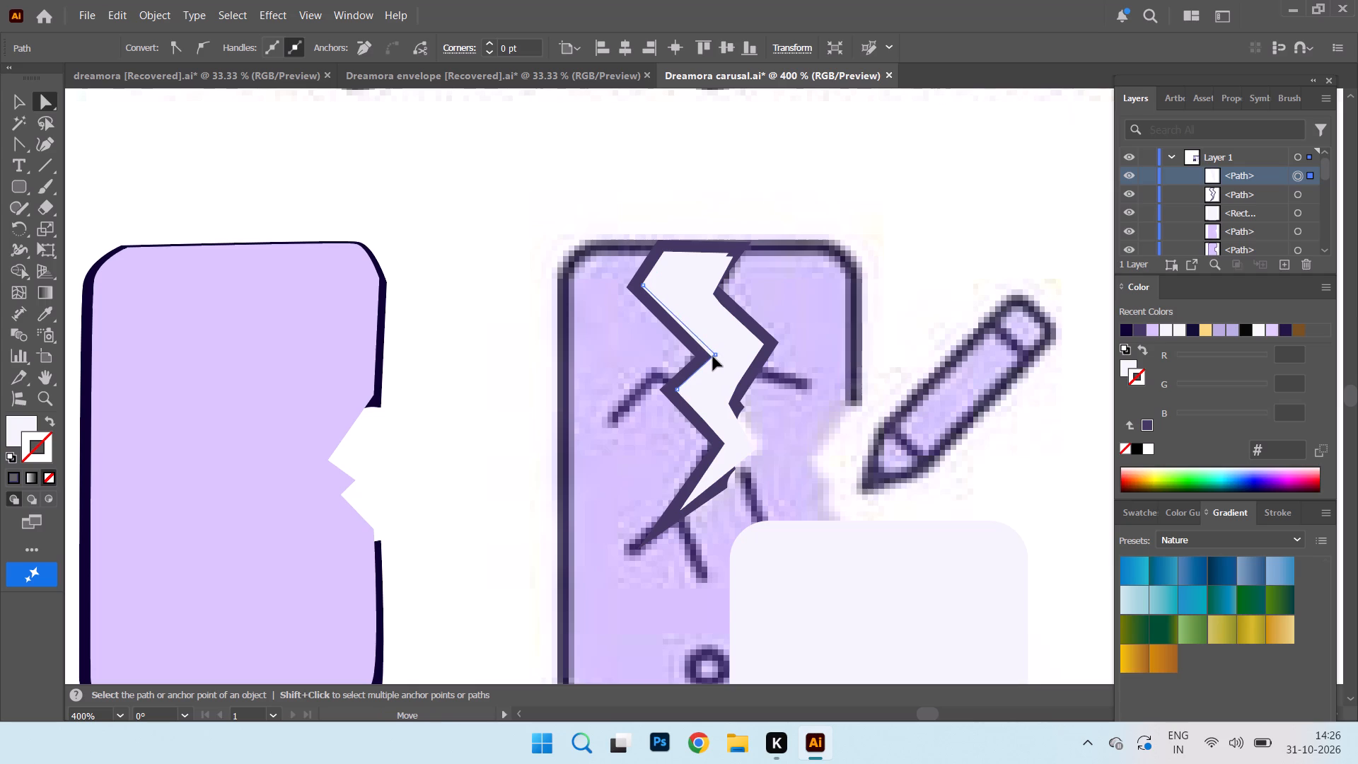
Adjust the white crack's right-side anchor points and bottom tip to fit the dark outline and the reference crack.
{"action": "left_click_drag", "start_coordinate": [753, 348], "coordinate": [762, 342]}
{"action": "left_click_drag", "start_coordinate": [762, 342], "coordinate": [763, 345]}
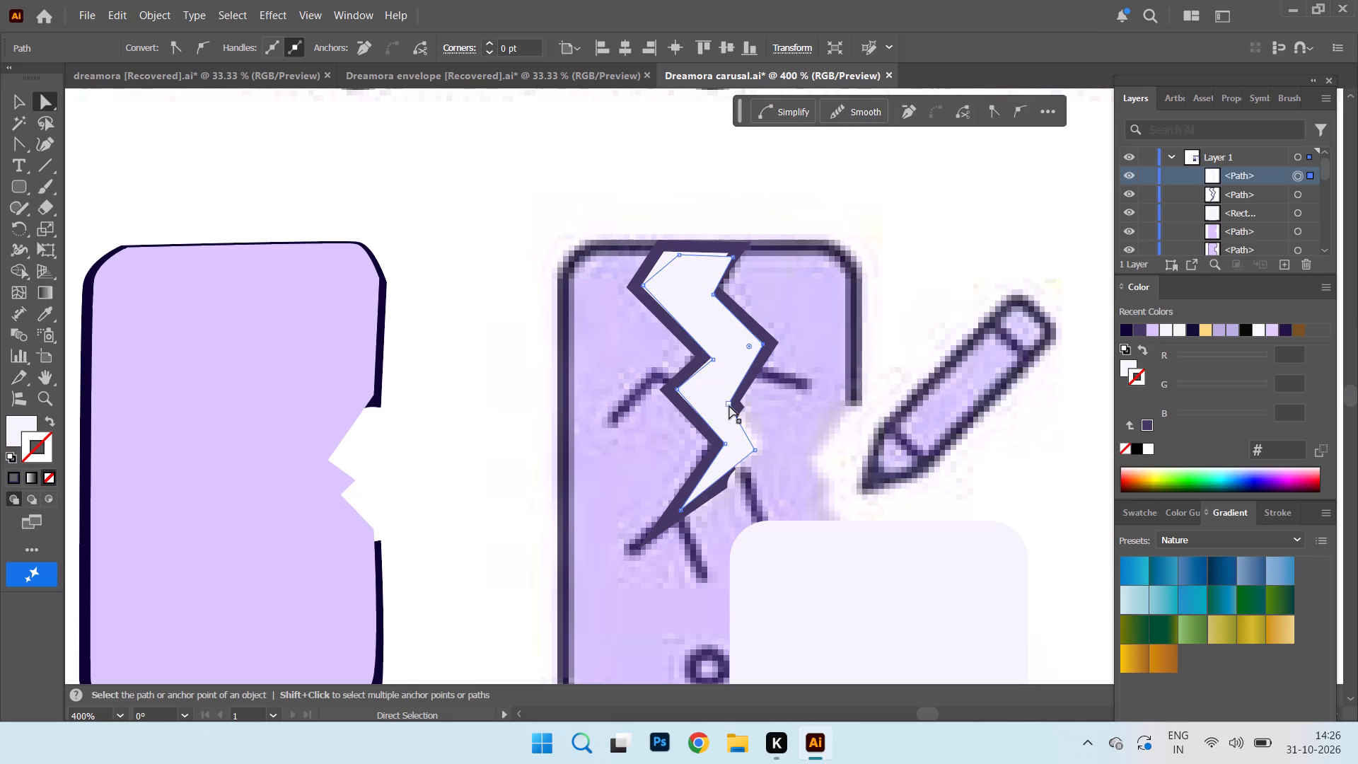
{"action": "left_click", "coordinate": [729, 405]}
{"action": "left_click_drag", "start_coordinate": [756, 448], "coordinate": [758, 452]}
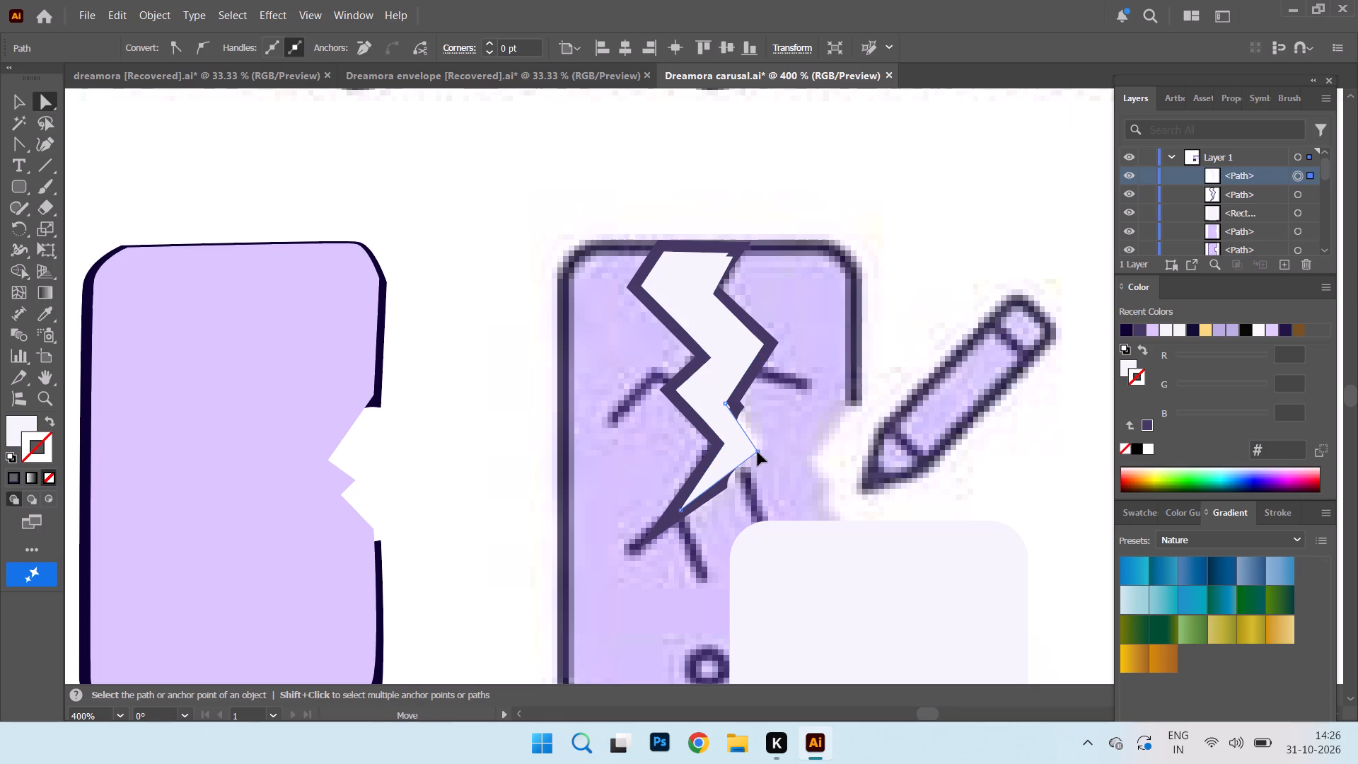
{"action": "left_click_drag", "start_coordinate": [758, 452], "coordinate": [758, 456]}
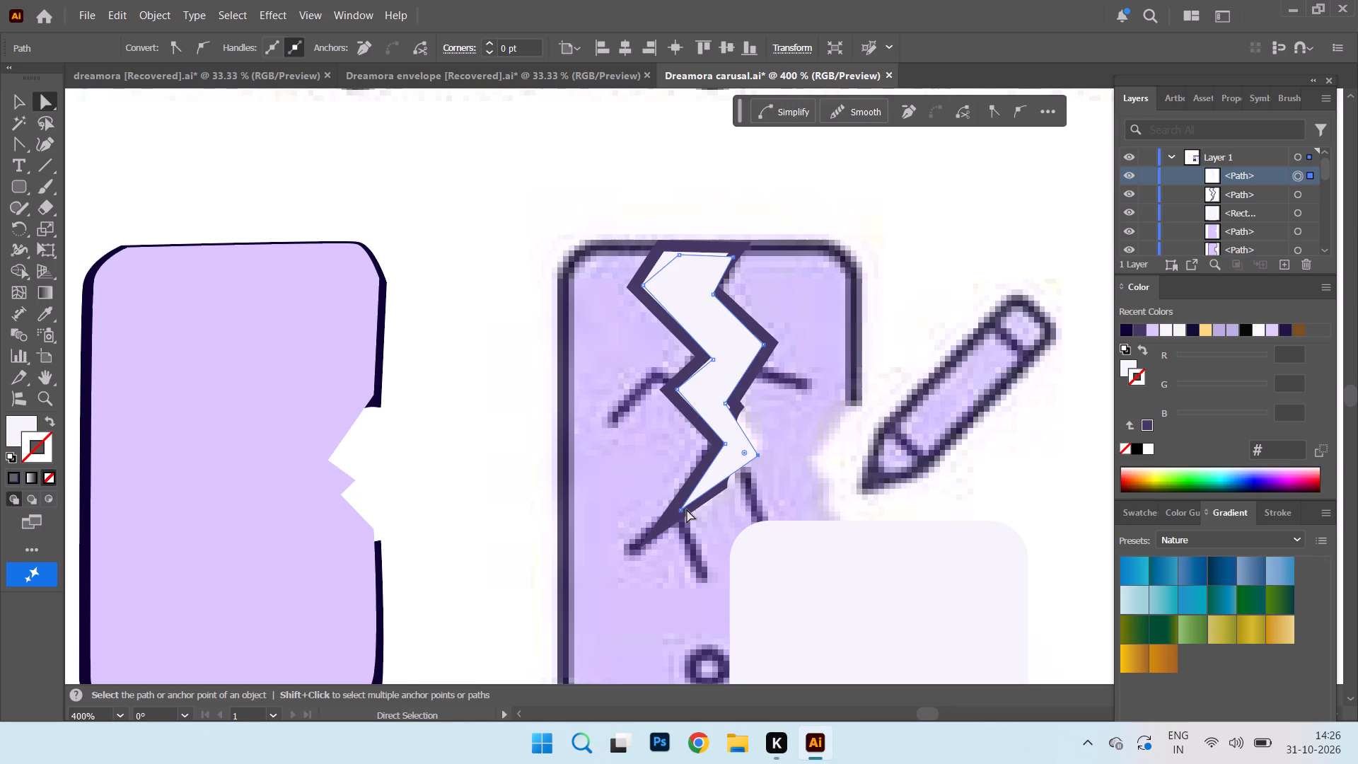
{"action": "left_click_drag", "start_coordinate": [680, 511], "coordinate": [685, 502]}
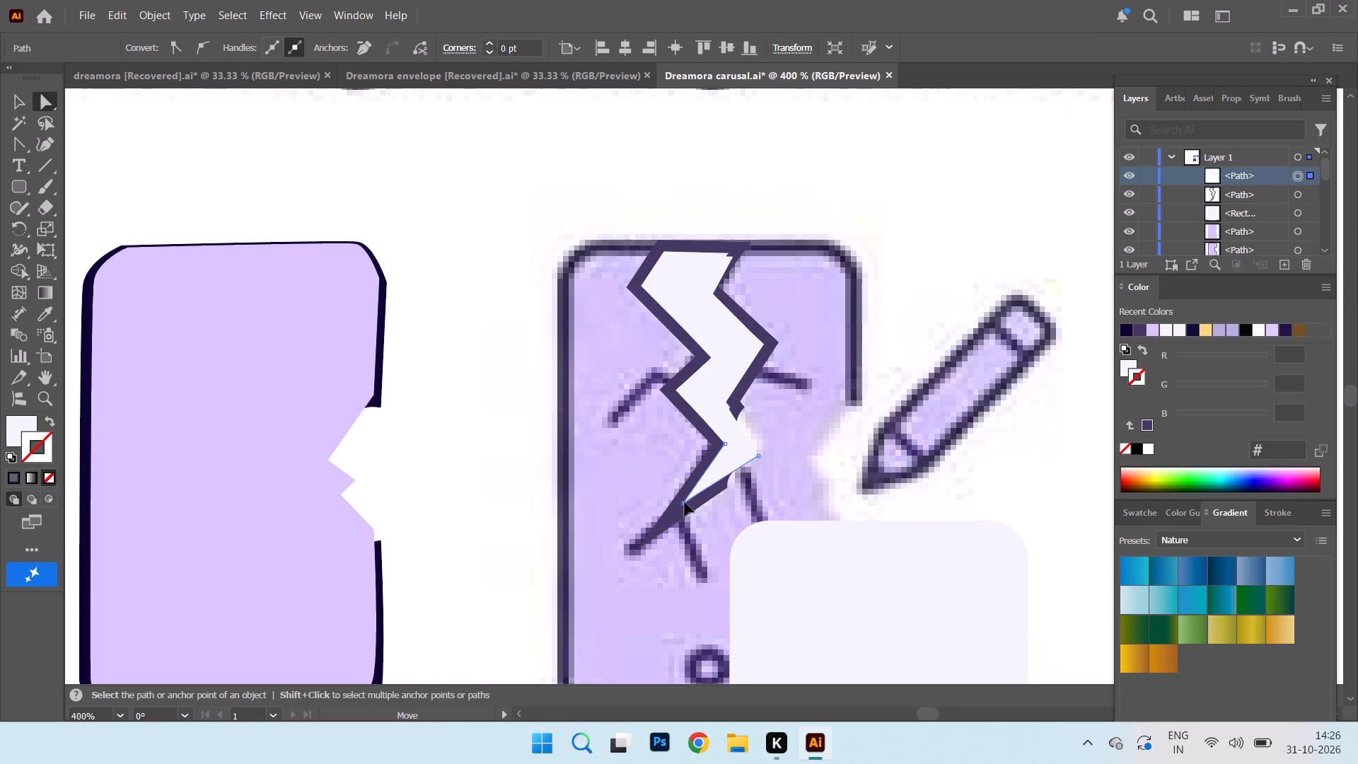
{"action": "left_click_drag", "start_coordinate": [685, 502], "coordinate": [685, 502]}
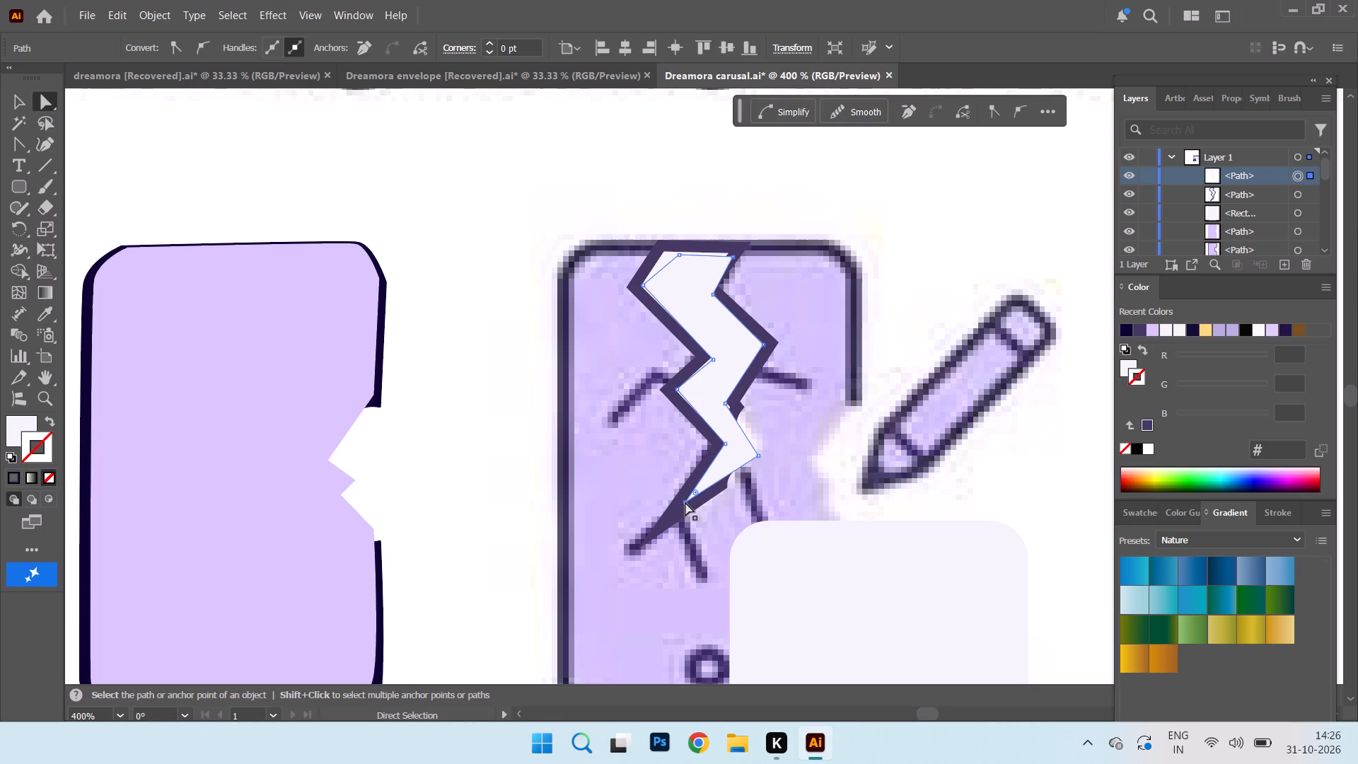
{"action": "left_click", "coordinate": [728, 401]}
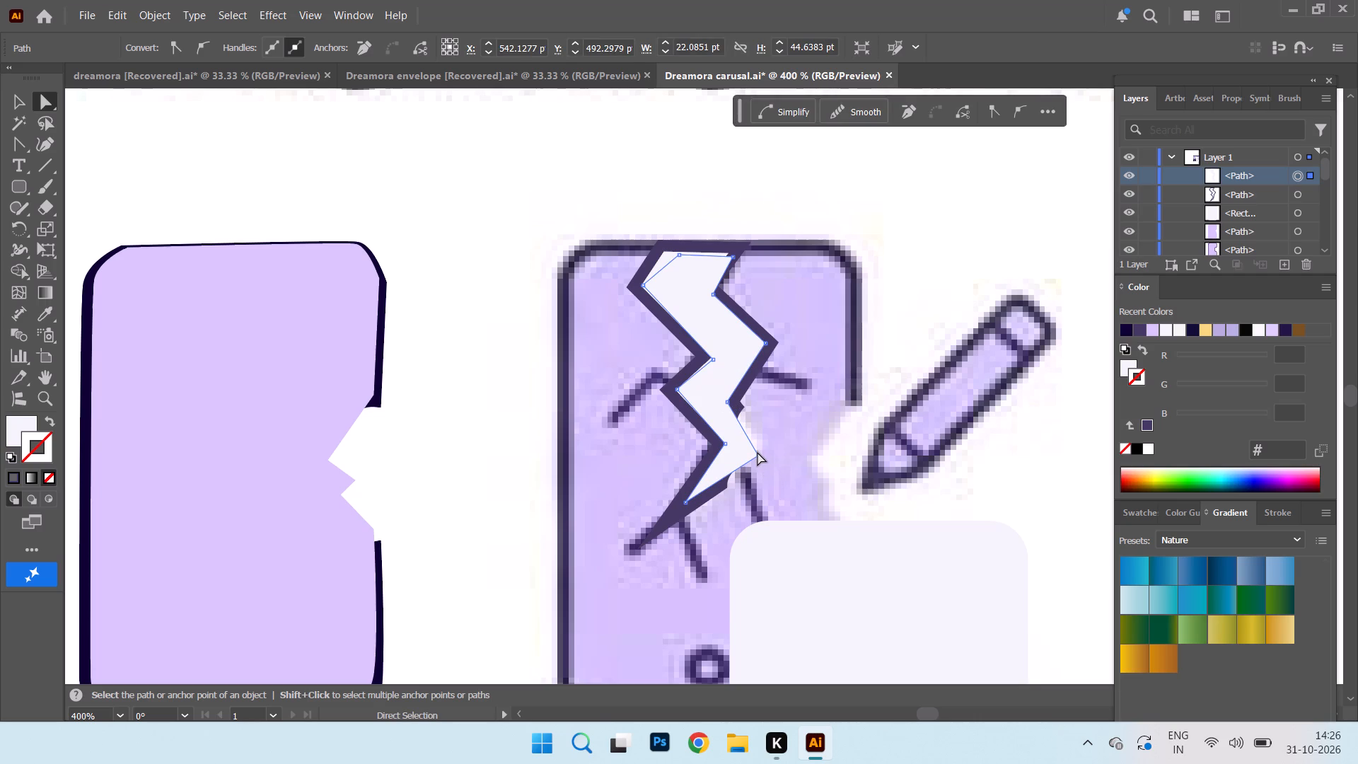
{"action": "left_click_drag", "start_coordinate": [758, 453], "coordinate": [750, 462]}
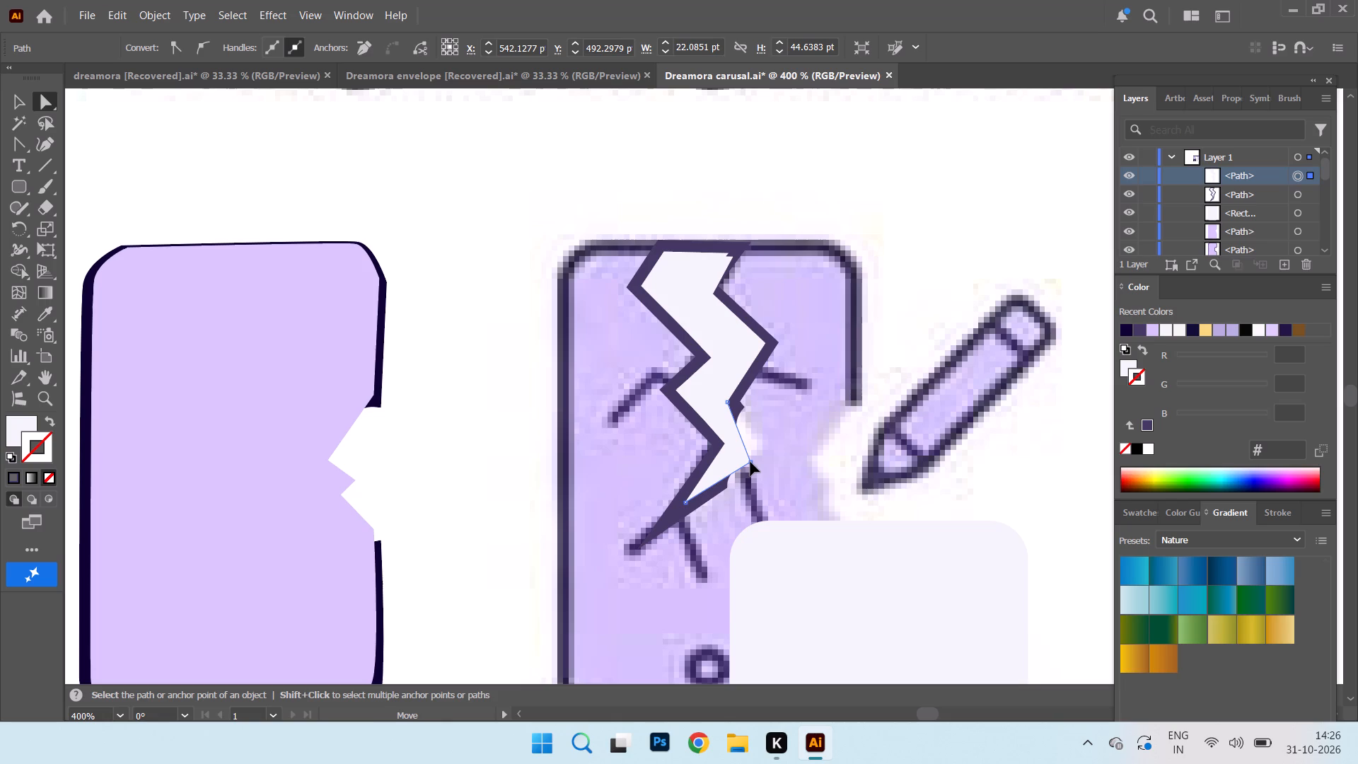
{"action": "left_click_drag", "start_coordinate": [750, 462], "coordinate": [751, 455]}
{"action": "left_click_drag", "start_coordinate": [751, 455], "coordinate": [752, 461]}
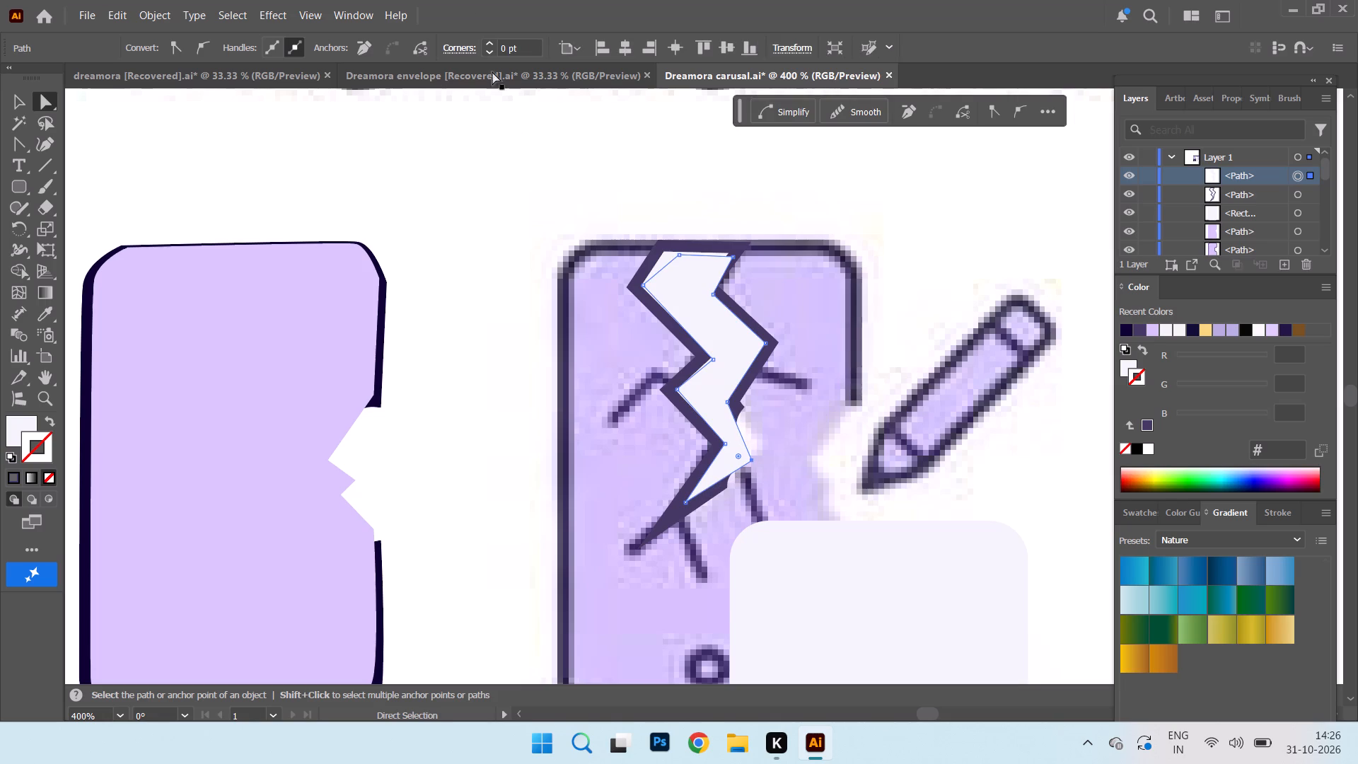
Move the white crack's two top corners and its upper-right notch point out to the dark outline.
{"action": "key", "text": "ctrl+minus"}
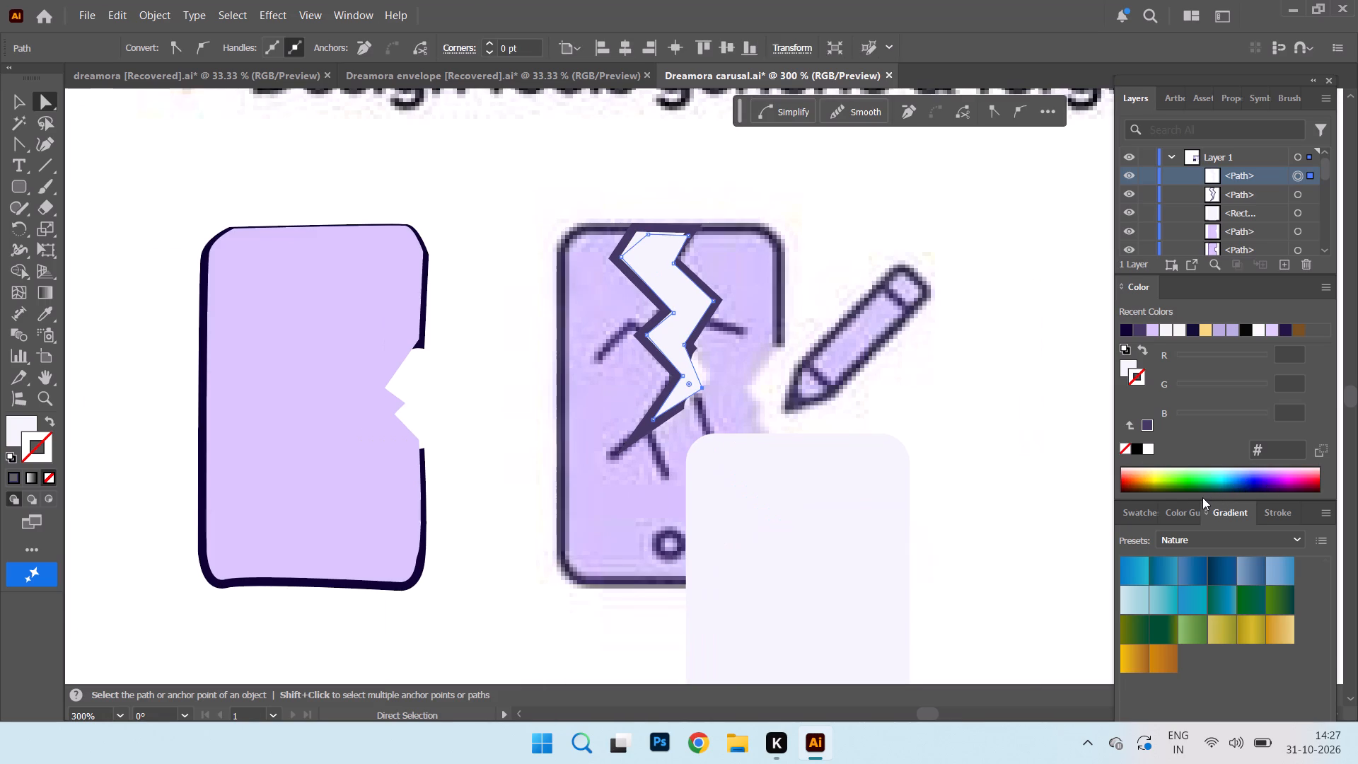
{"action": "key", "text": "ctrl+minus"}
{"action": "key", "text": "period"}
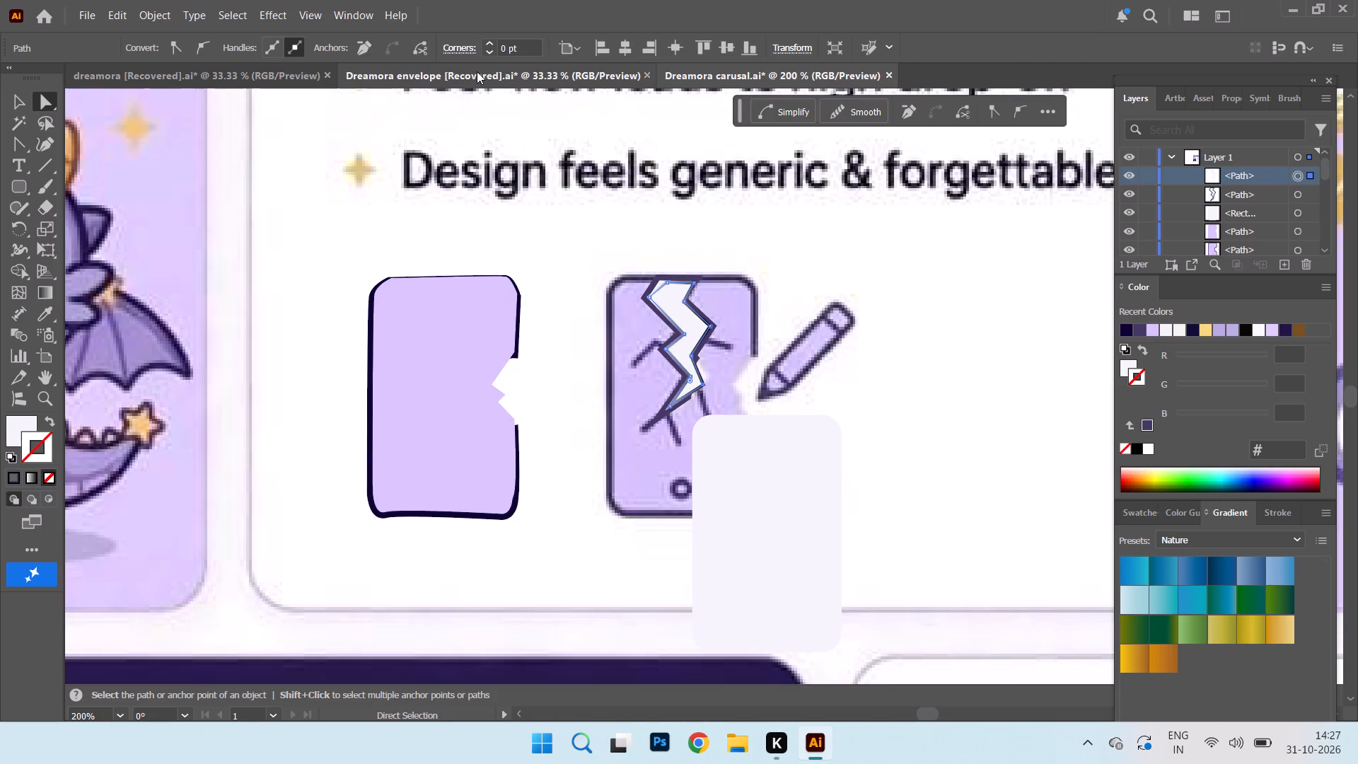
{"action": "key", "text": "ctrl+equal"}
{"action": "key", "text": "ctrl+equal"}
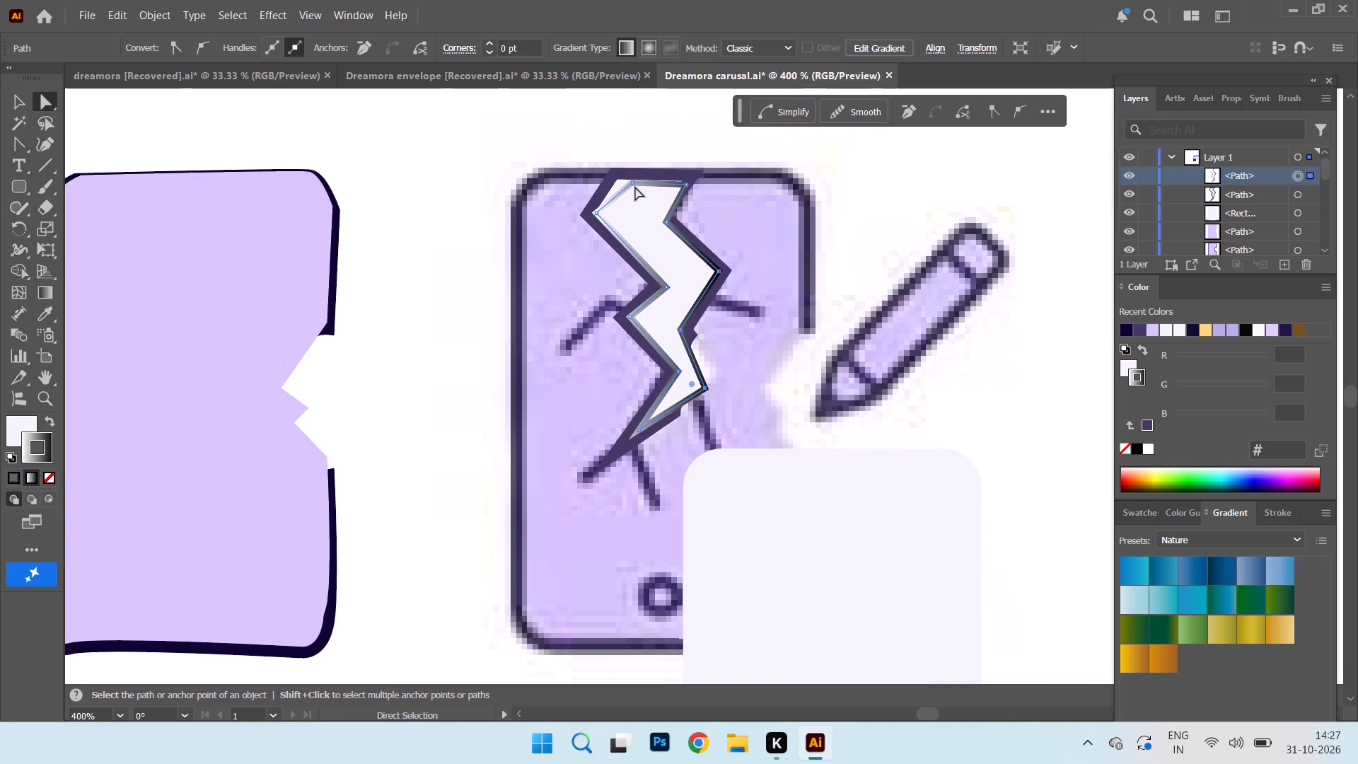
{"action": "left_click_drag", "start_coordinate": [634, 181], "coordinate": [613, 181]}
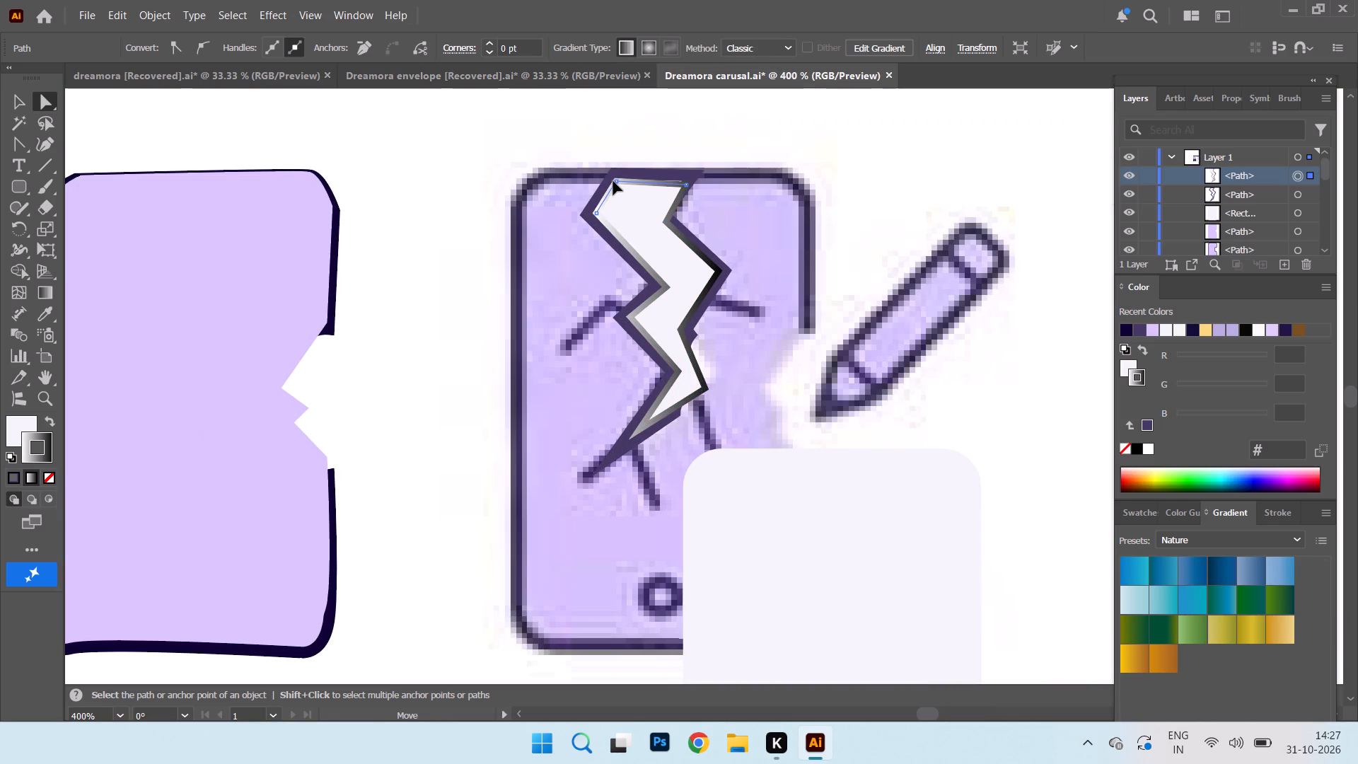
{"action": "left_click_drag", "start_coordinate": [613, 181], "coordinate": [620, 181]}
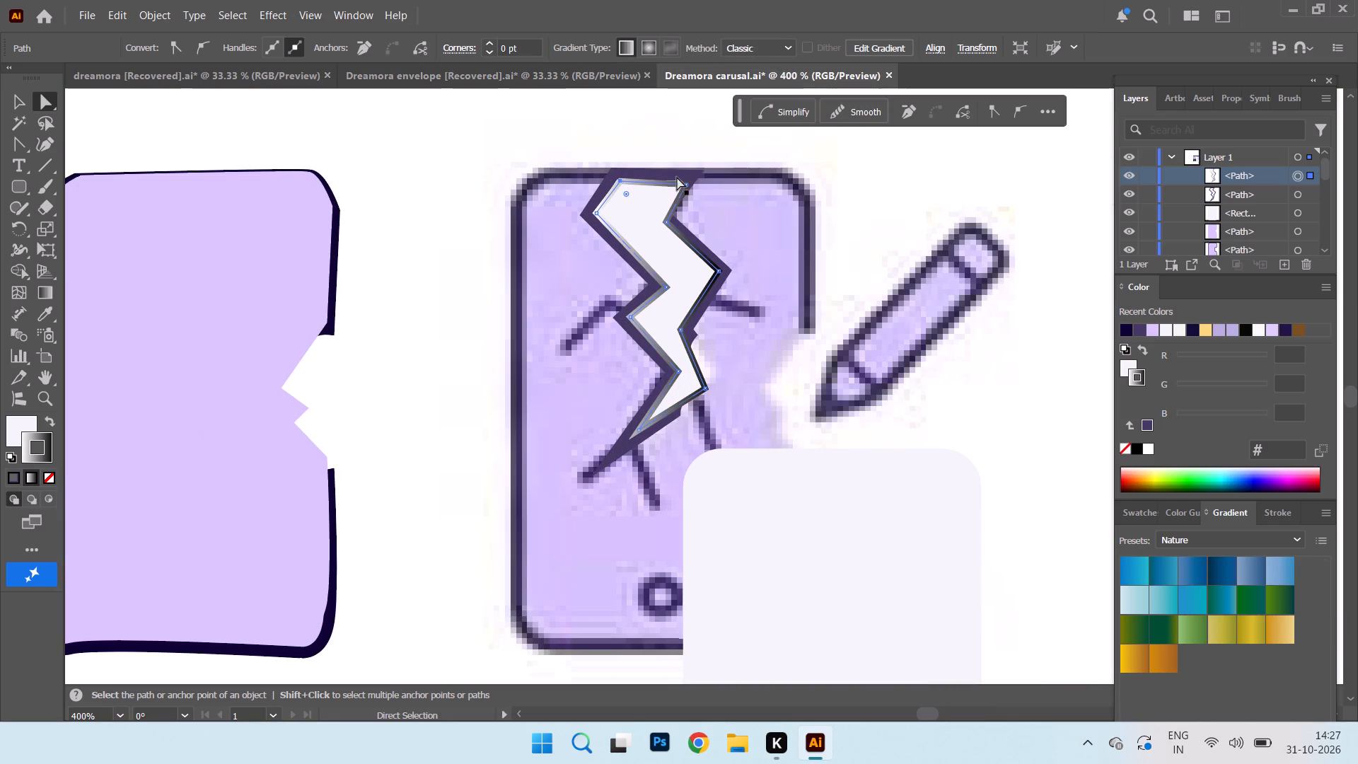
{"action": "left_click", "coordinate": [687, 185]}
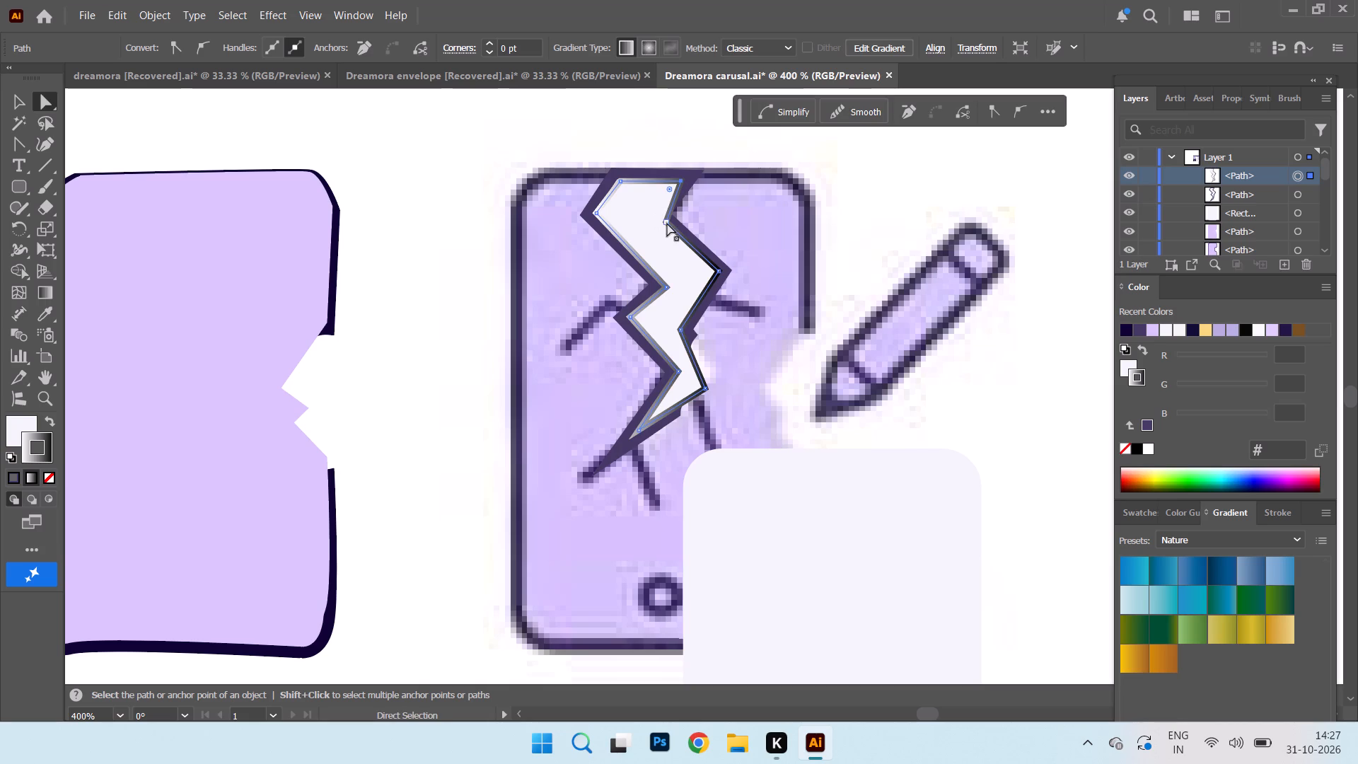
{"action": "left_click_drag", "start_coordinate": [667, 223], "coordinate": [653, 216]}
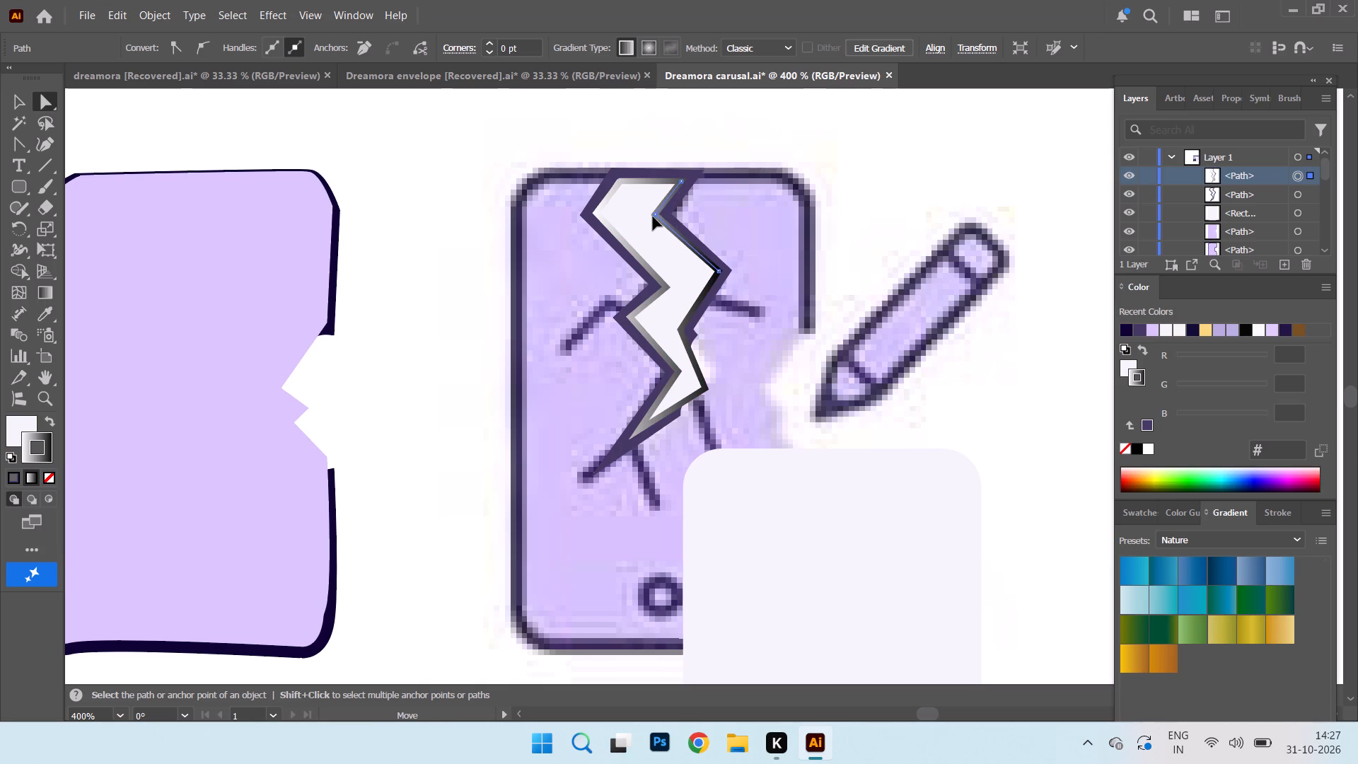
{"action": "left_click_drag", "start_coordinate": [653, 216], "coordinate": [654, 216]}
Remove the gradient stroke from the white crack.
{"action": "left_click", "coordinate": [50, 477]}
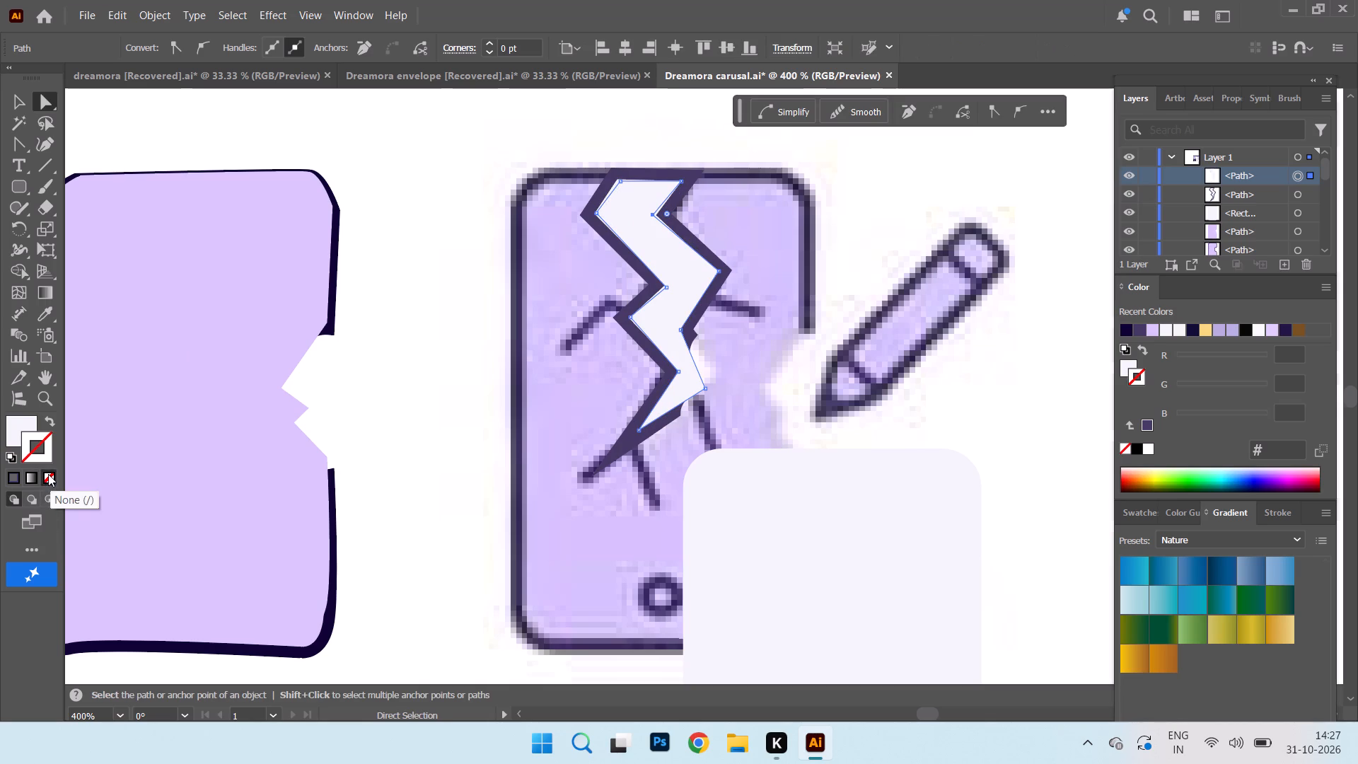
Fine-tune the white crack's upper corner and notch points, and pull its lower-right point out to match the reference crack.
{"action": "left_click", "coordinate": [621, 183]}
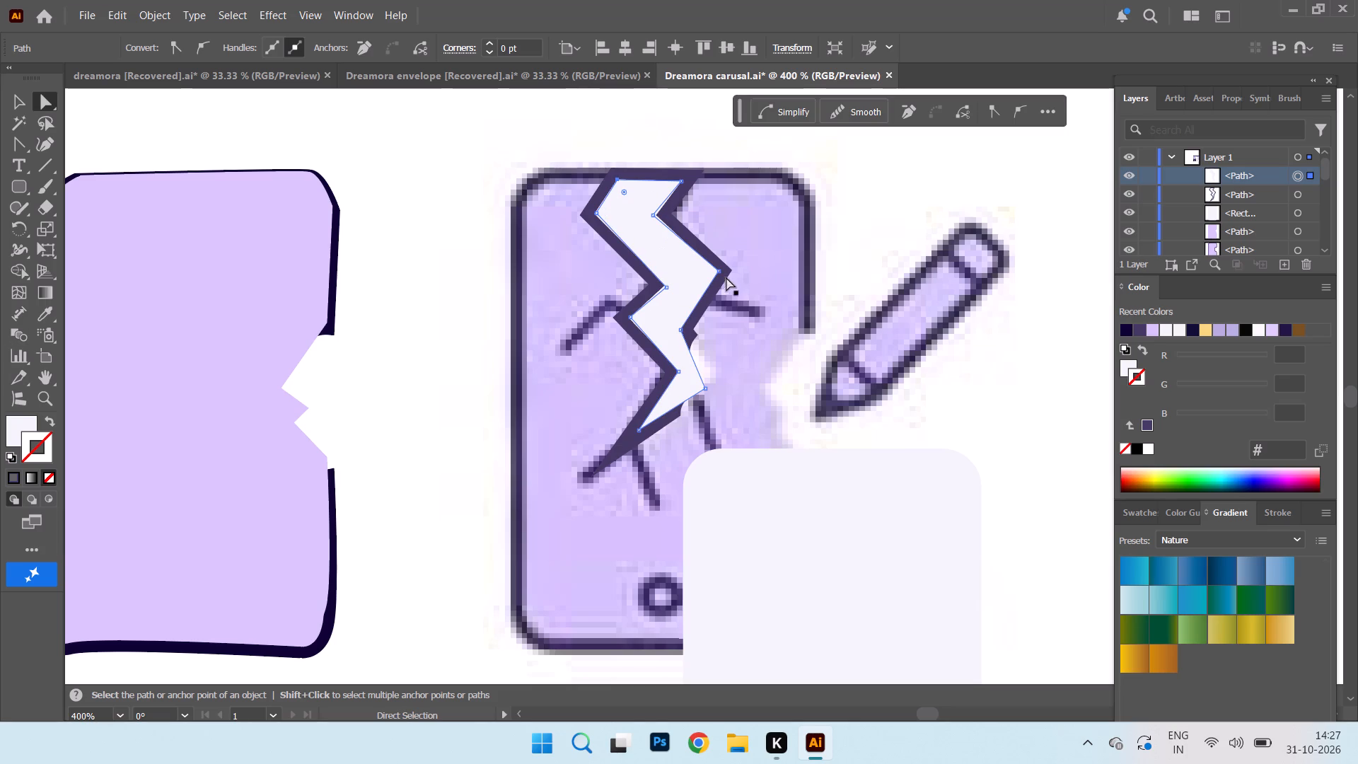
{"action": "left_click", "coordinate": [668, 288]}
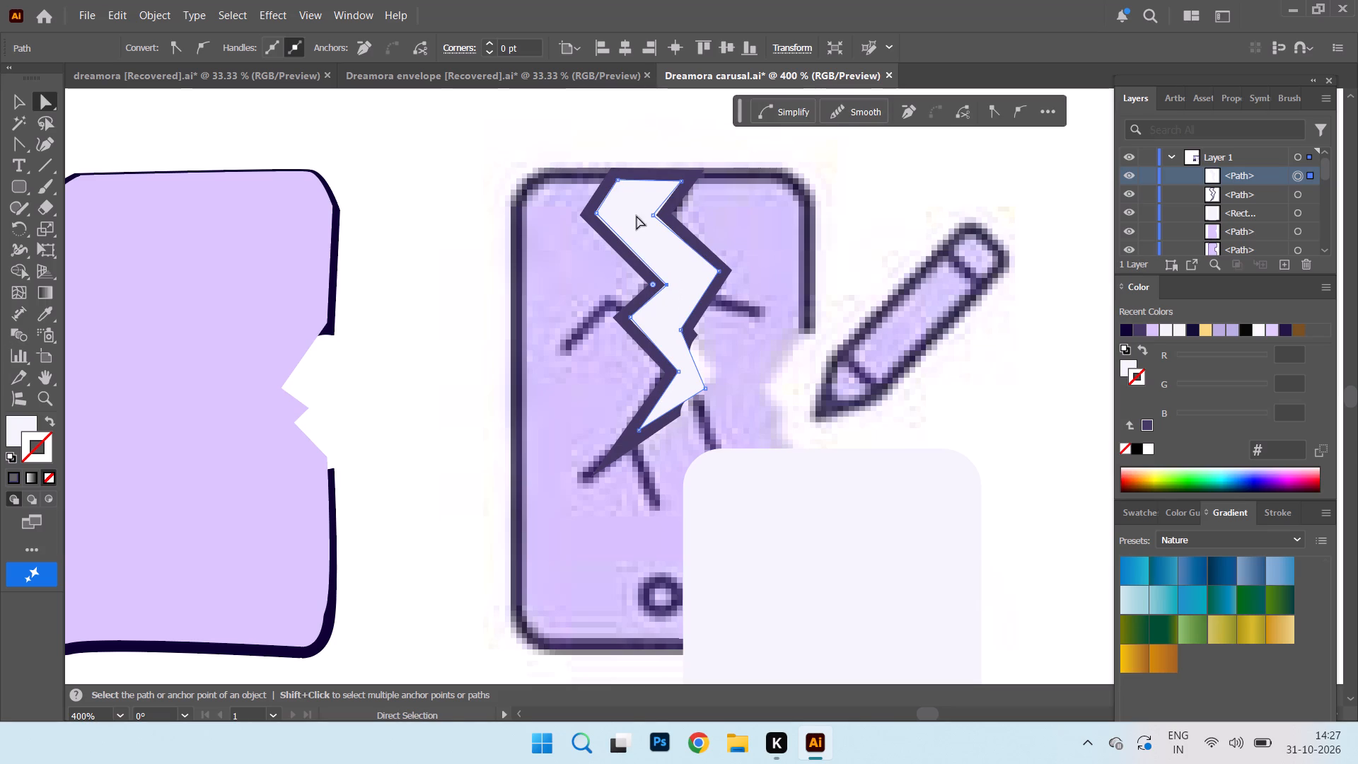
{"action": "left_click", "coordinate": [651, 214]}
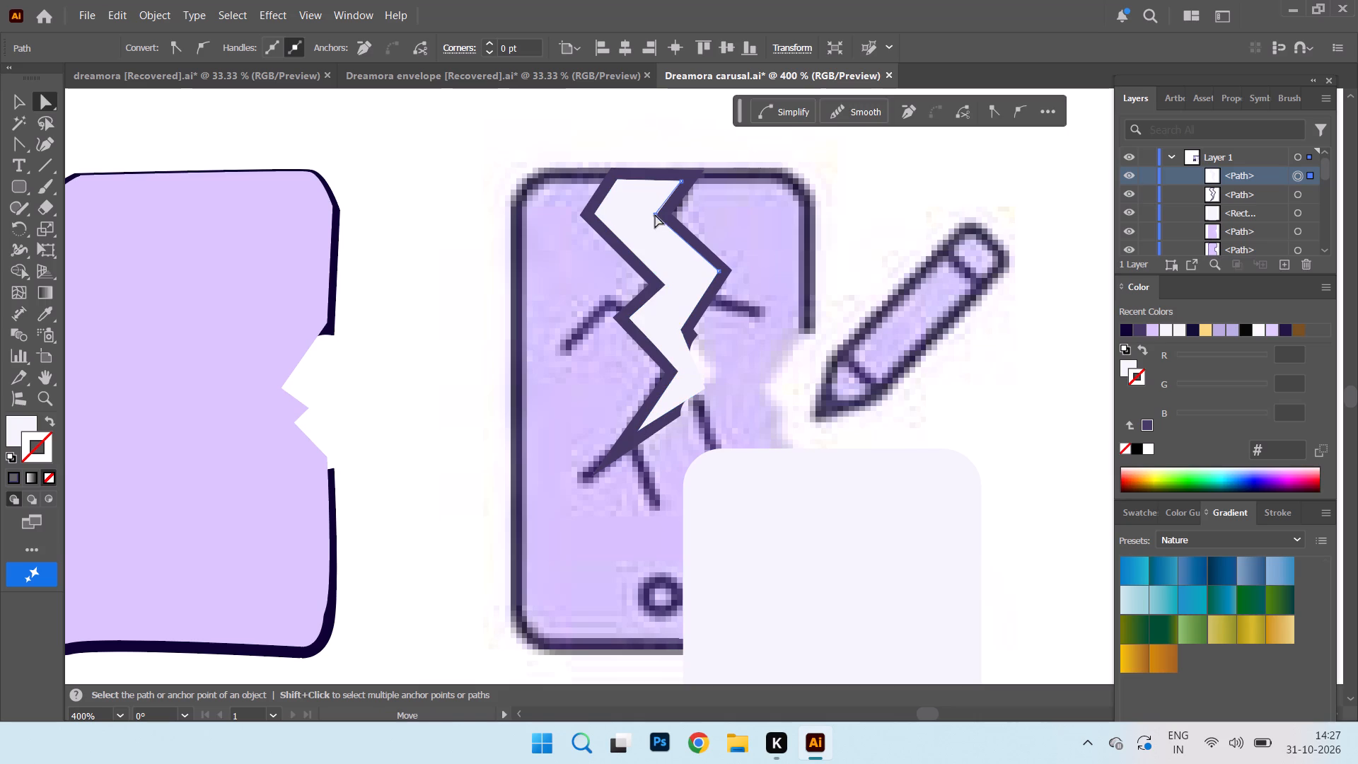
{"action": "left_click", "coordinate": [680, 328]}
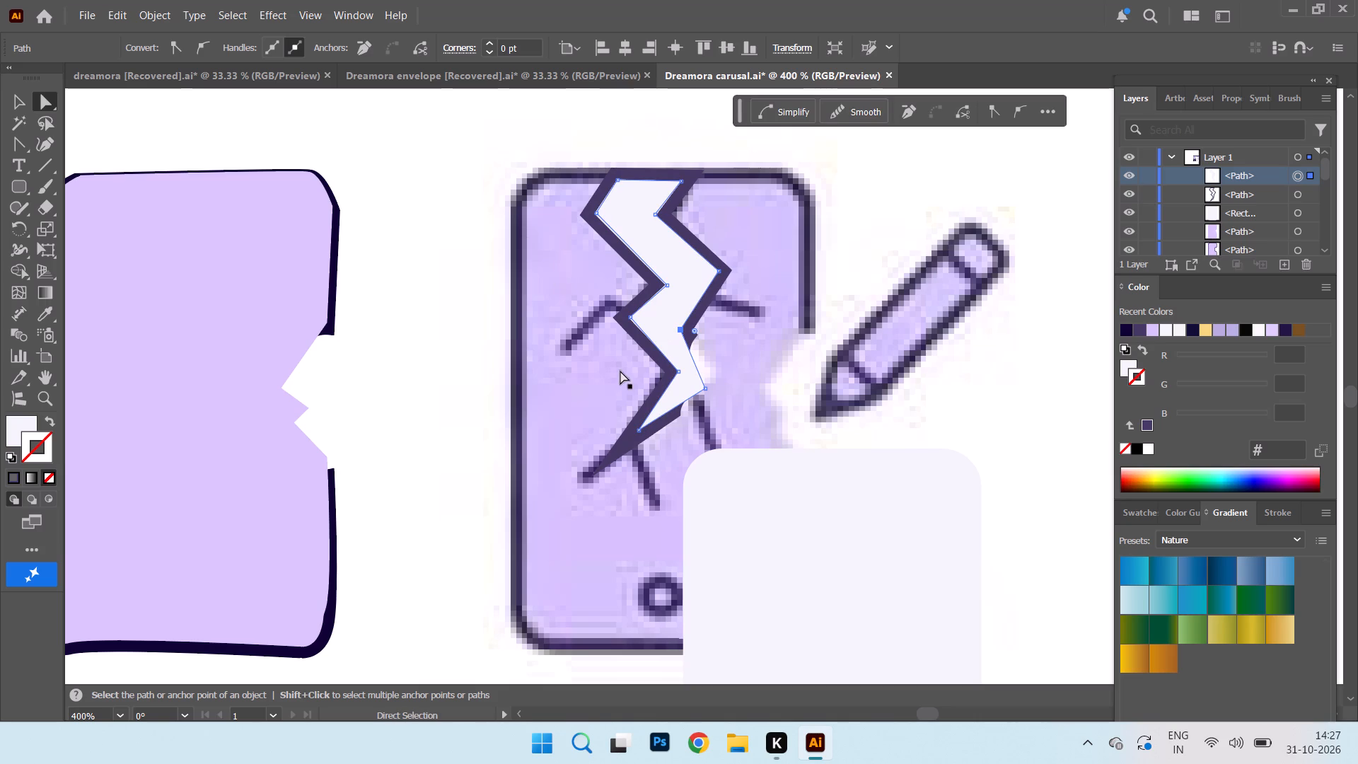
{"action": "left_click_drag", "start_coordinate": [707, 390], "coordinate": [714, 382]}
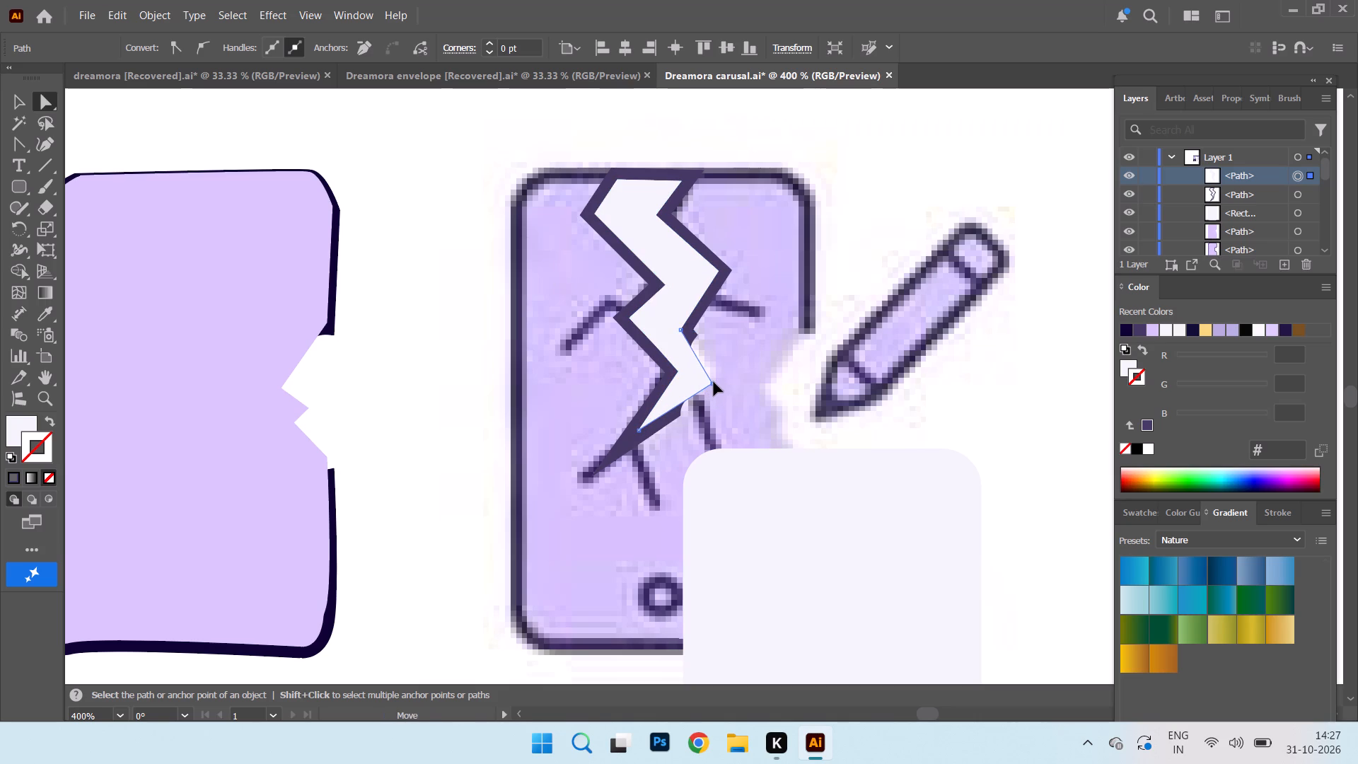
{"action": "left_click_drag", "start_coordinate": [714, 382], "coordinate": [713, 378]}
{"action": "left_click_drag", "start_coordinate": [713, 378], "coordinate": [714, 378]}
{"action": "left_click", "coordinate": [873, 228]}
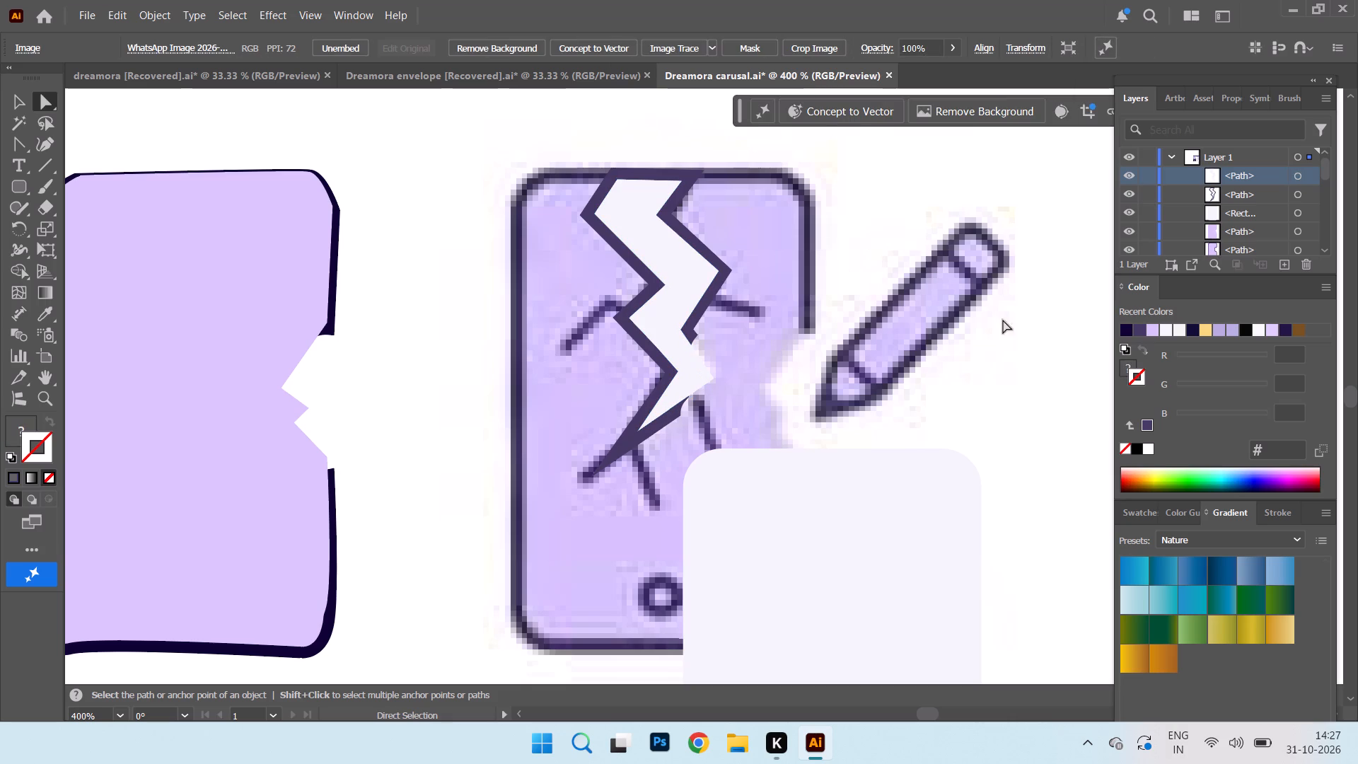
Nudge the white crack's left-side inner notch point to meet the dark outline.
{"action": "key", "text": "ctrl+minus"}
{"action": "left_click", "coordinate": [652, 166]}
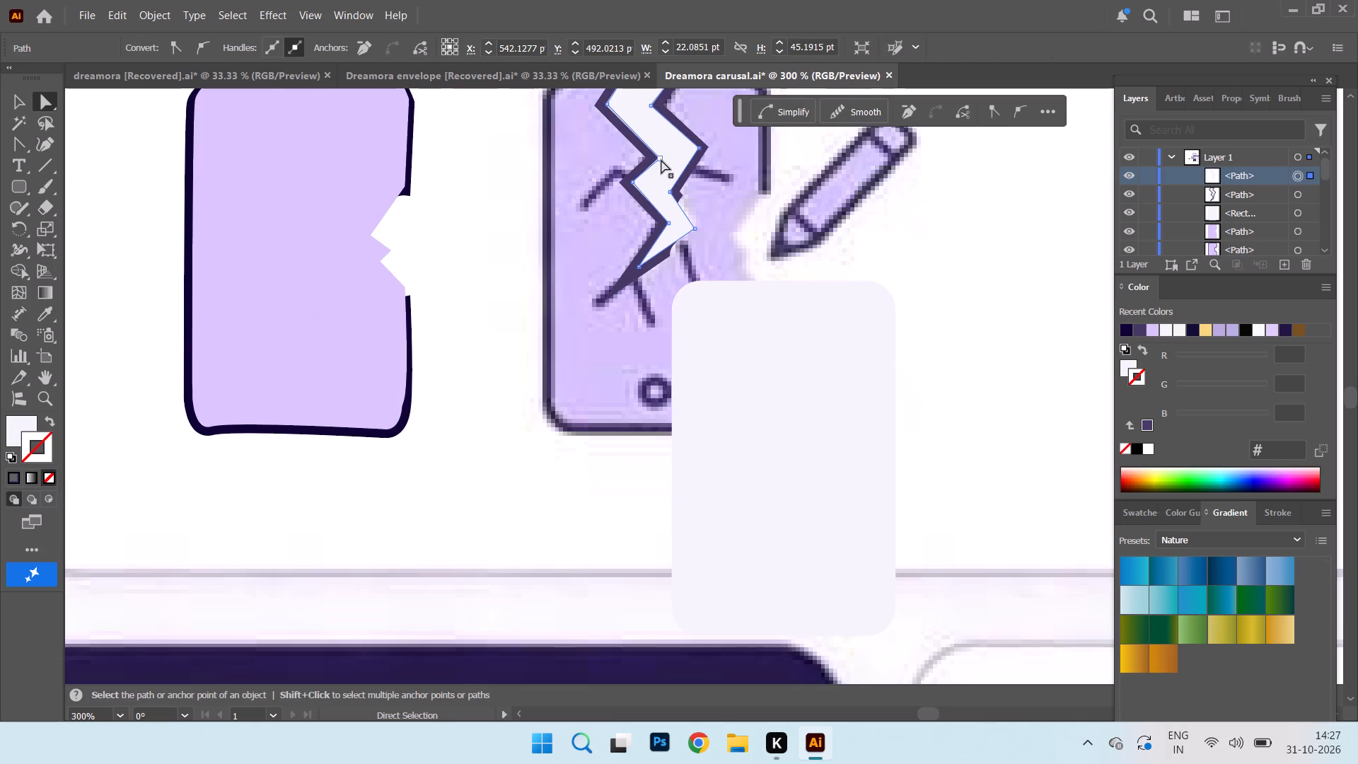
{"action": "left_click", "coordinate": [661, 160]}
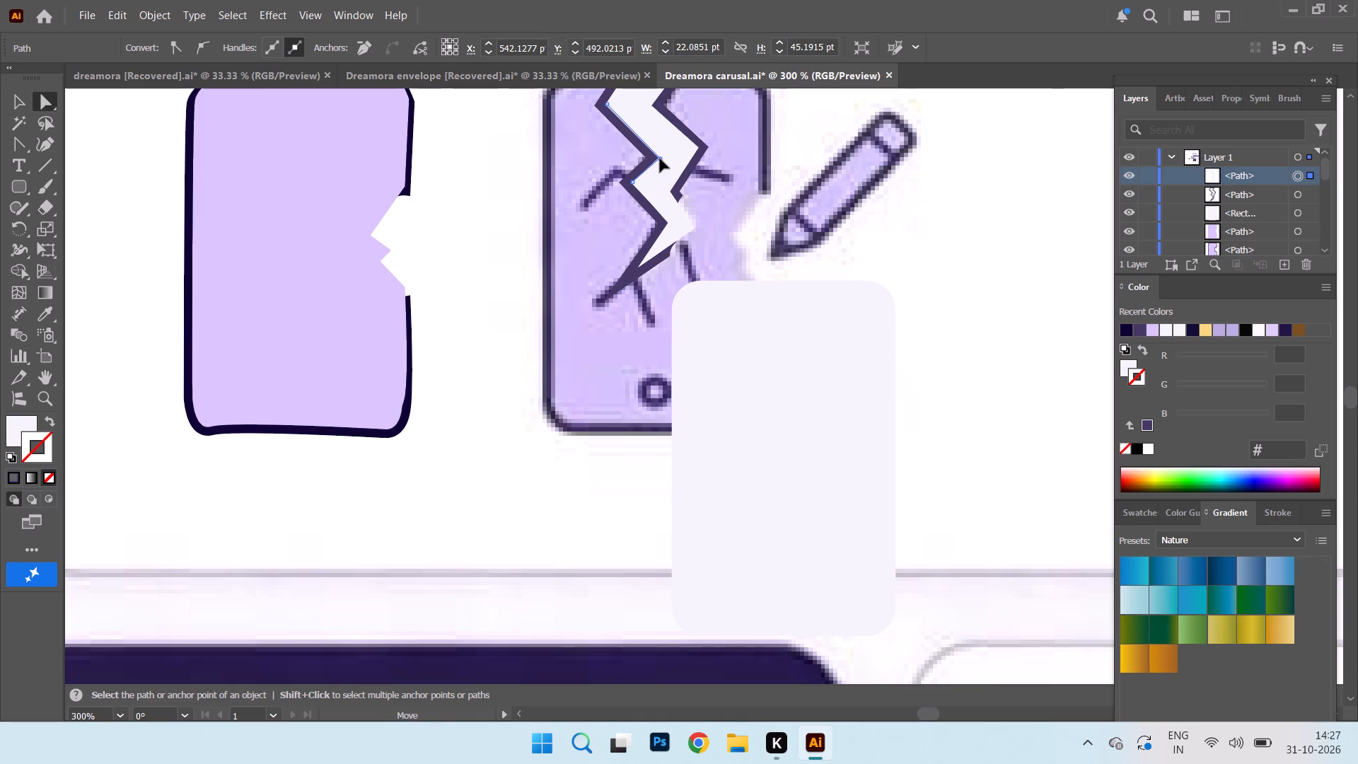
{"action": "left_click", "coordinate": [661, 156]}
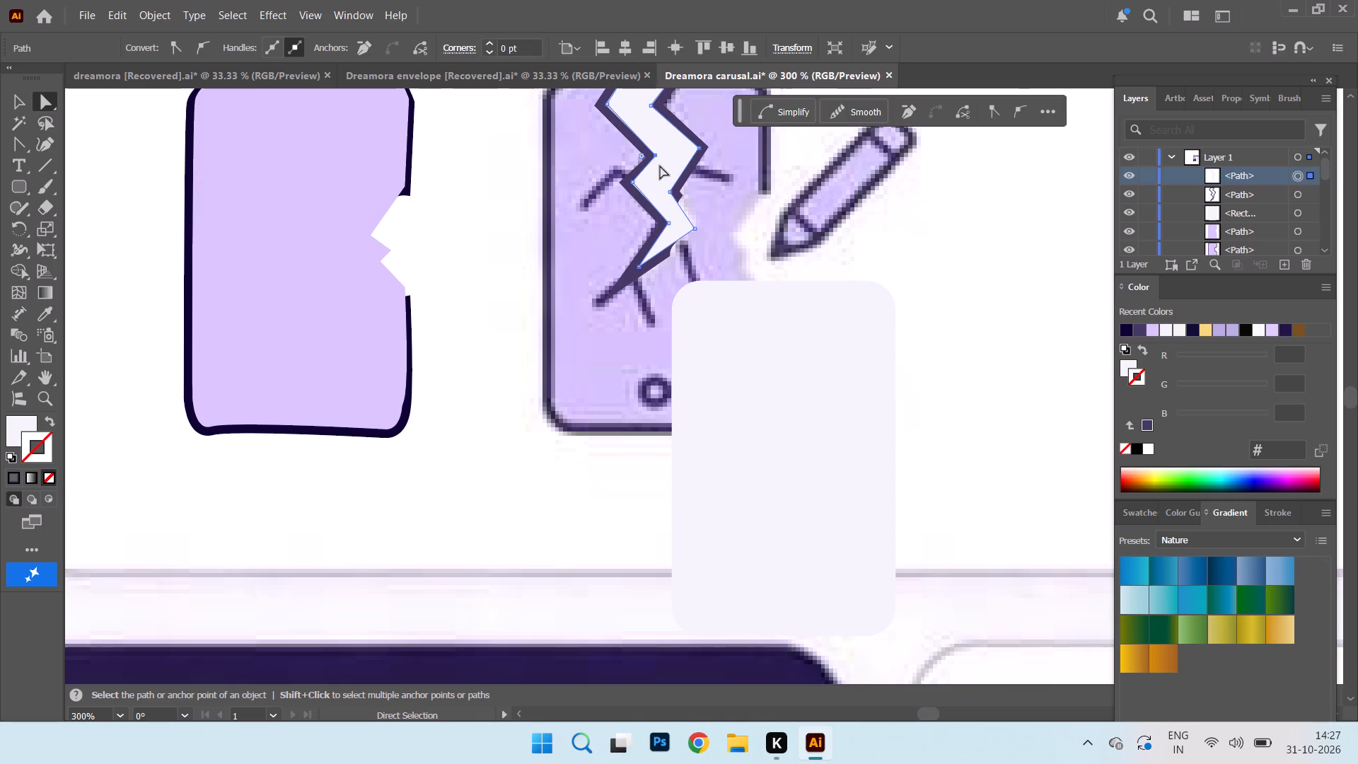
{"action": "left_click", "coordinate": [658, 156]}
{"action": "left_click", "coordinate": [660, 219], "text": "shift"}
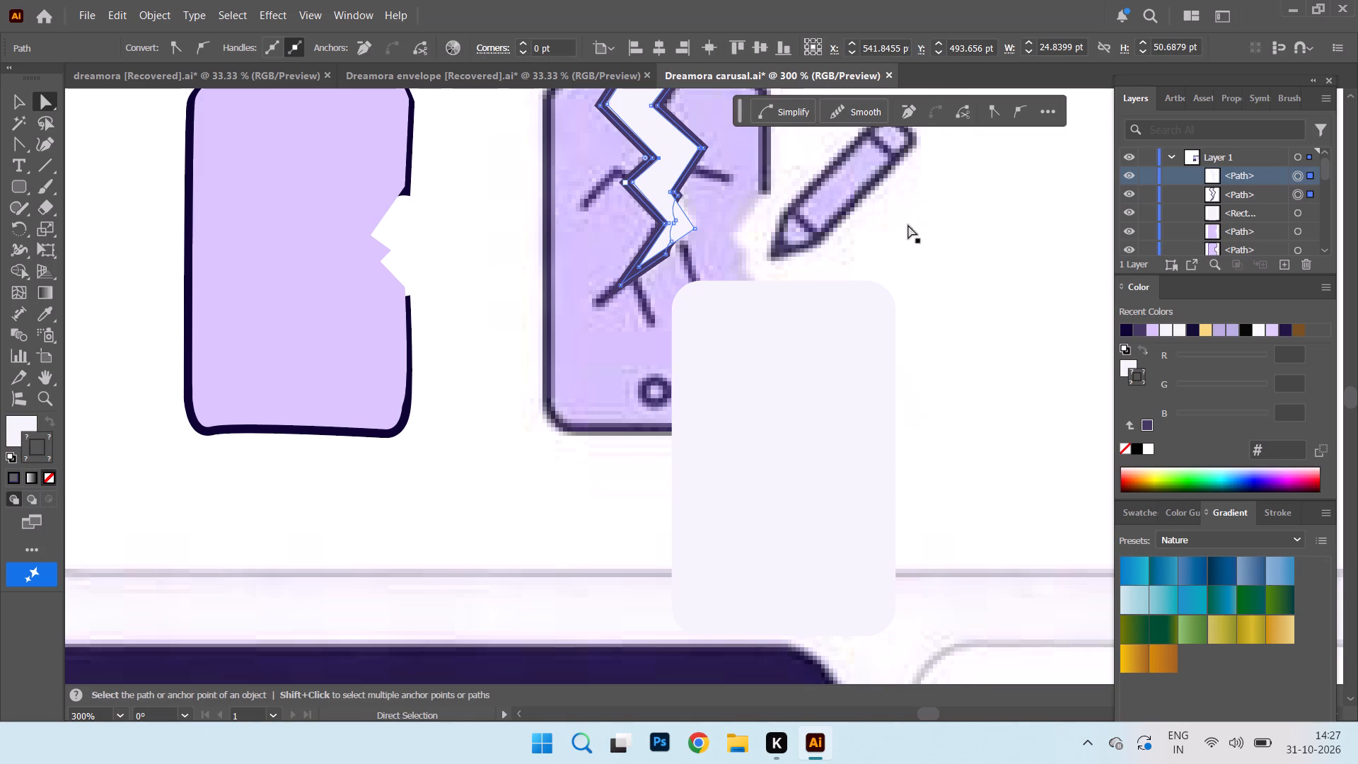
{"action": "left_click", "coordinate": [976, 199]}
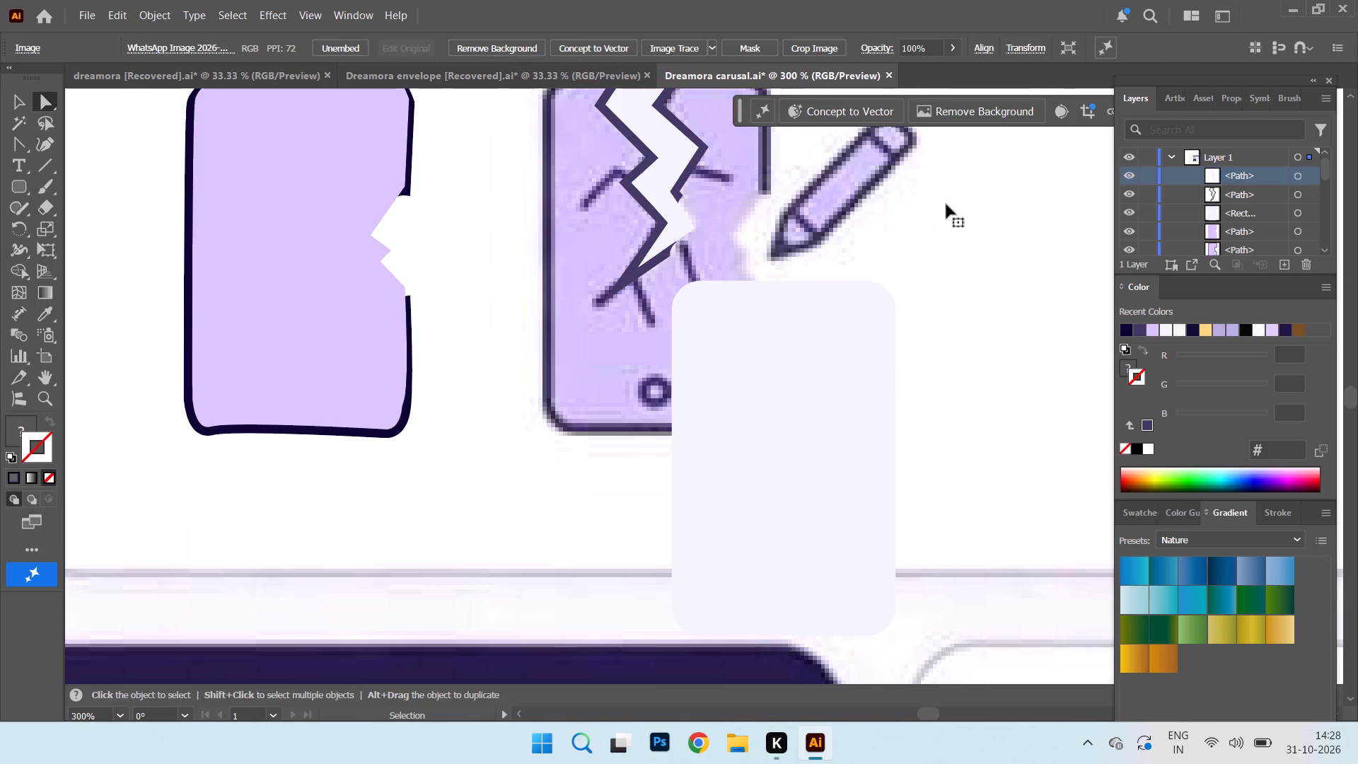
Resize the redrawn phone's lilac fill slightly at its top and notched side edges to fit inside the dark outline.
{"action": "key", "text": "ctrl+minus"}
{"action": "key", "text": "ctrl+minus"}
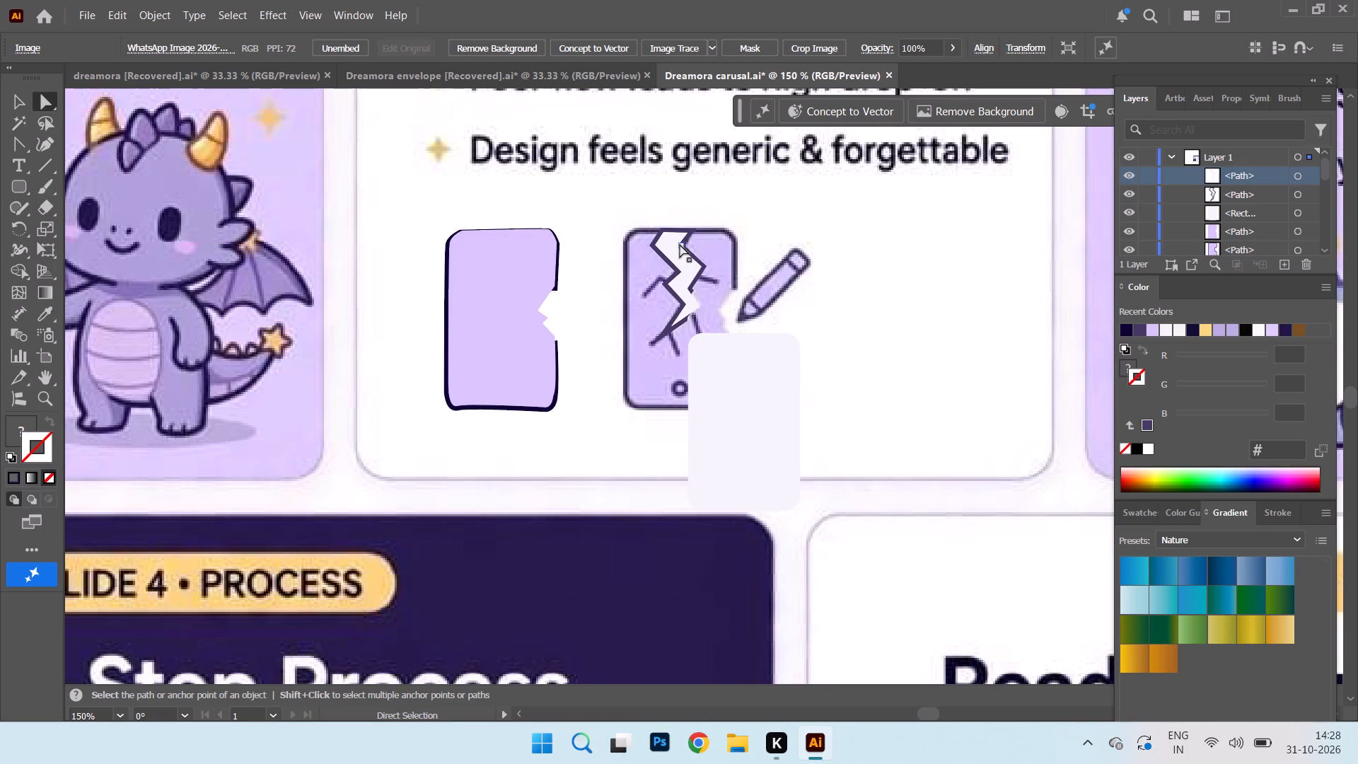
{"action": "left_click", "coordinate": [680, 244]}
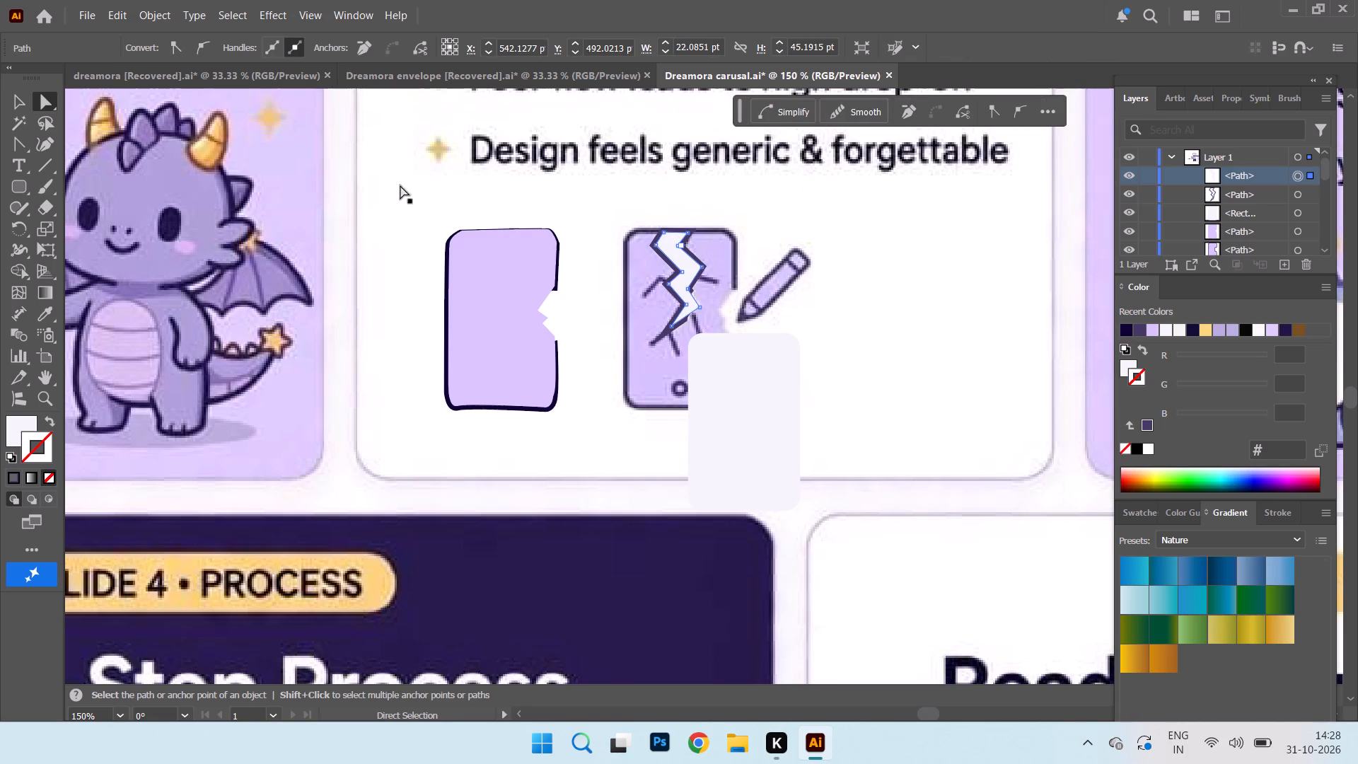
{"action": "left_click", "coordinate": [509, 265]}
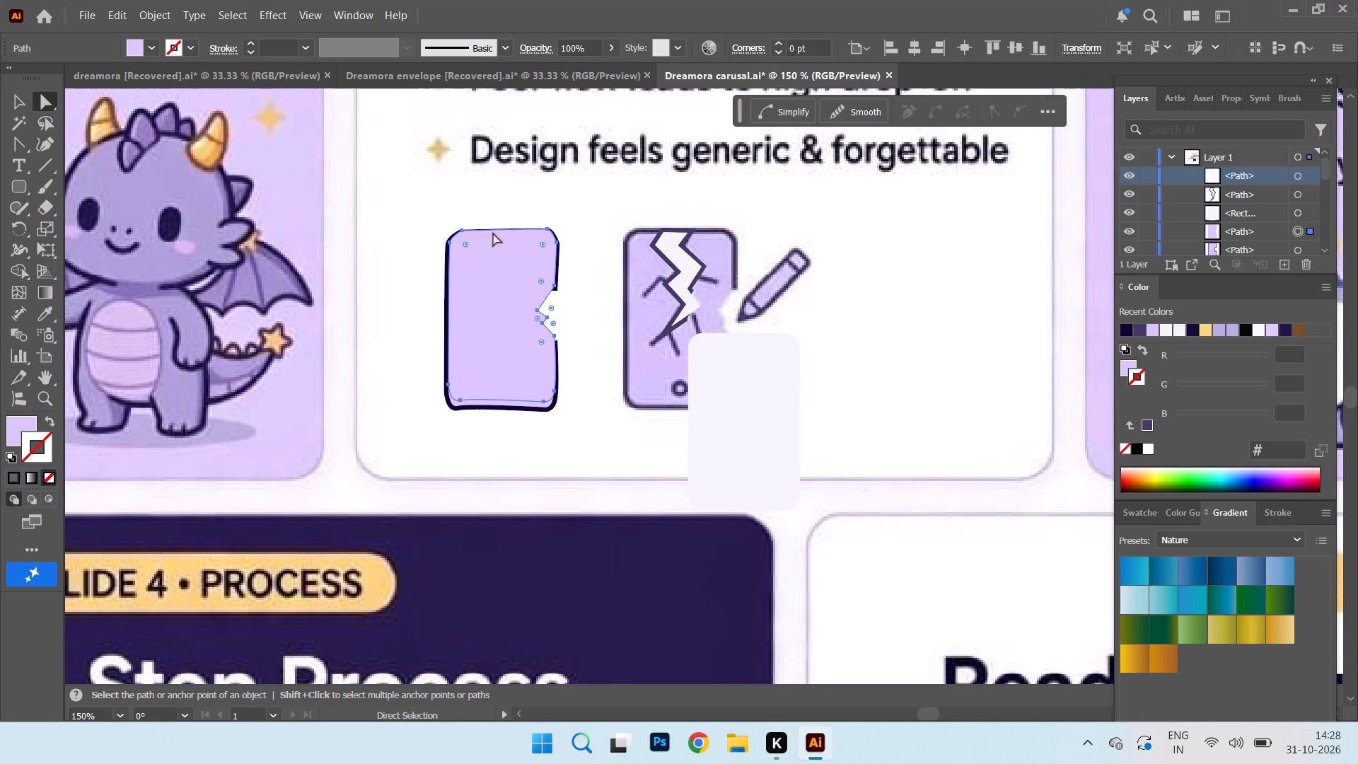
{"action": "left_click", "coordinate": [13, 100]}
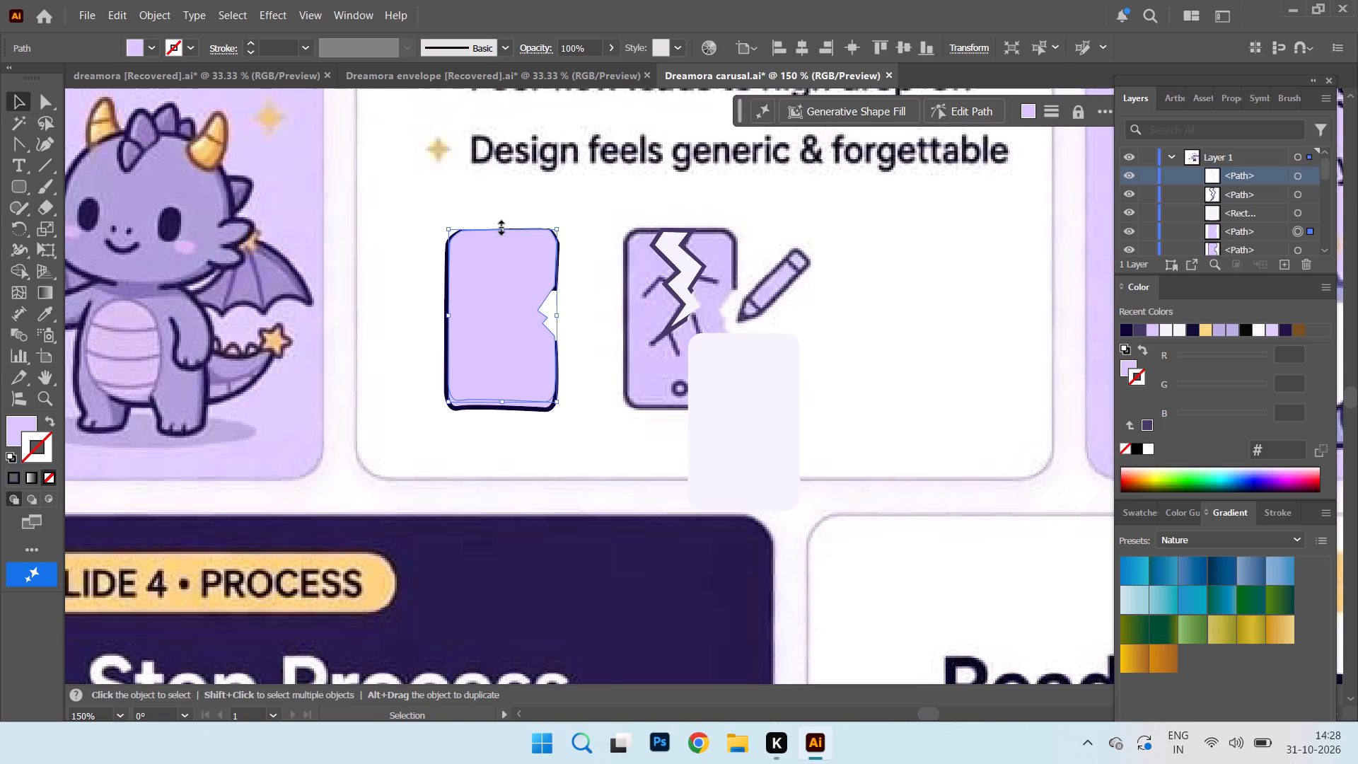
{"action": "left_click", "coordinate": [499, 226]}
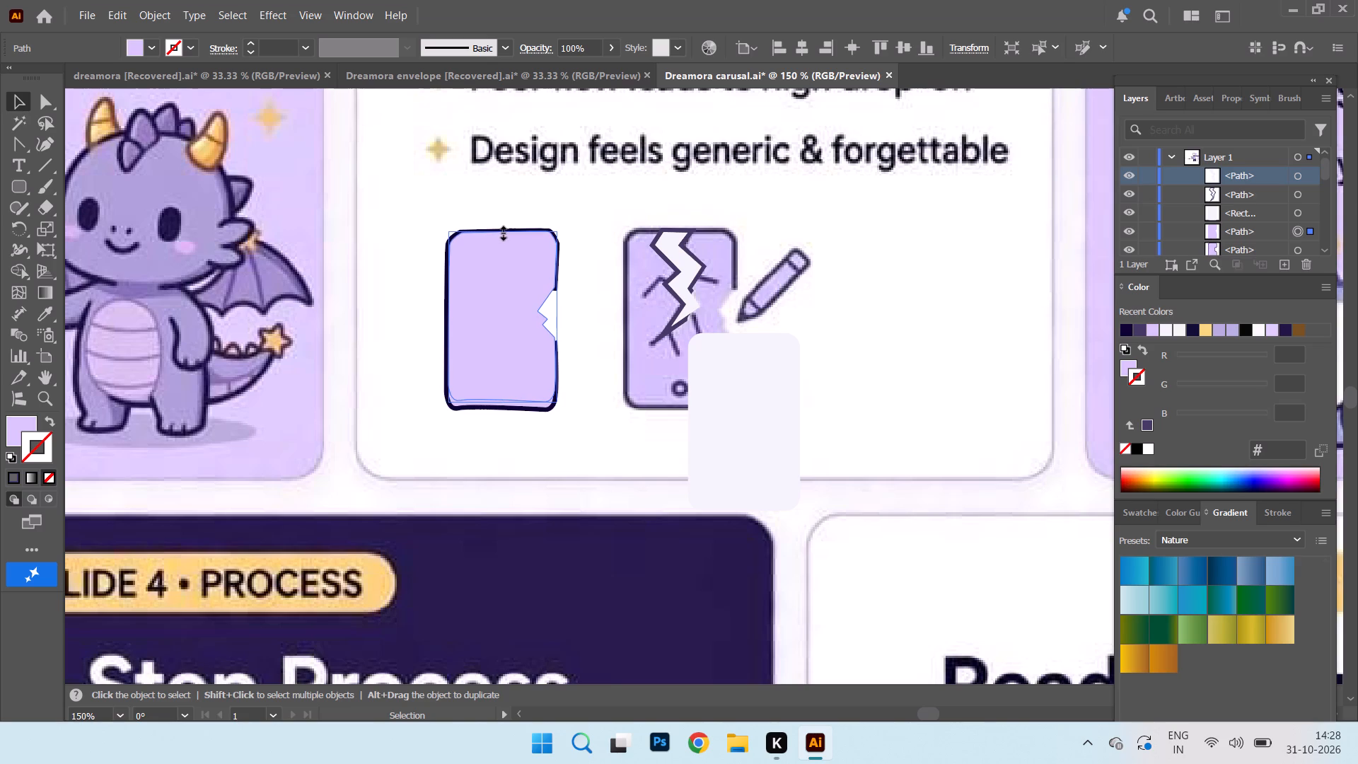
{"action": "left_click", "coordinate": [608, 224]}
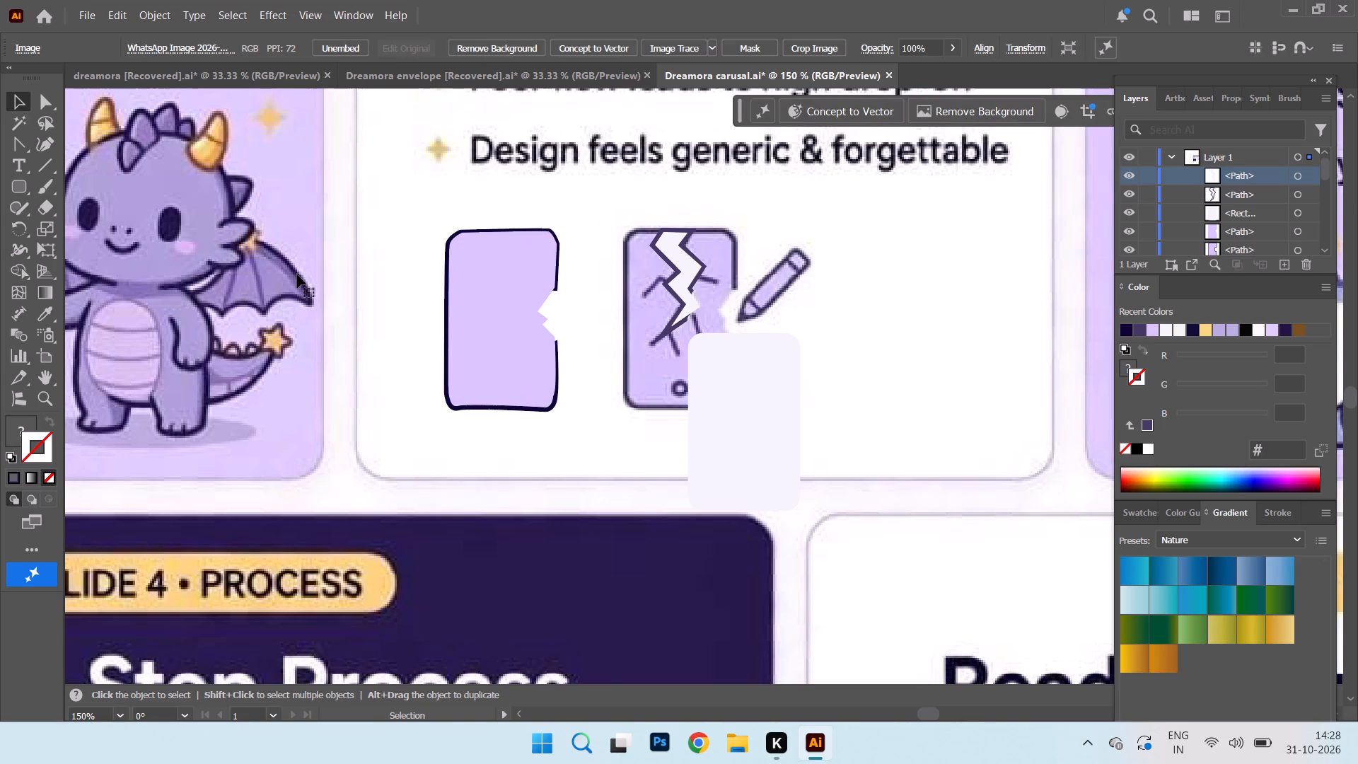
{"action": "left_click", "coordinate": [512, 279]}
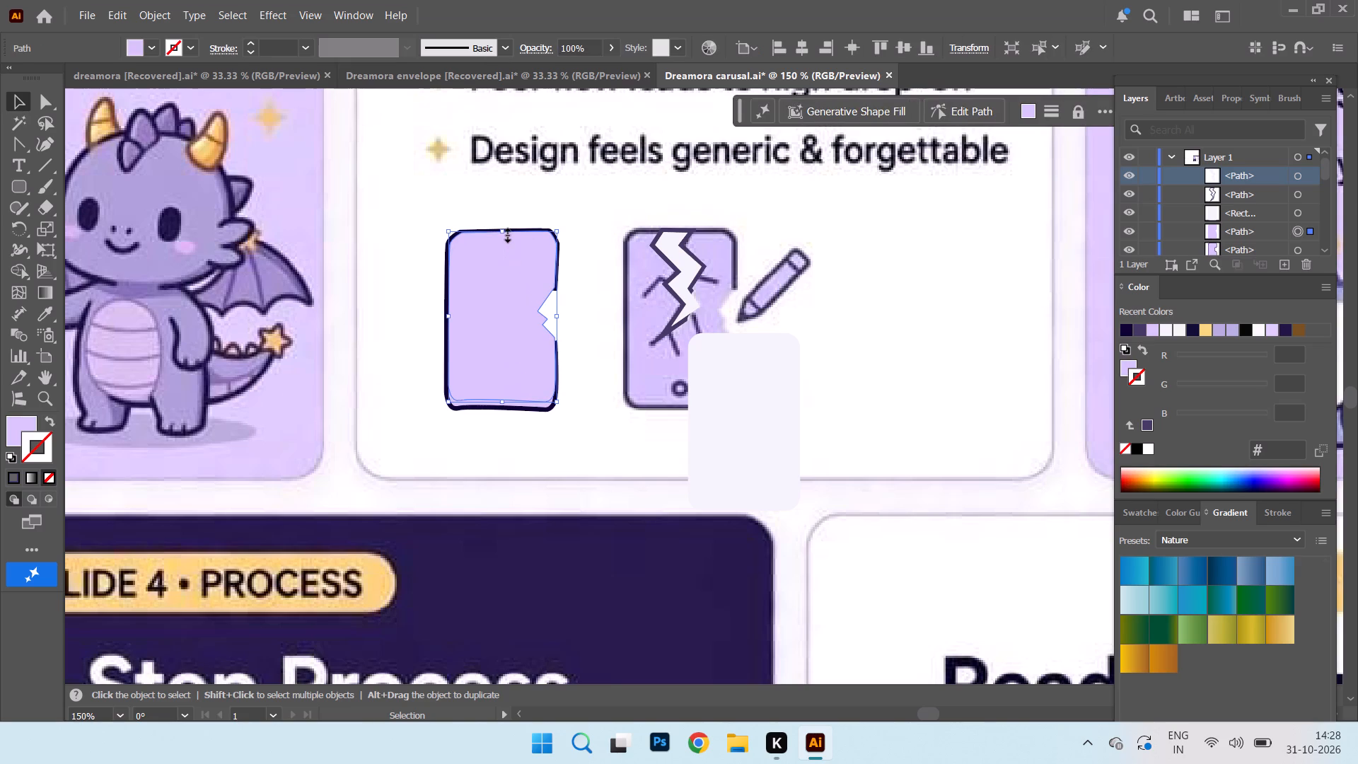
{"action": "left_click", "coordinate": [504, 231]}
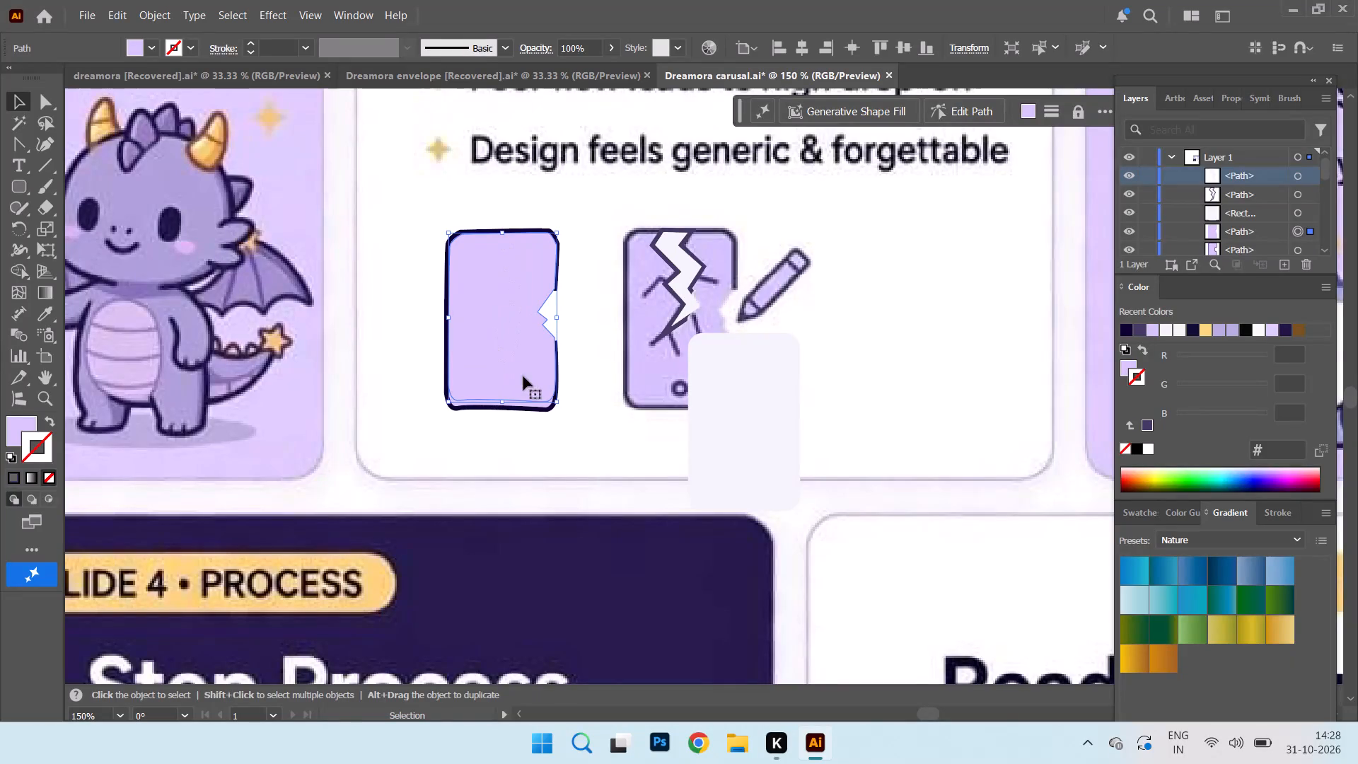
{"action": "left_click", "coordinate": [555, 315]}
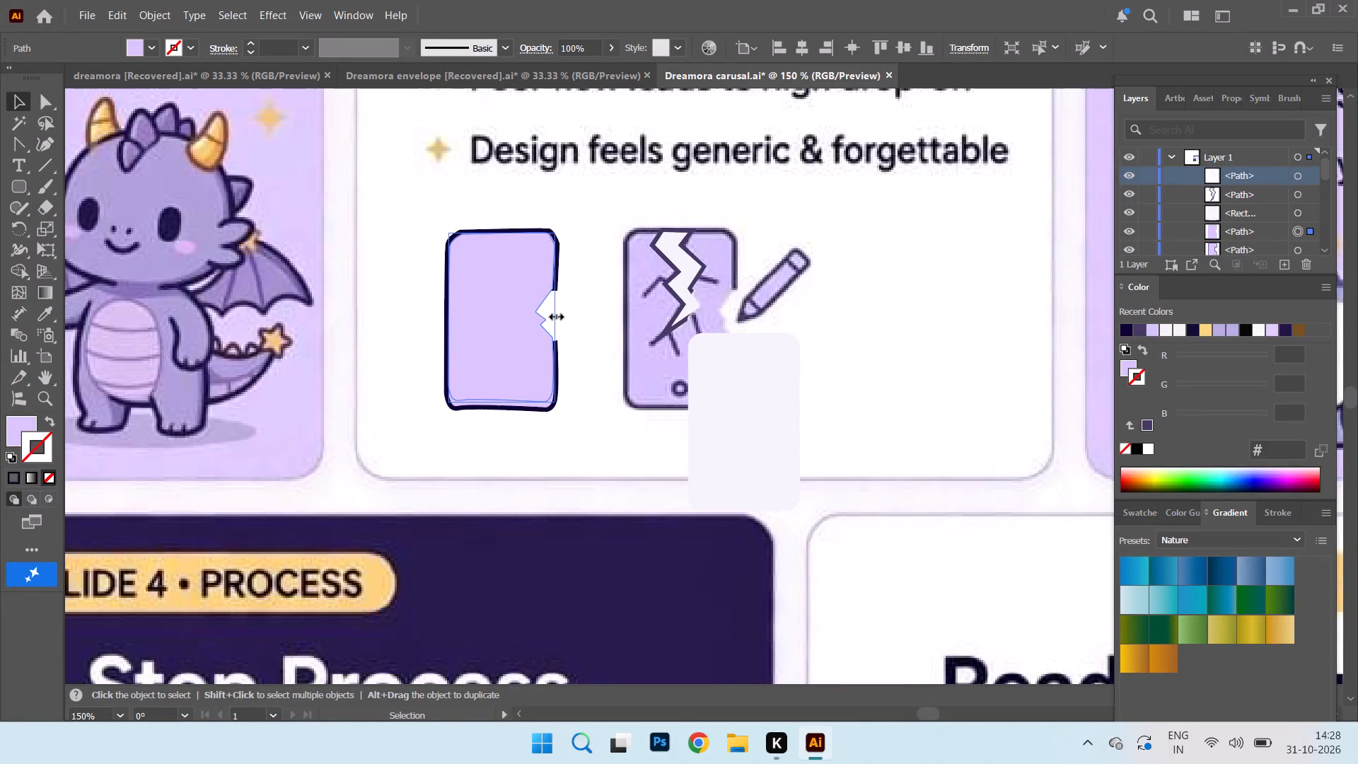
{"action": "left_click", "coordinate": [596, 314]}
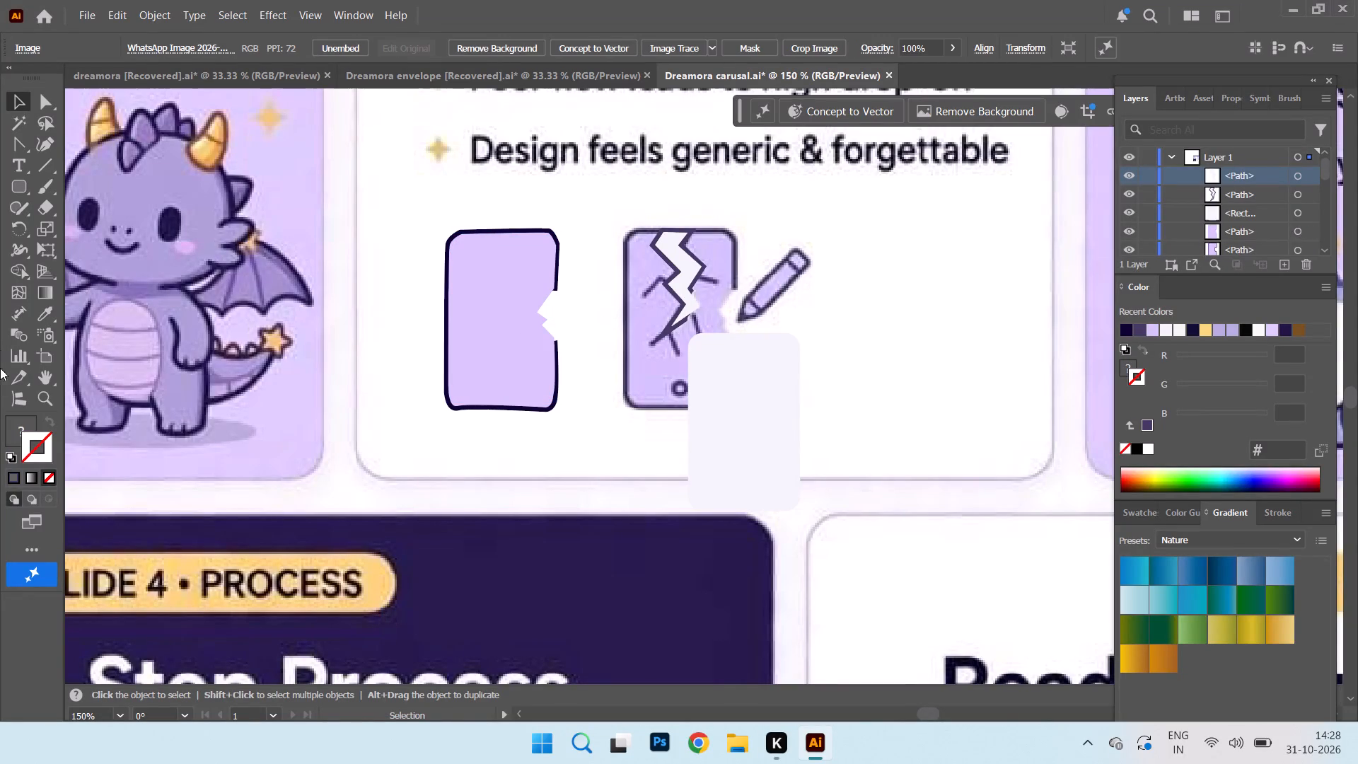
Group the white crack with its dark outline and move the group onto the upper part of the redrawn phone.
{"action": "left_click", "coordinate": [686, 272]}
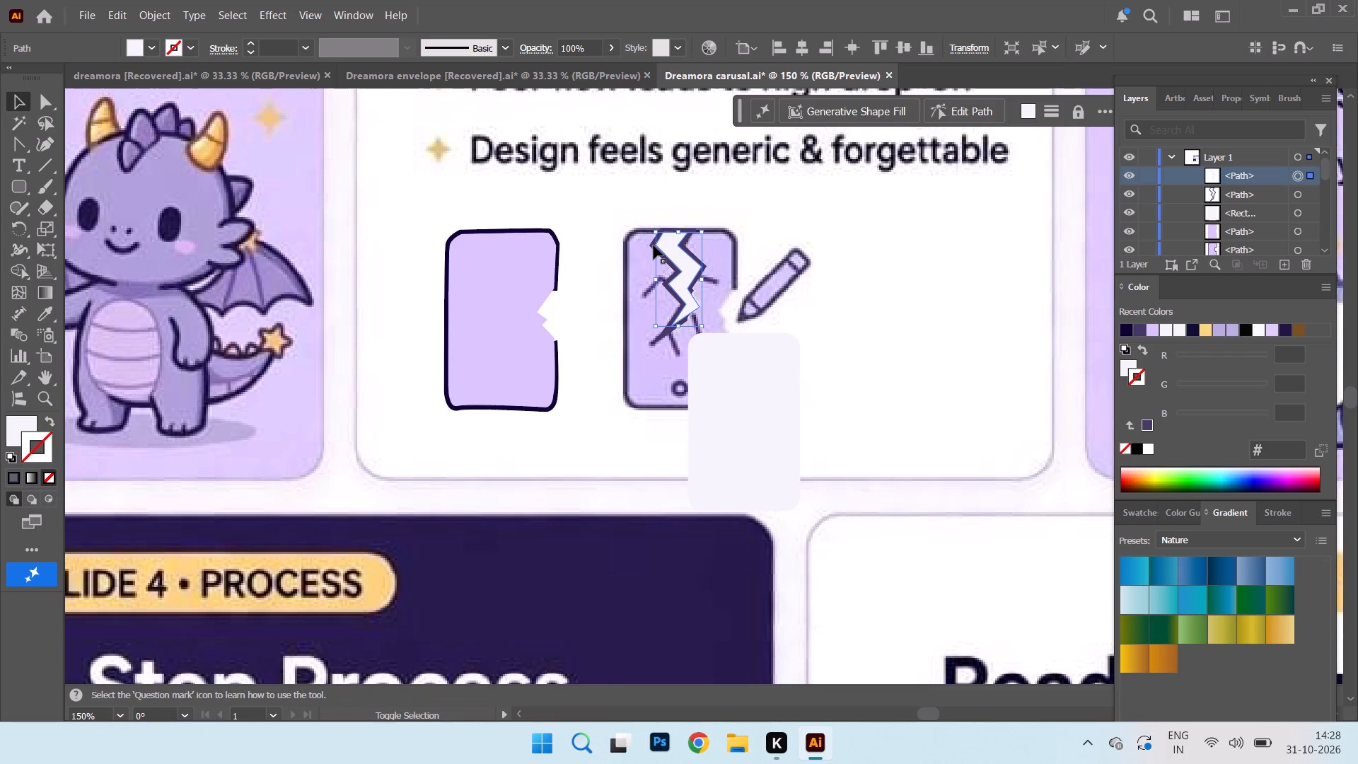
{"action": "left_click", "coordinate": [654, 245], "text": "shift"}
{"action": "left_click", "coordinate": [925, 108]}
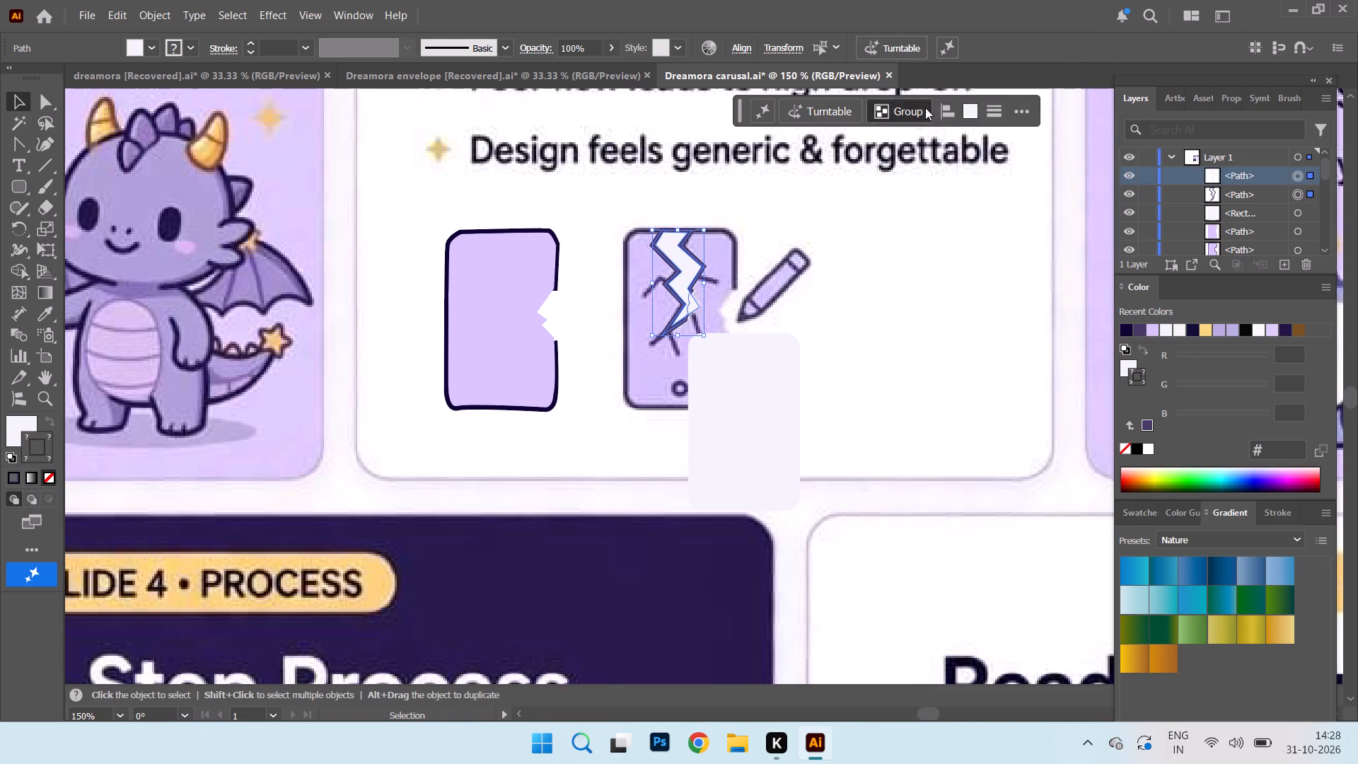
{"action": "left_click_drag", "start_coordinate": [683, 267], "coordinate": [501, 272]}
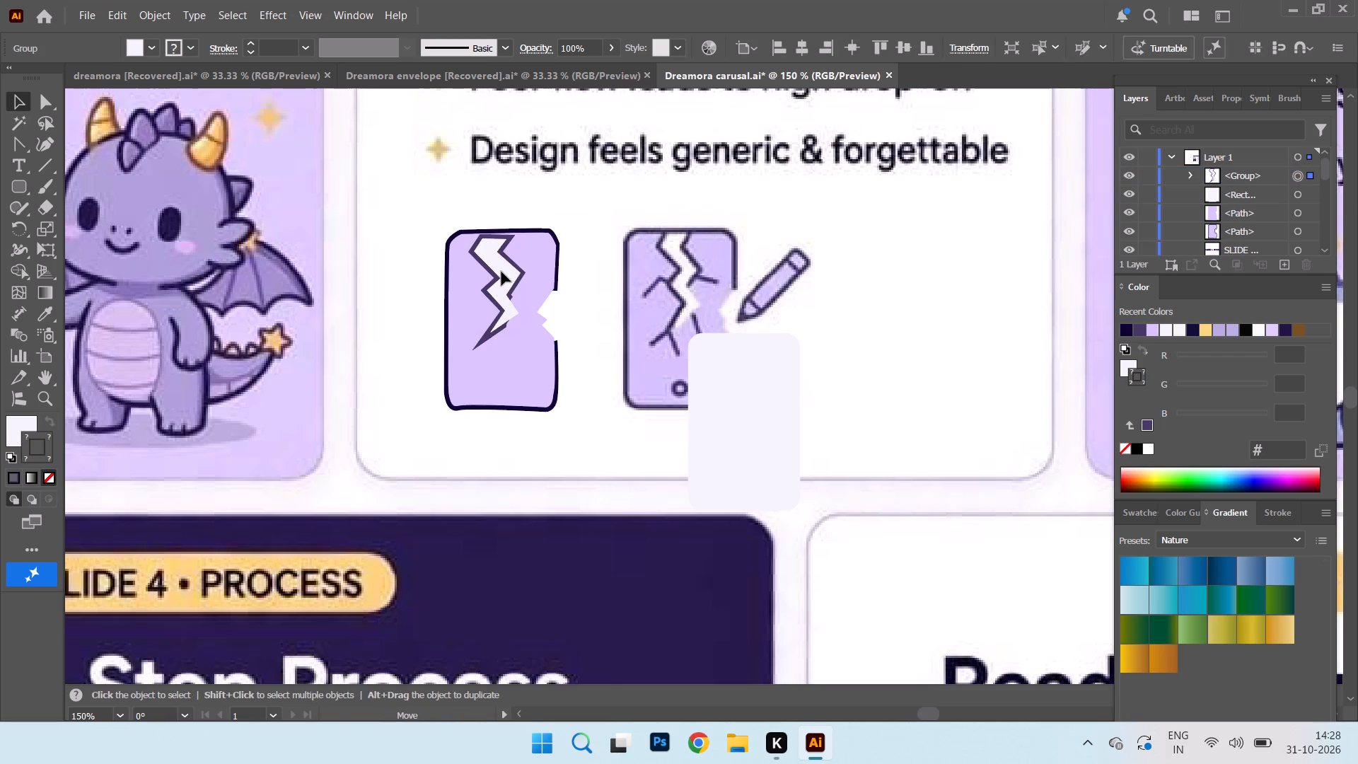
{"action": "left_click_drag", "start_coordinate": [501, 272], "coordinate": [507, 270]}
{"action": "left_click", "coordinate": [622, 169]}
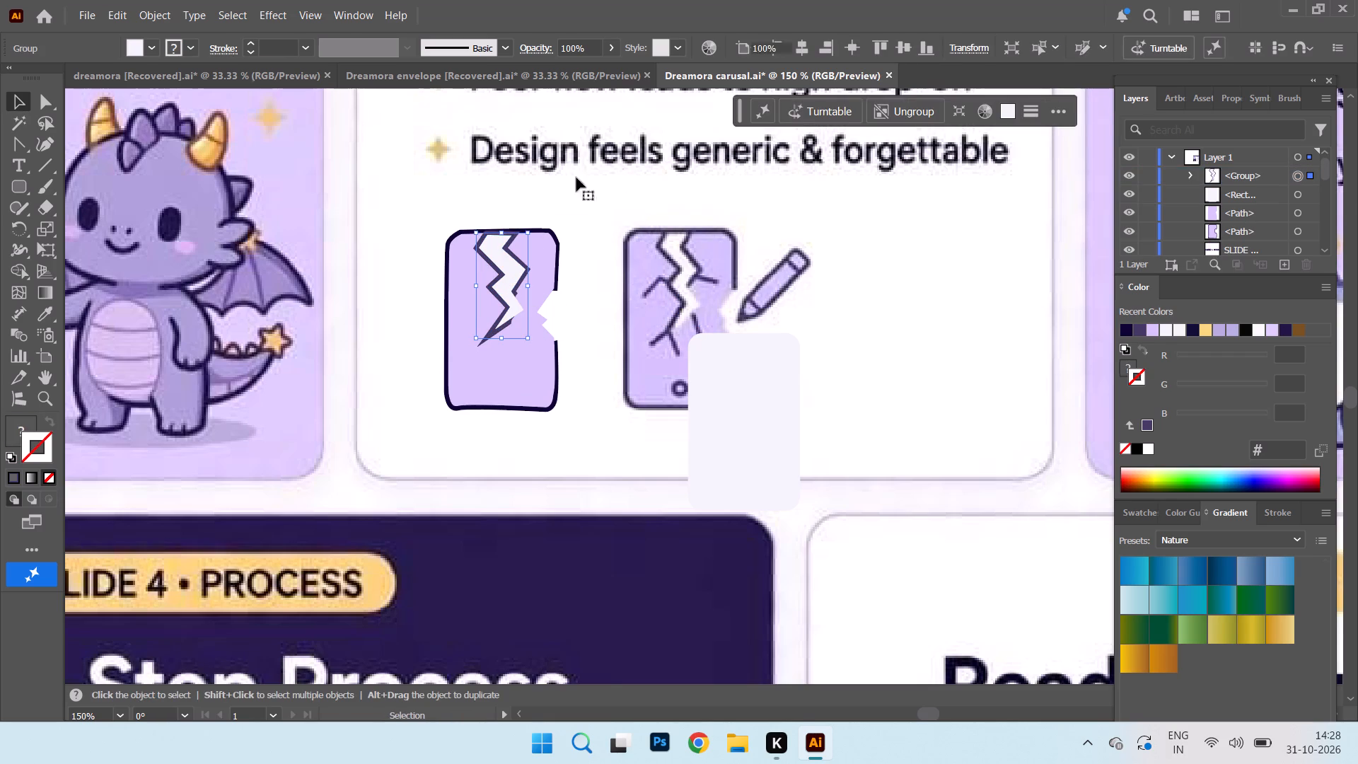
Delete the pale rounded rectangle covering the reference phone's lower corner.
{"action": "scroll", "coordinate": [847, 350], "scroll_direction": "down", "scroll_amount": 4}
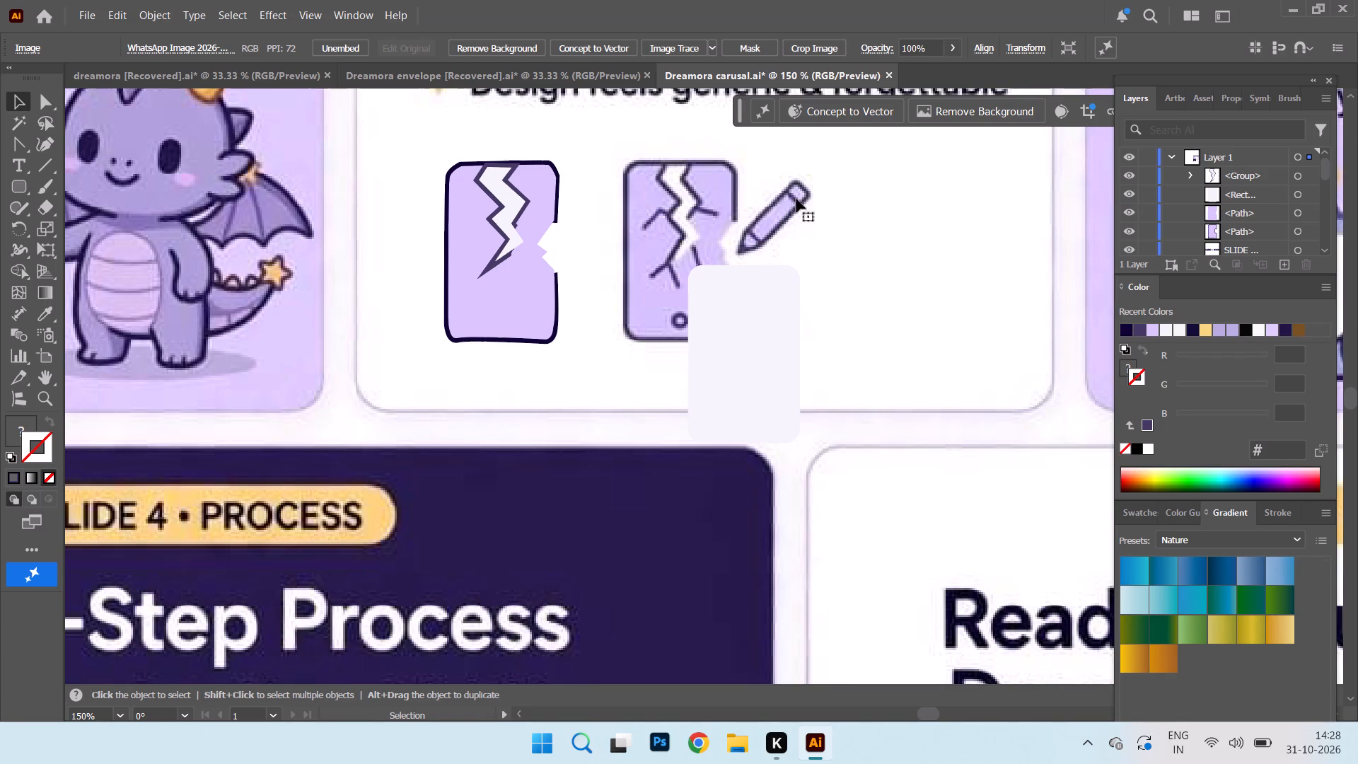
{"action": "scroll", "coordinate": [725, 280], "scroll_direction": "down", "scroll_amount": 4}
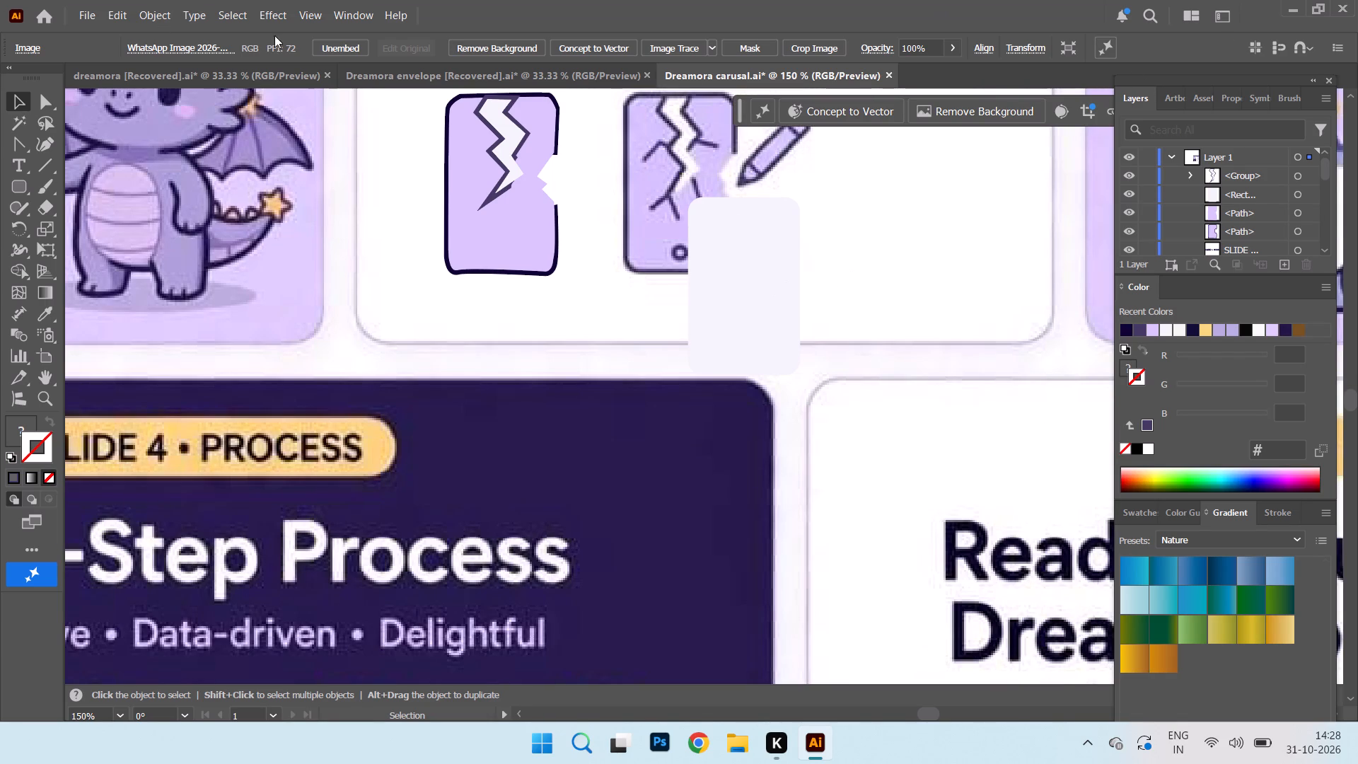
{"action": "scroll", "coordinate": [0, 196], "scroll_direction": "up", "scroll_amount": 4}
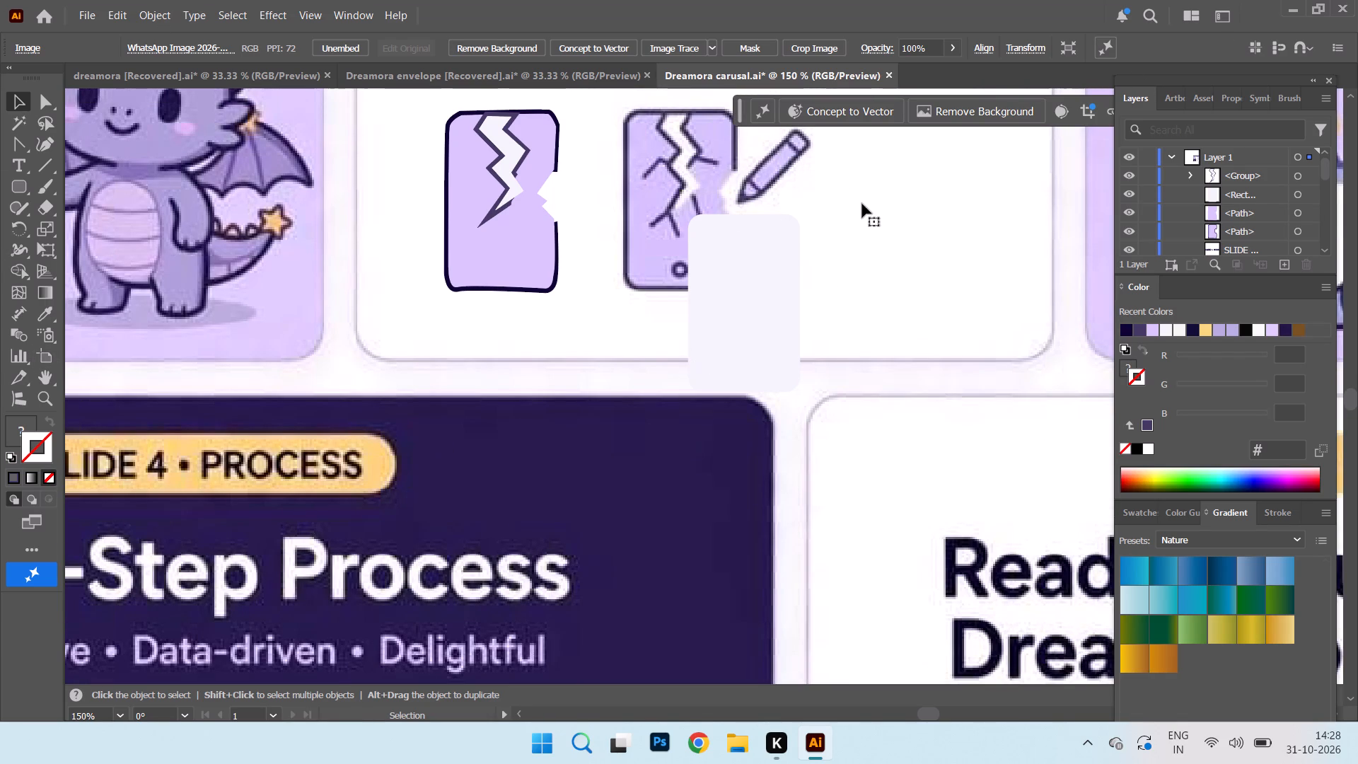
{"action": "left_click_drag", "start_coordinate": [741, 262], "coordinate": [878, 259]}
{"action": "key", "text": "BackSpace"}
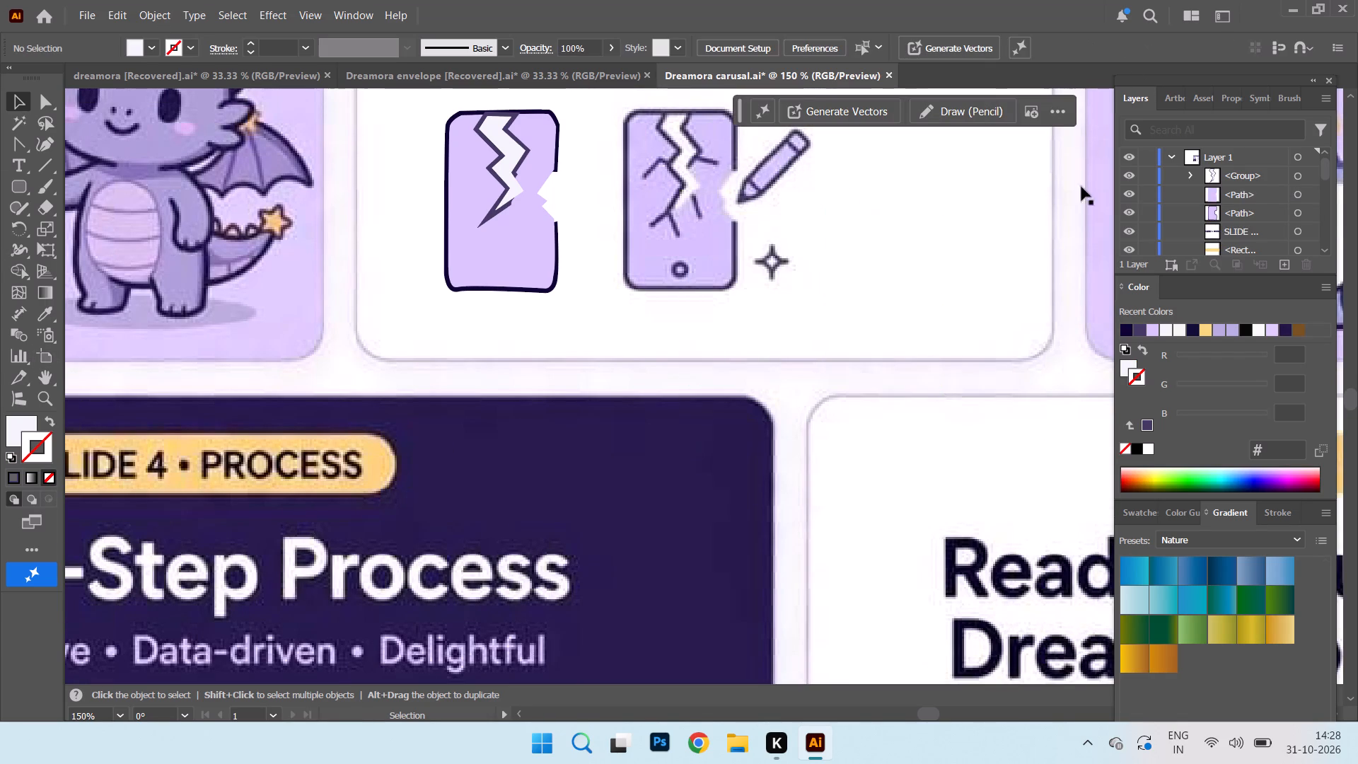
Trace the reference pencil's outer silhouette with the Pen tool as a closed five-point shape.
{"action": "right_click", "coordinate": [25, 139]}
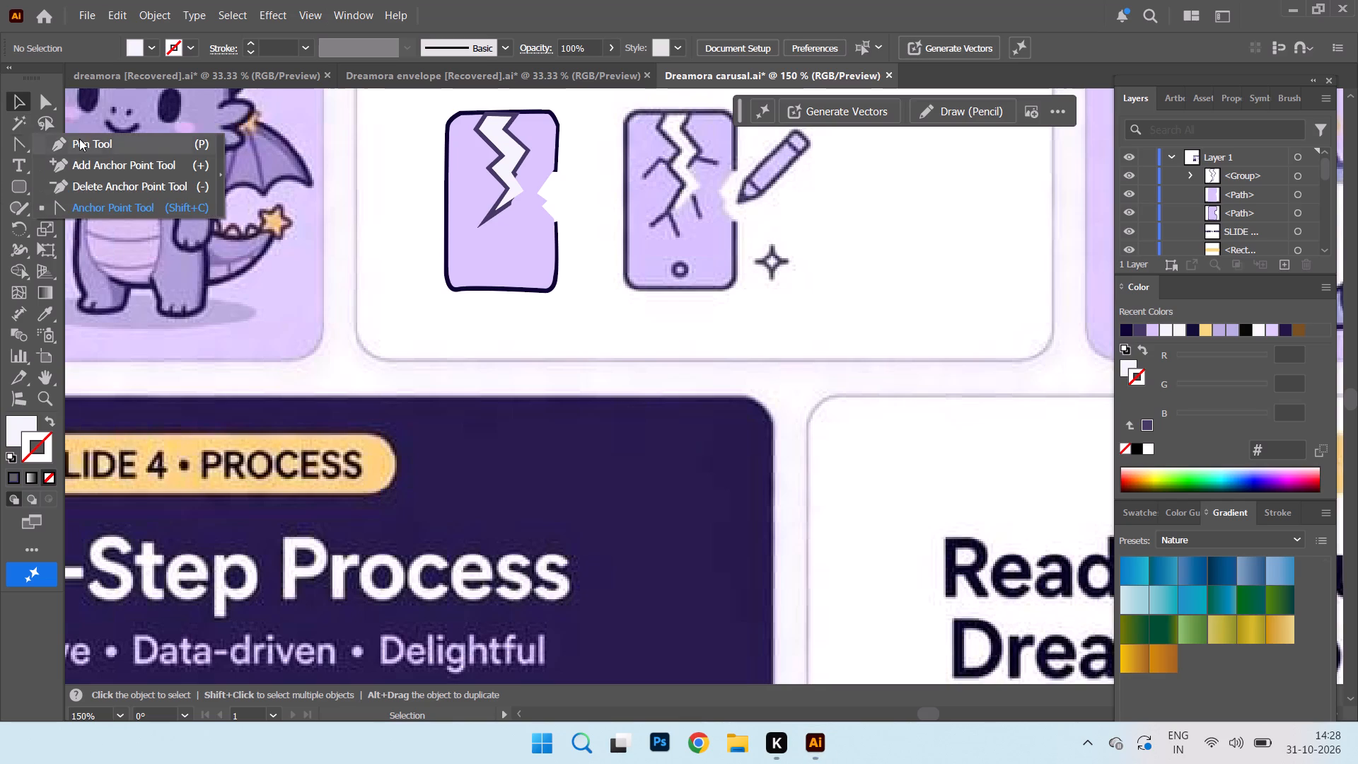
{"action": "left_click", "coordinate": [81, 139]}
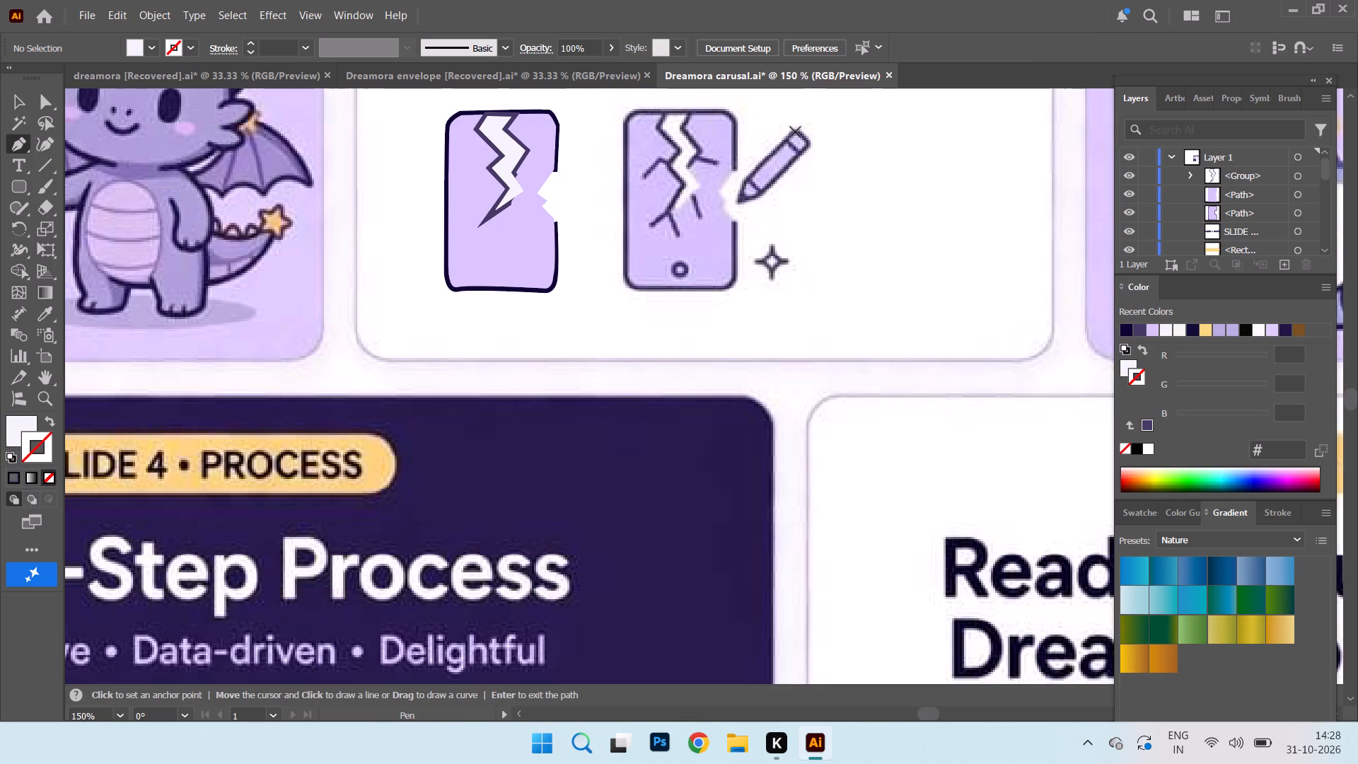
{"action": "left_click", "coordinate": [793, 131]}
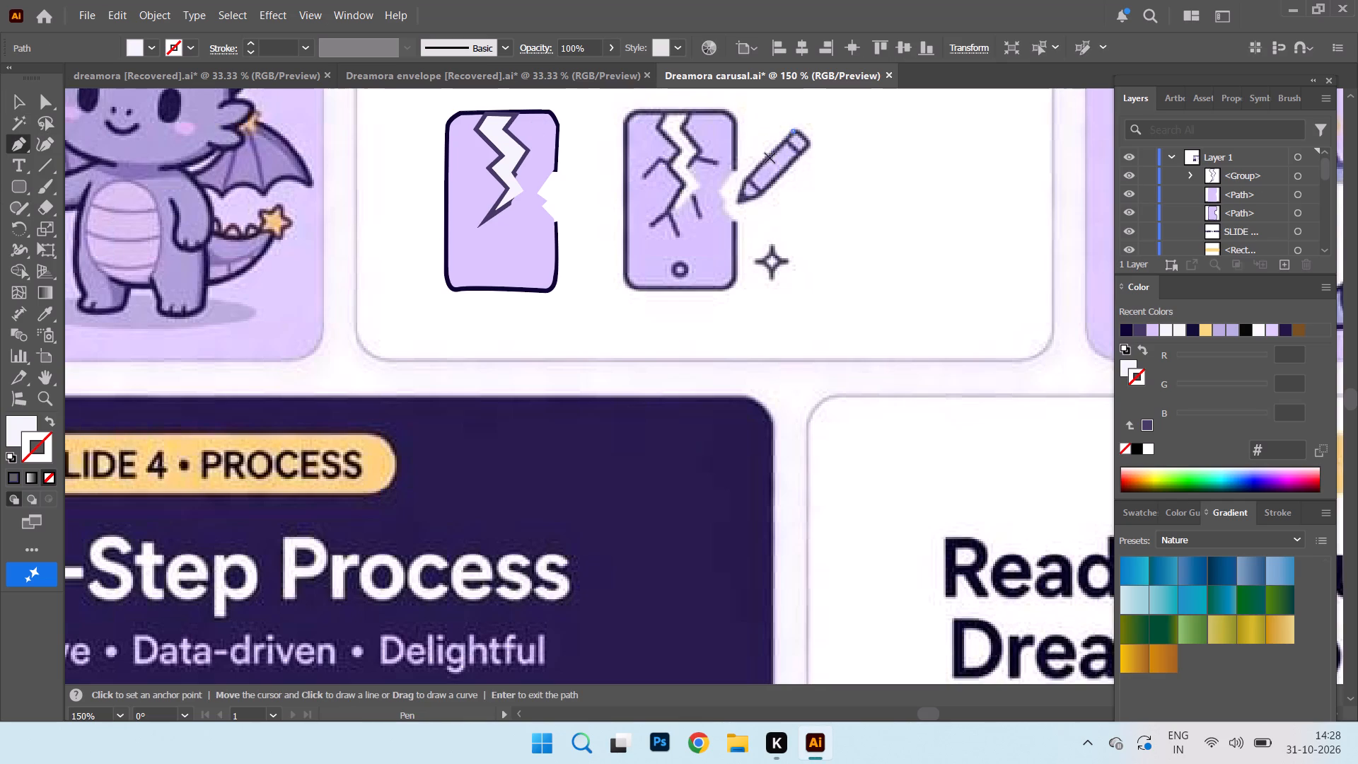
{"action": "left_click", "coordinate": [743, 180]}
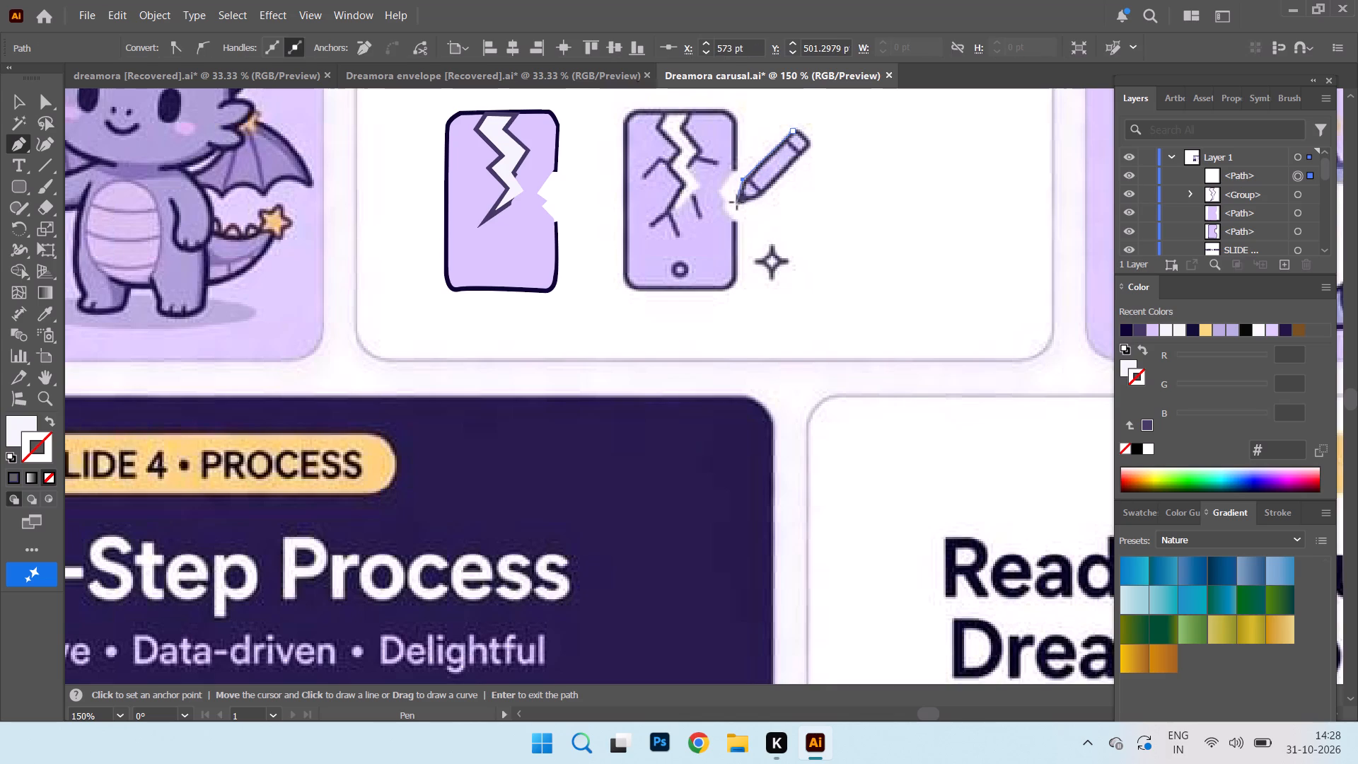
{"action": "left_click", "coordinate": [736, 204]}
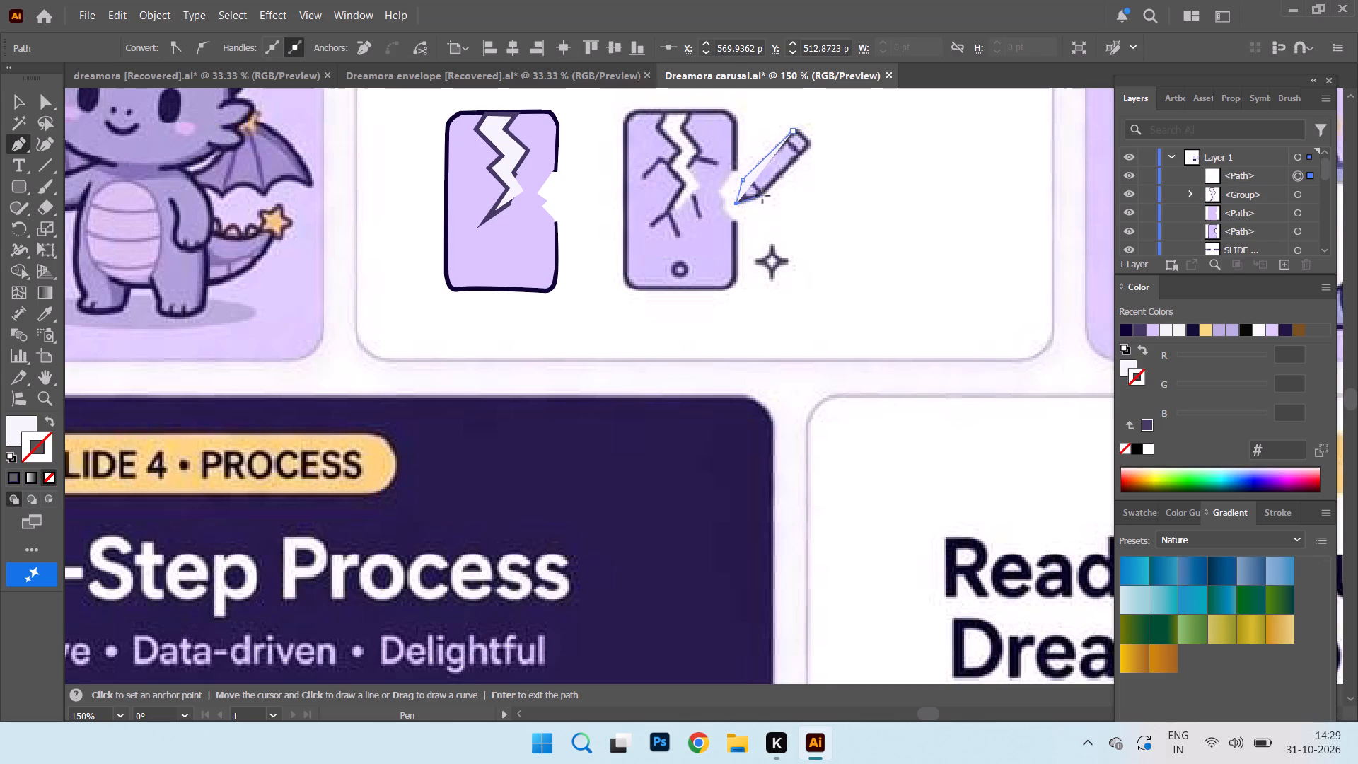
{"action": "left_click", "coordinate": [762, 196]}
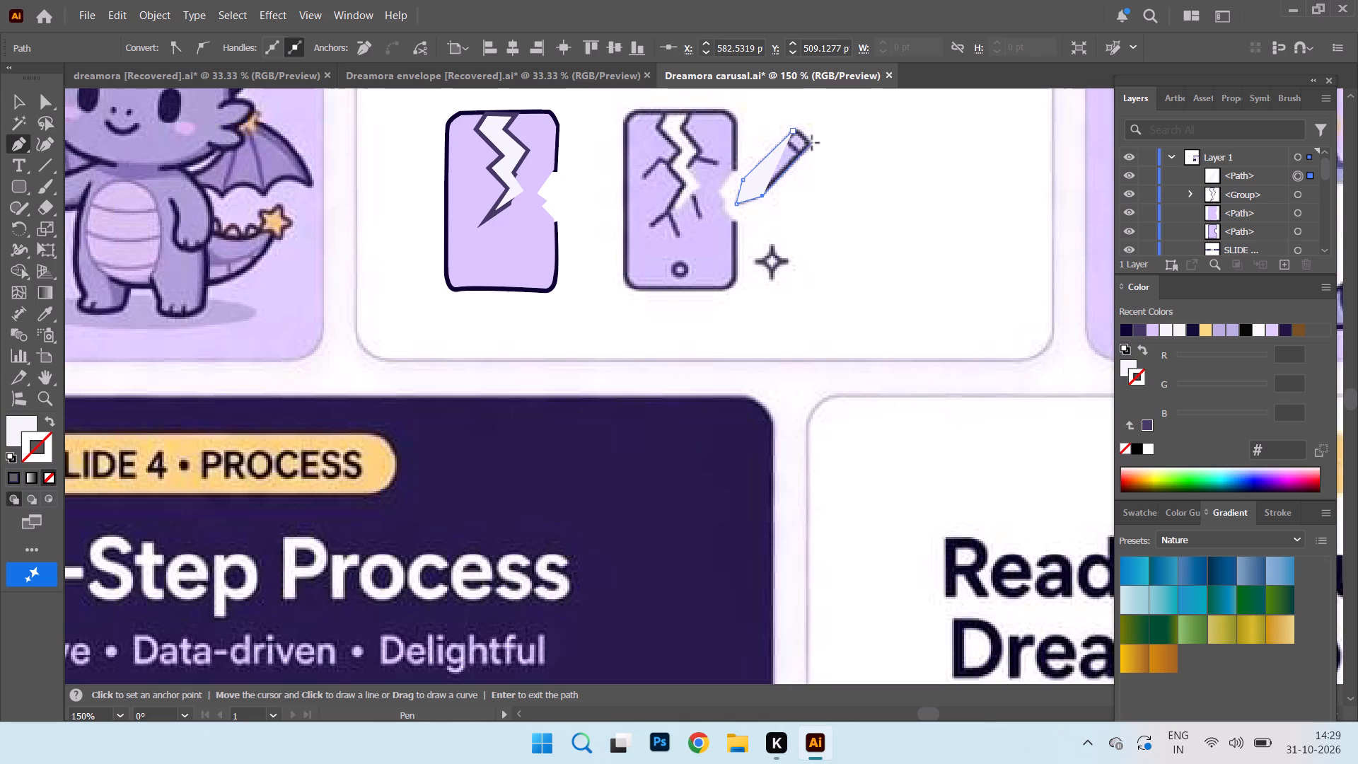
{"action": "left_click", "coordinate": [810, 143]}
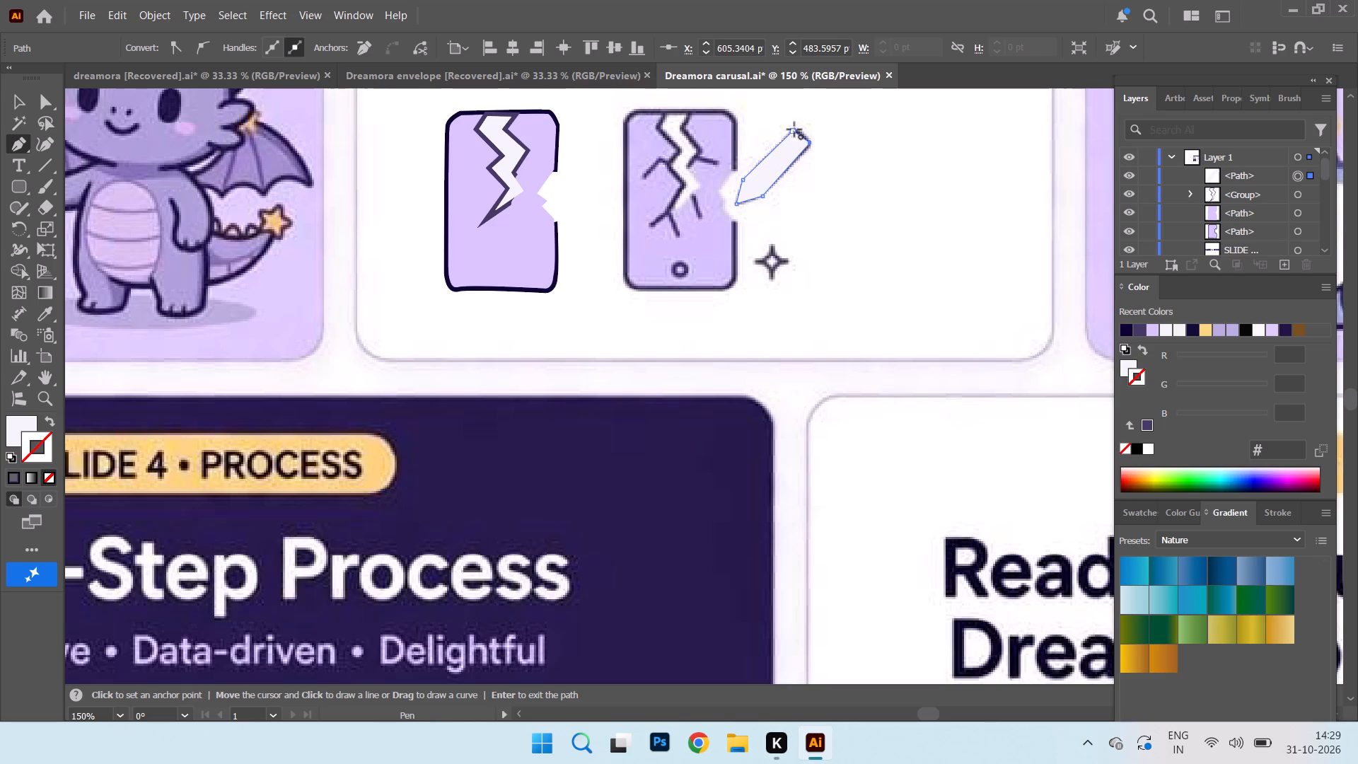
{"action": "left_click", "coordinate": [792, 129]}
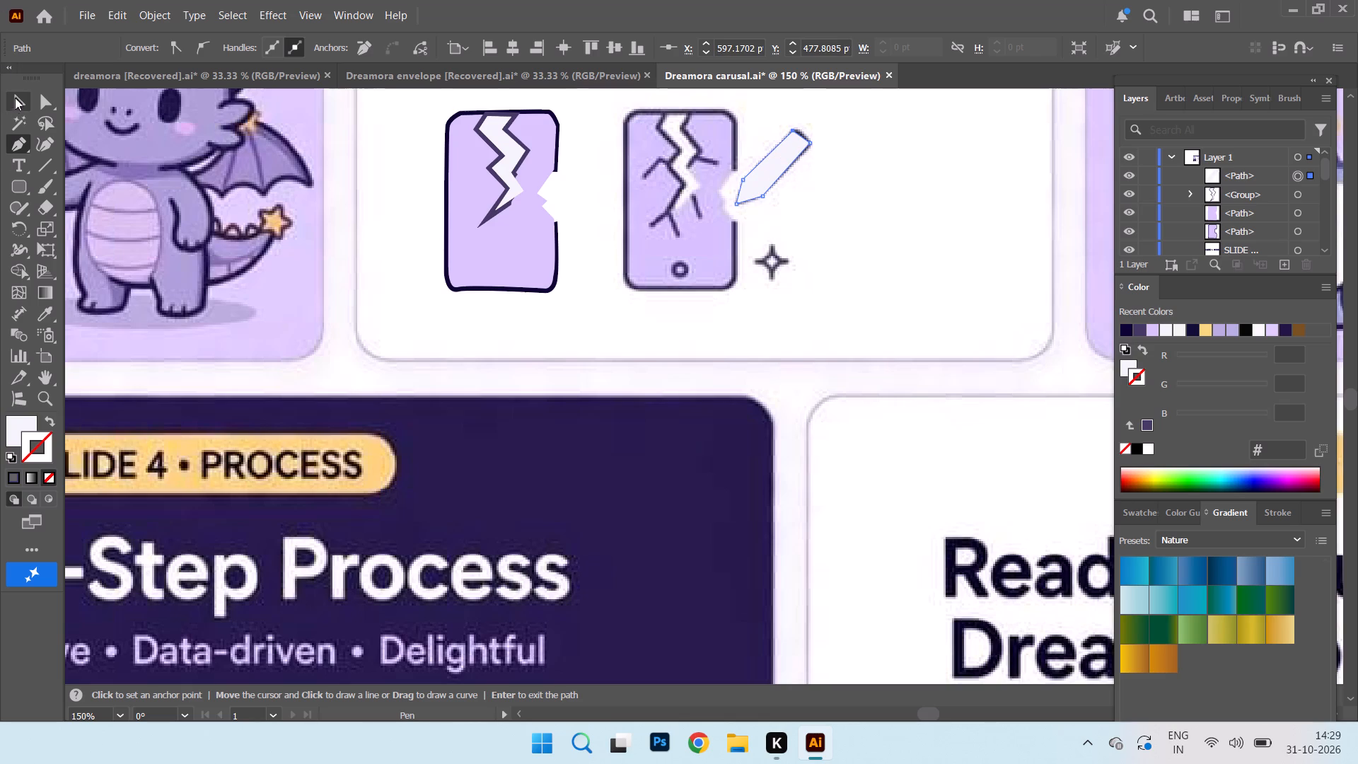
Swap the pencil shape's fill and stroke, giving it no fill and an f4f4f9 stroke.
{"action": "left_click", "coordinate": [13, 100]}
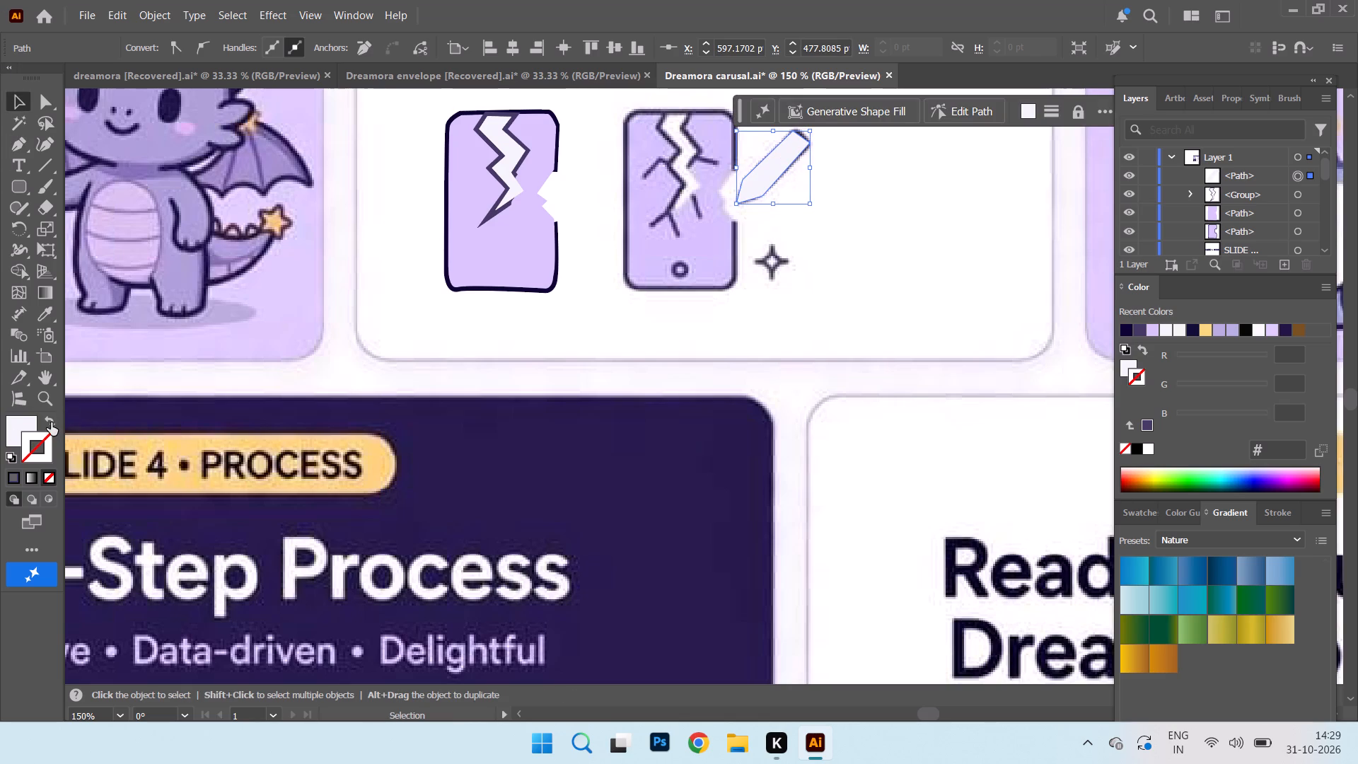
{"action": "left_click", "coordinate": [51, 422]}
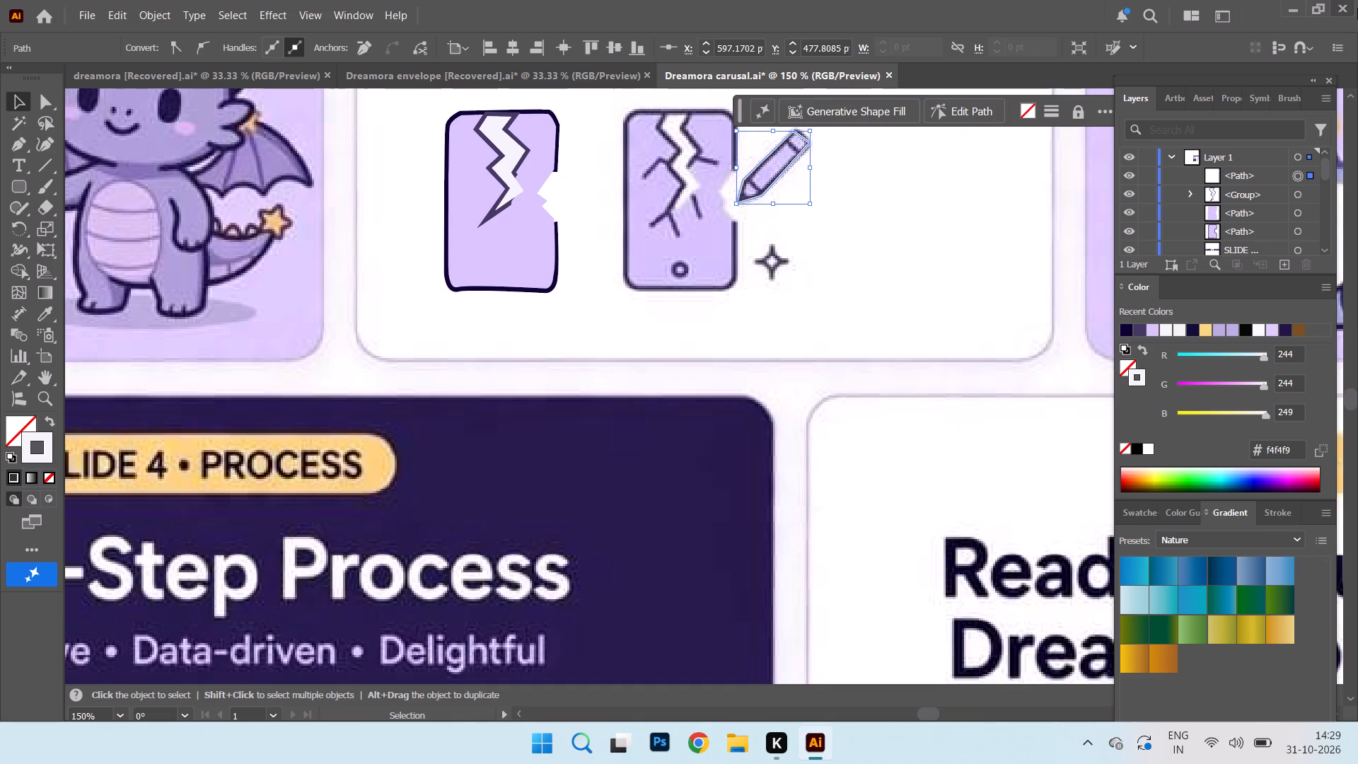
Move the two corner points at the pencil outline's eraser end to fit the reference pencil.
{"action": "key", "text": "ctrl+equal"}
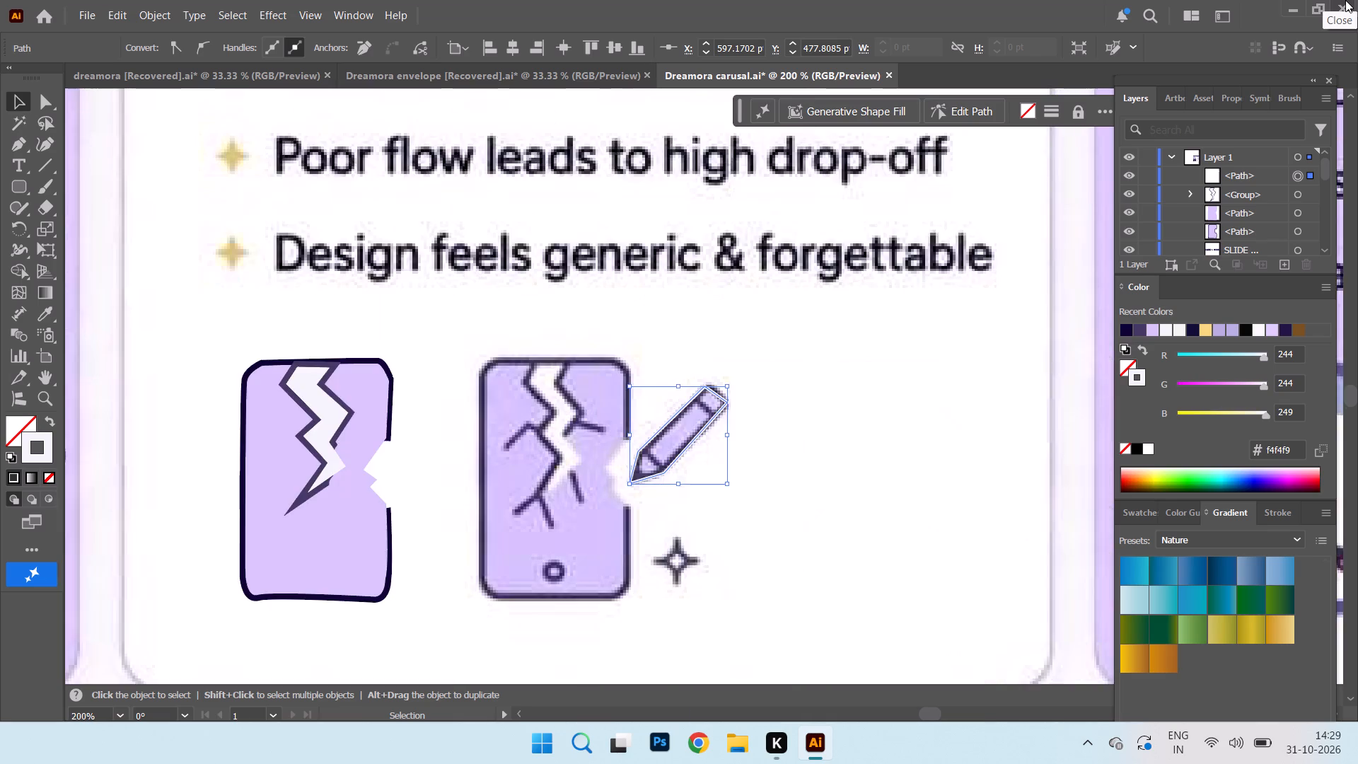
{"action": "key", "text": "ctrl+equal"}
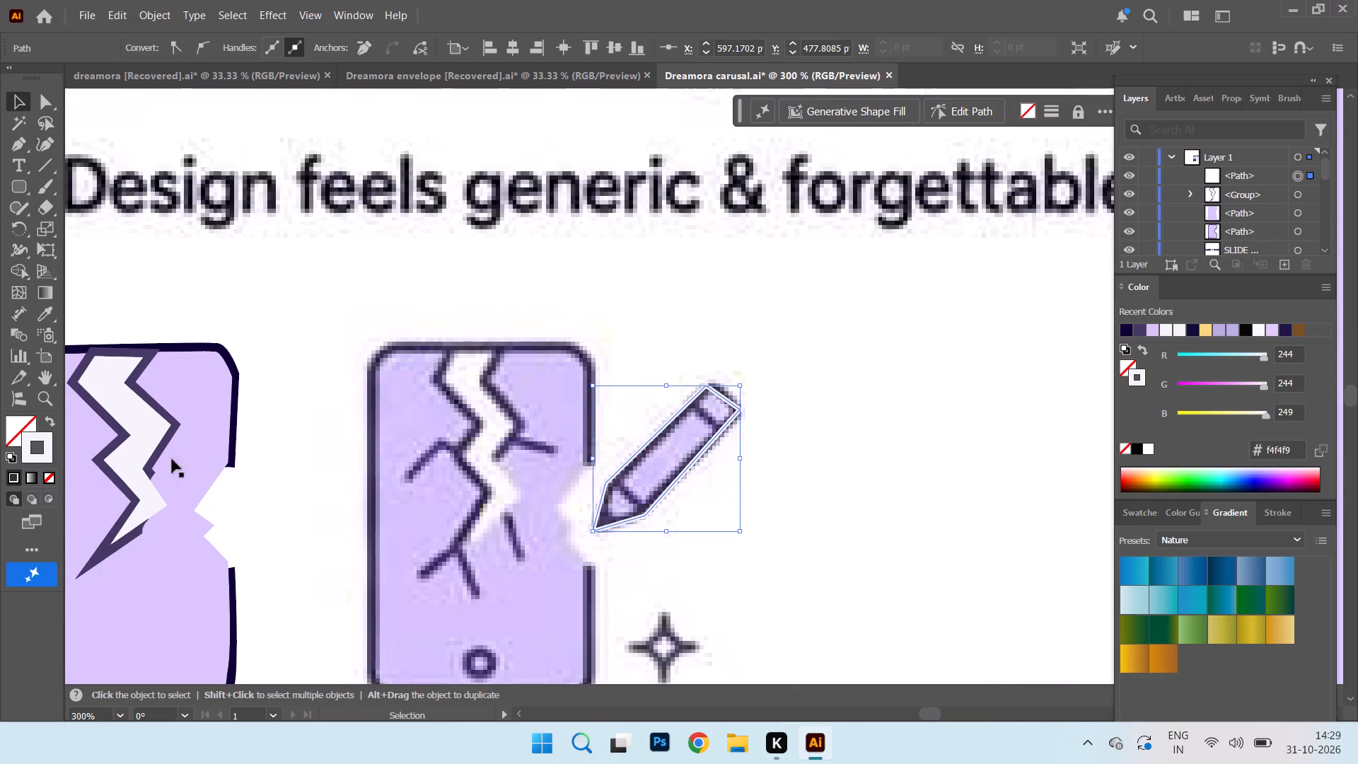
{"action": "left_click", "coordinate": [52, 101]}
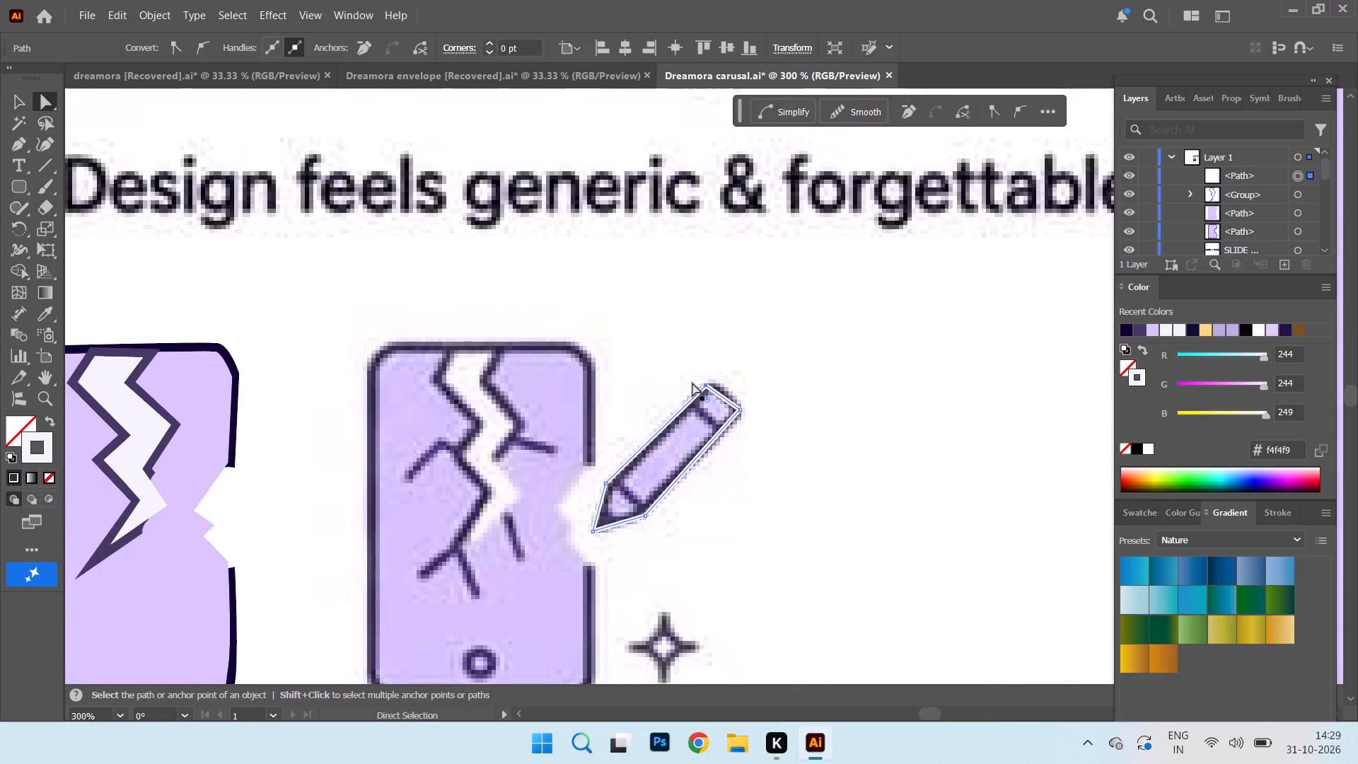
{"action": "left_click", "coordinate": [706, 385]}
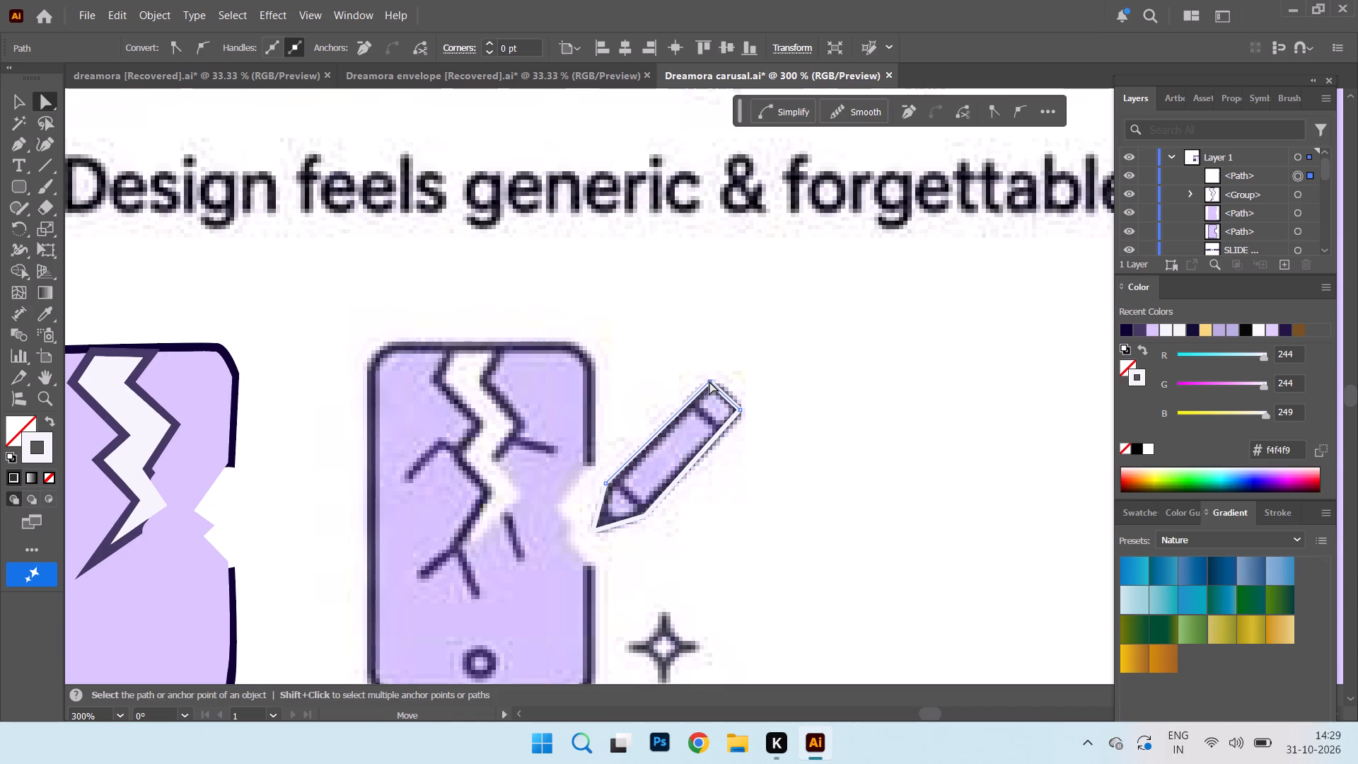
{"action": "left_click", "coordinate": [740, 407]}
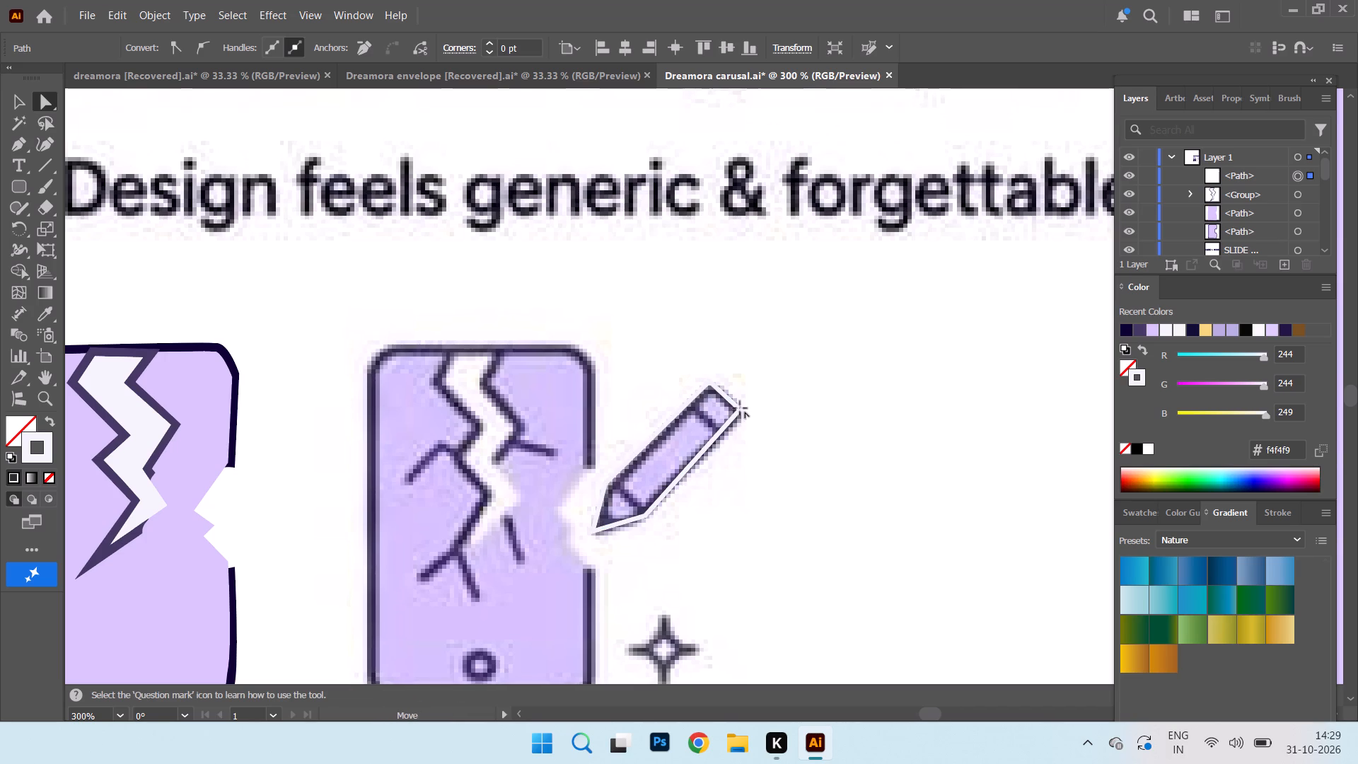
{"action": "left_click", "coordinate": [740, 410]}
{"action": "left_click", "coordinate": [740, 410]}
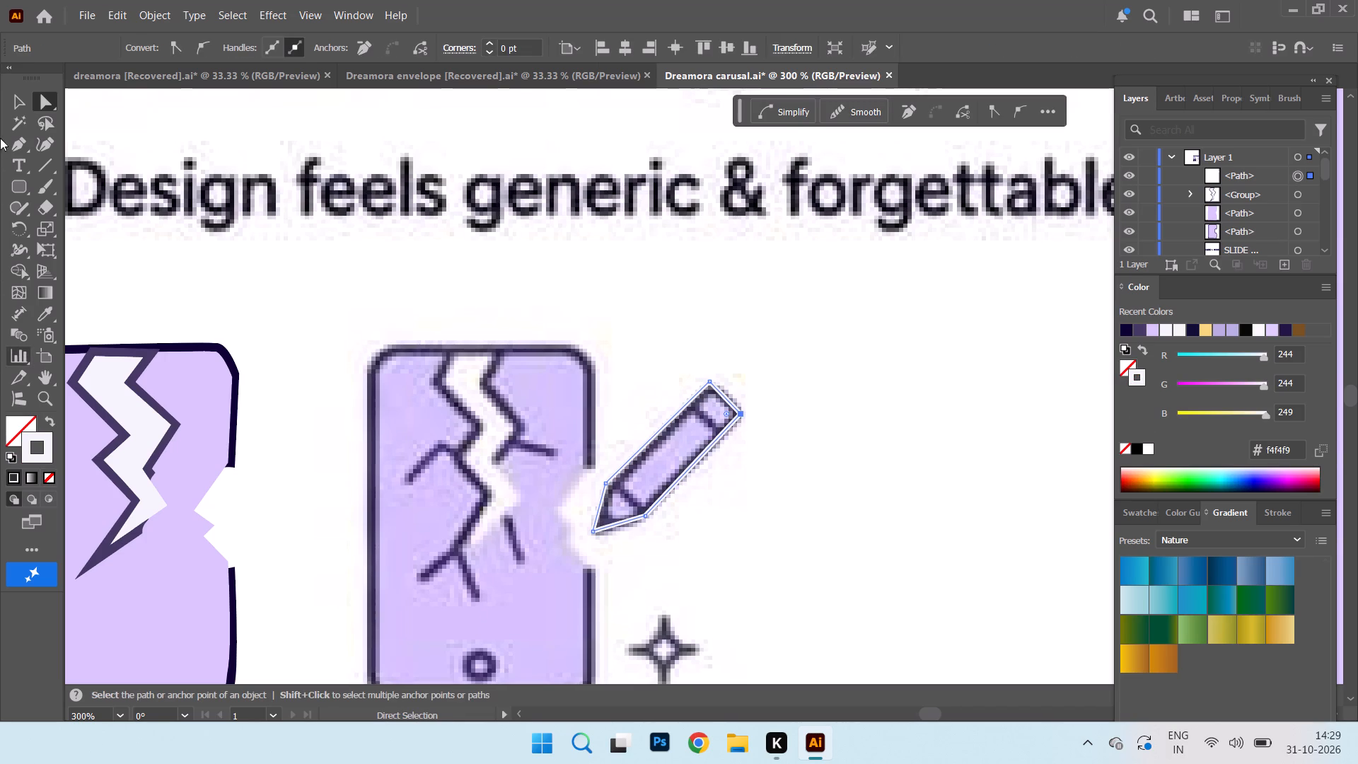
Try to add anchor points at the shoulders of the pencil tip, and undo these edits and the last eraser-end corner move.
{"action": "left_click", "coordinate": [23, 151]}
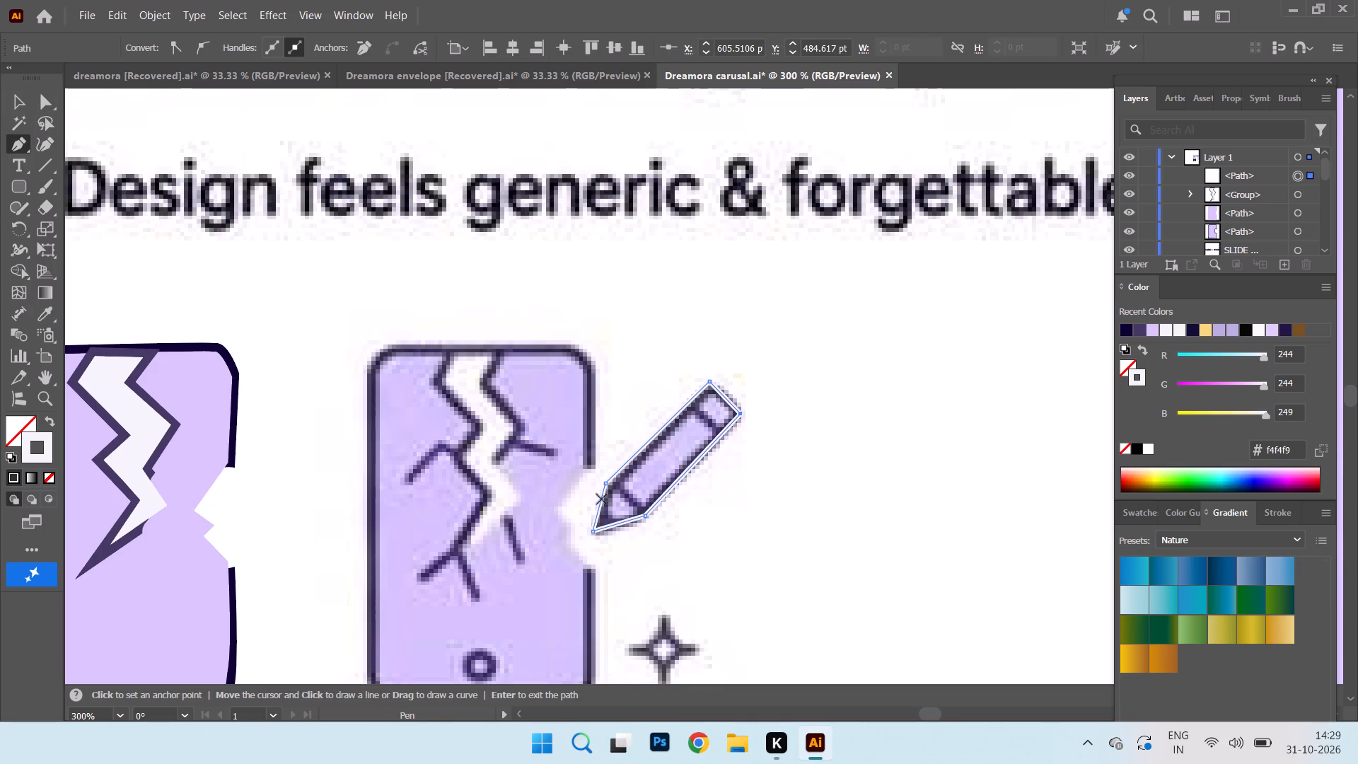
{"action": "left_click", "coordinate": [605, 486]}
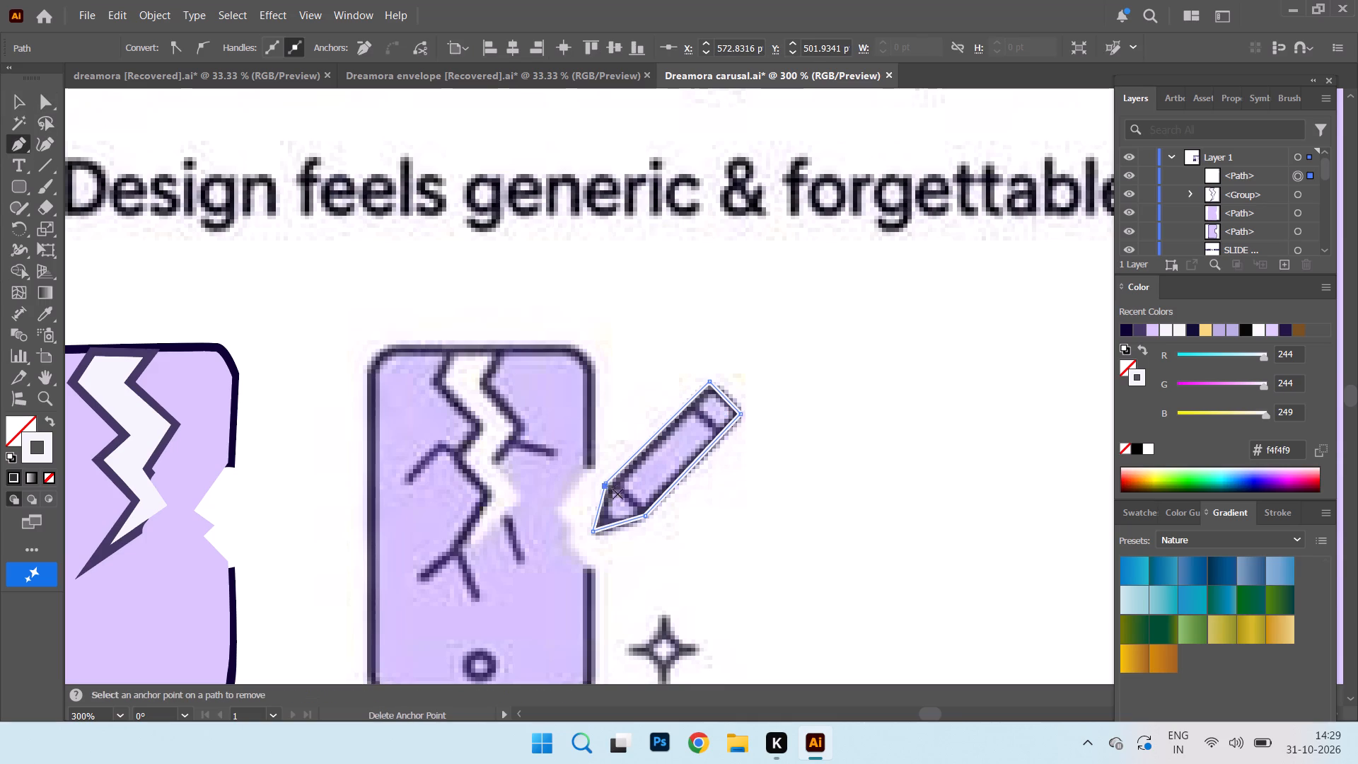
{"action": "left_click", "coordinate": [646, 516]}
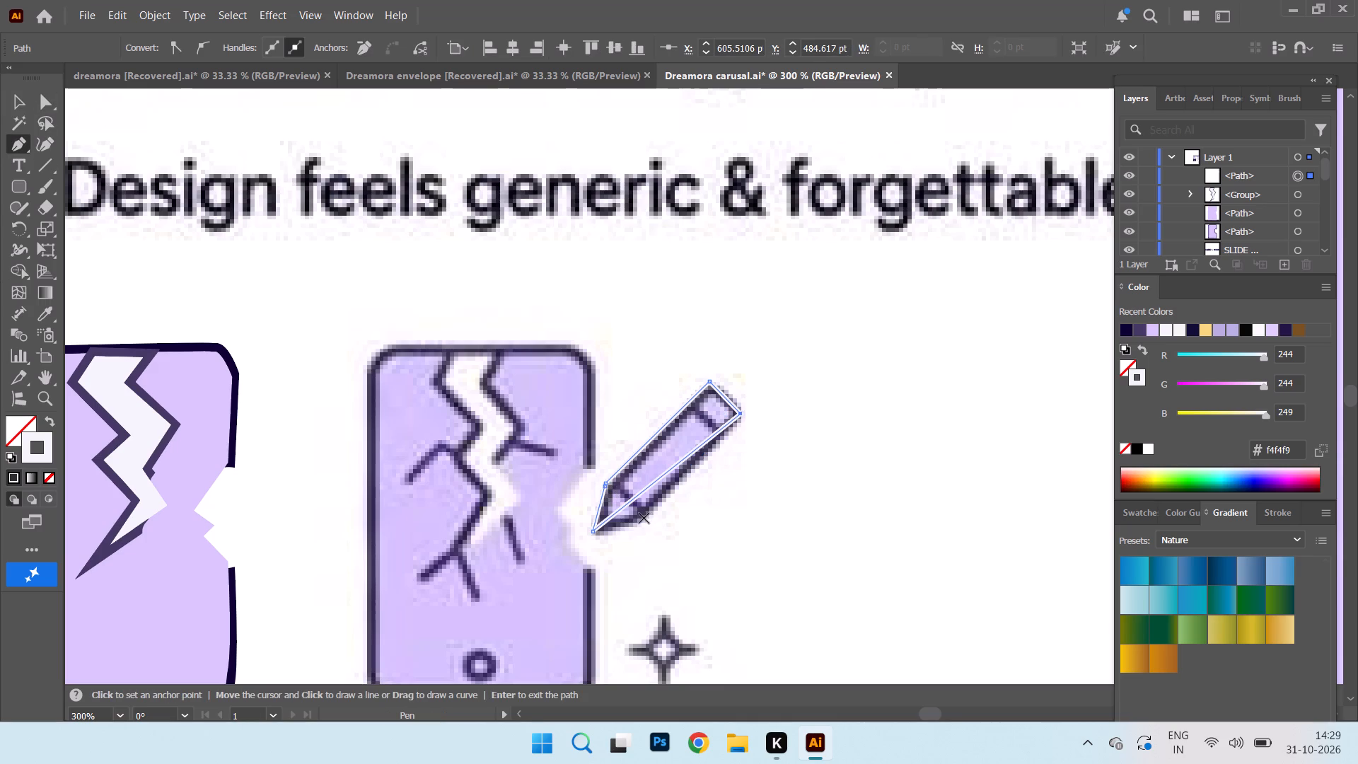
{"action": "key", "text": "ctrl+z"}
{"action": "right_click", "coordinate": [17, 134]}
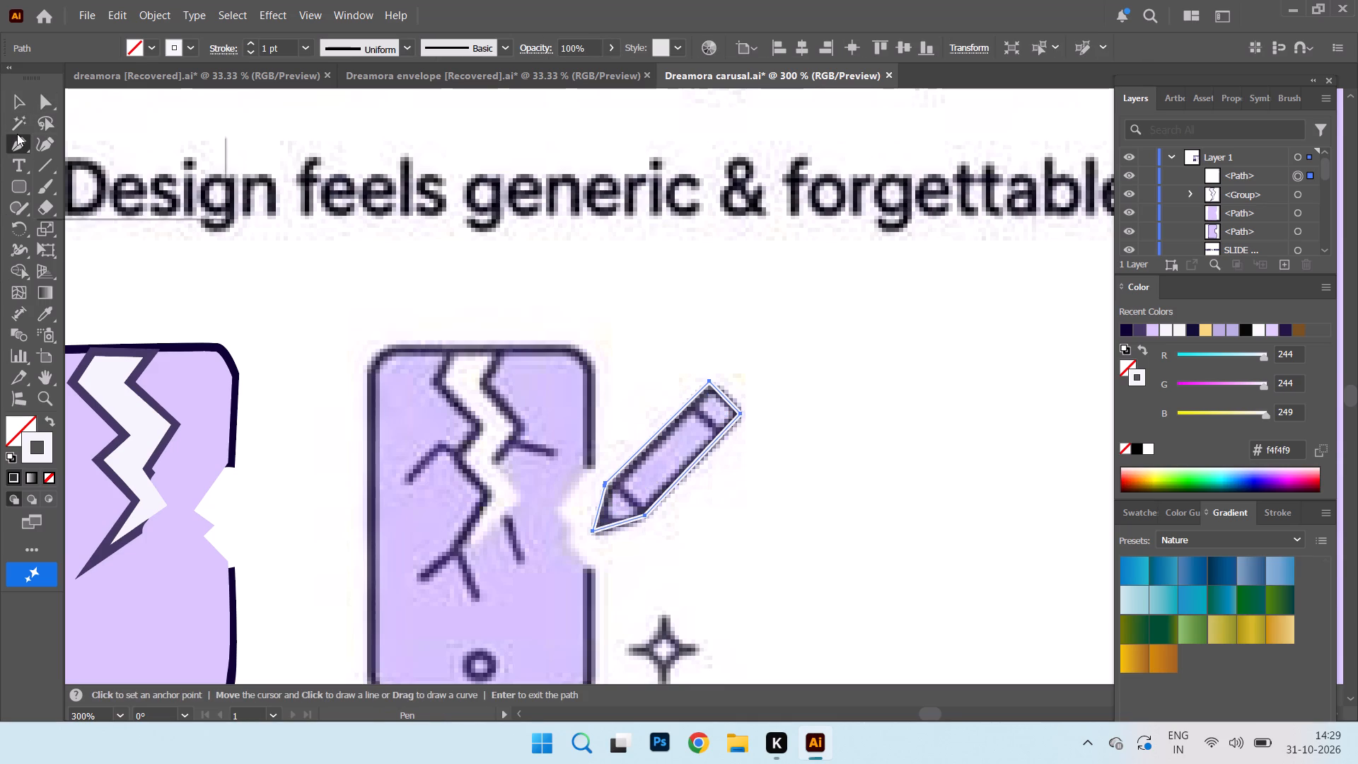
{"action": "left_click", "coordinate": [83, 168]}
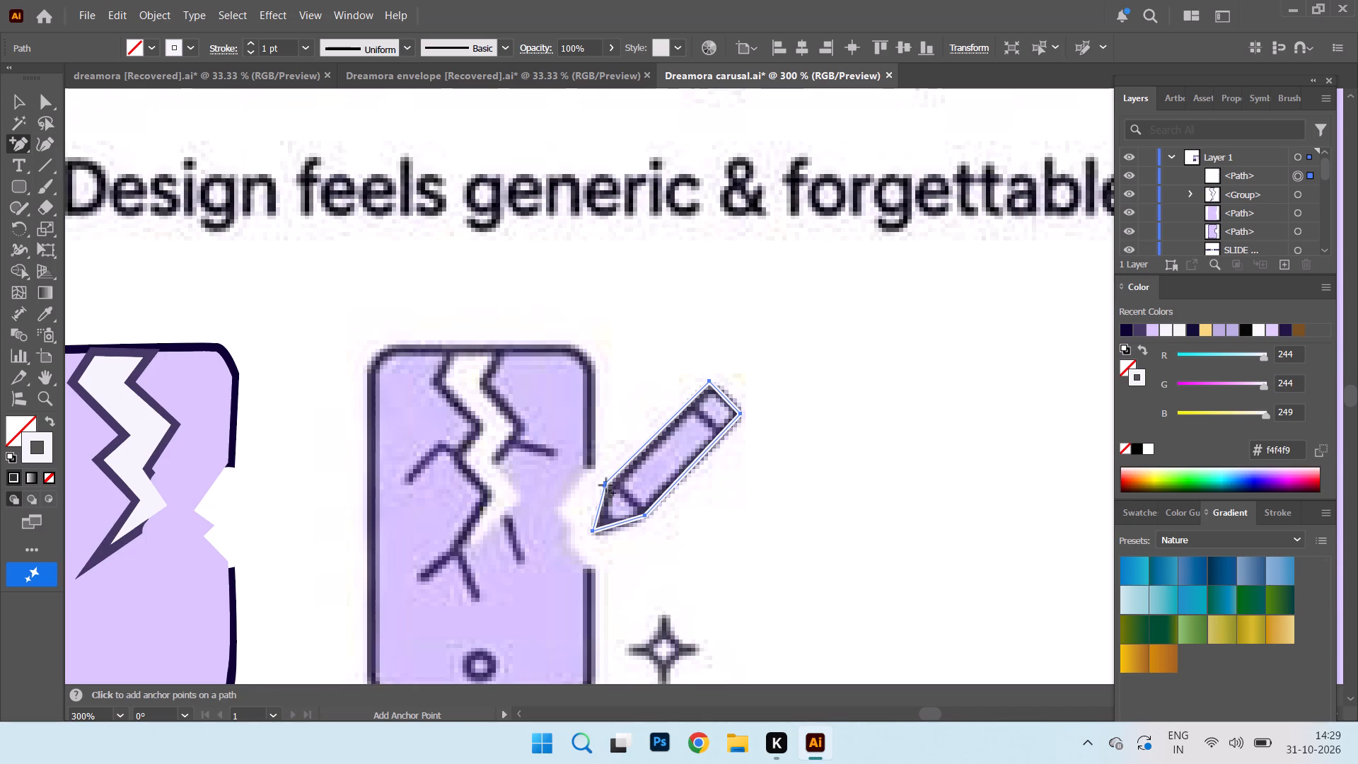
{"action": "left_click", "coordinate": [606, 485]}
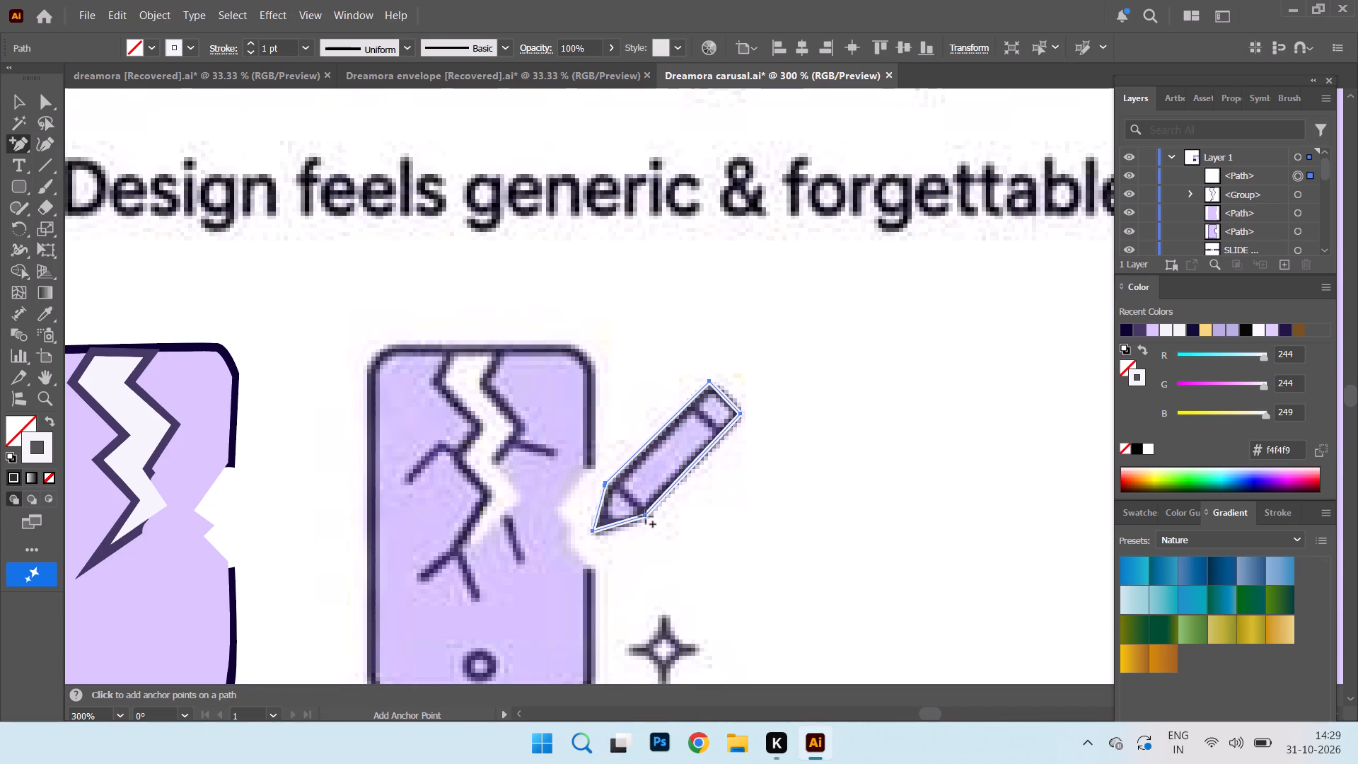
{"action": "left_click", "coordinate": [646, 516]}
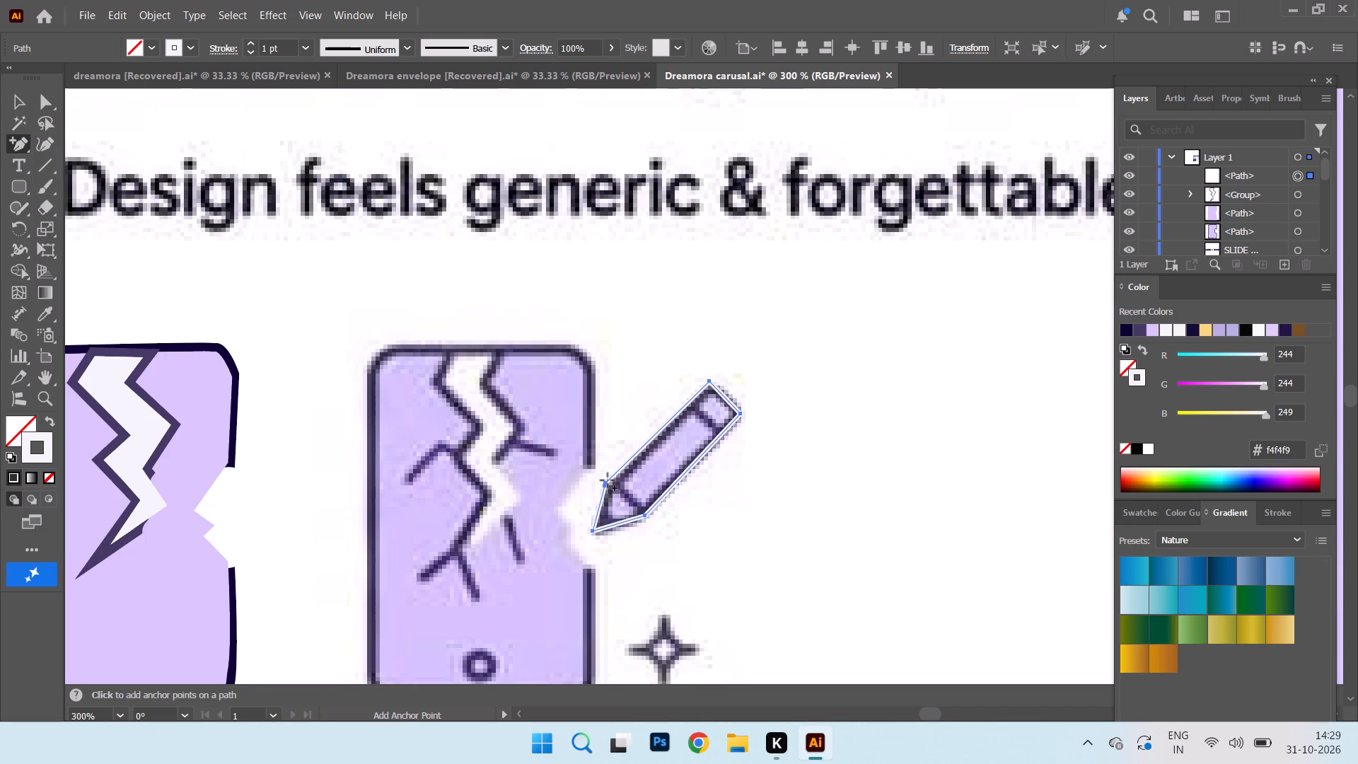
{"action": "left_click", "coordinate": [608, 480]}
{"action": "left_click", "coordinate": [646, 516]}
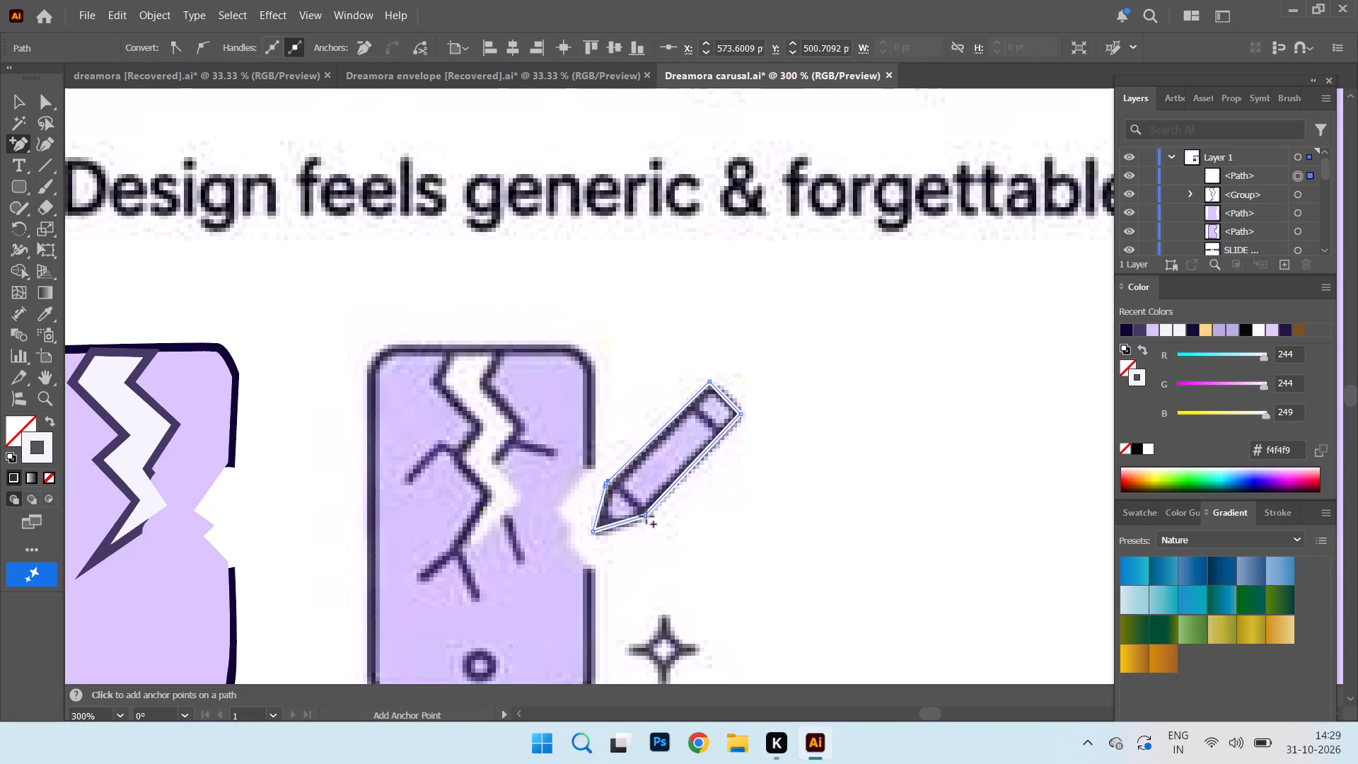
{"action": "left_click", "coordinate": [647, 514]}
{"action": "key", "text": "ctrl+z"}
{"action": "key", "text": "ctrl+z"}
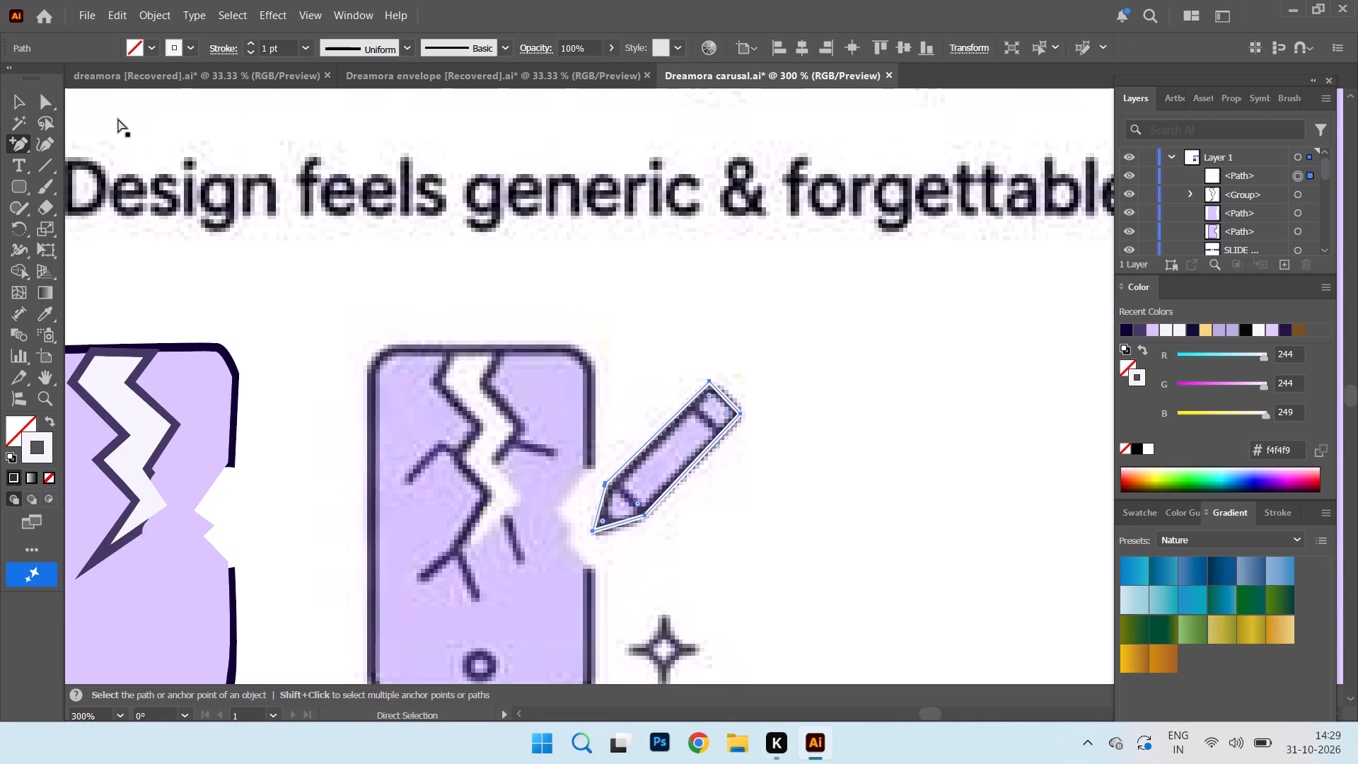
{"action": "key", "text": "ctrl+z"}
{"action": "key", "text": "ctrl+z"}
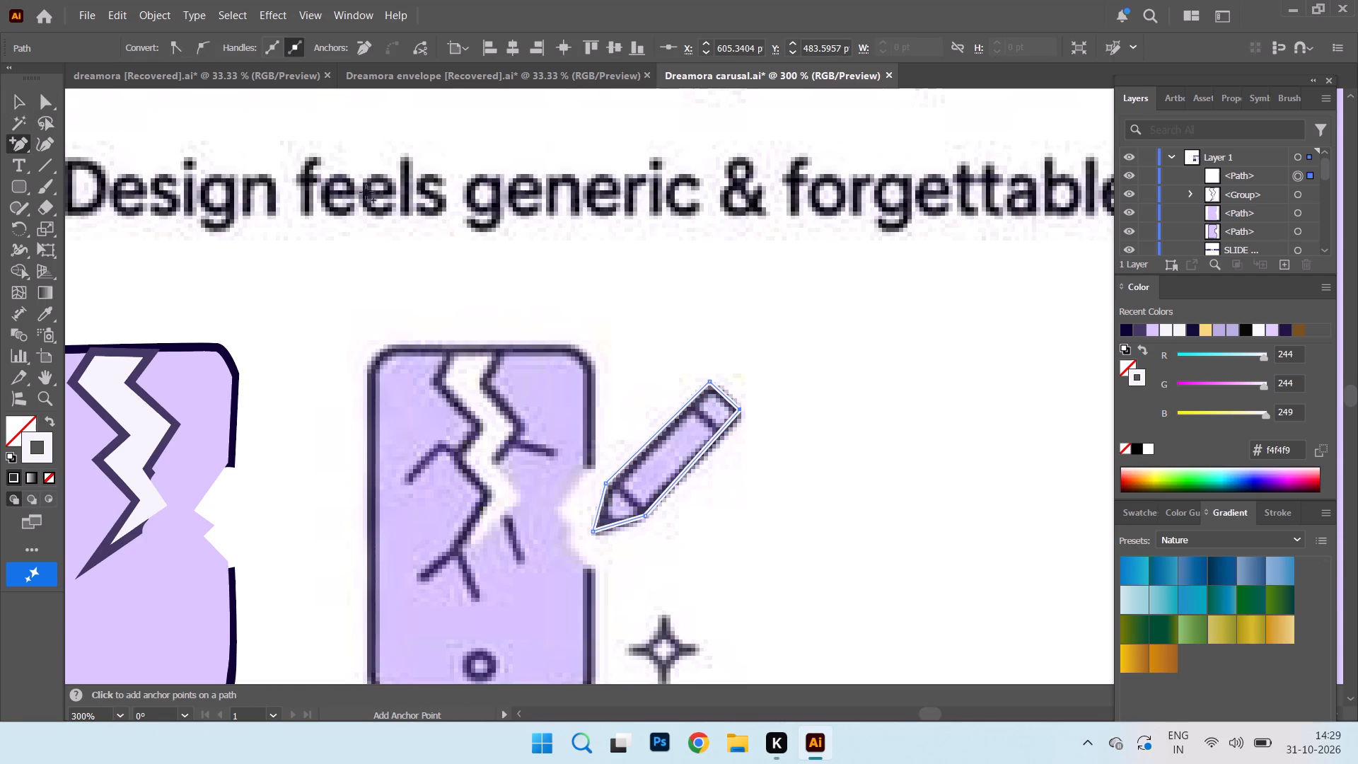
Nudge the lower corner point at the pencil outline's eraser end outward to fit the reference pencil.
{"action": "left_click", "coordinate": [46, 99]}
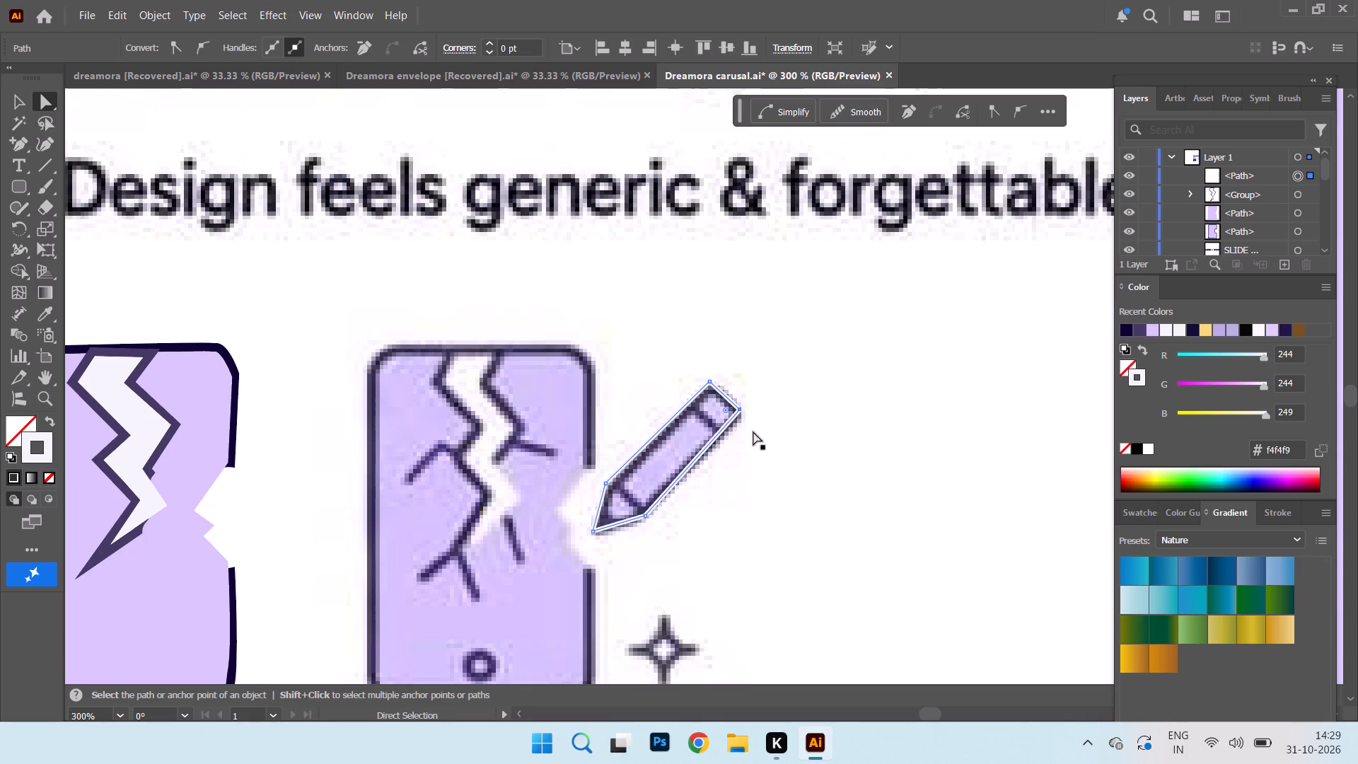
{"action": "left_click", "coordinate": [741, 407]}
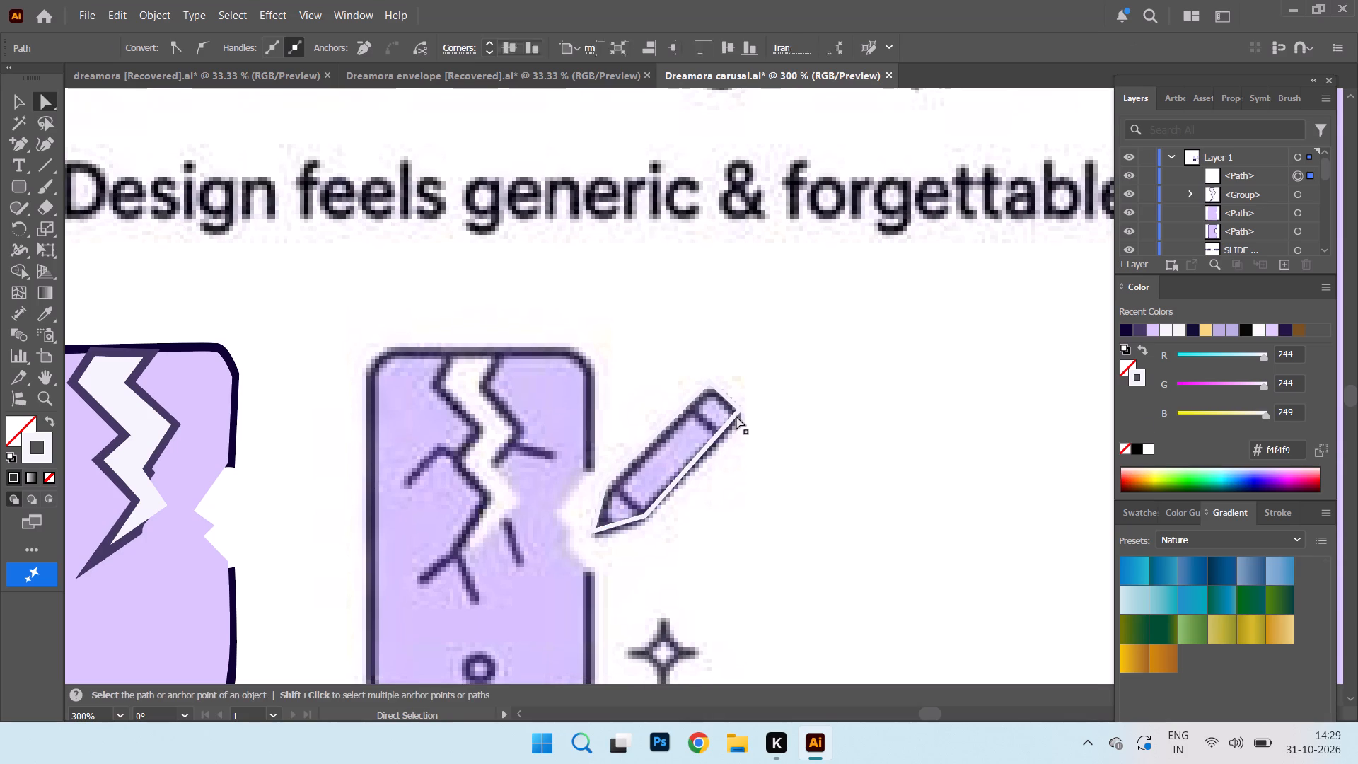
{"action": "key", "text": "ctrl+z"}
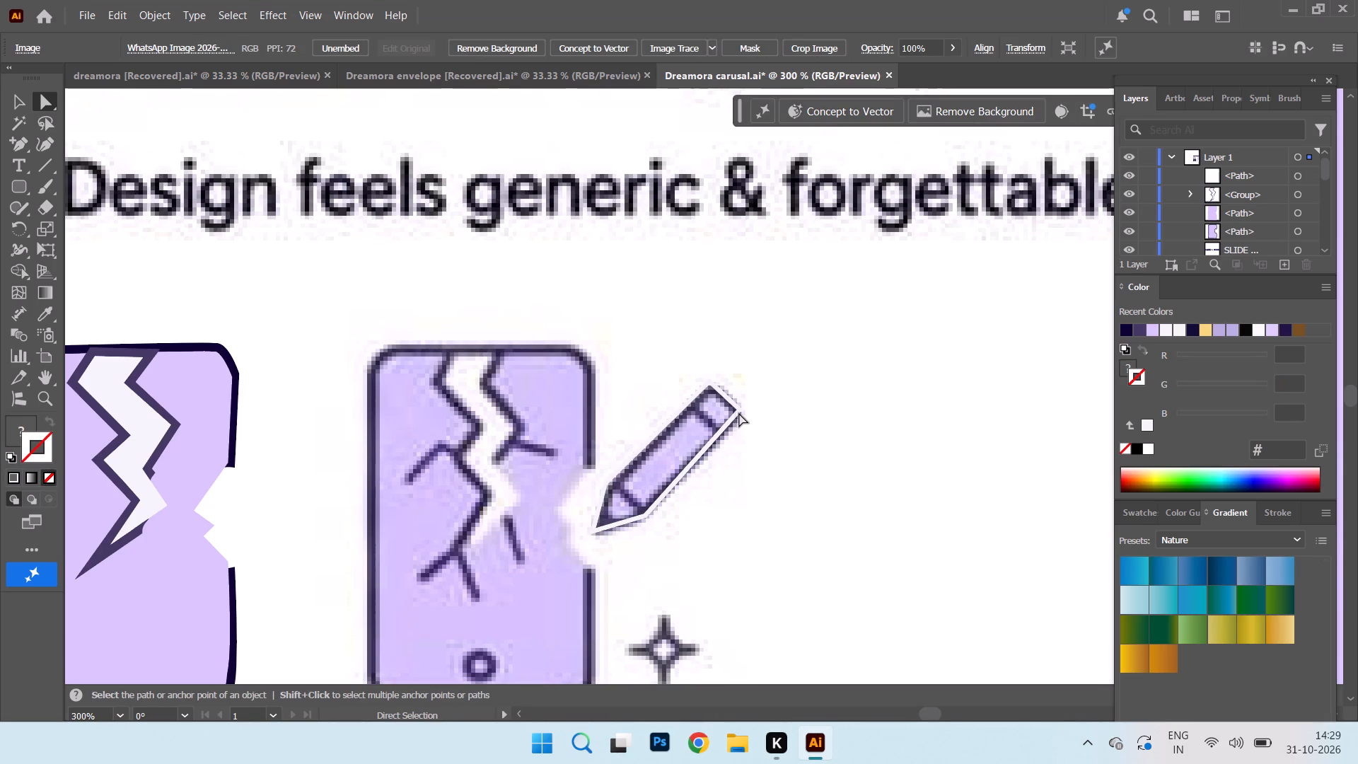
{"action": "left_click", "coordinate": [738, 410]}
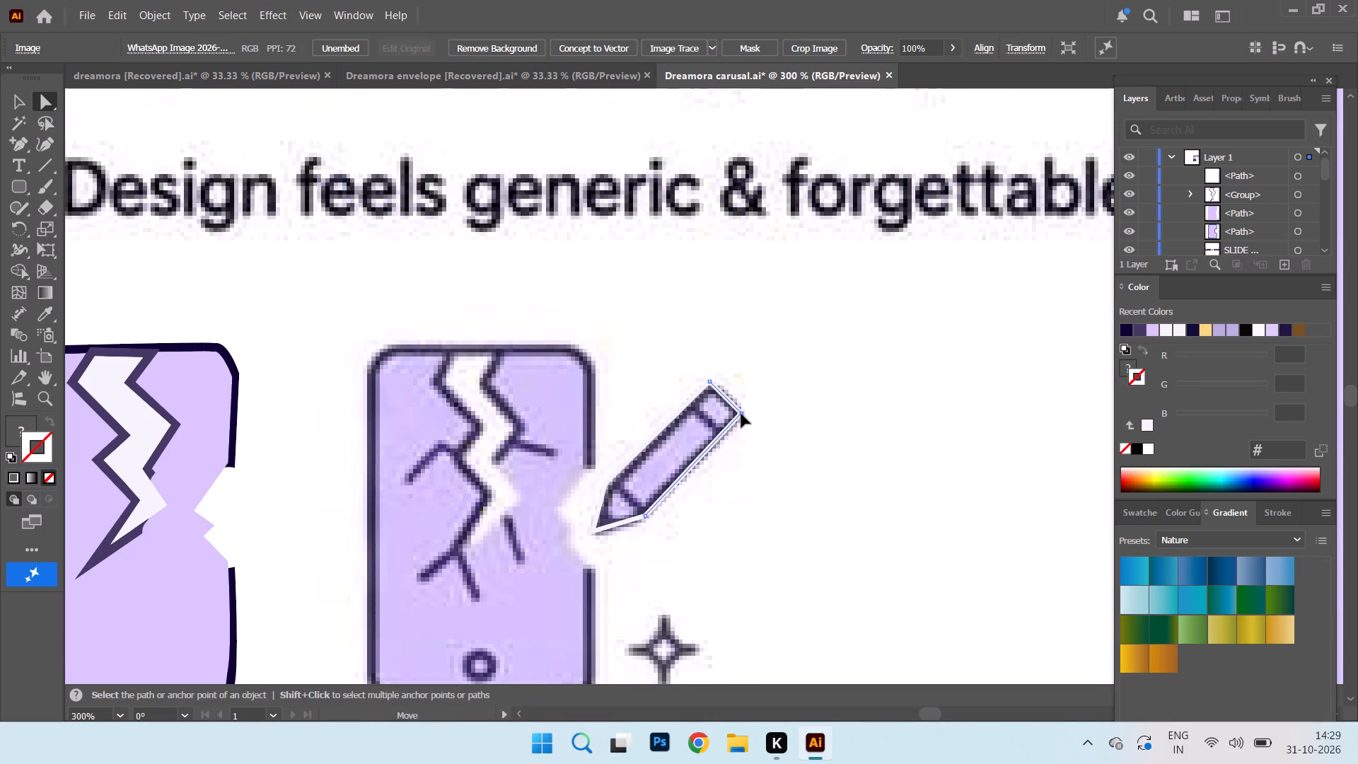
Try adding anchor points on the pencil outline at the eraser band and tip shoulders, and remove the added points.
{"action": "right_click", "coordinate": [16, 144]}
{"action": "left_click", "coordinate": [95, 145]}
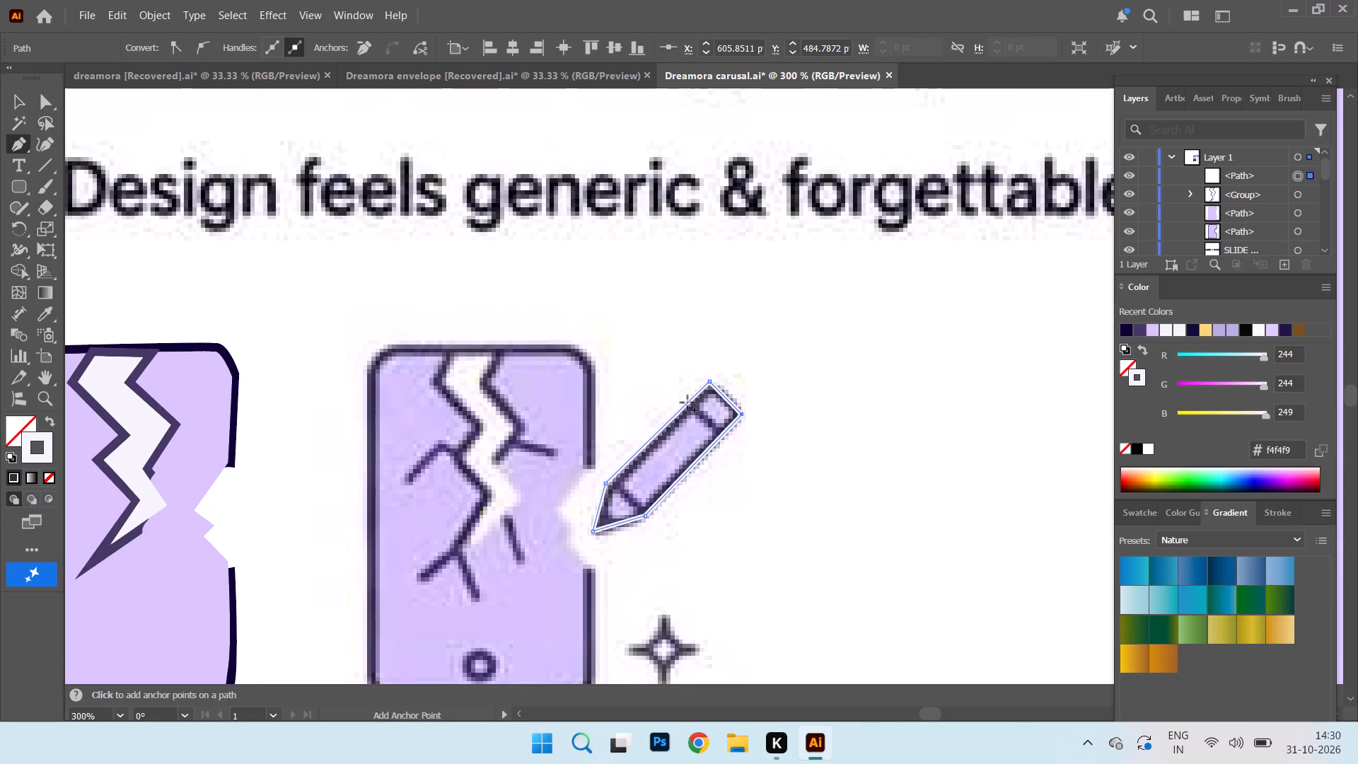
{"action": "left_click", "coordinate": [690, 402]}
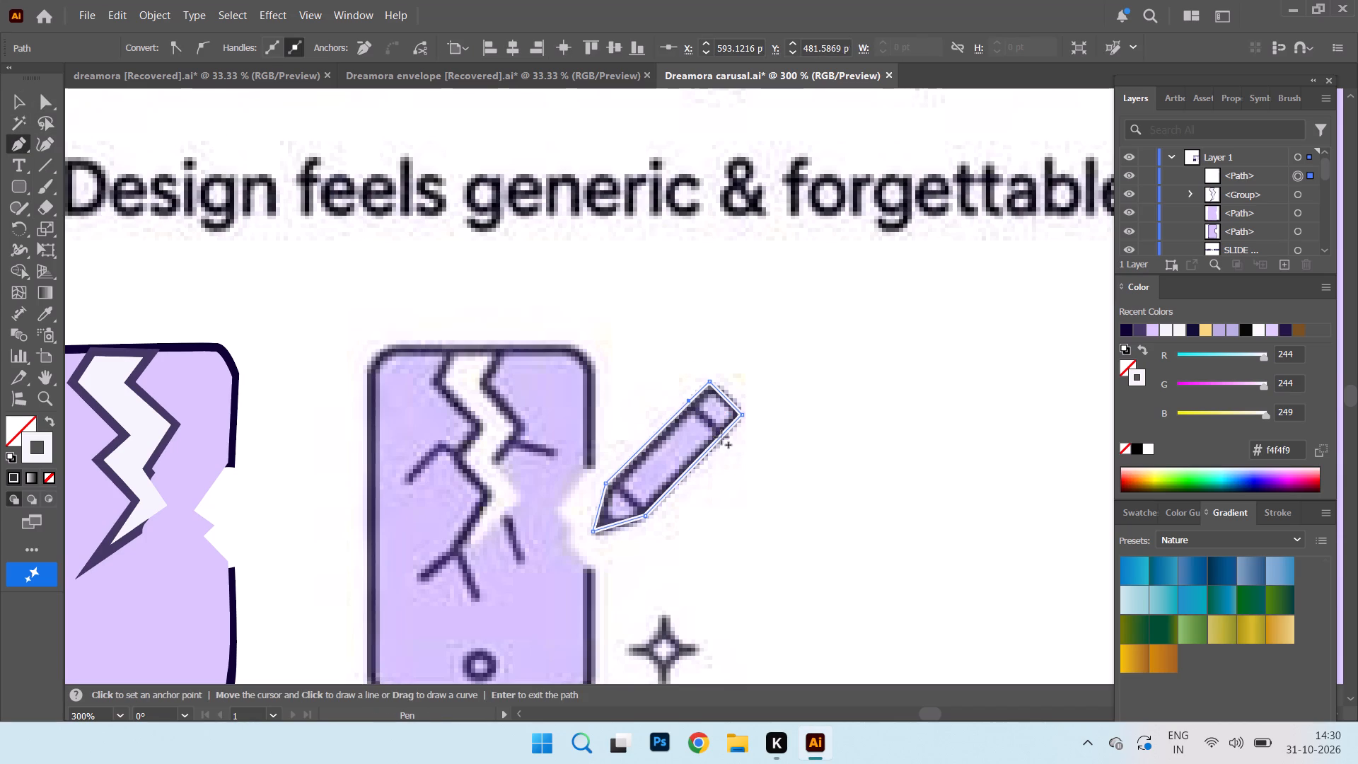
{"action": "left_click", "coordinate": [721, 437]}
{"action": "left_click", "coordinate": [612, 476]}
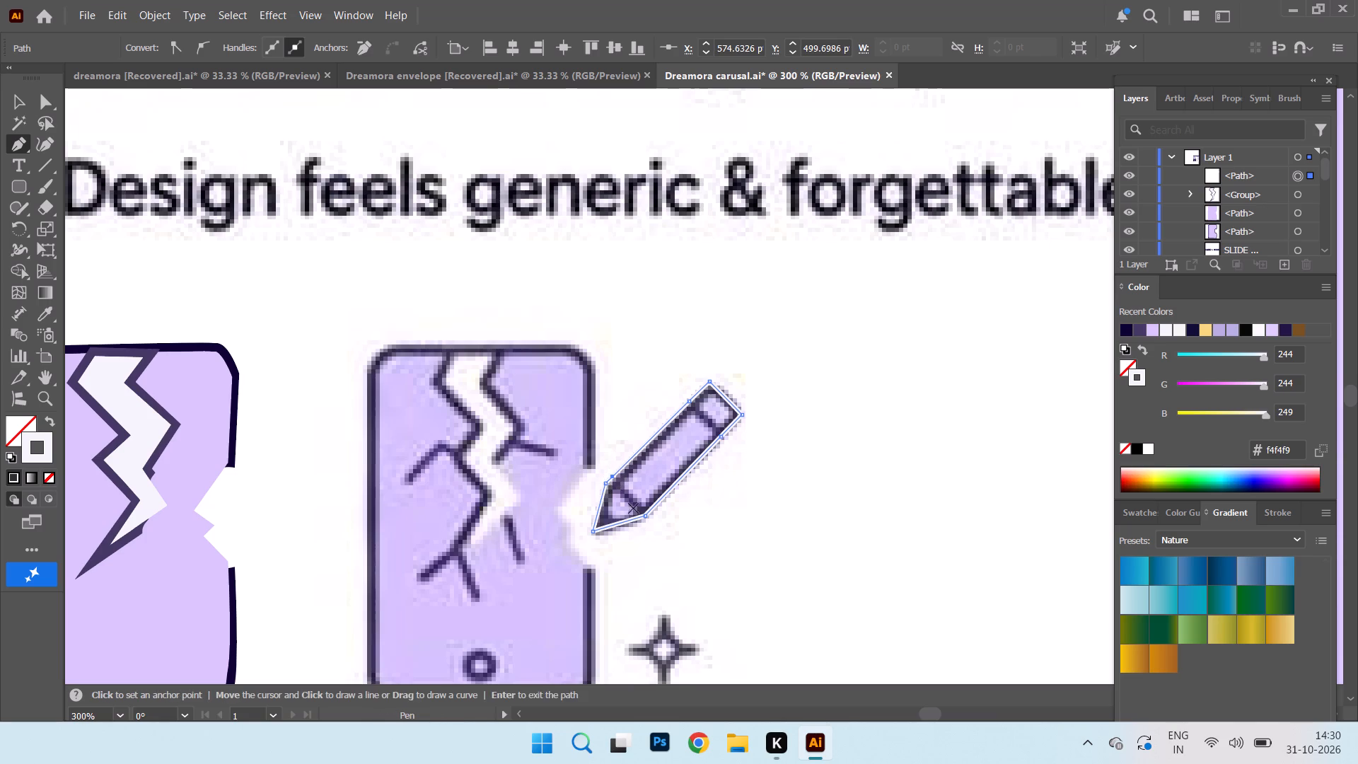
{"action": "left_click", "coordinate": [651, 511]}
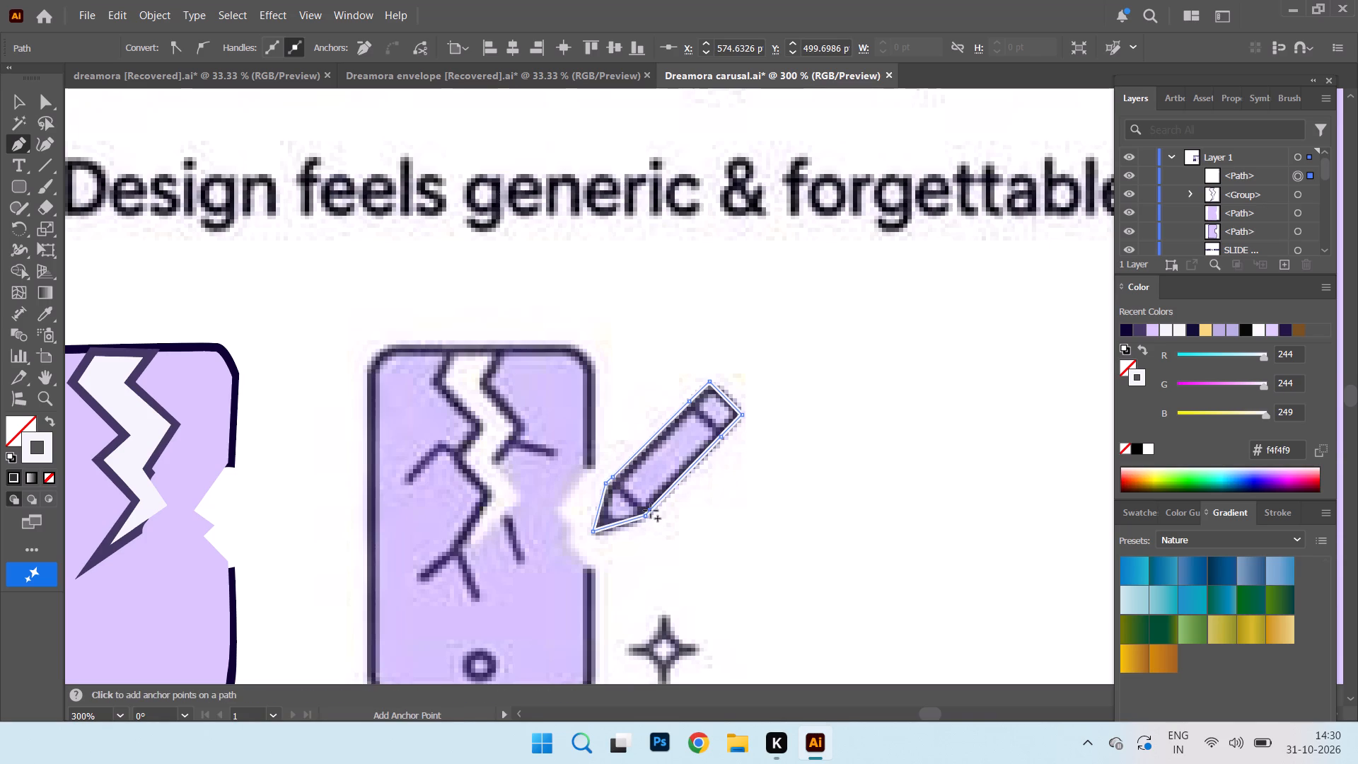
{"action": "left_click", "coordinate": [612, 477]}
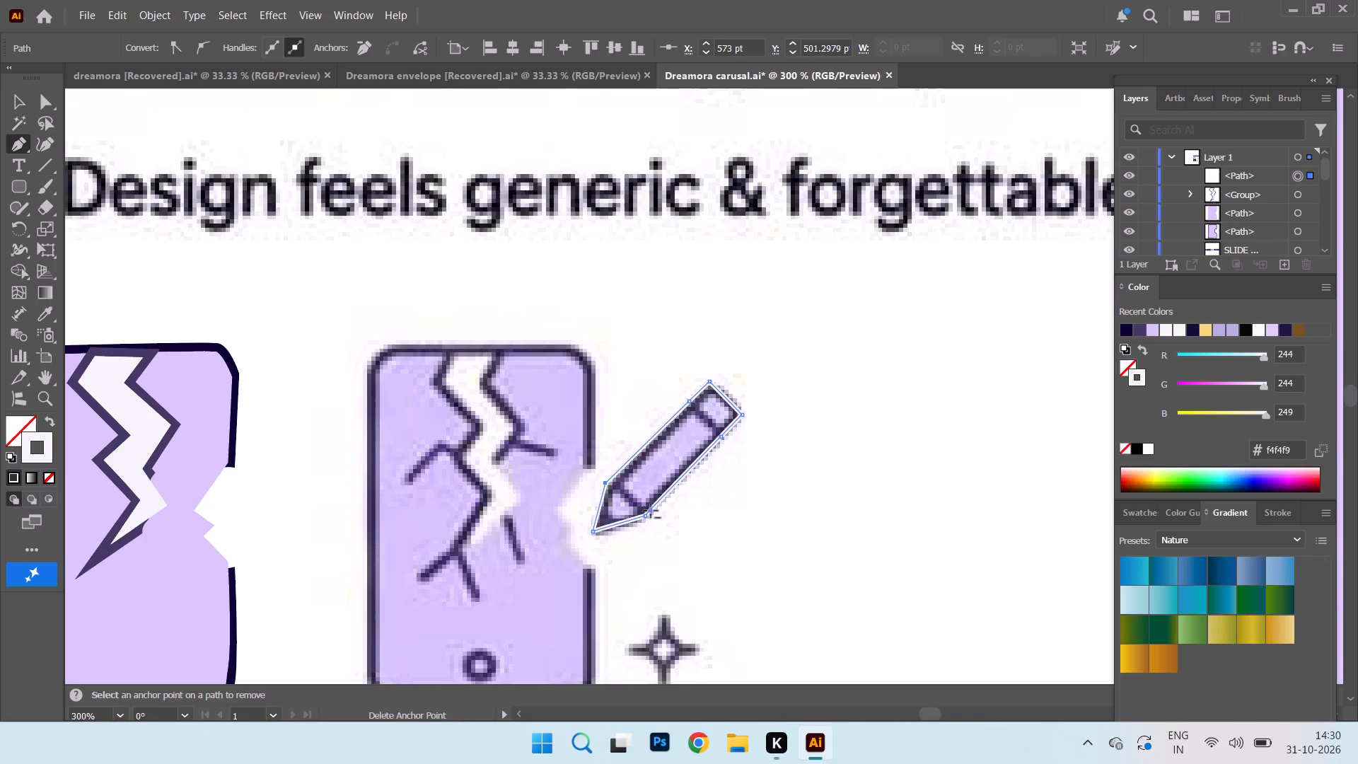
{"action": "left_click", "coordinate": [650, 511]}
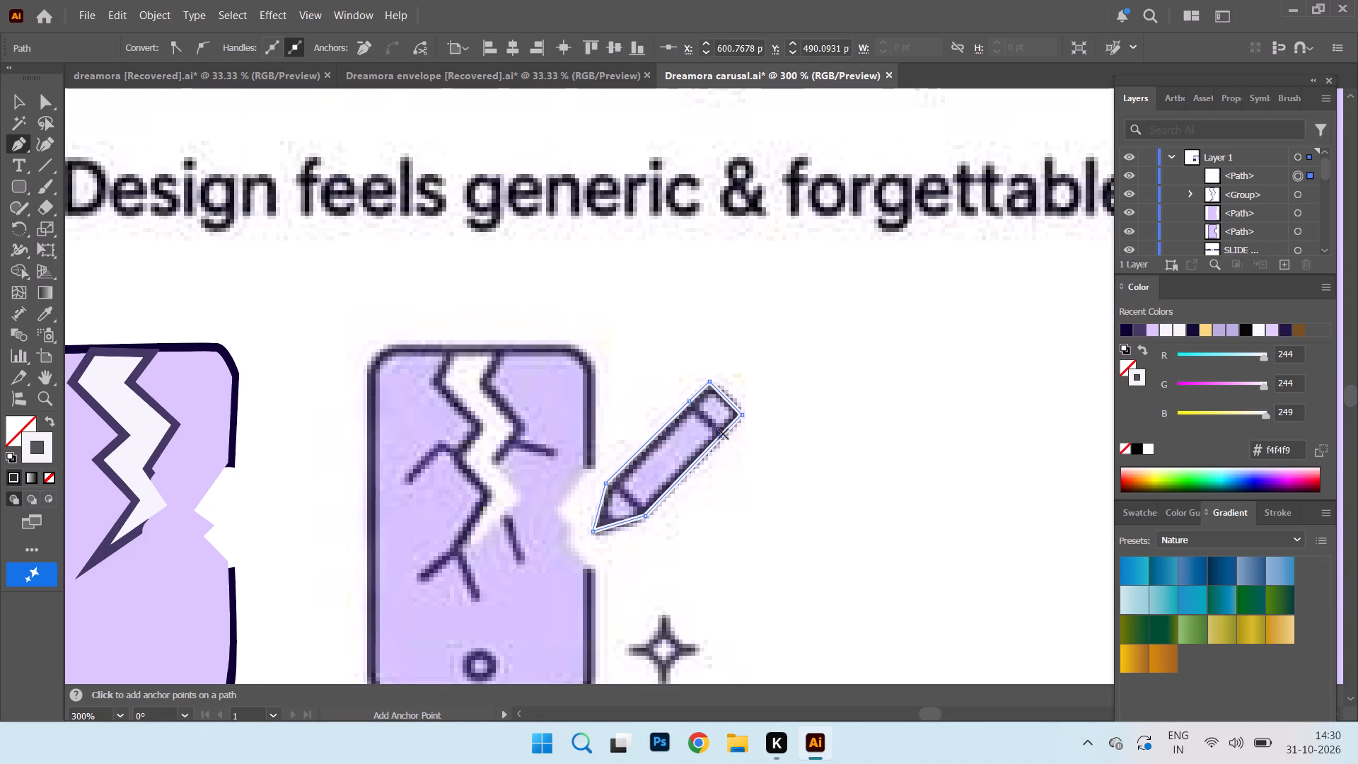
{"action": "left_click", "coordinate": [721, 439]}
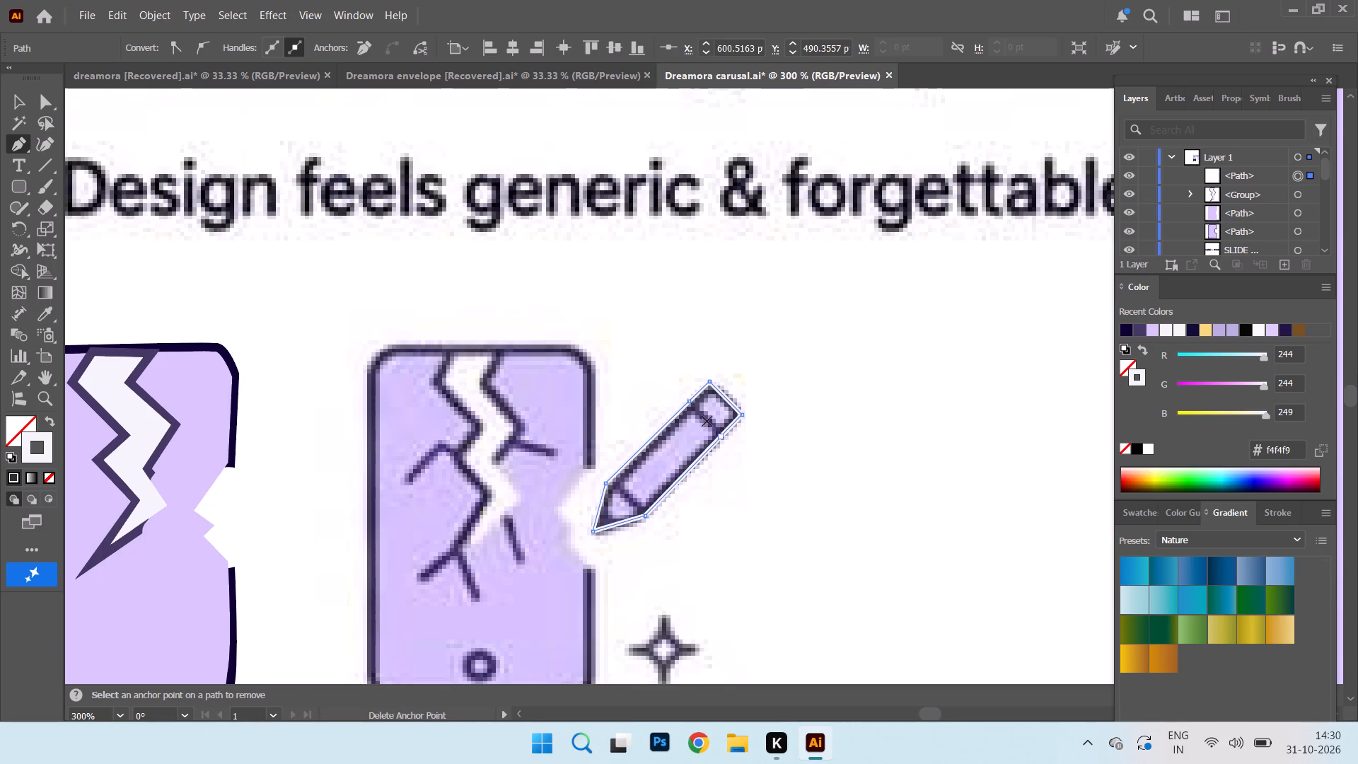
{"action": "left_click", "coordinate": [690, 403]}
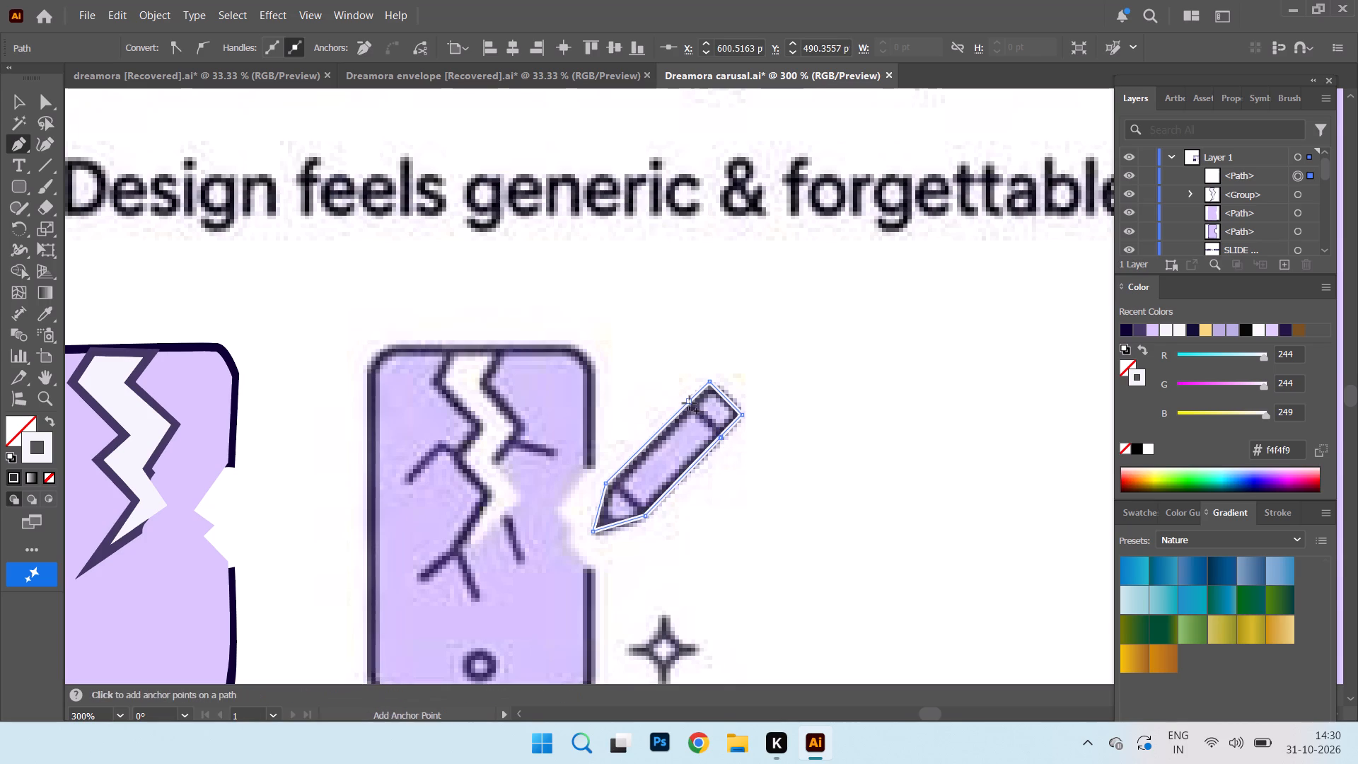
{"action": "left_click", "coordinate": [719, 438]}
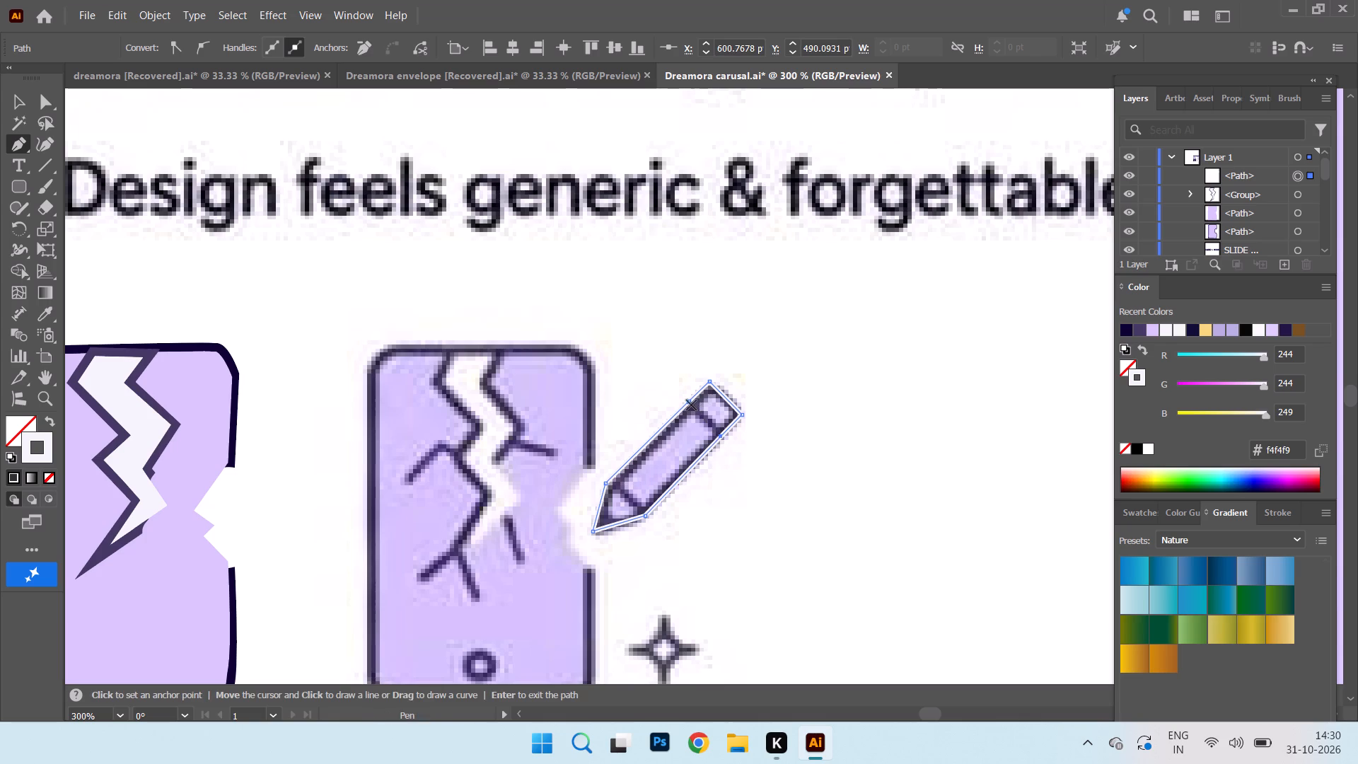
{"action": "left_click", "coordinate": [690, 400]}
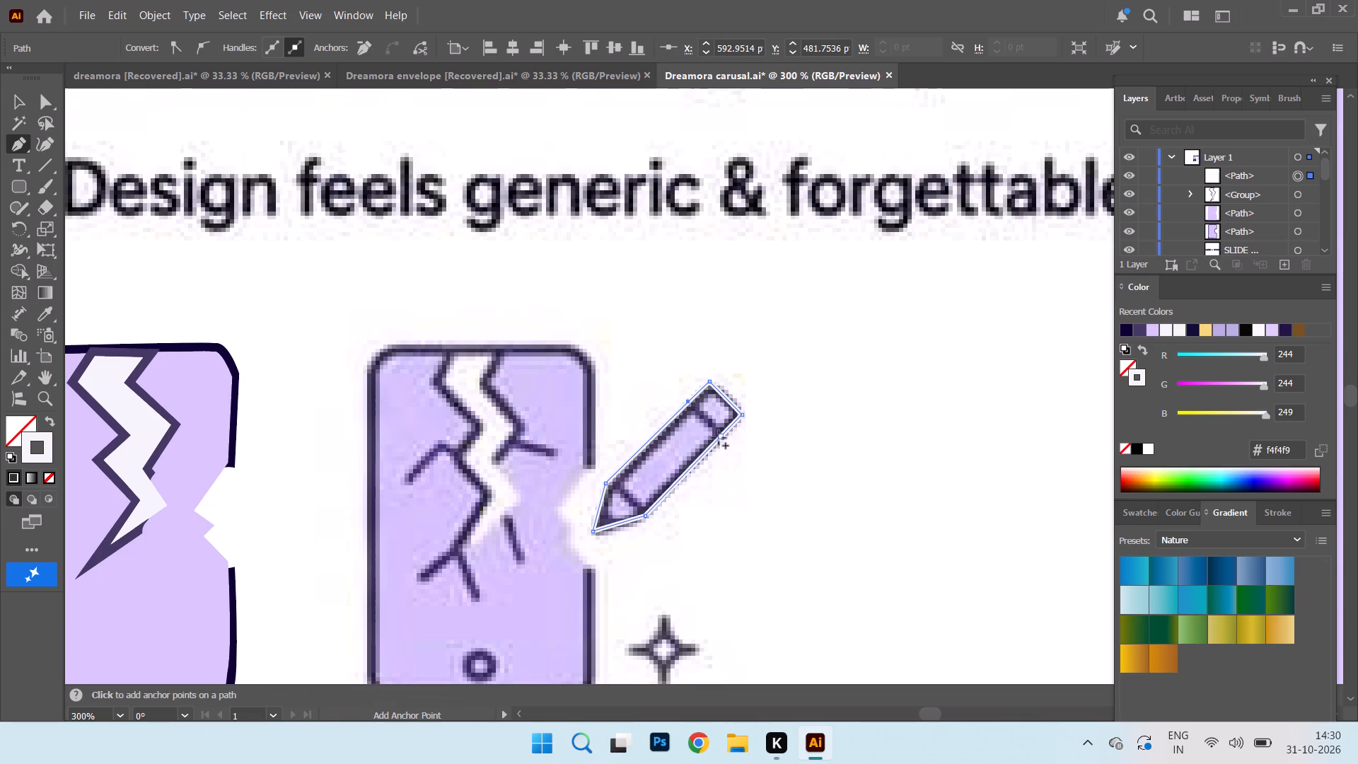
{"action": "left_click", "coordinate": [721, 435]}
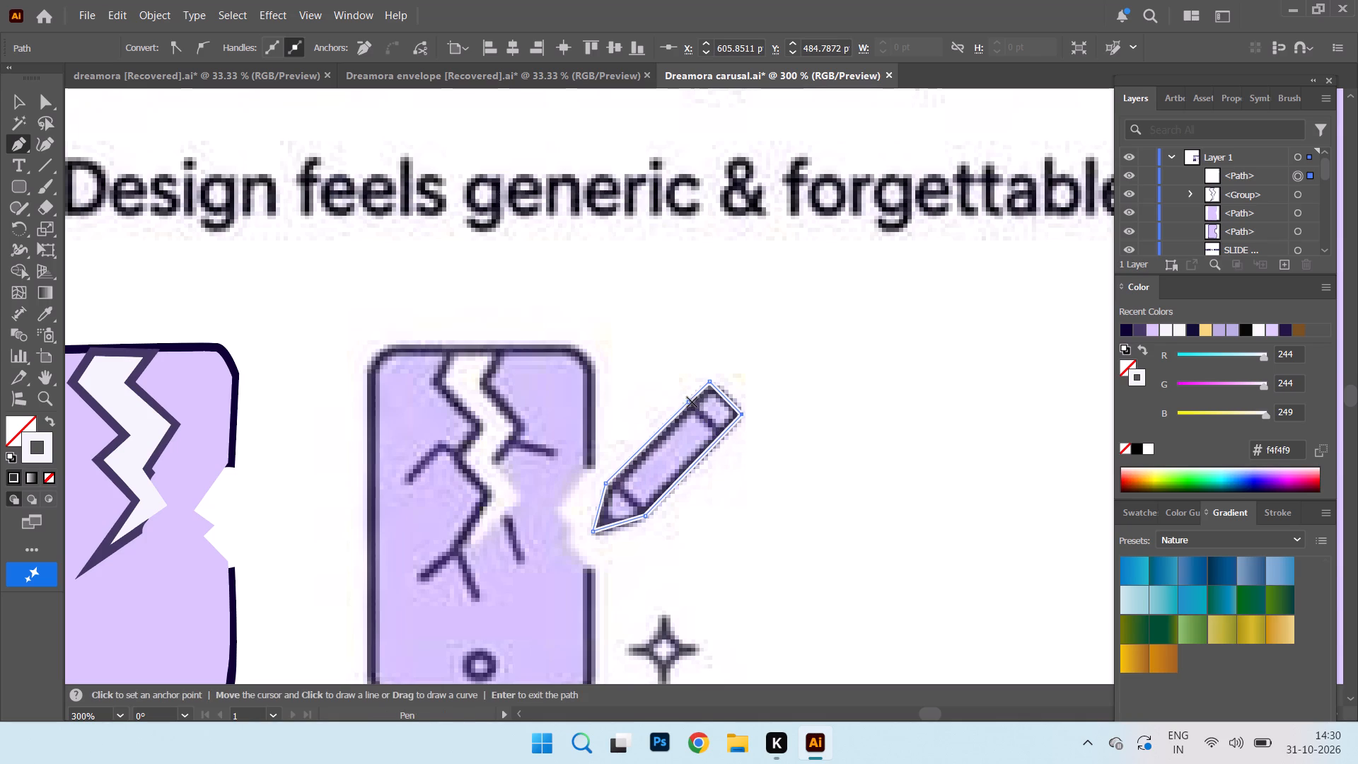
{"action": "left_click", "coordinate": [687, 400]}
Set the pencil outline's stroke colour to 322851, sampled from the reference phone's dark outline.
{"action": "double_click", "coordinate": [50, 448]}
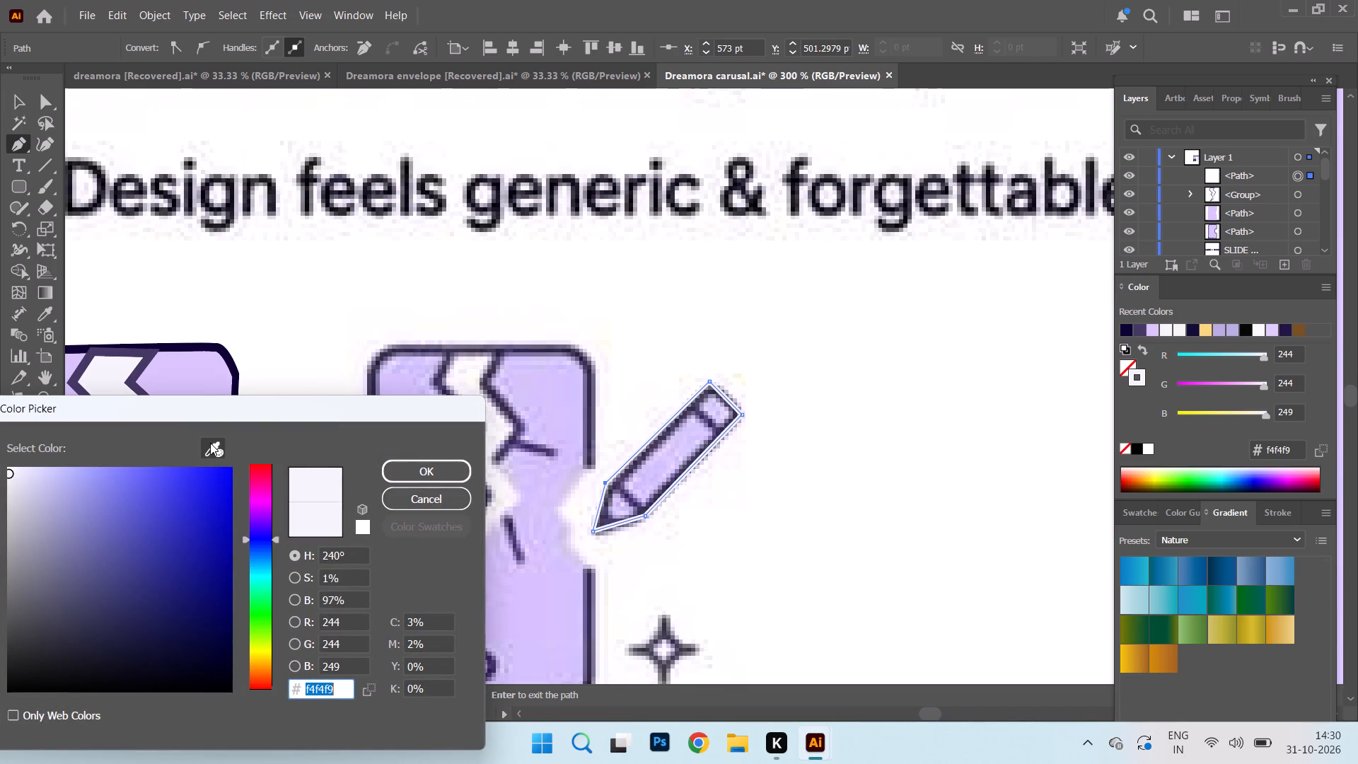
{"action": "left_click", "coordinate": [210, 443]}
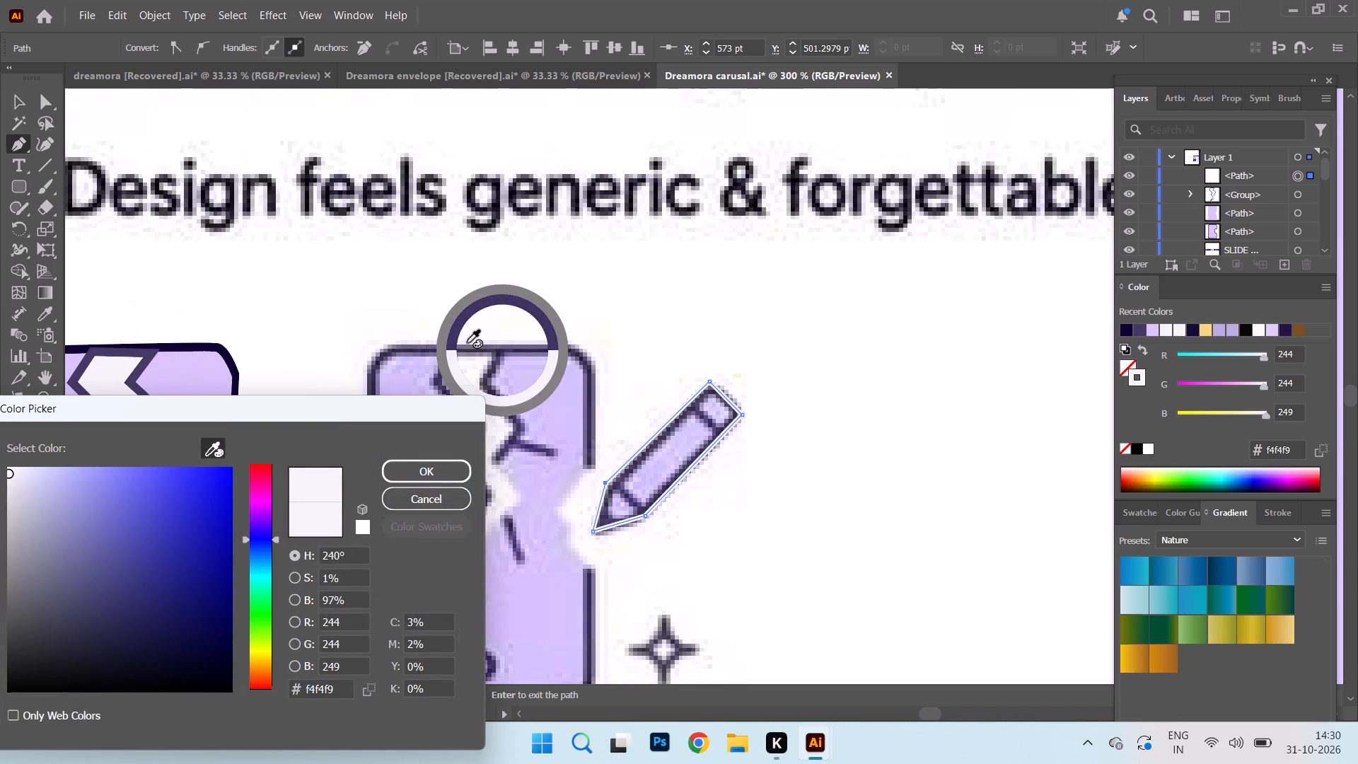
{"action": "left_click", "coordinate": [435, 349]}
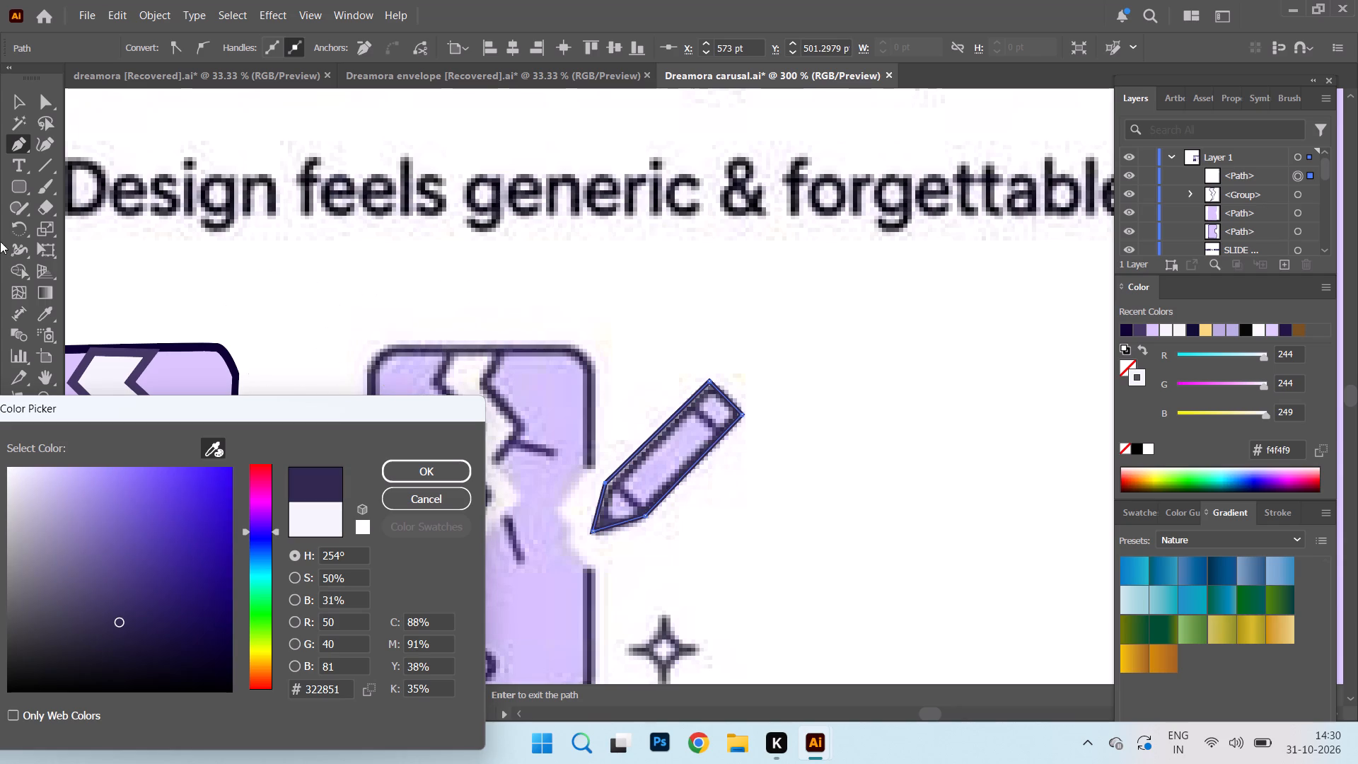
{"action": "left_click", "coordinate": [21, 102]}
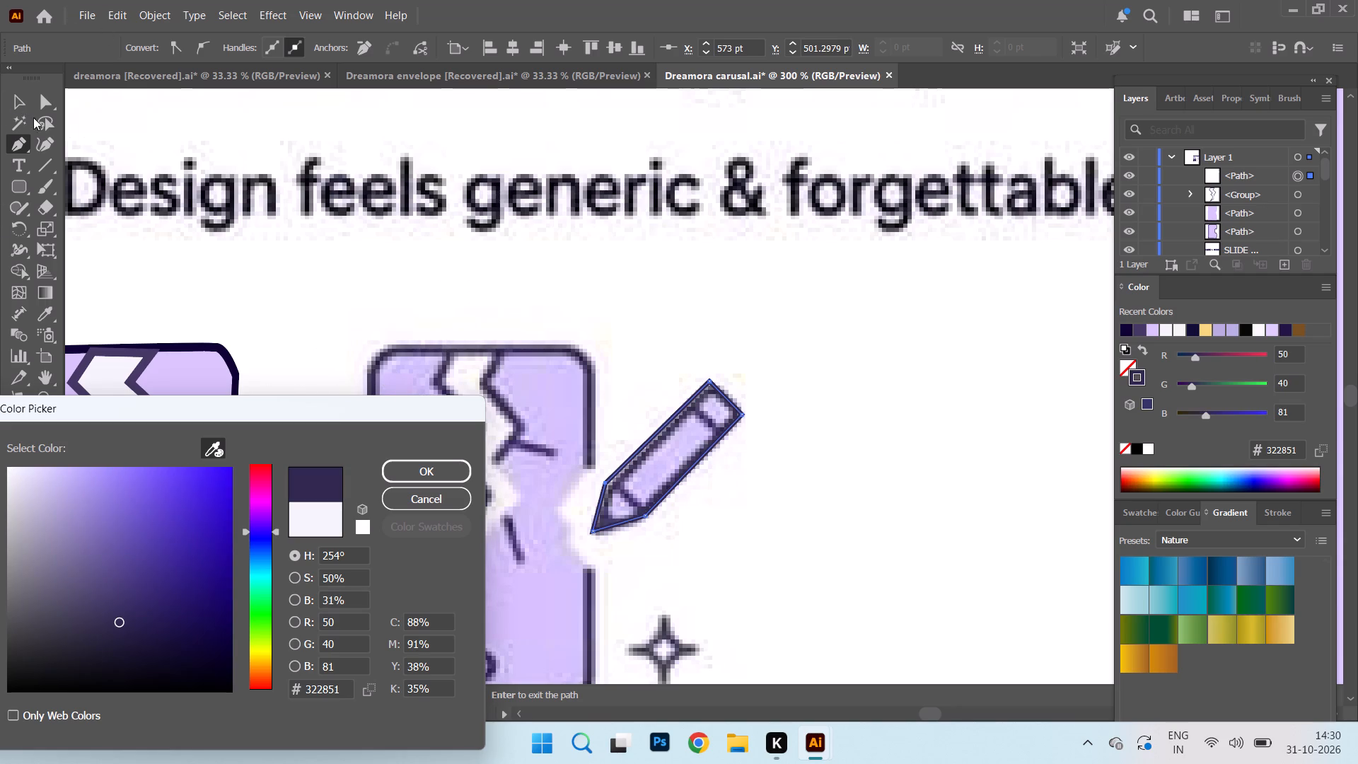
{"action": "left_click", "coordinate": [411, 476]}
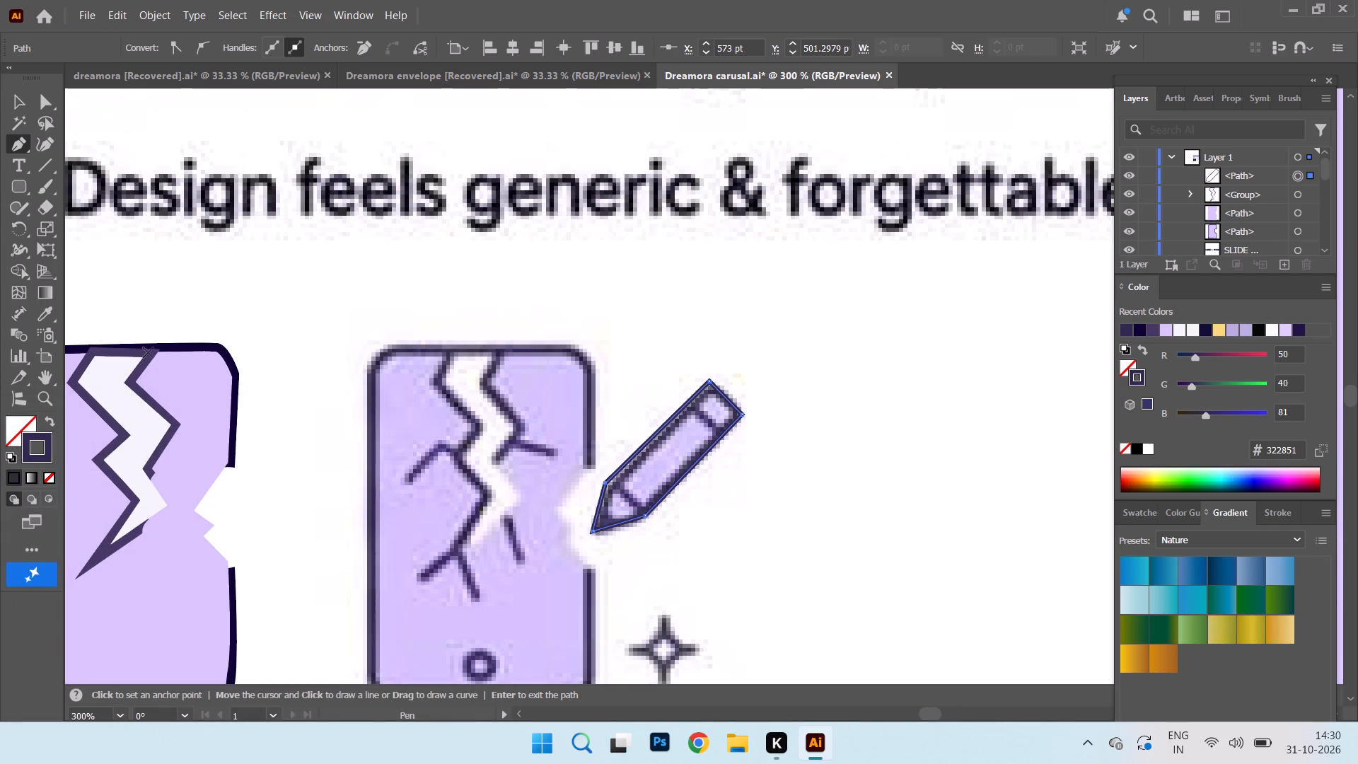
Ungroup the zigzag crack on the traced phone and set its outlined shape's stroke to 352e4c, sampled from the reference phone's outline.
{"action": "left_click", "coordinate": [15, 95]}
{"action": "left_click", "coordinate": [152, 354]}
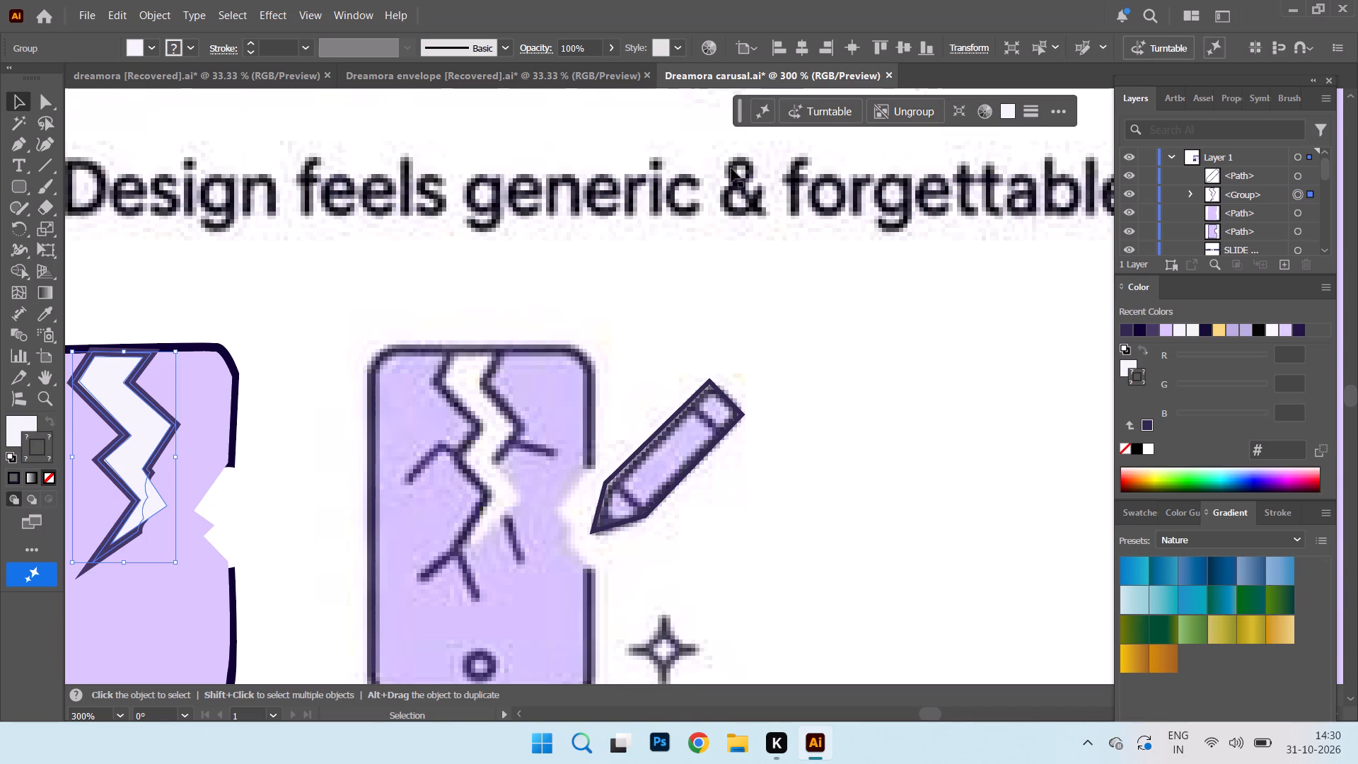
{"action": "left_click", "coordinate": [922, 103]}
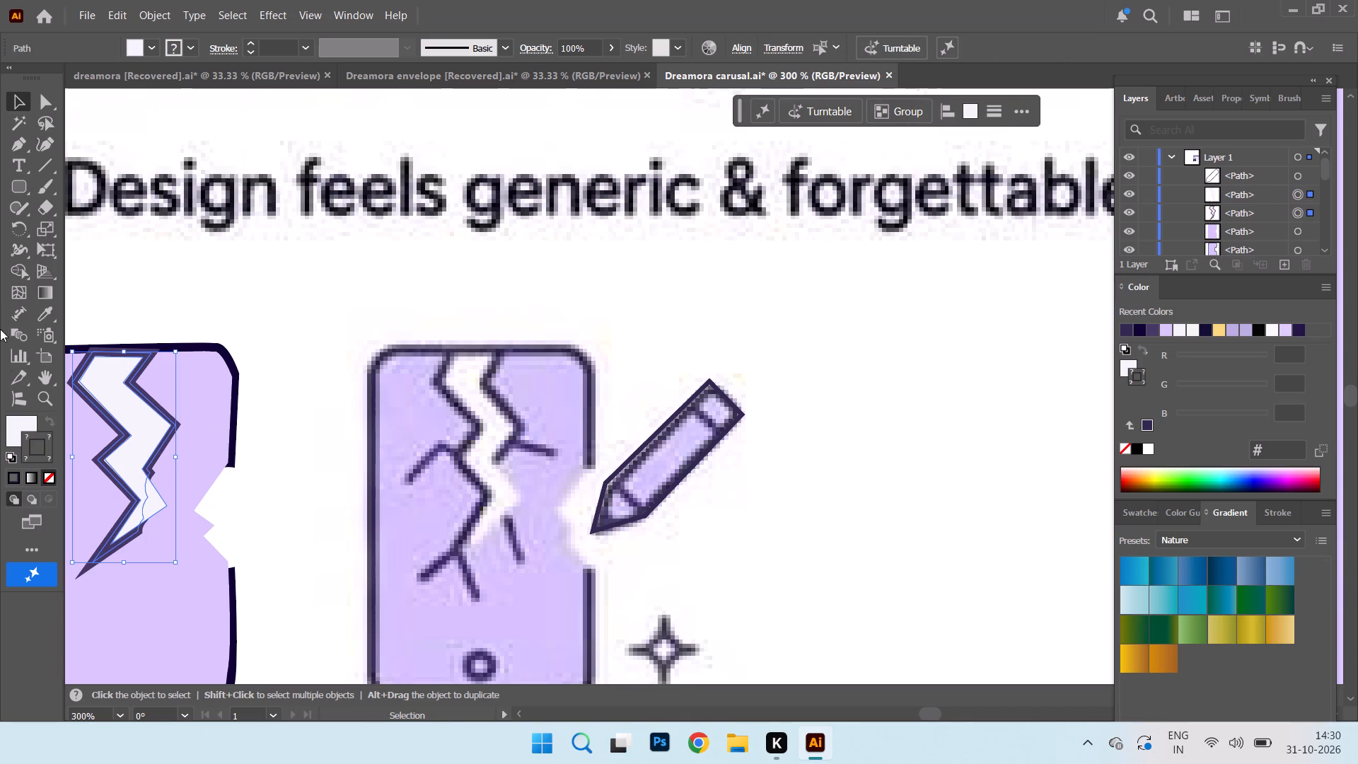
{"action": "left_click", "coordinate": [219, 258]}
{"action": "left_click", "coordinate": [147, 364]}
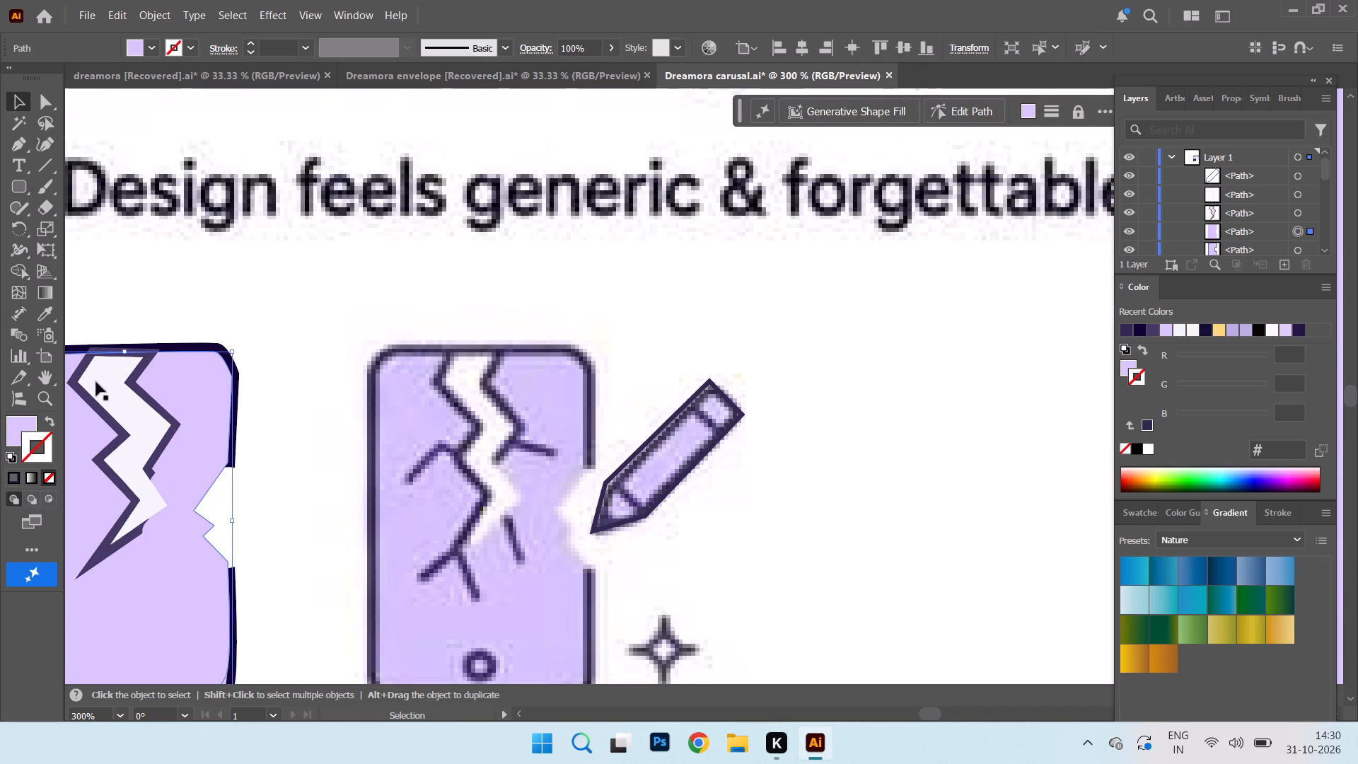
{"action": "left_click", "coordinate": [133, 376]}
{"action": "double_click", "coordinate": [45, 452]}
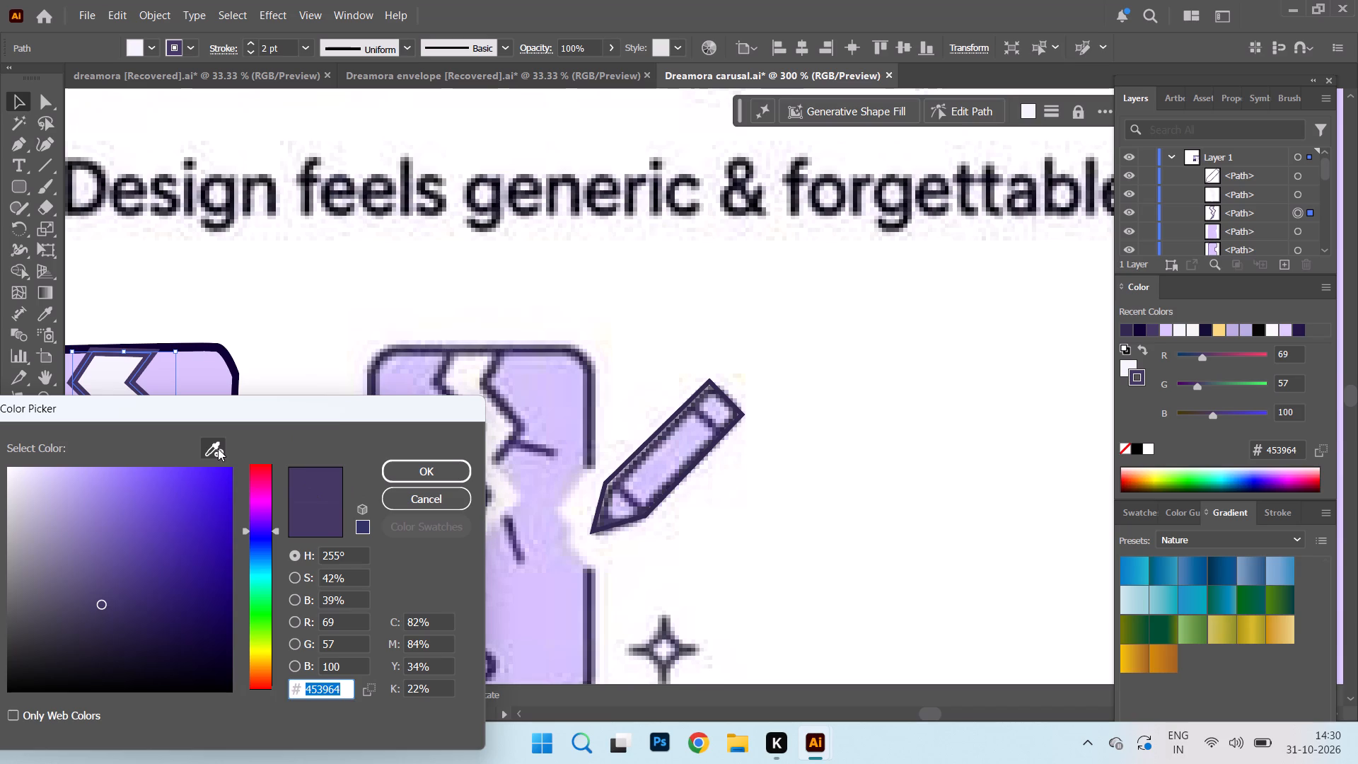
{"action": "left_click", "coordinate": [218, 448]}
{"action": "left_click", "coordinate": [448, 353]}
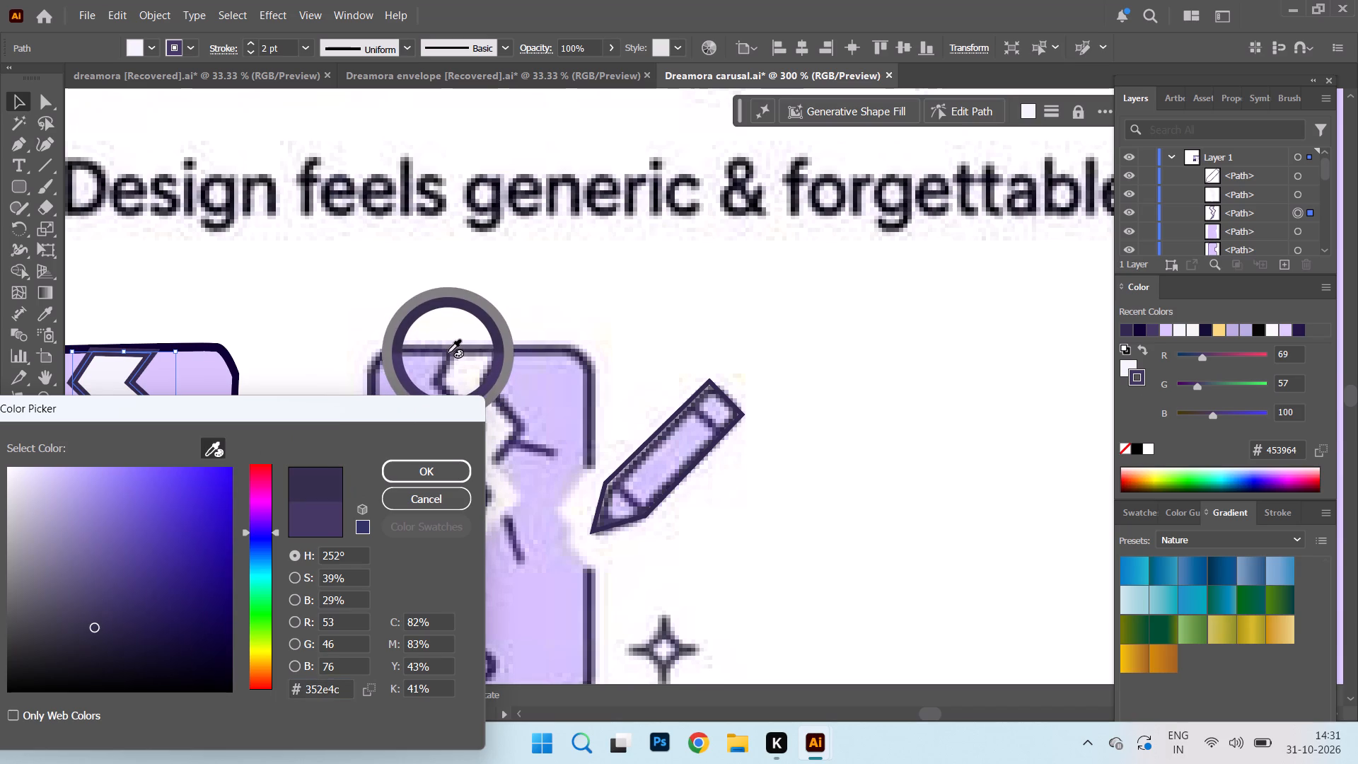
{"action": "left_click", "coordinate": [440, 470]}
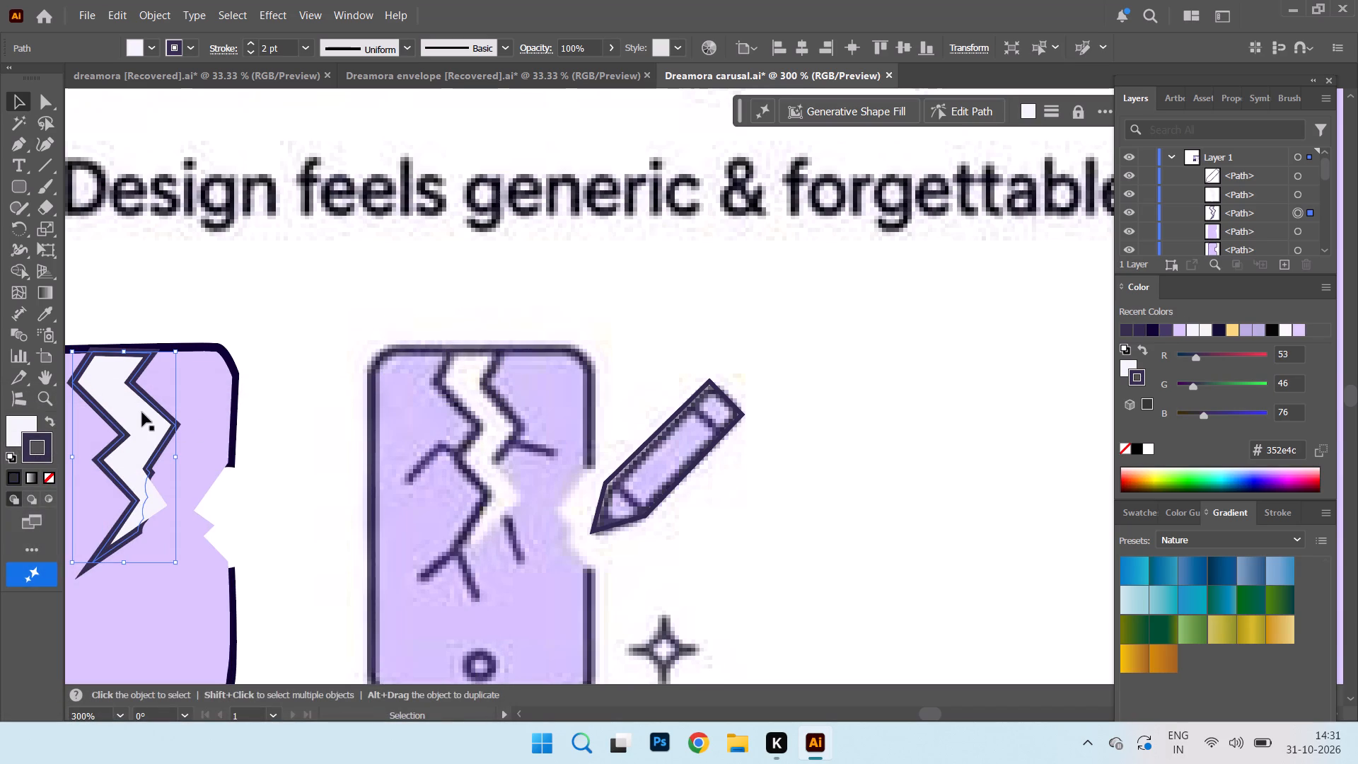
Group the two shapes of the zigzag crack on the traced phone again.
{"action": "left_click", "coordinate": [142, 412], "text": "shift"}
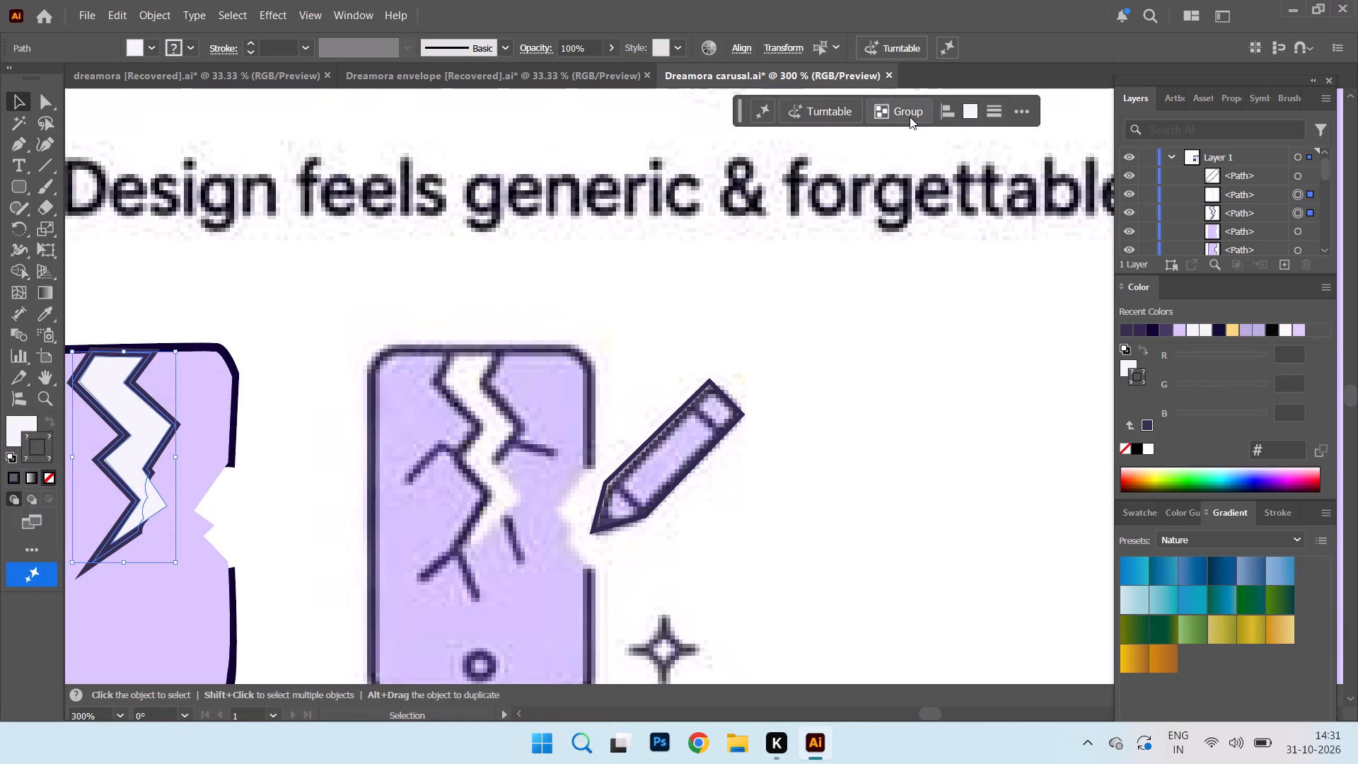
{"action": "left_click", "coordinate": [910, 117]}
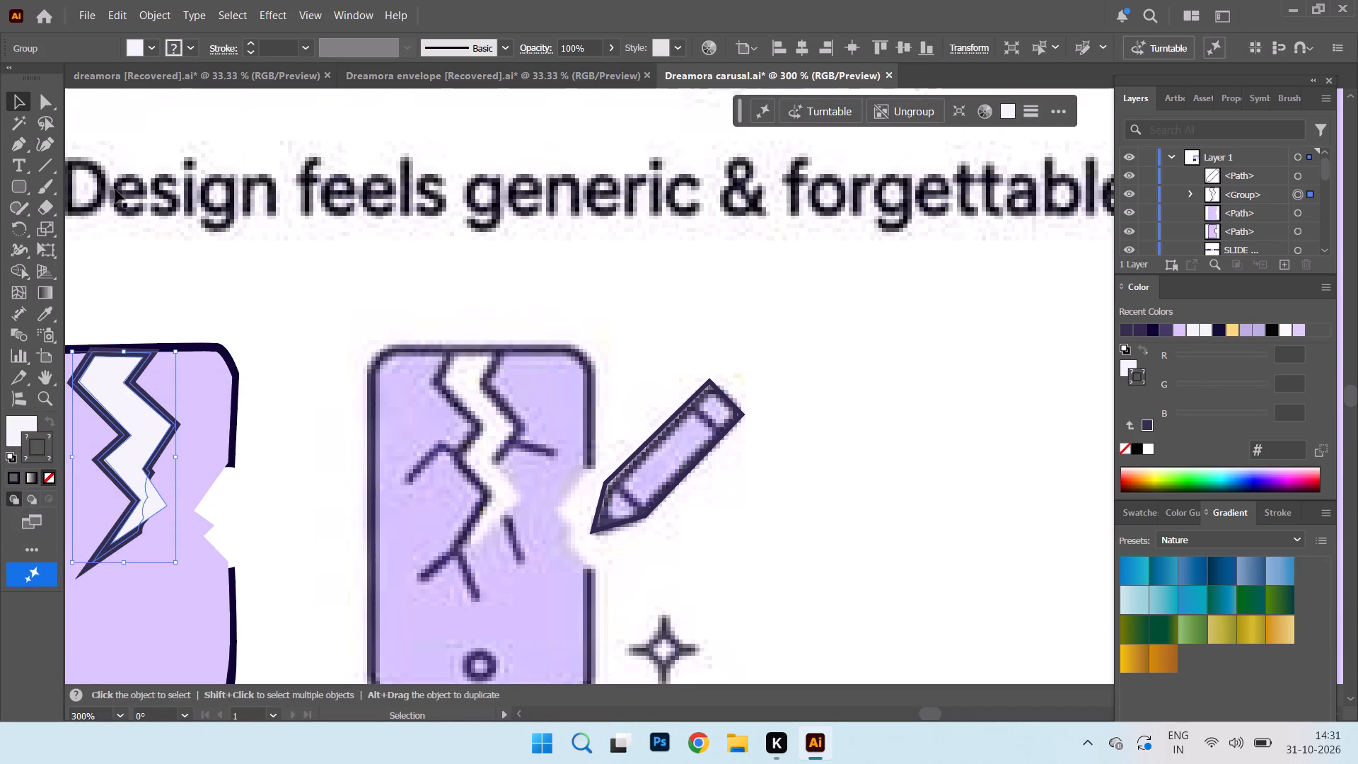
Set the pencil outline's stroke weight to 2 pt.
{"action": "left_click", "coordinate": [646, 446]}
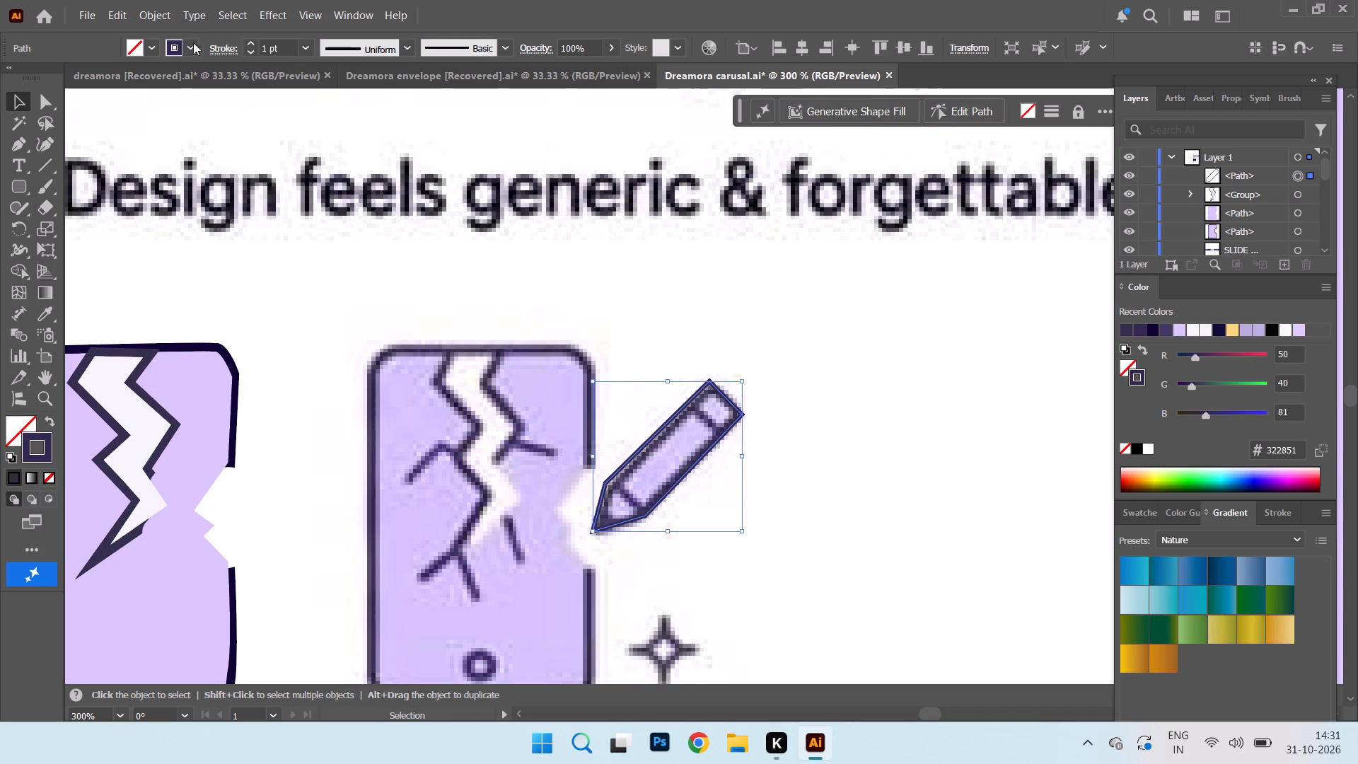
{"action": "left_click_drag", "start_coordinate": [265, 47], "coordinate": [222, 47]}
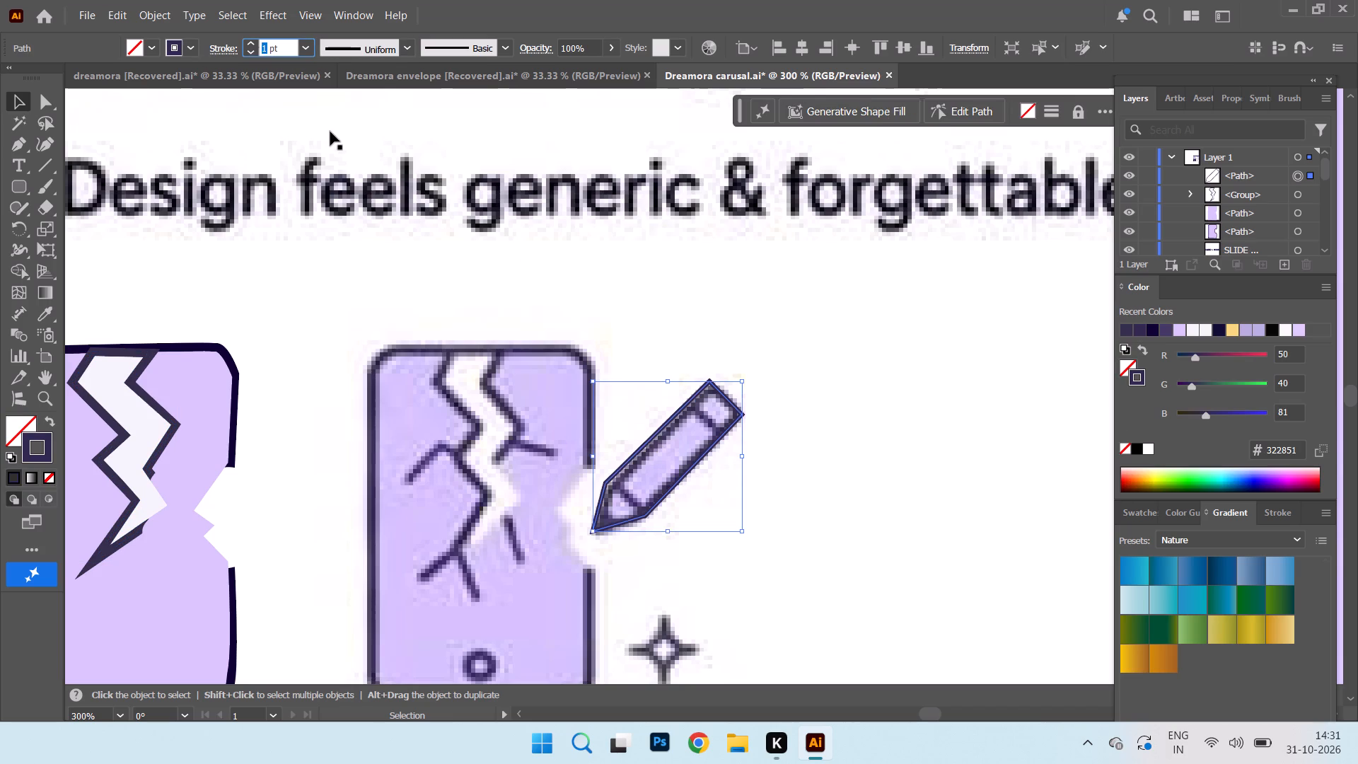
{"action": "key", "text": "2"}
{"action": "key", "text": "Return"}
{"action": "left_click", "coordinate": [143, 230]}
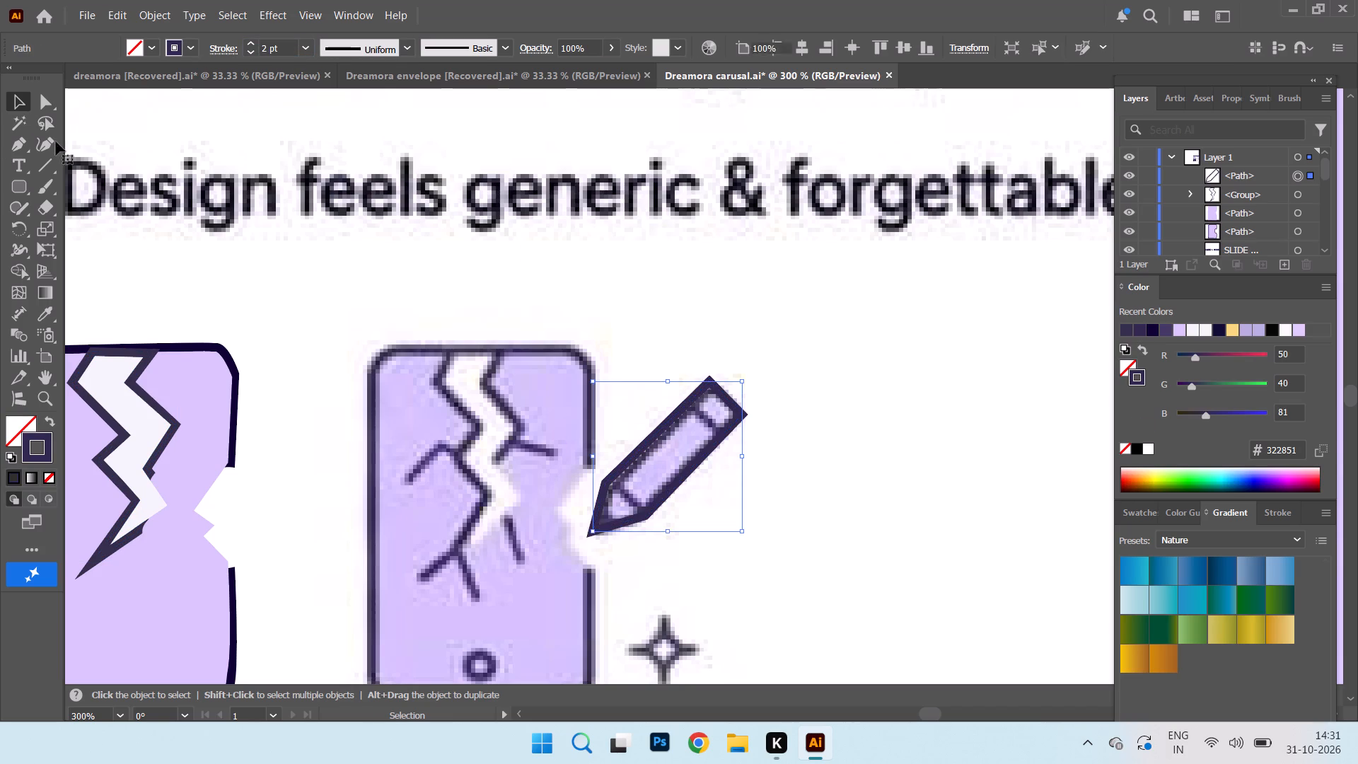
Draw two straight lines across the pencil, one at the eraser band and one at the base of the tip.
{"action": "left_click", "coordinate": [46, 164]}
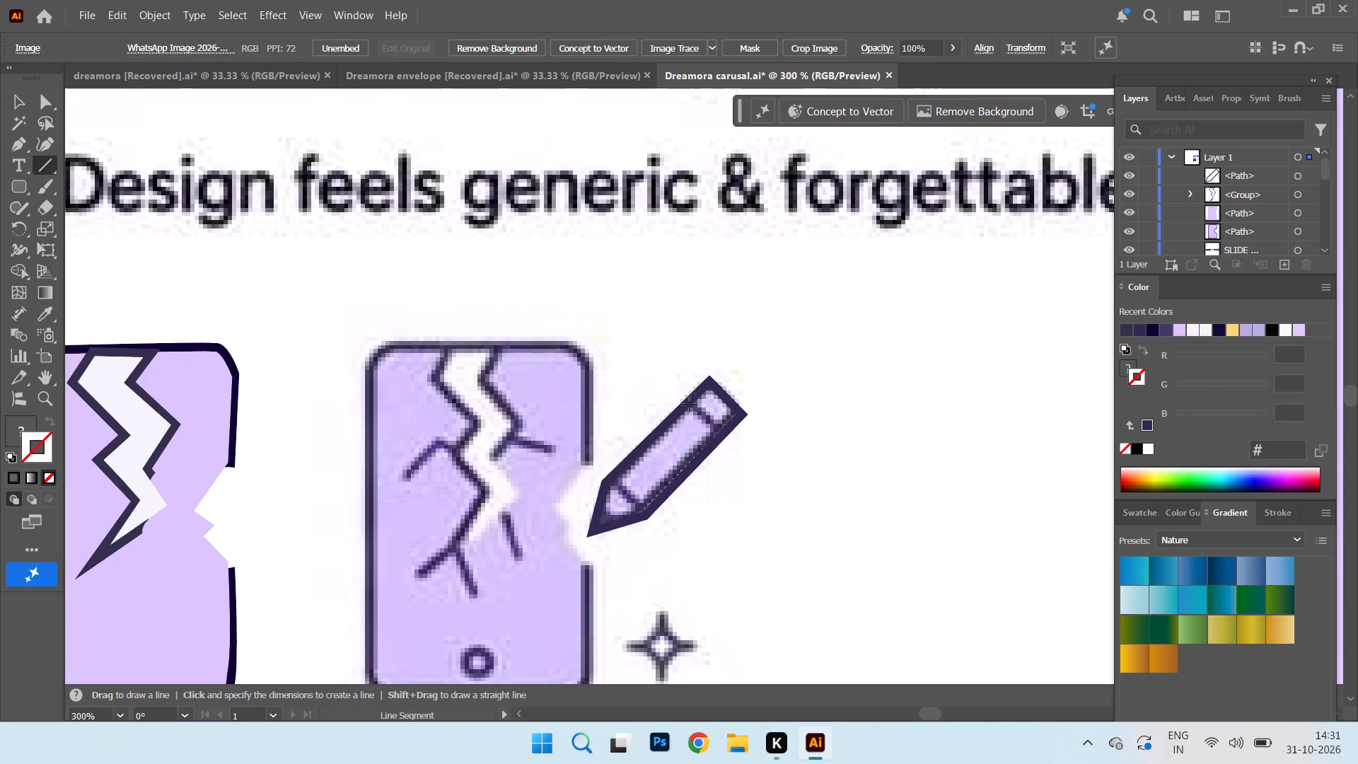
{"action": "left_click_drag", "start_coordinate": [690, 403], "coordinate": [719, 433]}
{"action": "left_click_drag", "start_coordinate": [614, 479], "coordinate": [639, 508]}
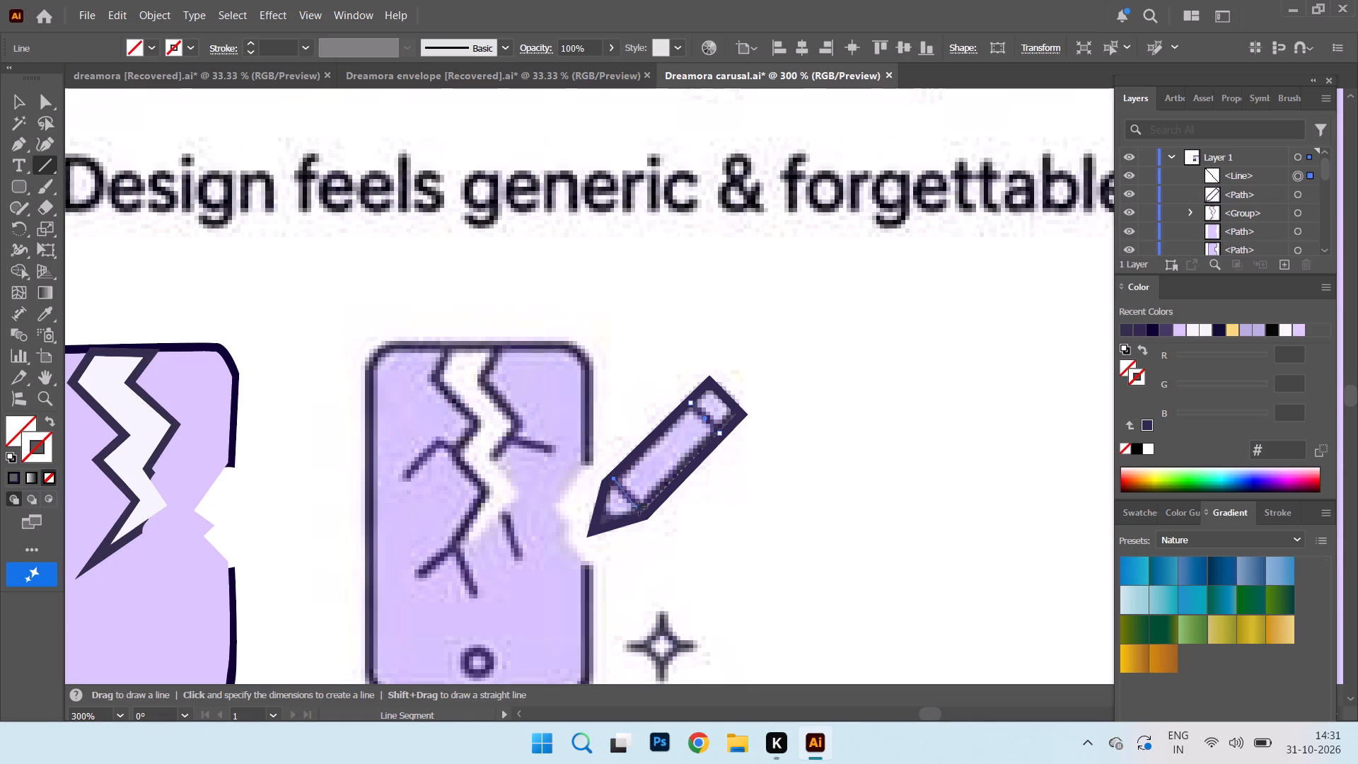
{"action": "left_click_drag", "start_coordinate": [639, 508], "coordinate": [644, 511]}
Set the stroke of both lines across the pencil to 3e3856, sampled from the reference phone's outline.
{"action": "left_click", "coordinate": [16, 104]}
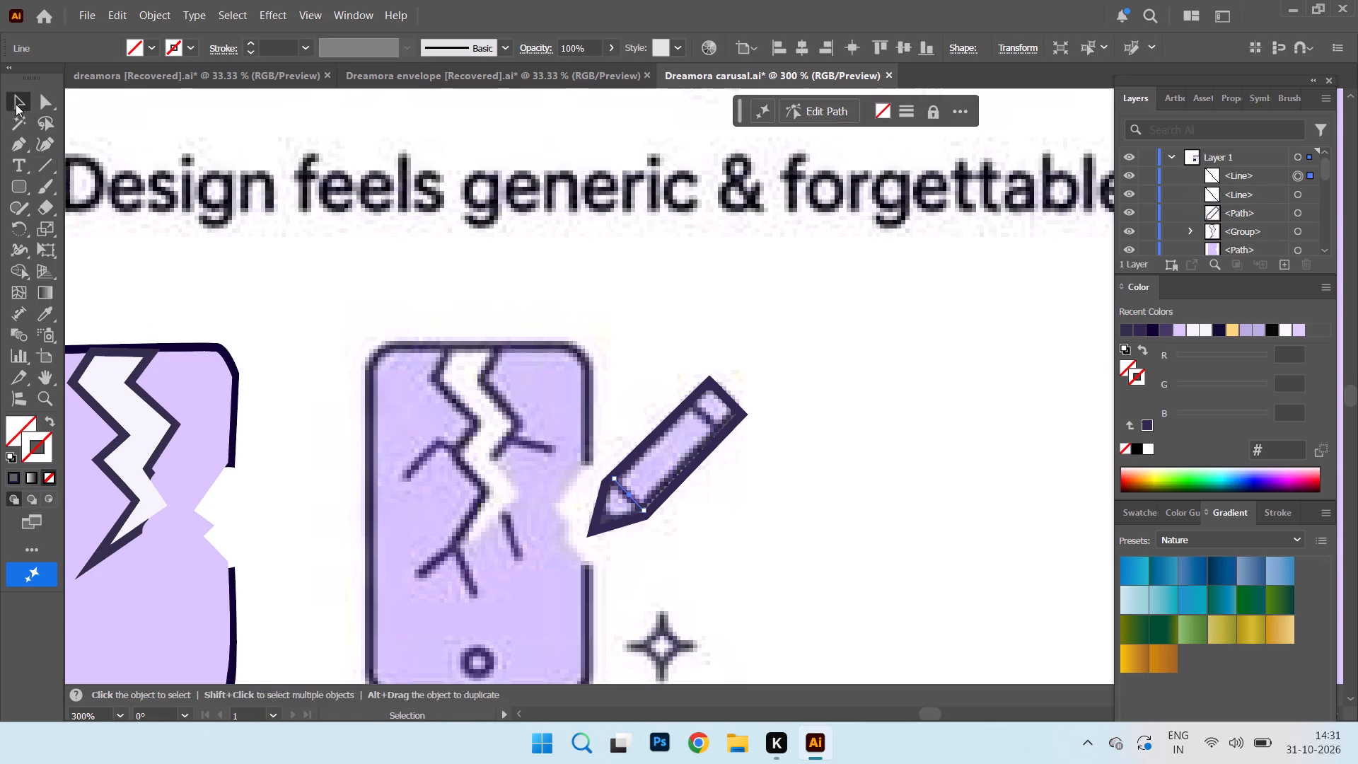
{"action": "left_click", "coordinate": [709, 419], "text": "shift"}
{"action": "left_click", "coordinate": [710, 421], "text": "shift"}
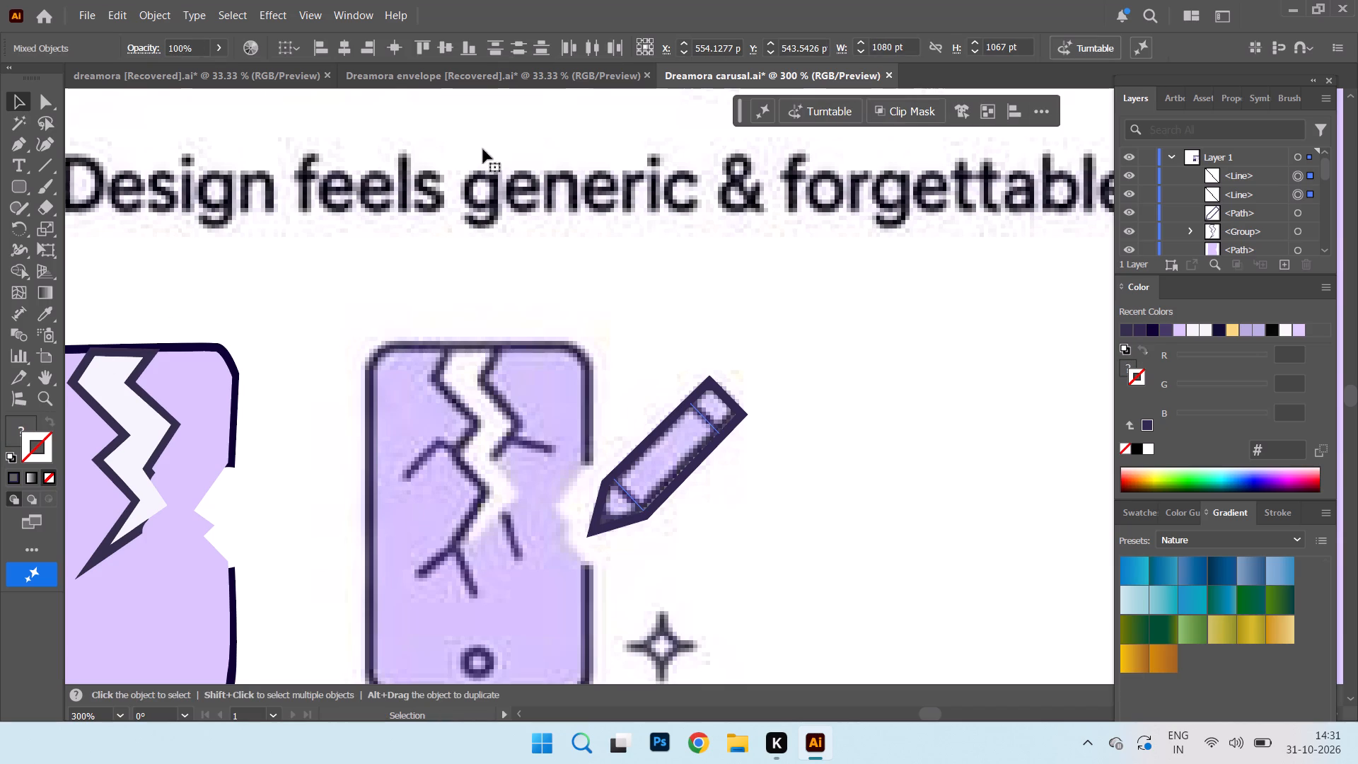
{"action": "double_click", "coordinate": [43, 458]}
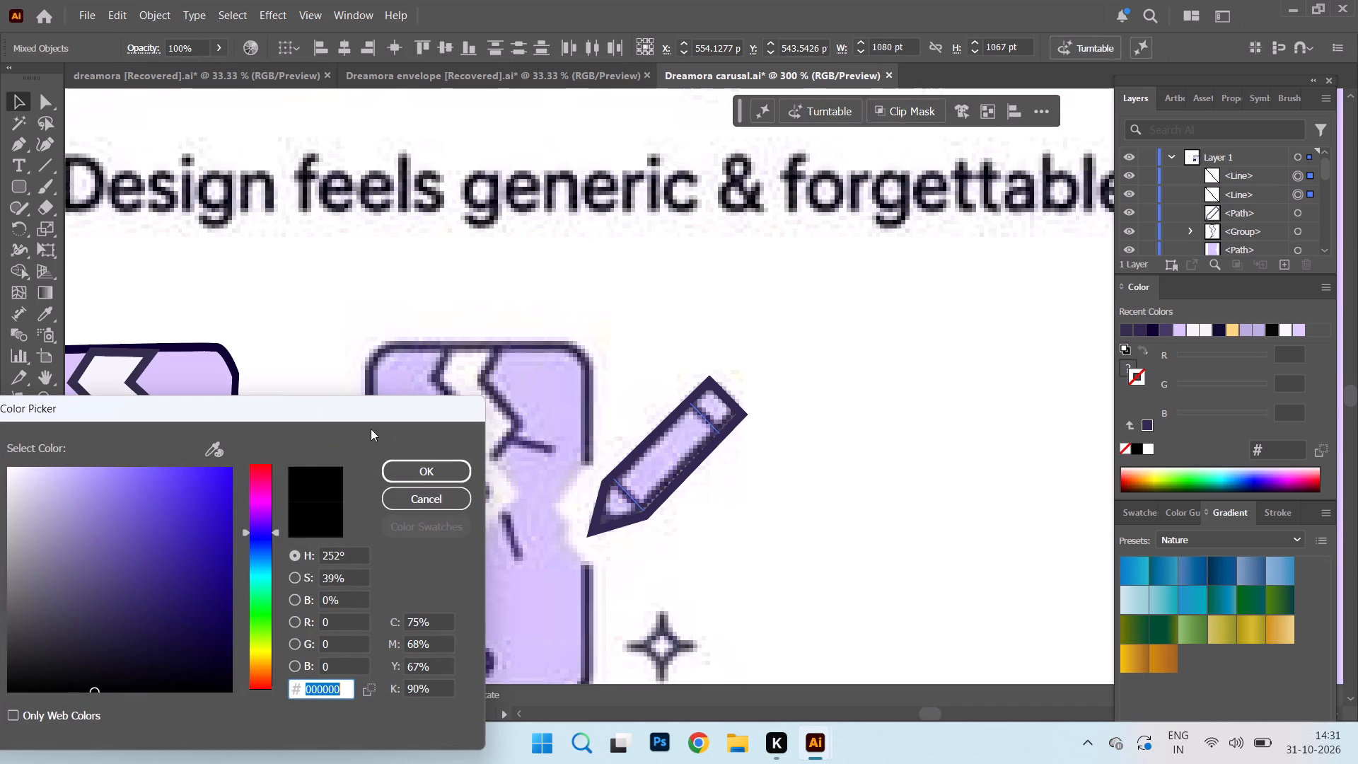
{"action": "left_click", "coordinate": [209, 451]}
{"action": "left_click", "coordinate": [438, 369]}
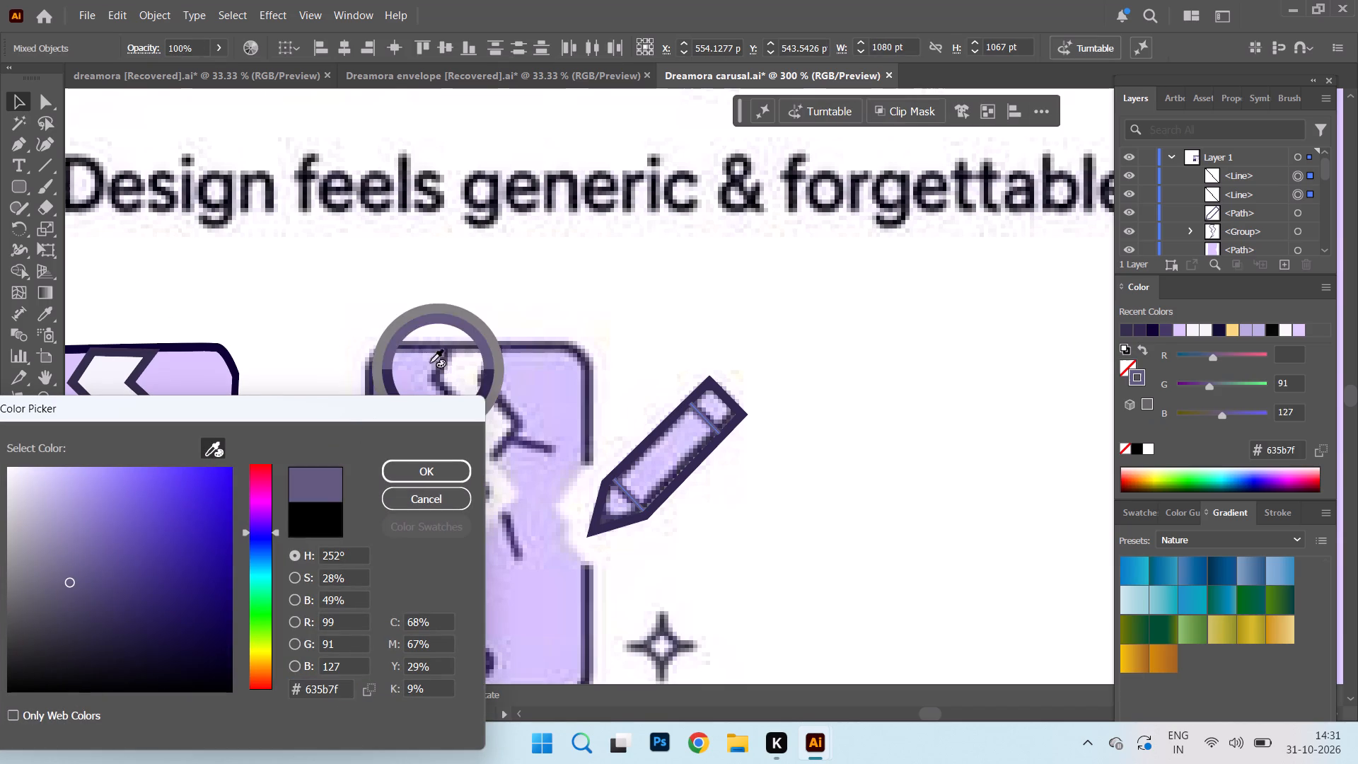
{"action": "left_click", "coordinate": [385, 347]}
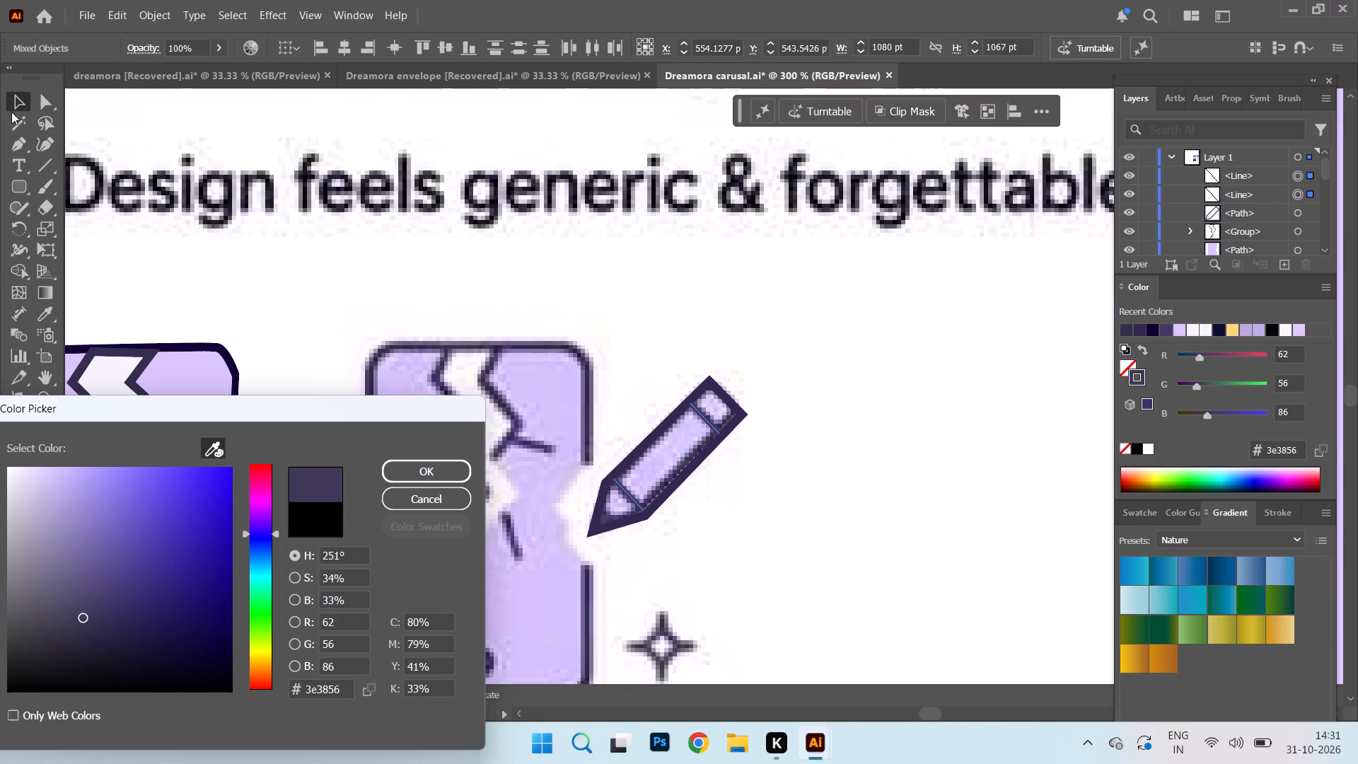
{"action": "left_click", "coordinate": [29, 102]}
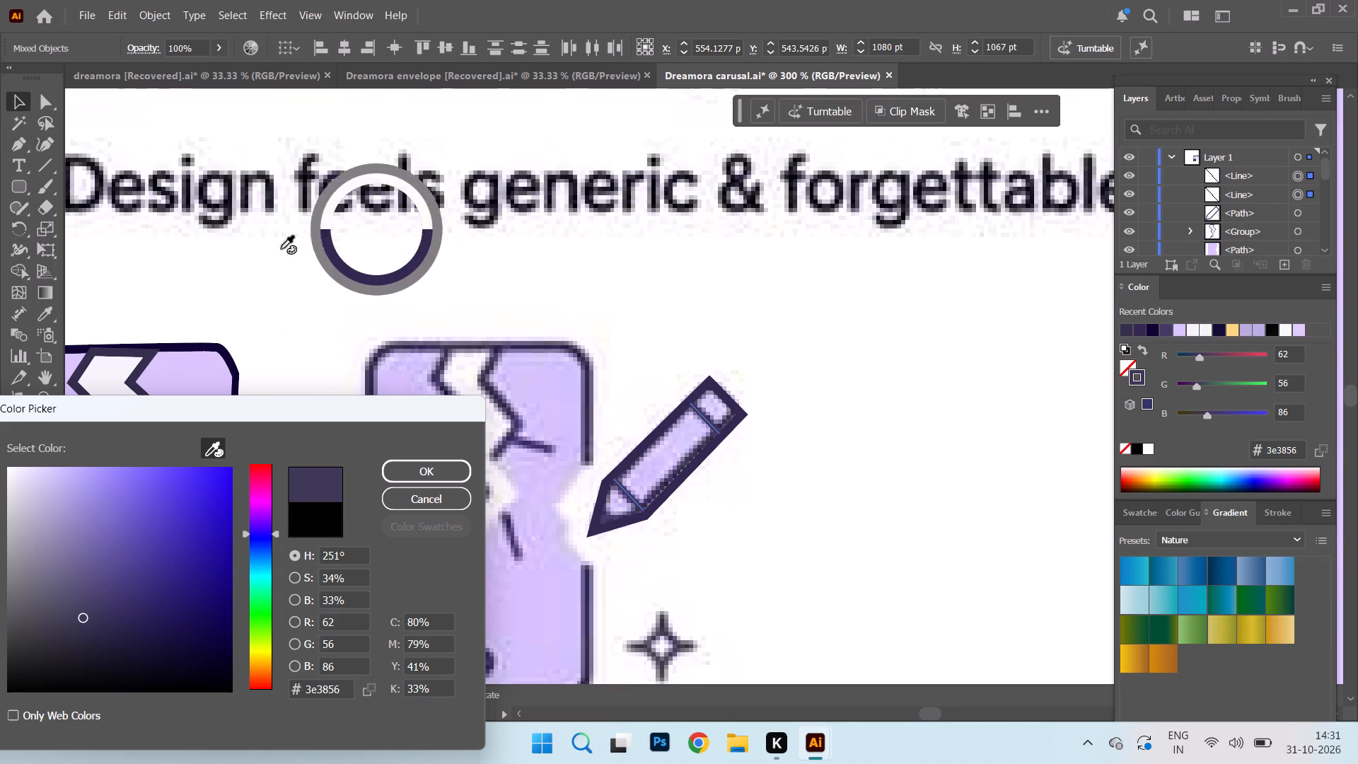
{"action": "left_click", "coordinate": [440, 466]}
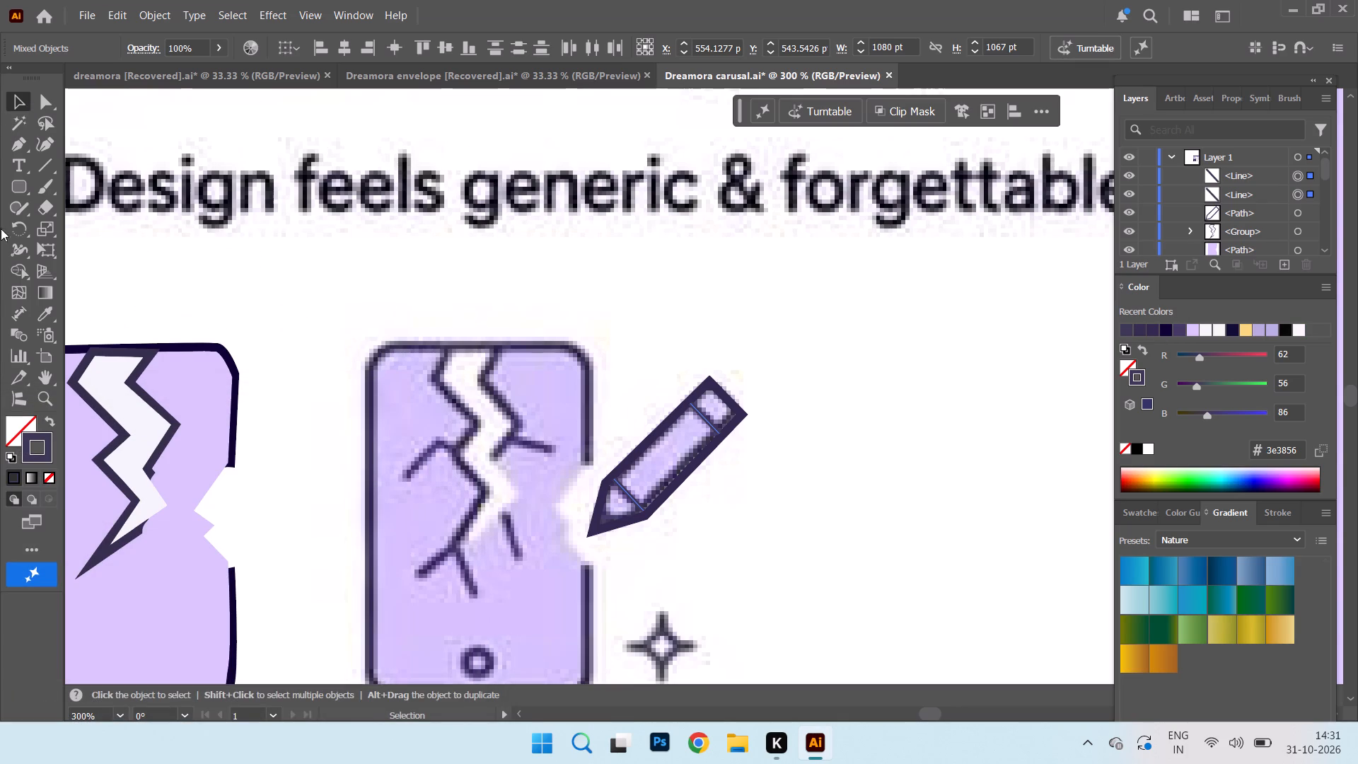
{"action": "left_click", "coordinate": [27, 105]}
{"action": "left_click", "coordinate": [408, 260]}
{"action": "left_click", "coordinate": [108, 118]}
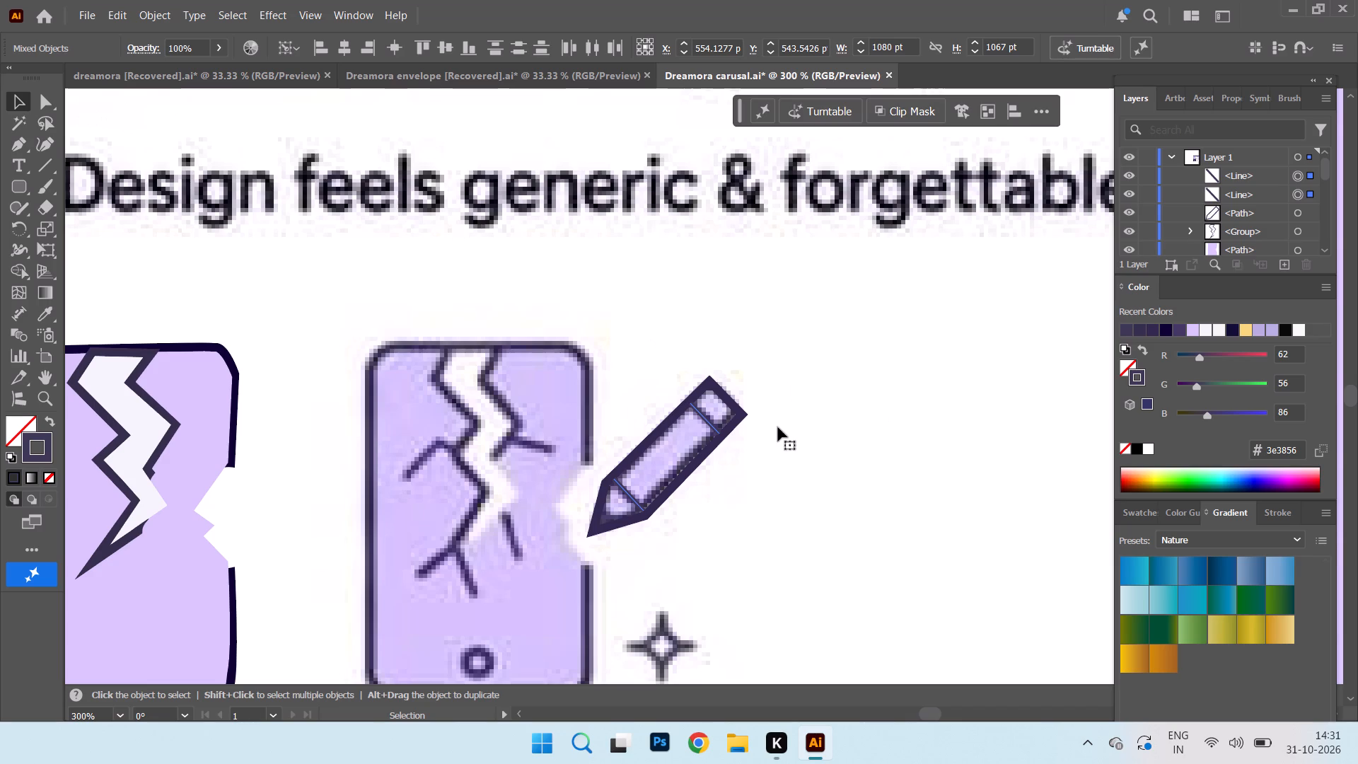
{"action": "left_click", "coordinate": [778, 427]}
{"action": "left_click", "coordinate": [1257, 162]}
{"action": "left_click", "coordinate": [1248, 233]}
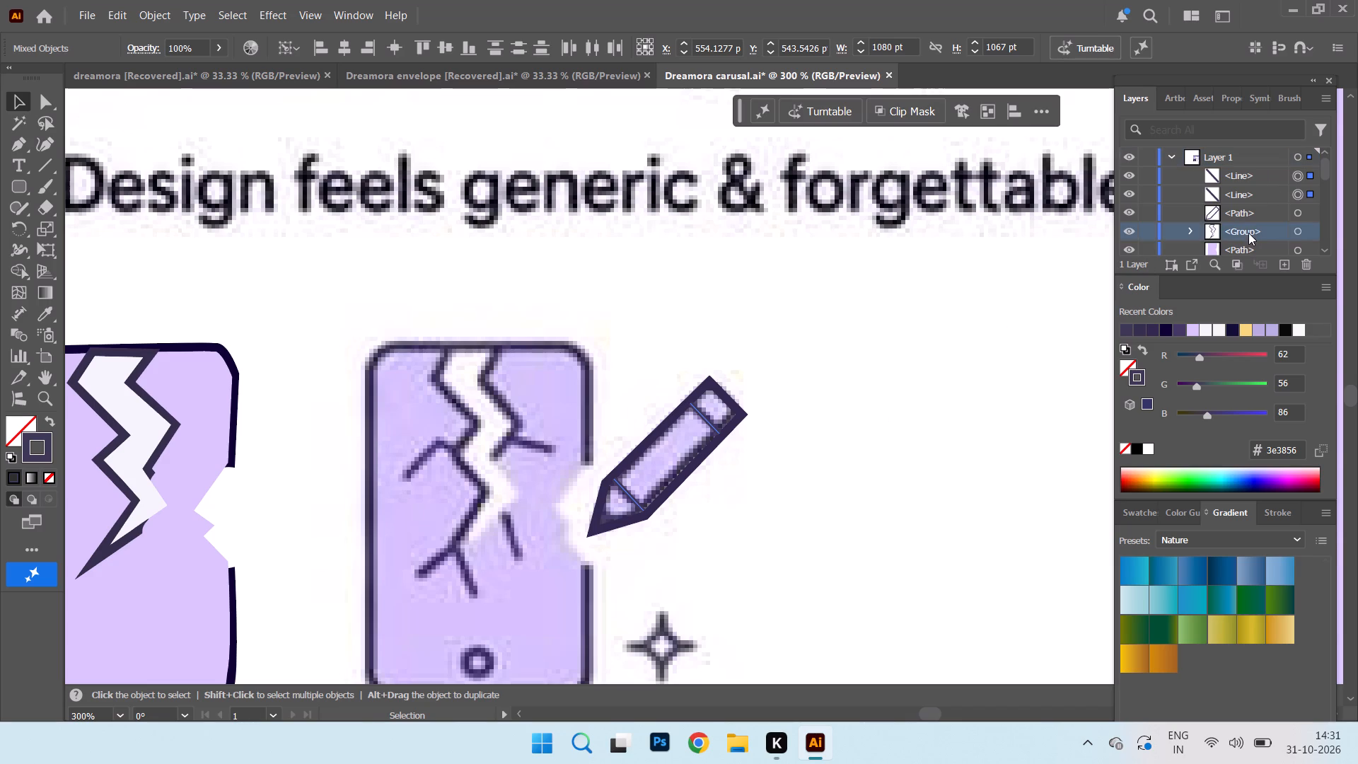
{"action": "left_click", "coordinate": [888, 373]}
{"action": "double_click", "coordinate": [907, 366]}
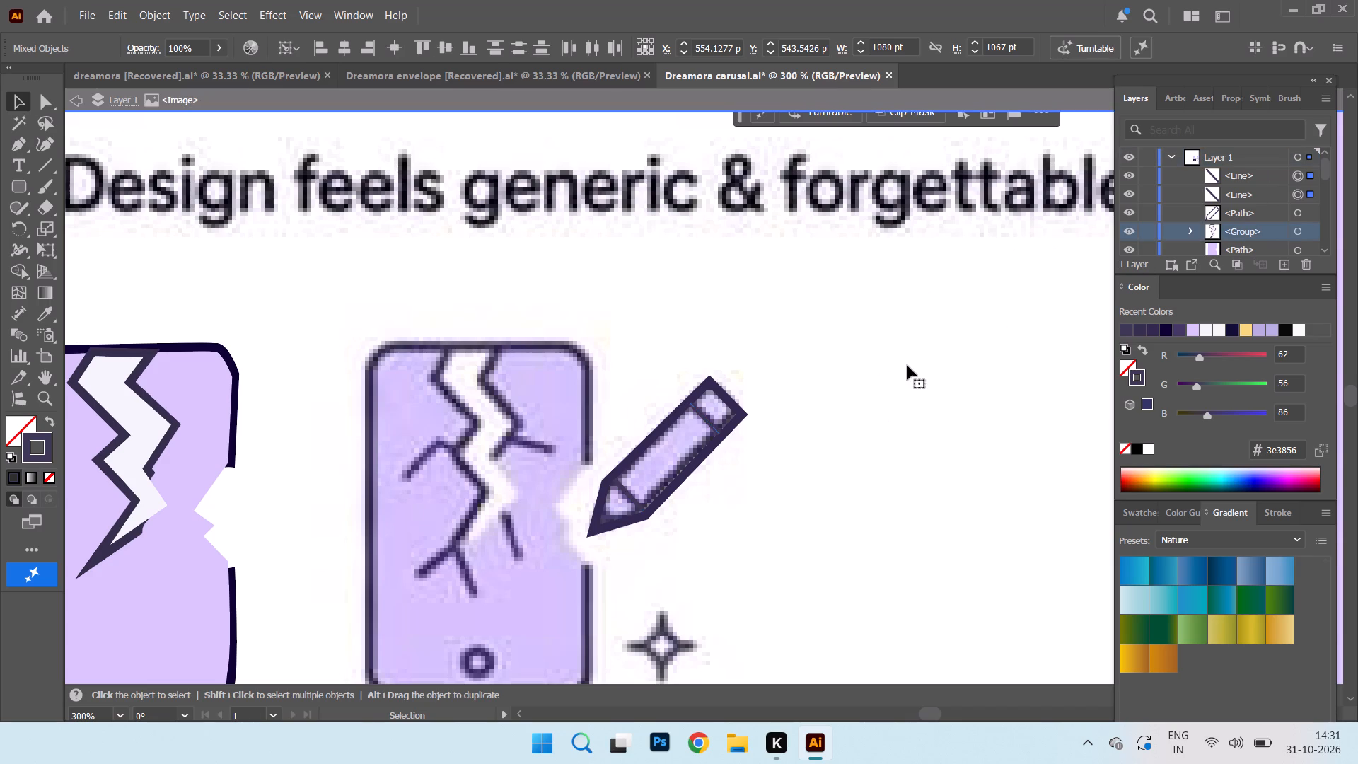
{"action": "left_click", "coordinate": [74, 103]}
Set the stroke weight of the pencil's eraser band line and tip line to 2 pt each.
{"action": "left_click", "coordinate": [714, 424]}
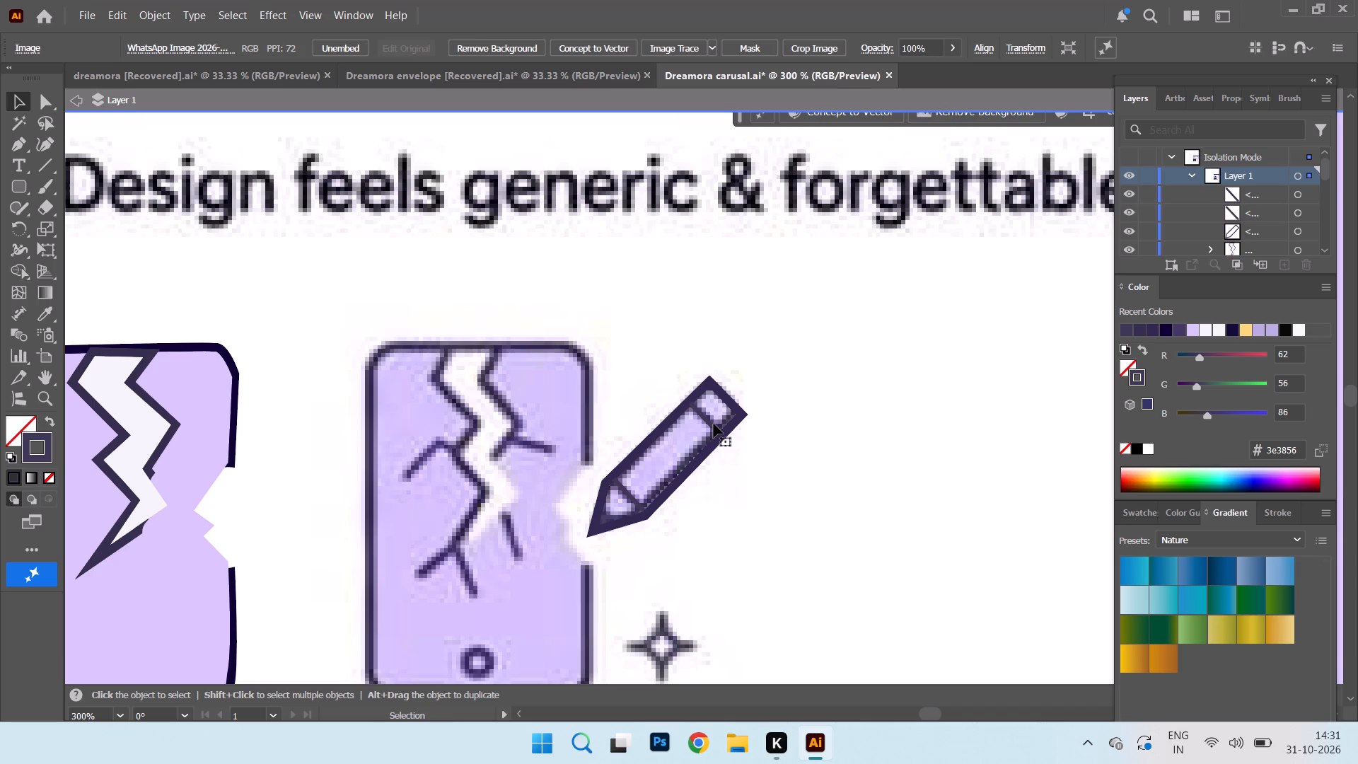
{"action": "left_click", "coordinate": [711, 424]}
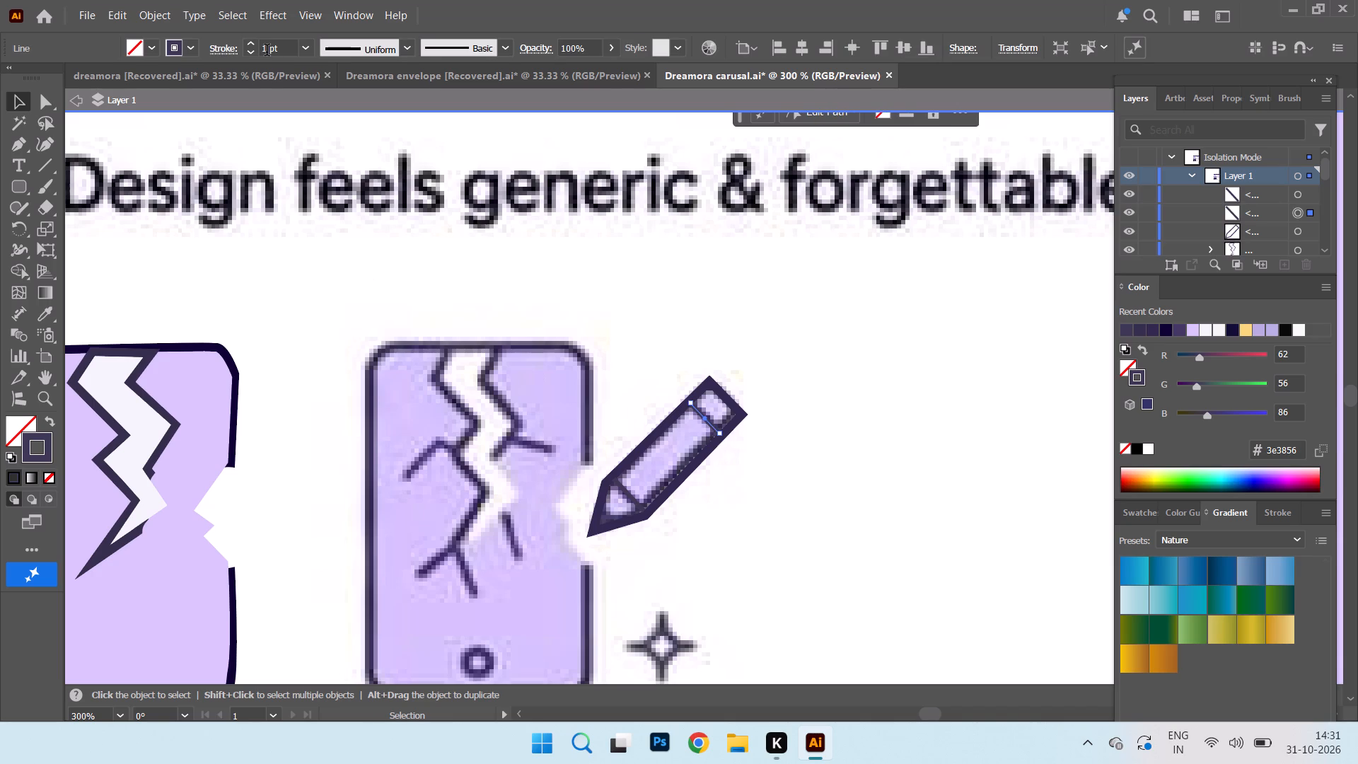
{"action": "left_click_drag", "start_coordinate": [267, 52], "coordinate": [222, 60]}
{"action": "key", "text": "2"}
{"action": "key", "text": "Return"}
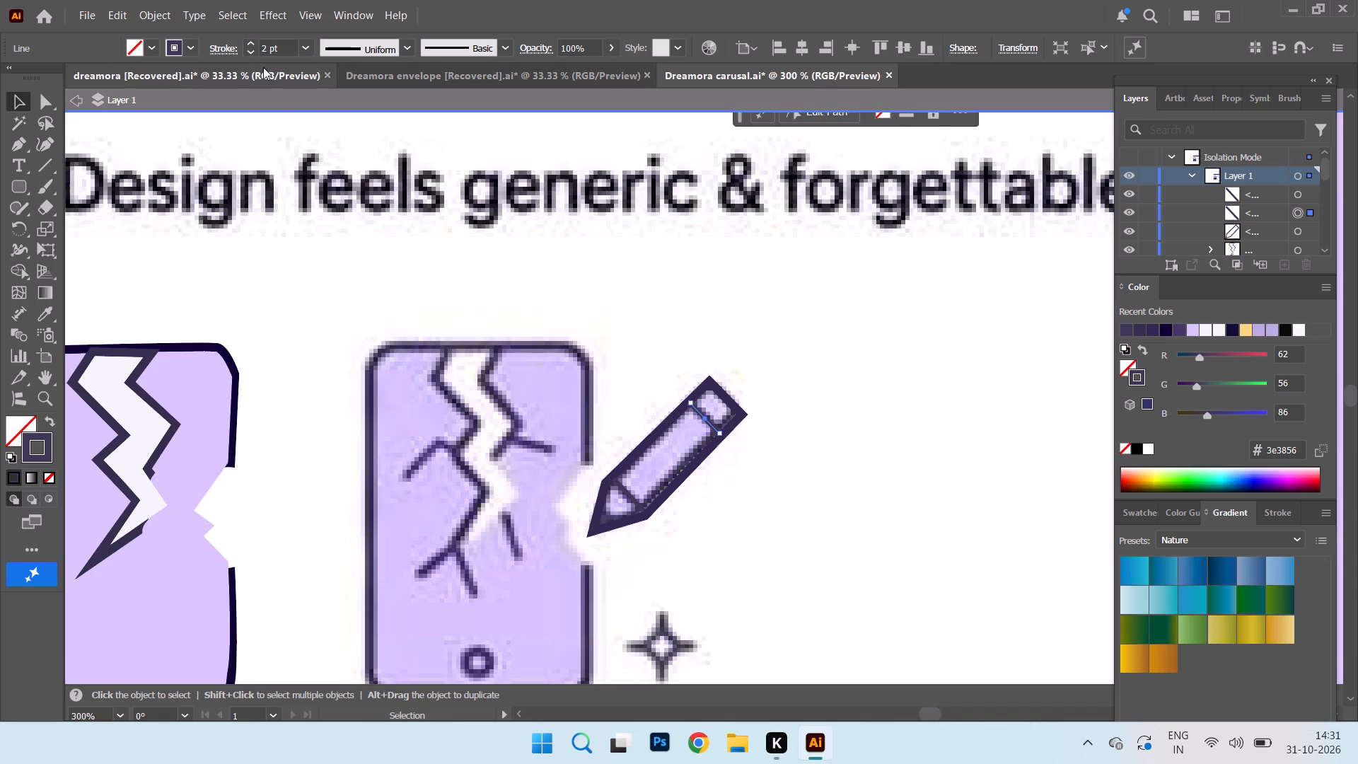
{"action": "left_click", "coordinate": [627, 490]}
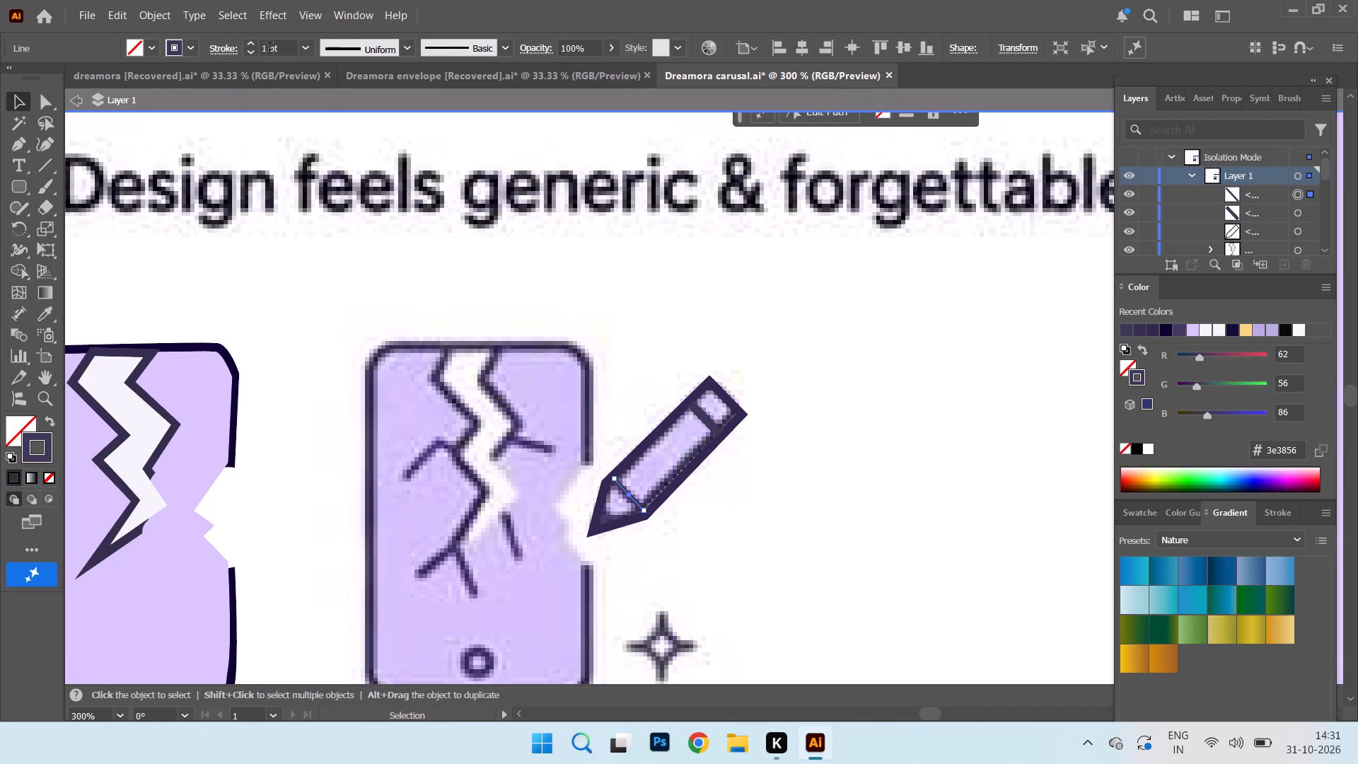
{"action": "left_click_drag", "start_coordinate": [269, 50], "coordinate": [250, 48]}
{"action": "left_click_drag", "start_coordinate": [243, 48], "coordinate": [231, 50]}
{"action": "key", "text": "2"}
{"action": "key", "text": "Return"}
Draw a small unfilled ellipse over the home button at the bottom of the reference phone.
{"action": "scroll", "coordinate": [881, 233], "scroll_direction": "down", "scroll_amount": 1}
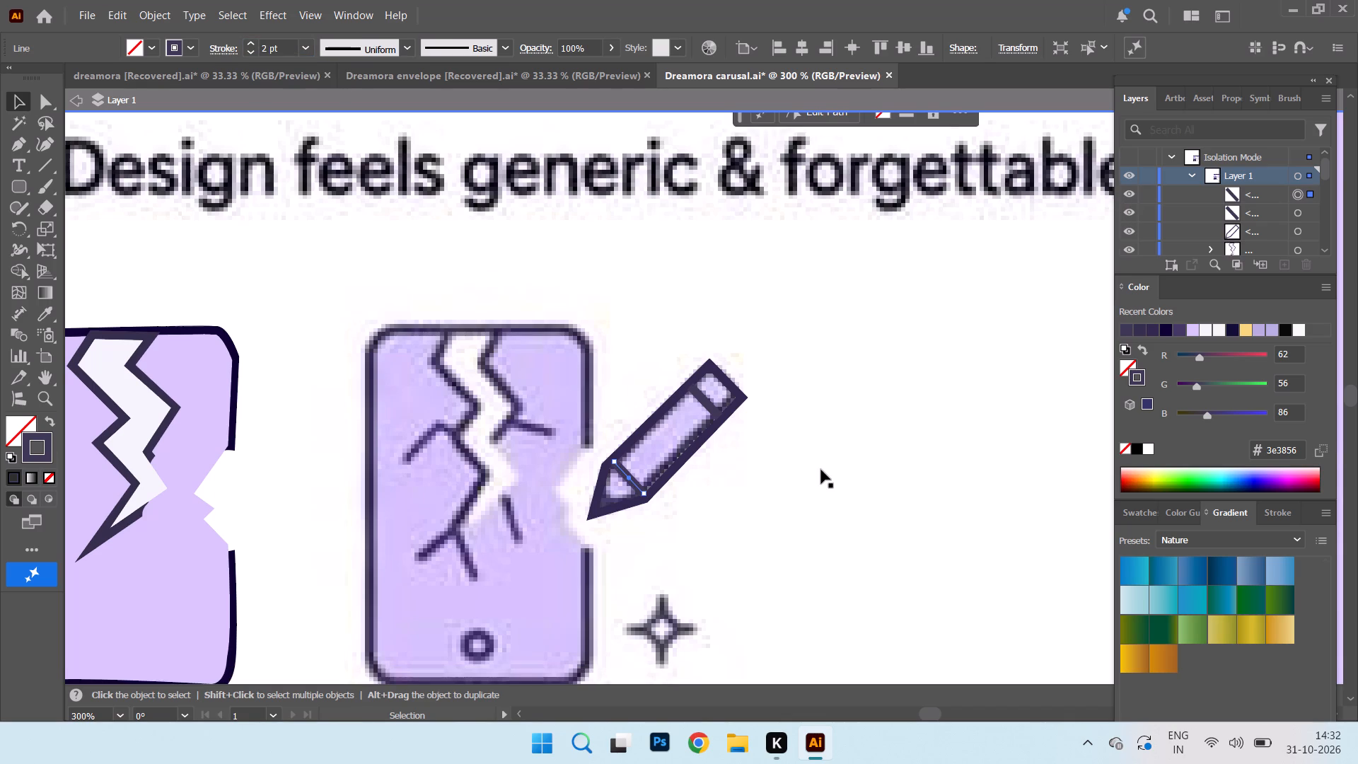
{"action": "scroll", "coordinate": [821, 470], "scroll_direction": "down", "scroll_amount": 10}
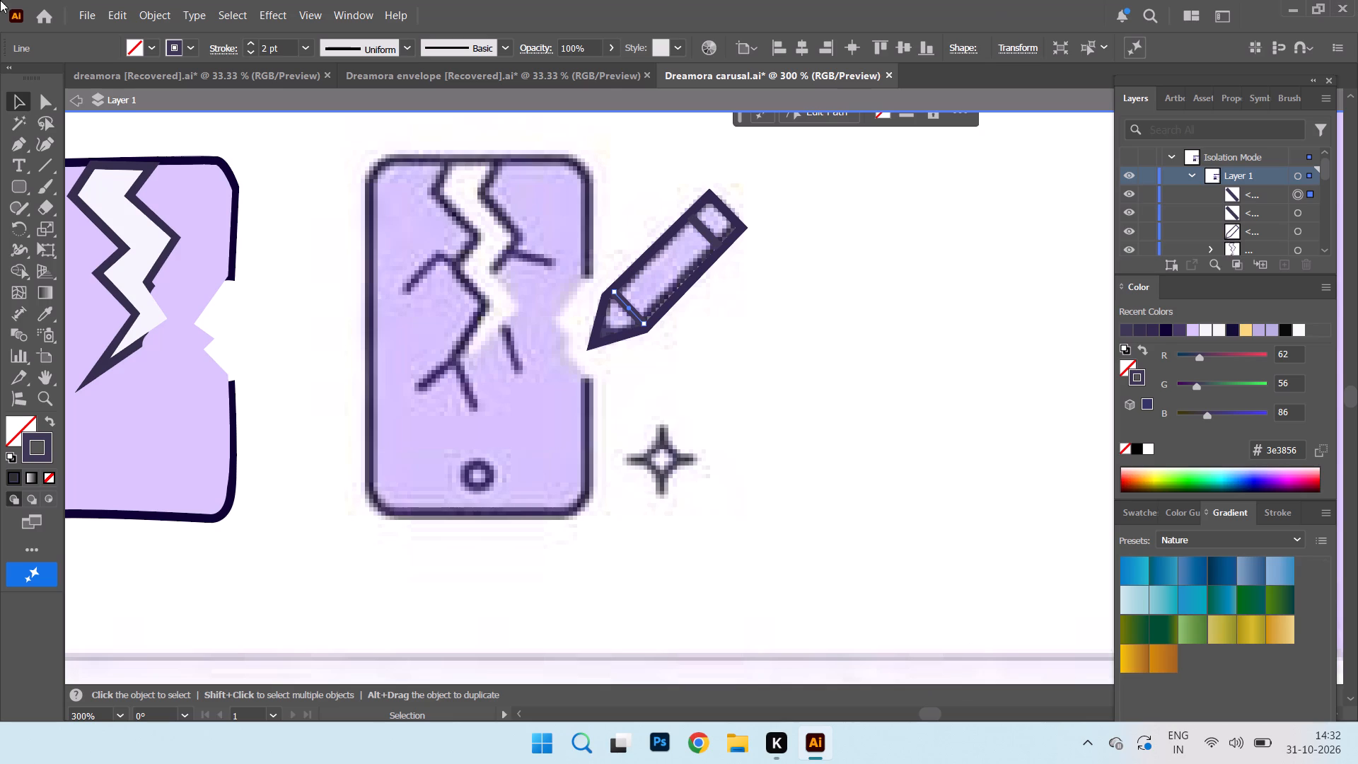
{"action": "right_click", "coordinate": [14, 186]}
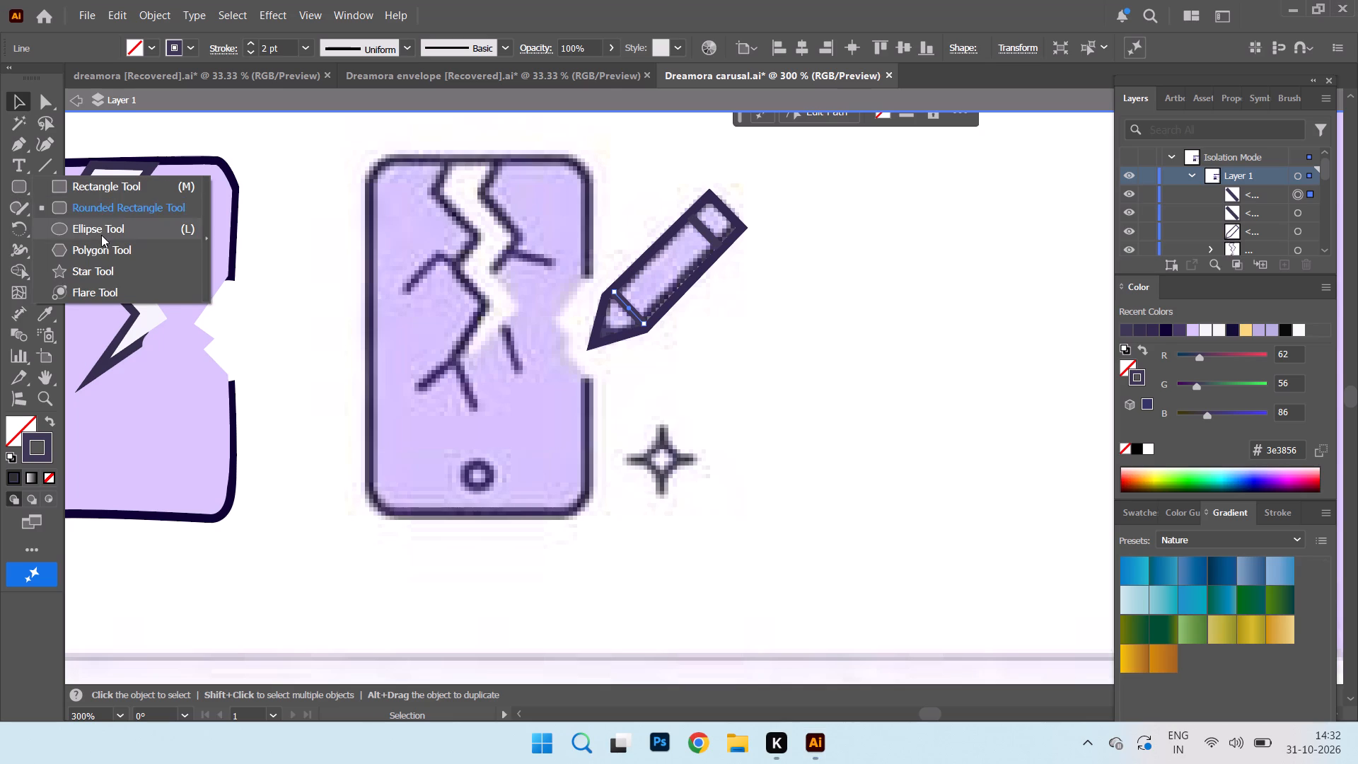
{"action": "left_click", "coordinate": [101, 235]}
{"action": "left_click_drag", "start_coordinate": [462, 465], "coordinate": [476, 486]}
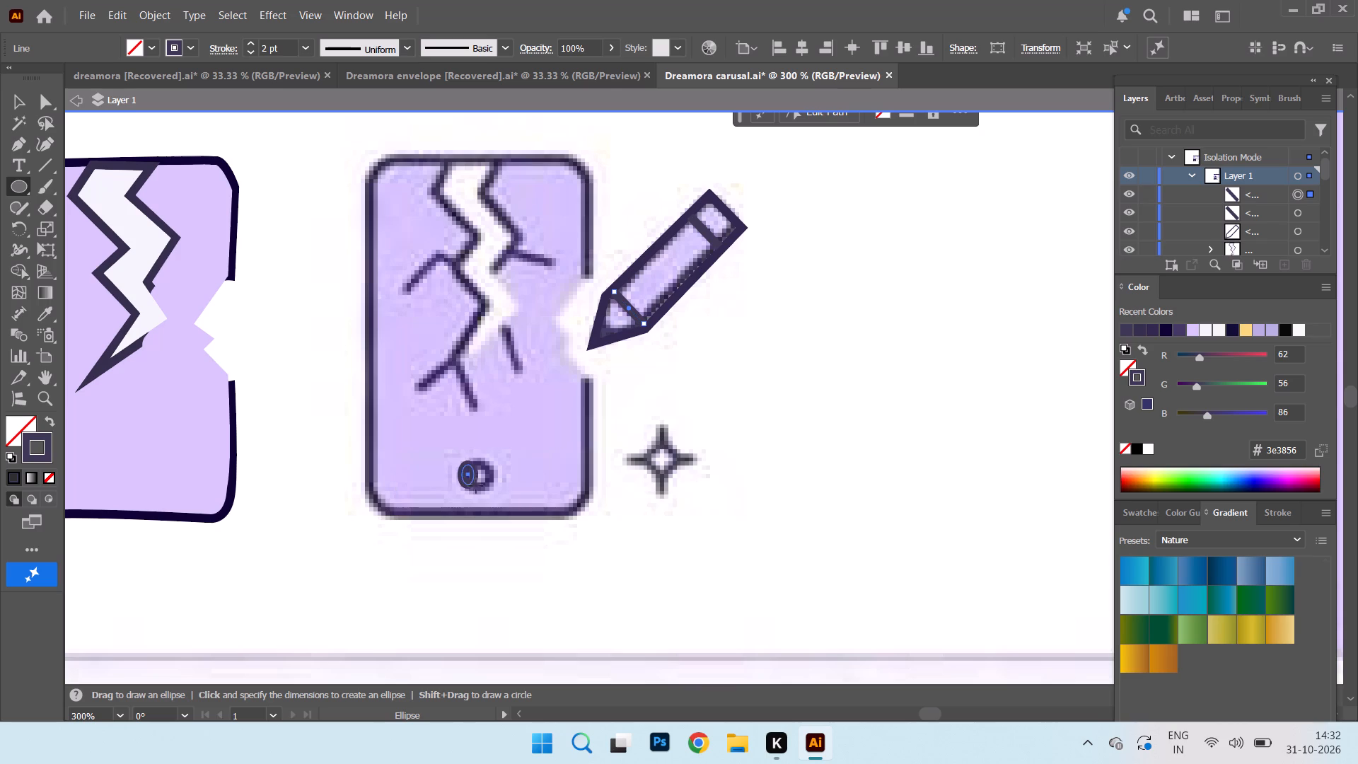
{"action": "left_click_drag", "start_coordinate": [476, 486], "coordinate": [489, 491]}
{"action": "left_click_drag", "start_coordinate": [489, 491], "coordinate": [490, 495]}
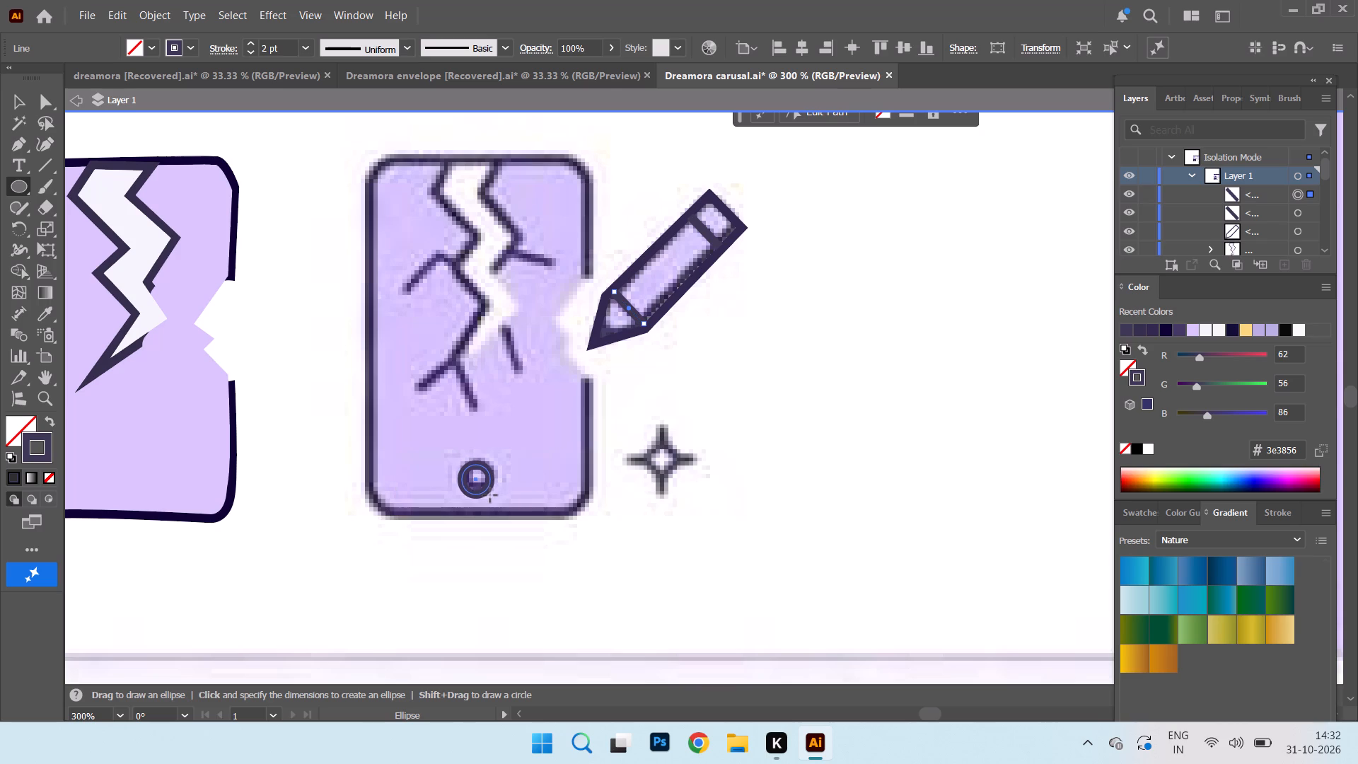
{"action": "left_click_drag", "start_coordinate": [490, 495], "coordinate": [490, 492]}
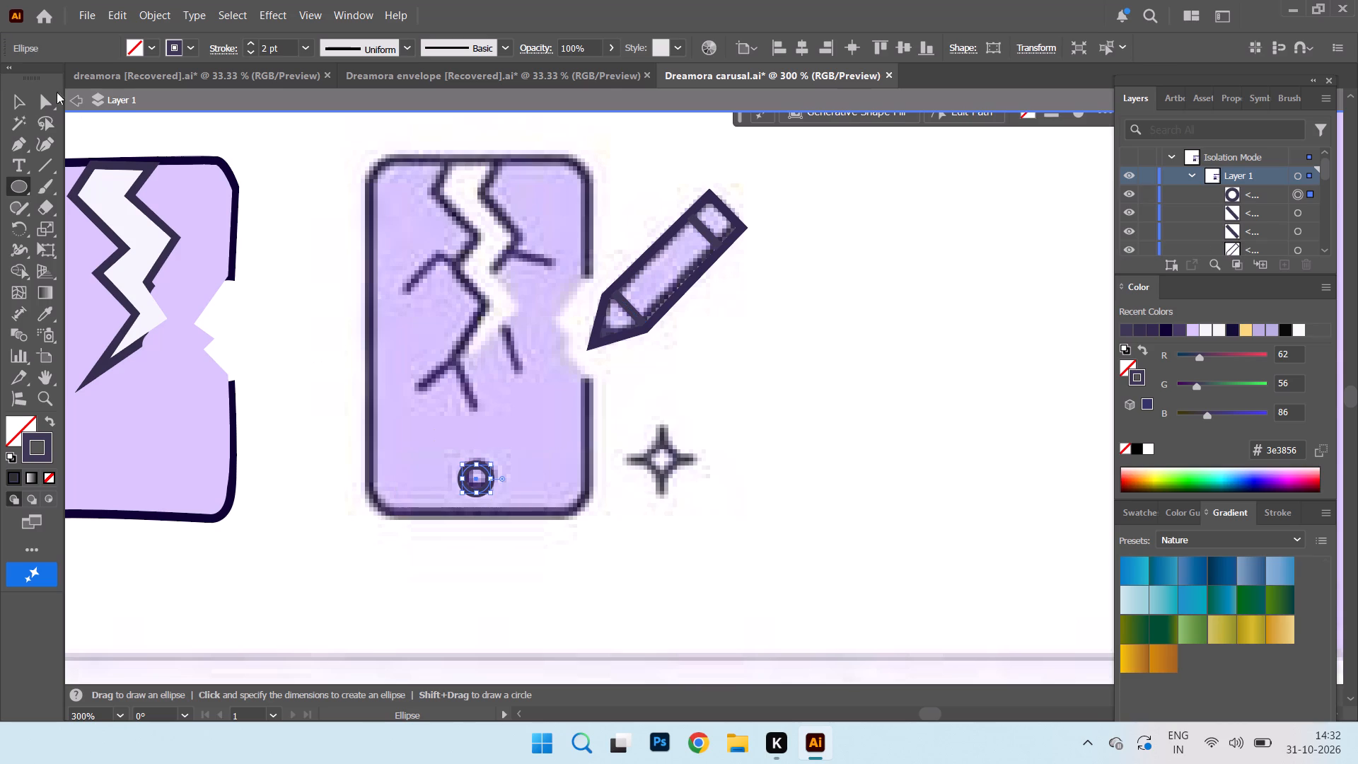
{"action": "left_click", "coordinate": [9, 105]}
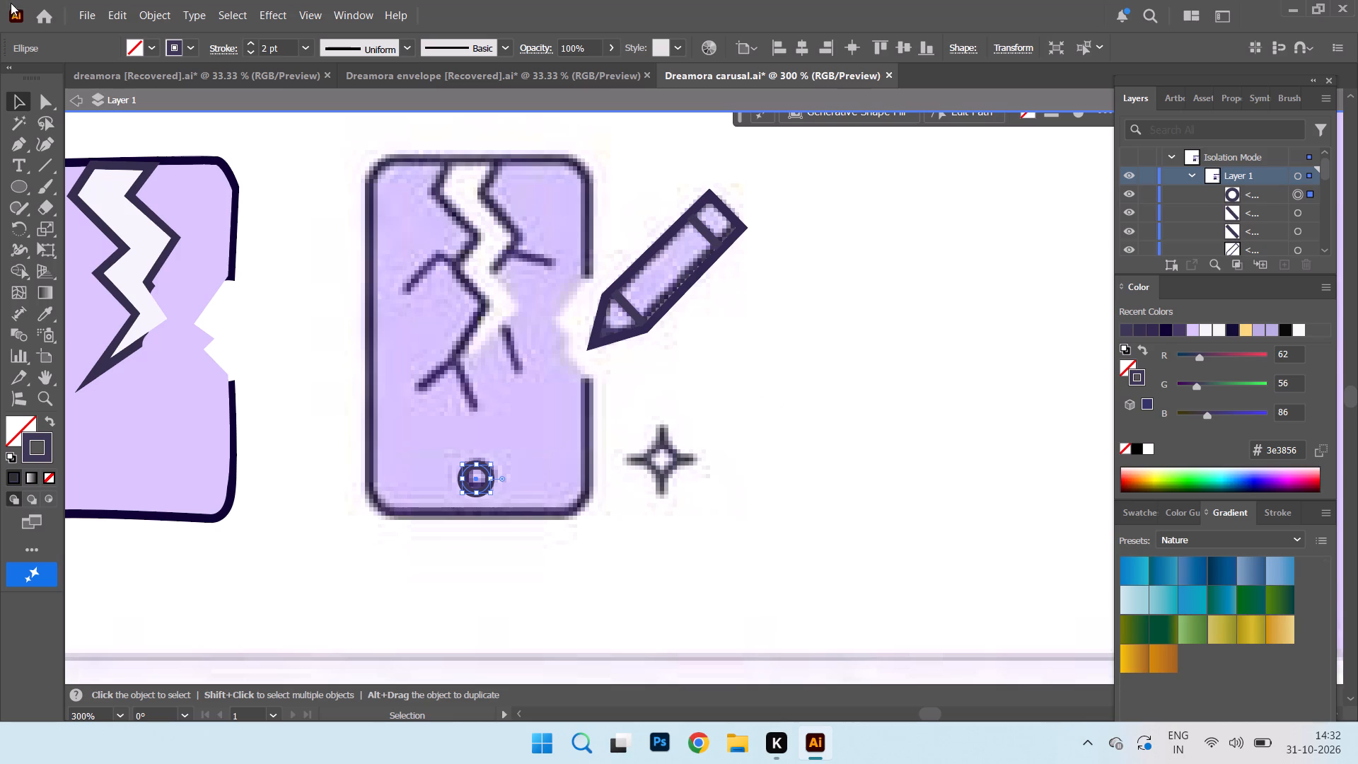
Draw a flare about 52 pt wide in the blank area beside the pencil and sparkle.
{"action": "right_click", "coordinate": [16, 189]}
{"action": "left_click", "coordinate": [91, 252]}
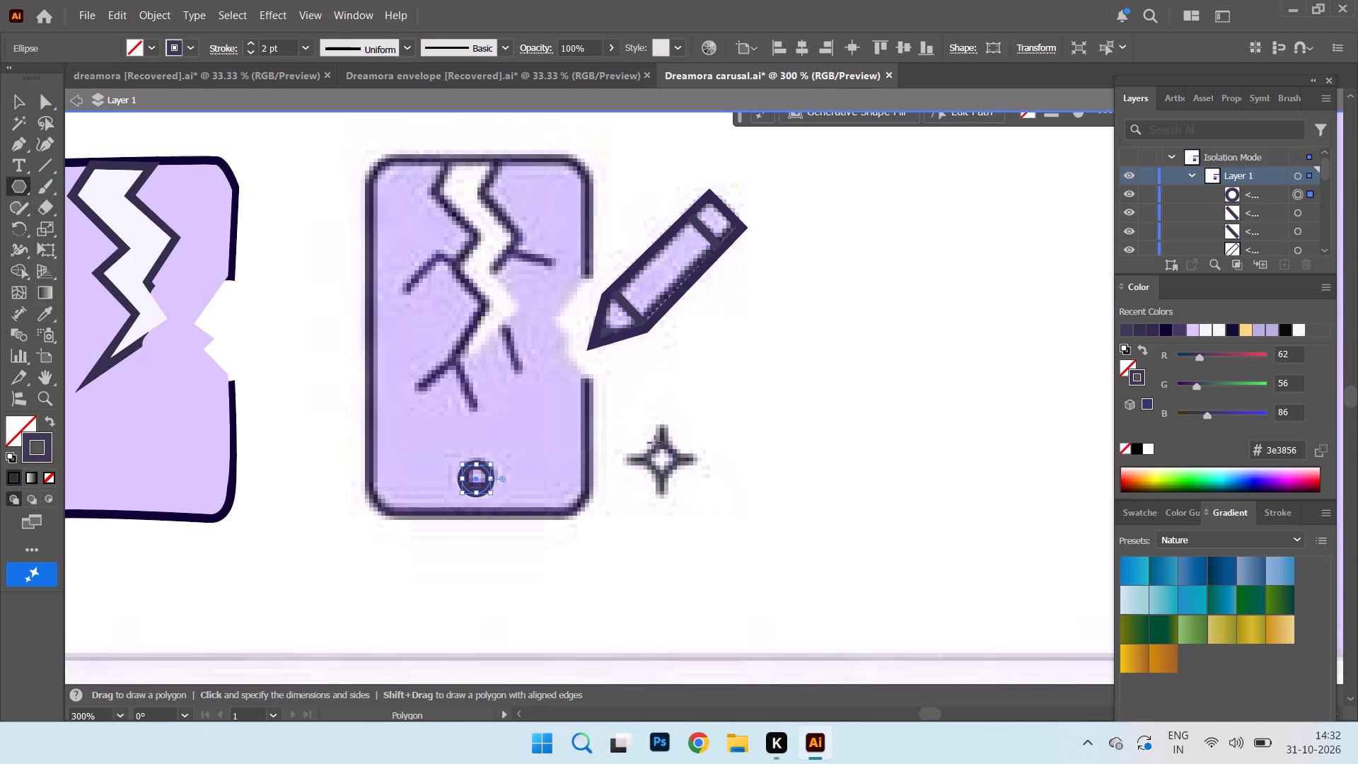
{"action": "right_click", "coordinate": [17, 181]}
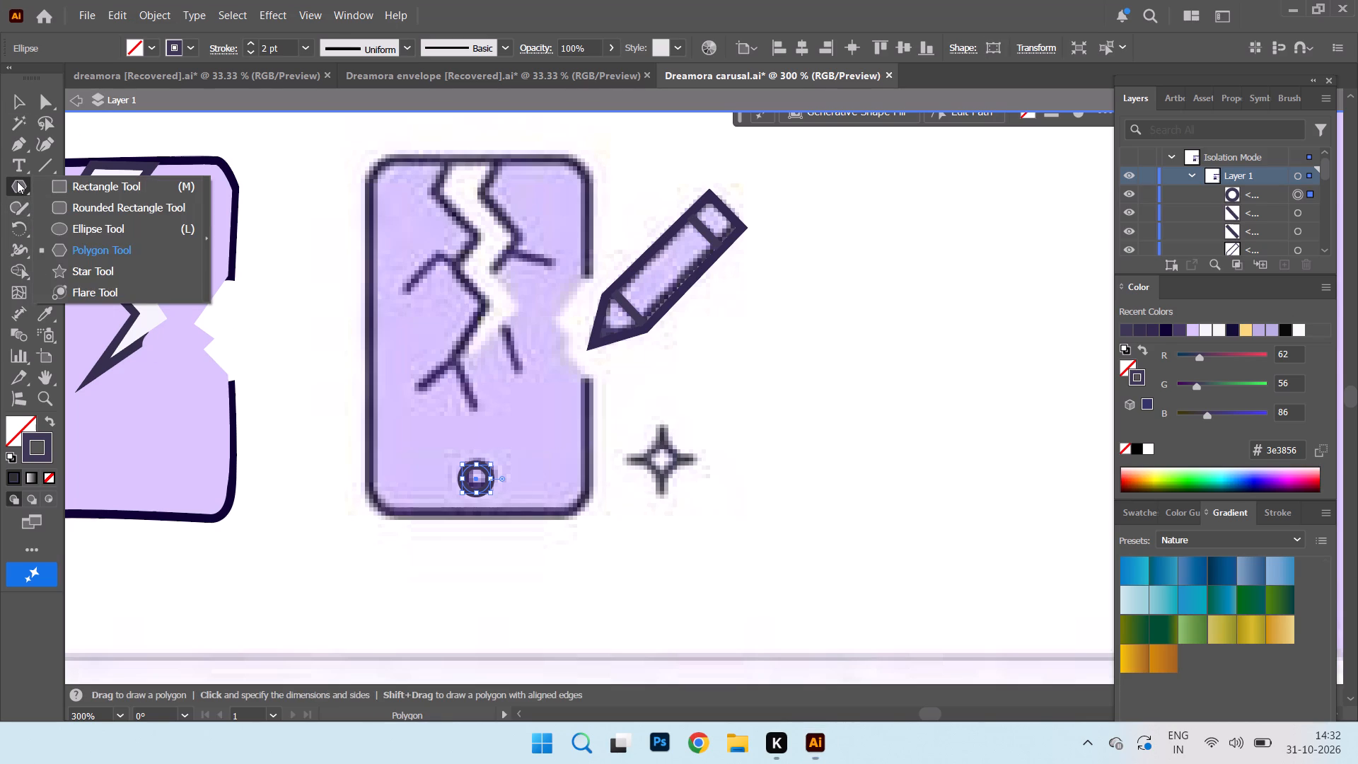
{"action": "left_click", "coordinate": [100, 291]}
{"action": "left_click_drag", "start_coordinate": [893, 388], "coordinate": [900, 426]}
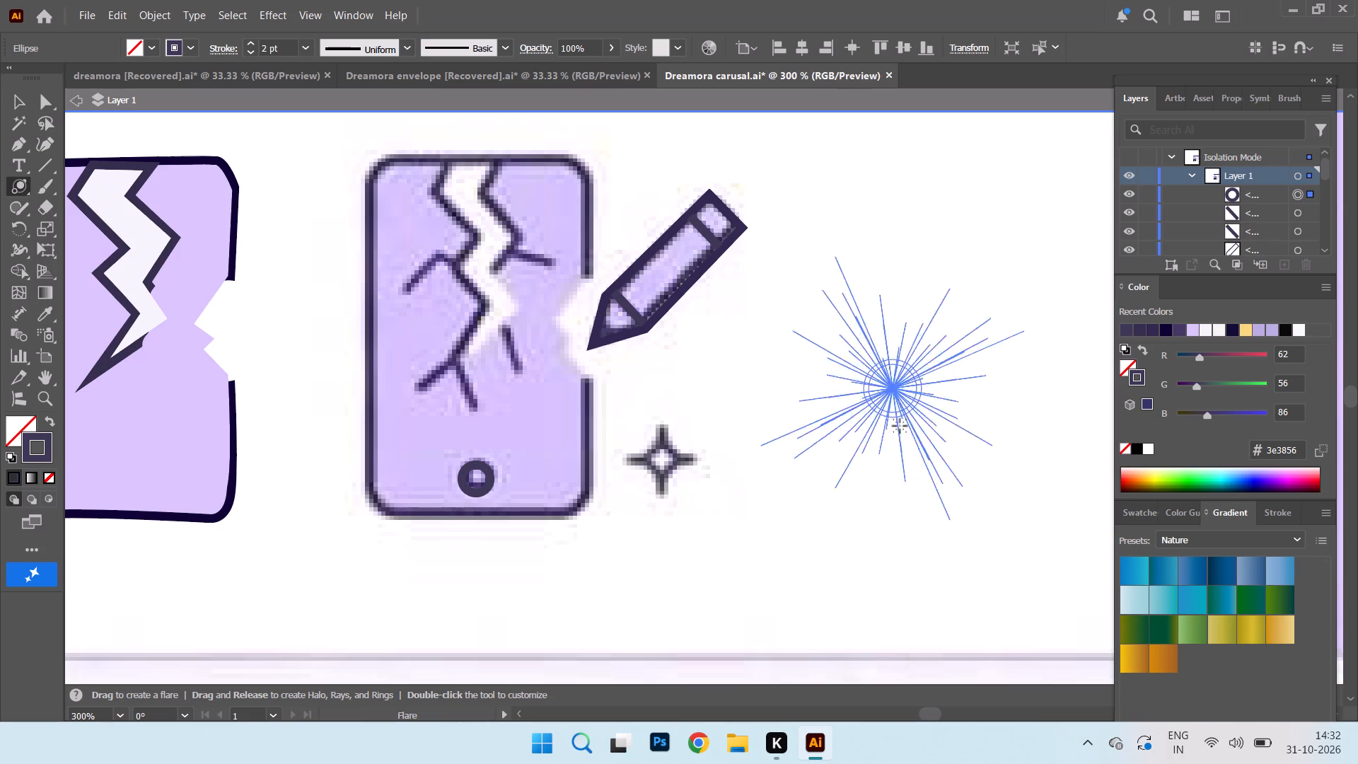
{"action": "left_click_drag", "start_coordinate": [900, 426], "coordinate": [903, 416]}
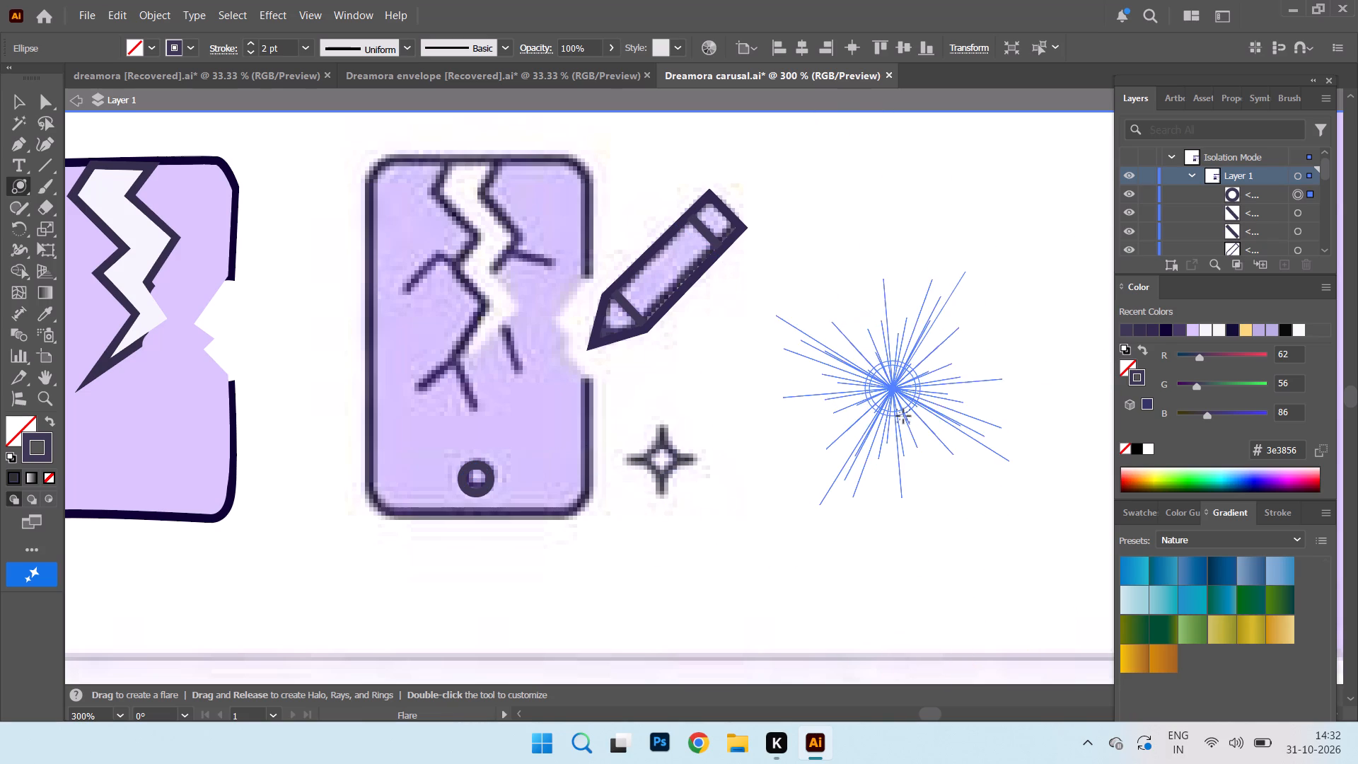
{"action": "left_click_drag", "start_coordinate": [903, 416], "coordinate": [877, 405]}
{"action": "left_click_drag", "start_coordinate": [876, 394], "coordinate": [863, 404]}
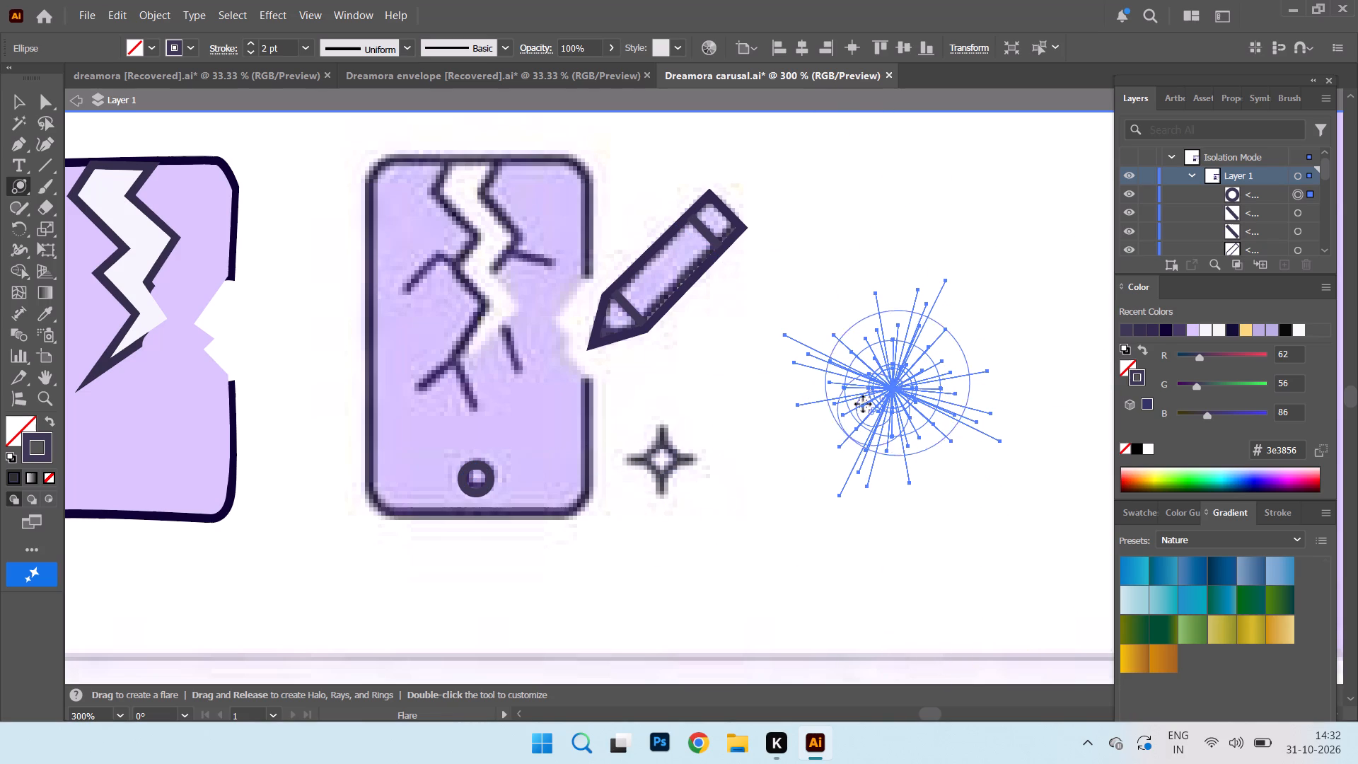
{"action": "left_click_drag", "start_coordinate": [863, 404], "coordinate": [842, 336]}
Draw another flare about 77 pt wide in the blank area beyond the pencil, with its rings placed below the centre.
{"action": "left_click_drag", "start_coordinate": [954, 183], "coordinate": [965, 197]}
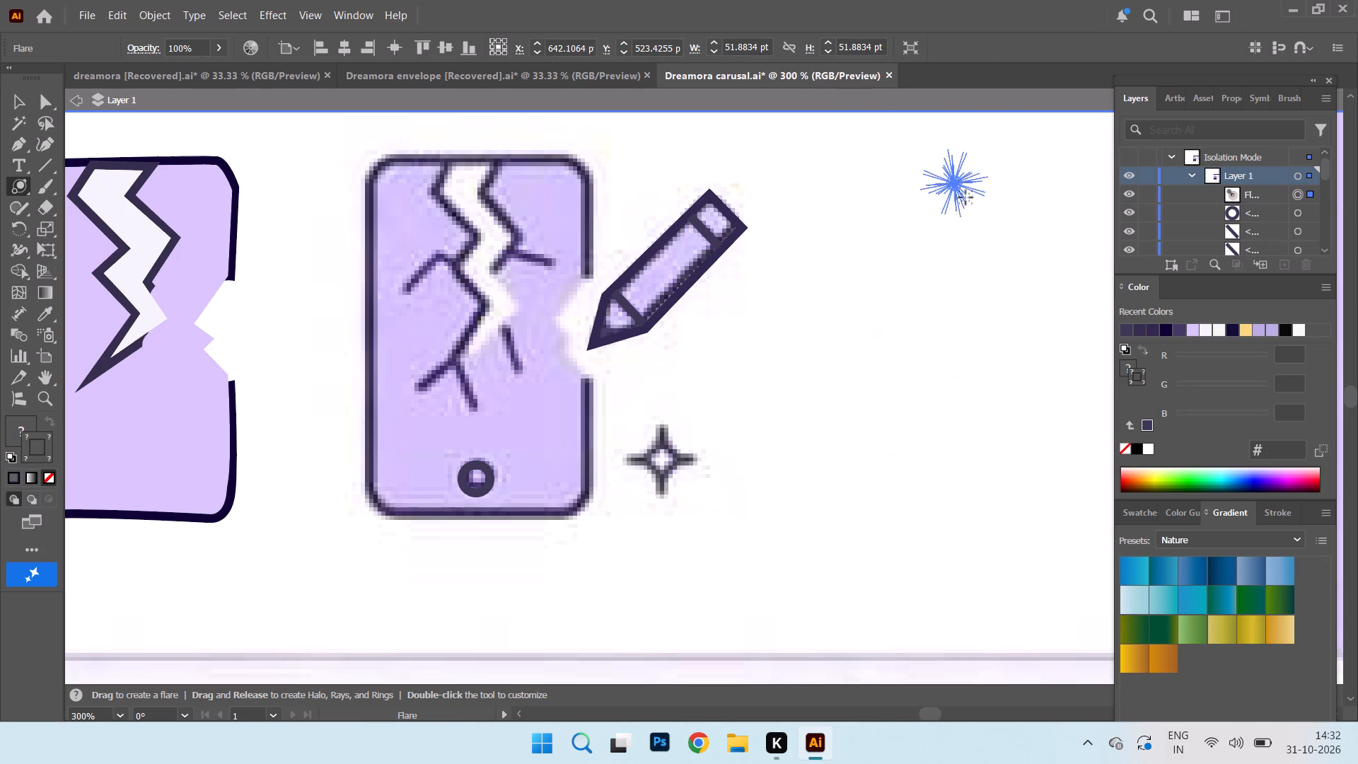
{"action": "left_click_drag", "start_coordinate": [965, 197], "coordinate": [949, 217]}
{"action": "left_click_drag", "start_coordinate": [951, 199], "coordinate": [951, 357]}
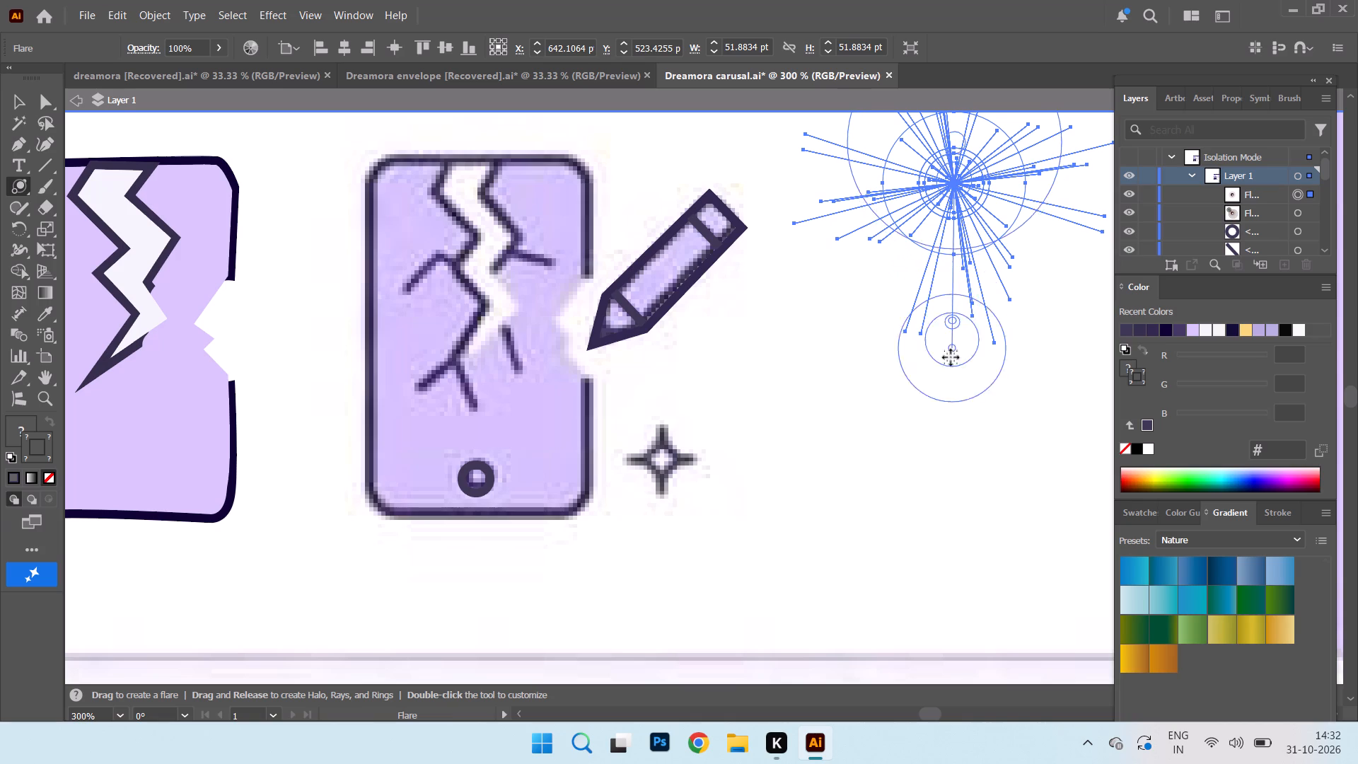
{"action": "left_click_drag", "start_coordinate": [951, 357], "coordinate": [876, 505]}
{"action": "left_click_drag", "start_coordinate": [876, 505], "coordinate": [944, 526]}
{"action": "left_click_drag", "start_coordinate": [944, 526], "coordinate": [1001, 521]}
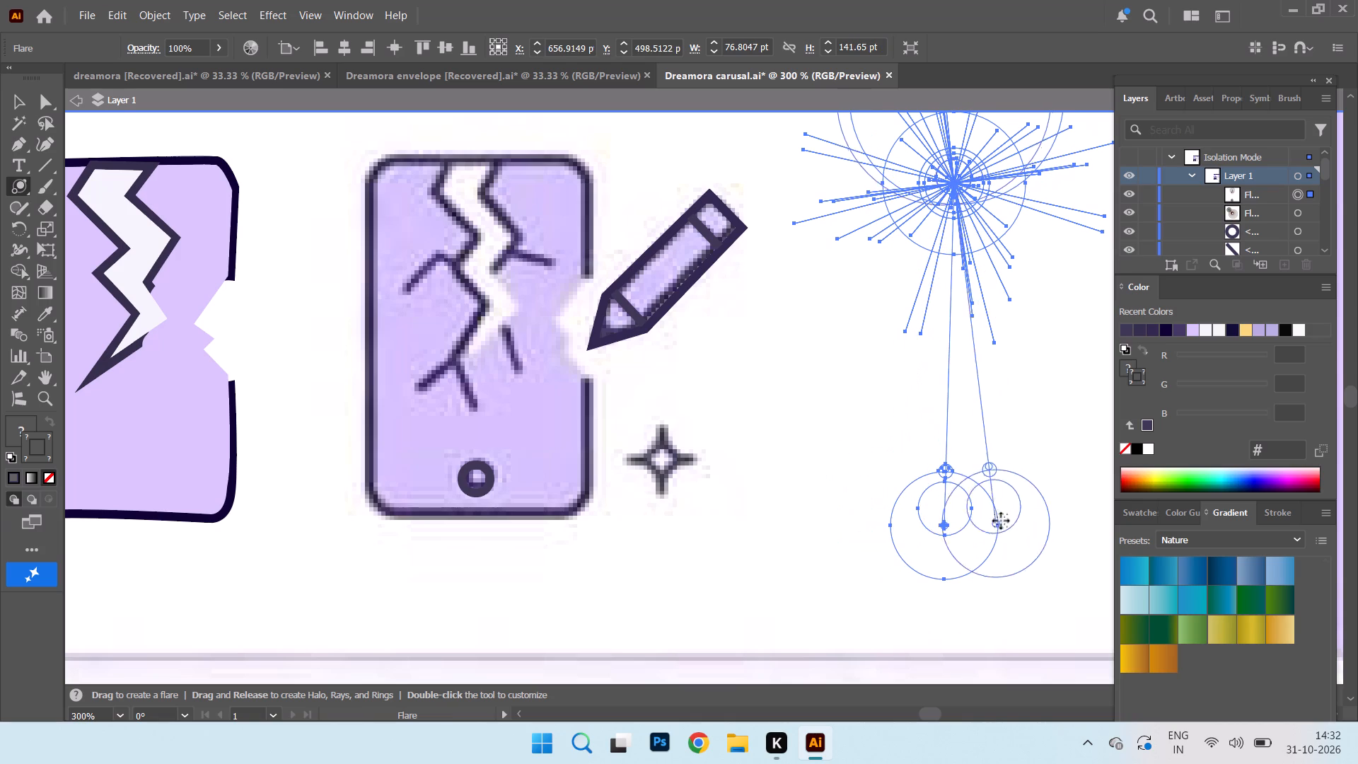
{"action": "left_click_drag", "start_coordinate": [1001, 521], "coordinate": [994, 473]}
{"action": "left_click_drag", "start_coordinate": [994, 473], "coordinate": [924, 472]}
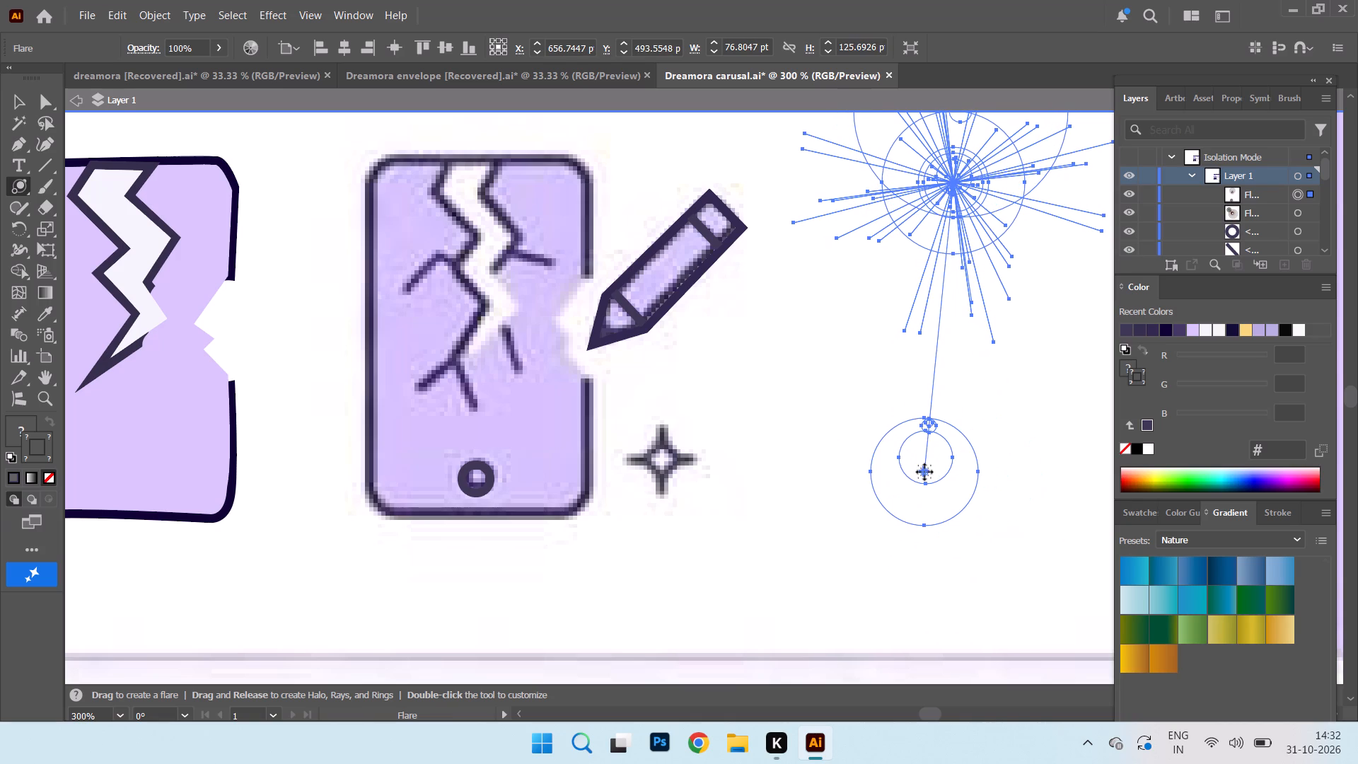
{"action": "left_click_drag", "start_coordinate": [924, 471], "coordinate": [836, 464], "text": "alt"}
{"action": "right_click_drag", "start_coordinate": [924, 471], "coordinate": [836, 464], "text": "alt"}
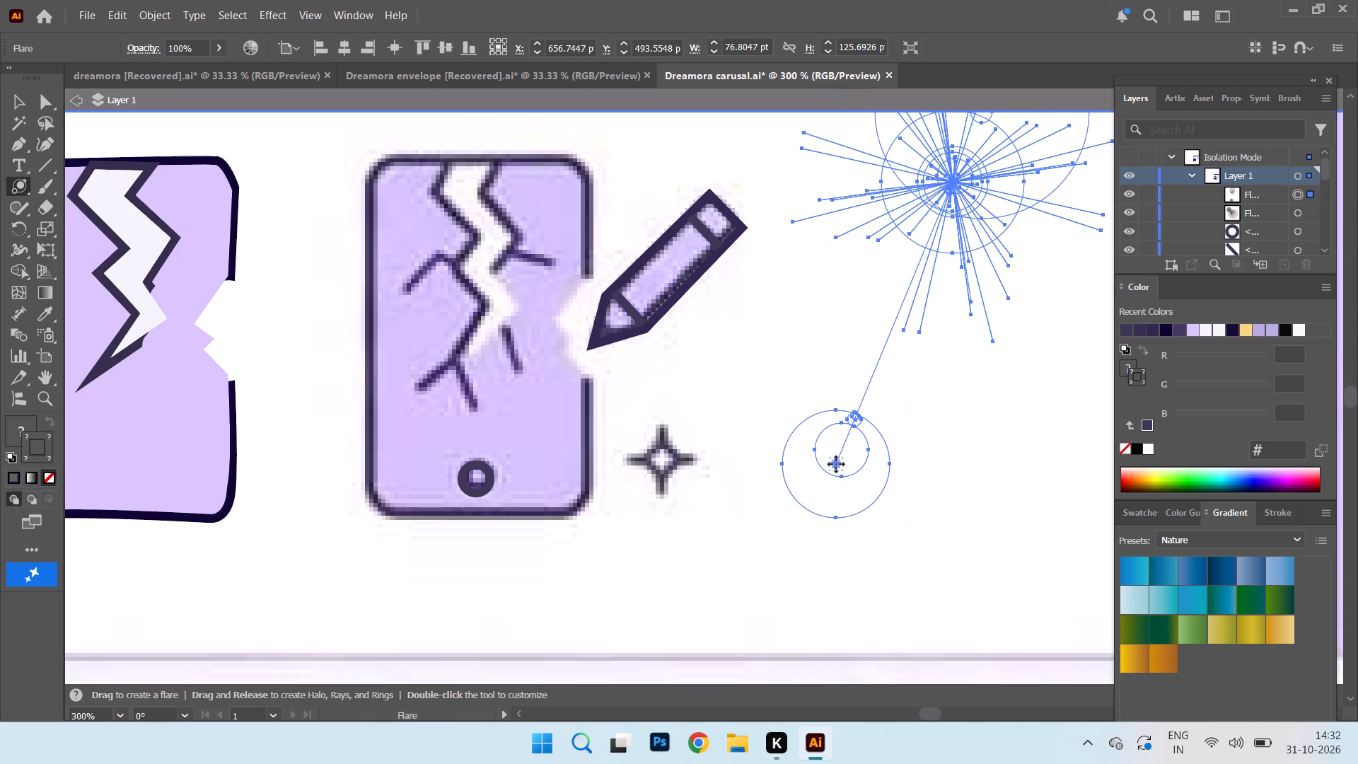
{"action": "left_click_drag", "start_coordinate": [836, 464], "coordinate": [790, 386], "text": "alt"}
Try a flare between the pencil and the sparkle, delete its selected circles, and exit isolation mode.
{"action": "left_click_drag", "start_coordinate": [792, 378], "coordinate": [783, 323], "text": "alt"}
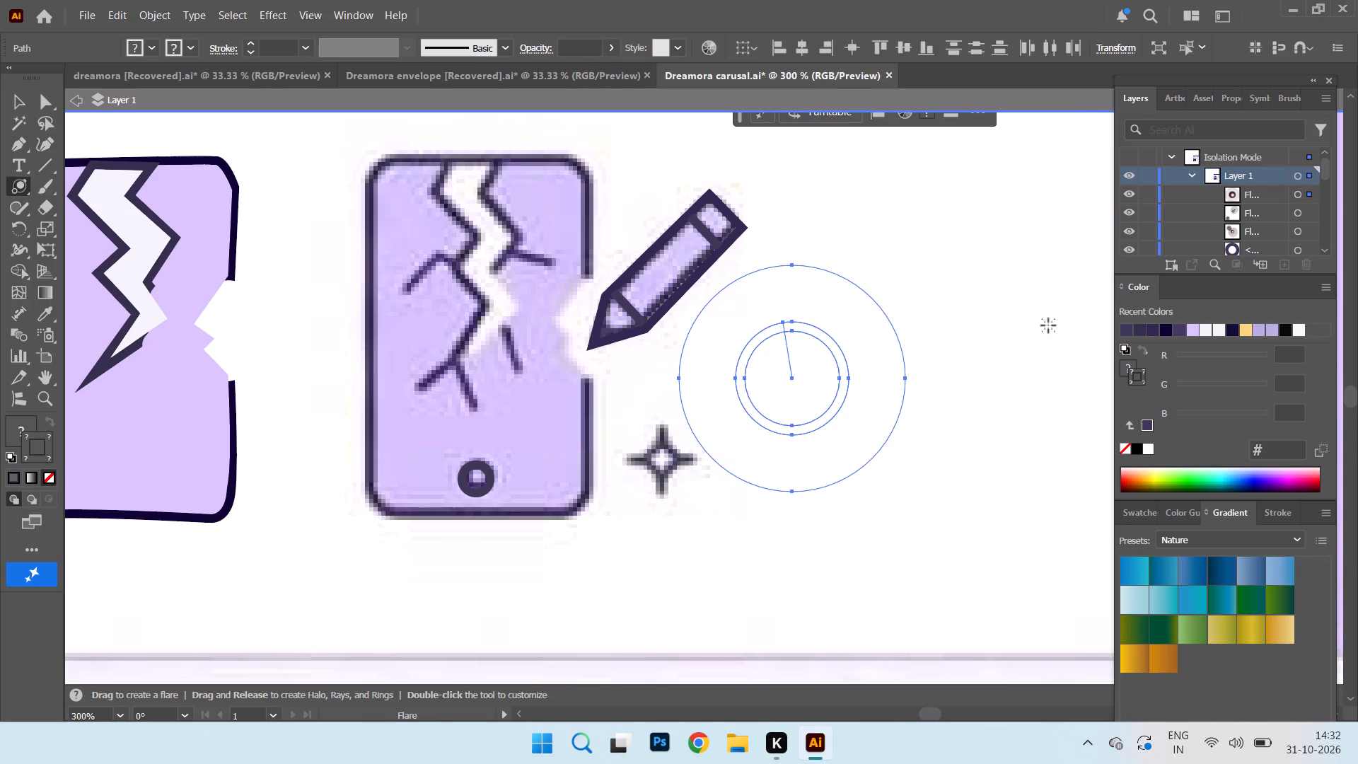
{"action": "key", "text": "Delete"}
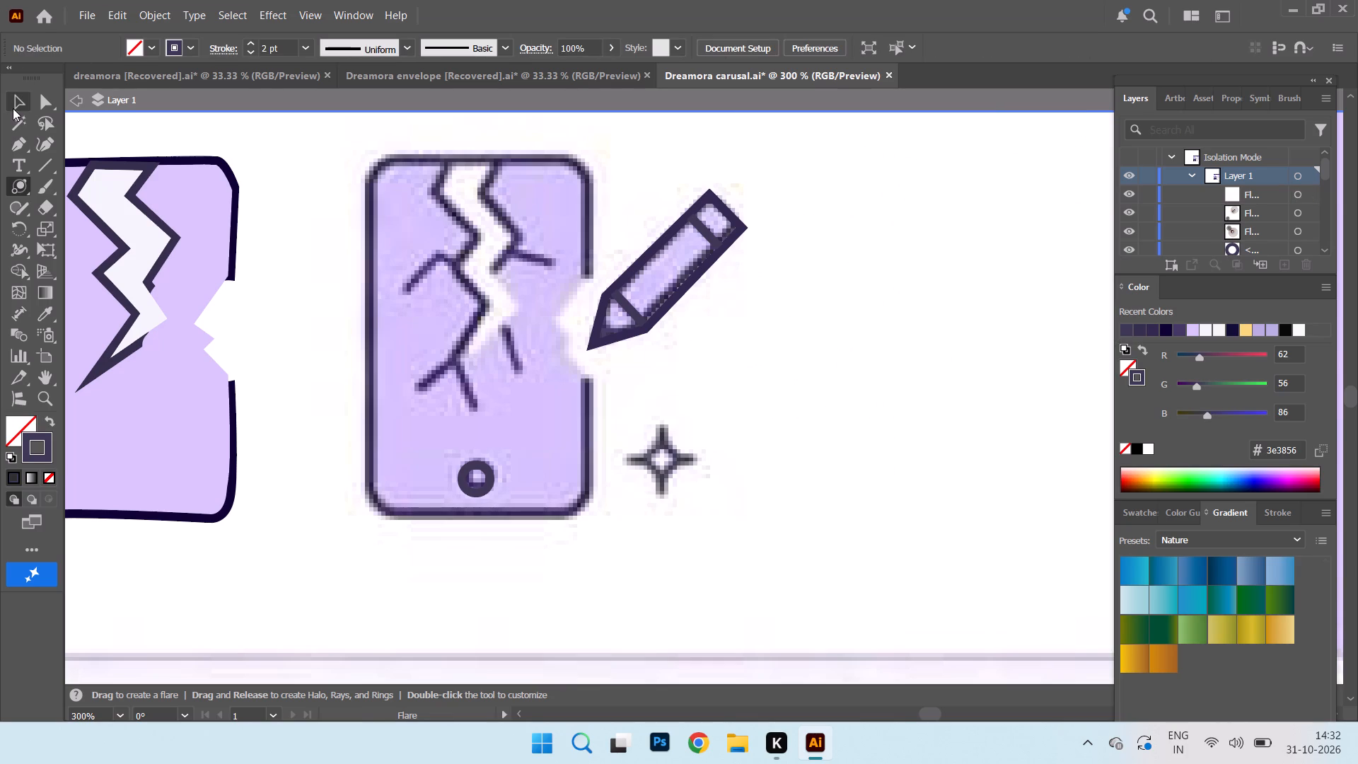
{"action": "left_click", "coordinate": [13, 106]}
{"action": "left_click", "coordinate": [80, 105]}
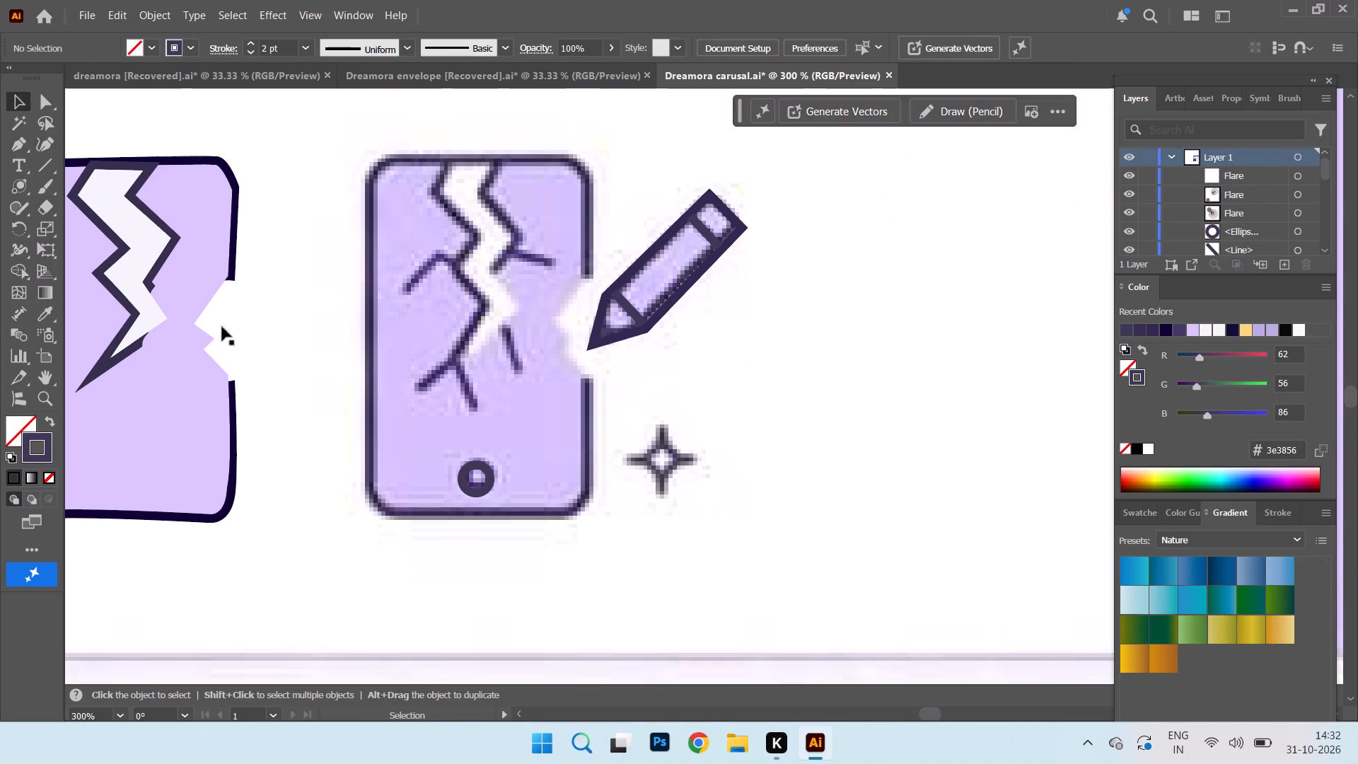
Trace the diamond at the centre of the reference sparkle as a closed four-point path with the Pen tool.
{"action": "left_click", "coordinate": [11, 147]}
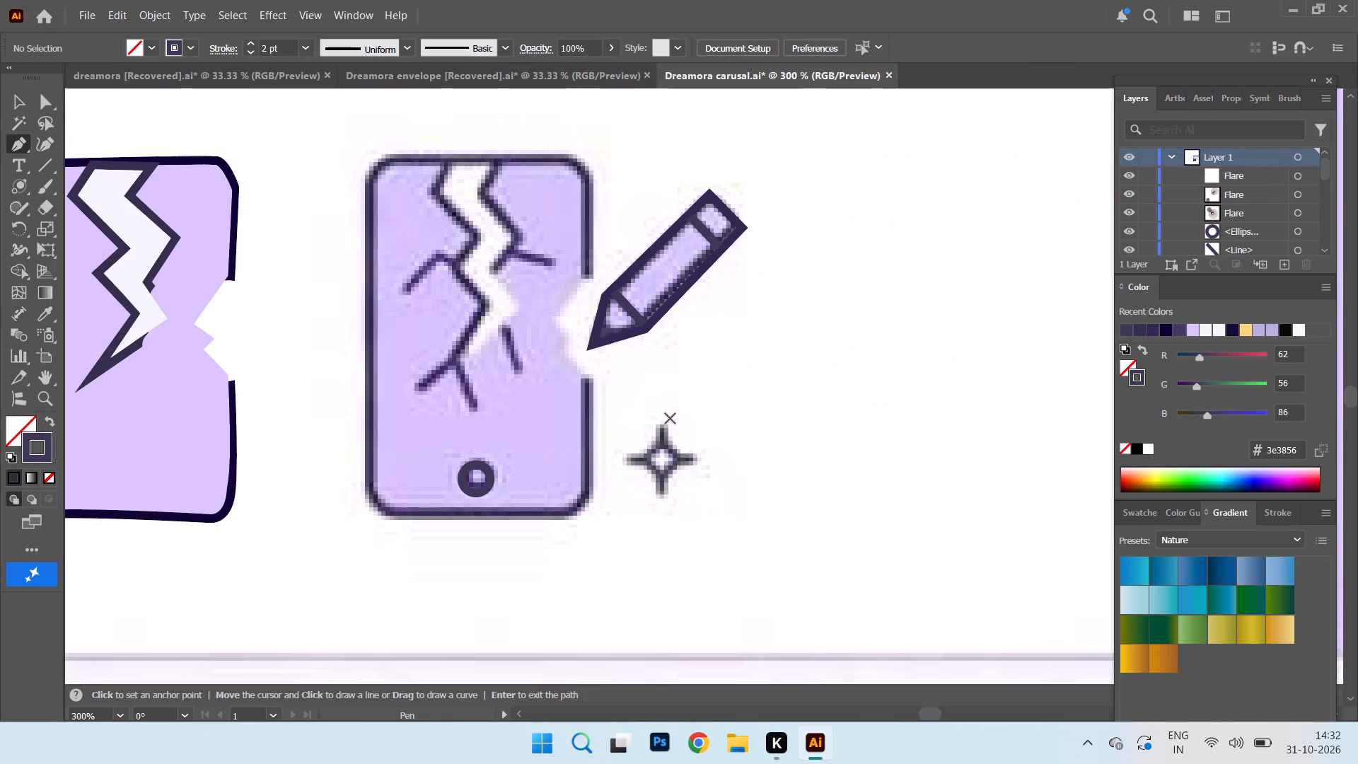
{"action": "left_click", "coordinate": [663, 442]}
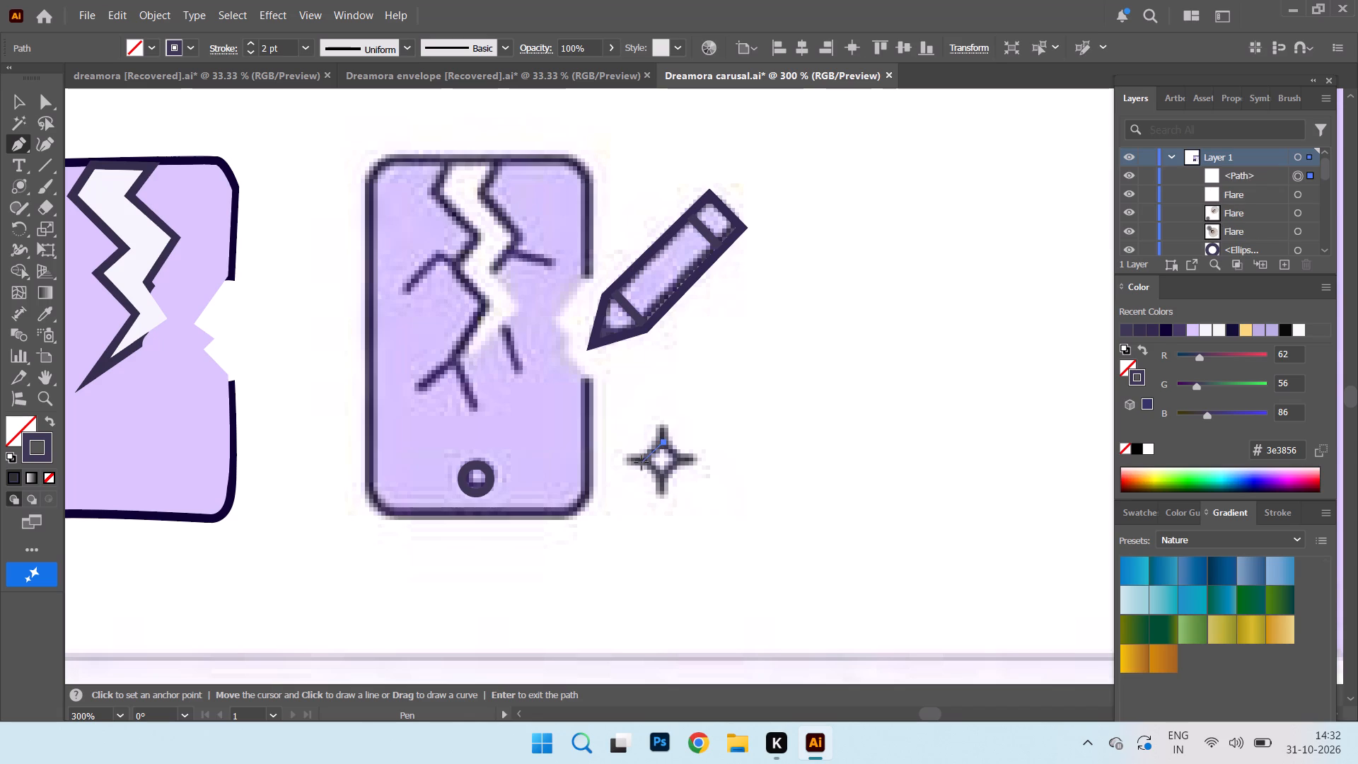
{"action": "left_click", "coordinate": [644, 458]}
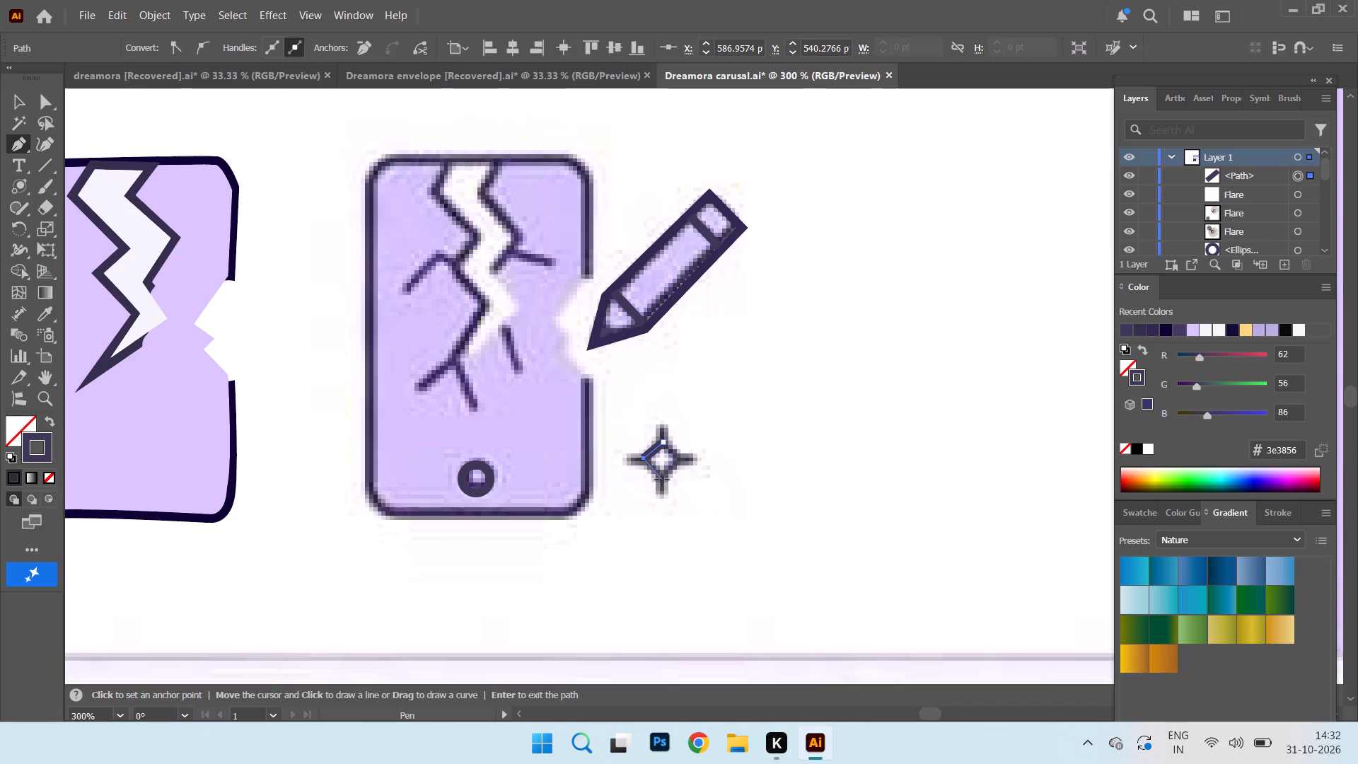
{"action": "left_click", "coordinate": [662, 480]}
{"action": "left_click", "coordinate": [680, 461]}
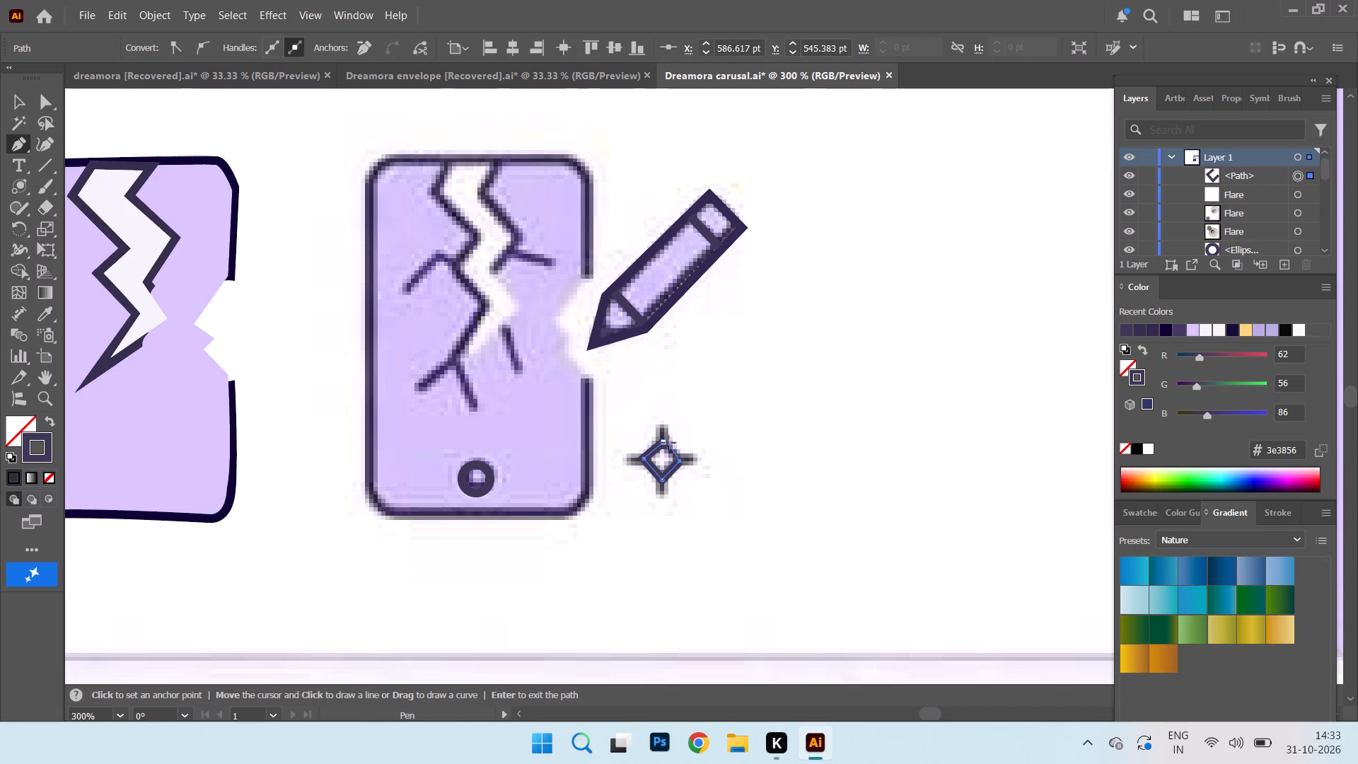
{"action": "left_click", "coordinate": [663, 441]}
Draw a short straight line over the upper ray of the reference sparkle.
{"action": "left_click", "coordinate": [51, 167]}
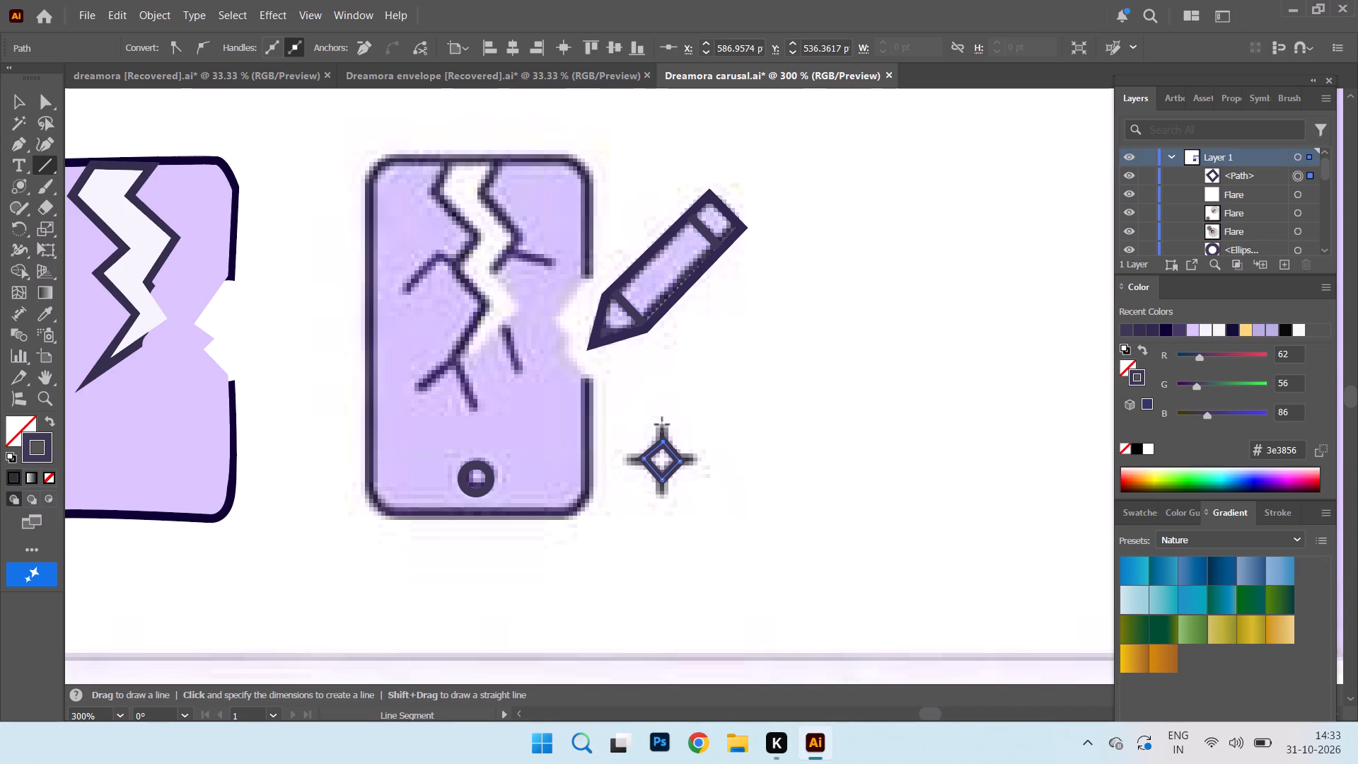
Draw short straight lines outward from the diamond over the upper, right and lower rays of the reference sparkle.
{"action": "left_click", "coordinate": [664, 423]}
{"action": "left_click", "coordinate": [697, 422]}
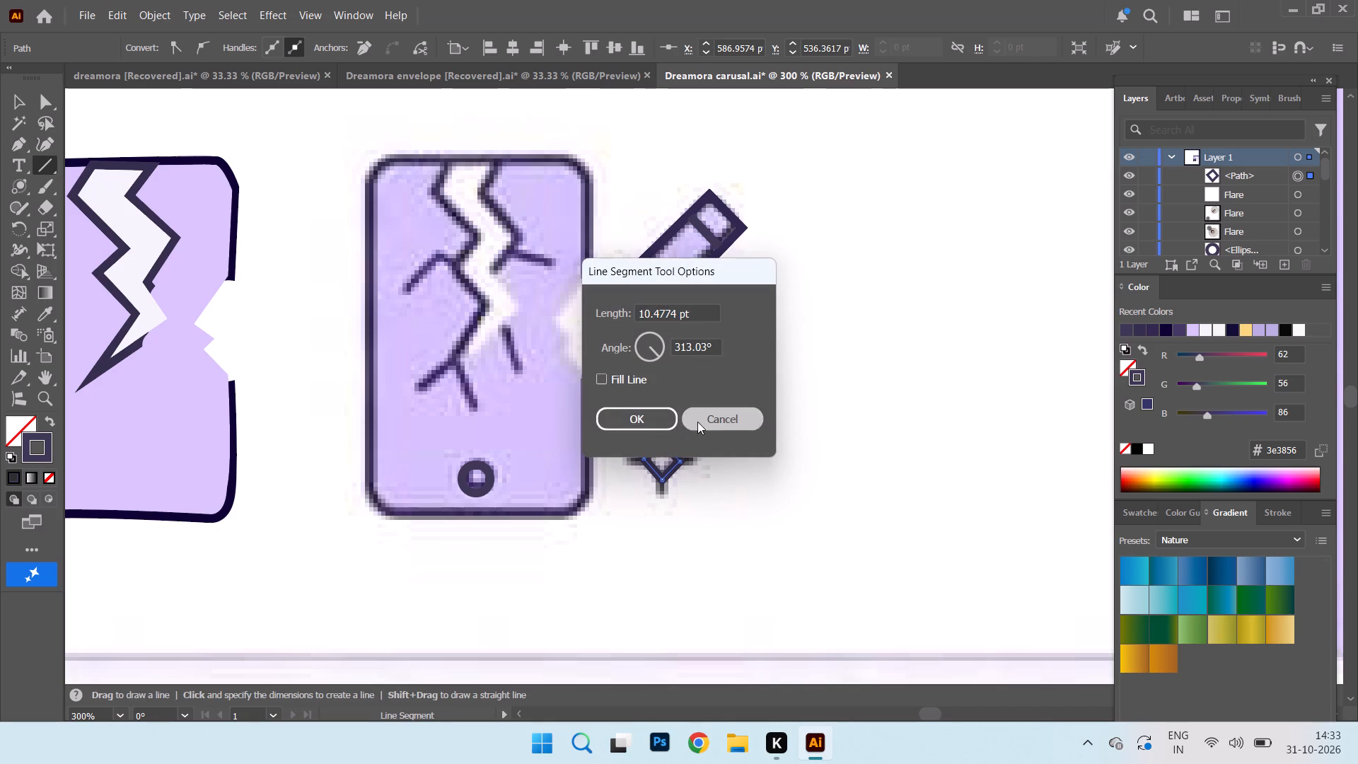
{"action": "left_click_drag", "start_coordinate": [663, 422], "coordinate": [663, 441]}
{"action": "left_click_drag", "start_coordinate": [699, 458], "coordinate": [680, 459]}
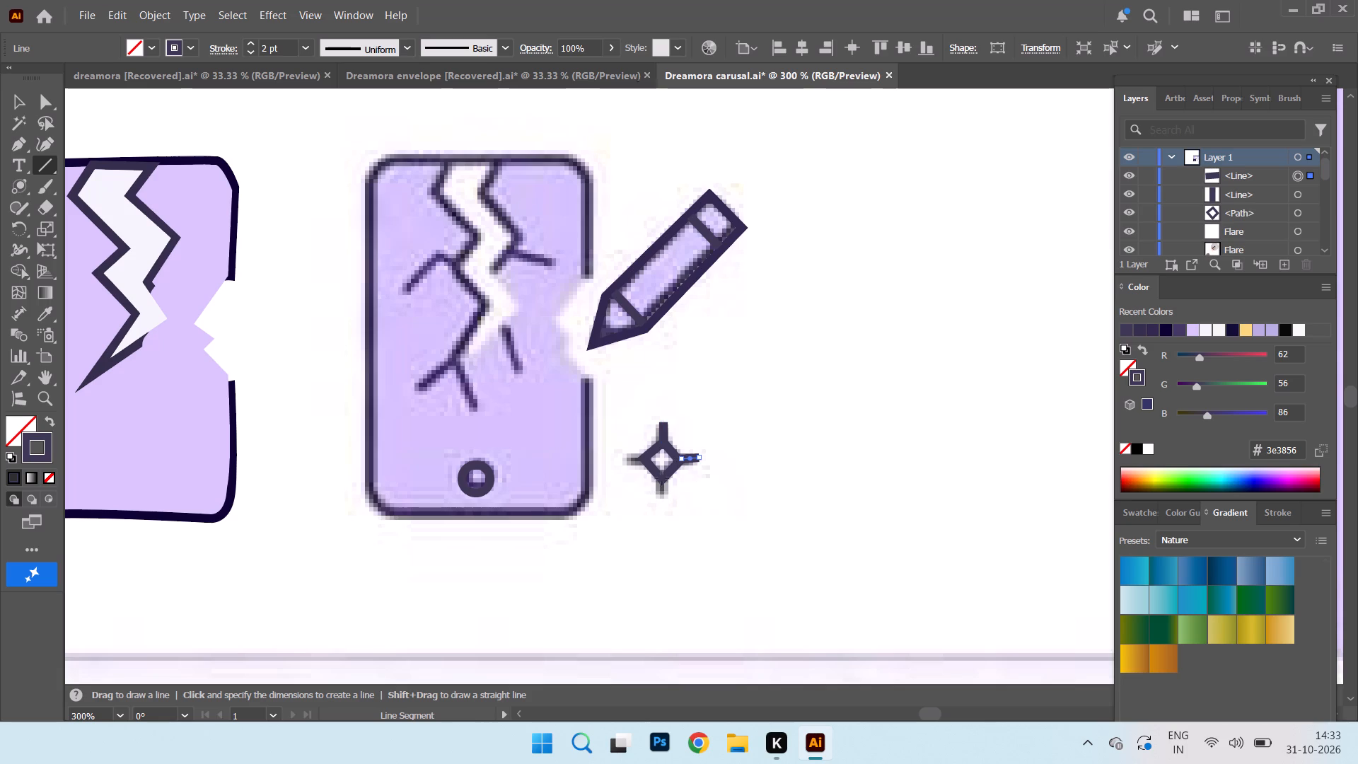
{"action": "left_click_drag", "start_coordinate": [662, 477], "coordinate": [661, 496]}
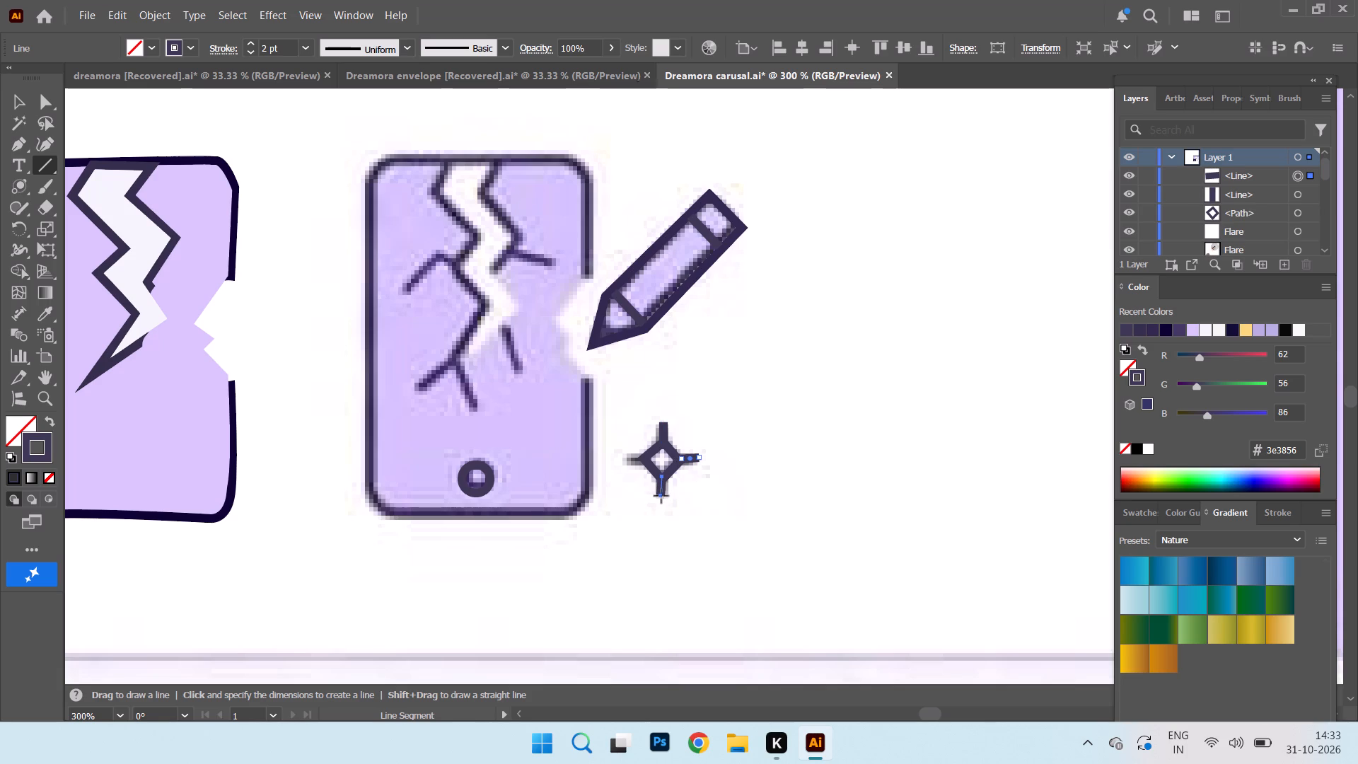
{"action": "left_click_drag", "start_coordinate": [661, 496], "coordinate": [662, 497]}
{"action": "left_click", "coordinate": [662, 497]}
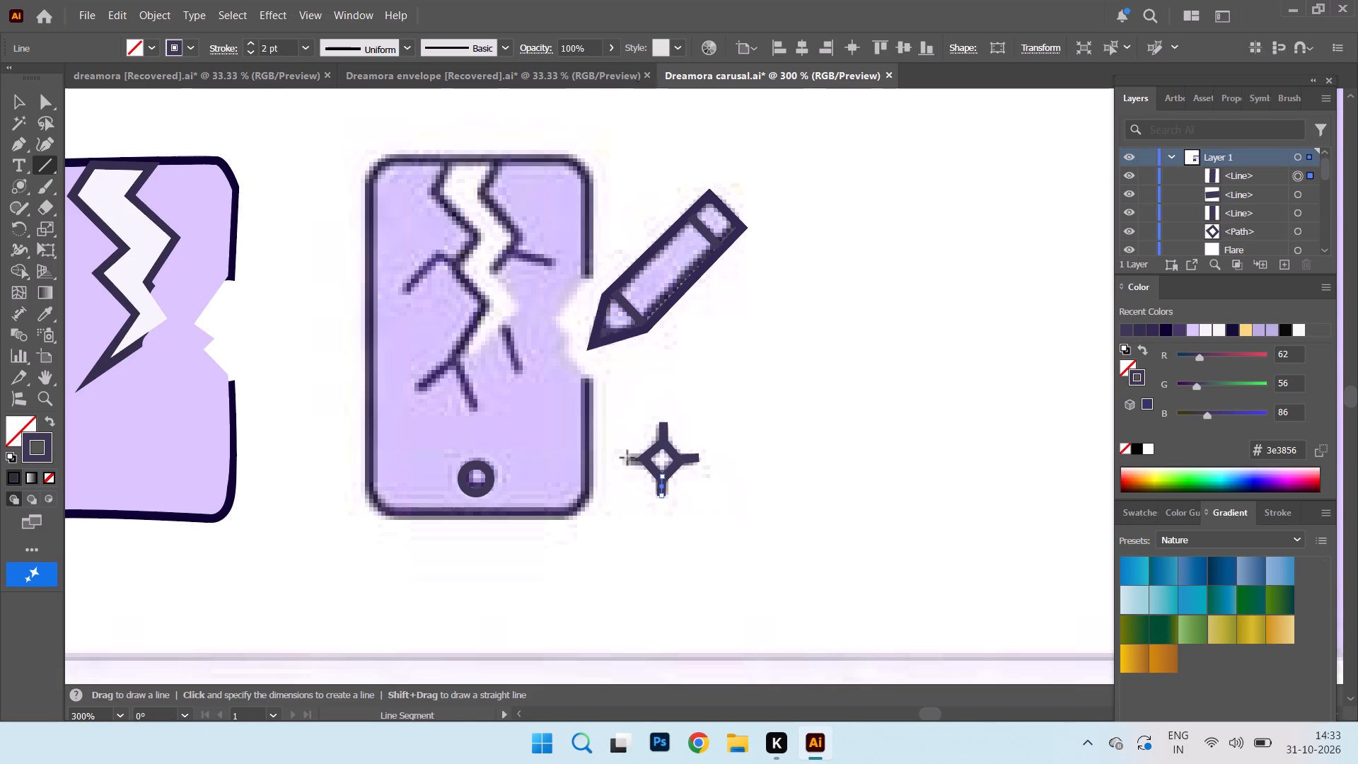
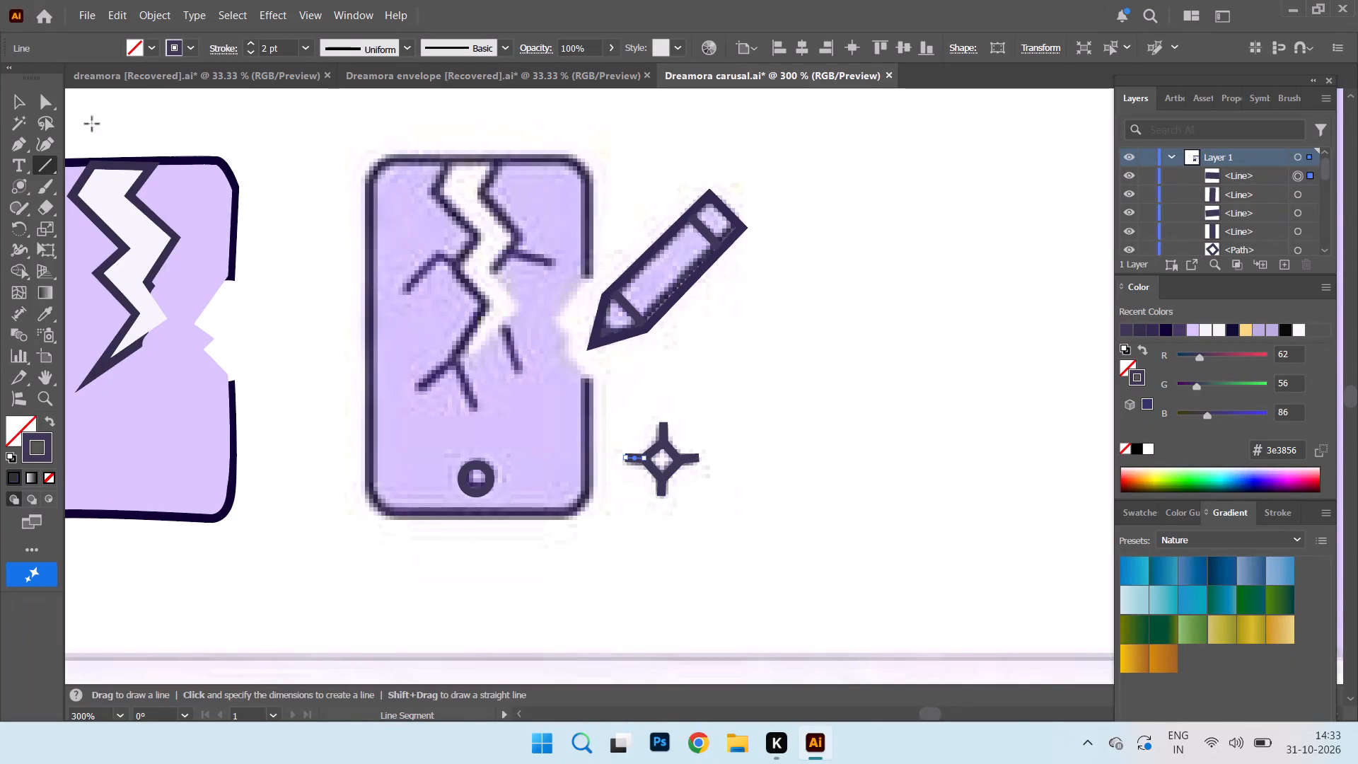
Move the reference image diagonally down and to the right, offsetting it from the traced pencil, circle and sparkle shapes.
{"action": "left_click", "coordinate": [24, 100]}
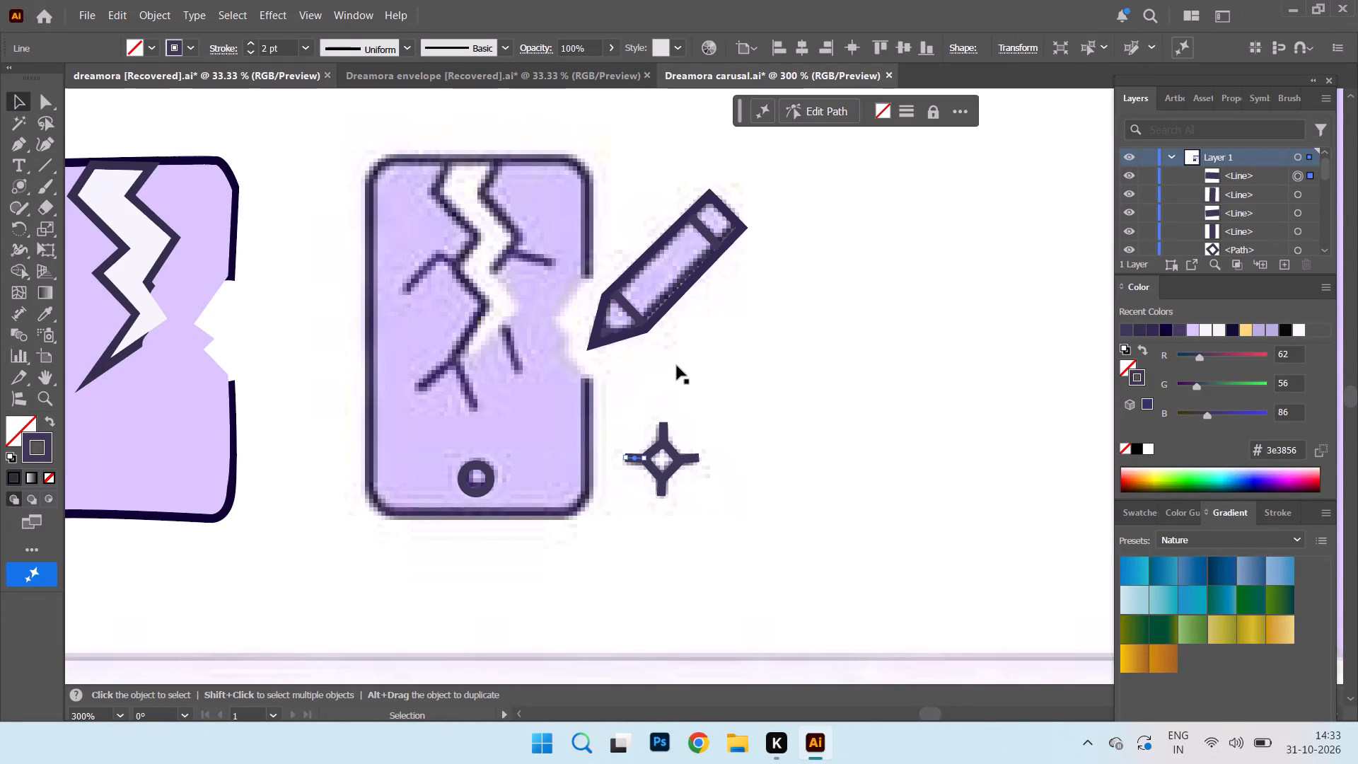
{"action": "left_click", "coordinate": [685, 403]}
{"action": "left_click_drag", "start_coordinate": [632, 402], "coordinate": [632, 436]}
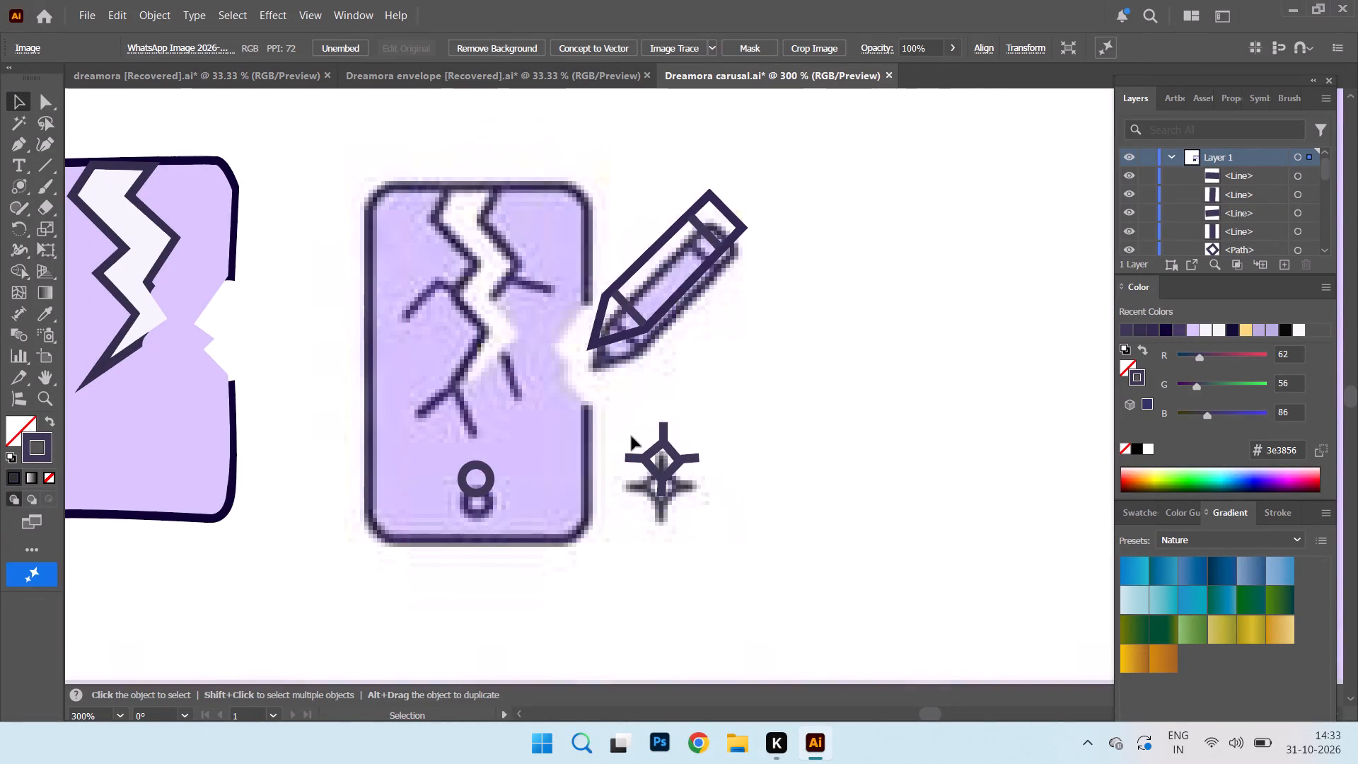
{"action": "left_click_drag", "start_coordinate": [632, 436], "coordinate": [666, 474]}
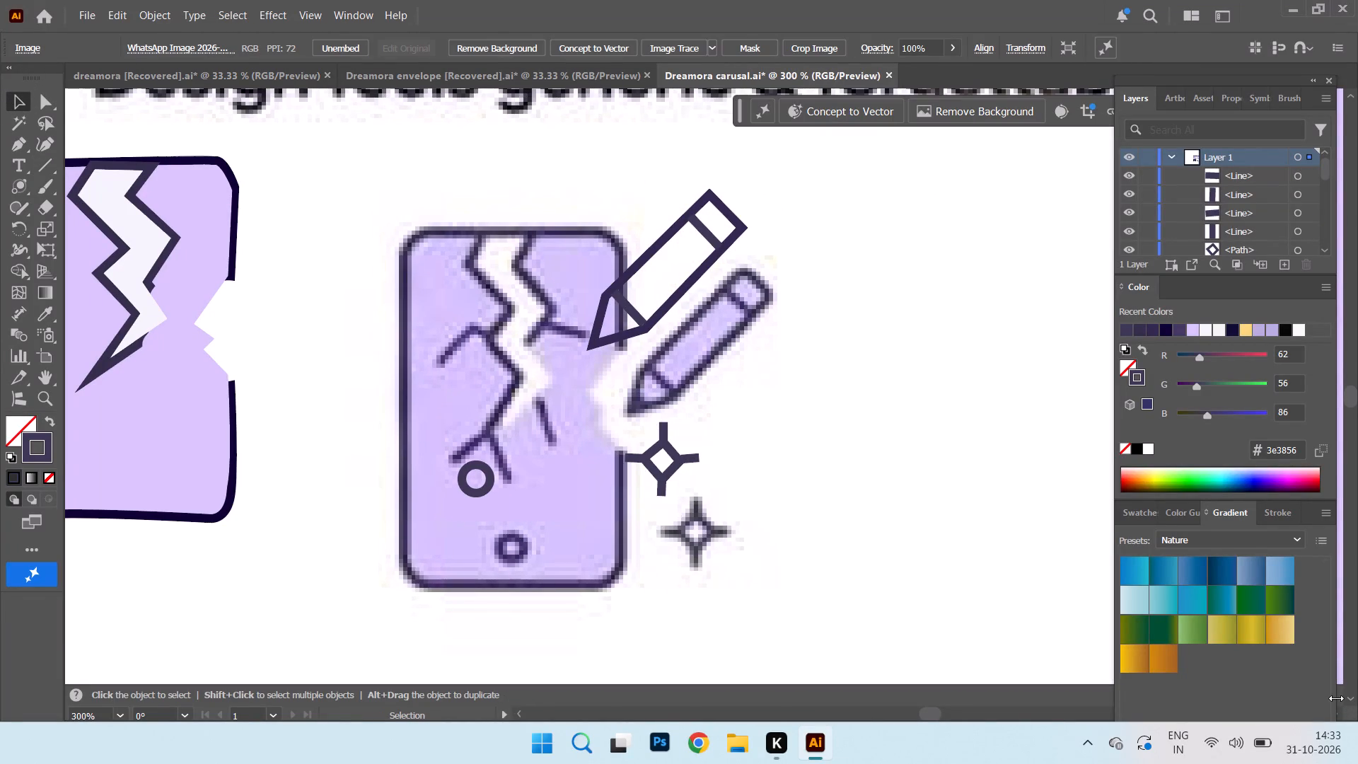
Select the short line forming the traced sparkle's right ray and nudge it slightly downward.
{"action": "left_click", "coordinate": [690, 462]}
{"action": "left_click", "coordinate": [694, 457]}
{"action": "left_click", "coordinate": [690, 461]}
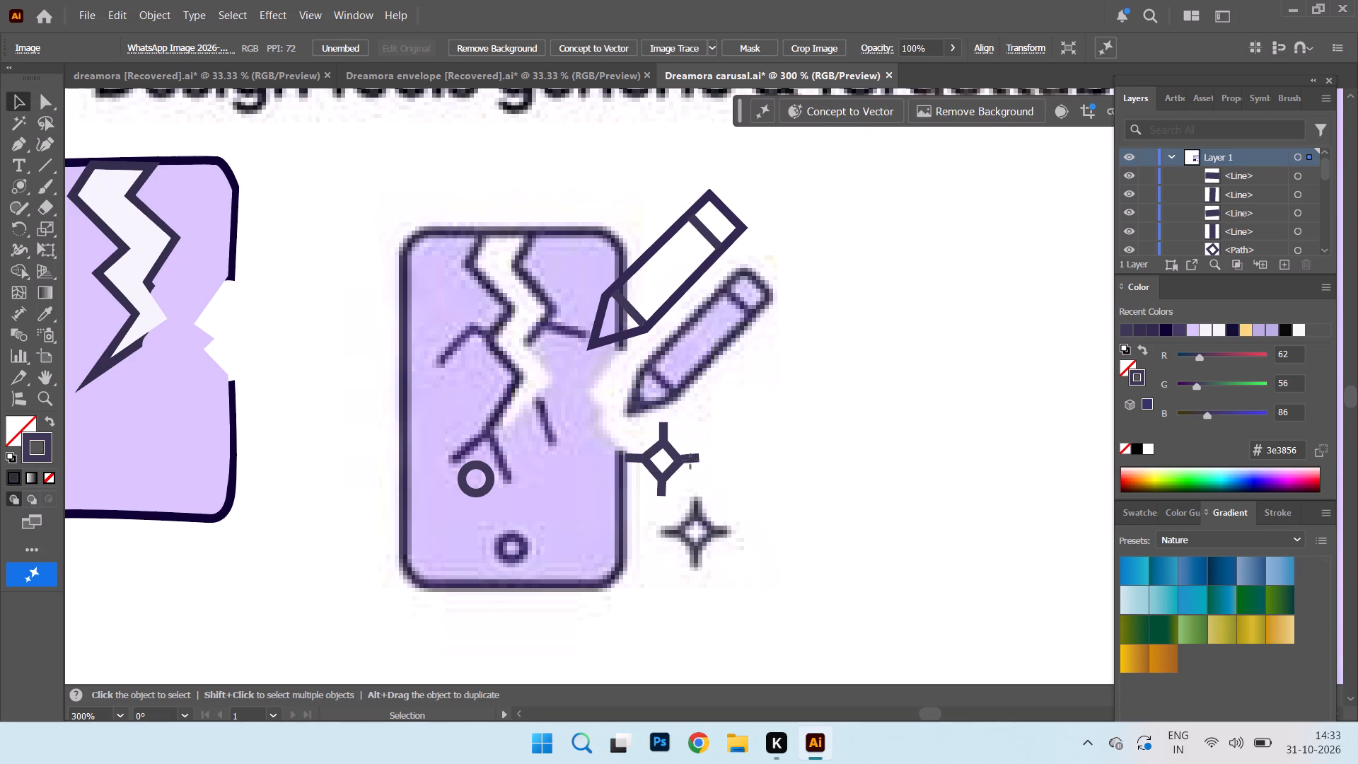
{"action": "left_click", "coordinate": [690, 461]}
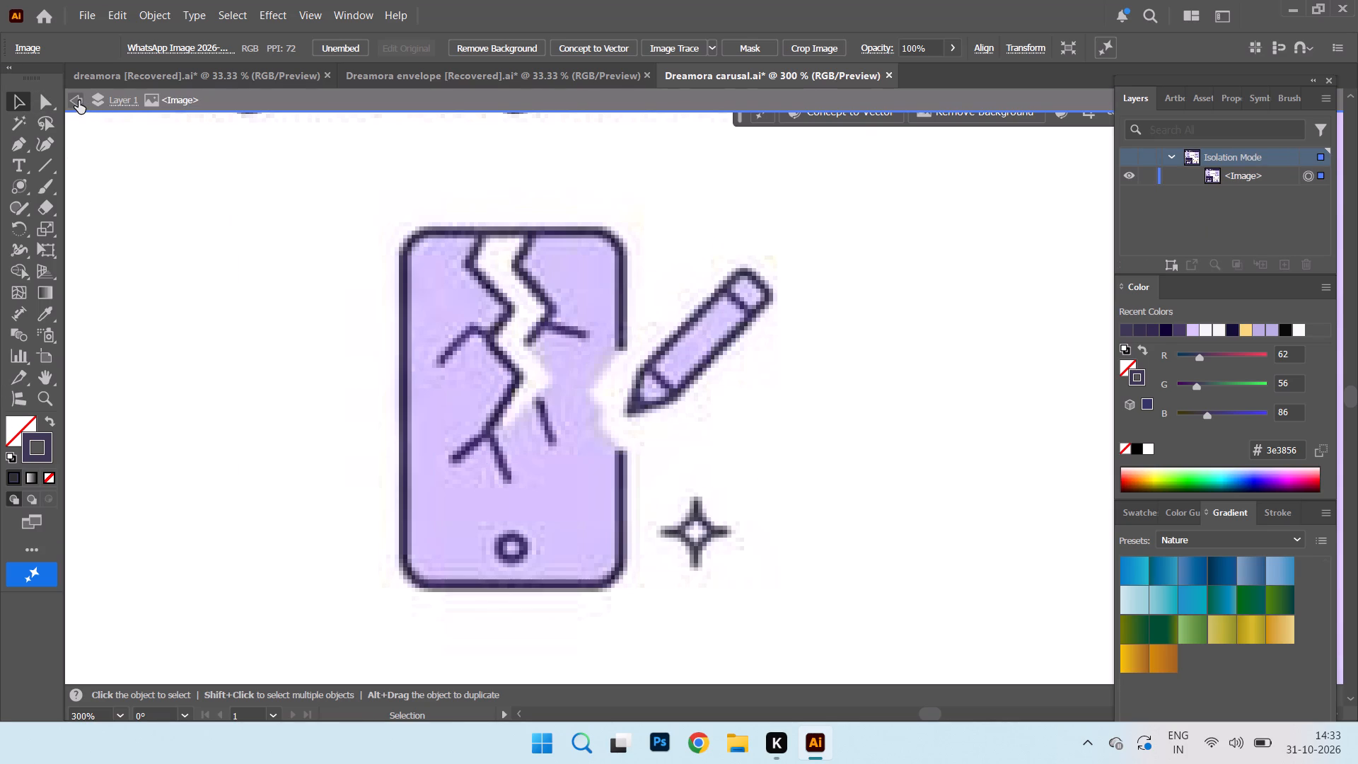
{"action": "left_click", "coordinate": [79, 100]}
{"action": "left_click", "coordinate": [685, 459]}
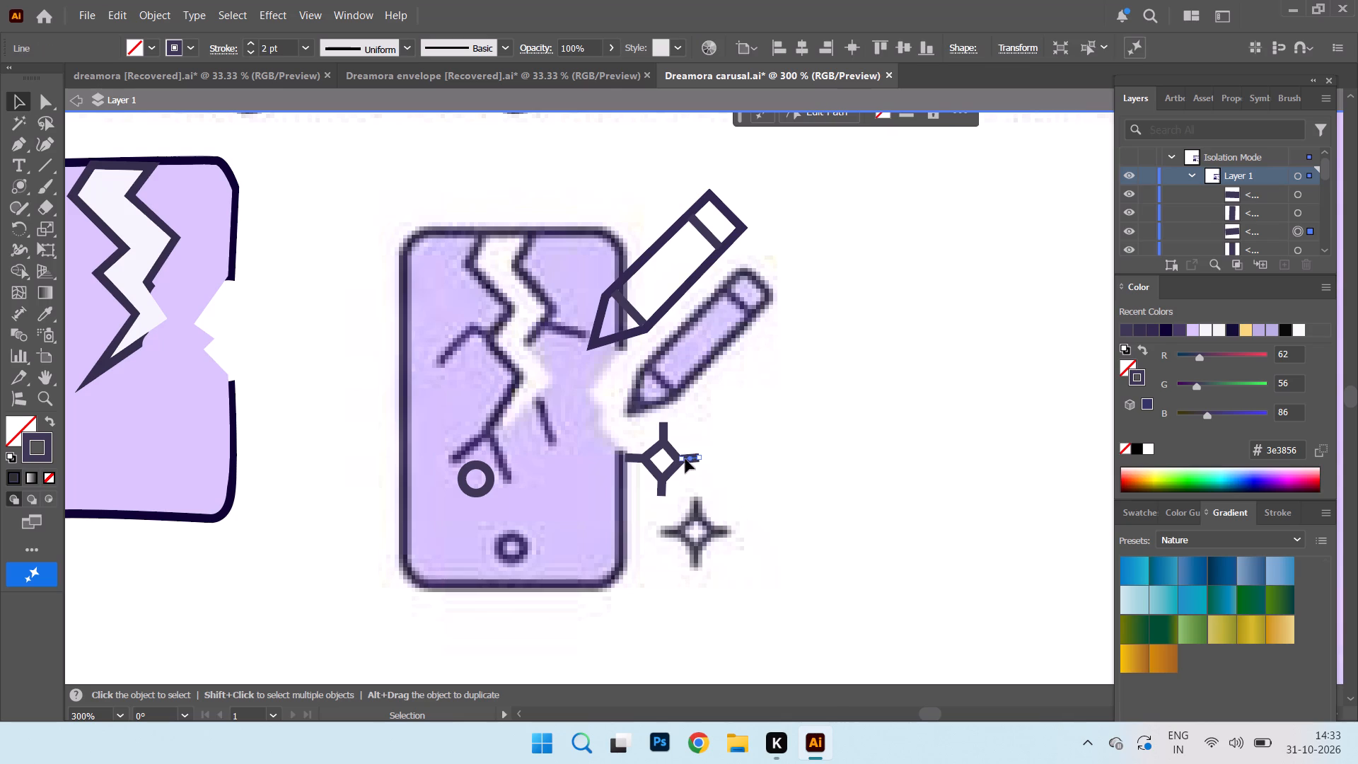
{"action": "key", "text": "Down"}
Nudge the short horizontal ray on the pencil-facing sparkle's outer side to line it up with the diamond.
{"action": "left_click", "coordinate": [661, 485]}
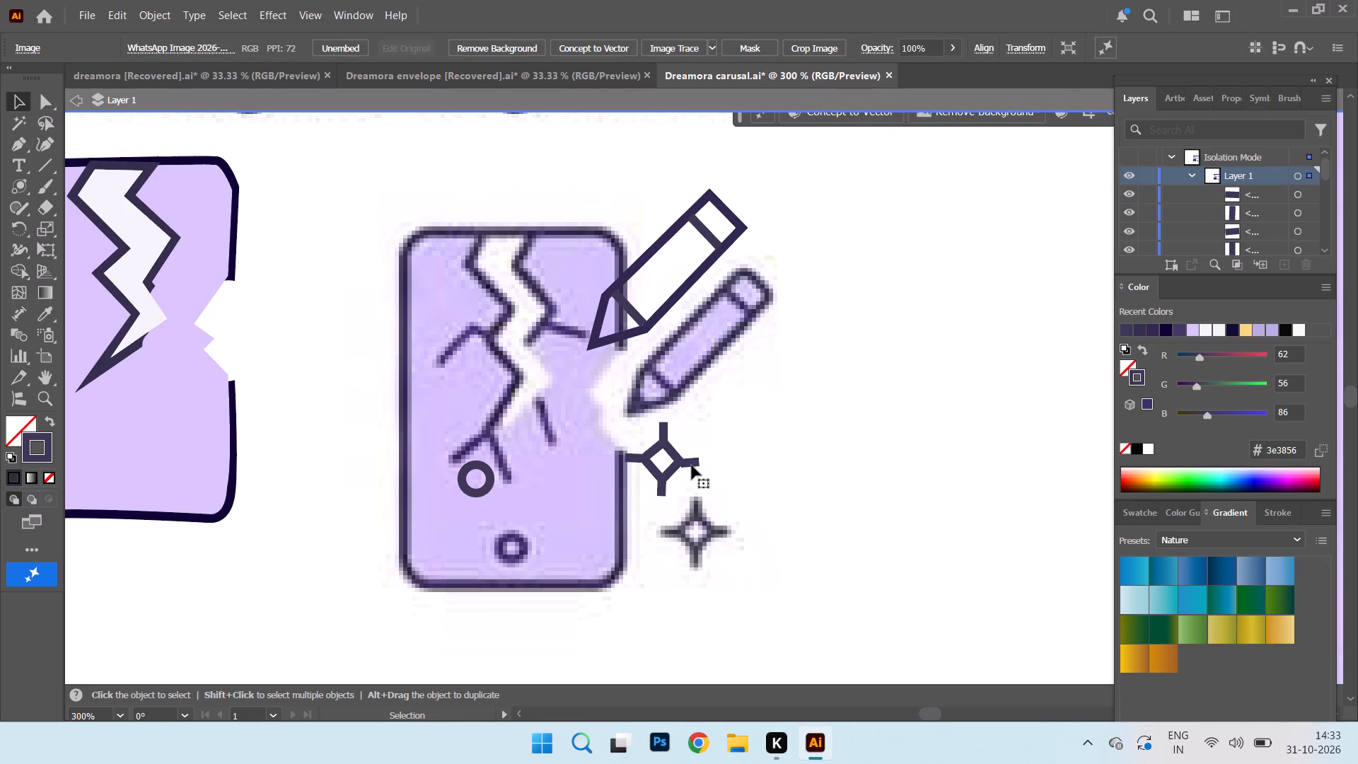
{"action": "left_click", "coordinate": [691, 465]}
{"action": "left_click", "coordinate": [685, 463]}
{"action": "key", "text": "Up"}
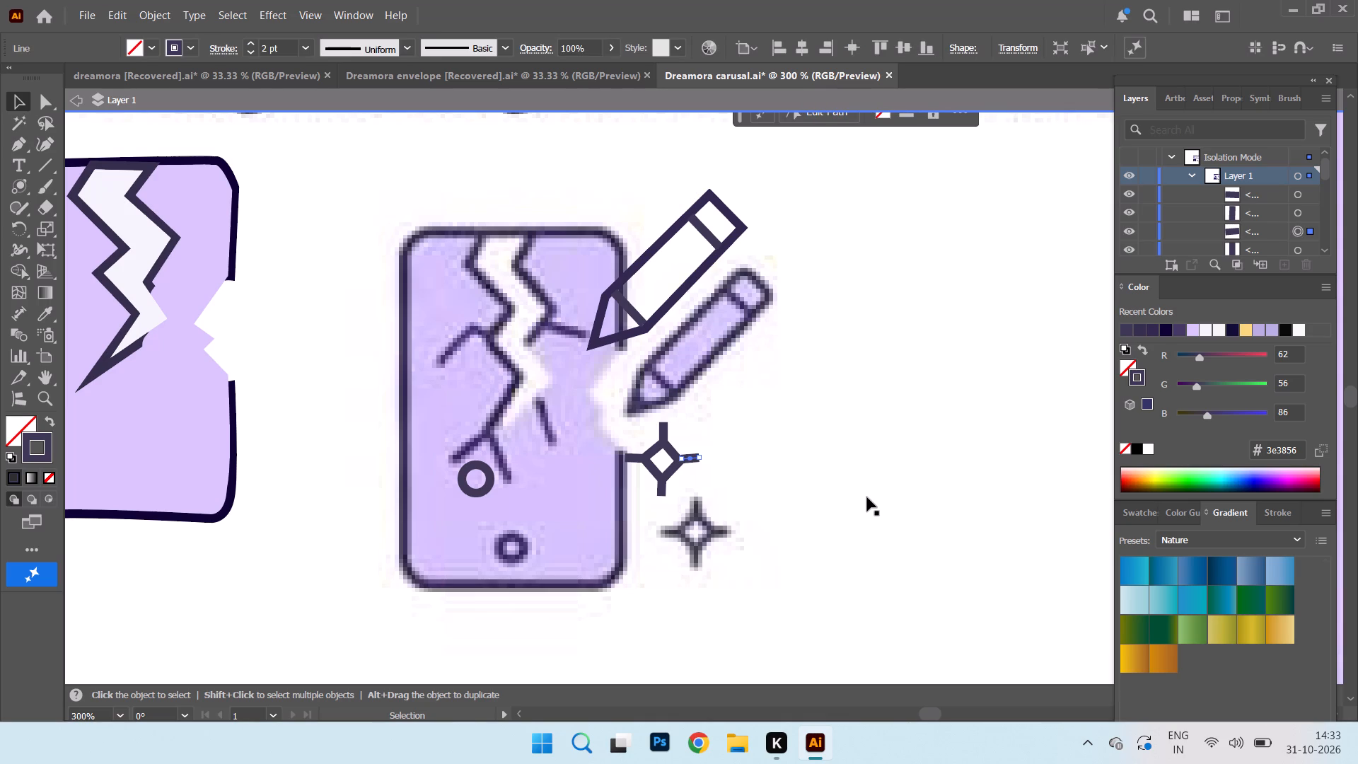
{"action": "key", "text": "Down"}
{"action": "key", "text": "Left"}
{"action": "key", "text": "Up"}
{"action": "key", "text": "Down"}
{"action": "key", "text": "Right"}
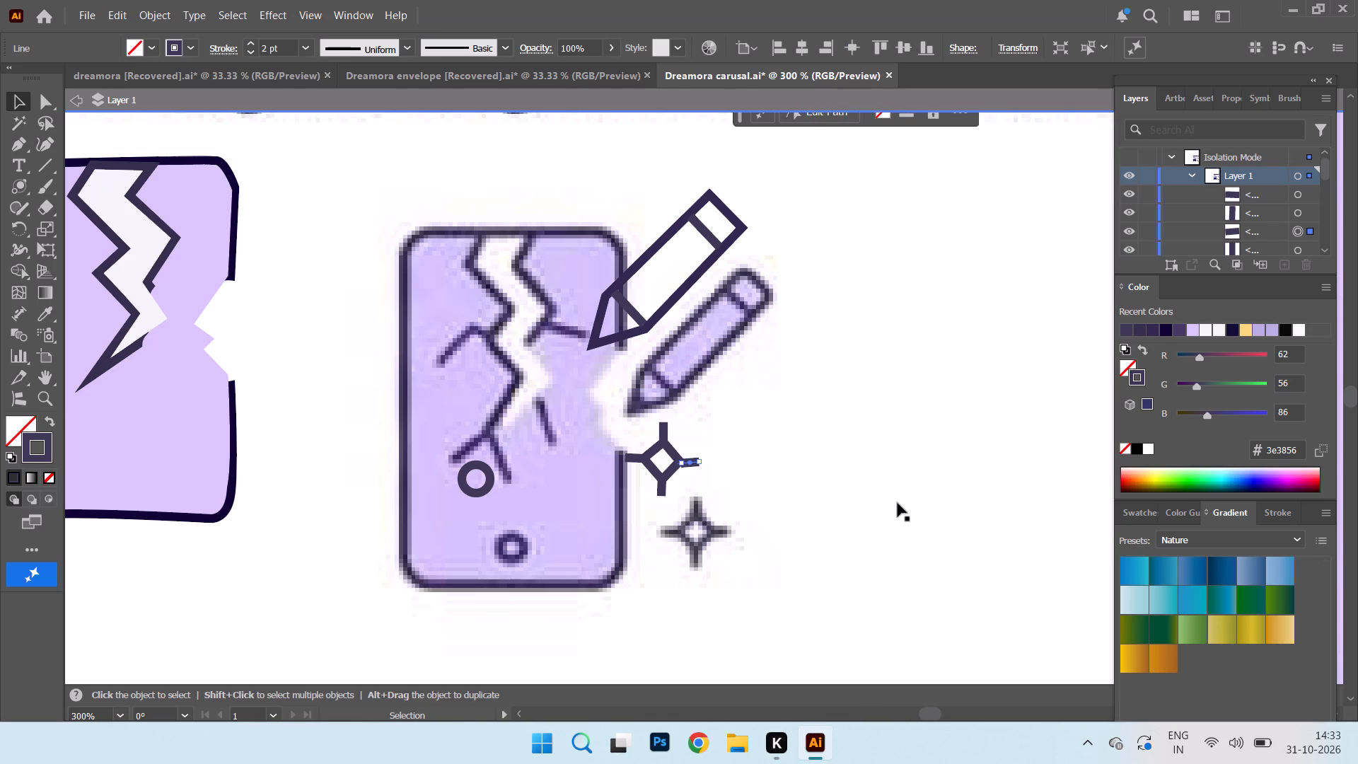
{"action": "left_click", "coordinate": [898, 502]}
{"action": "left_click", "coordinate": [692, 462]}
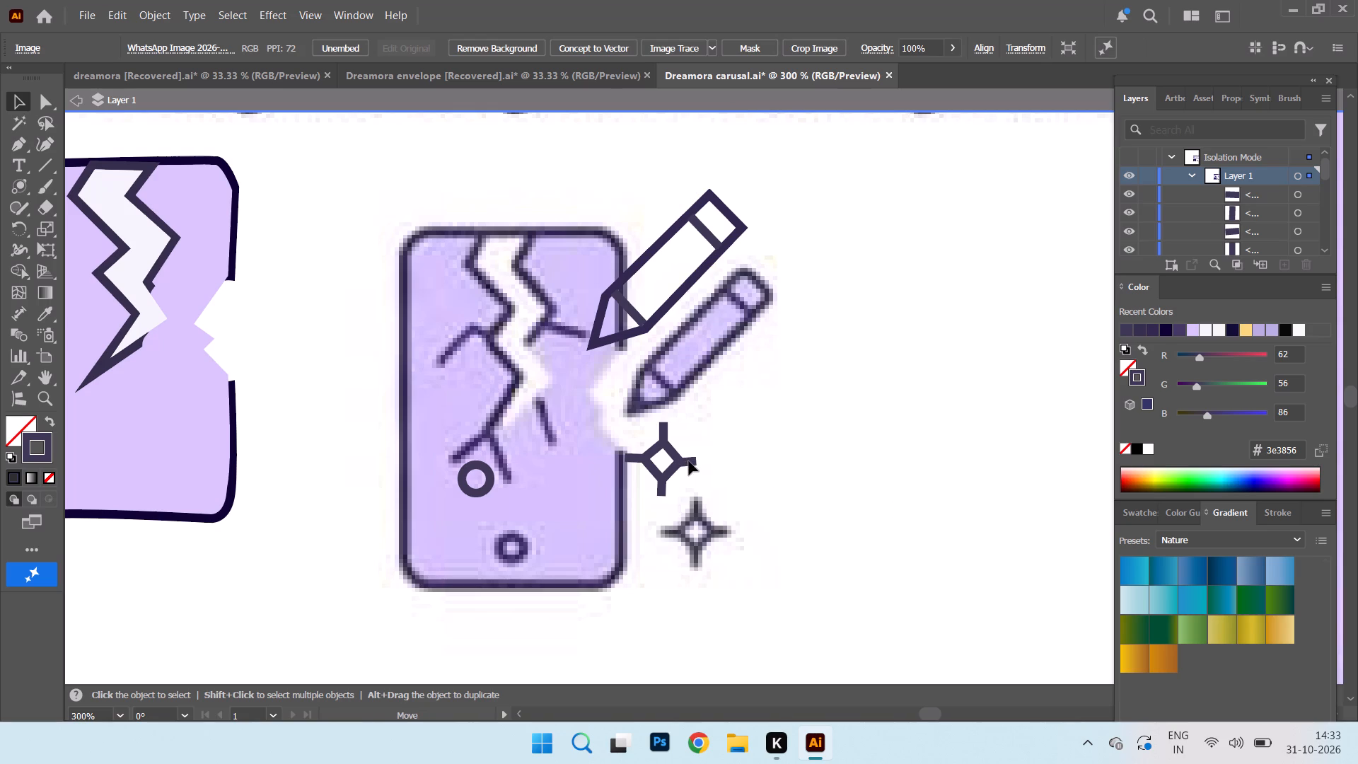
{"action": "left_click", "coordinate": [801, 445]}
Move the reference image slightly so its phone drawing sits clear of the traced phone and pencil.
{"action": "key", "text": "ctrl+minus"}
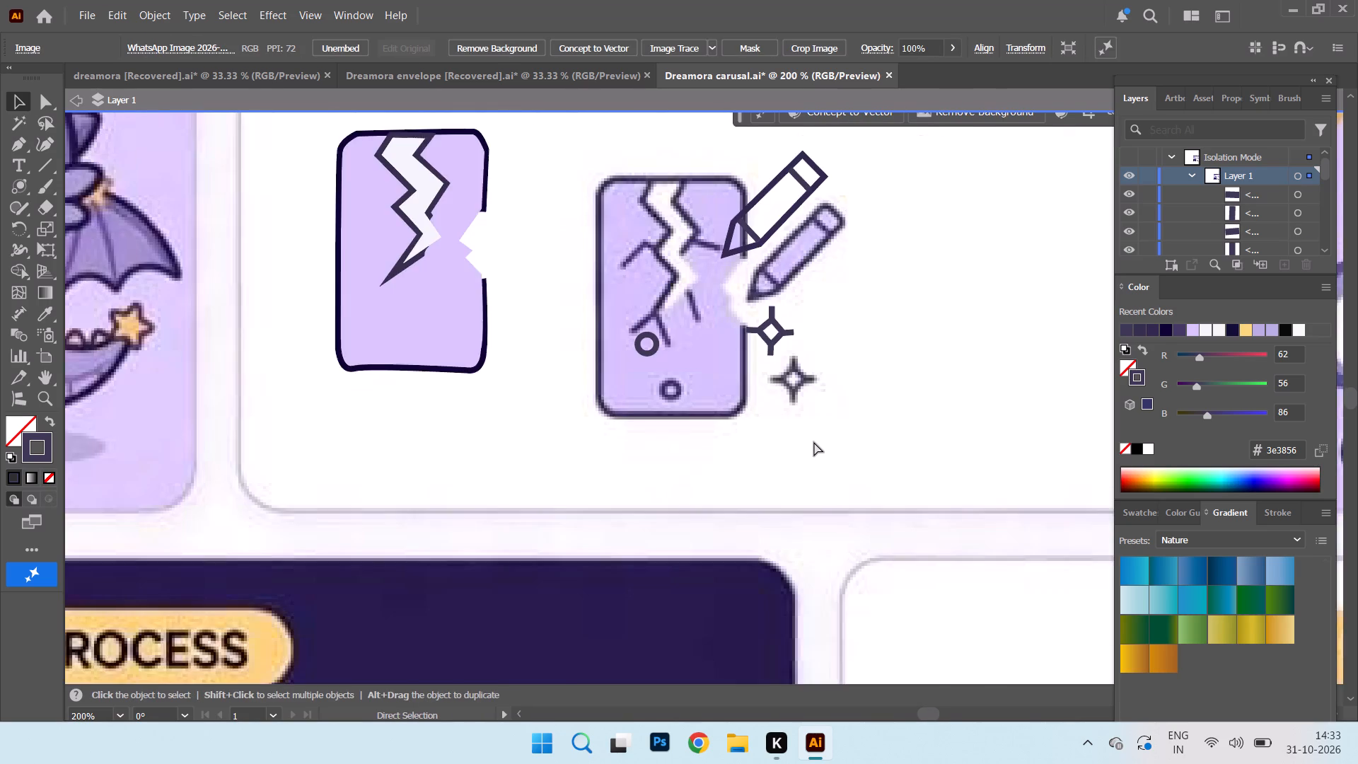
{"action": "key", "text": "ctrl+minus"}
{"action": "key", "text": "ctrl+minus"}
{"action": "key", "text": "ctrl+minus"}
{"action": "left_click_drag", "start_coordinate": [791, 388], "coordinate": [791, 459]}
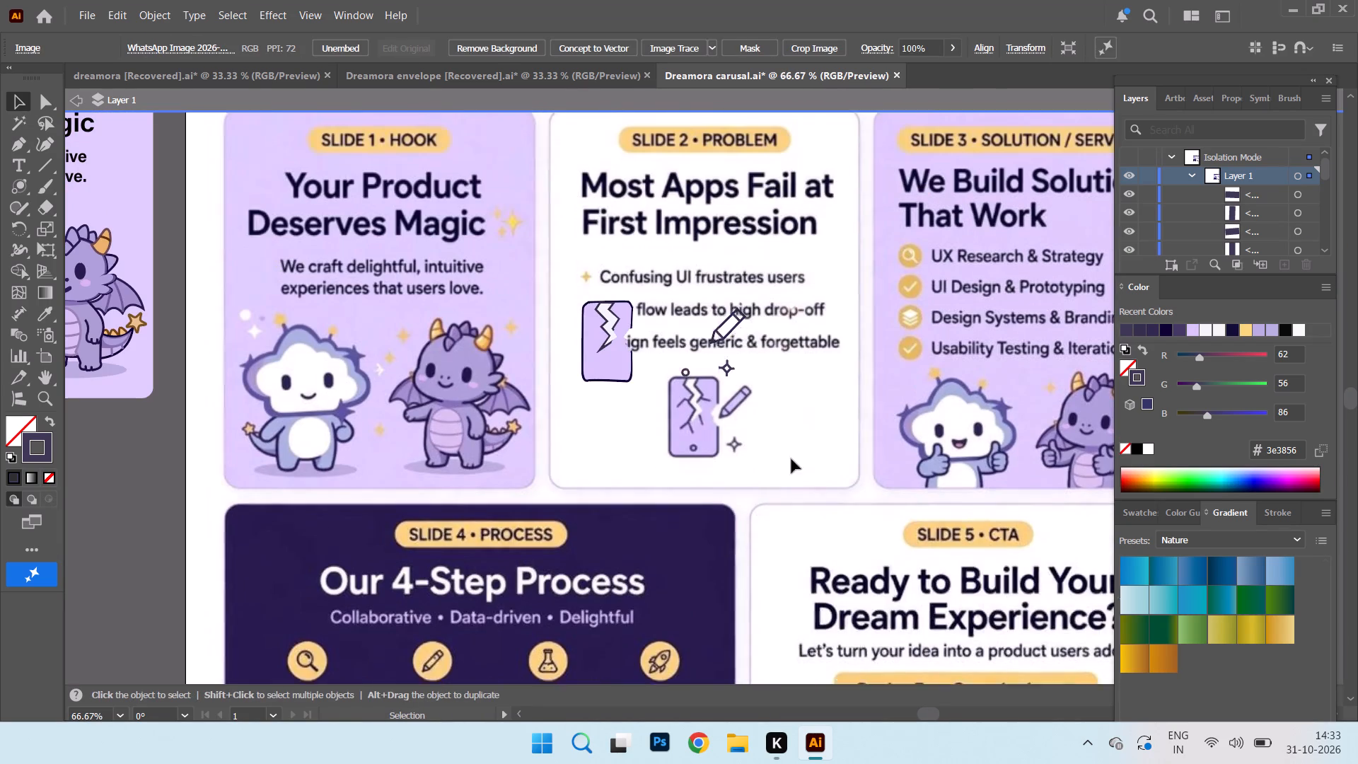
{"action": "left_click_drag", "start_coordinate": [791, 459], "coordinate": [787, 536]}
{"action": "left_click_drag", "start_coordinate": [815, 415], "coordinate": [802, 216]}
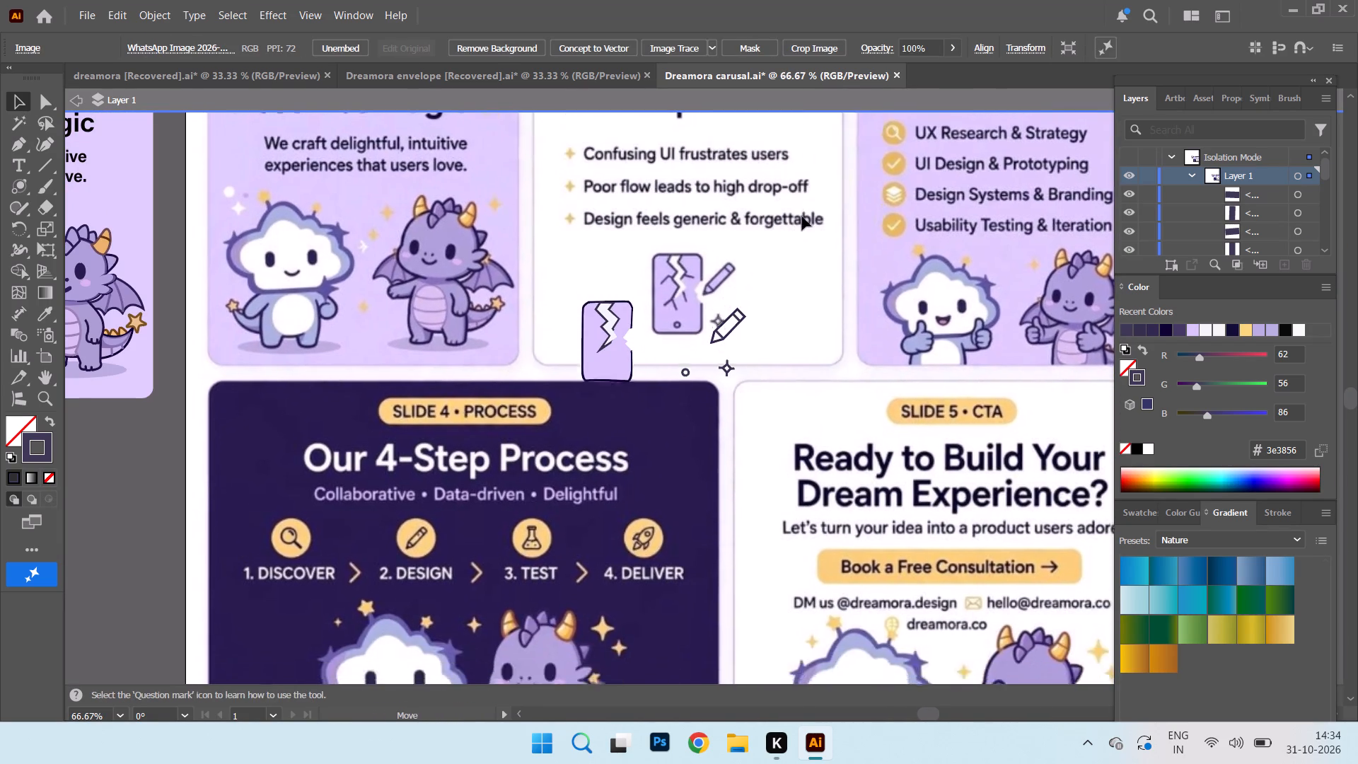
{"action": "left_click_drag", "start_coordinate": [802, 216], "coordinate": [803, 225]}
Fill the traced pencil with light purple d8c4fb sampled from the traced phone.
{"action": "left_click", "coordinate": [724, 323]}
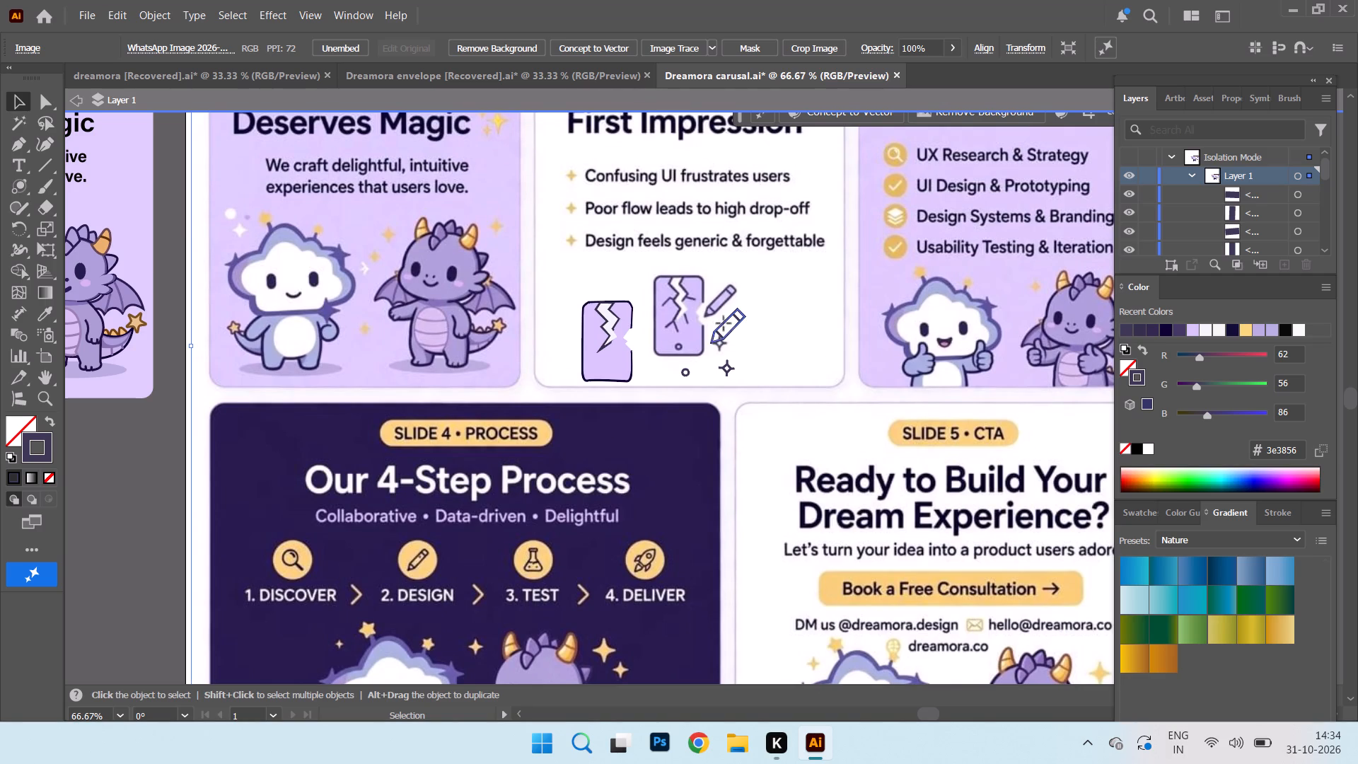
{"action": "double_click", "coordinate": [15, 435]}
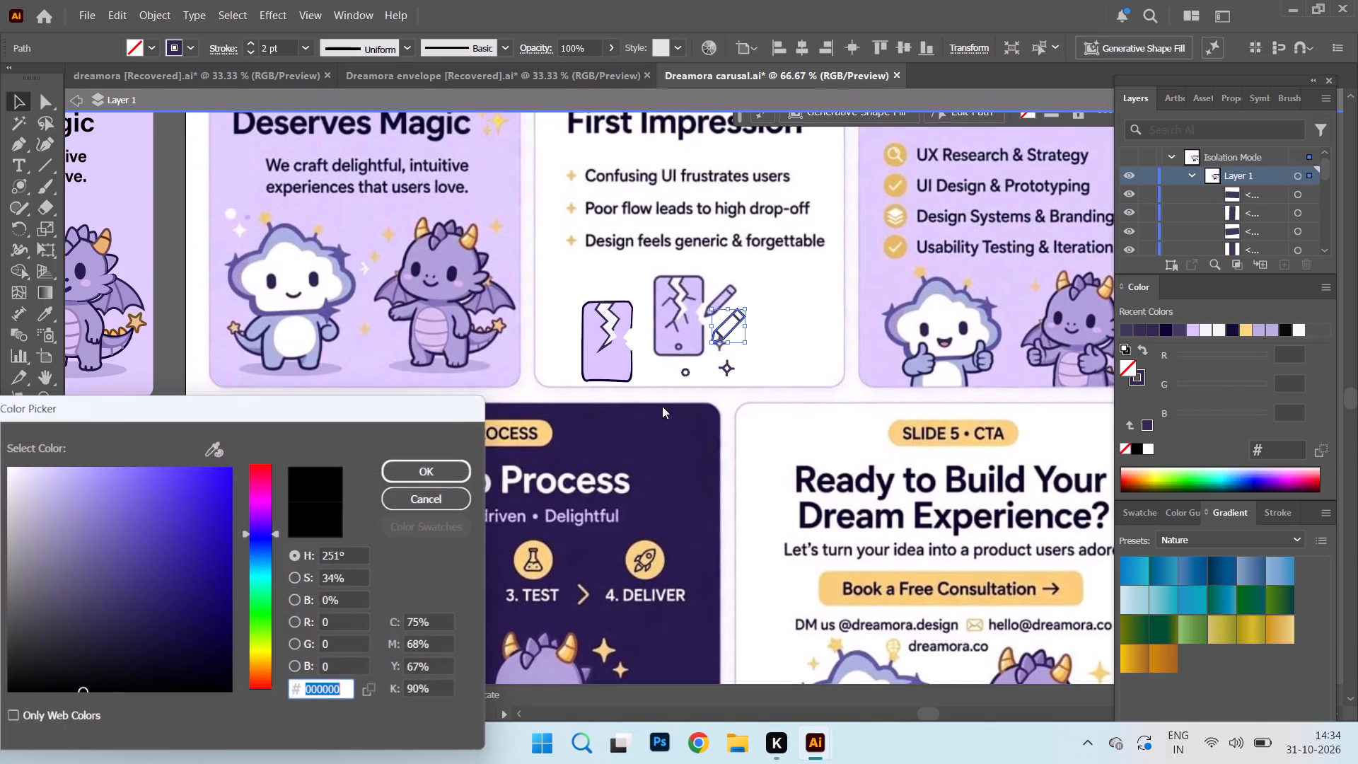
{"action": "left_click", "coordinate": [214, 454]}
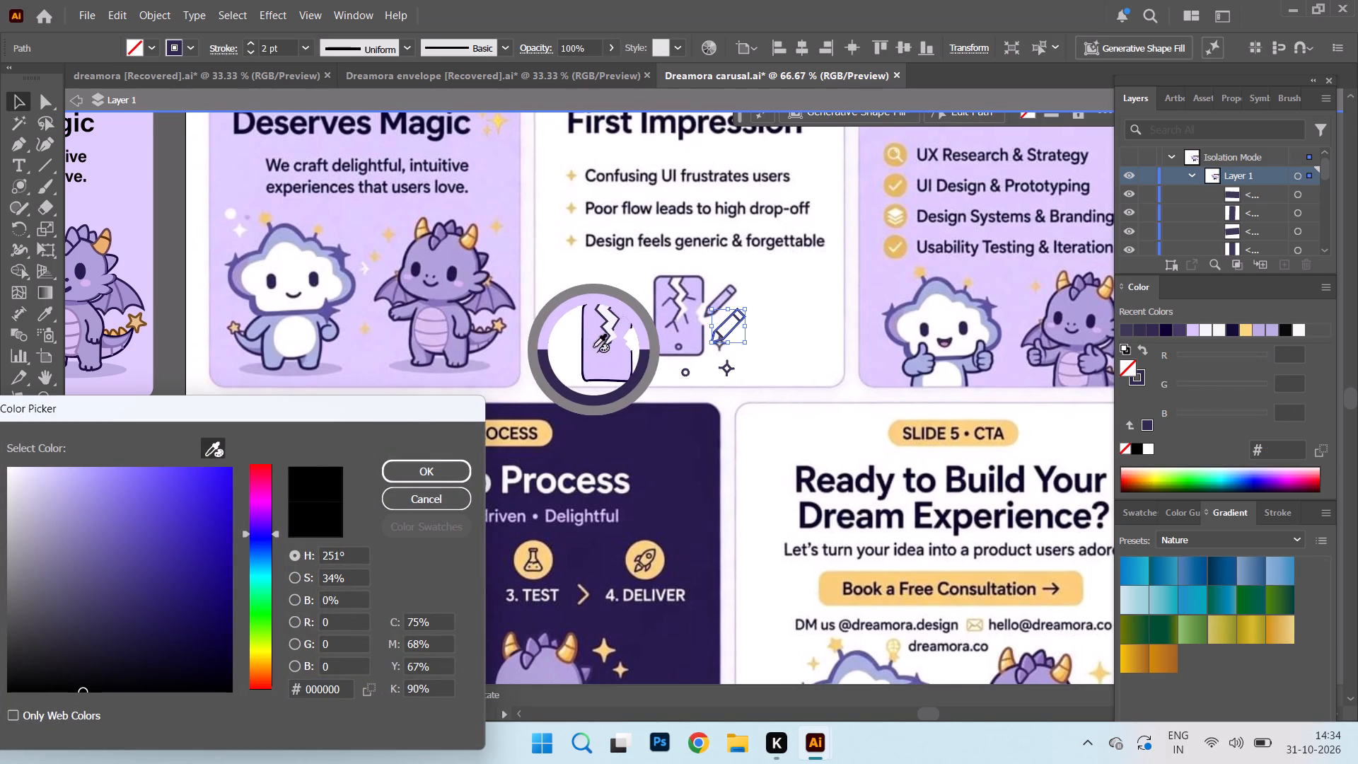
{"action": "left_click", "coordinate": [590, 347]}
{"action": "left_click", "coordinate": [437, 464]}
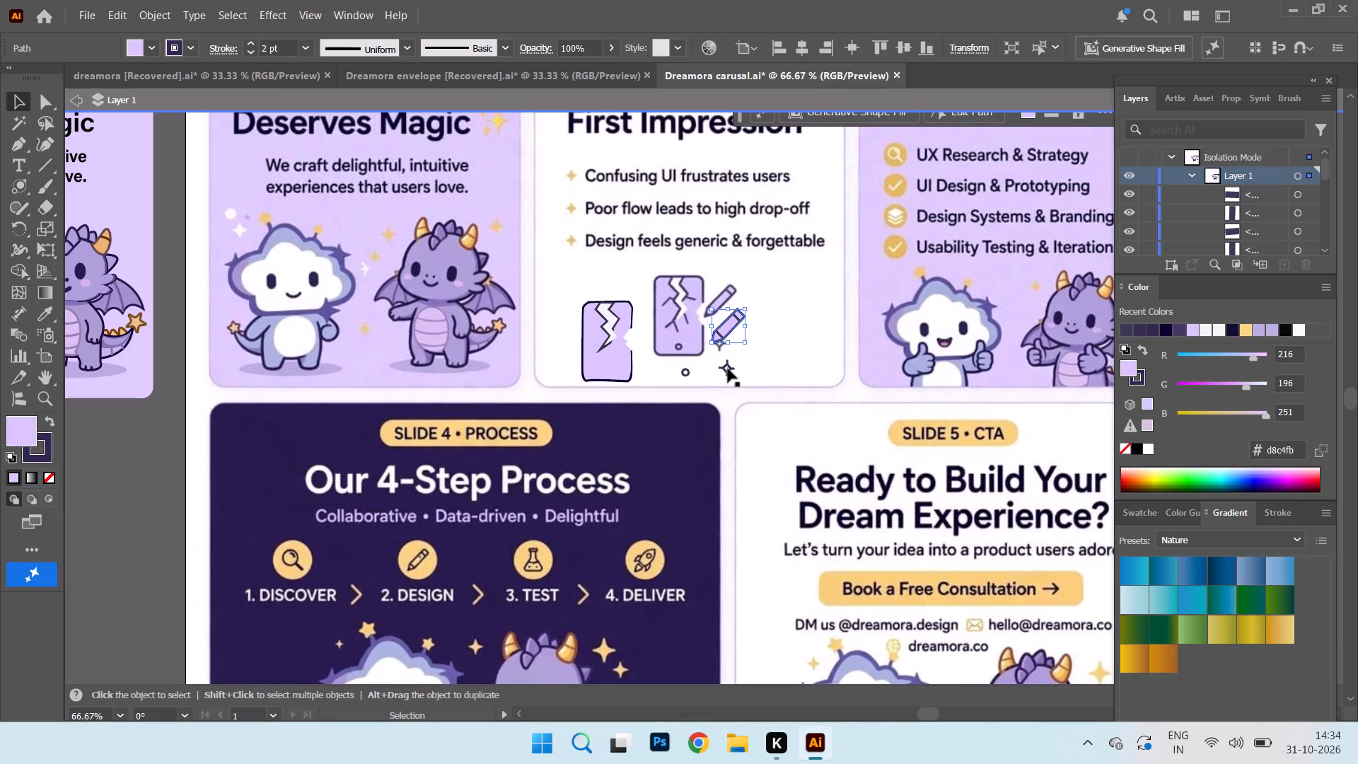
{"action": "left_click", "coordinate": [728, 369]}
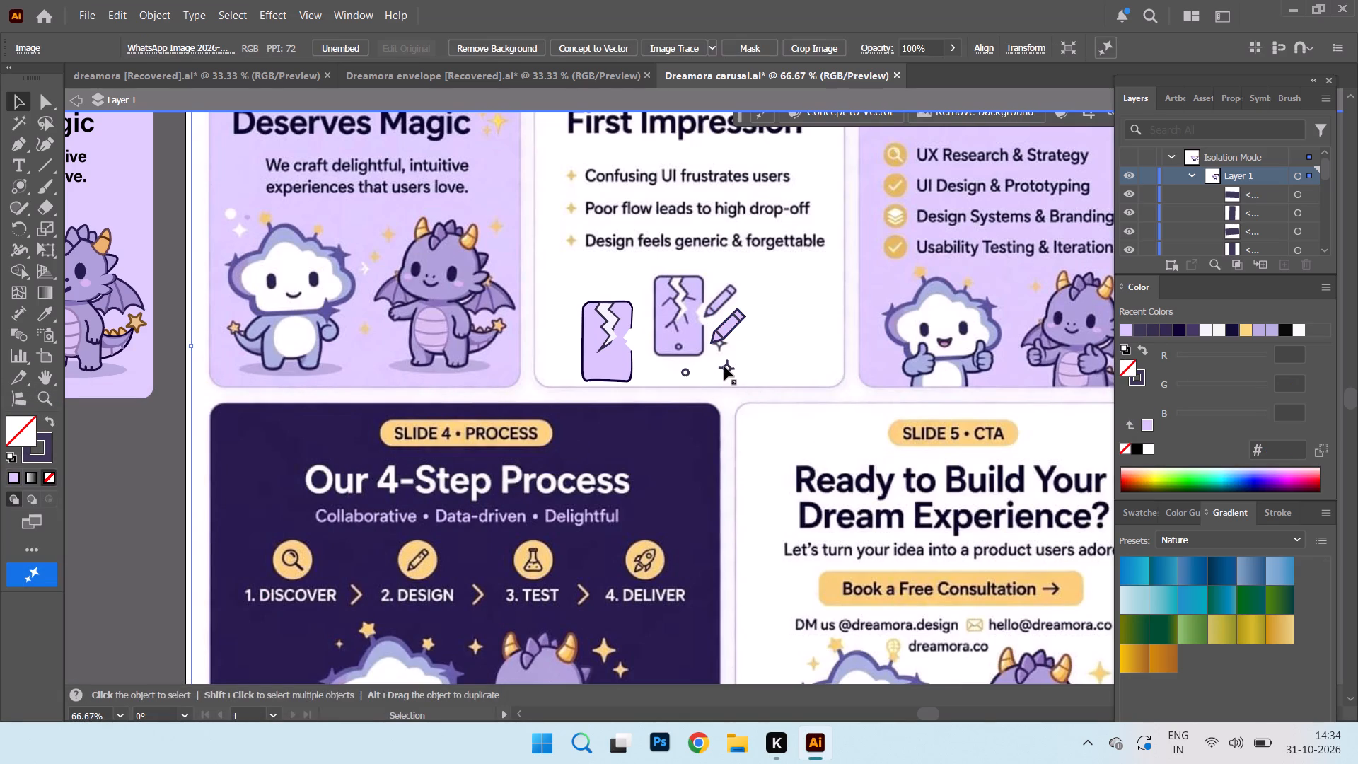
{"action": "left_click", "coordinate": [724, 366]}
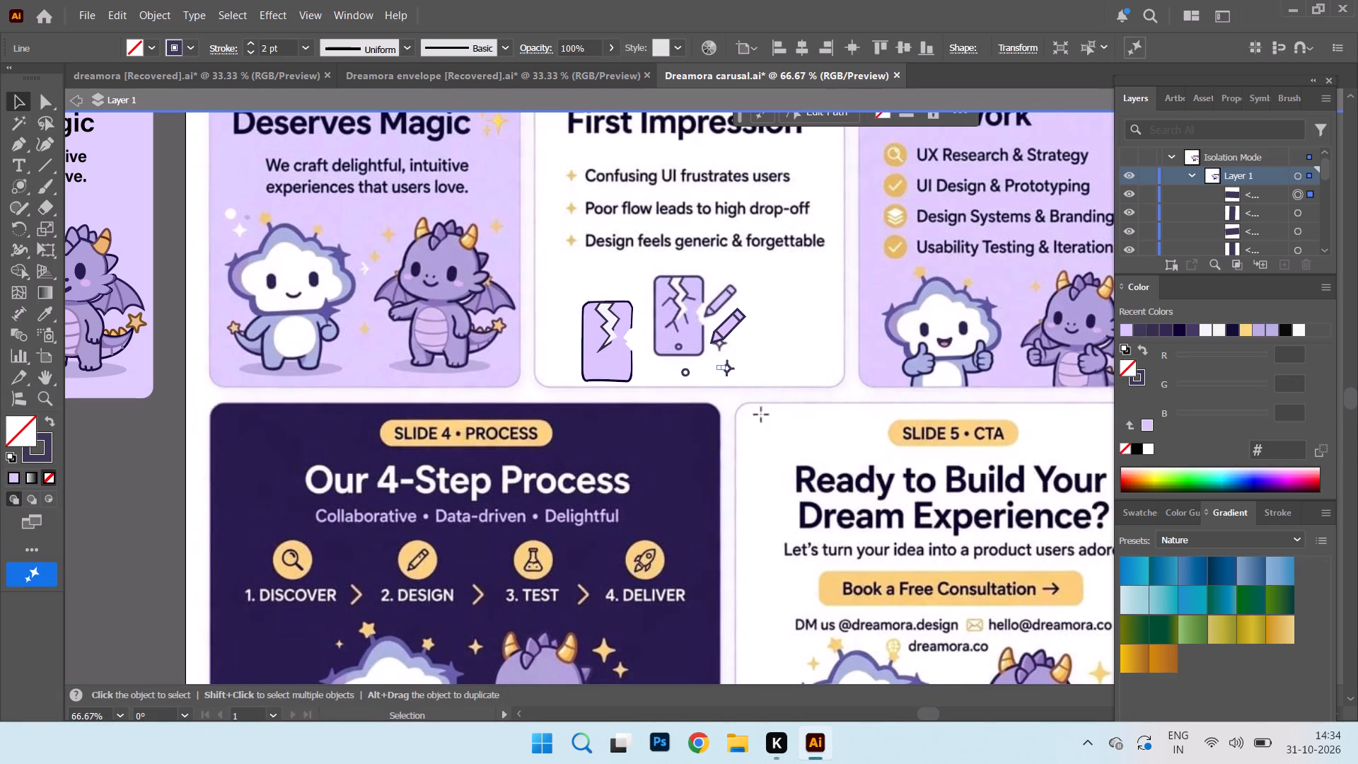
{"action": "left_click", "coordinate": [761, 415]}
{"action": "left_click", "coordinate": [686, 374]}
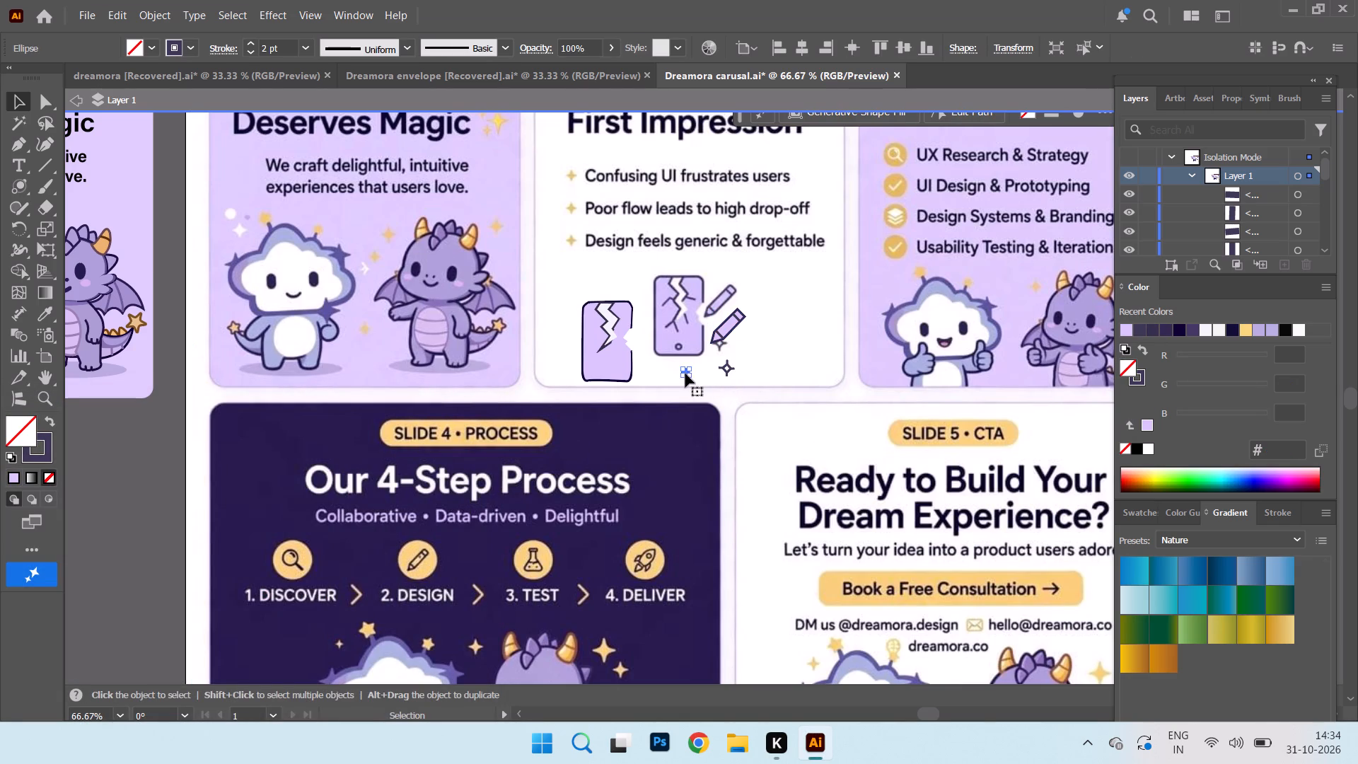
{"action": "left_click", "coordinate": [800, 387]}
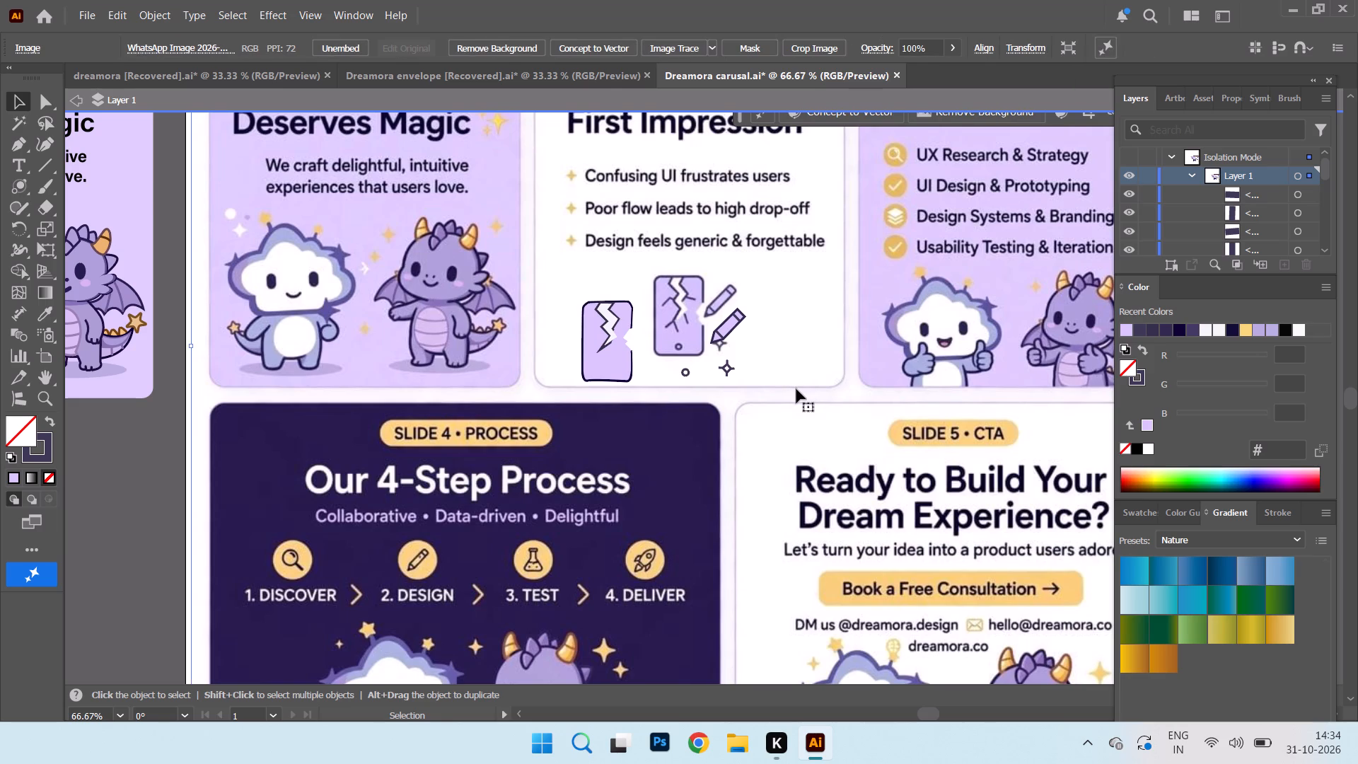
Move the reference image off the artboard, past the Slide 1 Hook card, so only the traced pieces remain on it.
{"action": "key", "text": "ctrl+minus"}
{"action": "key", "text": "ctrl+minus"}
{"action": "left_click_drag", "start_coordinate": [666, 279], "coordinate": [774, 398]}
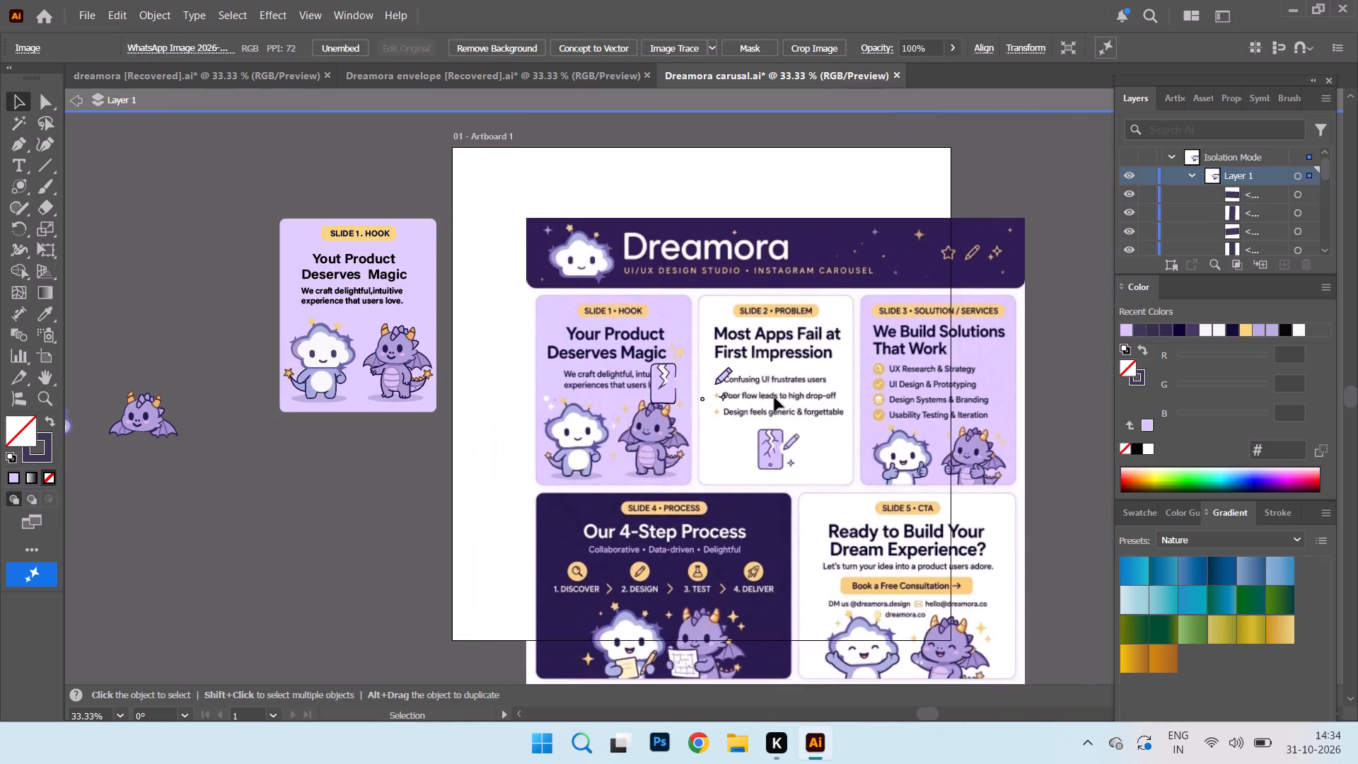
{"action": "left_click_drag", "start_coordinate": [774, 398], "coordinate": [1120, 349]}
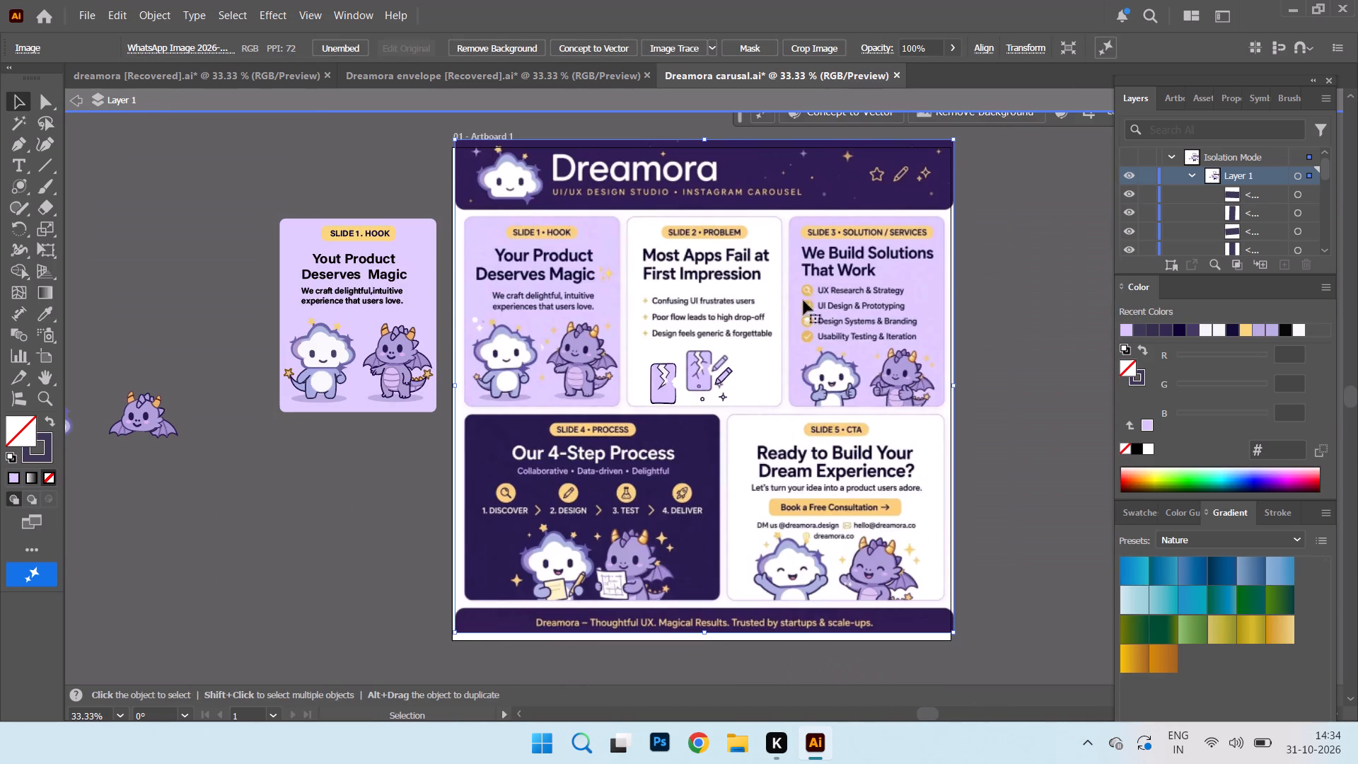
{"action": "left_click_drag", "start_coordinate": [528, 274], "coordinate": [538, 389]}
{"action": "left_click_drag", "start_coordinate": [800, 361], "coordinate": [66, 398]}
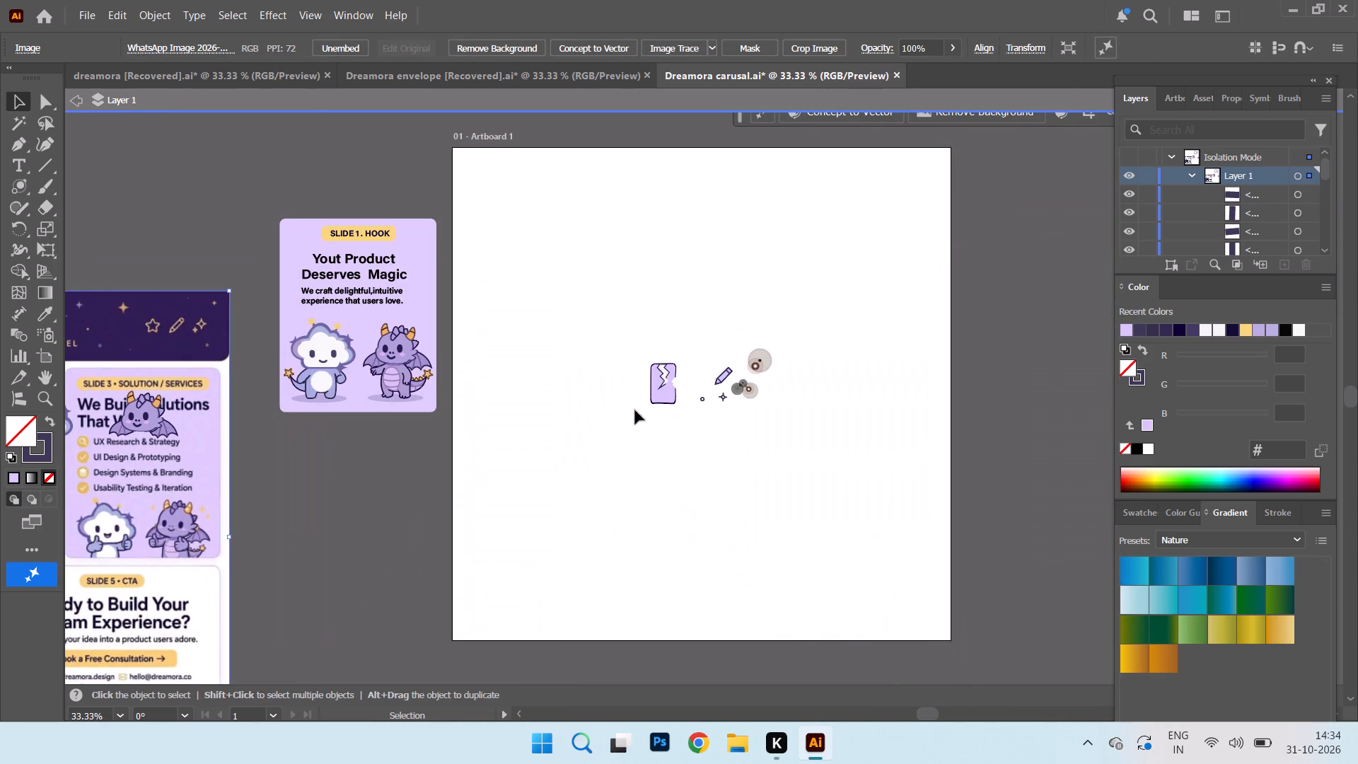
Delete the leftover flare objects beside the traced pencil on the artboard.
{"action": "left_click_drag", "start_coordinate": [735, 326], "coordinate": [812, 417]}
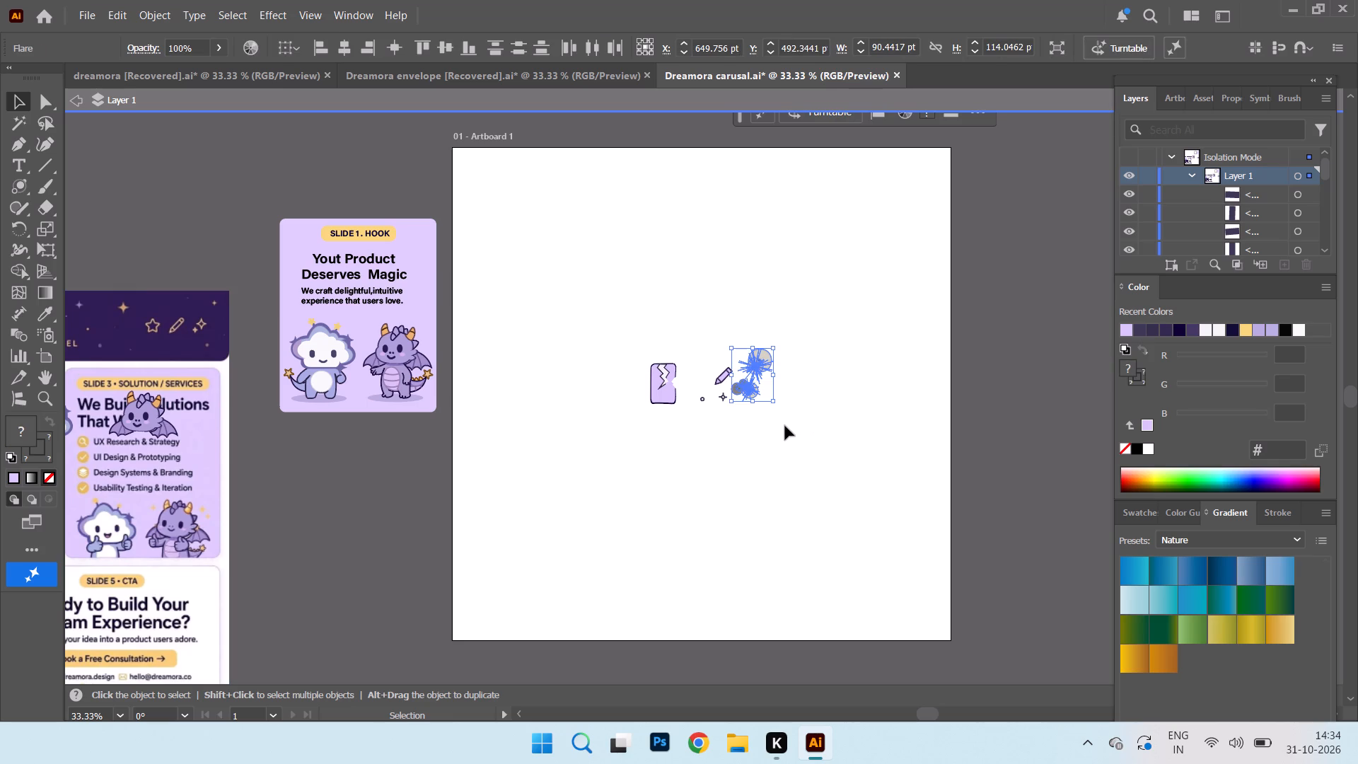
{"action": "key", "text": "Delete"}
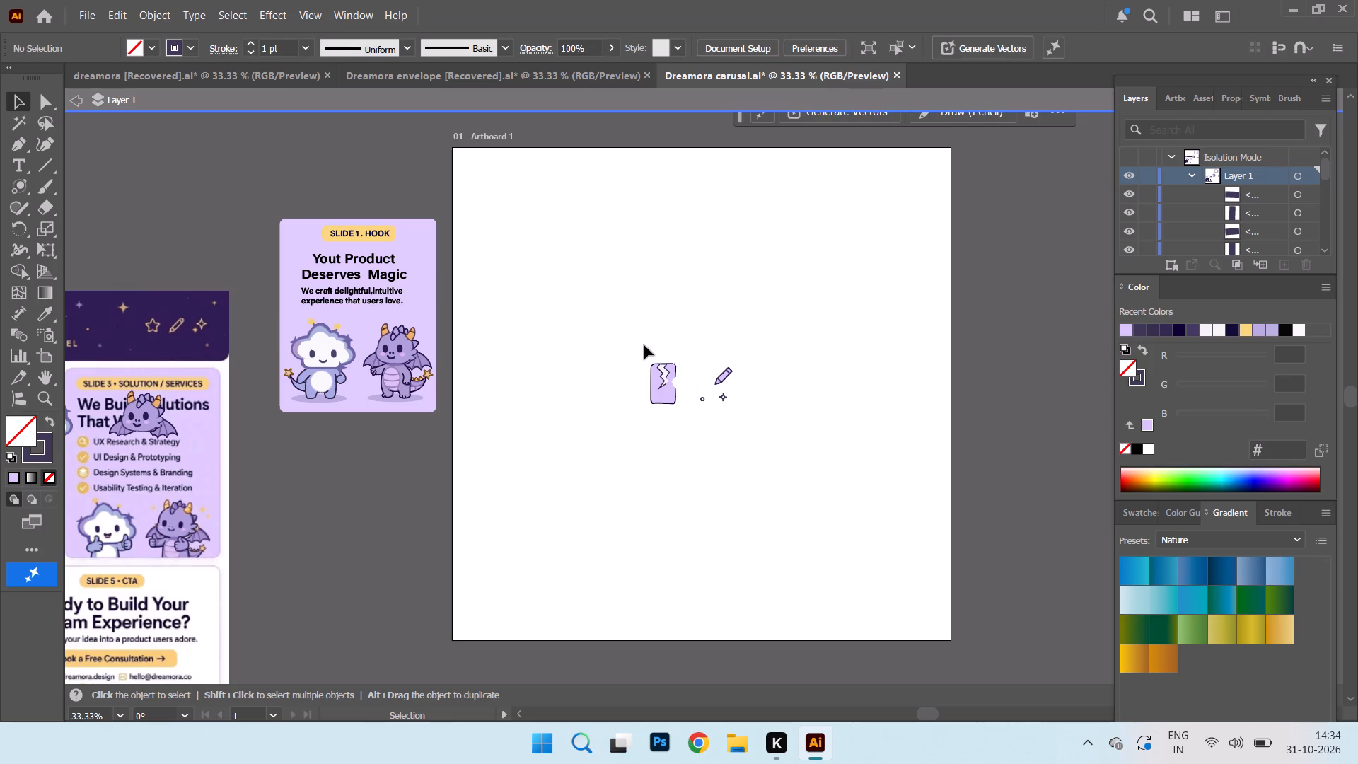
Exit isolation mode and group all parts of the traced cracked phone.
{"action": "left_click_drag", "start_coordinate": [602, 313], "coordinate": [685, 427]}
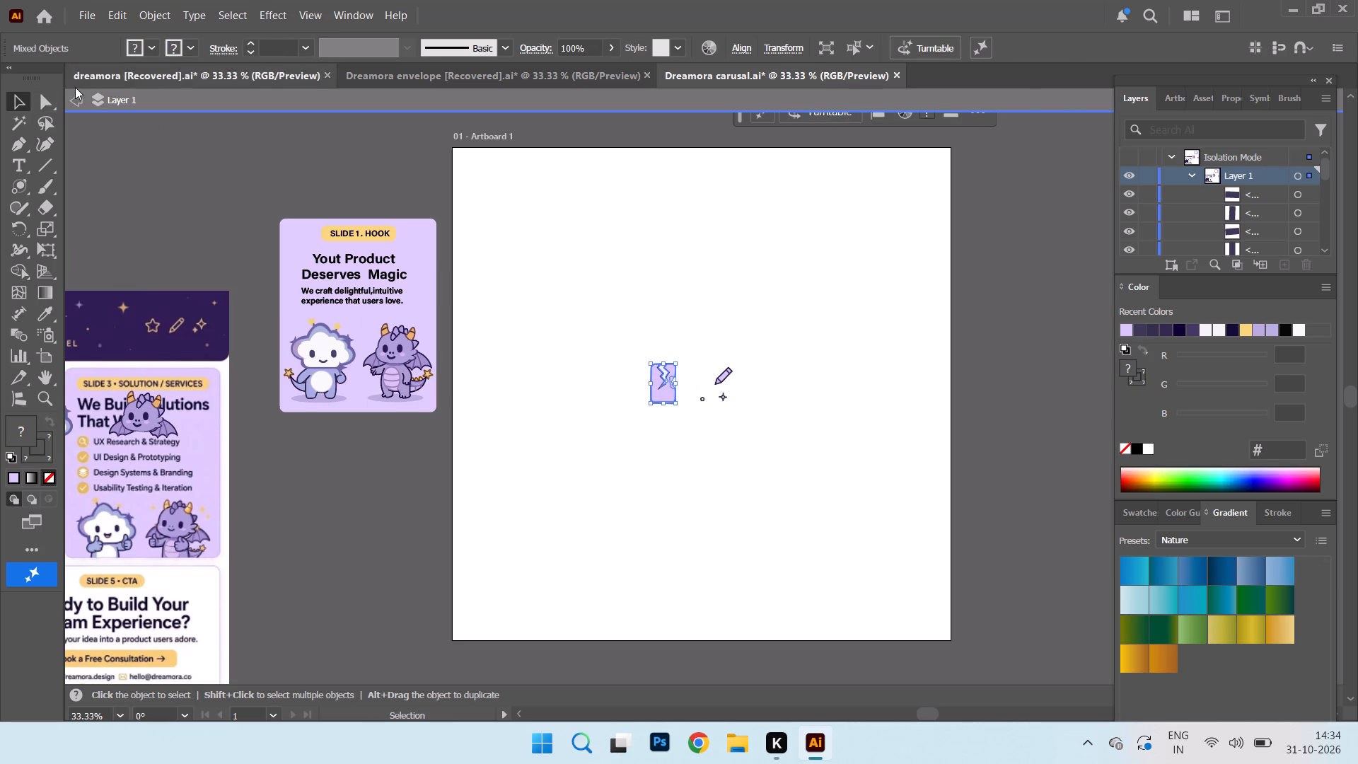
{"action": "left_click", "coordinate": [76, 98]}
{"action": "left_click", "coordinate": [899, 122]}
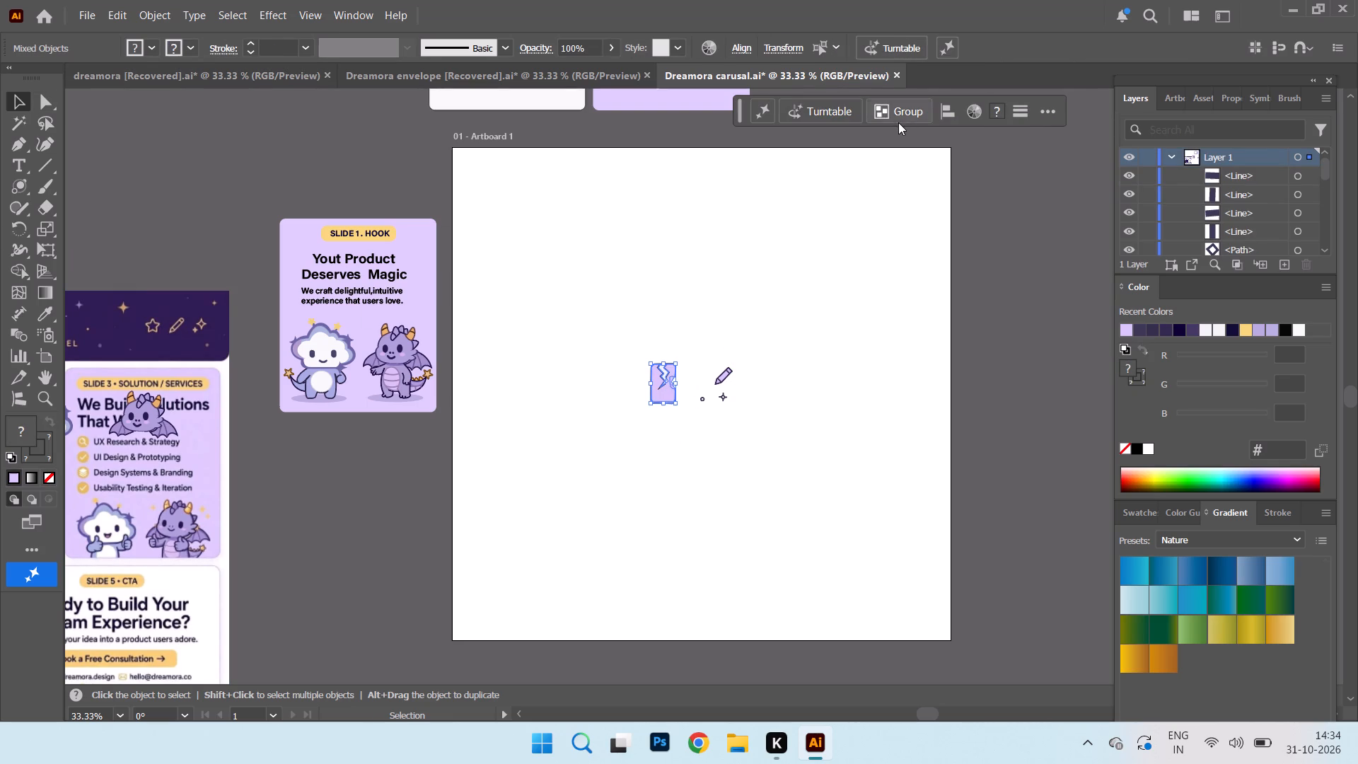
Group the parts of the traced pencil.
{"action": "left_click_drag", "start_coordinate": [706, 357], "coordinate": [755, 389]}
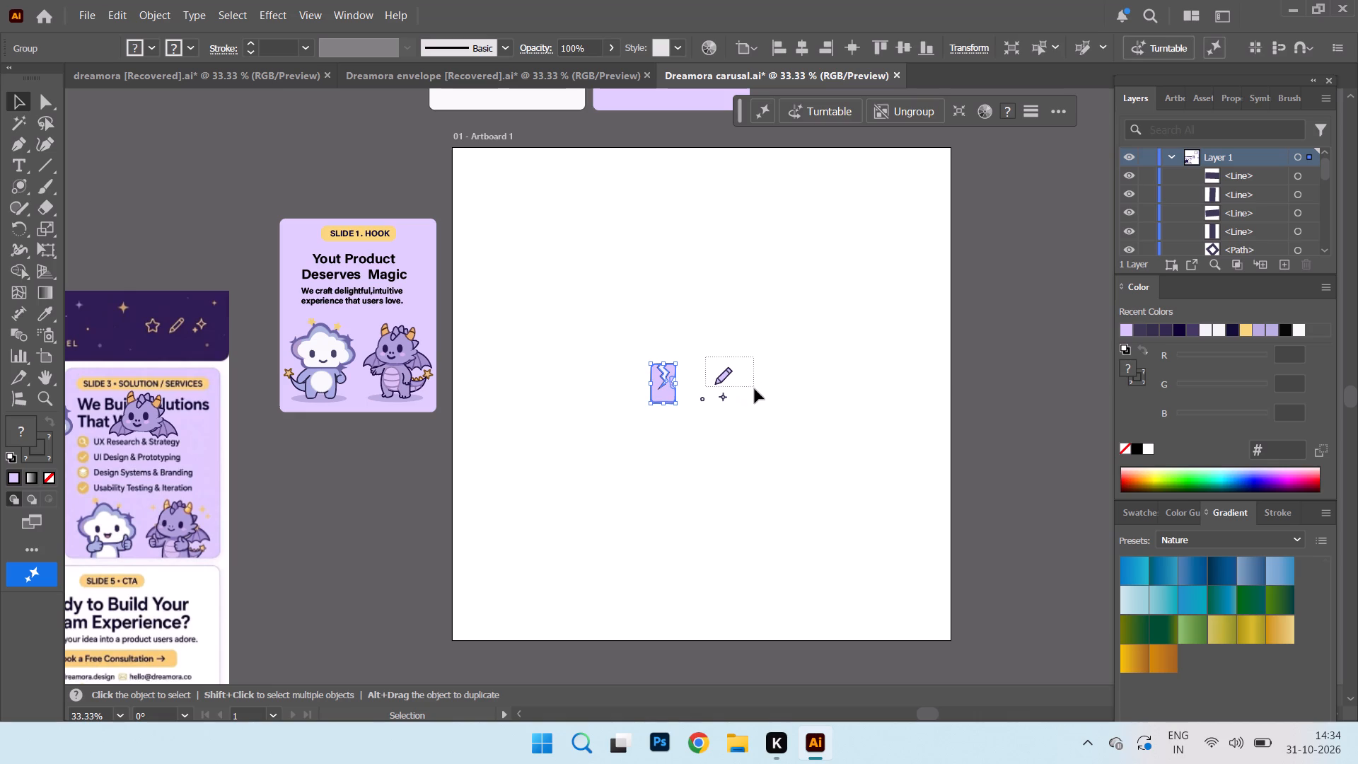
{"action": "left_click_drag", "start_coordinate": [755, 389], "coordinate": [751, 390]}
{"action": "left_click", "coordinate": [921, 105]}
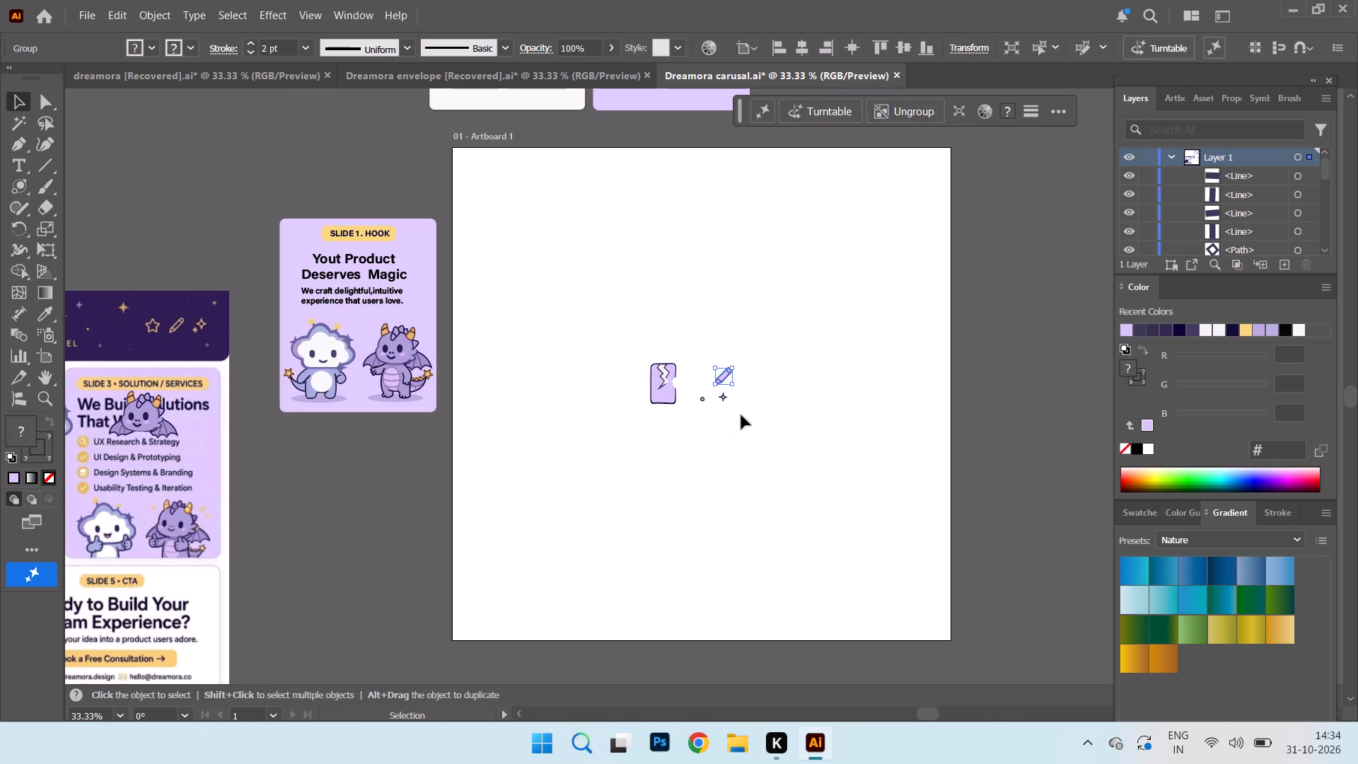
Move the small circle onto the lower centre of the traced phone as its home button.
{"action": "left_click_drag", "start_coordinate": [702, 399], "coordinate": [661, 396]}
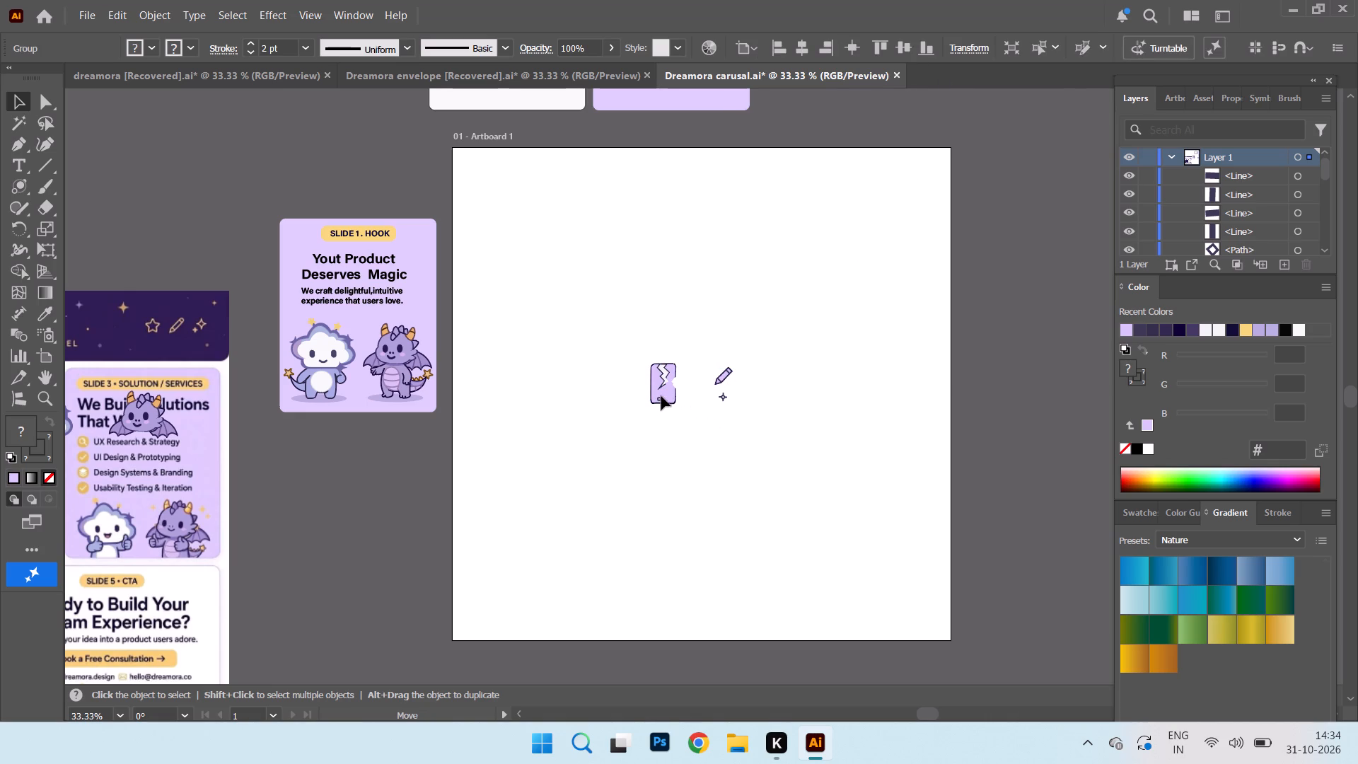
{"action": "left_click_drag", "start_coordinate": [661, 396], "coordinate": [664, 397]}
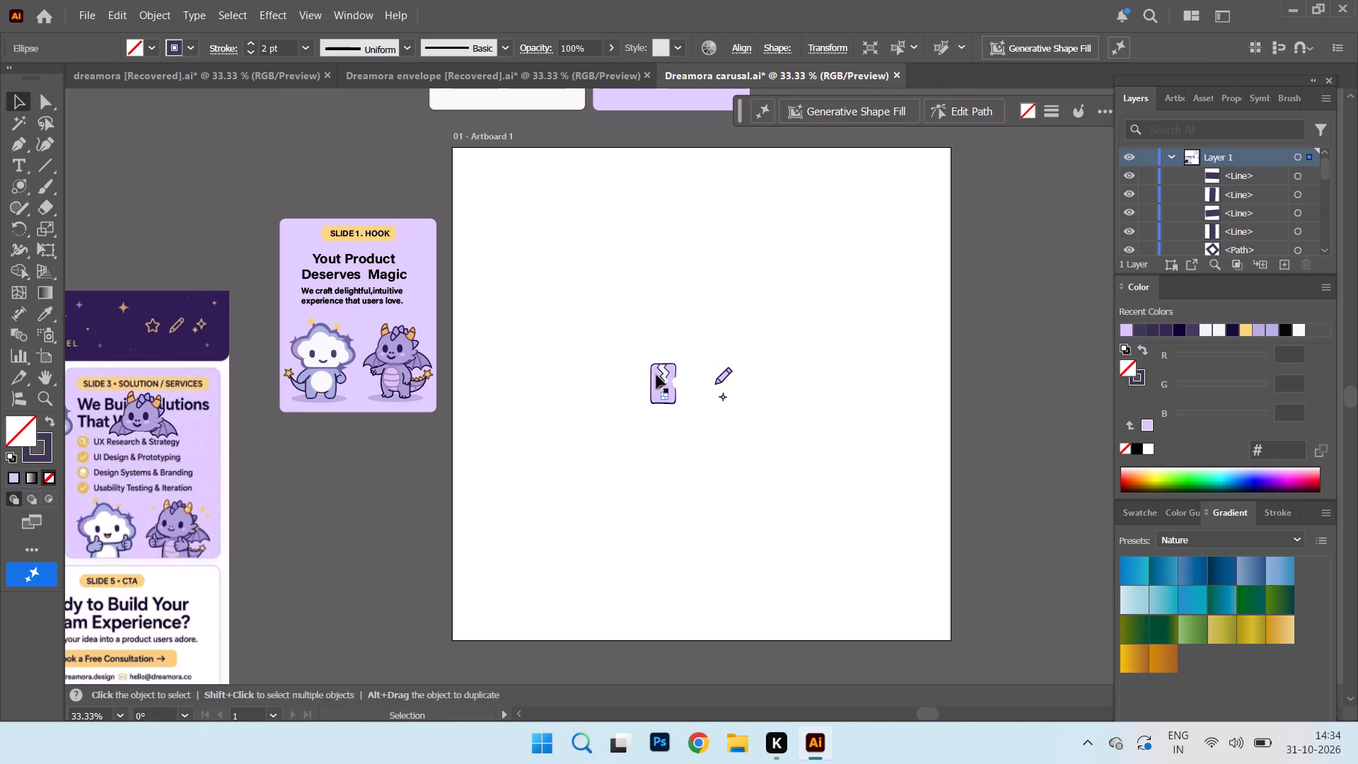
Move the whole Slide 1 Hook card up into the row with the blank off-white and lavender cards.
{"action": "scroll", "coordinate": [612, 236], "scroll_direction": "up", "scroll_amount": 5}
{"action": "left_click_drag", "start_coordinate": [250, 264], "coordinate": [447, 518]}
{"action": "left_click_drag", "start_coordinate": [376, 461], "coordinate": [347, 158]}
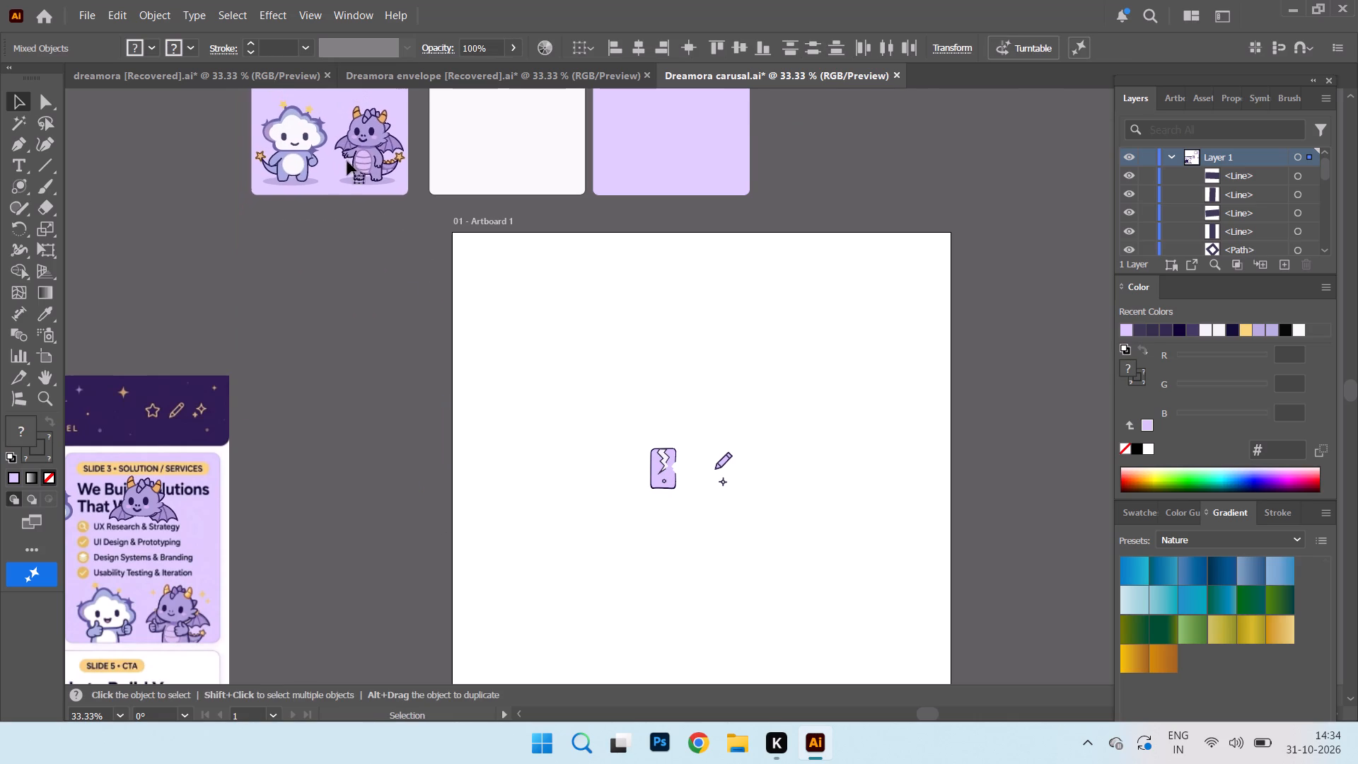
Bring the reference image back beneath the row of cards, partly overlapping the artboard, and deselect it.
{"action": "scroll", "coordinate": [455, 700], "scroll_direction": "up", "scroll_amount": 7}
{"action": "scroll", "coordinate": [423, 421], "scroll_direction": "up", "scroll_amount": 5}
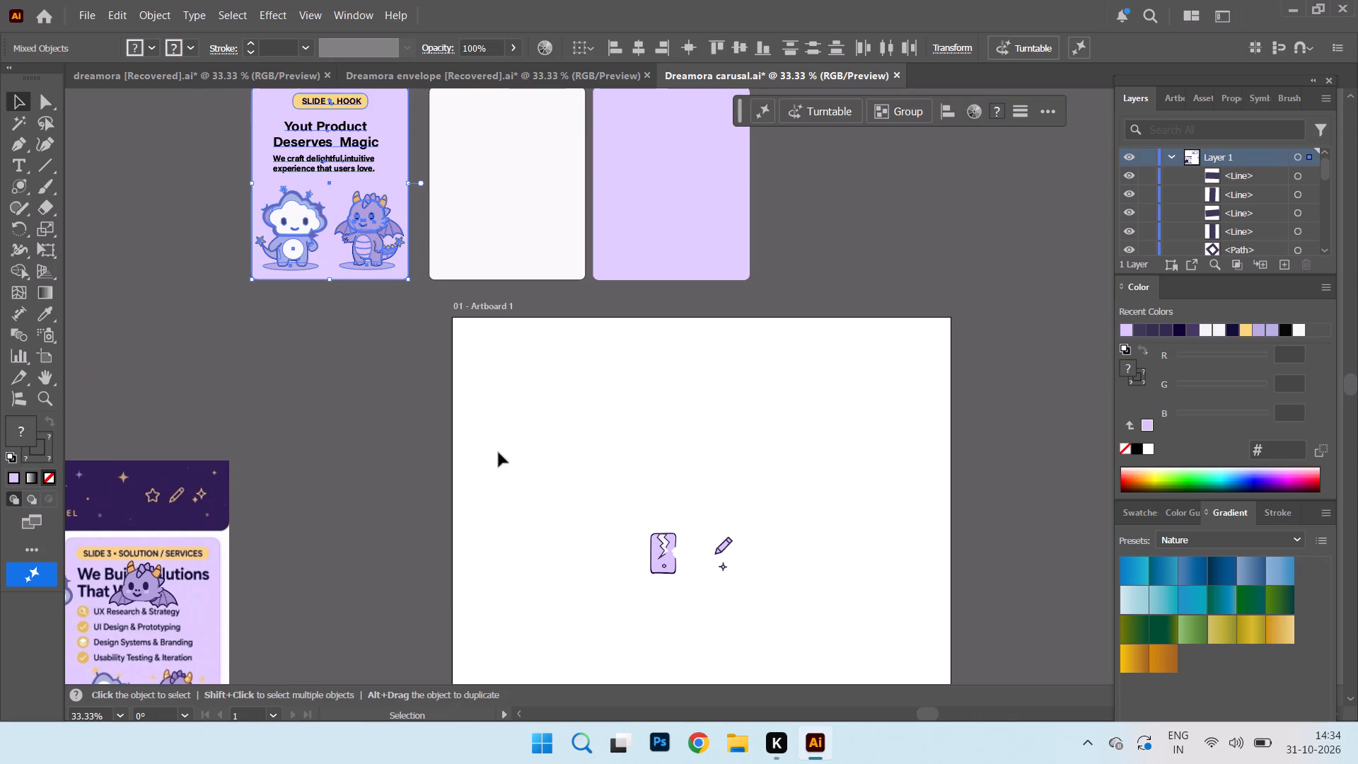
{"action": "scroll", "coordinate": [506, 432], "scroll_direction": "up", "scroll_amount": 5}
{"action": "left_click_drag", "start_coordinate": [190, 632], "coordinate": [716, 494]}
{"action": "left_click_drag", "start_coordinate": [495, 573], "coordinate": [497, 569]}
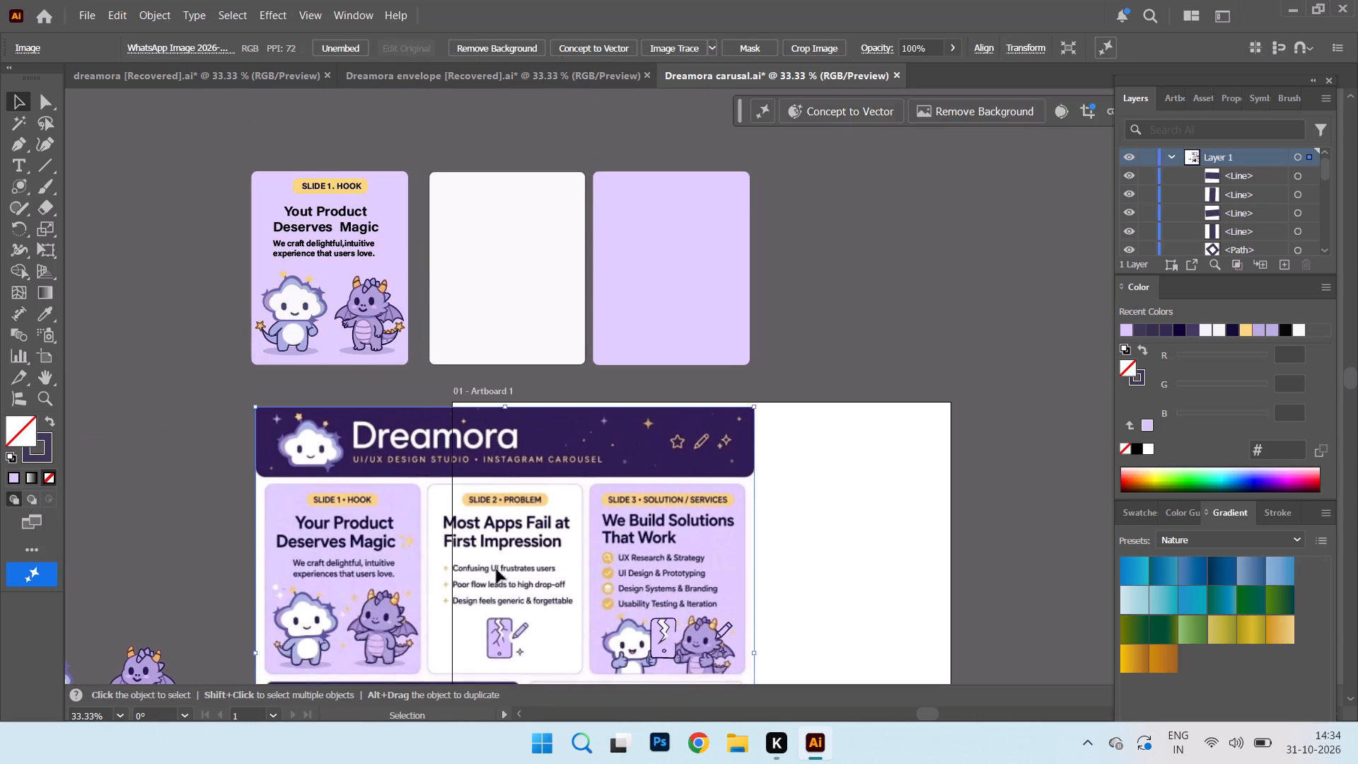
{"action": "left_click_drag", "start_coordinate": [497, 569], "coordinate": [484, 474]}
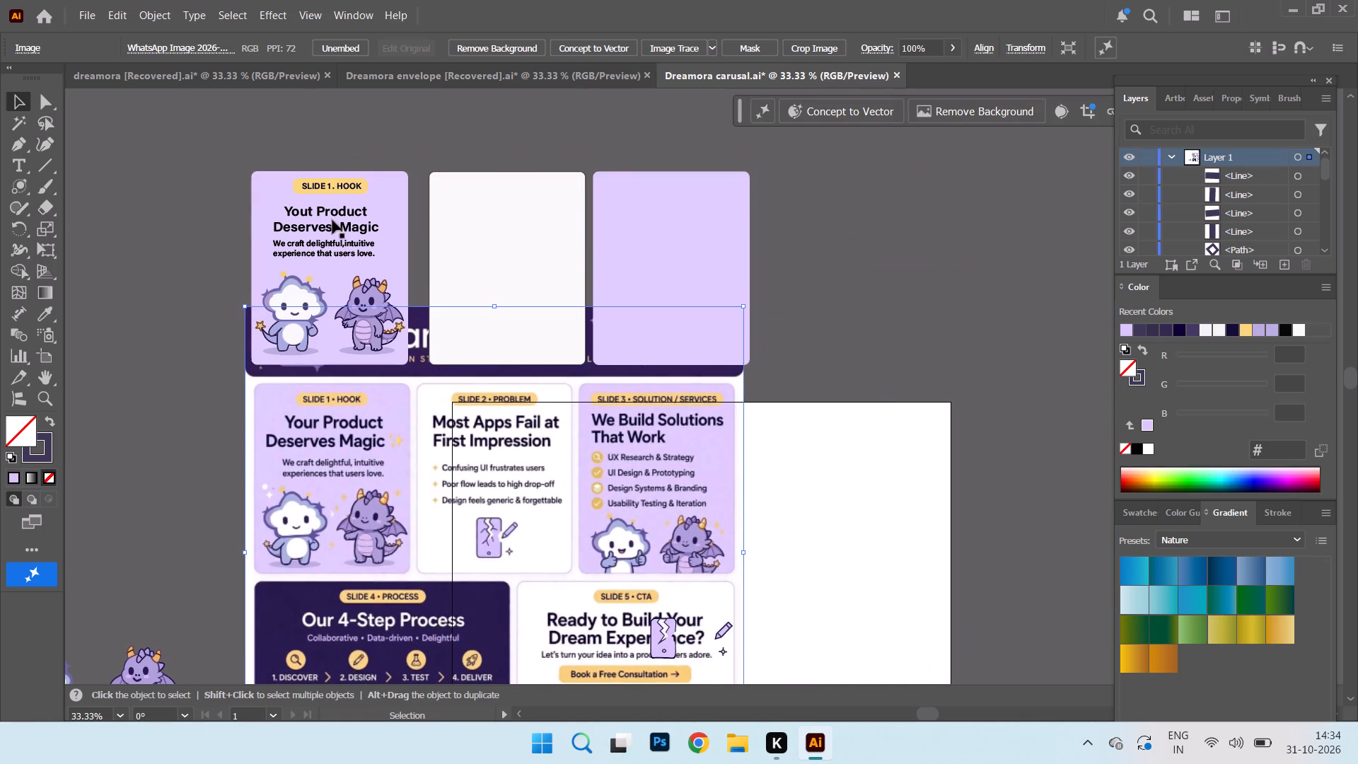
{"action": "left_click", "coordinate": [226, 196]}
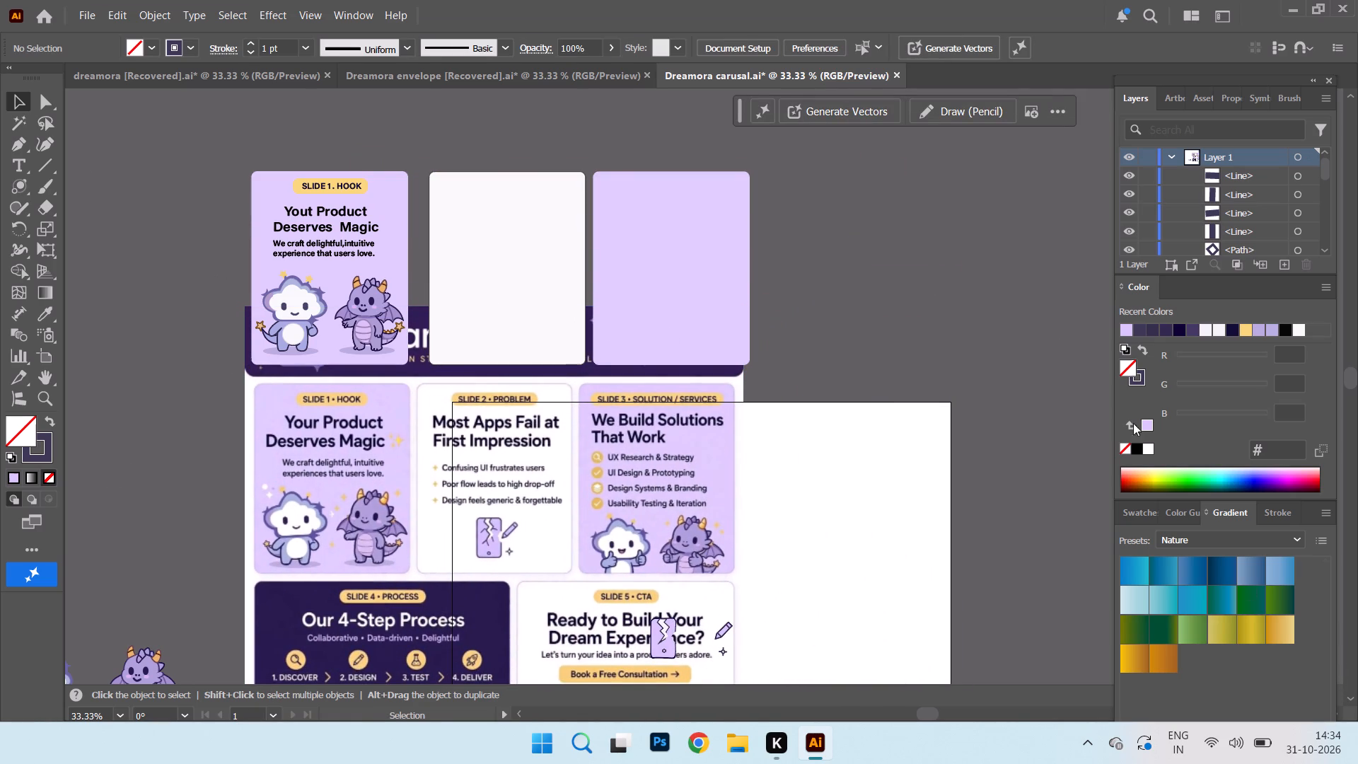
Move the blank off-white card out of the upper row onto the empty artboard area beside the reference image.
{"action": "left_click_drag", "start_coordinate": [518, 310], "coordinate": [843, 564]}
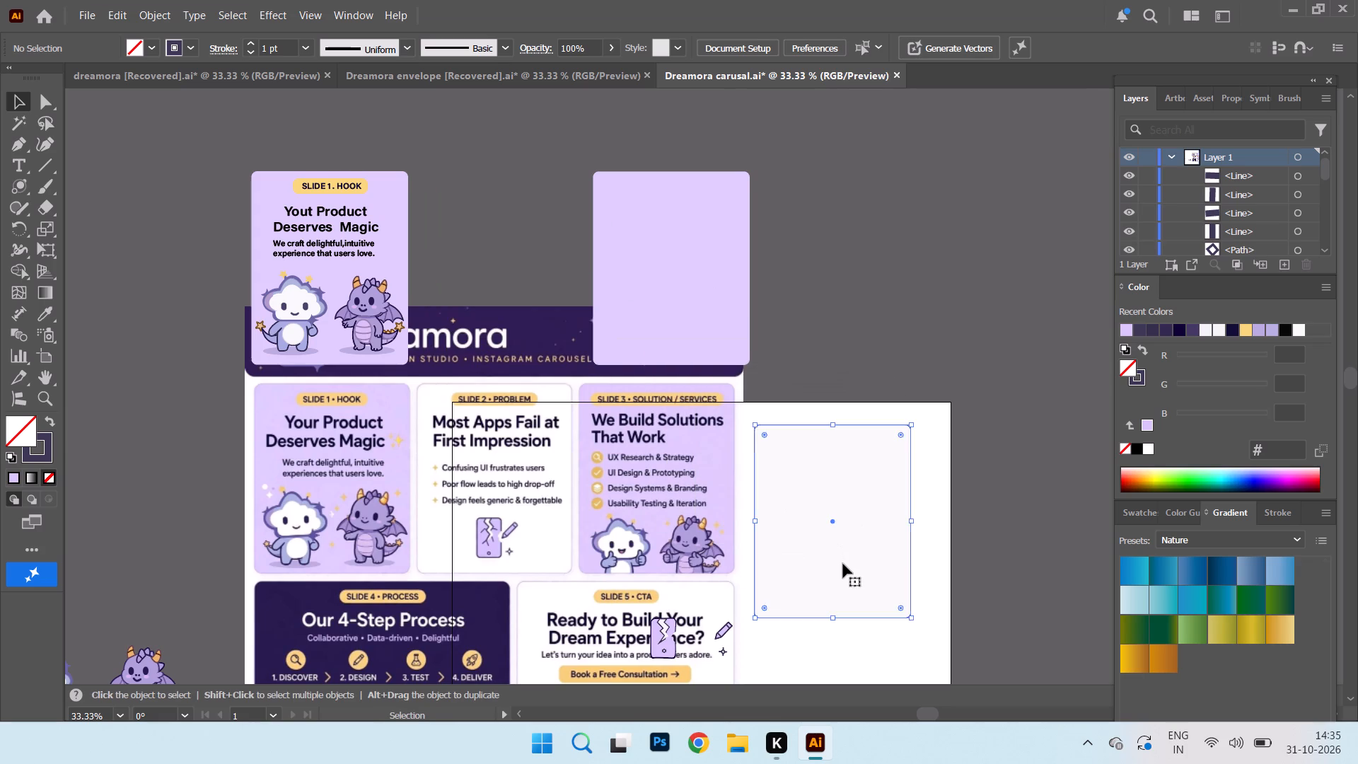
{"action": "scroll", "coordinate": [859, 496], "scroll_direction": "up", "scroll_amount": 6}
{"action": "key", "text": "Return"}
{"action": "scroll", "coordinate": [861, 391], "scroll_direction": "down", "scroll_amount": 4}
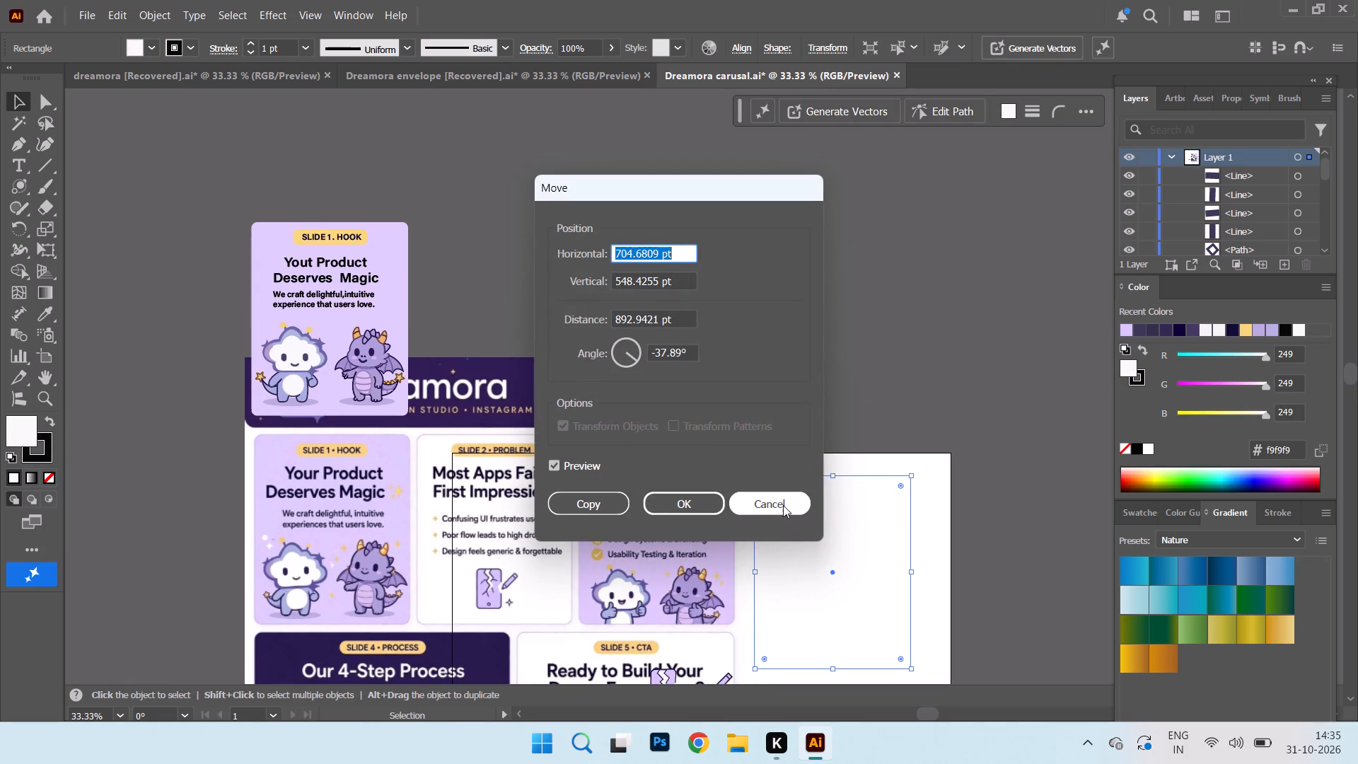
{"action": "left_click", "coordinate": [783, 505]}
{"action": "scroll", "coordinate": [867, 321], "scroll_direction": "down", "scroll_amount": 8}
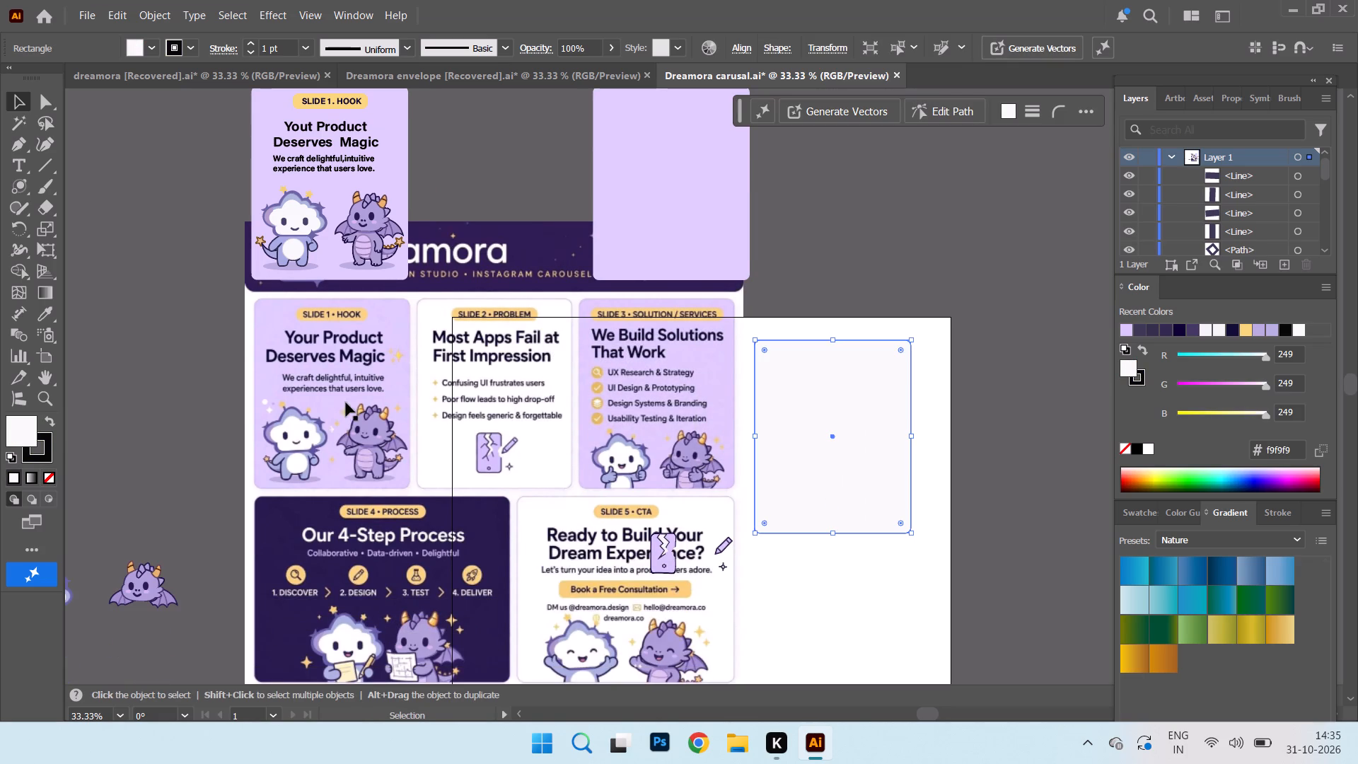
Shift the reference image away from the off-white card until the traced phone, pencil and sparkle lie clear of it.
{"action": "left_click_drag", "start_coordinate": [346, 403], "coordinate": [53, 409]}
{"action": "left_click_drag", "start_coordinate": [534, 444], "coordinate": [520, 453]}
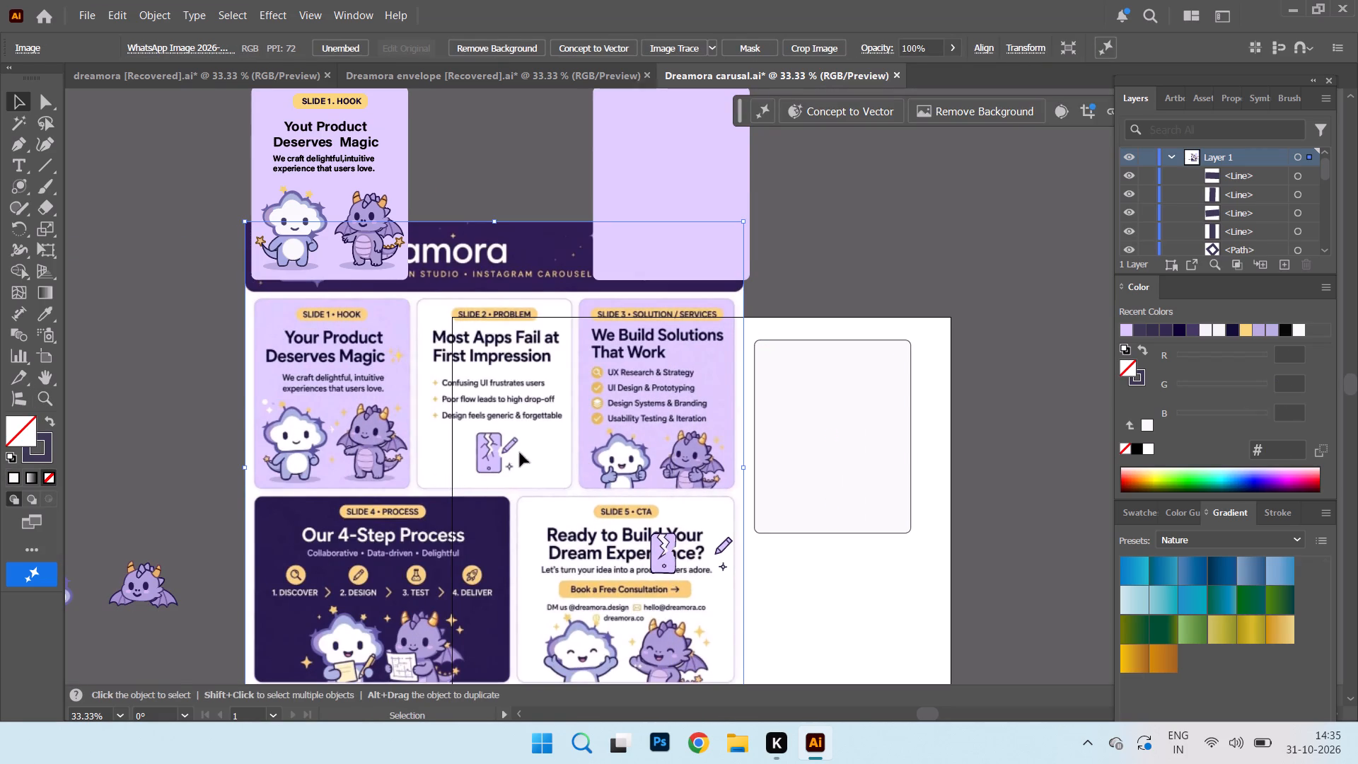
{"action": "left_click_drag", "start_coordinate": [520, 453], "coordinate": [463, 460]}
{"action": "left_click_drag", "start_coordinate": [584, 439], "coordinate": [480, 452]}
Place the traced phone, pencil and sparkle on the lower part of the off-white card and adjust the card beneath them.
{"action": "left_click_drag", "start_coordinate": [642, 504], "coordinate": [721, 615]}
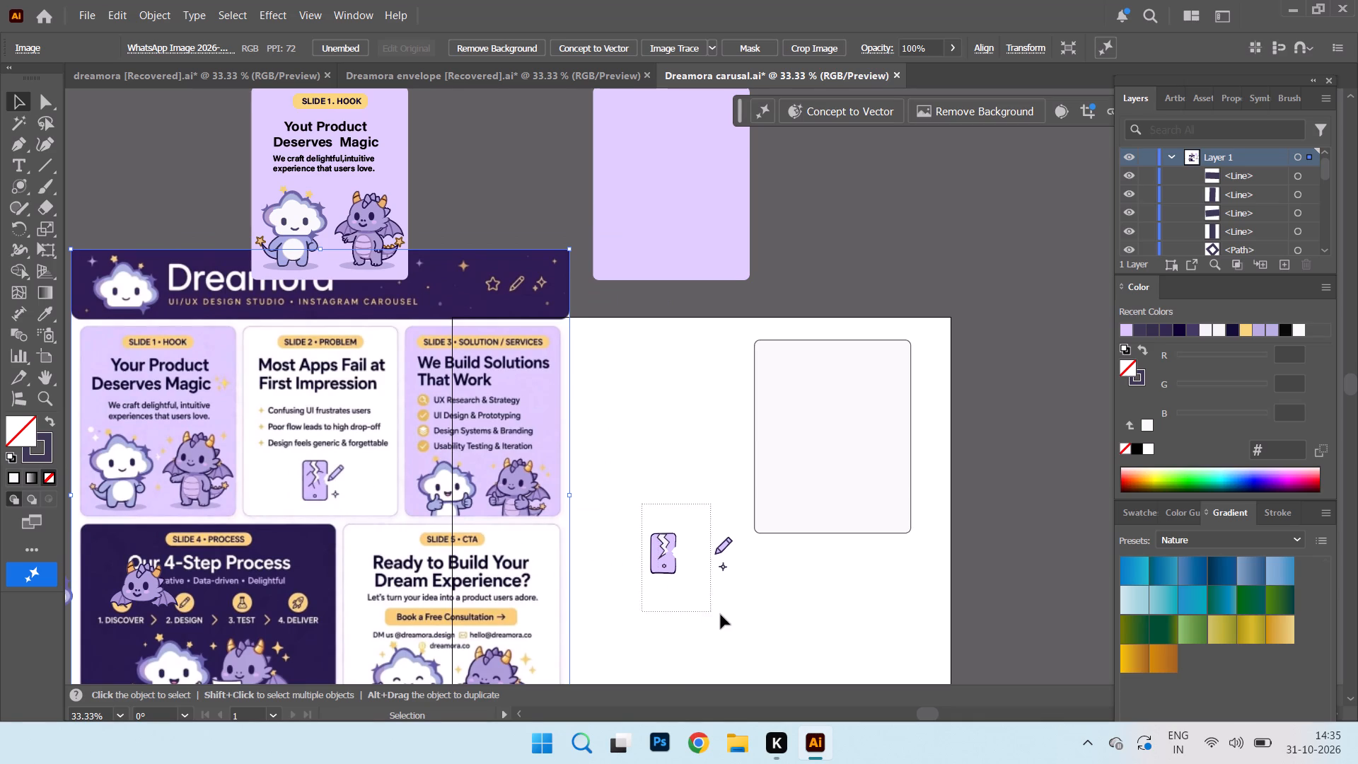
{"action": "left_click_drag", "start_coordinate": [721, 615], "coordinate": [723, 615]}
{"action": "left_click_drag", "start_coordinate": [663, 565], "coordinate": [760, 534]}
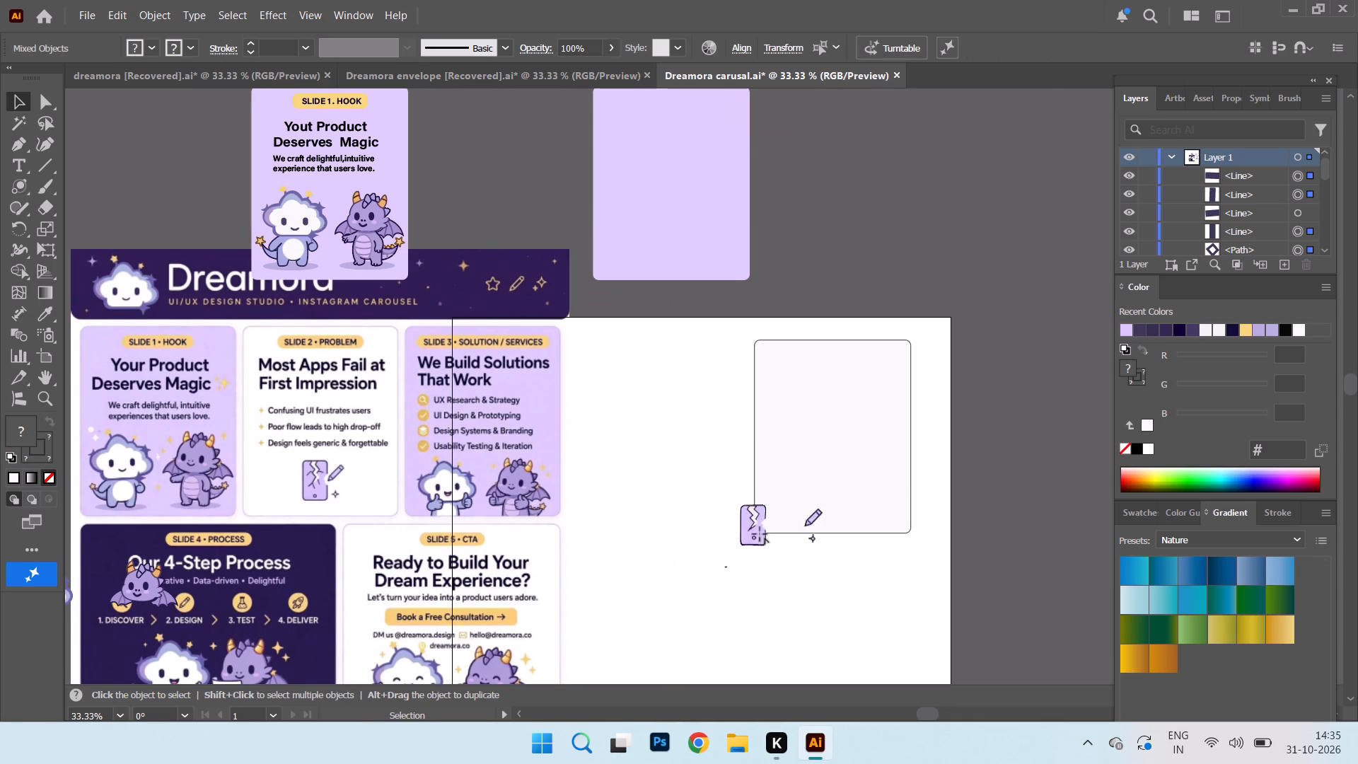
{"action": "left_click_drag", "start_coordinate": [760, 534], "coordinate": [823, 503]}
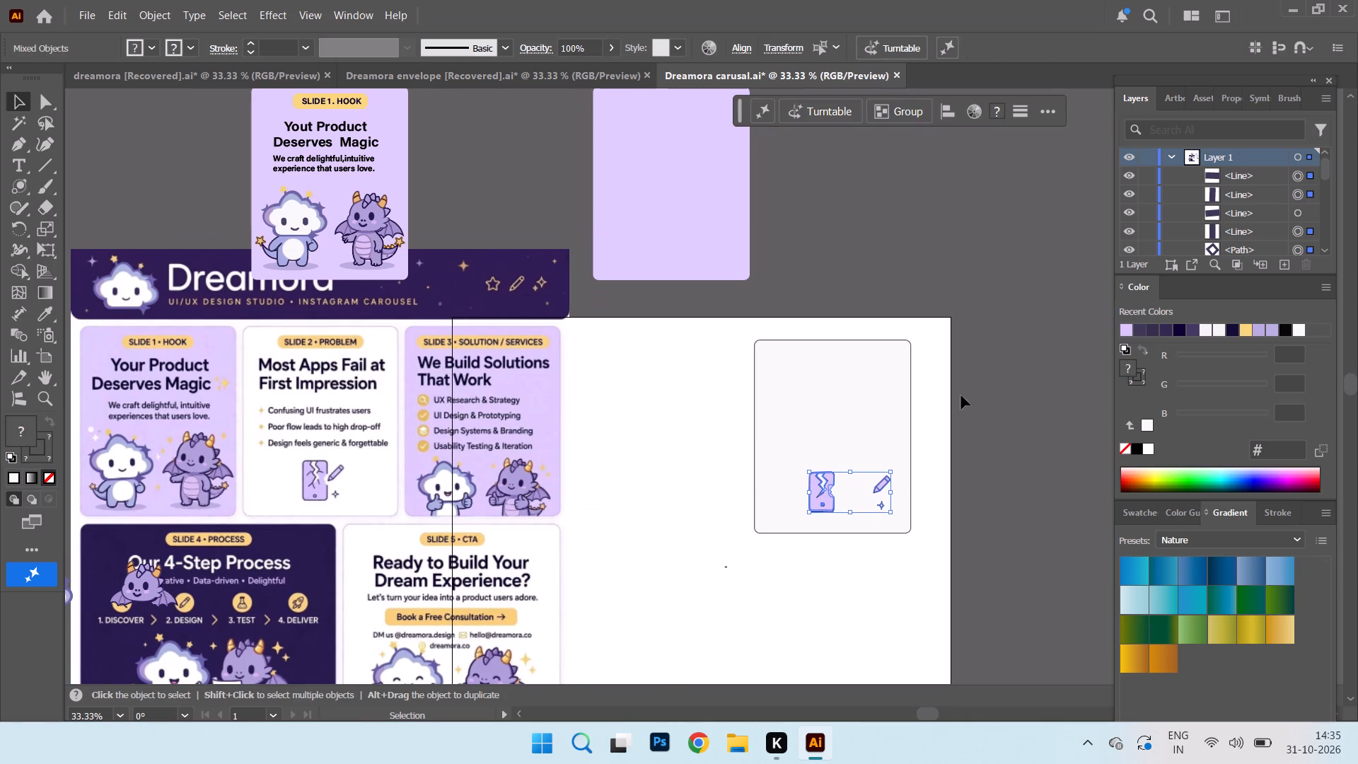
{"action": "left_click", "coordinate": [968, 353]}
{"action": "left_click_drag", "start_coordinate": [786, 437], "coordinate": [825, 507]}
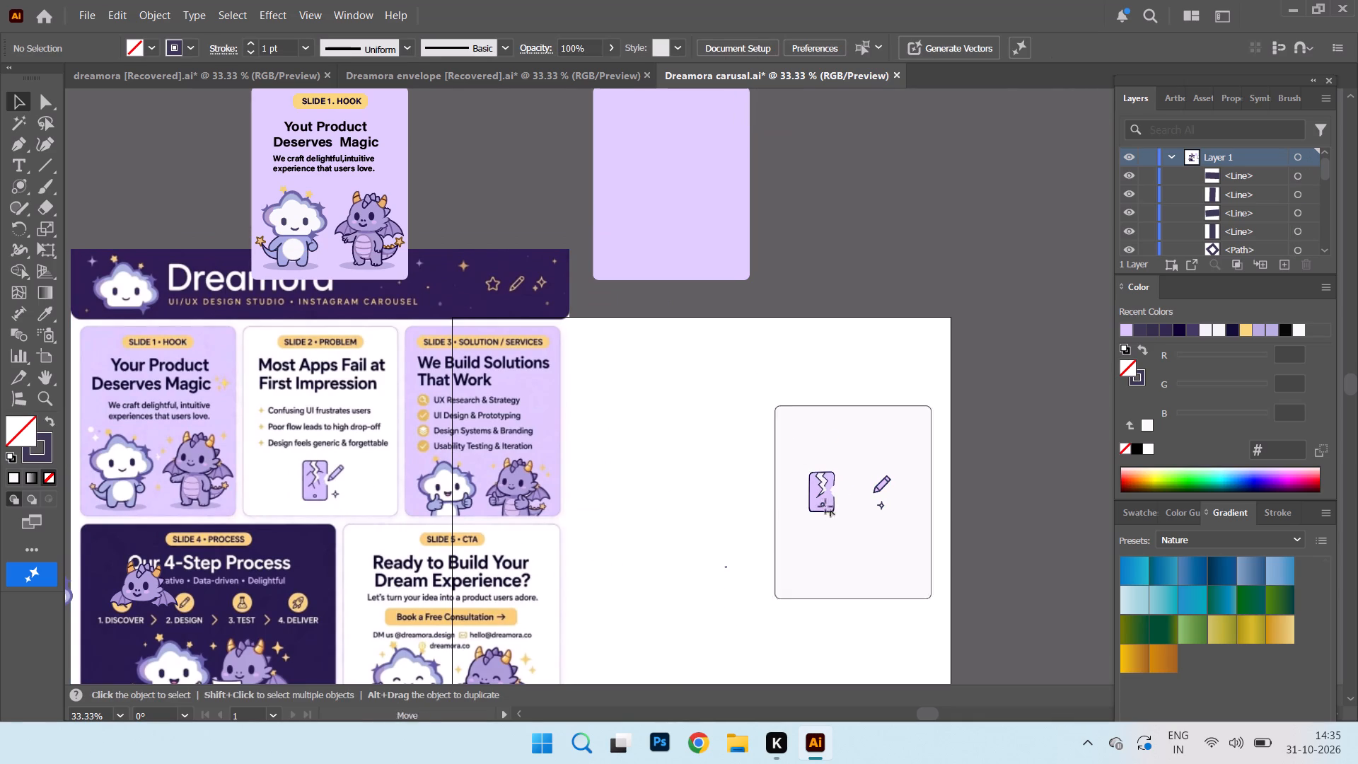
{"action": "left_click_drag", "start_coordinate": [825, 507], "coordinate": [784, 448]}
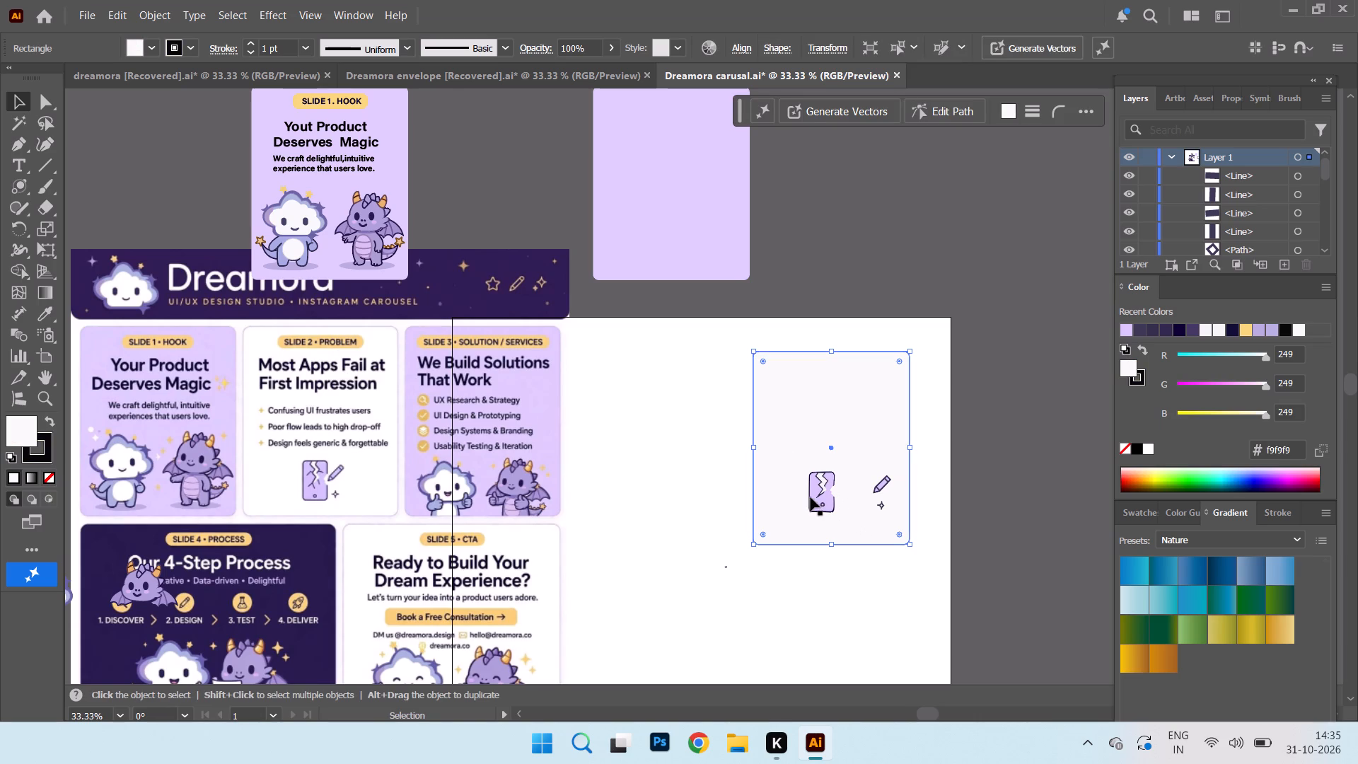
Move the phone slightly nearer to the pencil on the off-white card.
{"action": "left_click", "coordinate": [811, 497]}
{"action": "left_click_drag", "start_coordinate": [830, 504], "coordinate": [838, 519]}
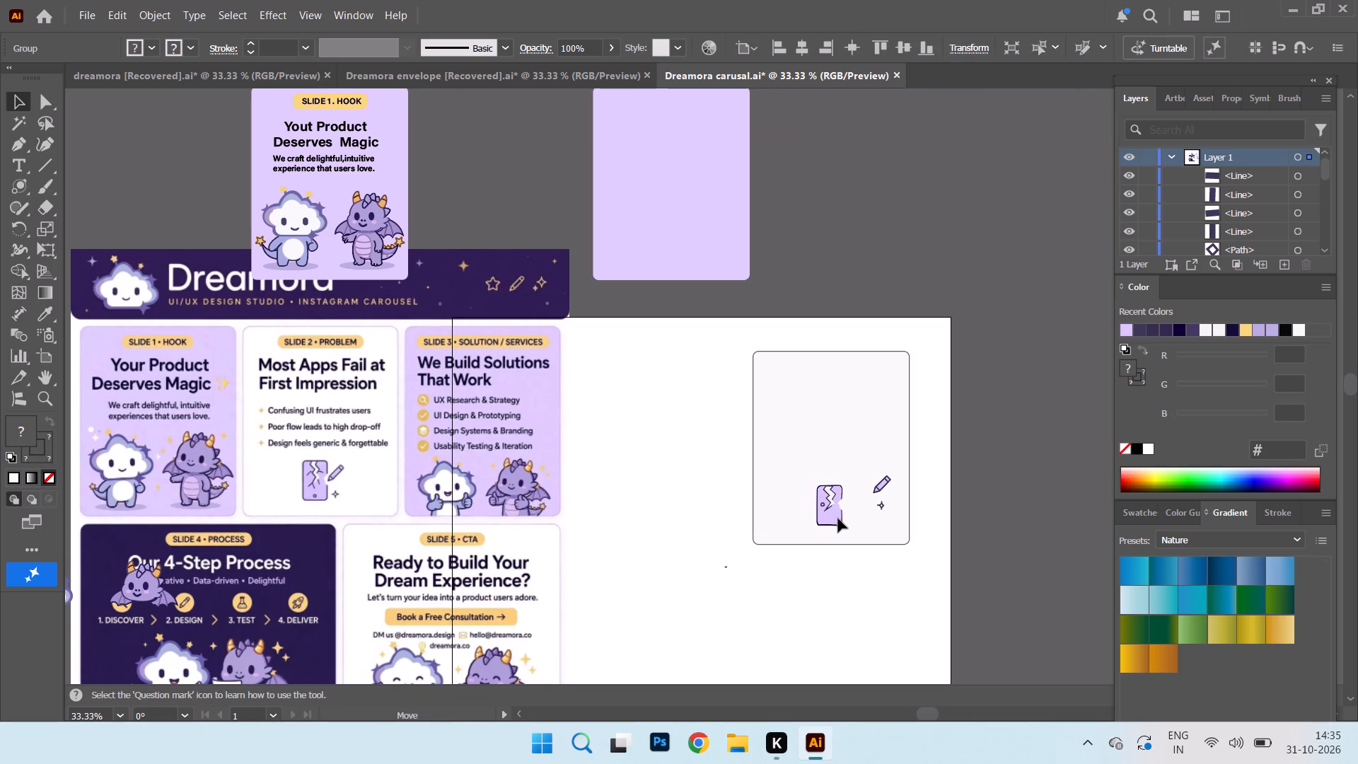
{"action": "left_click_drag", "start_coordinate": [838, 519], "coordinate": [835, 514]}
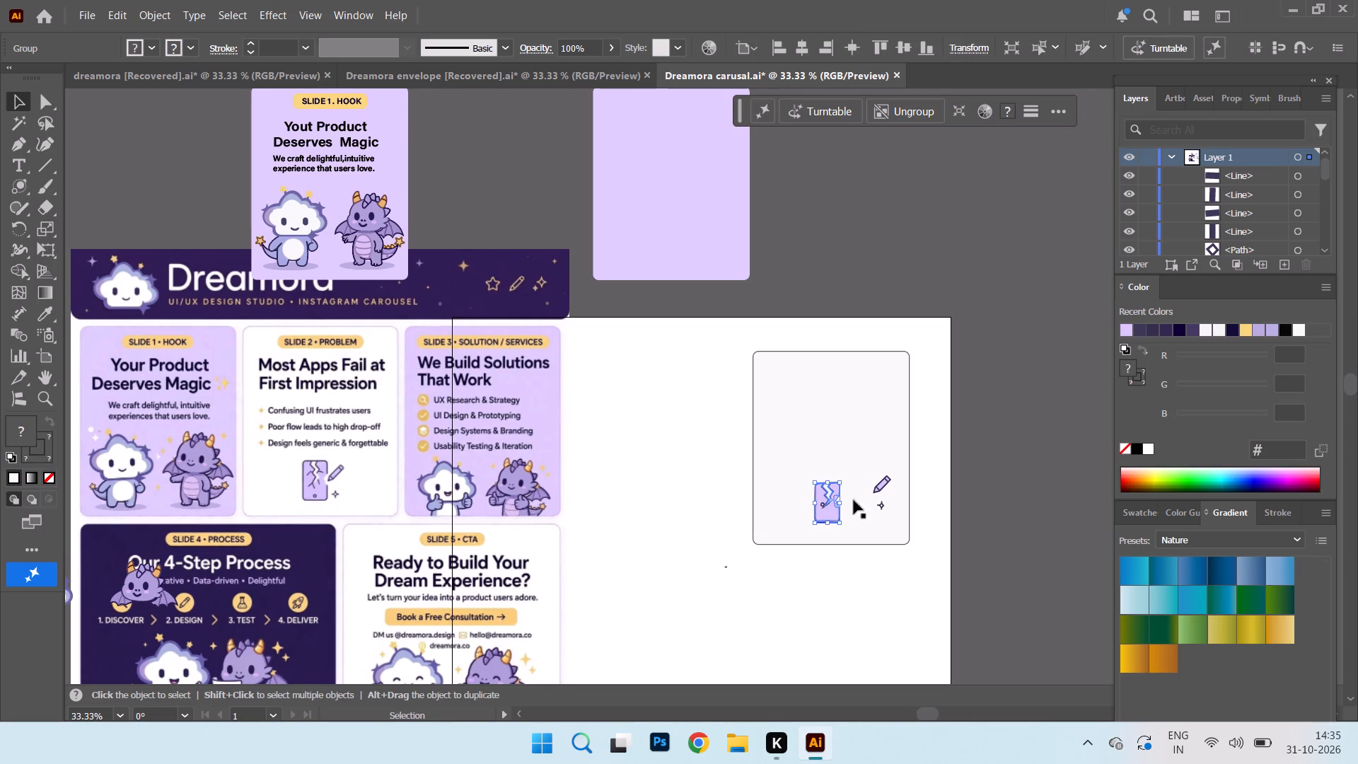
Move the small home-button circle back onto the lower centre of the phone.
{"action": "left_click", "coordinate": [850, 409]}
{"action": "key", "text": "ctrl+equal"}
{"action": "key", "text": "ctrl+equal"}
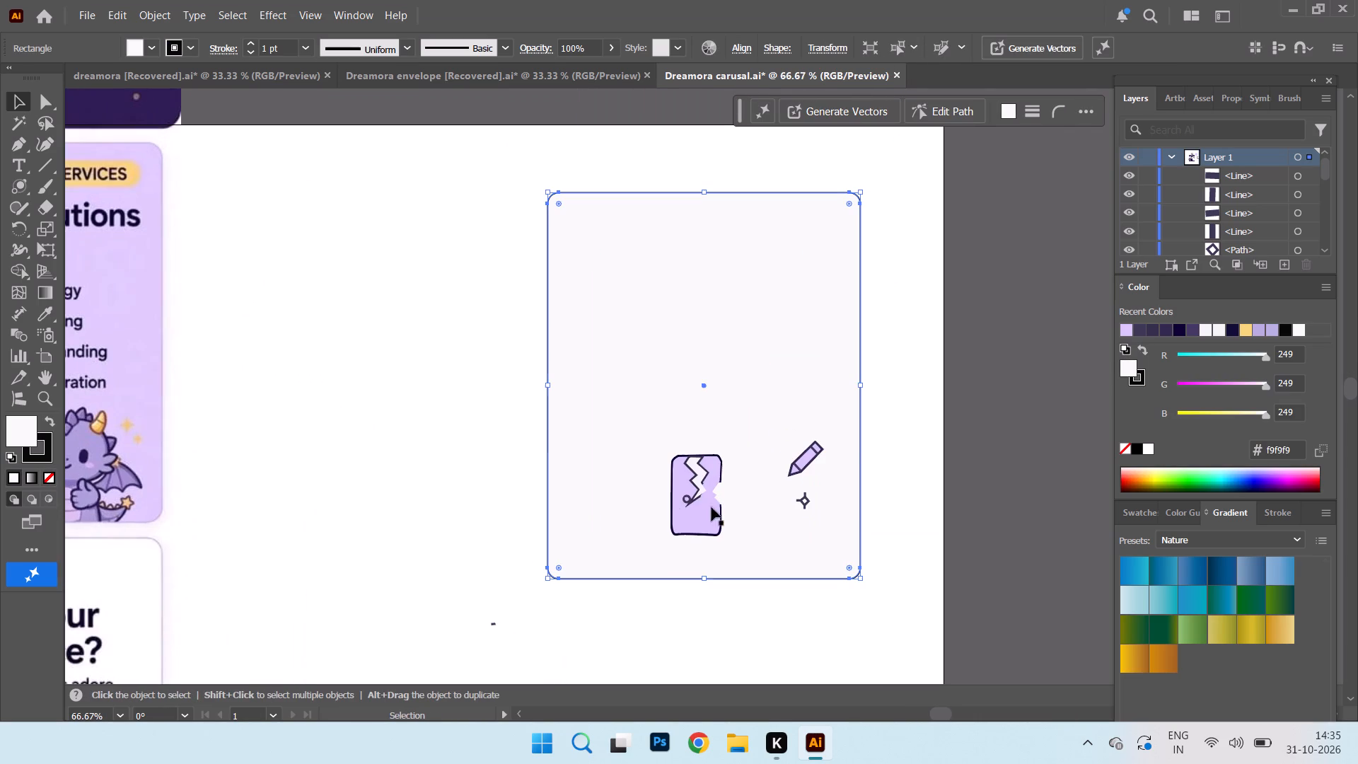
{"action": "left_click", "coordinate": [687, 498]}
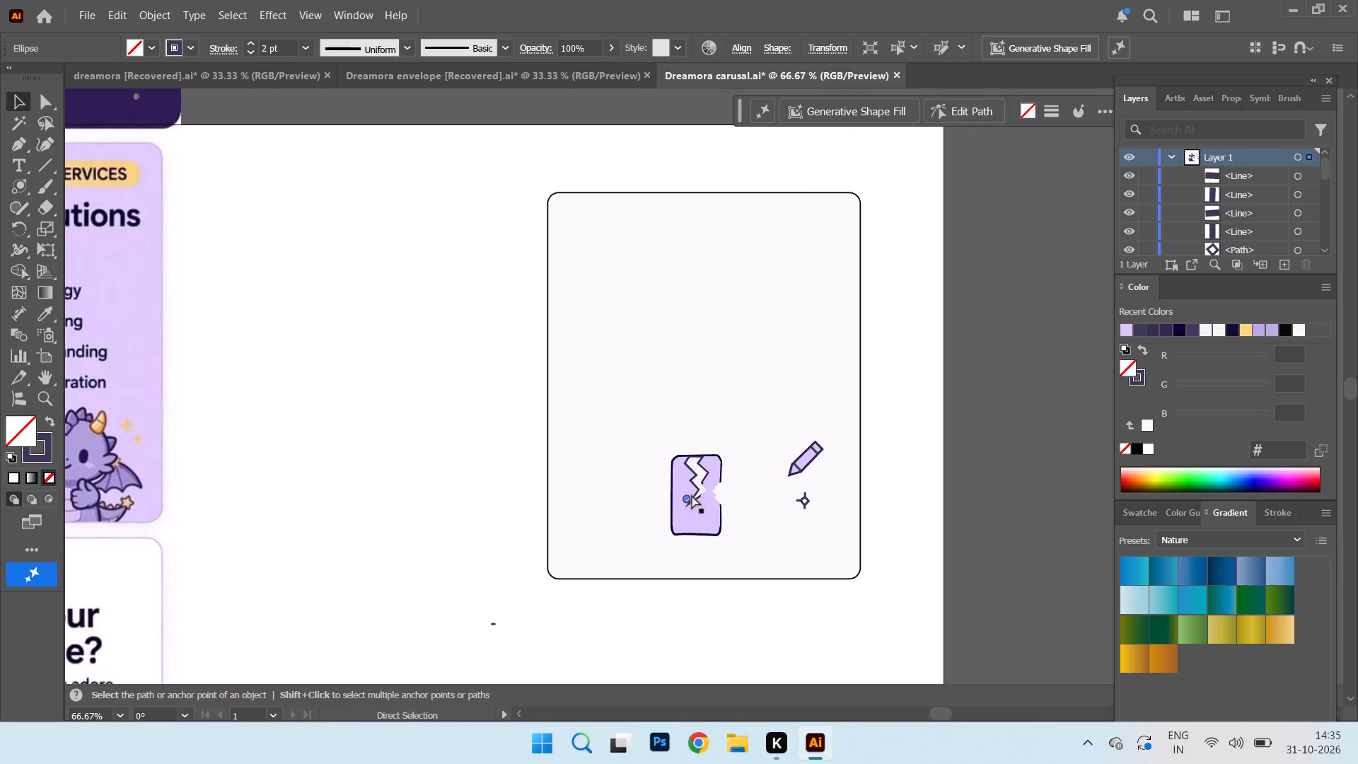
{"action": "key", "text": "ctrl+equal"}
{"action": "key", "text": "ctrl+equal"}
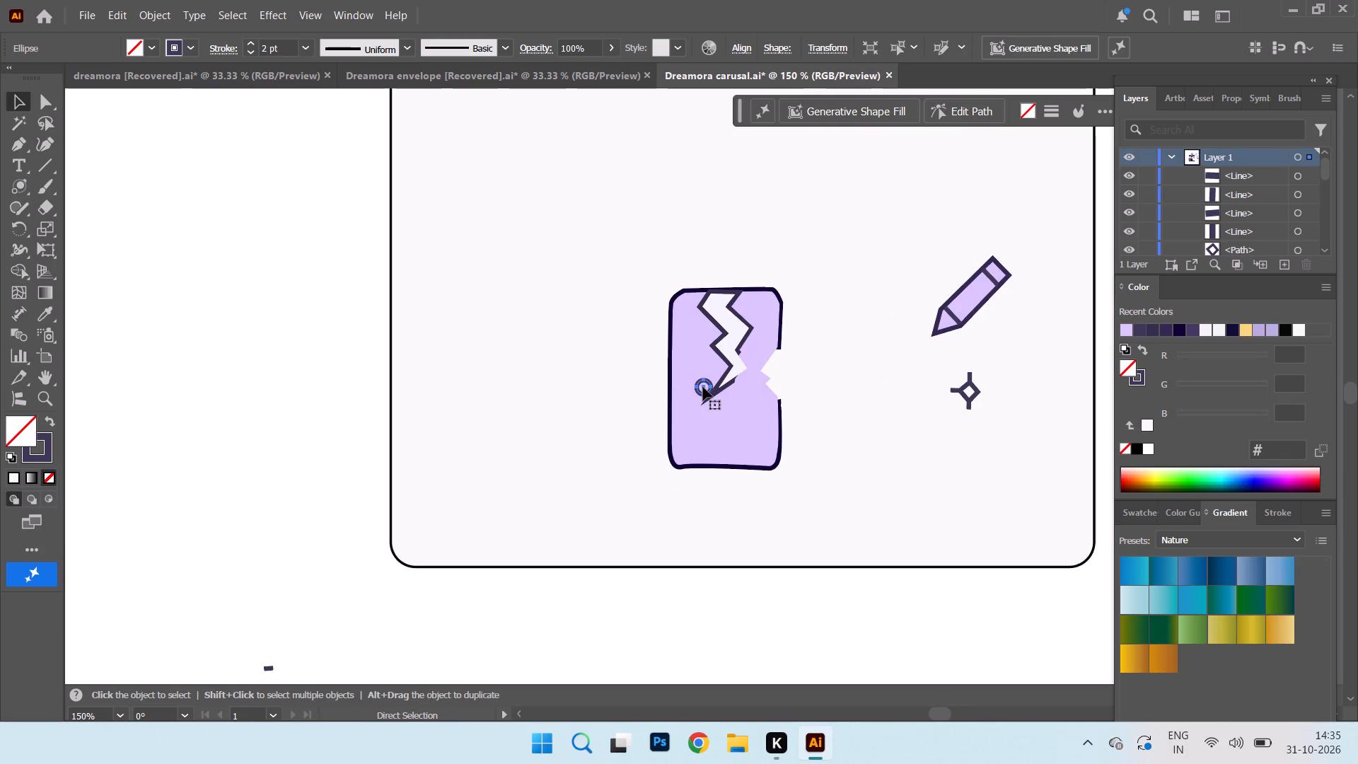
{"action": "left_click_drag", "start_coordinate": [703, 386], "coordinate": [722, 446]}
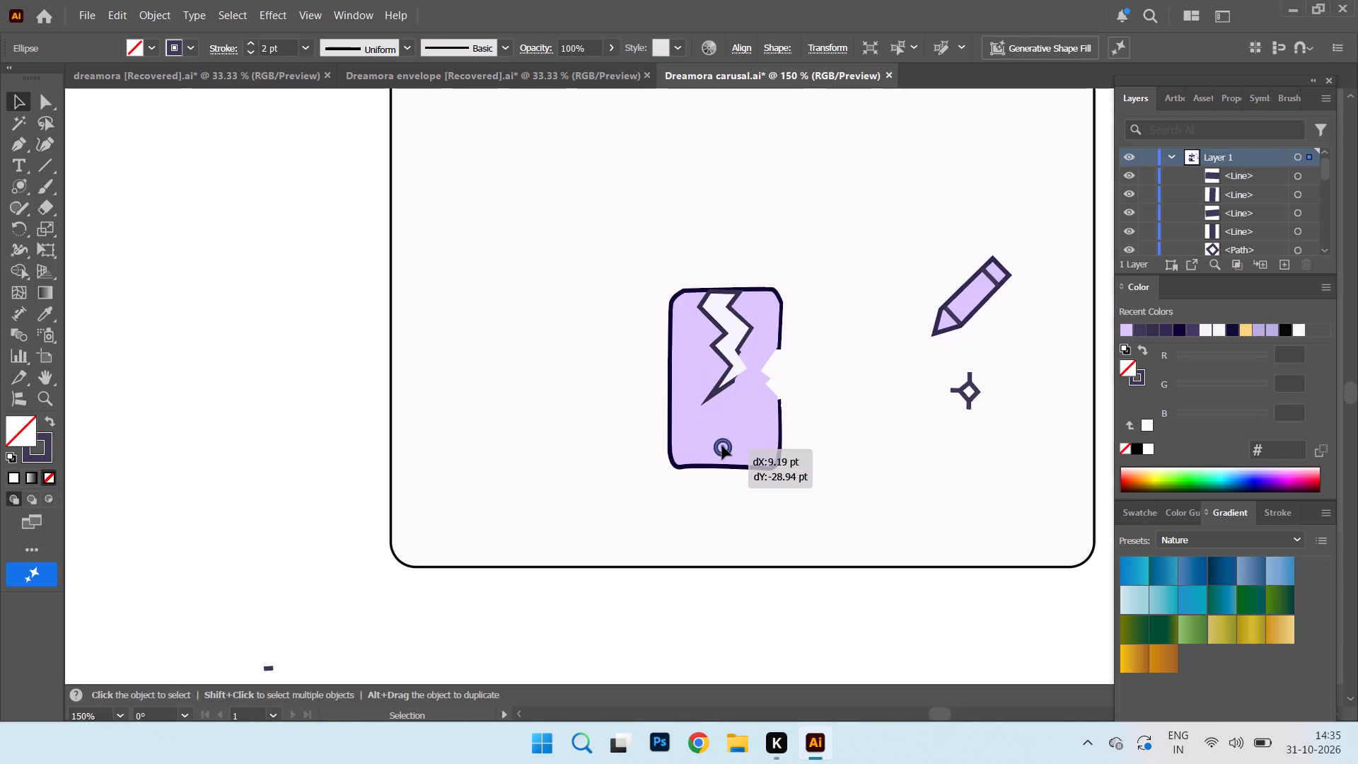
{"action": "left_click_drag", "start_coordinate": [722, 446], "coordinate": [725, 446]}
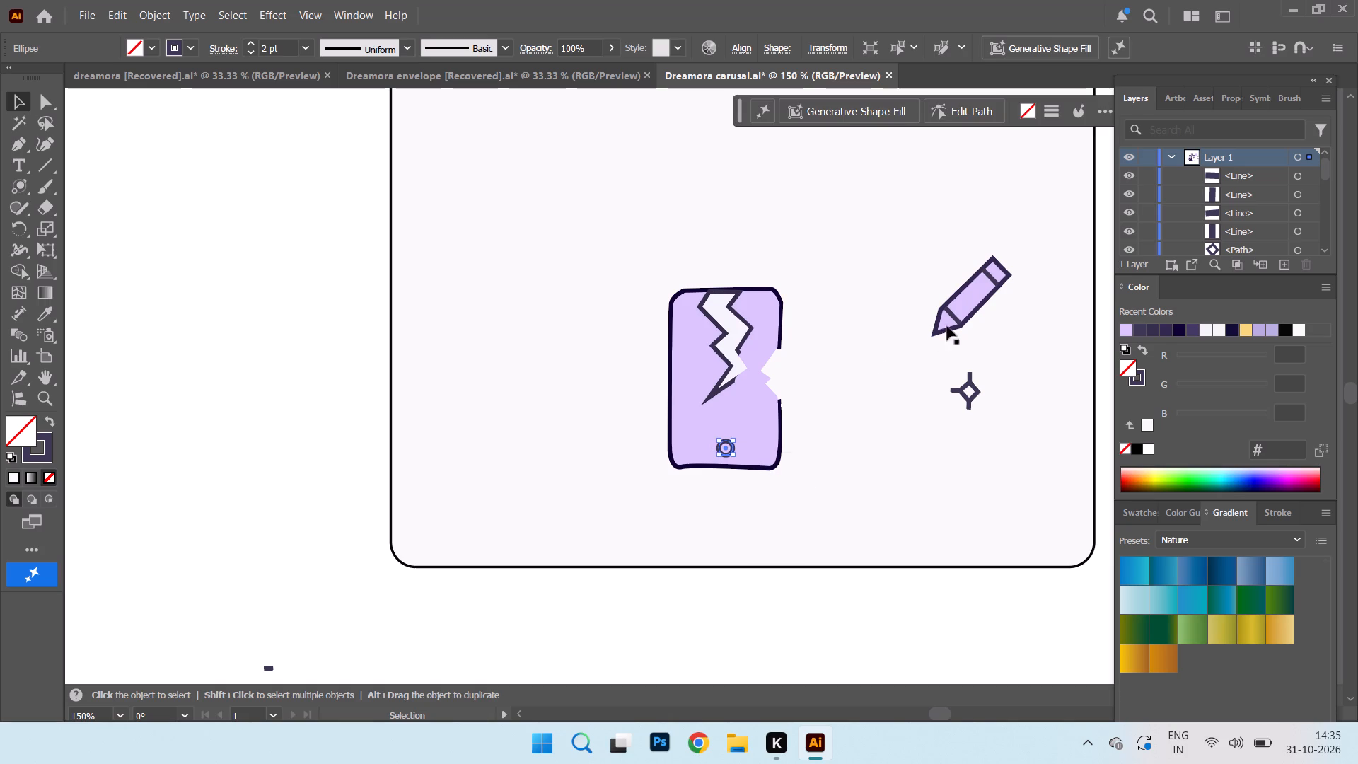
Move the pencil close beside the phone's broken edge and shift the off-white card slightly behind the icons.
{"action": "left_click_drag", "start_coordinate": [961, 315], "coordinate": [818, 361]}
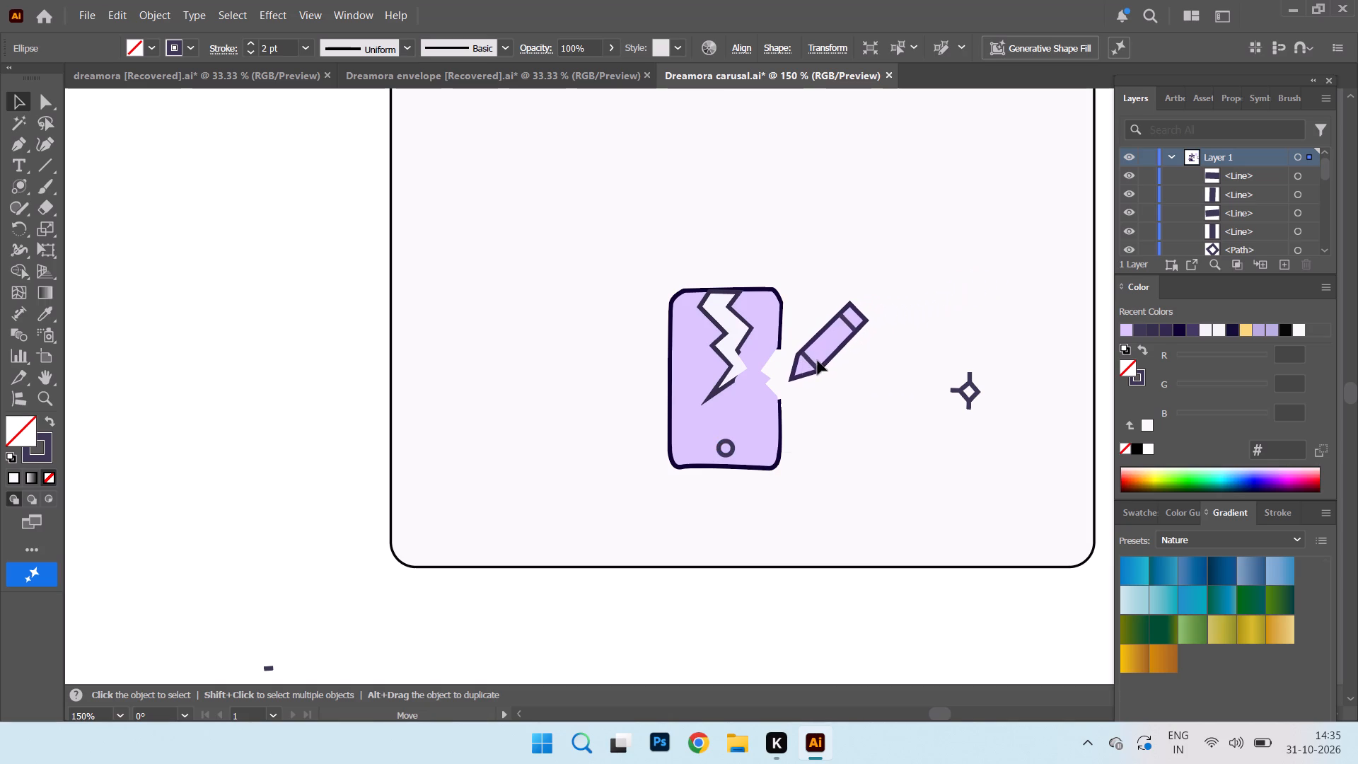
{"action": "left_click_drag", "start_coordinate": [818, 361], "coordinate": [818, 364]}
{"action": "left_click_drag", "start_coordinate": [972, 395], "coordinate": [921, 418]}
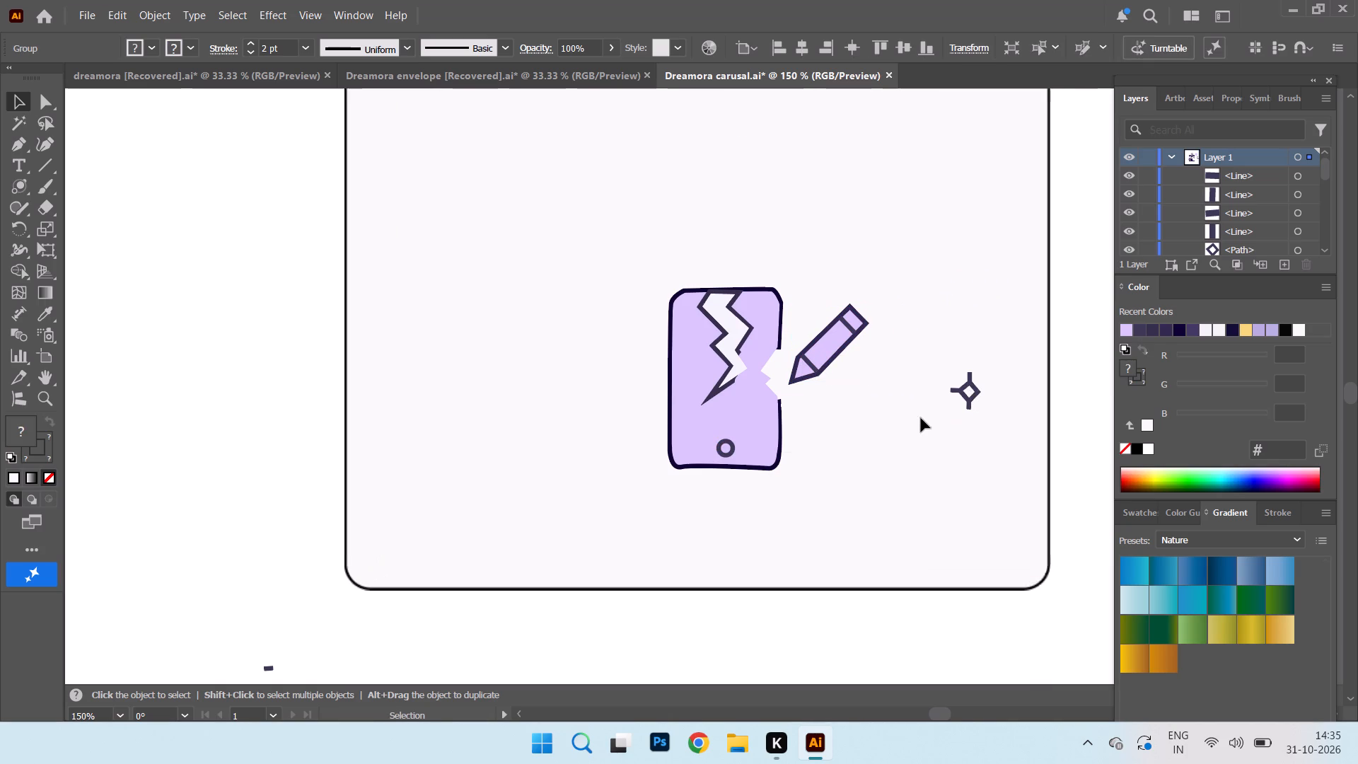
{"action": "left_click_drag", "start_coordinate": [921, 418], "coordinate": [936, 411]}
Move the stray short line from below the card onto the sparkle as its missing right arm and nudge it into line.
{"action": "key", "text": "ctrl+minus"}
{"action": "key", "text": "ctrl+minus"}
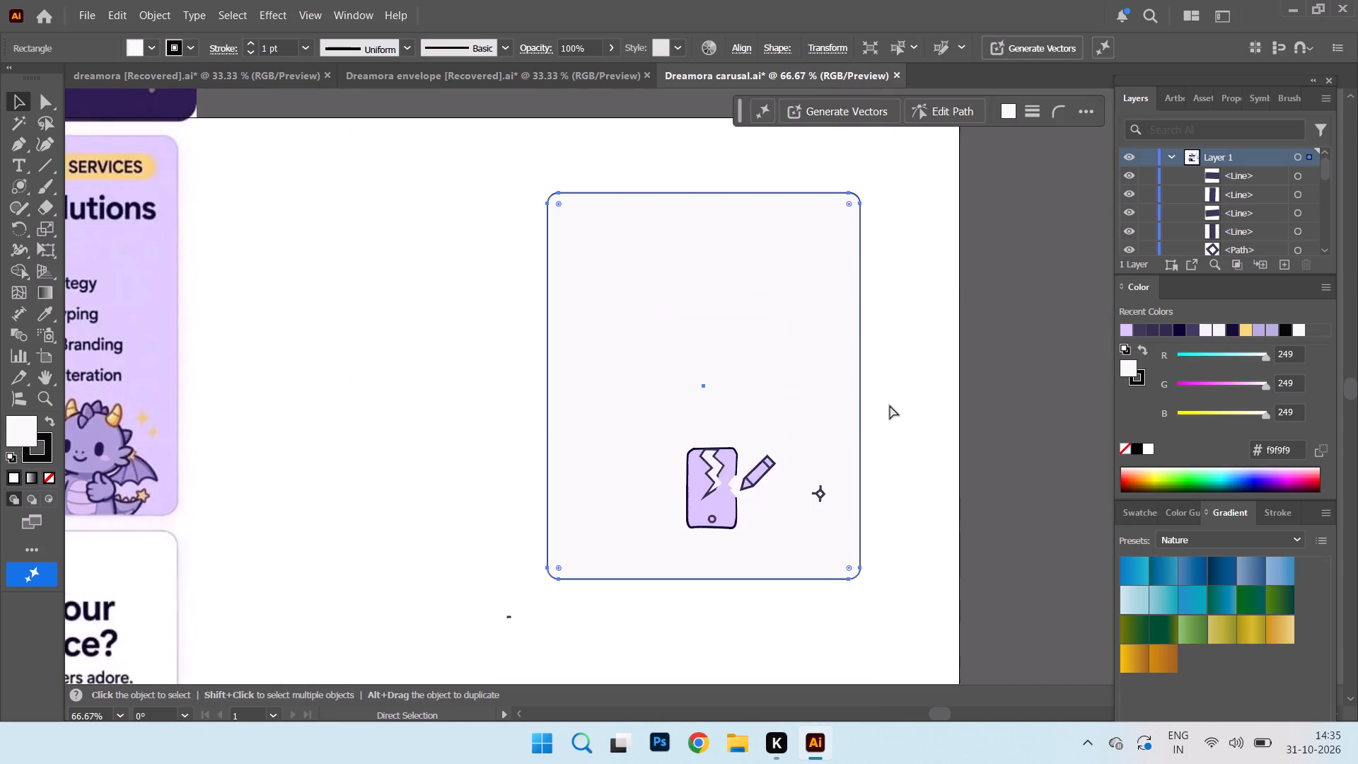
{"action": "key", "text": "ctrl+minus"}
{"action": "scroll", "coordinate": [871, 394], "scroll_direction": "down", "scroll_amount": 5}
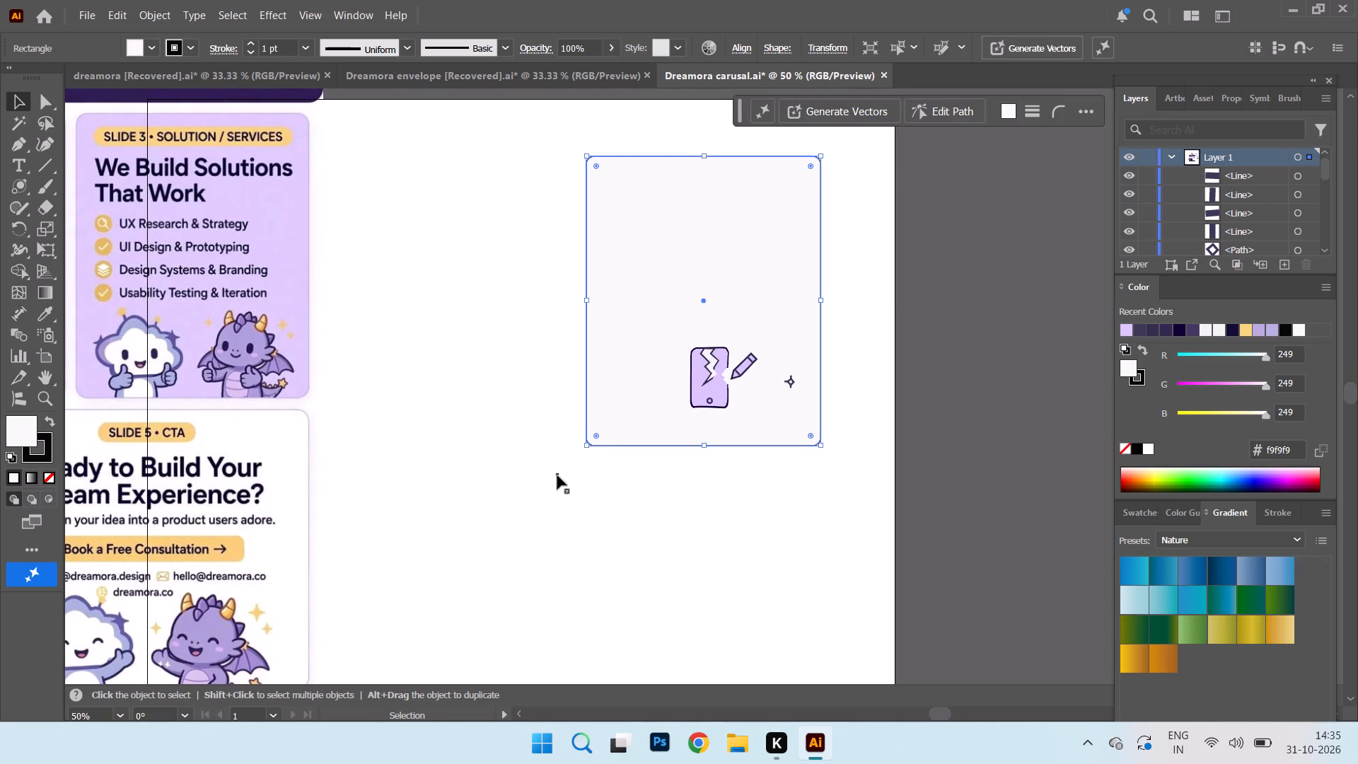
{"action": "left_click_drag", "start_coordinate": [557, 475], "coordinate": [796, 381]}
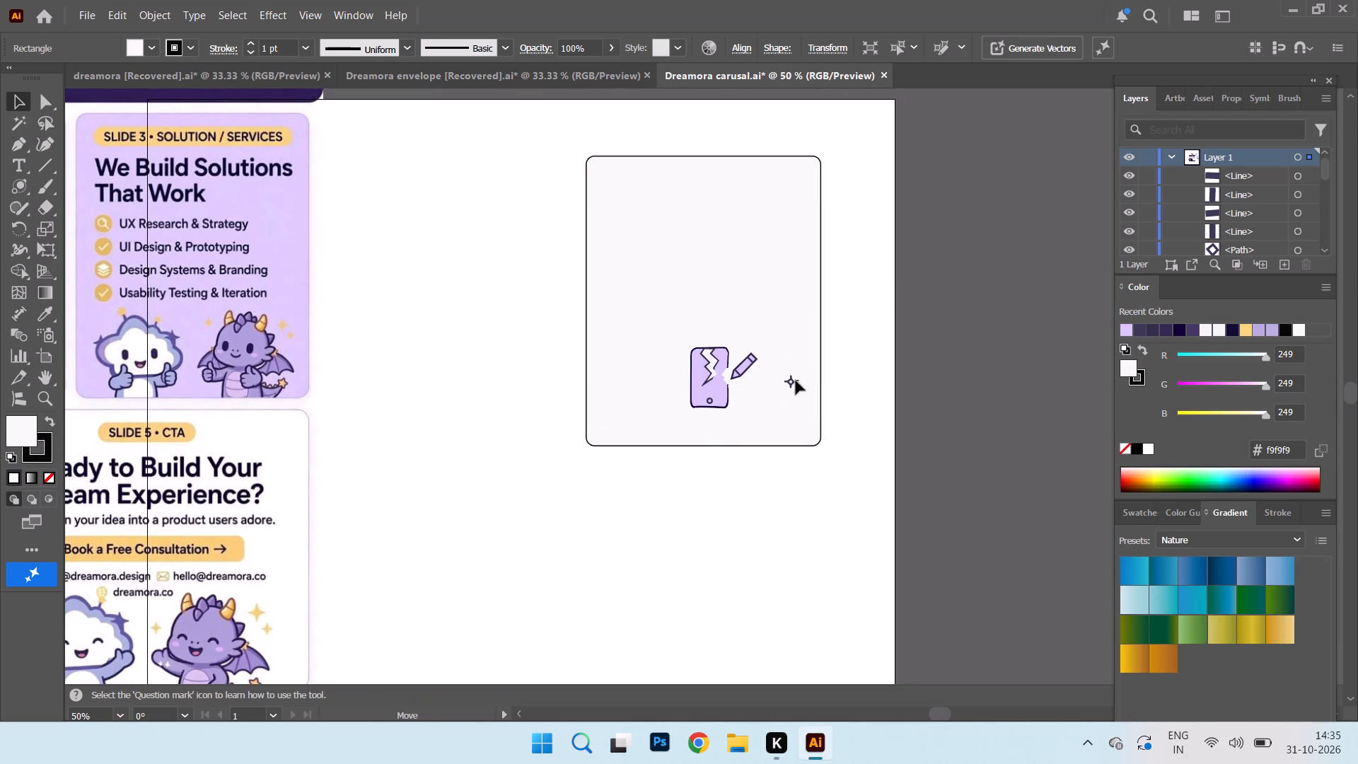
{"action": "left_click_drag", "start_coordinate": [796, 381], "coordinate": [796, 383]}
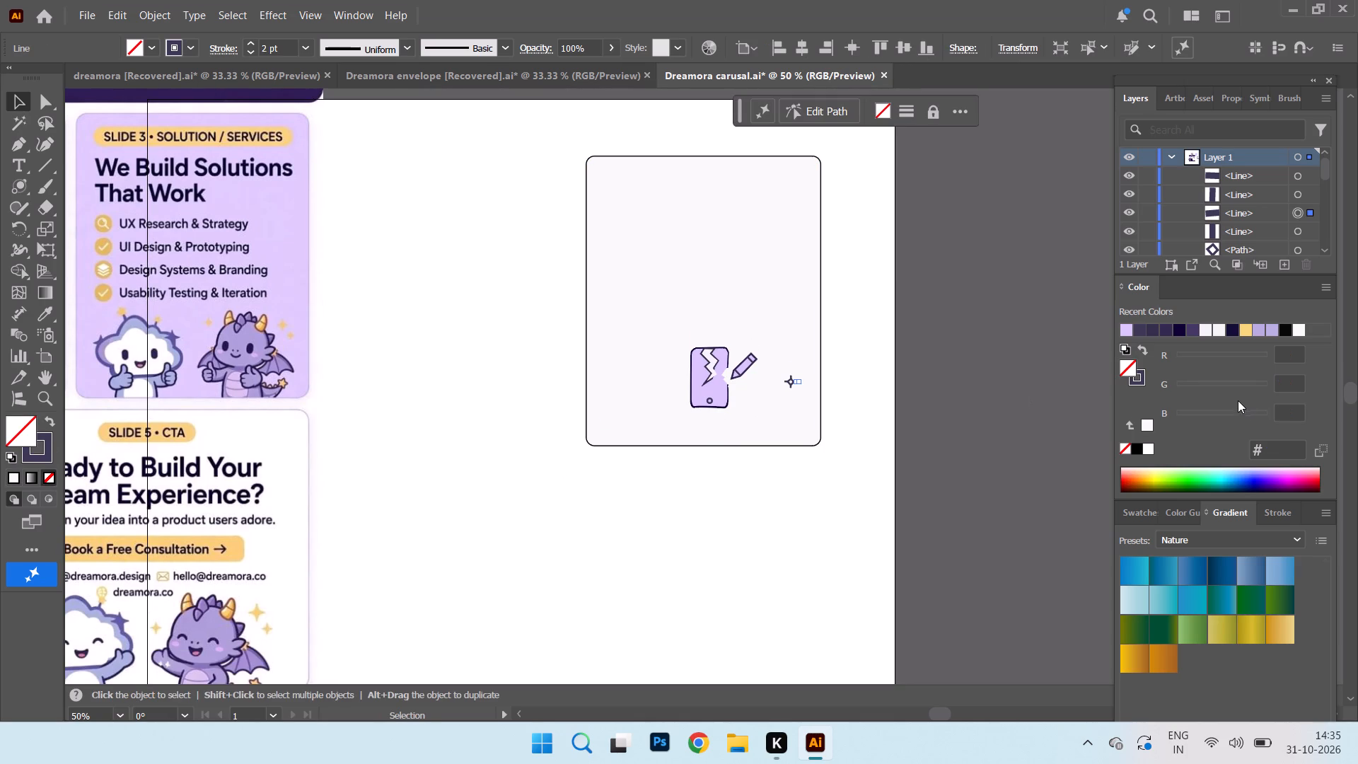
{"action": "key", "text": "Left"}
{"action": "key", "text": "Left"}
{"action": "left_click", "coordinate": [840, 458]}
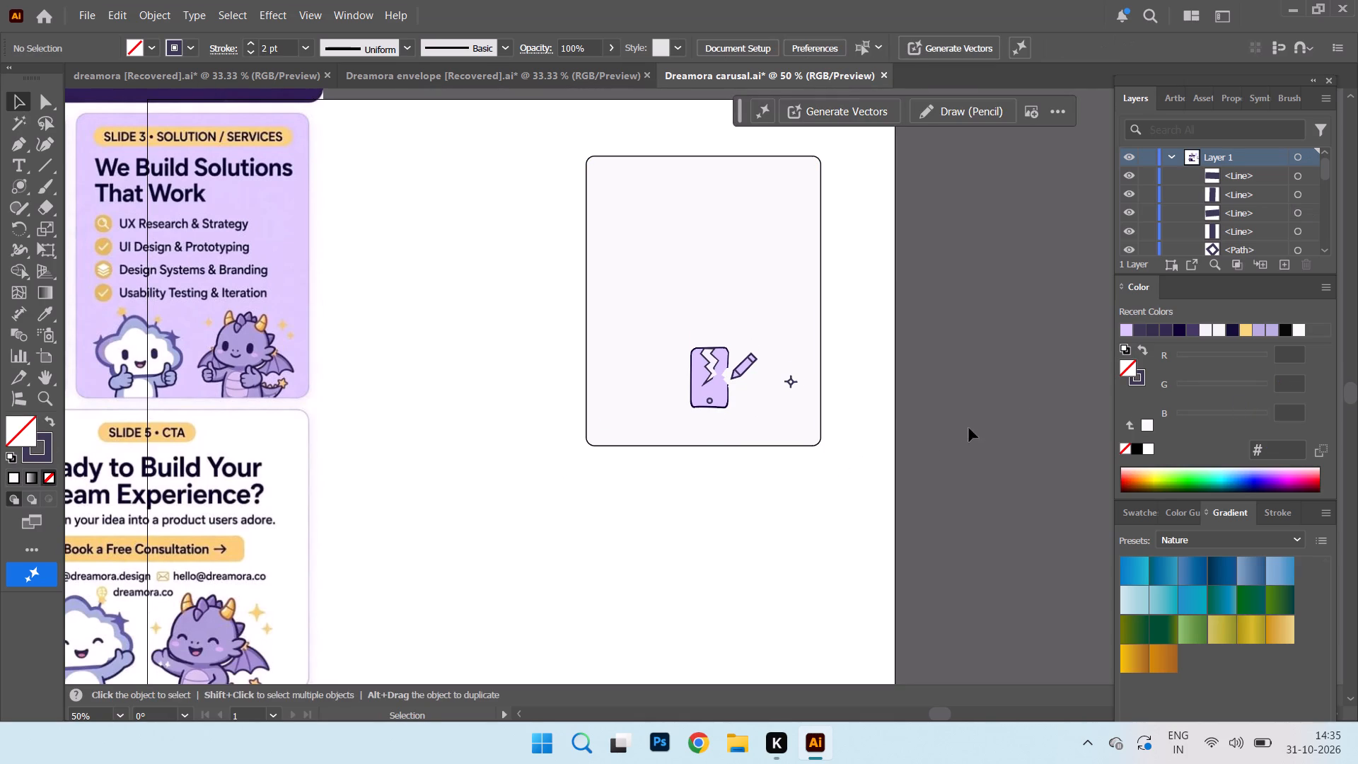
Group the sparkle's parts, sliding the off-white card aside for the selection and back behind the icons.
{"action": "left_click_drag", "start_coordinate": [800, 424], "coordinate": [714, 409]}
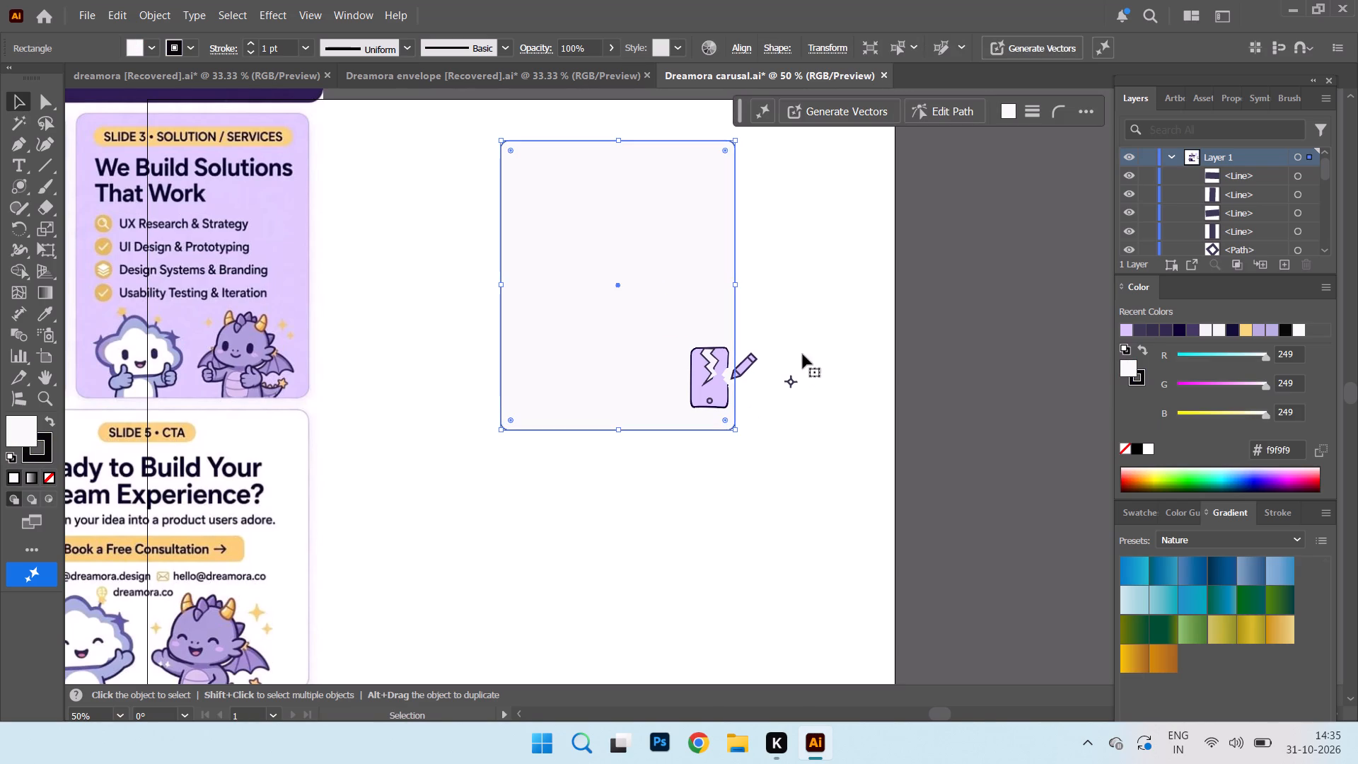
{"action": "left_click_drag", "start_coordinate": [778, 364], "coordinate": [833, 427]}
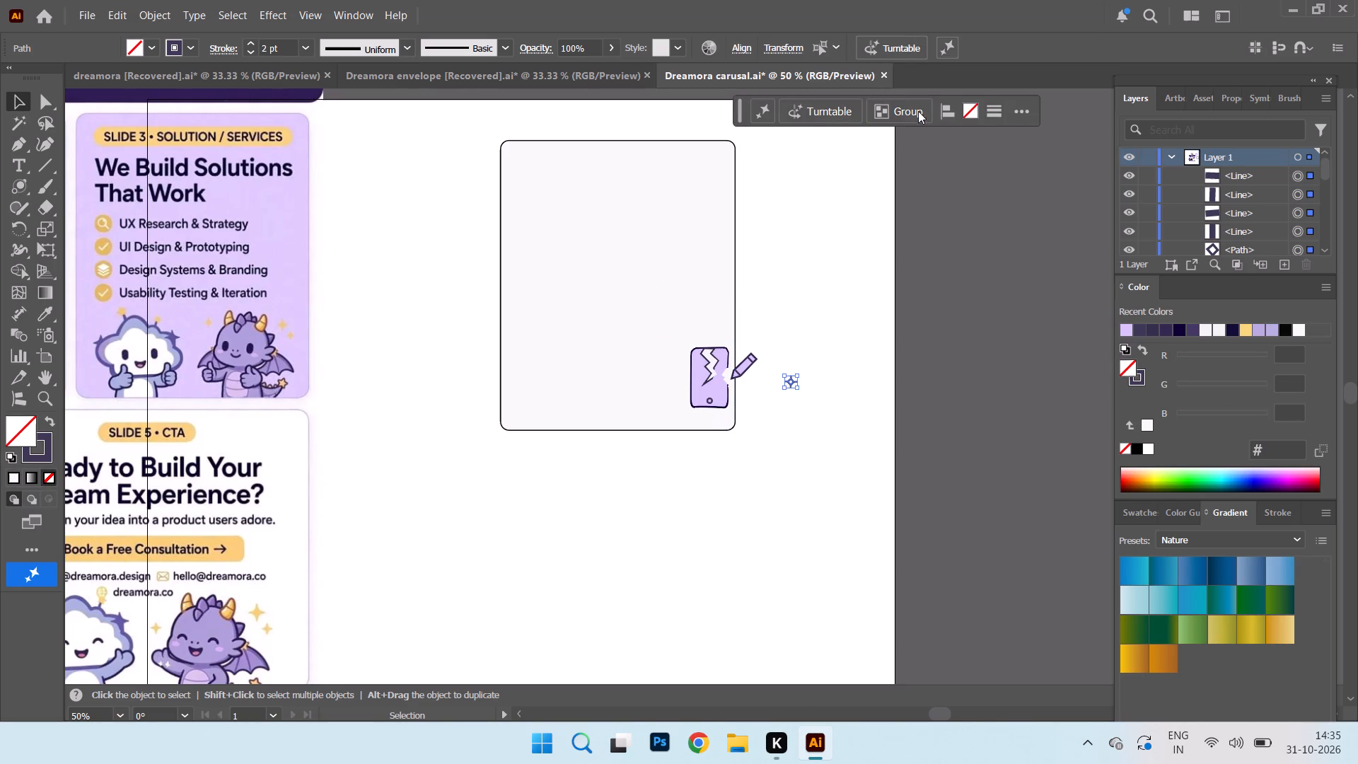
{"action": "left_click", "coordinate": [913, 109]}
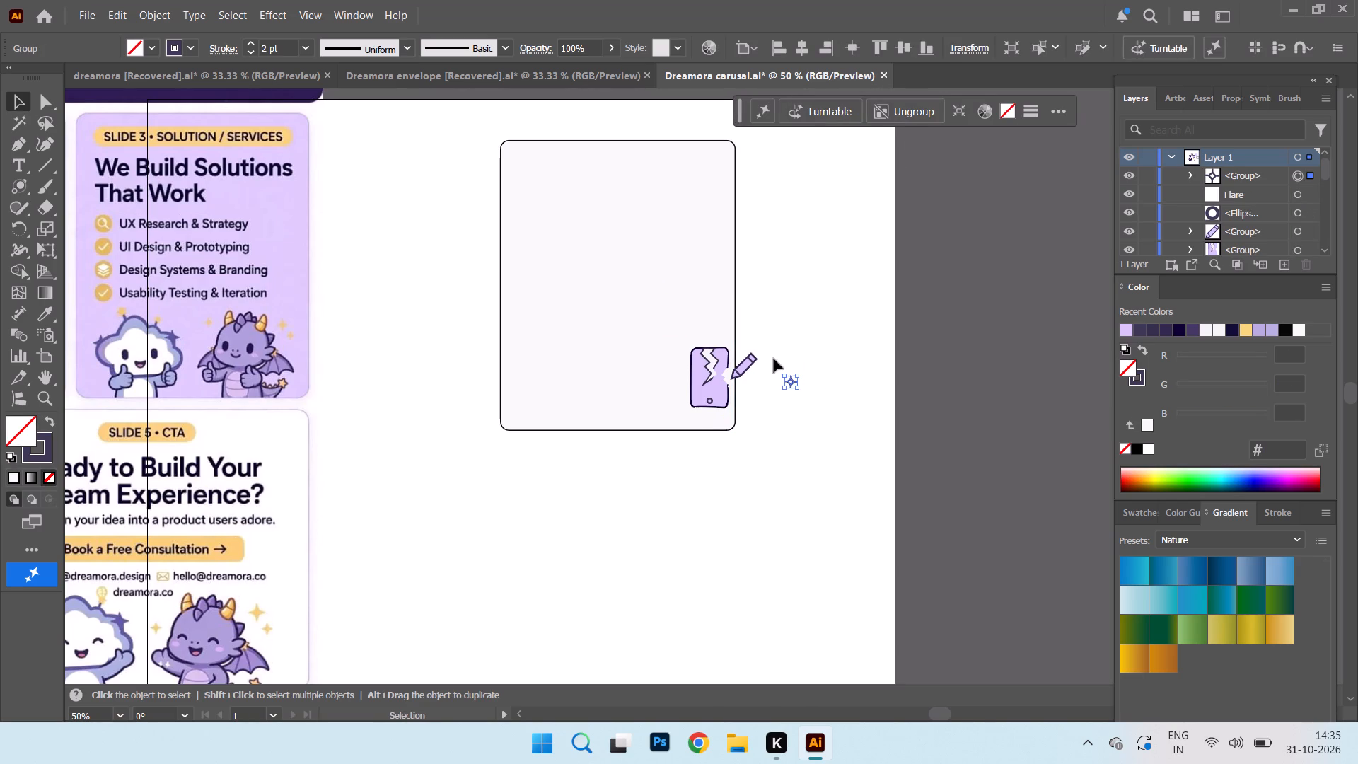
{"action": "left_click_drag", "start_coordinate": [584, 404], "coordinate": [663, 404]}
Position the grouped sparkle just below the pencil, next to the phone's lower edge, and deselect it.
{"action": "left_click", "coordinate": [792, 377]}
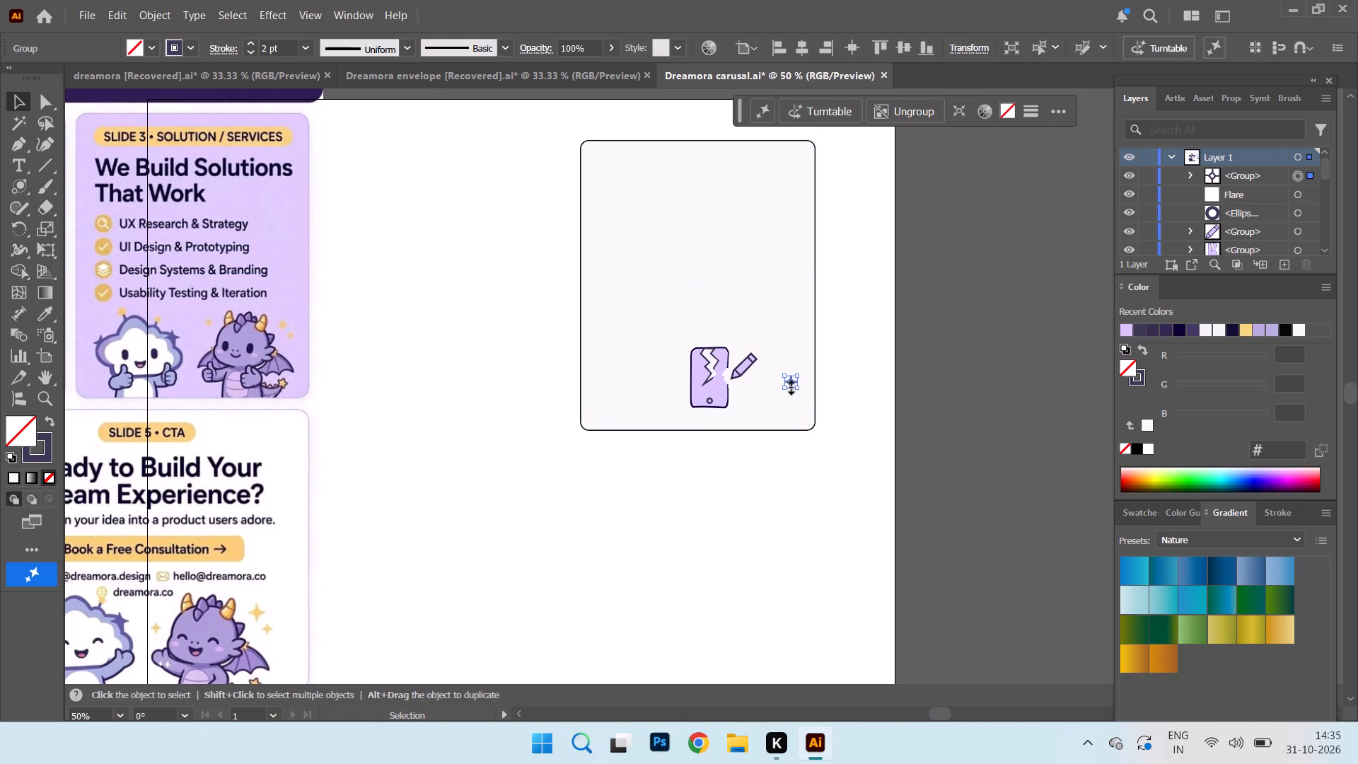
{"action": "left_click_drag", "start_coordinate": [791, 378], "coordinate": [770, 377]}
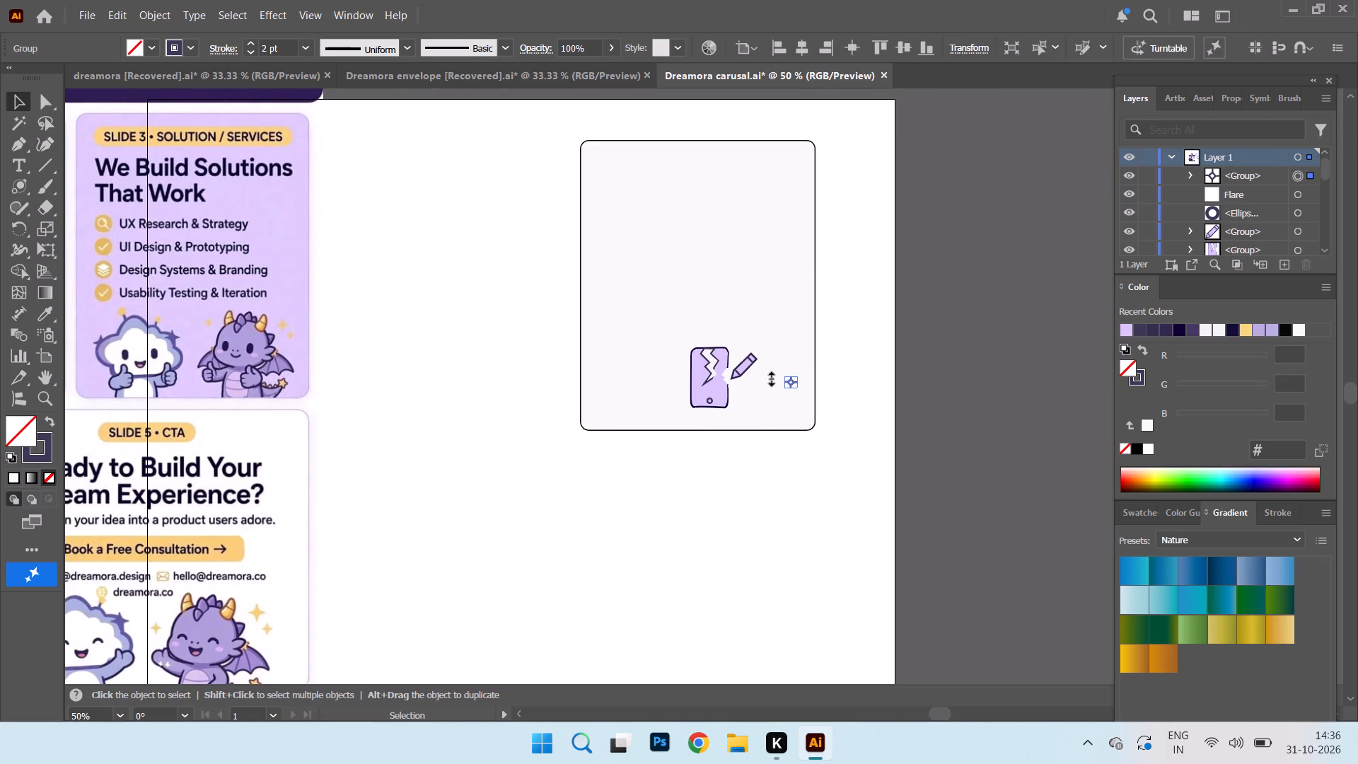
{"action": "left_click_drag", "start_coordinate": [770, 377], "coordinate": [770, 378]}
{"action": "left_click", "coordinate": [860, 359]}
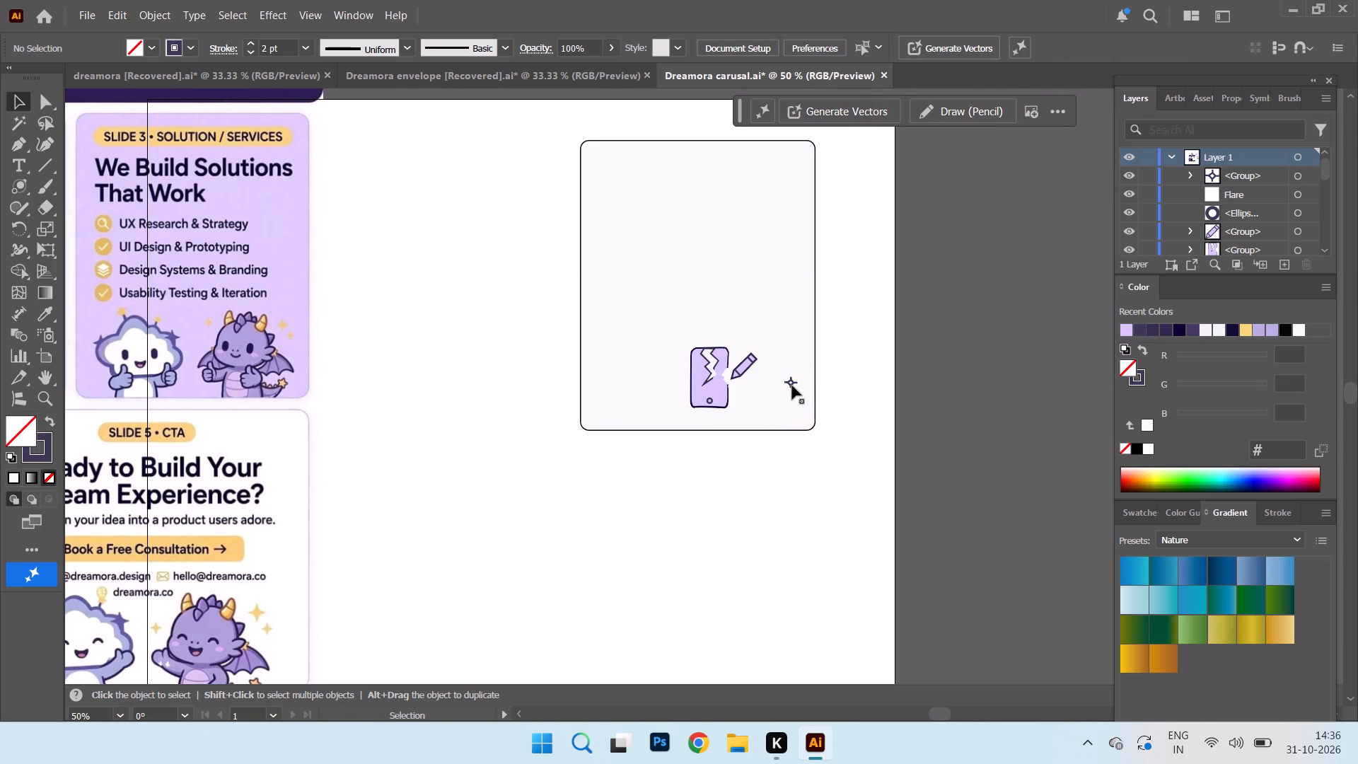
{"action": "left_click_drag", "start_coordinate": [791, 385], "coordinate": [747, 400]}
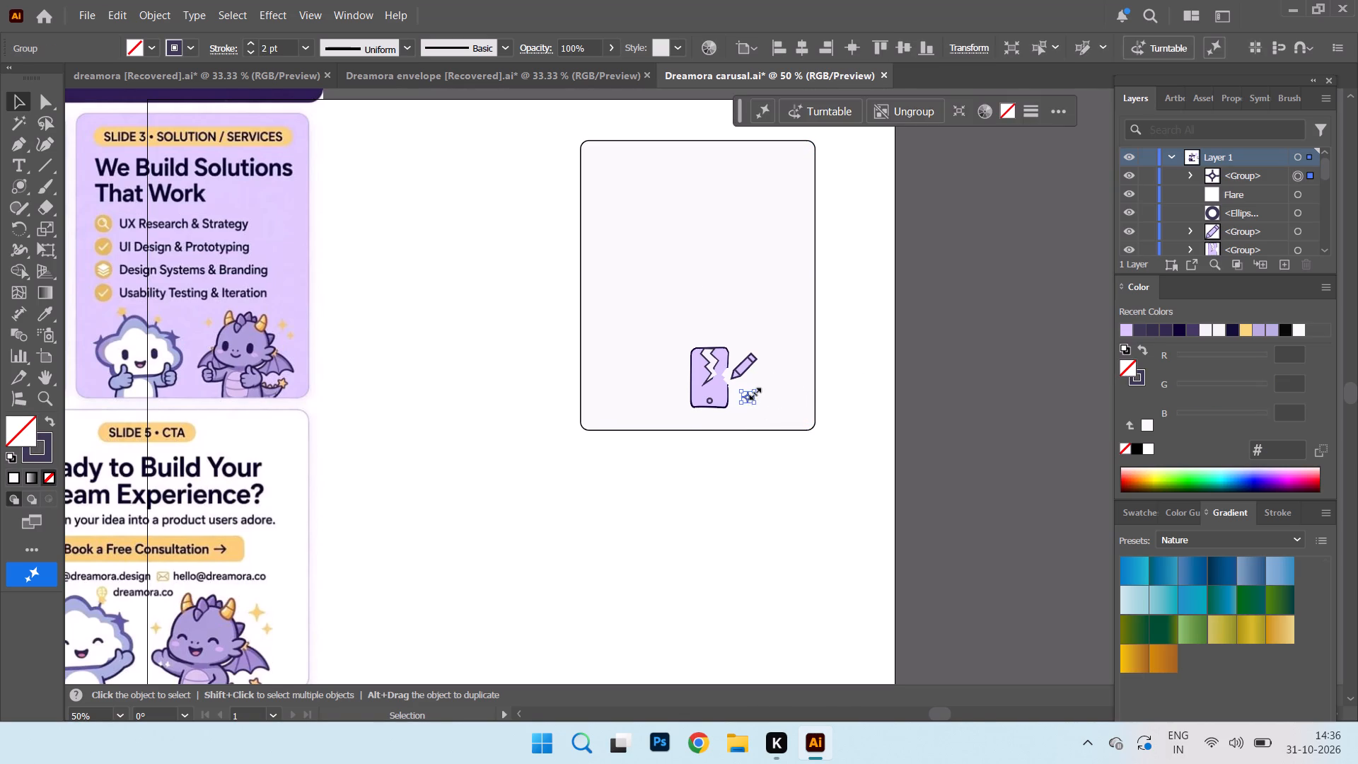
{"action": "left_click", "coordinate": [754, 389]}
{"action": "left_click", "coordinate": [863, 373]}
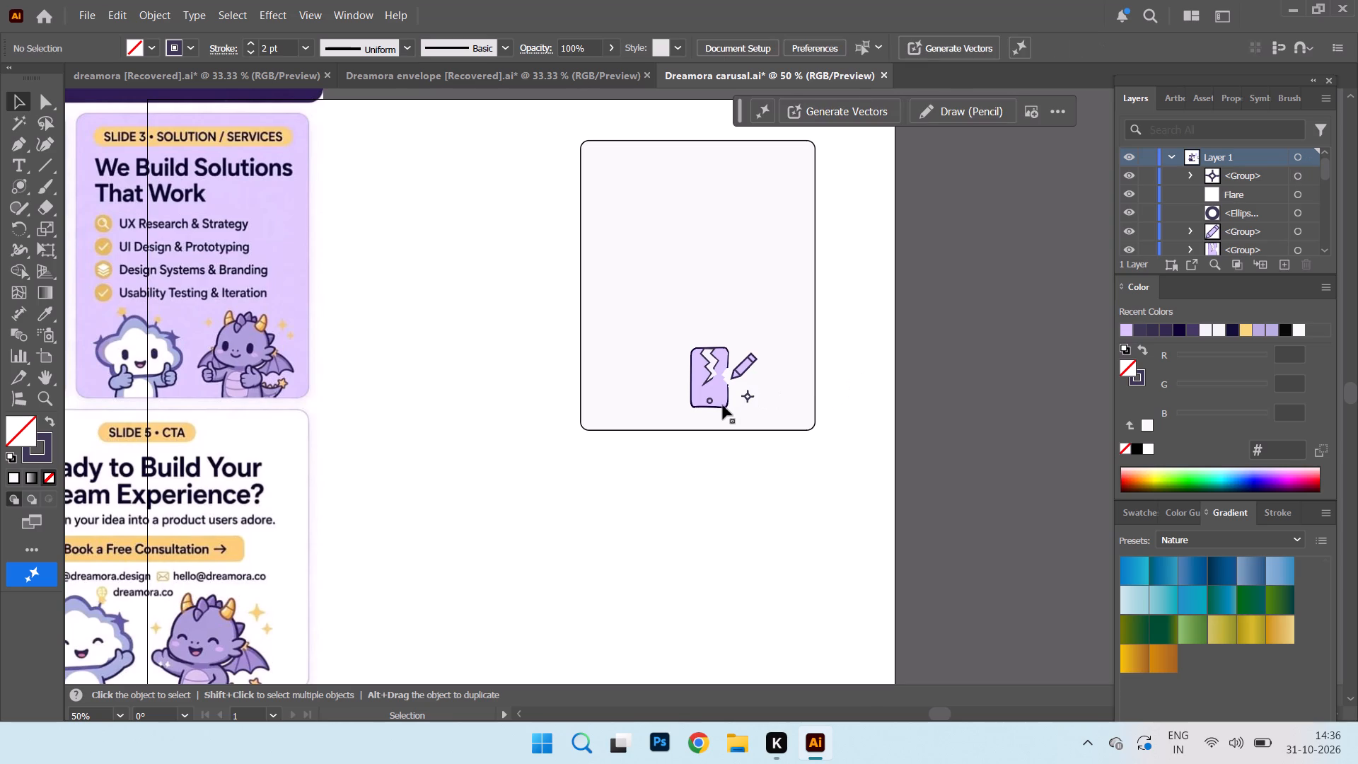
Move the reference image closer to the off-white card so its Slide 2 Problem design can be compared.
{"action": "left_click_drag", "start_coordinate": [264, 424], "coordinate": [458, 422]}
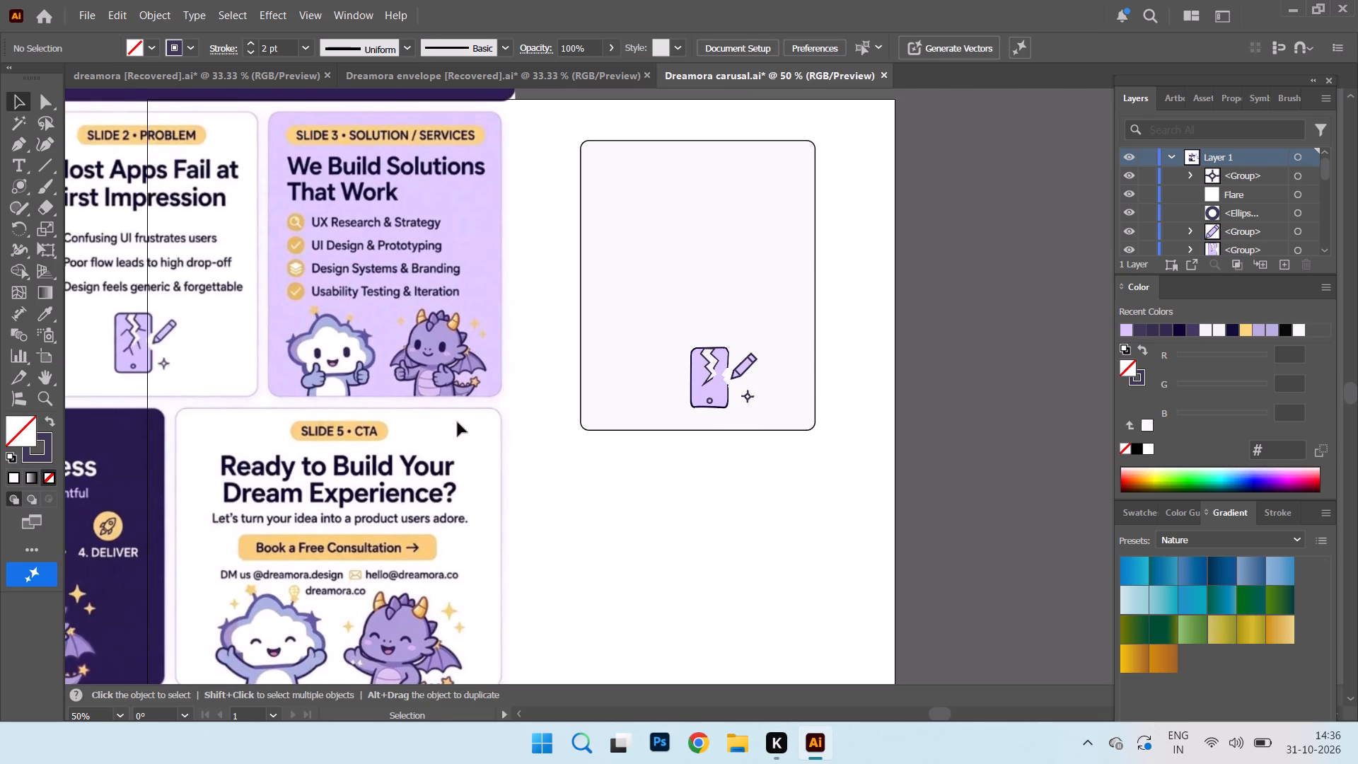
{"action": "left_click_drag", "start_coordinate": [458, 422], "coordinate": [470, 424]}
{"action": "left_click_drag", "start_coordinate": [407, 437], "coordinate": [426, 446]}
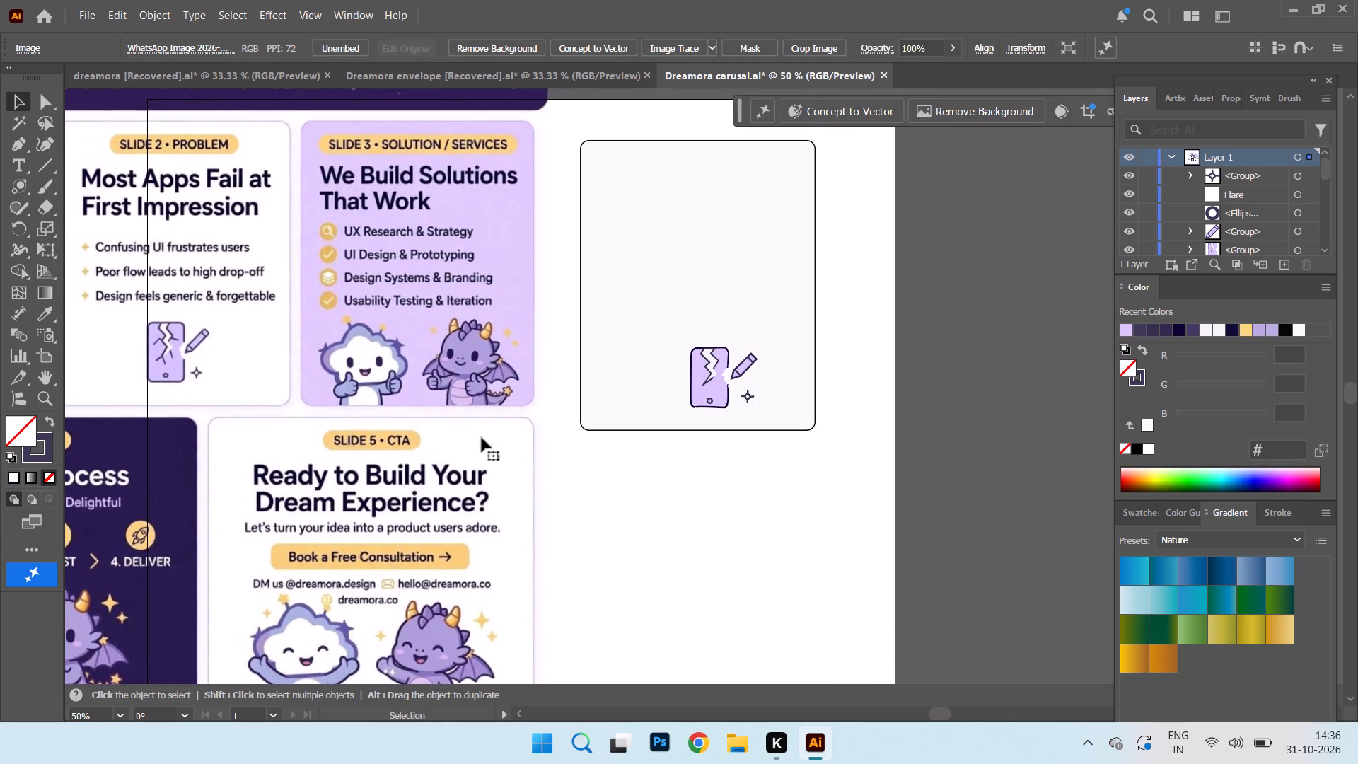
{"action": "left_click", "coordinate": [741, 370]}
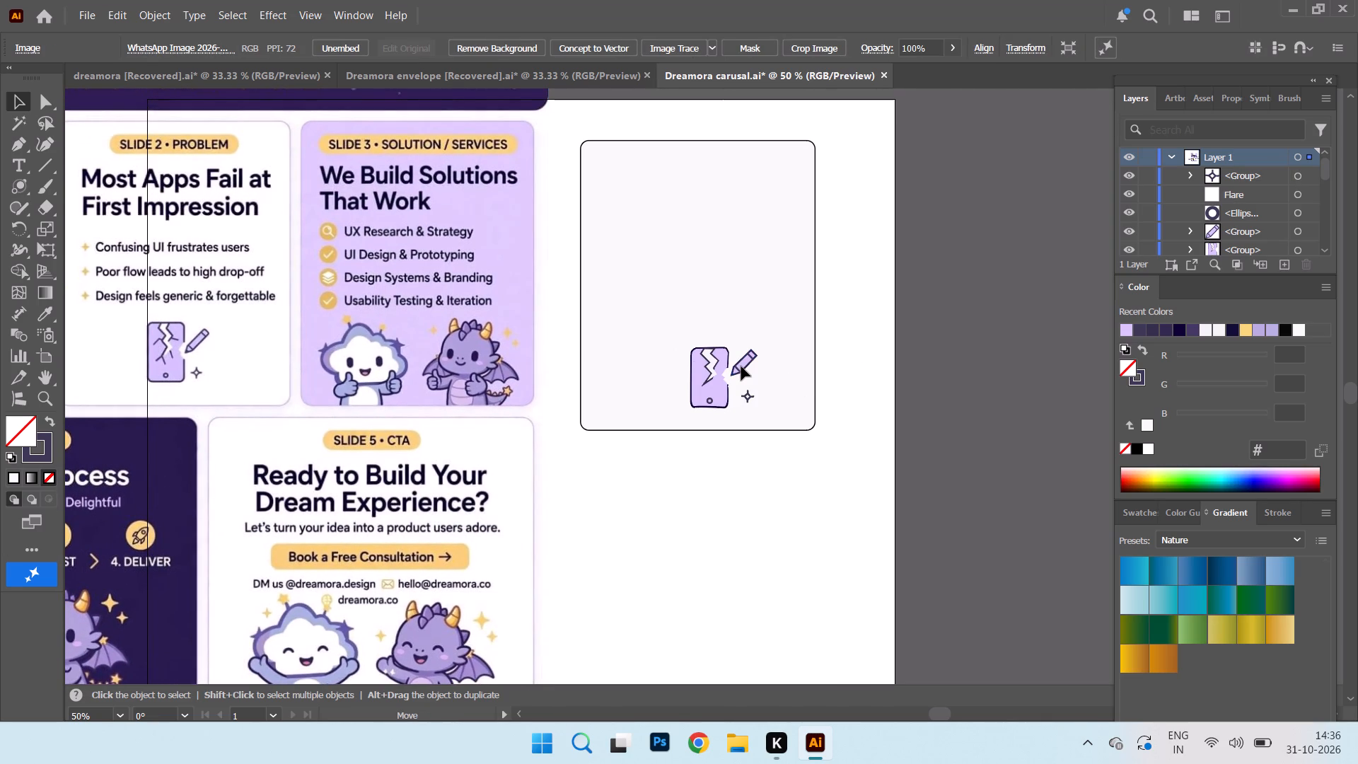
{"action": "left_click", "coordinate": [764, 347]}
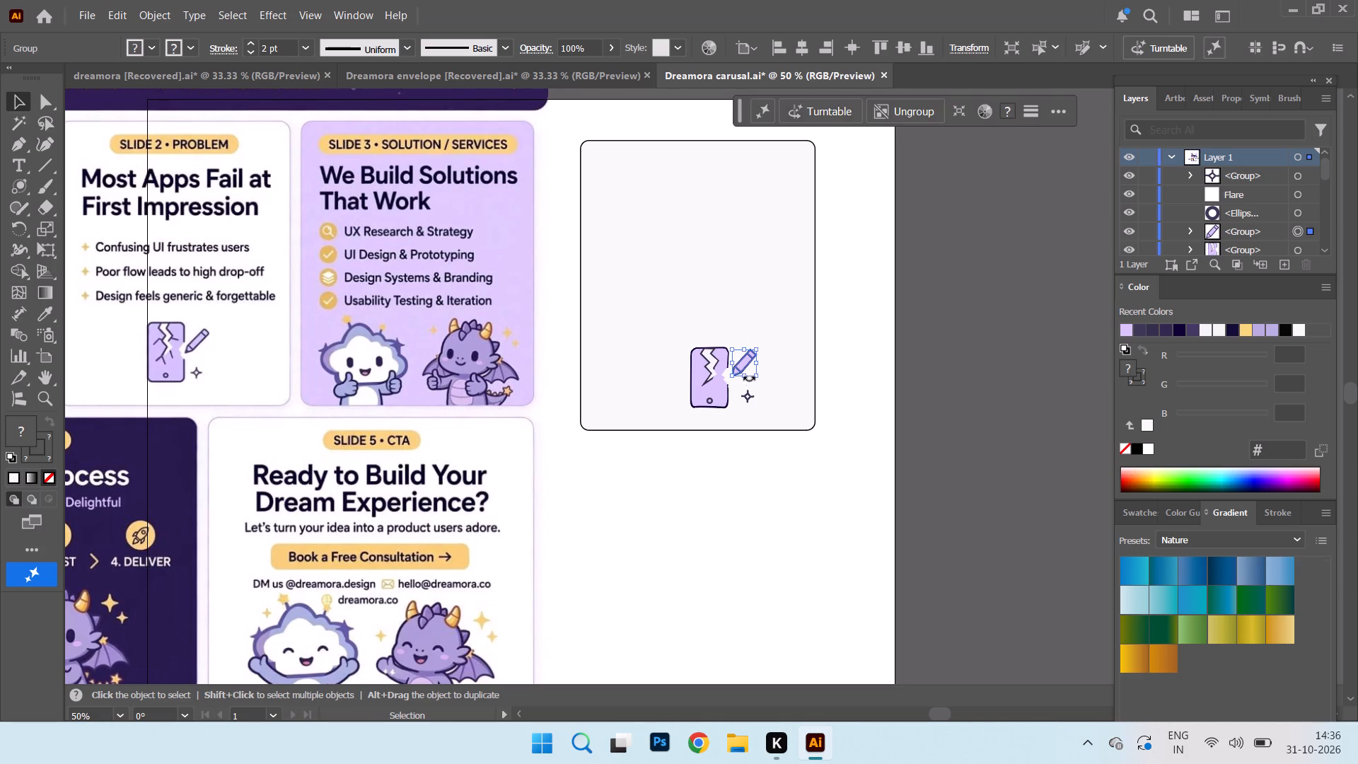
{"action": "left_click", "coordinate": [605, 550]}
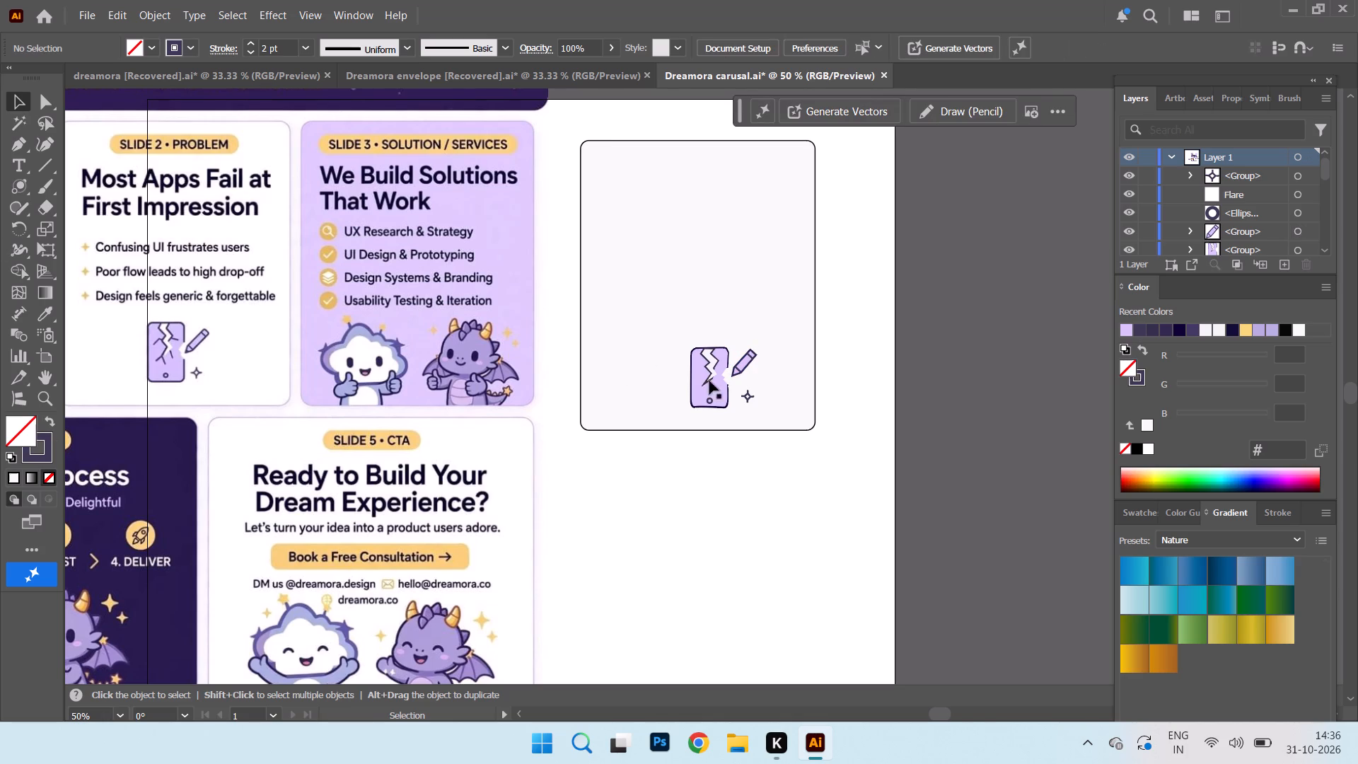
Copy the yellow label rectangle from the Slide 1 Hook card onto the off-white card, centred near its upper edge.
{"action": "key", "text": "ctrl+minus"}
{"action": "key", "text": "ctrl+minus"}
{"action": "scroll", "coordinate": [301, 175], "scroll_direction": "up", "scroll_amount": 4}
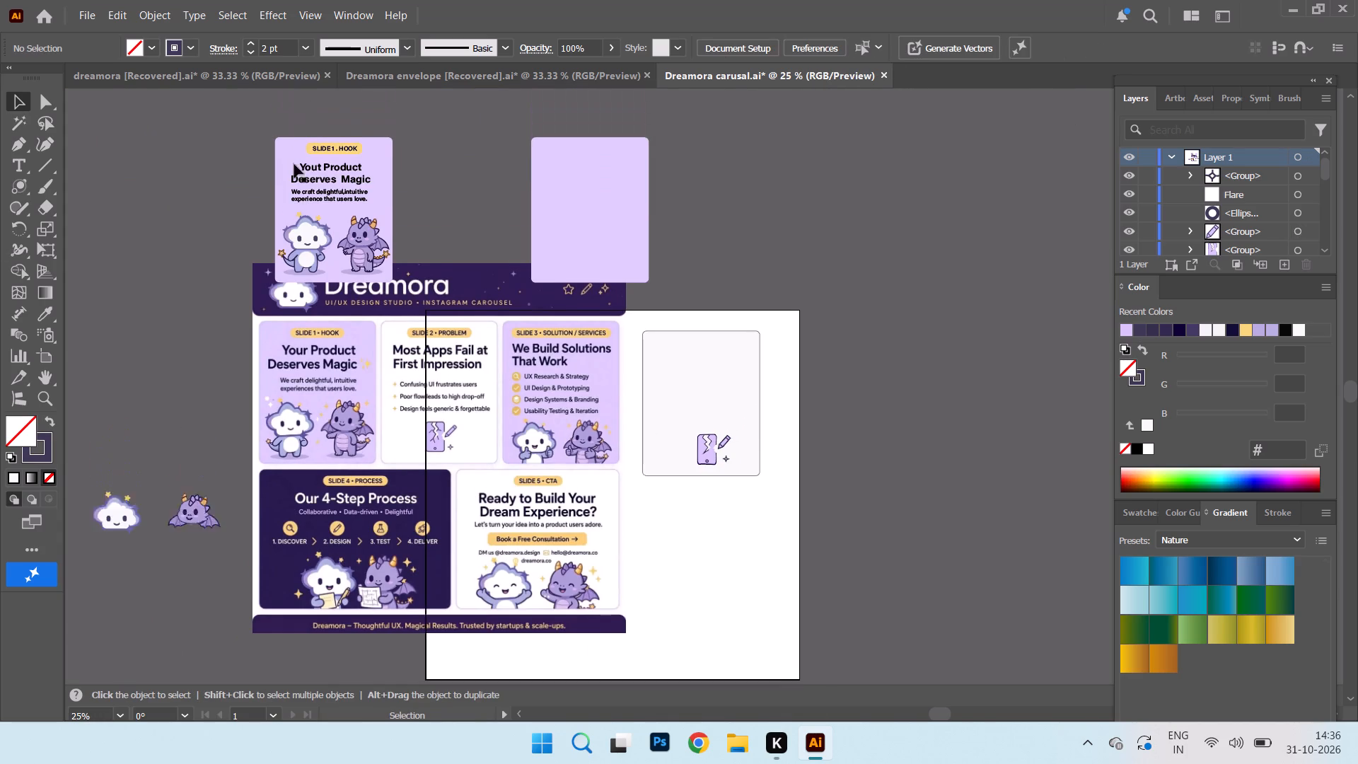
{"action": "scroll", "coordinate": [294, 164], "scroll_direction": "up", "scroll_amount": 2}
{"action": "left_click", "coordinate": [356, 186]}
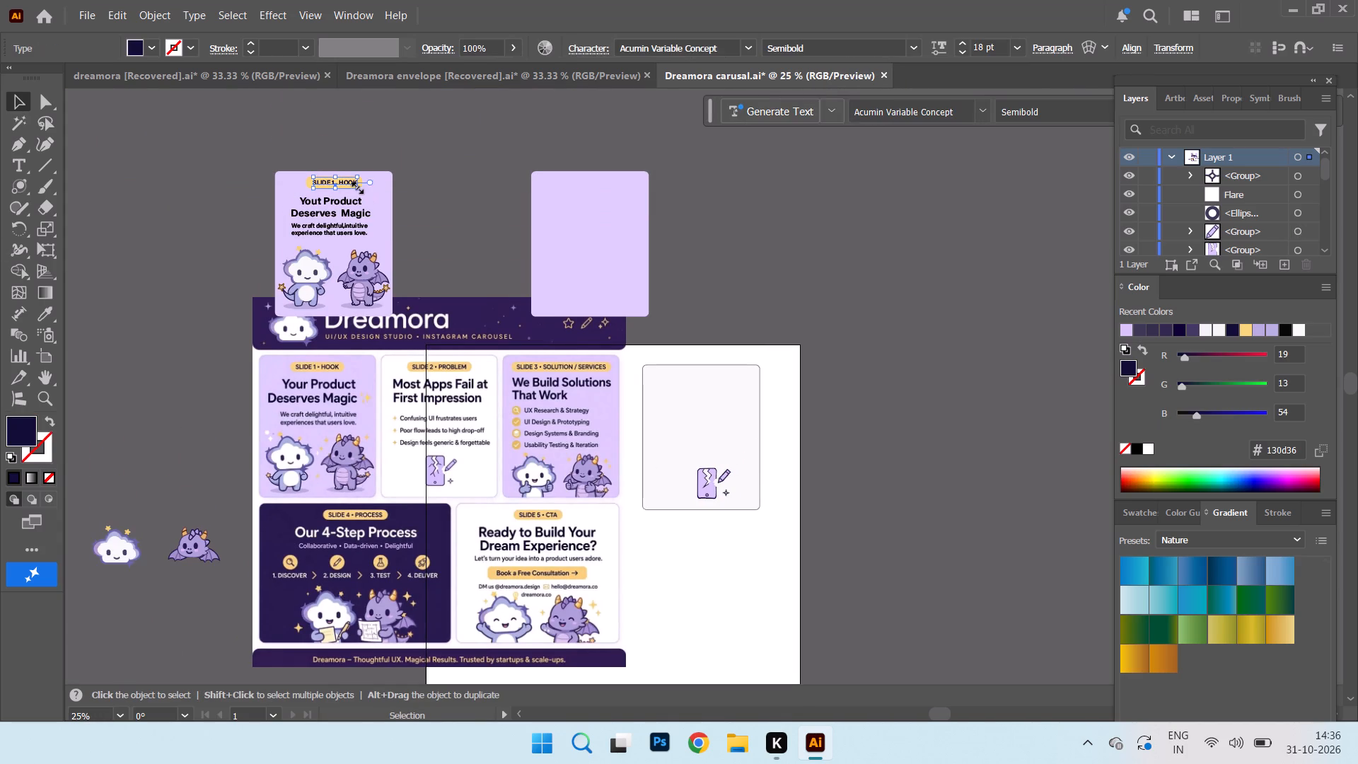
{"action": "left_click", "coordinate": [428, 151]}
{"action": "left_click", "coordinate": [362, 183]}
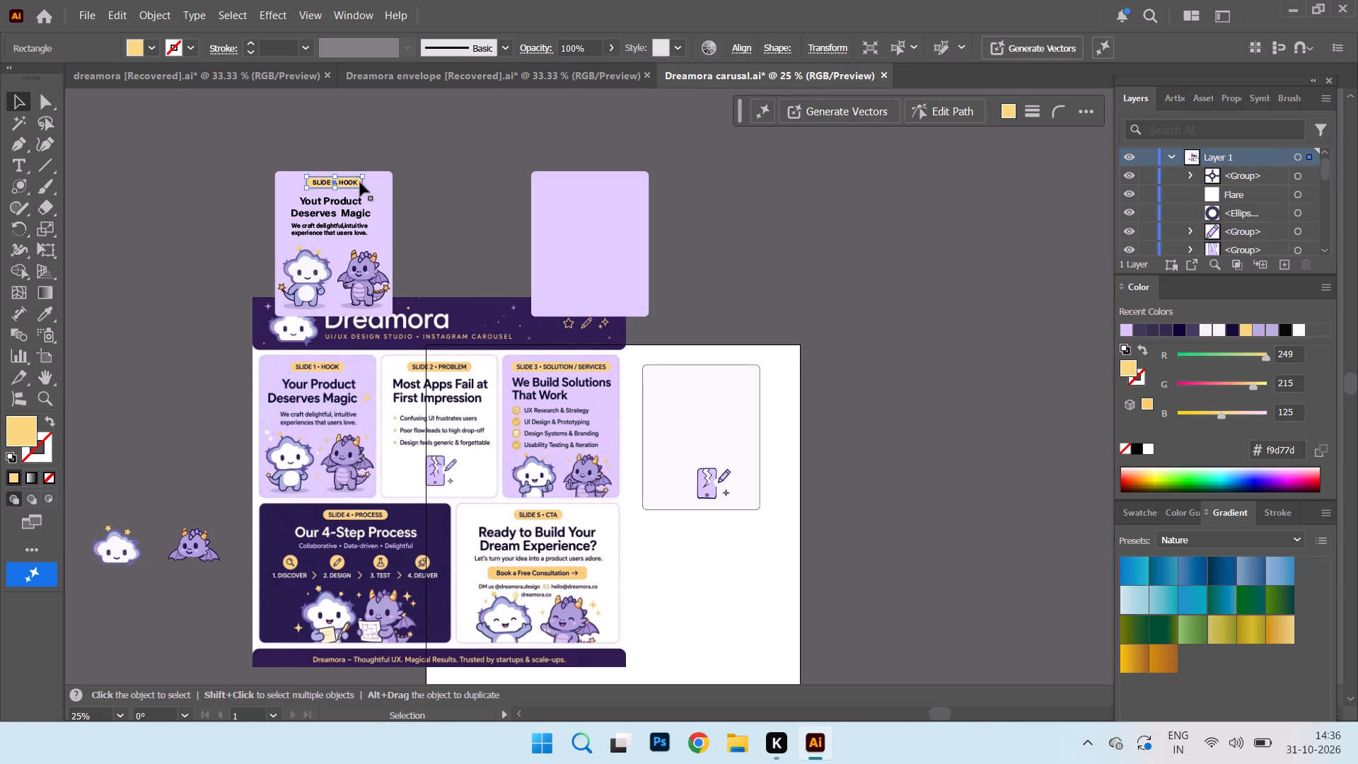
{"action": "left_click_drag", "start_coordinate": [360, 183], "coordinate": [722, 382], "text": "alt"}
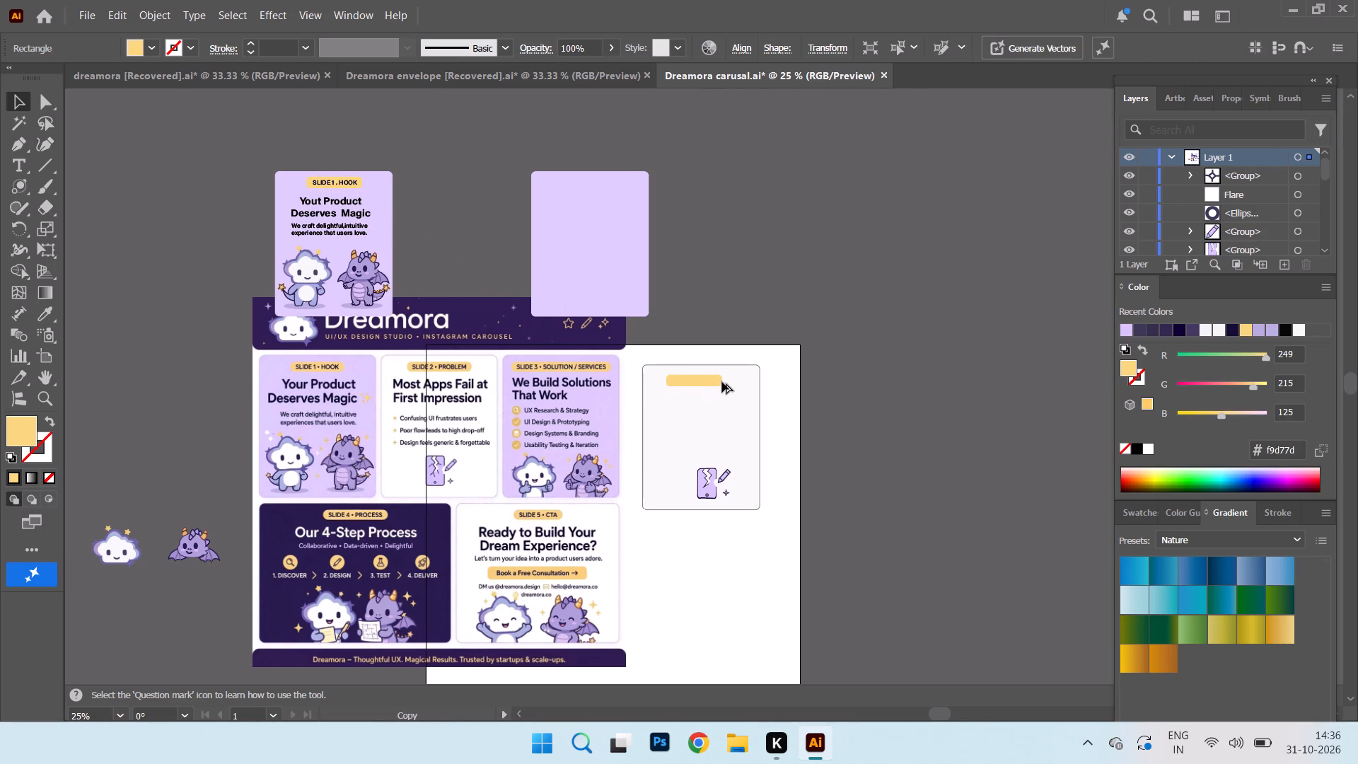
{"action": "left_click_drag", "start_coordinate": [722, 382], "coordinate": [725, 381], "text": "alt"}
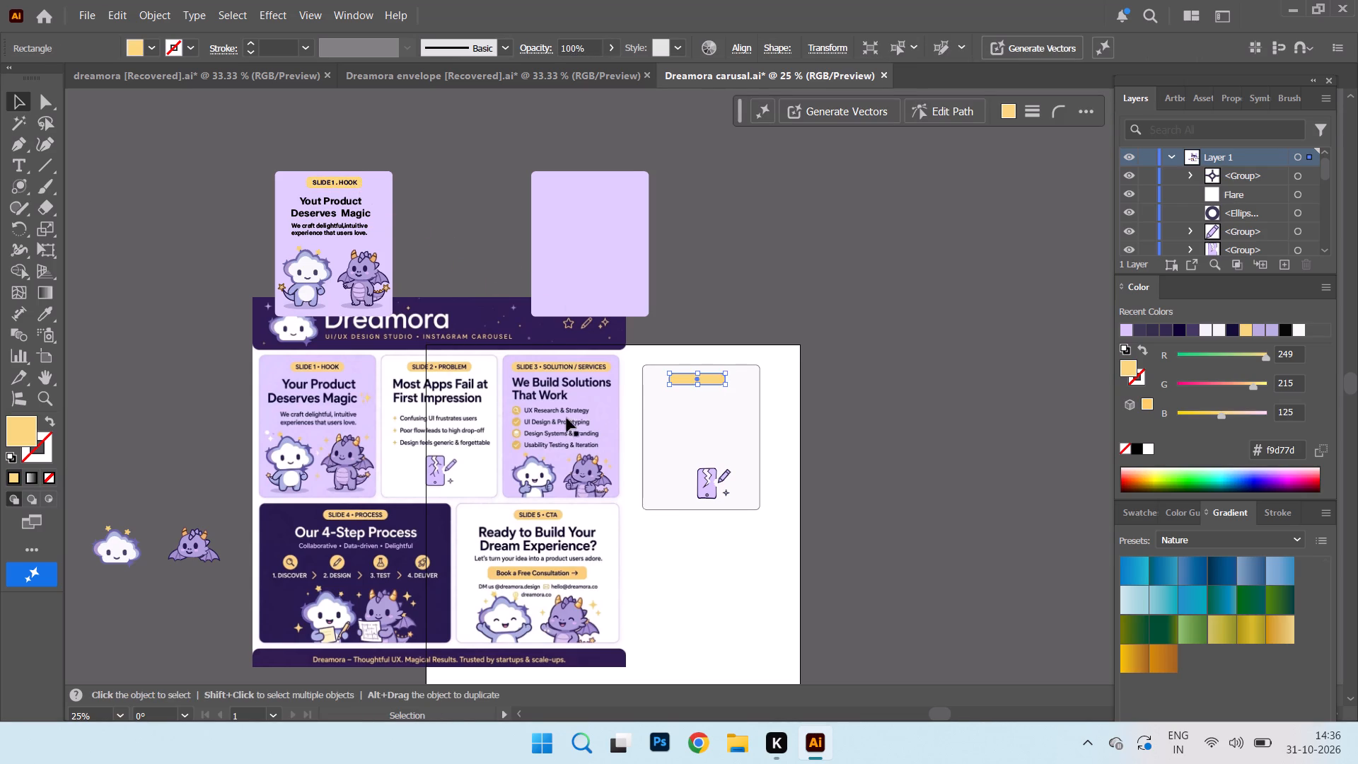
Recolour the Slide 1 card's heading to dark purple #301d52, sampled from the reference image's header band.
{"action": "left_click", "coordinate": [332, 213]}
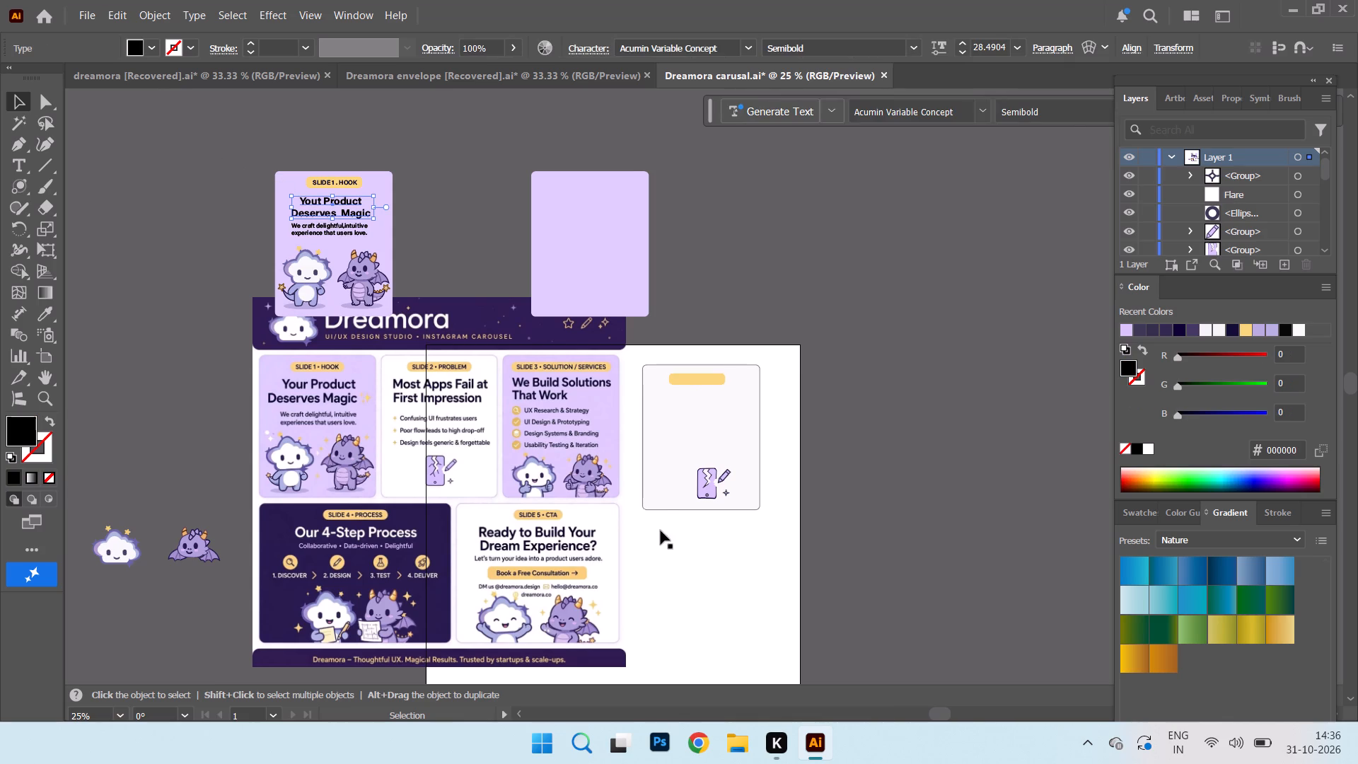
{"action": "left_click", "coordinate": [14, 165]}
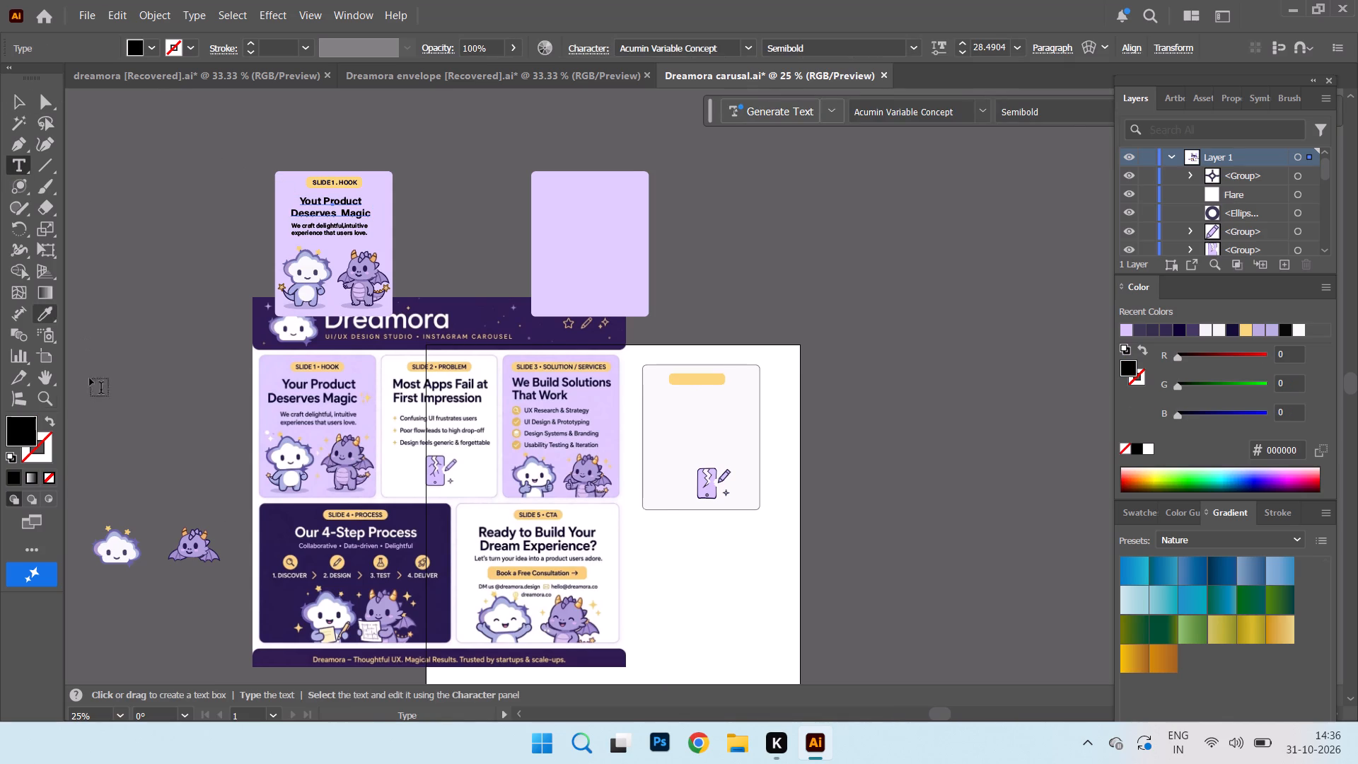
{"action": "double_click", "coordinate": [21, 420]}
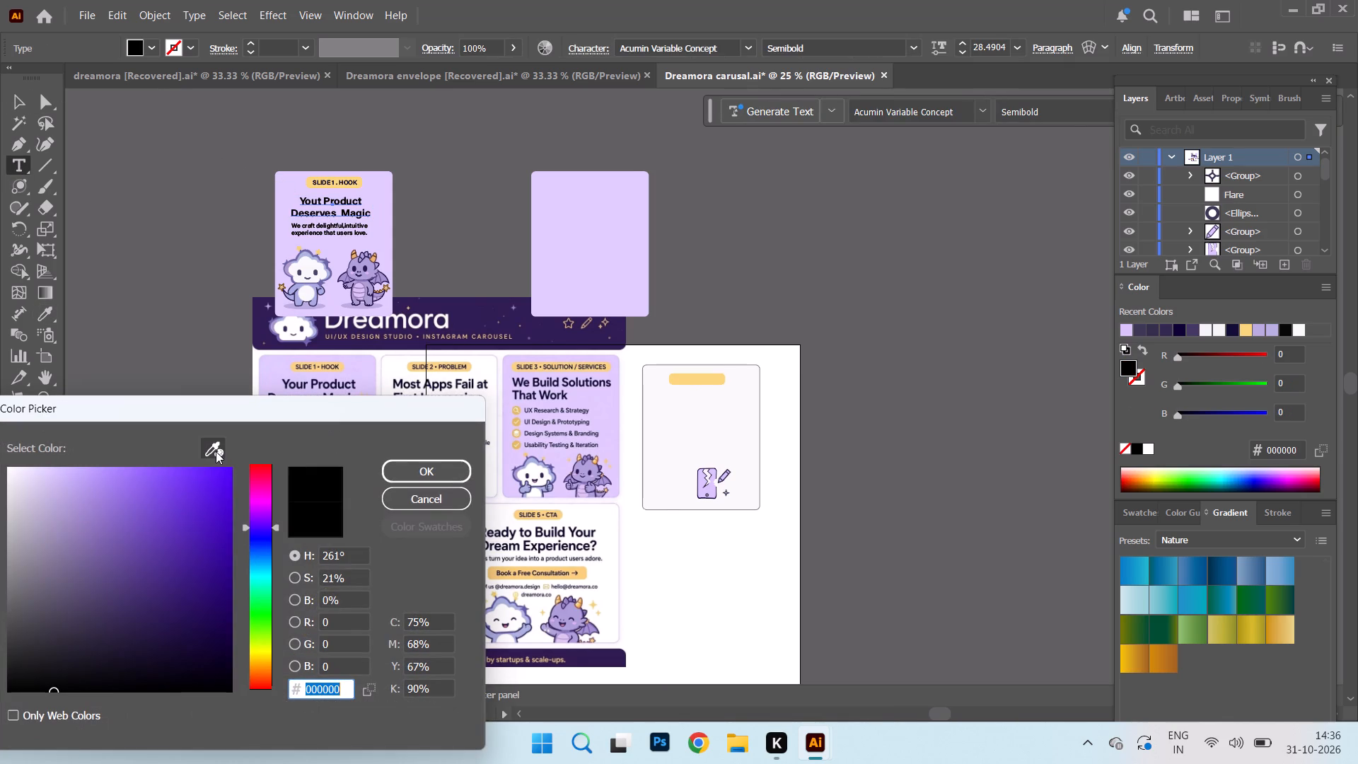
{"action": "left_click", "coordinate": [216, 451]}
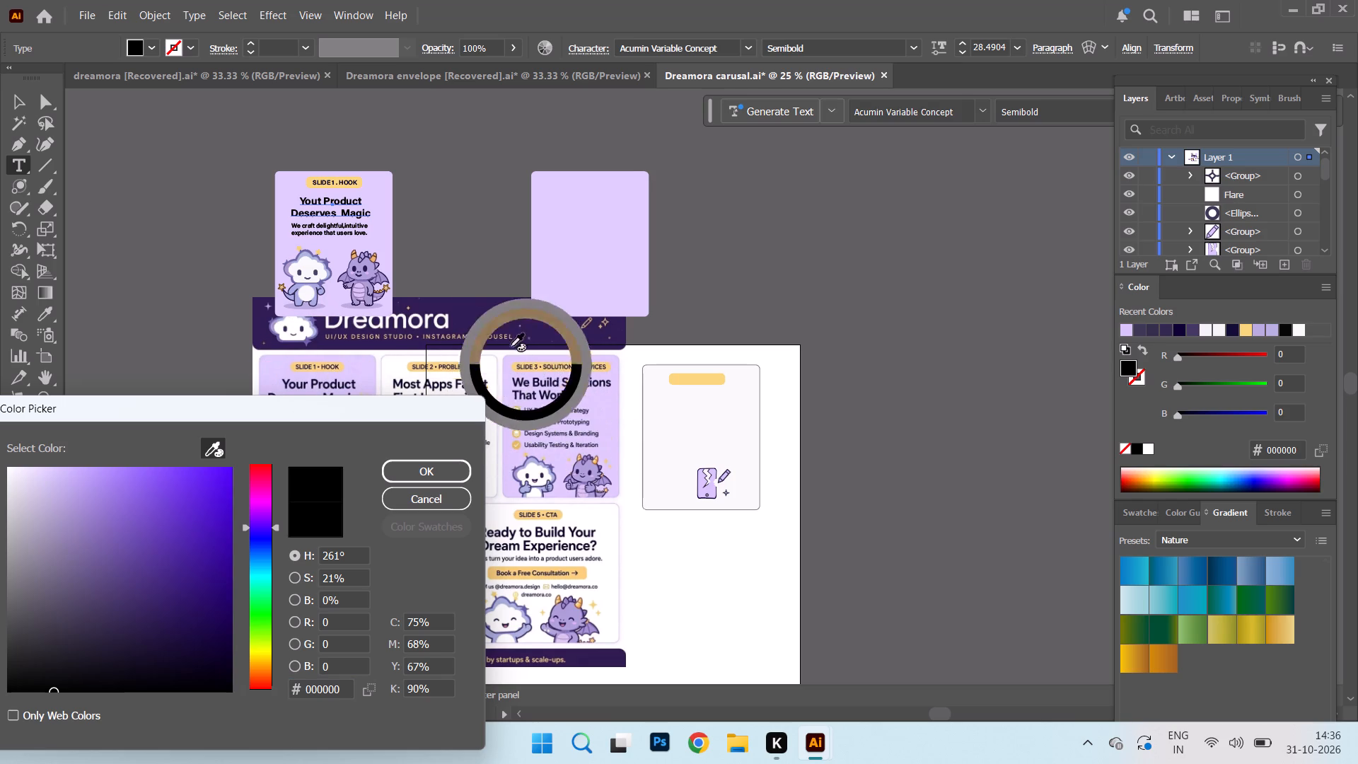
{"action": "left_click", "coordinate": [497, 306]}
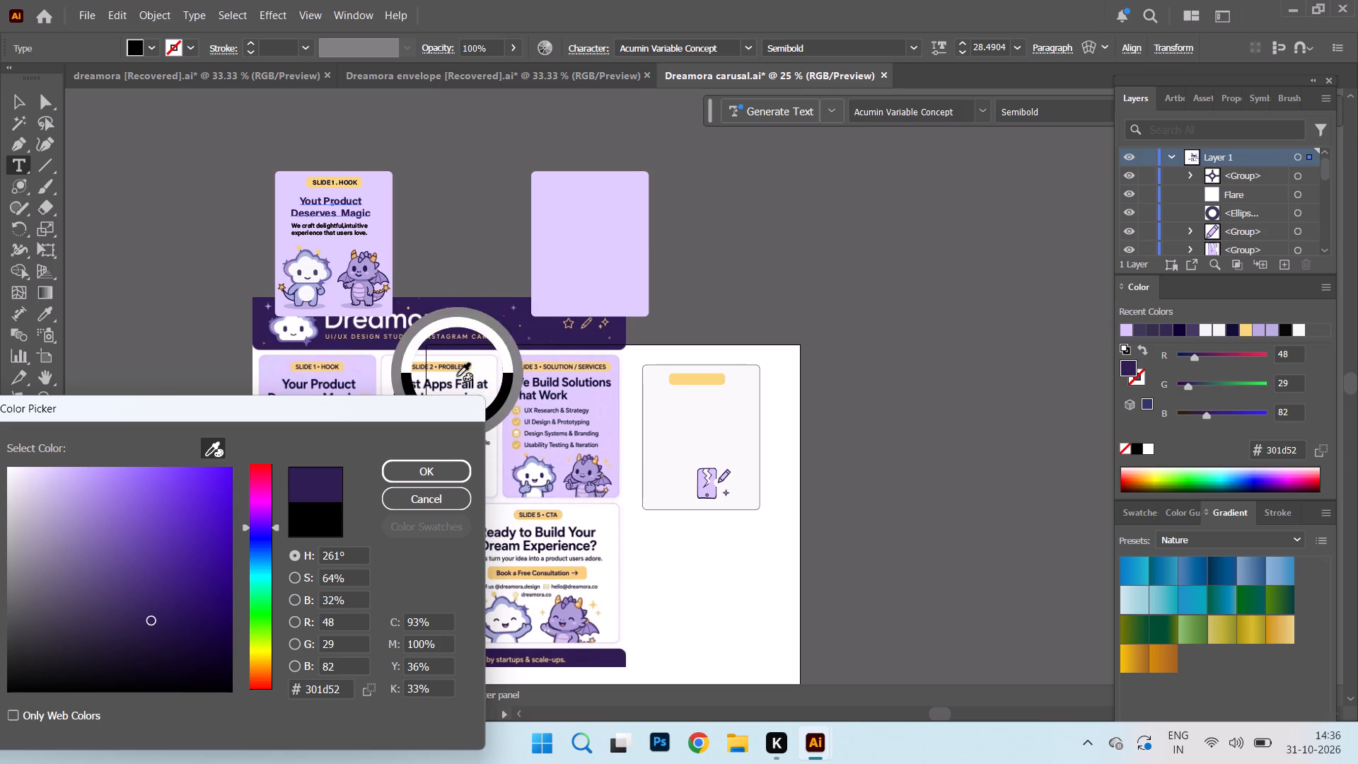
{"action": "left_click", "coordinate": [435, 470]}
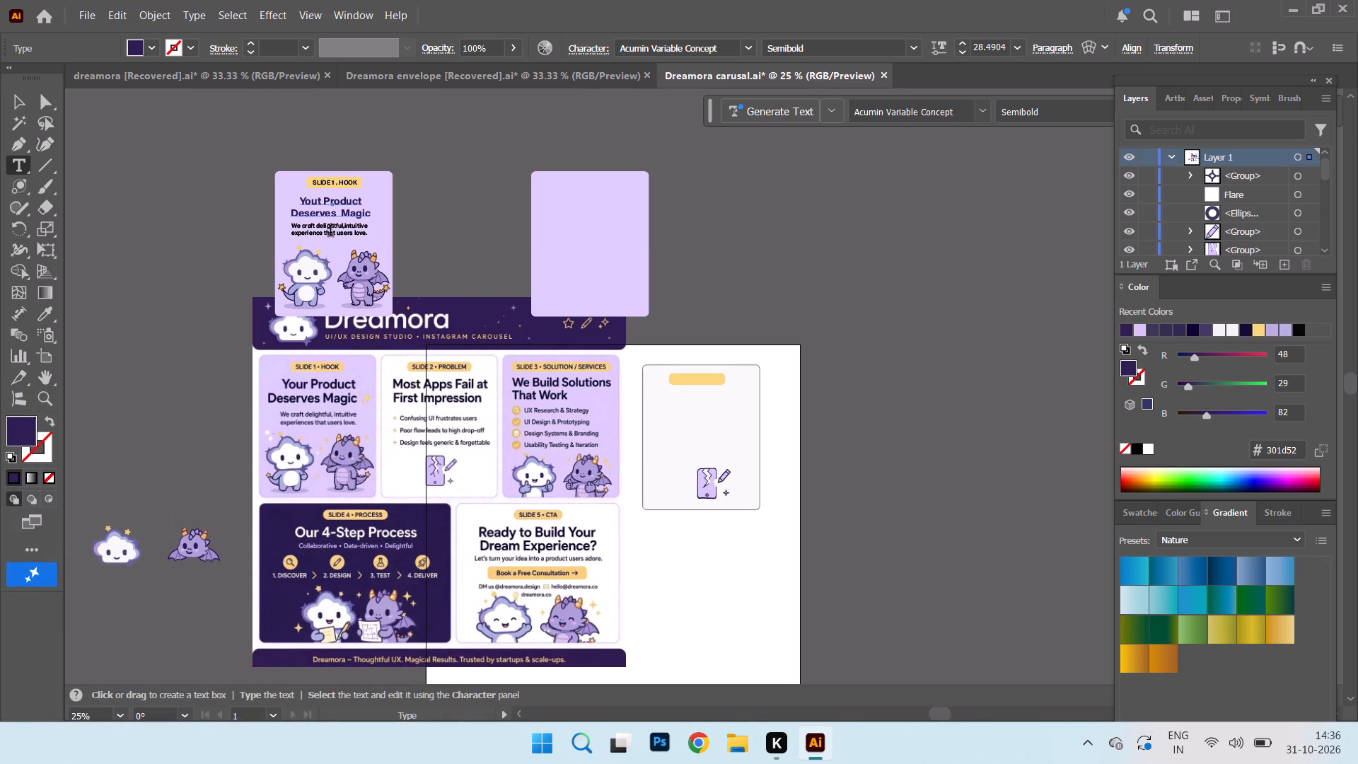
Add a two-line text reading "Most Apps Fail at" and "First Impression" in the empty area above the artboard.
{"action": "left_click", "coordinate": [655, 557]}
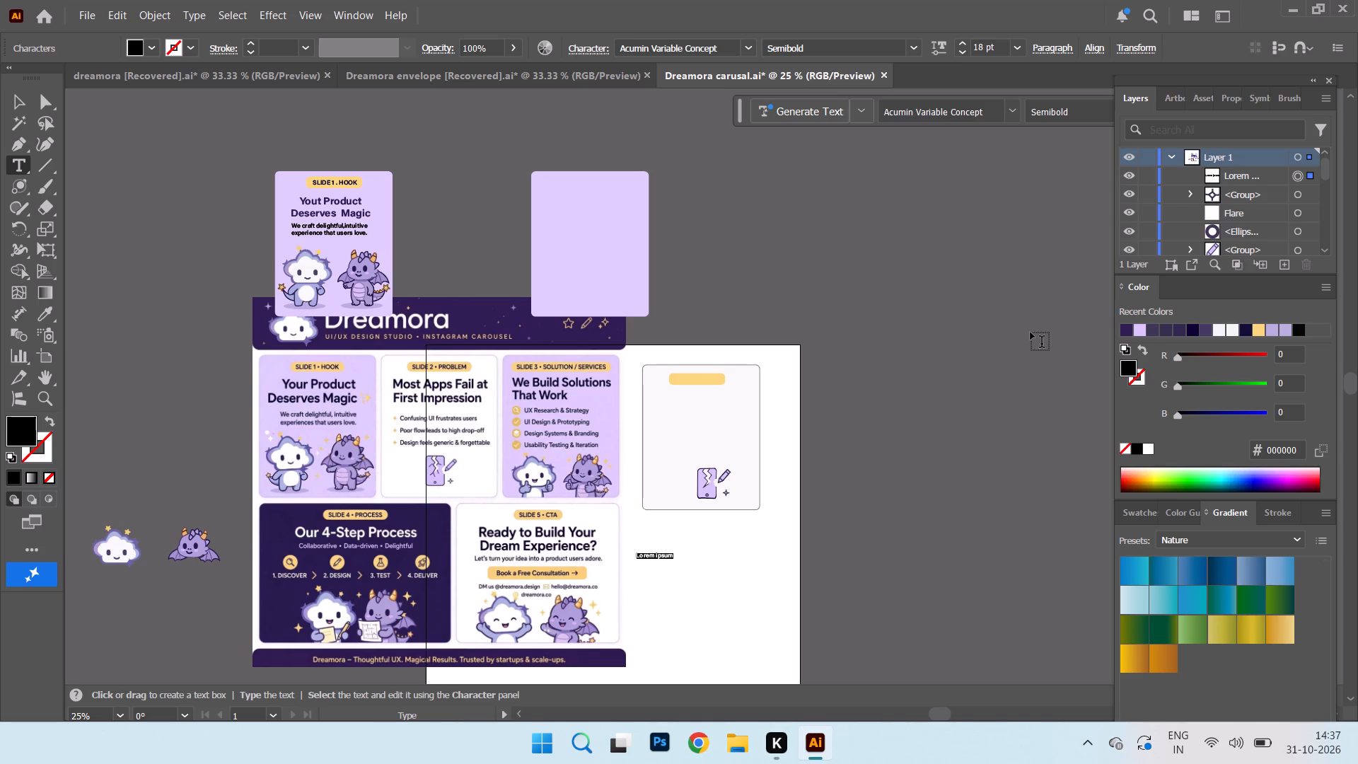
{"action": "left_click", "coordinate": [760, 234]}
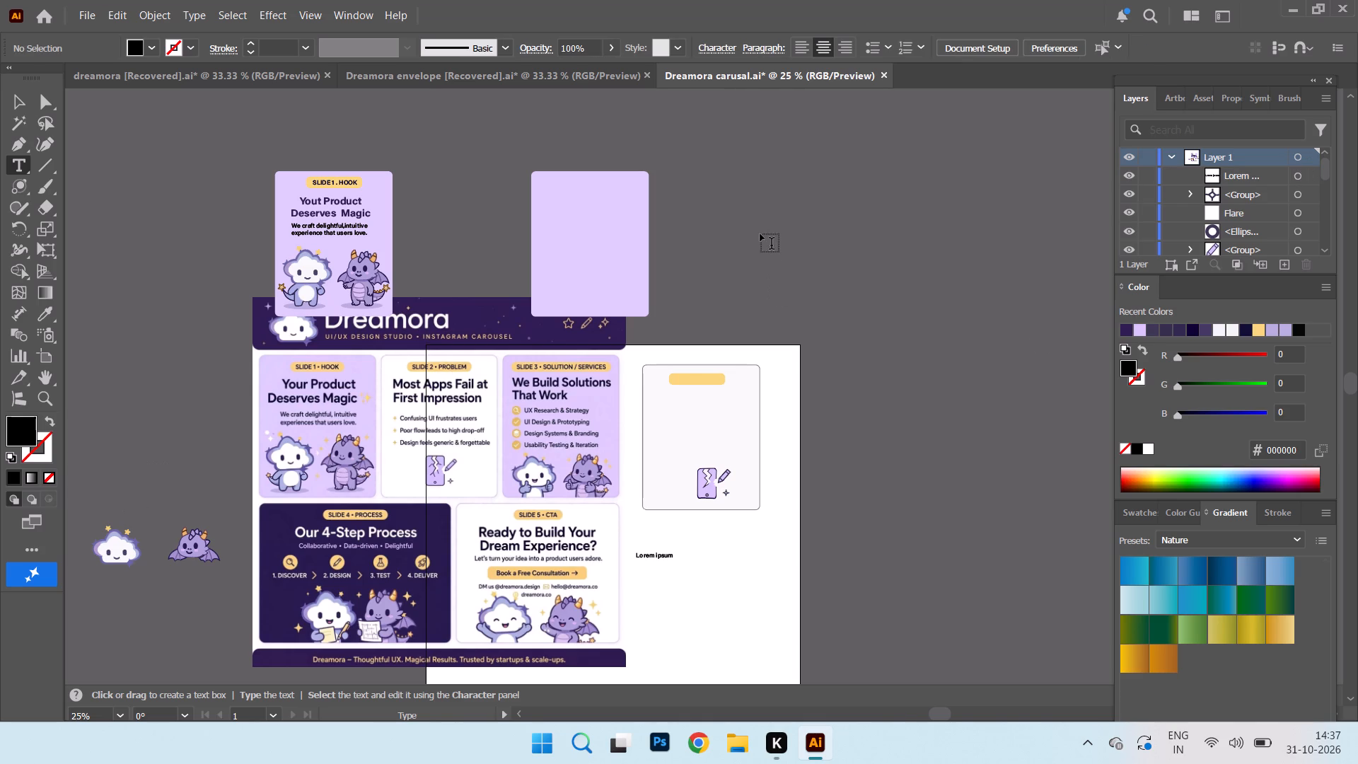
{"action": "left_click", "coordinate": [760, 234]}
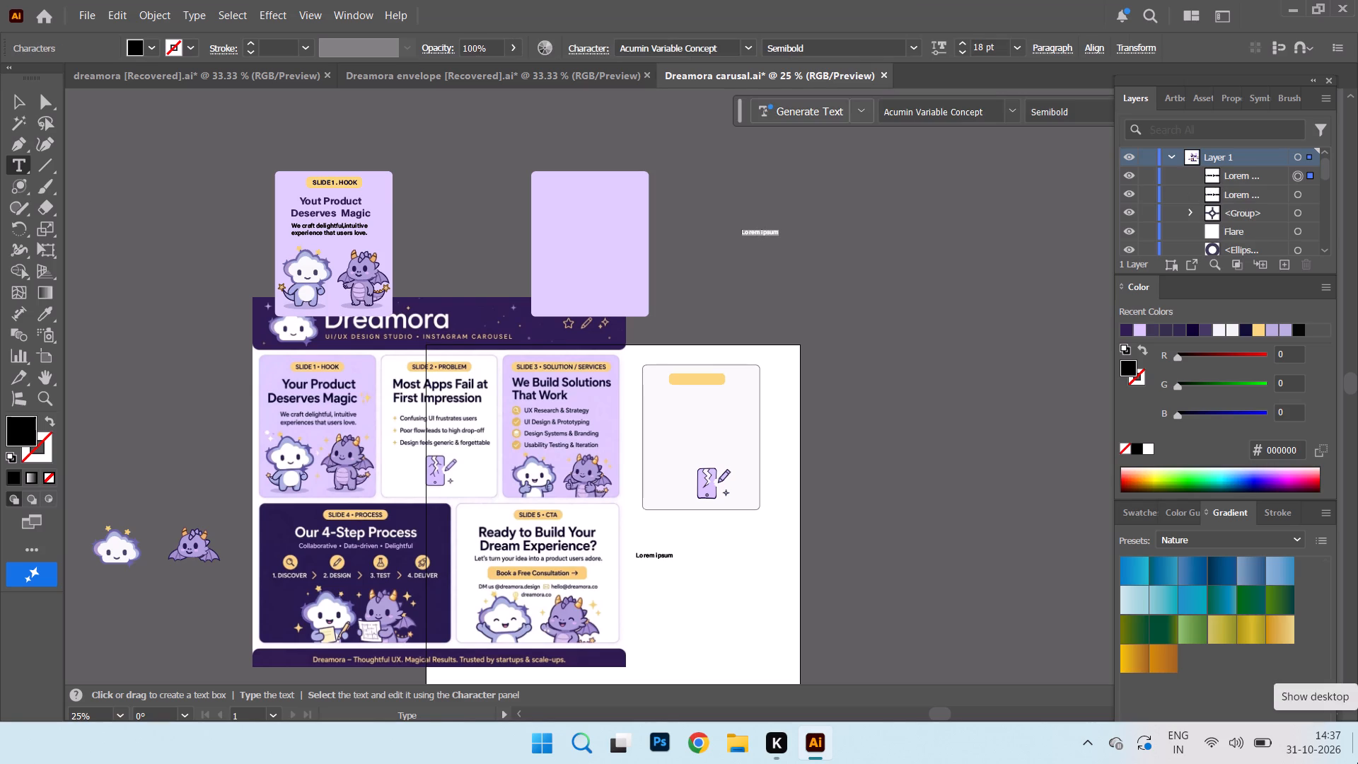
{"action": "key", "text": "m"}
{"action": "type", "text": "ost"}
{"action": "key", "text": "space"}
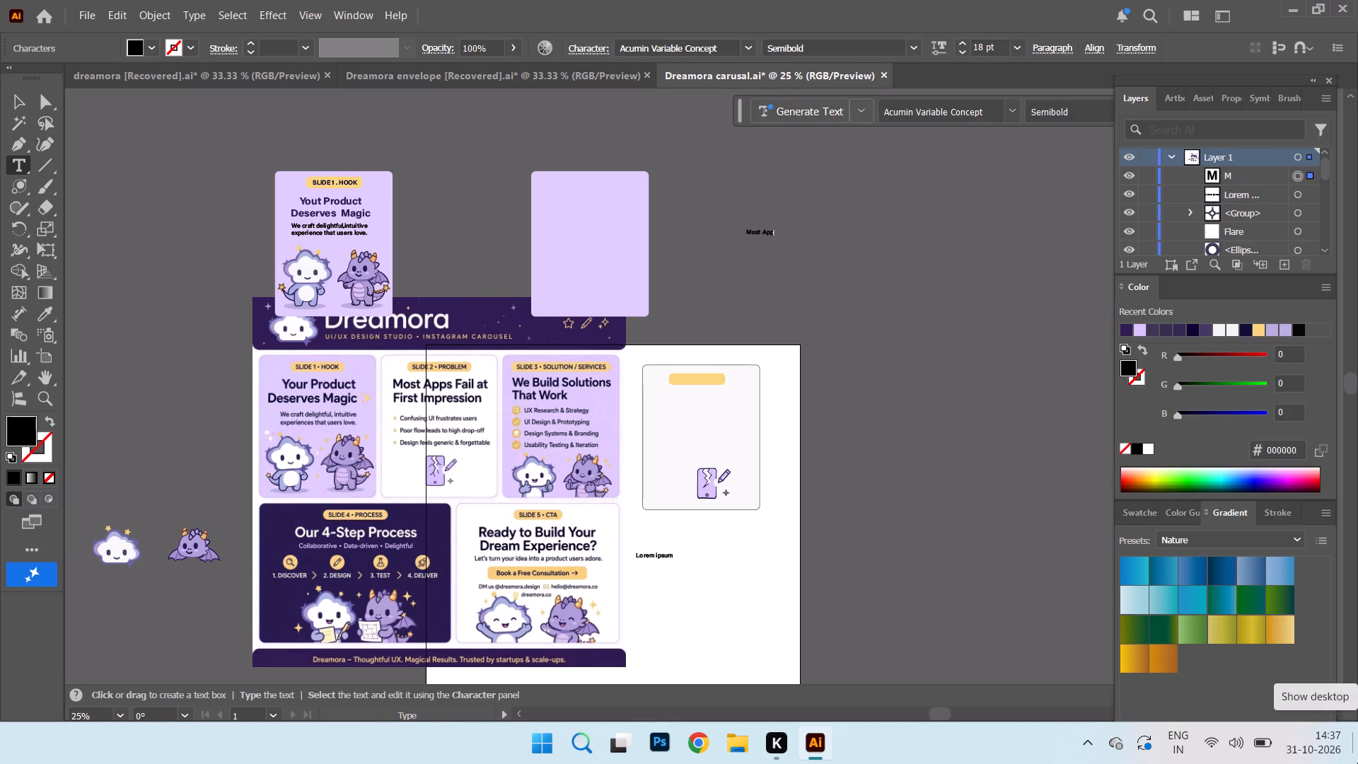
{"action": "key", "text": "f"}
{"action": "key", "text": "a"}
{"action": "key", "text": "plus"}
{"action": "key", "text": "BackSpace"}
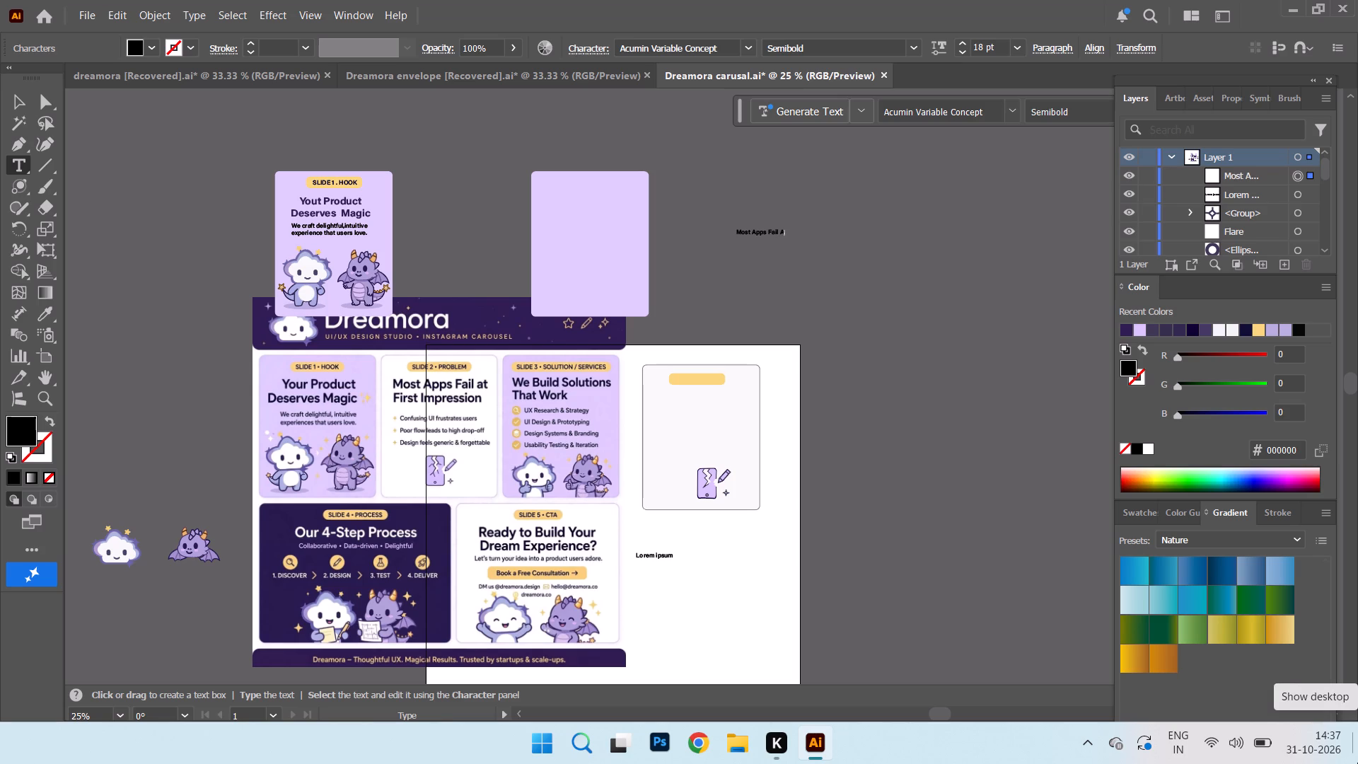
{"action": "key", "text": "BackSpace"}
{"action": "type", "text": "at"}
{"action": "key", "text": "space"}
{"action": "key", "text": "f"}
{"action": "type", "text": "irst"}
{"action": "key", "text": "space"}
{"action": "key", "text": "i"}
{"action": "type", "text": "mpression"}
Set the "Most Apps Fail at First Impression" heading to 36 pt and place it below the off-white card's yellow label.
{"action": "left_click", "coordinate": [7, 106]}
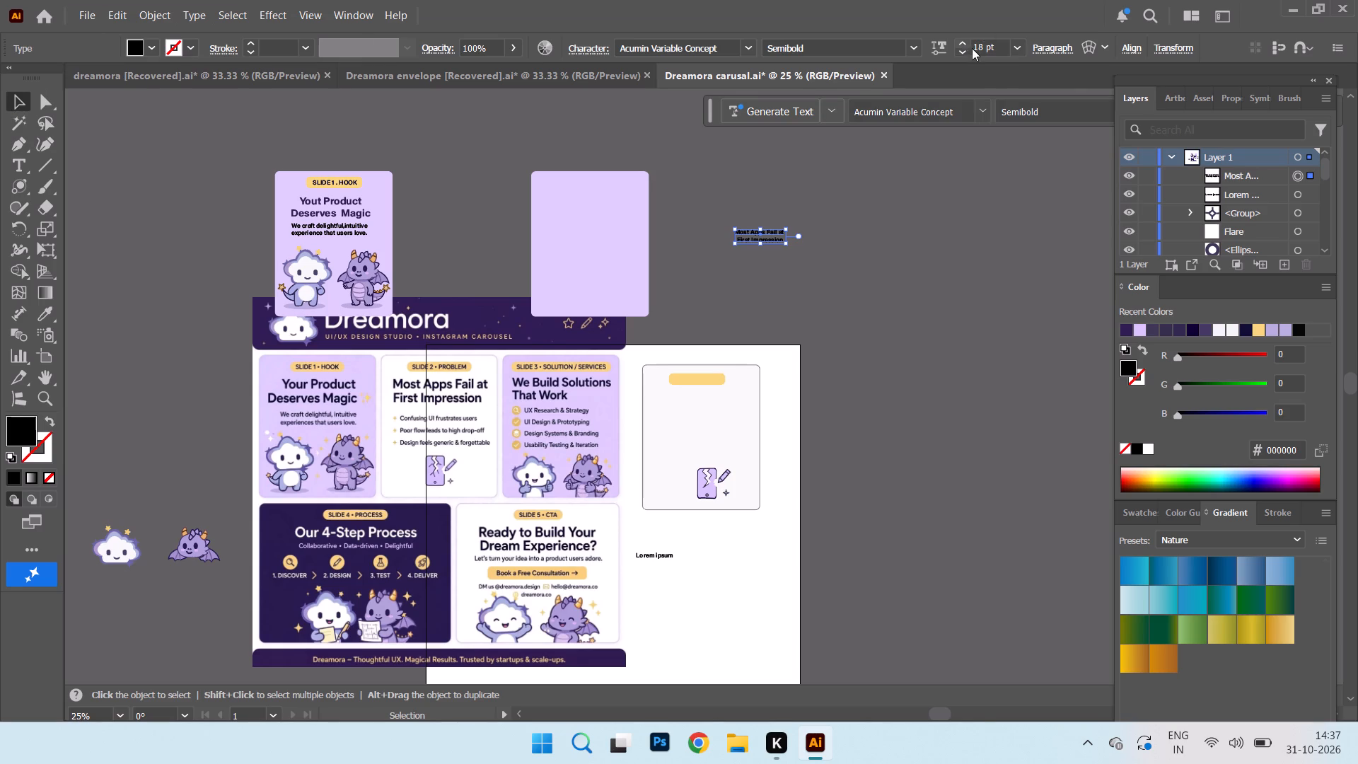
{"action": "left_click", "coordinate": [1013, 42]}
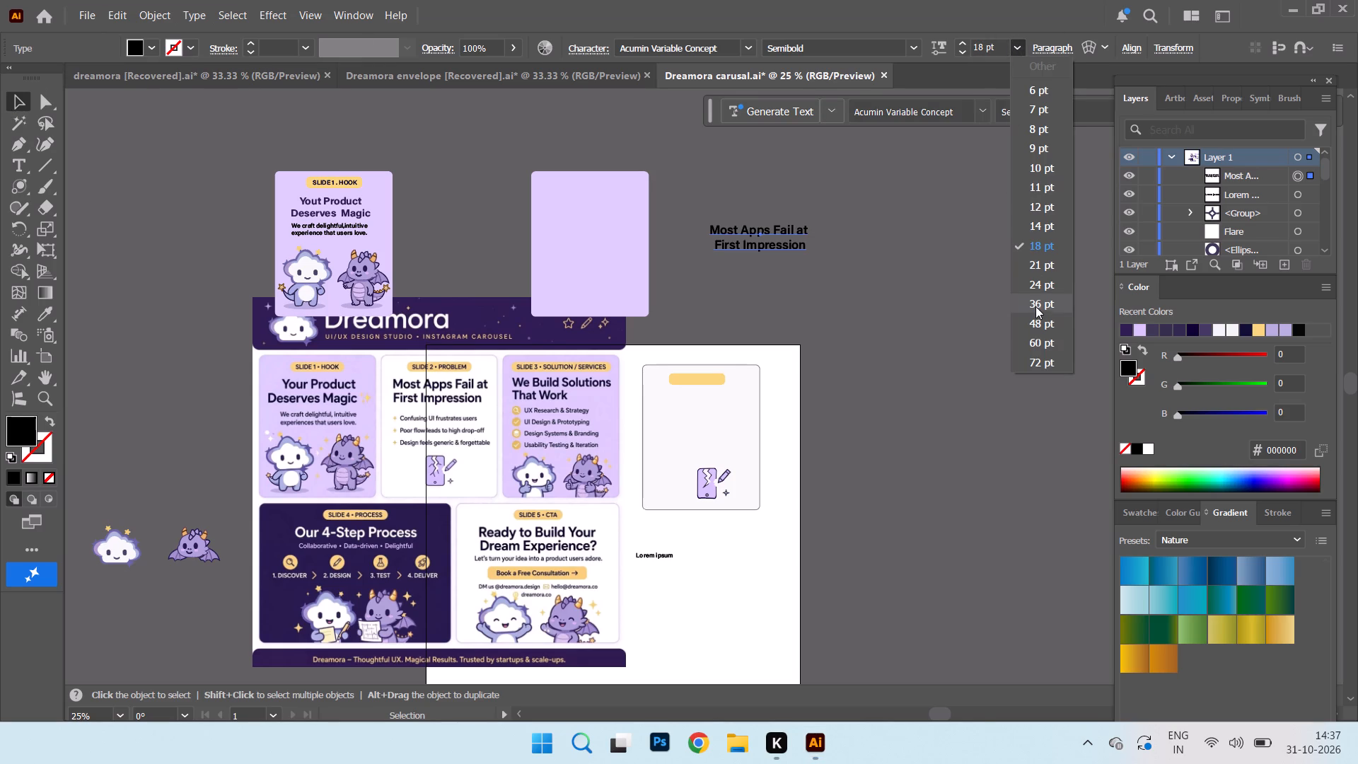
{"action": "left_click", "coordinate": [1035, 302]}
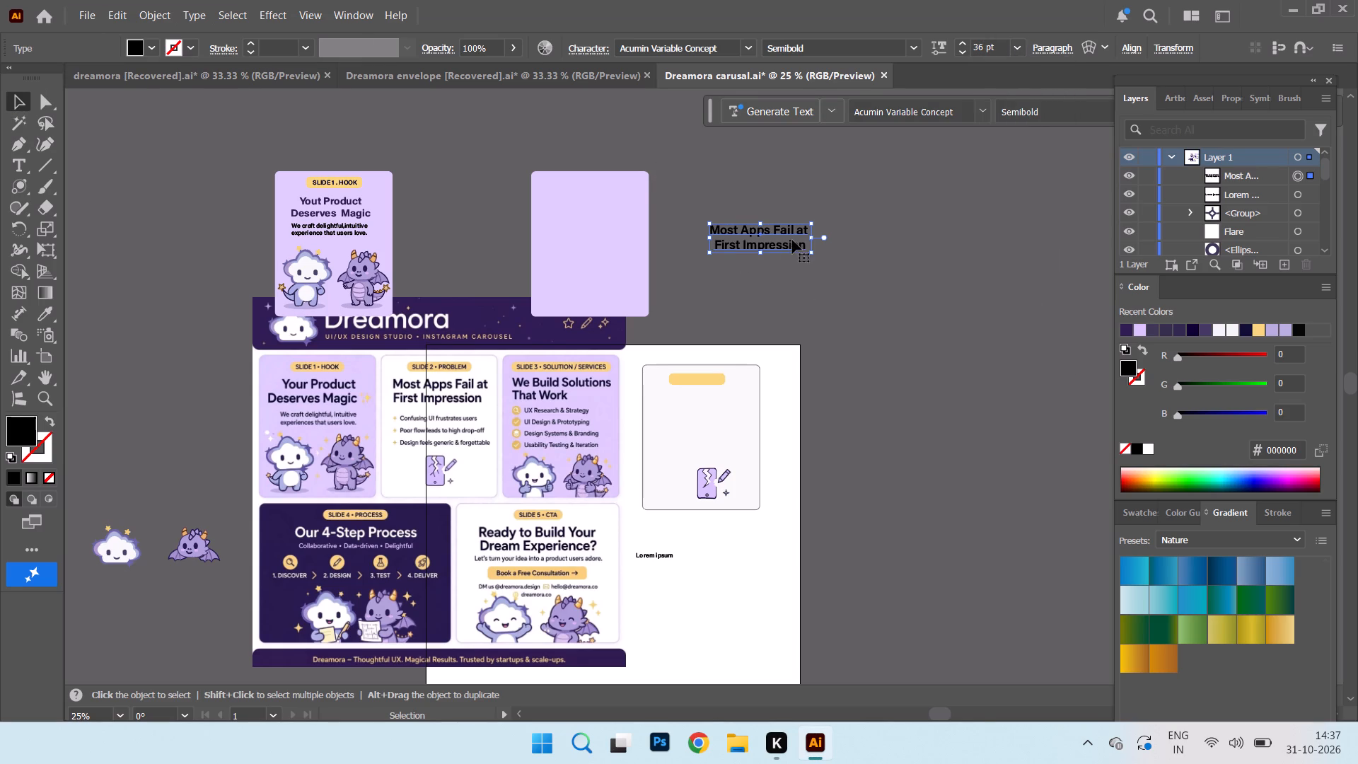
{"action": "left_click_drag", "start_coordinate": [790, 228], "coordinate": [733, 403]}
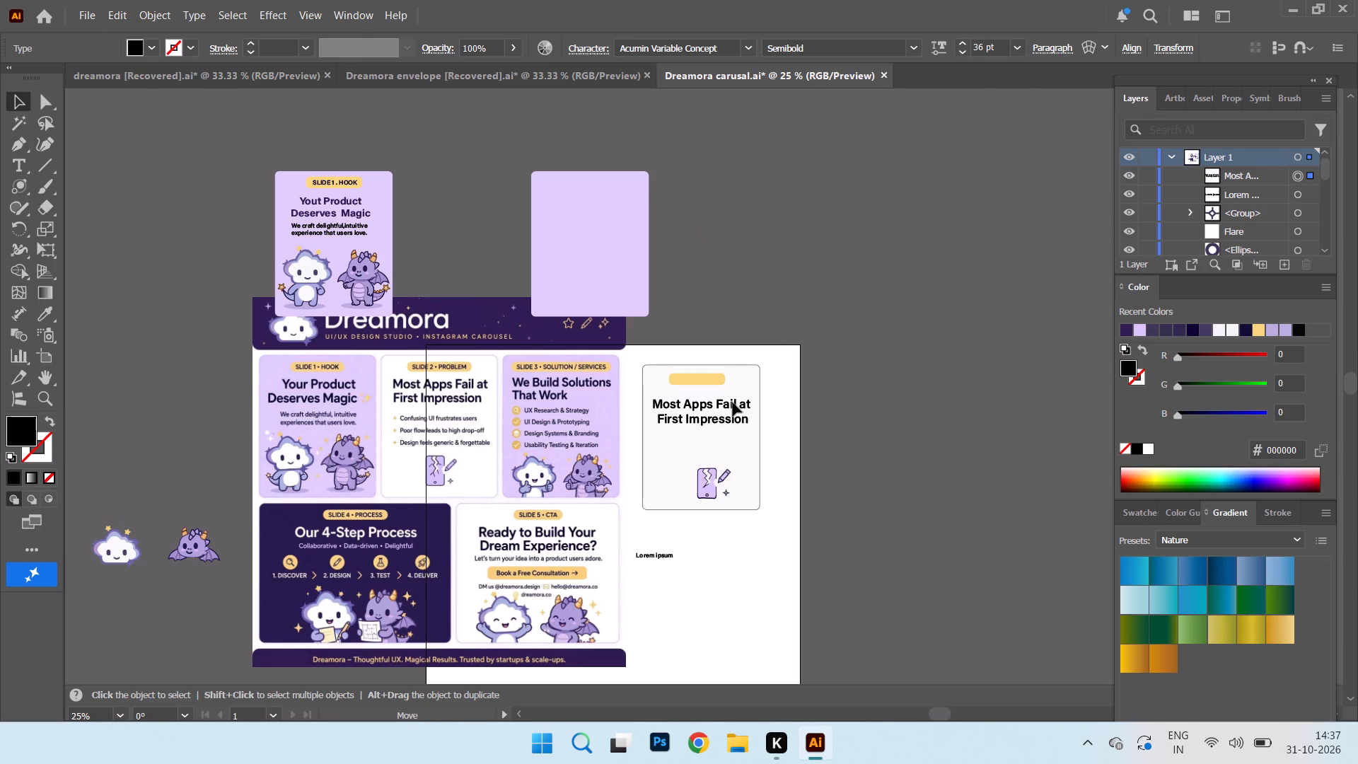
{"action": "left_click_drag", "start_coordinate": [733, 403], "coordinate": [731, 396]}
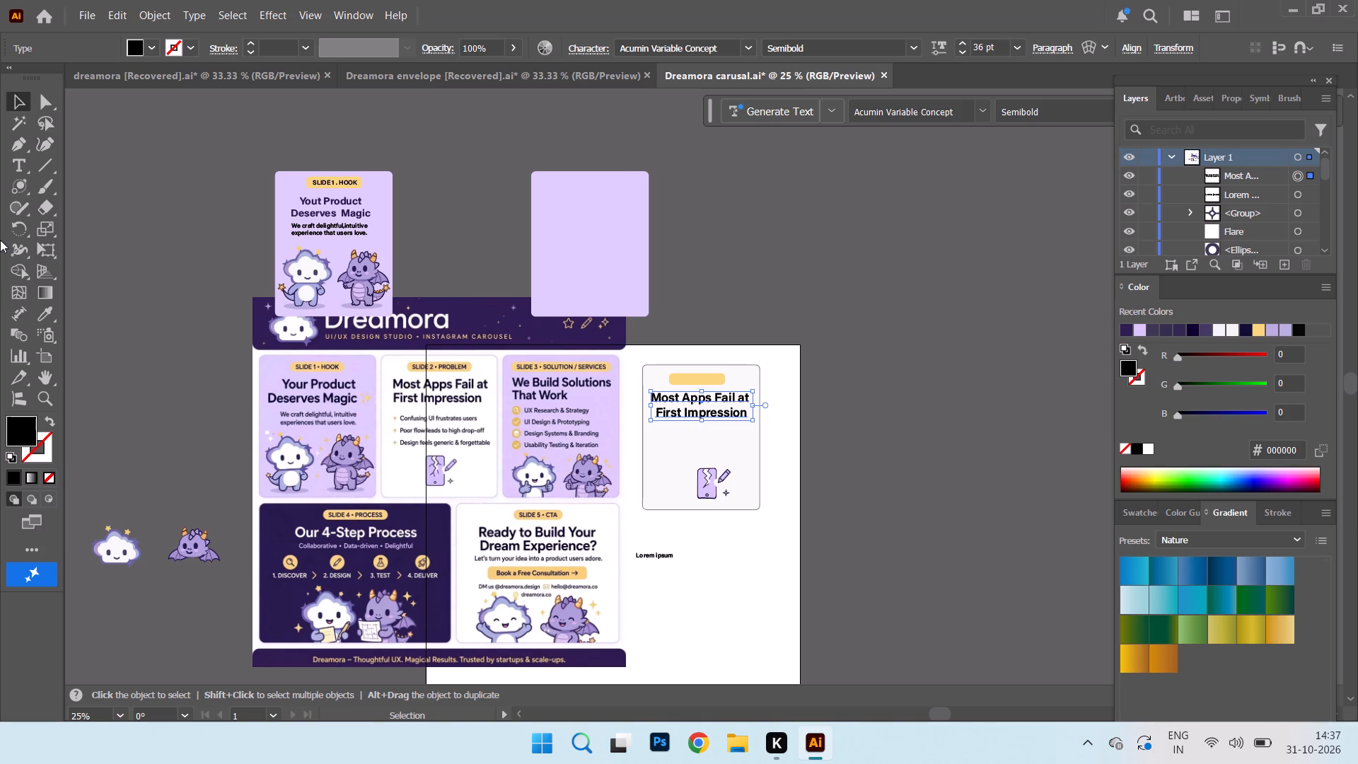
Copy the "SLIDE 1 . HOOK" text from the finished card onto the off-white card's yellow label.
{"action": "left_click", "coordinate": [327, 183]}
{"action": "left_click_drag", "start_coordinate": [327, 183], "coordinate": [331, 185]}
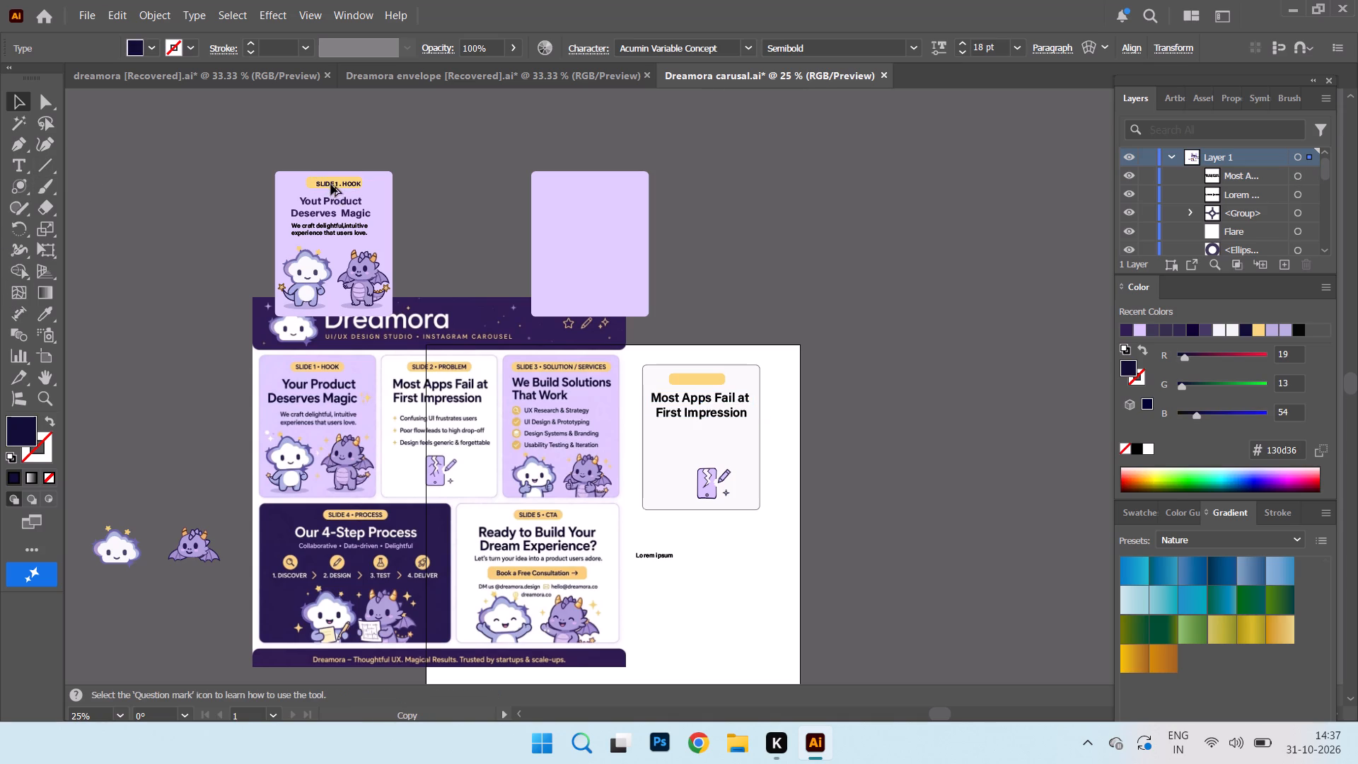
{"action": "left_click_drag", "start_coordinate": [331, 185], "coordinate": [687, 379]}
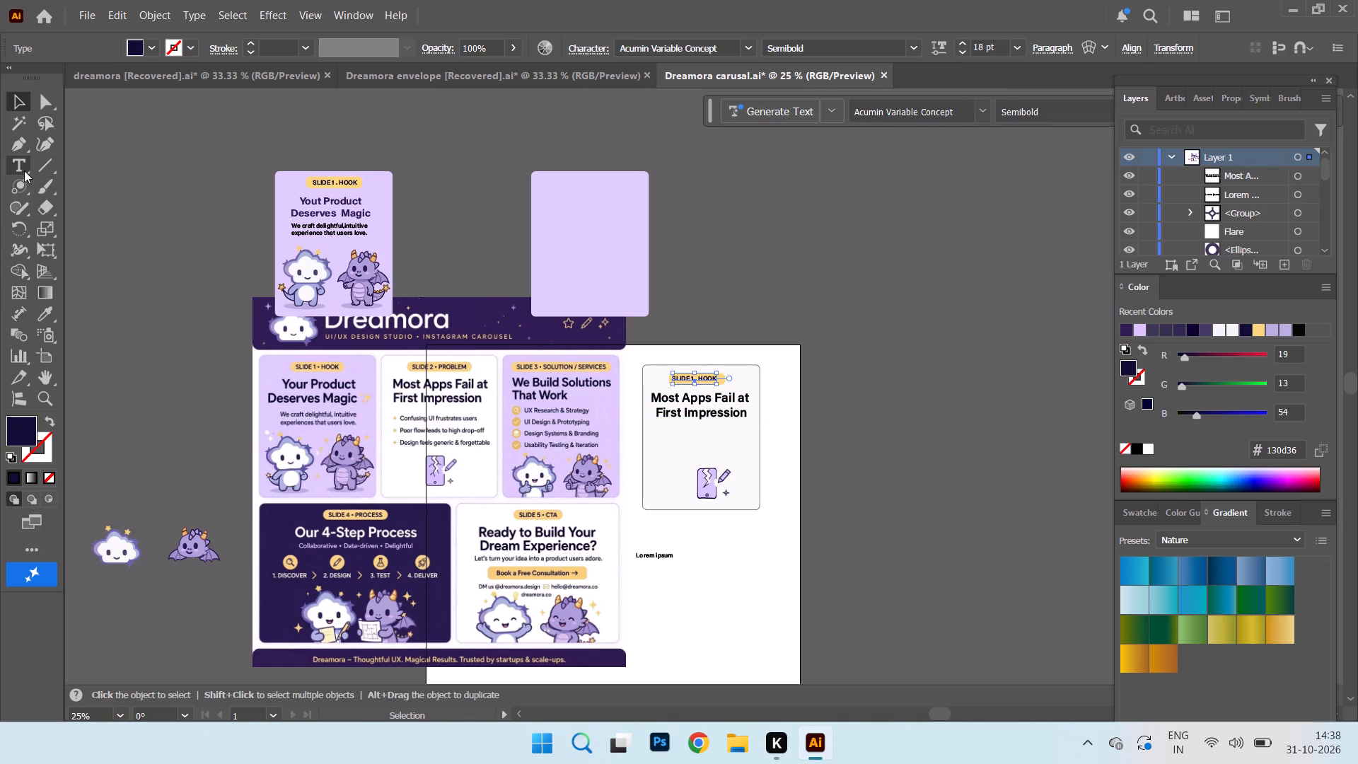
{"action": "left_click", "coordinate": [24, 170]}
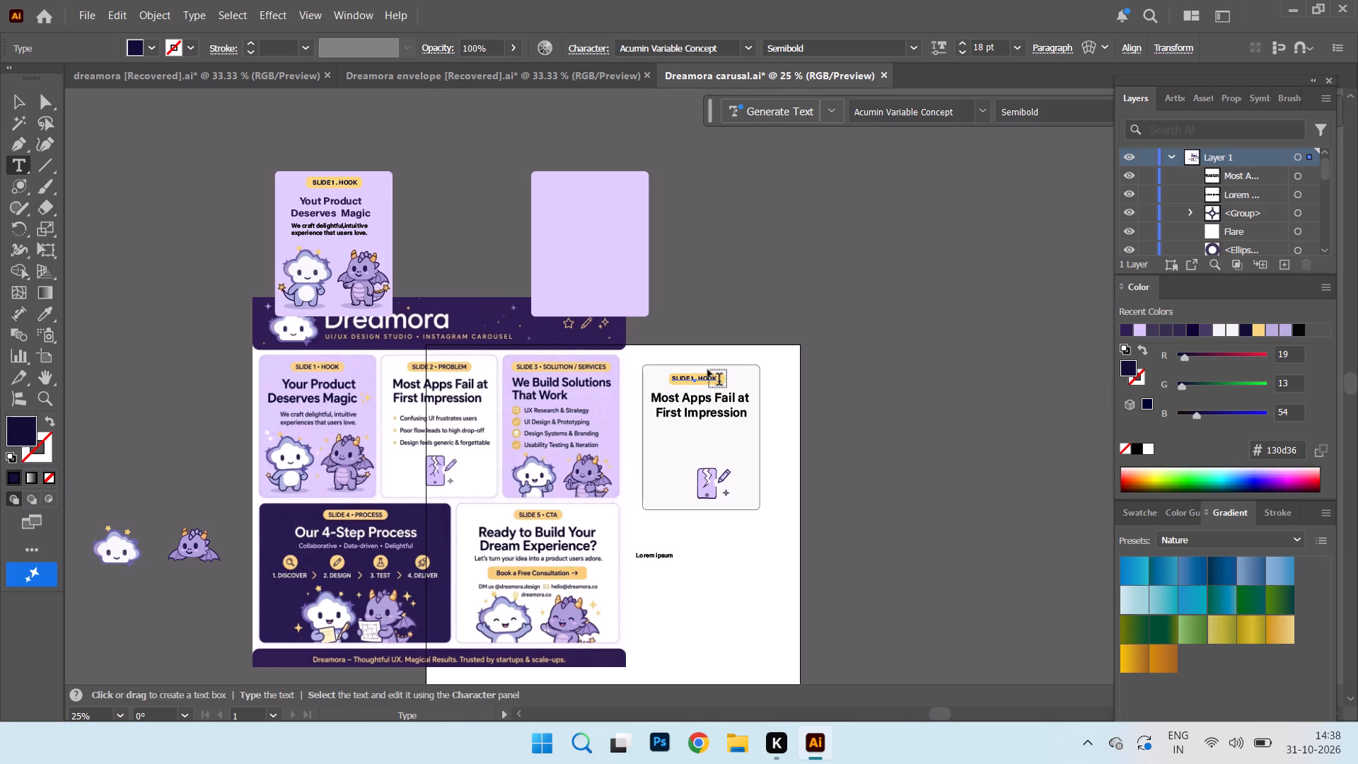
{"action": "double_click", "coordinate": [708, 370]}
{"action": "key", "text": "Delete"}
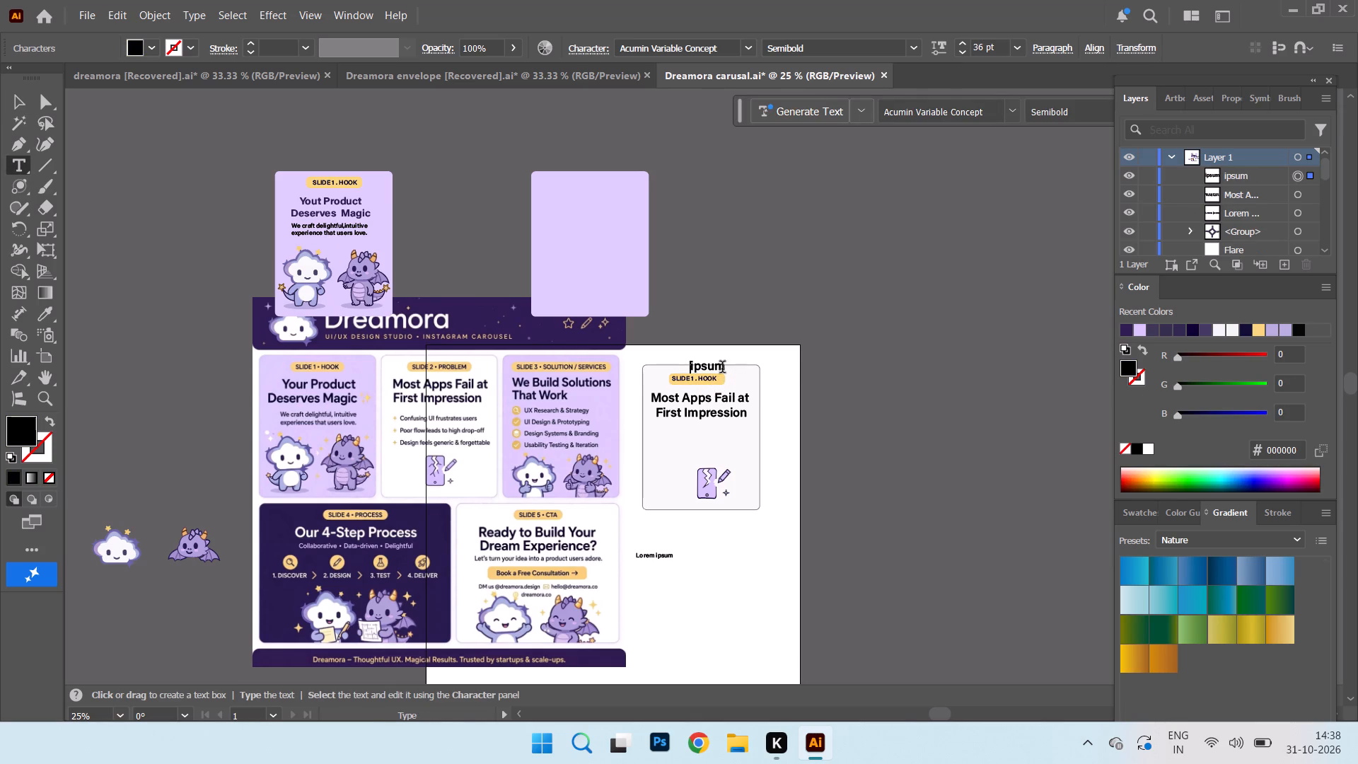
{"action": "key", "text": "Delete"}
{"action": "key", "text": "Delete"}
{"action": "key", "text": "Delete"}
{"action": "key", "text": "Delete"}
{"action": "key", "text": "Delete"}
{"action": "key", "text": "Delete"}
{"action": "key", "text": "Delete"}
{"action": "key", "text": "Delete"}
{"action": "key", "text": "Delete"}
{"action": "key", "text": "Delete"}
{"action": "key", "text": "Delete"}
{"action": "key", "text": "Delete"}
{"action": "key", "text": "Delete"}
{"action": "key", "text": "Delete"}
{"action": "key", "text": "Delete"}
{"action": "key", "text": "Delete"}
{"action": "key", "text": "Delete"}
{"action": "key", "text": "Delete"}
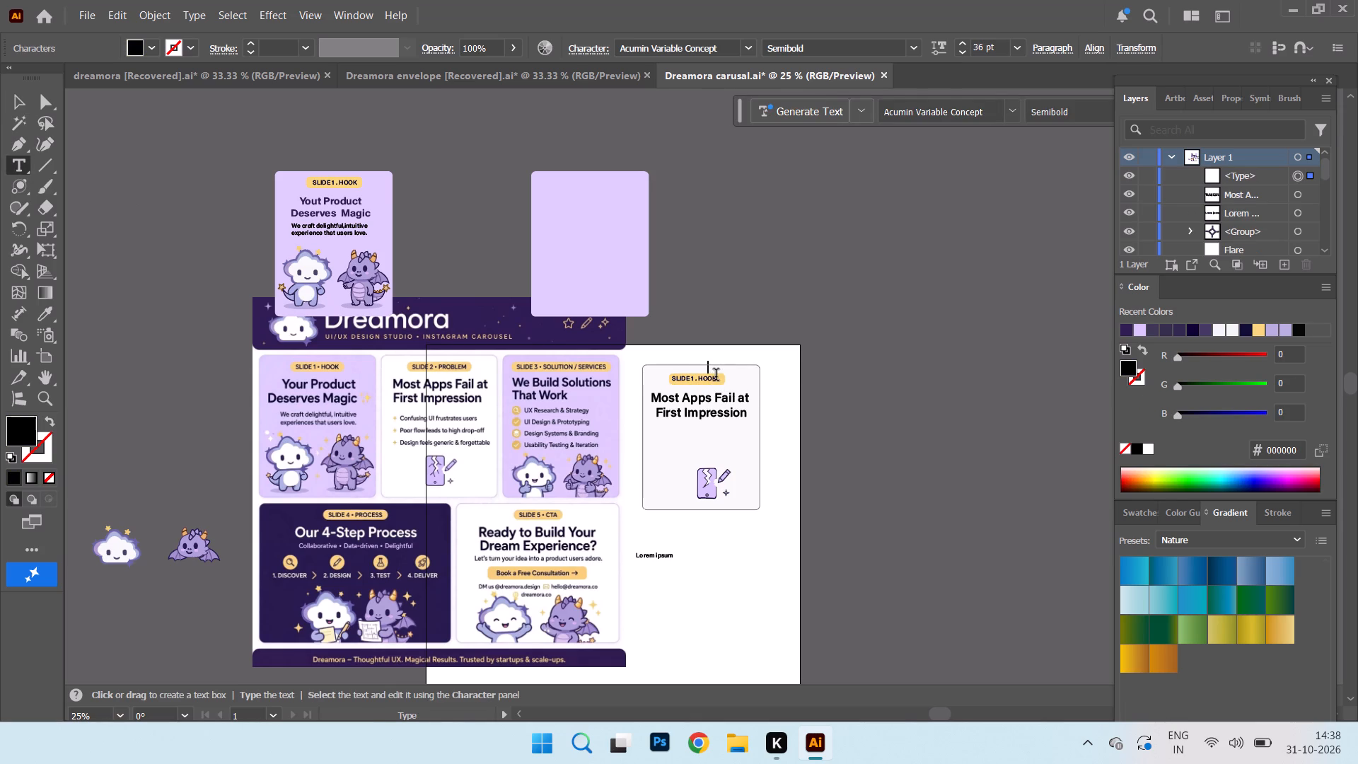
Replace the word "HOOK" with "PROBLEM" in the off-white card's label text.
{"action": "left_click", "coordinate": [716, 376]}
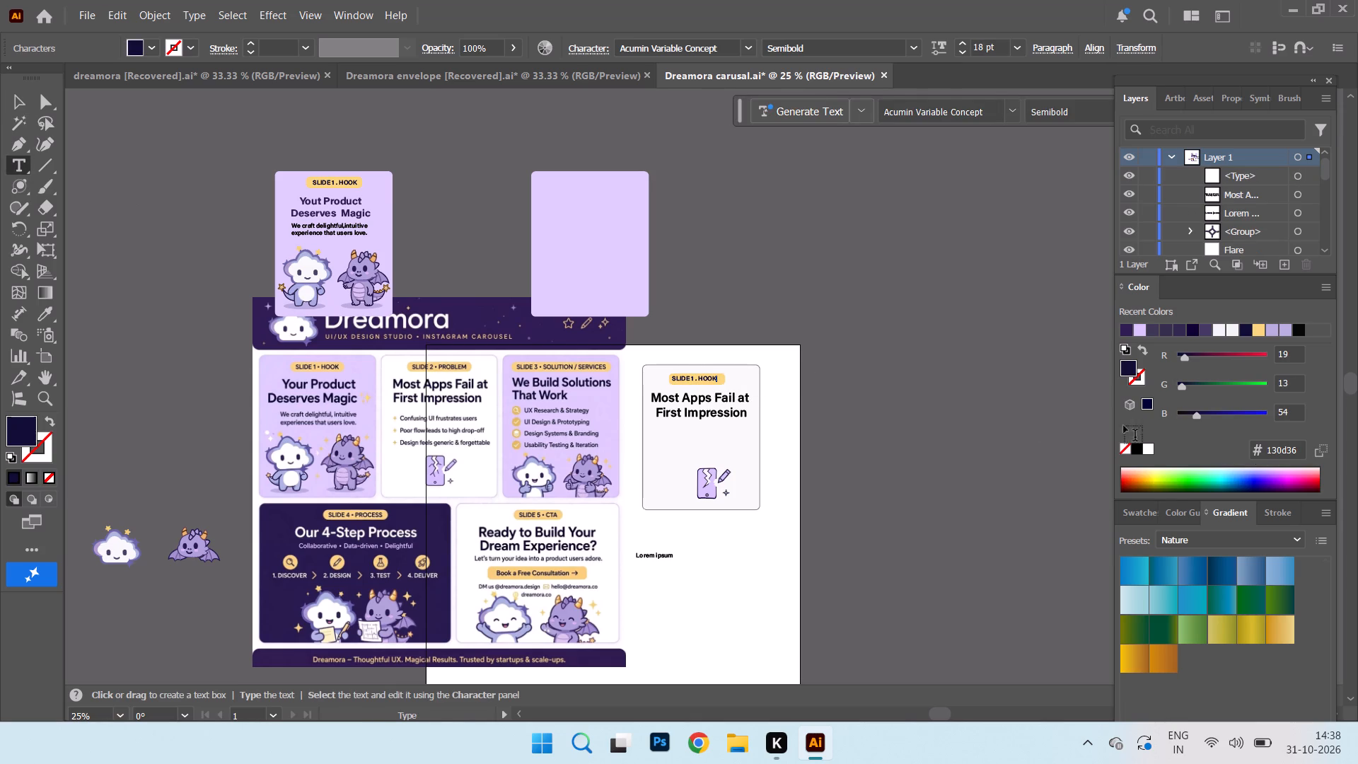
{"action": "key", "text": "BackSpace"}
{"action": "key", "text": "BackSpace"}
{"action": "key", "text": "BackSpace"}
{"action": "key", "text": "BackSpace"}
{"action": "type", "text": "PRO"}
{"action": "type", "text": "BLEM"}
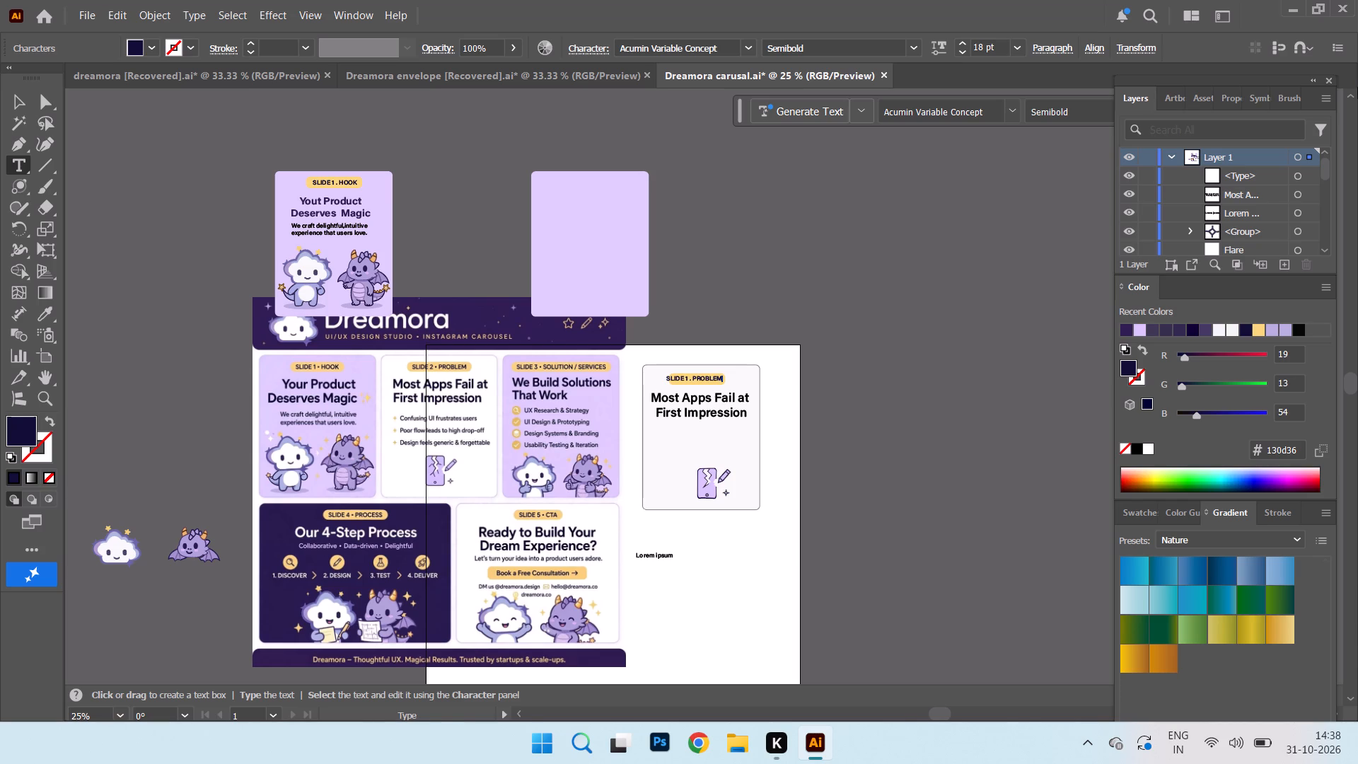
Move the "SLIDE 1 . PROBLEM" text slightly so that it sits centred on its yellow label.
{"action": "left_click", "coordinate": [17, 100]}
{"action": "key", "text": "ctrl+equal"}
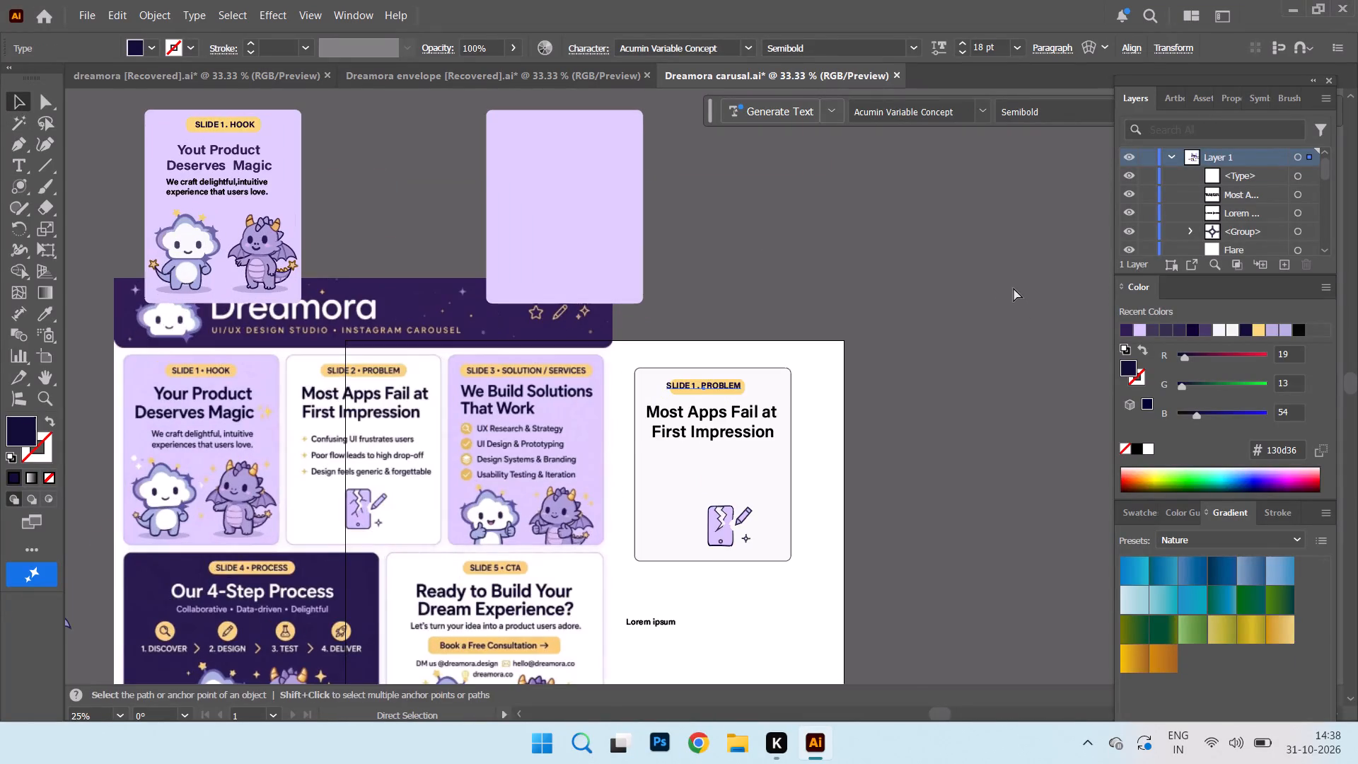
{"action": "key", "text": "ctrl+equal"}
{"action": "left_click", "coordinate": [738, 262]}
{"action": "left_click_drag", "start_coordinate": [726, 386], "coordinate": [733, 387]}
{"action": "left_click", "coordinate": [861, 236]}
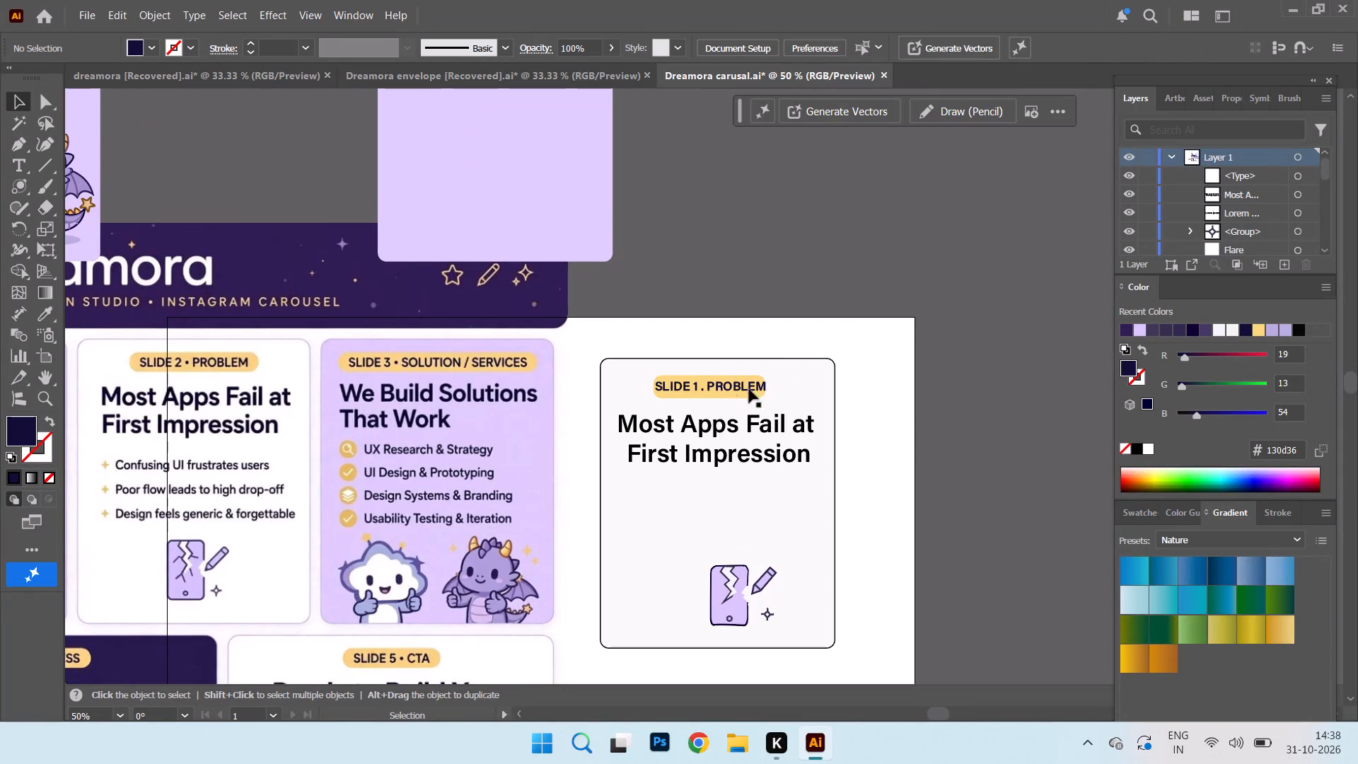
Widen the yellow label shape on the off-white card and centre it behind the "SLIDE 1 . PROBLEM" text.
{"action": "left_click", "coordinate": [737, 395]}
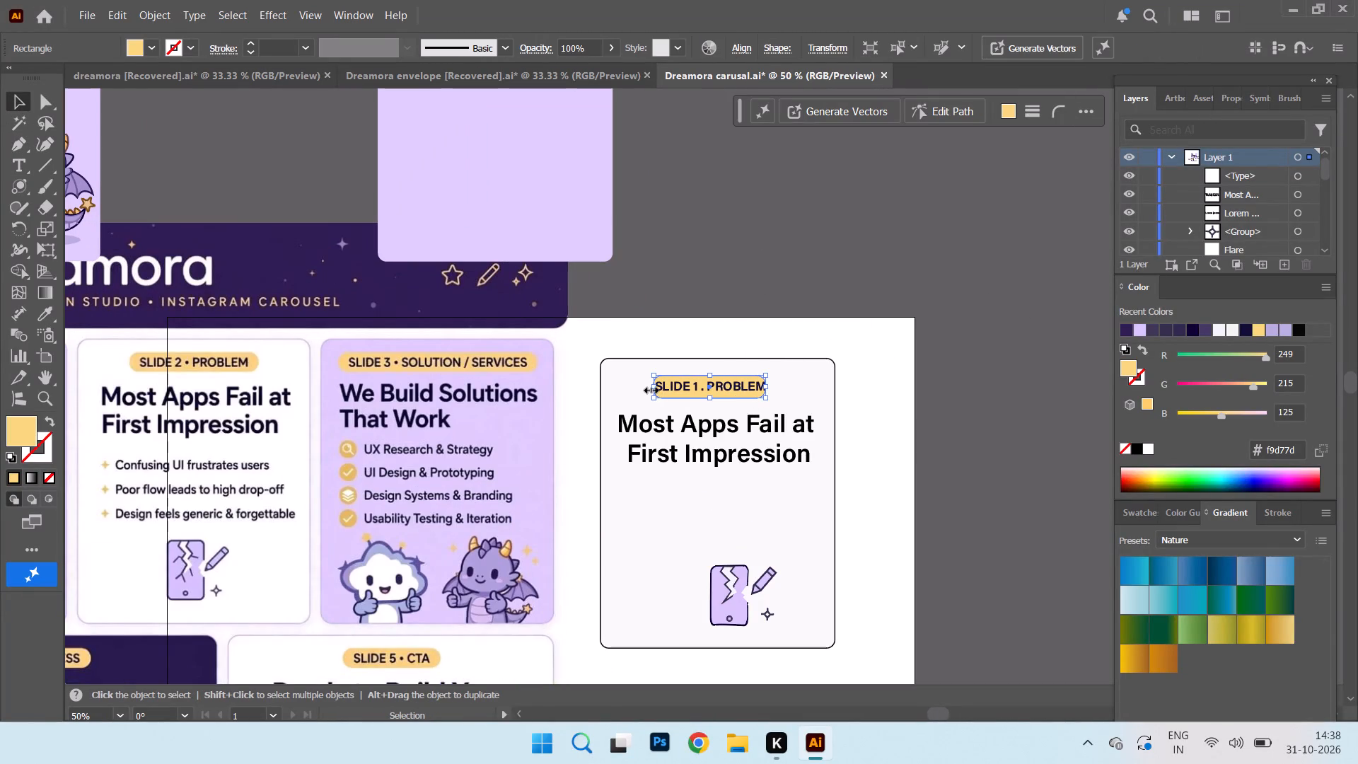
{"action": "left_click_drag", "start_coordinate": [649, 388], "coordinate": [642, 386]}
{"action": "left_click", "coordinate": [642, 386]}
{"action": "left_click", "coordinate": [776, 245]}
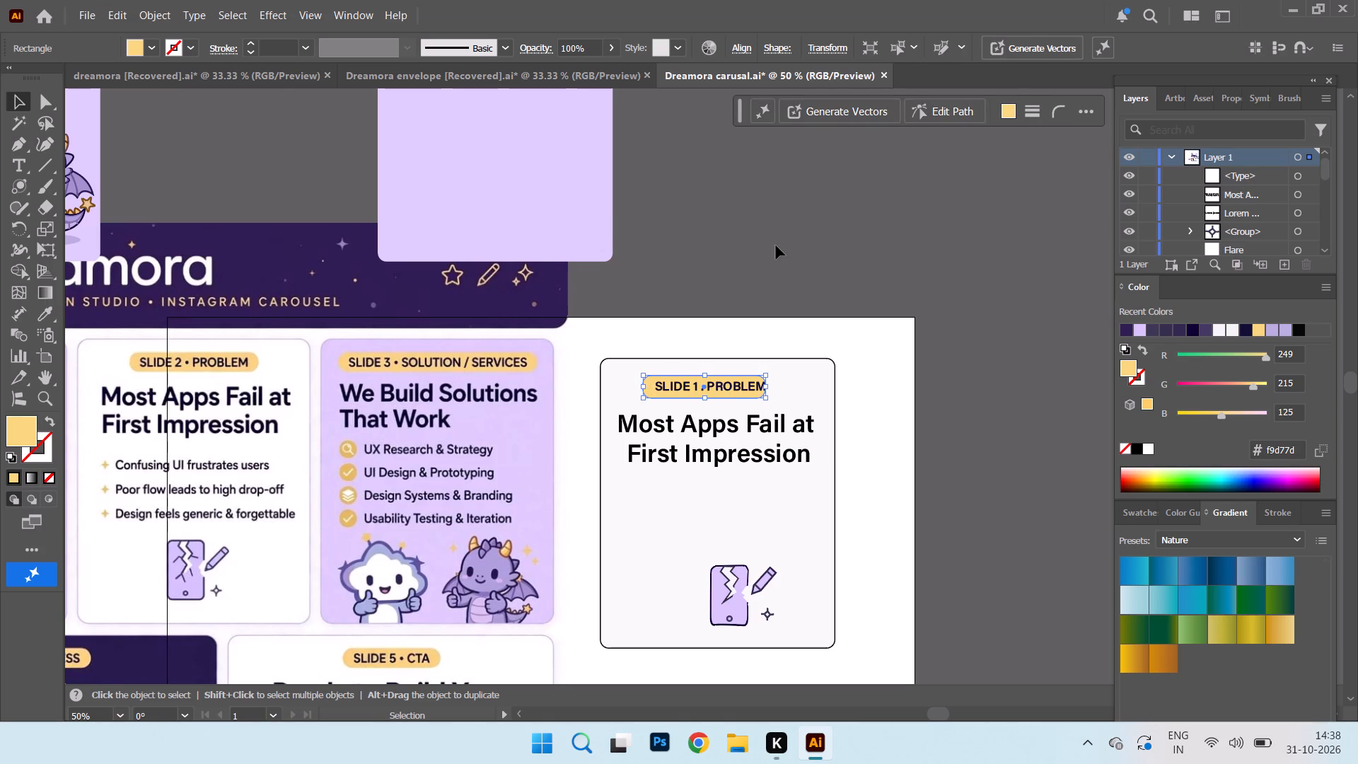
{"action": "left_click_drag", "start_coordinate": [734, 396], "coordinate": [741, 395]}
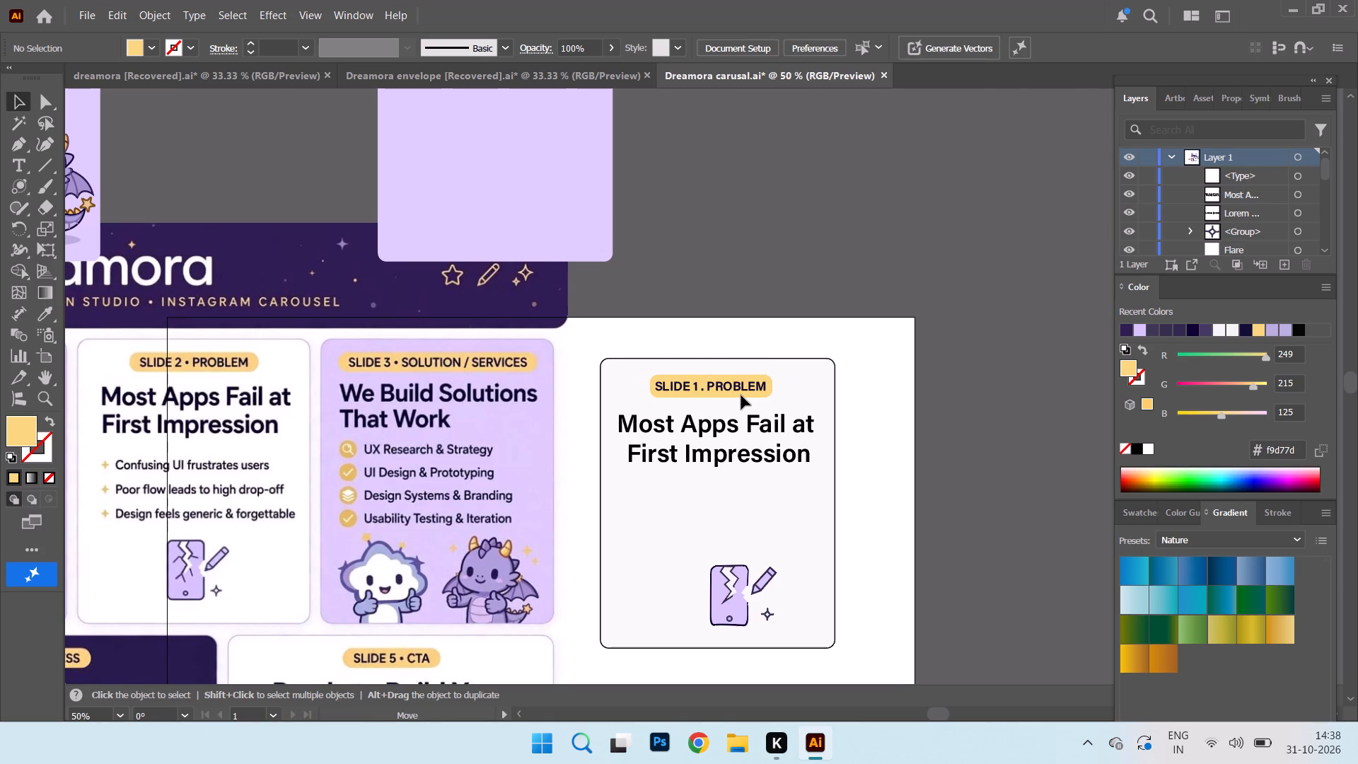
{"action": "left_click_drag", "start_coordinate": [741, 395], "coordinate": [738, 395]}
{"action": "left_click_drag", "start_coordinate": [738, 395], "coordinate": [741, 395]}
{"action": "left_click", "coordinate": [803, 236]}
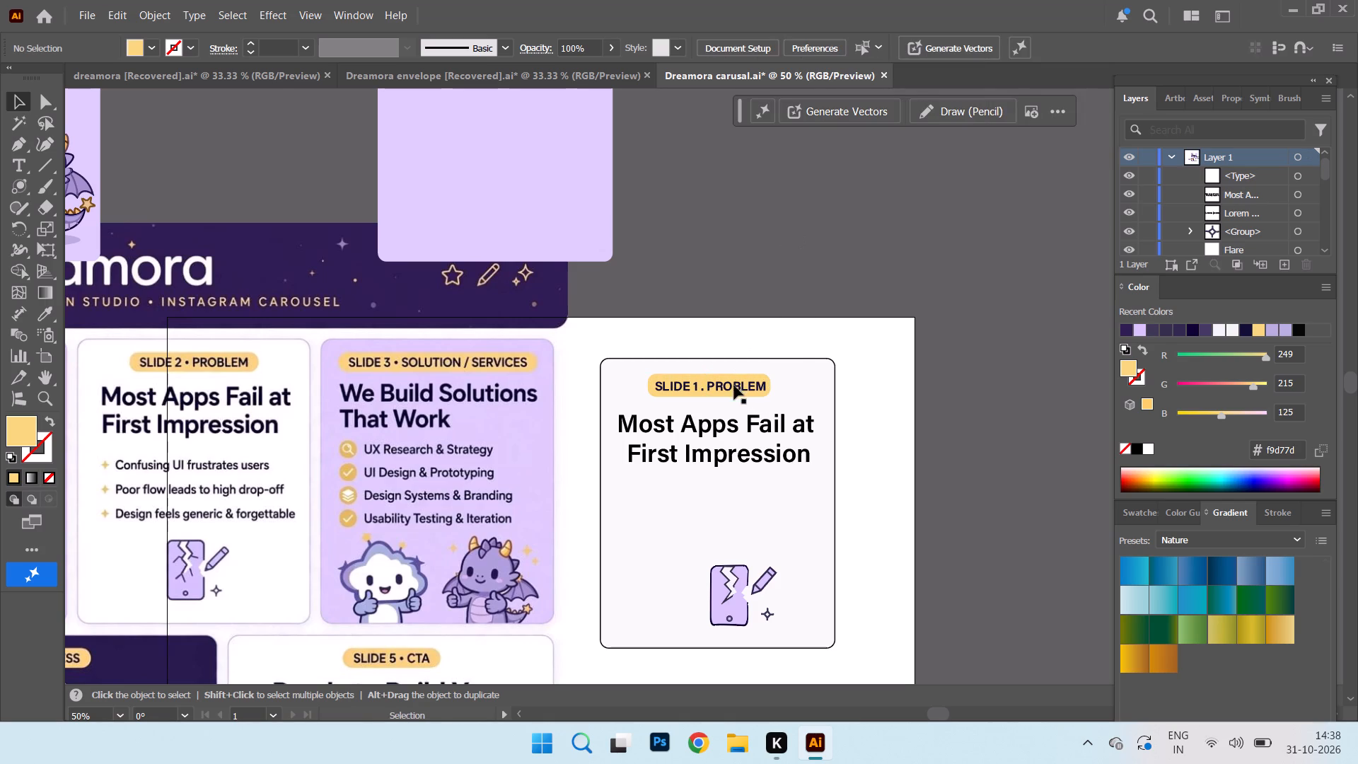
Nudge the label text up slightly and move the "Most Apps Fail at First Impression" heading closer beneath it.
{"action": "left_click", "coordinate": [734, 386]}
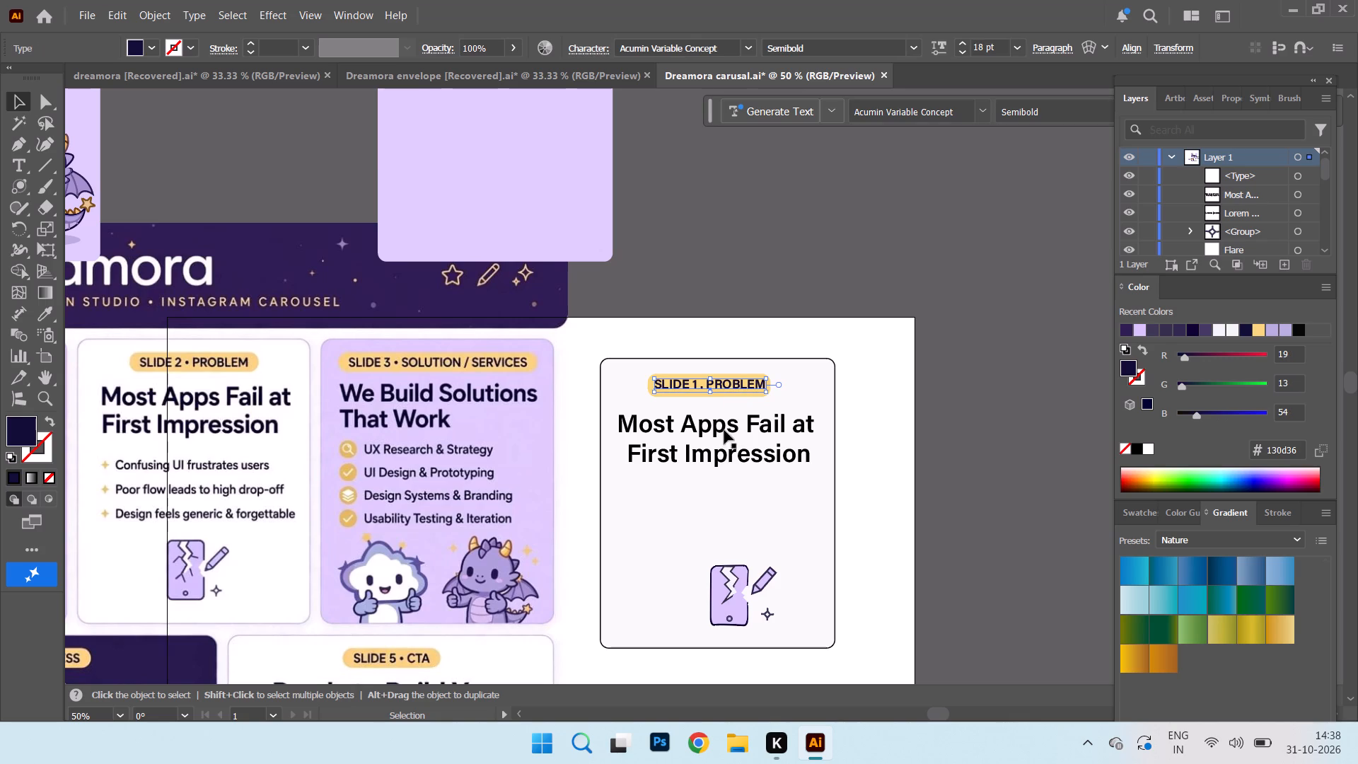
{"action": "left_click_drag", "start_coordinate": [724, 430], "coordinate": [724, 423]}
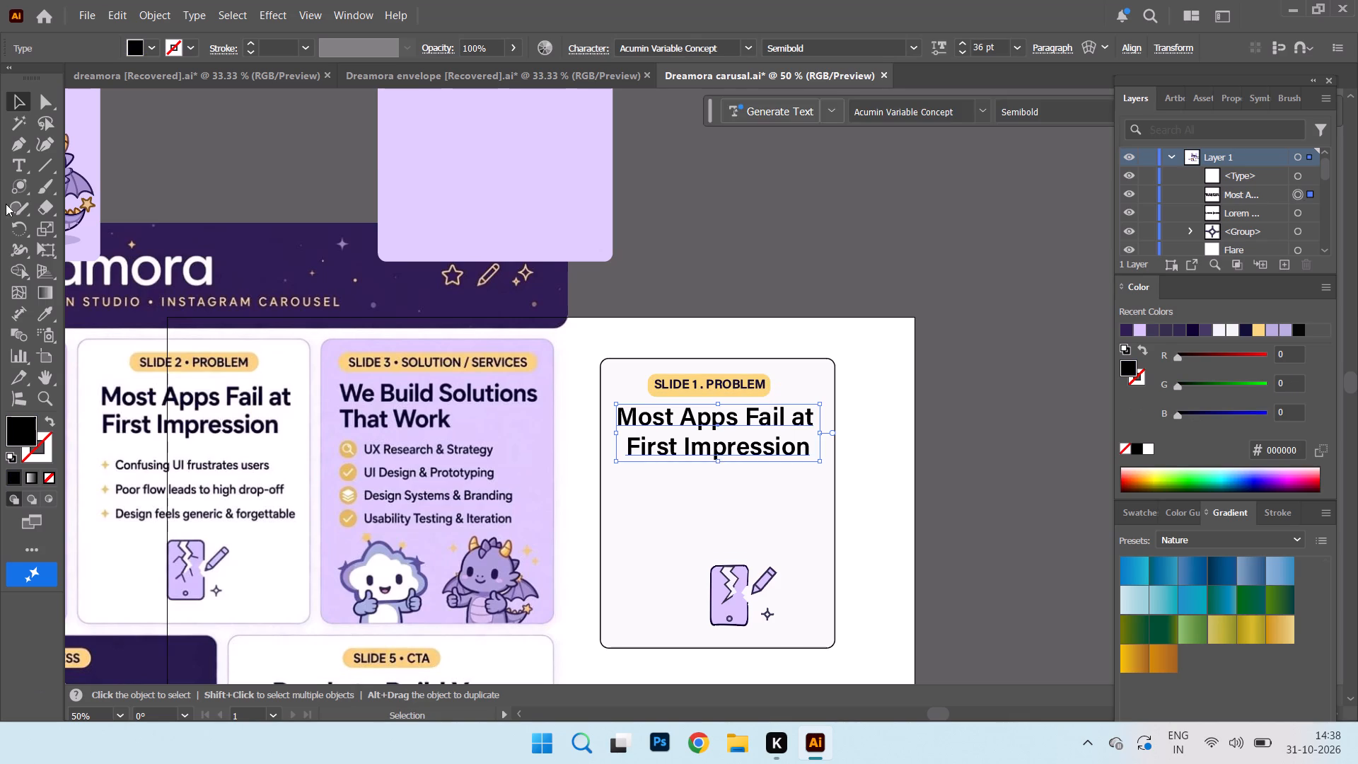
Add a text line reading "Confusing Ui frustrates users" below the heading on the off-white card.
{"action": "left_click", "coordinate": [8, 163]}
{"action": "left_click", "coordinate": [612, 473]}
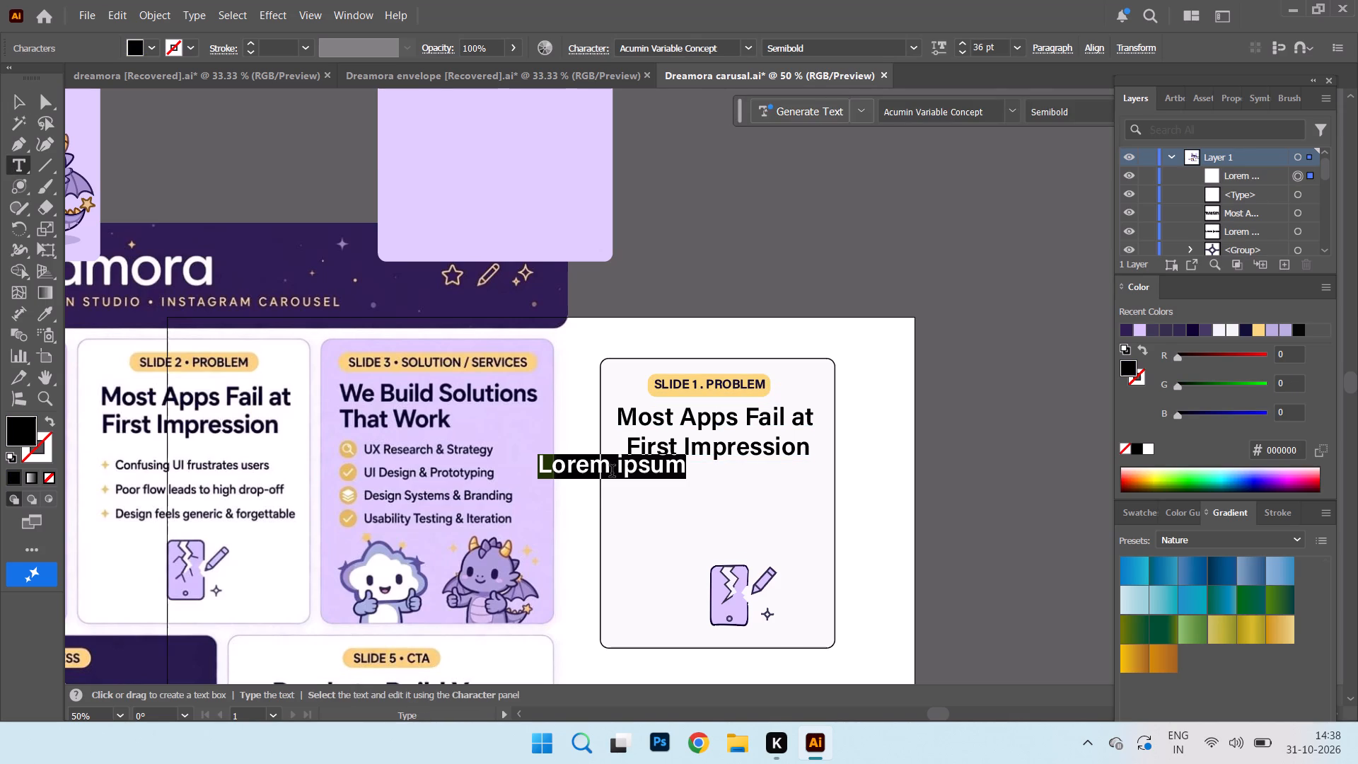
{"action": "left_click", "coordinate": [612, 473]}
{"action": "key", "text": "BackSpace"}
{"action": "key", "text": "BackSpace"}
{"action": "key", "text": "BackSpace"}
{"action": "key", "text": "BackSpace"}
{"action": "key", "text": "BackSpace"}
{"action": "key", "text": "BackSpace"}
{"action": "key", "text": "BackSpace"}
{"action": "key", "text": "BackSpace"}
{"action": "key", "text": "BackSpace"}
{"action": "key", "text": "BackSpace"}
{"action": "key", "text": "BackSpace"}
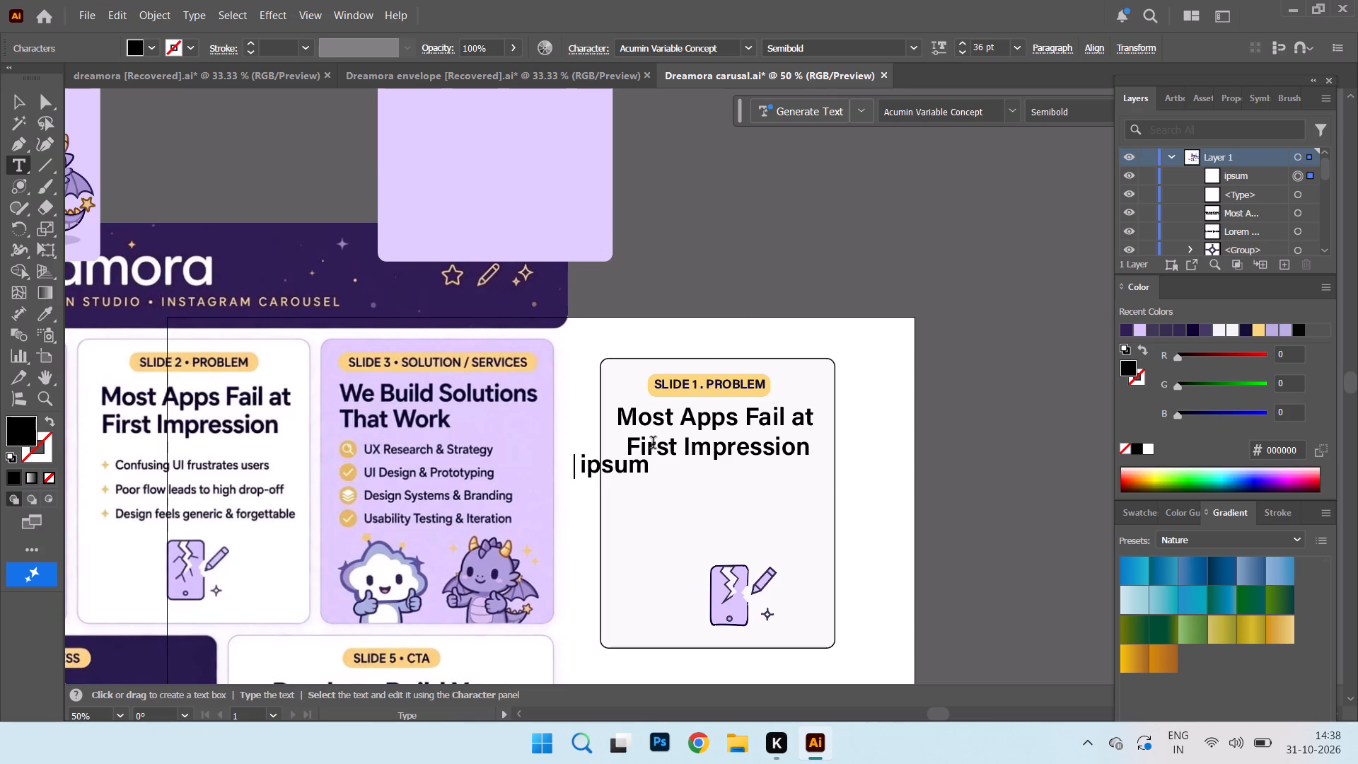
{"action": "left_click", "coordinate": [648, 469]}
{"action": "key", "text": "BackSpace"}
{"action": "key", "text": "BackSpace"}
{"action": "key", "text": "BackSpace"}
{"action": "key", "text": "BackSpace"}
{"action": "key", "text": "BackSpace"}
{"action": "key", "text": "BackSpace"}
{"action": "key", "text": "BackSpace"}
{"action": "key", "text": "BackSpace"}
{"action": "key", "text": "BackSpace"}
{"action": "key", "text": "BackSpace"}
{"action": "key", "text": "BackSpace"}
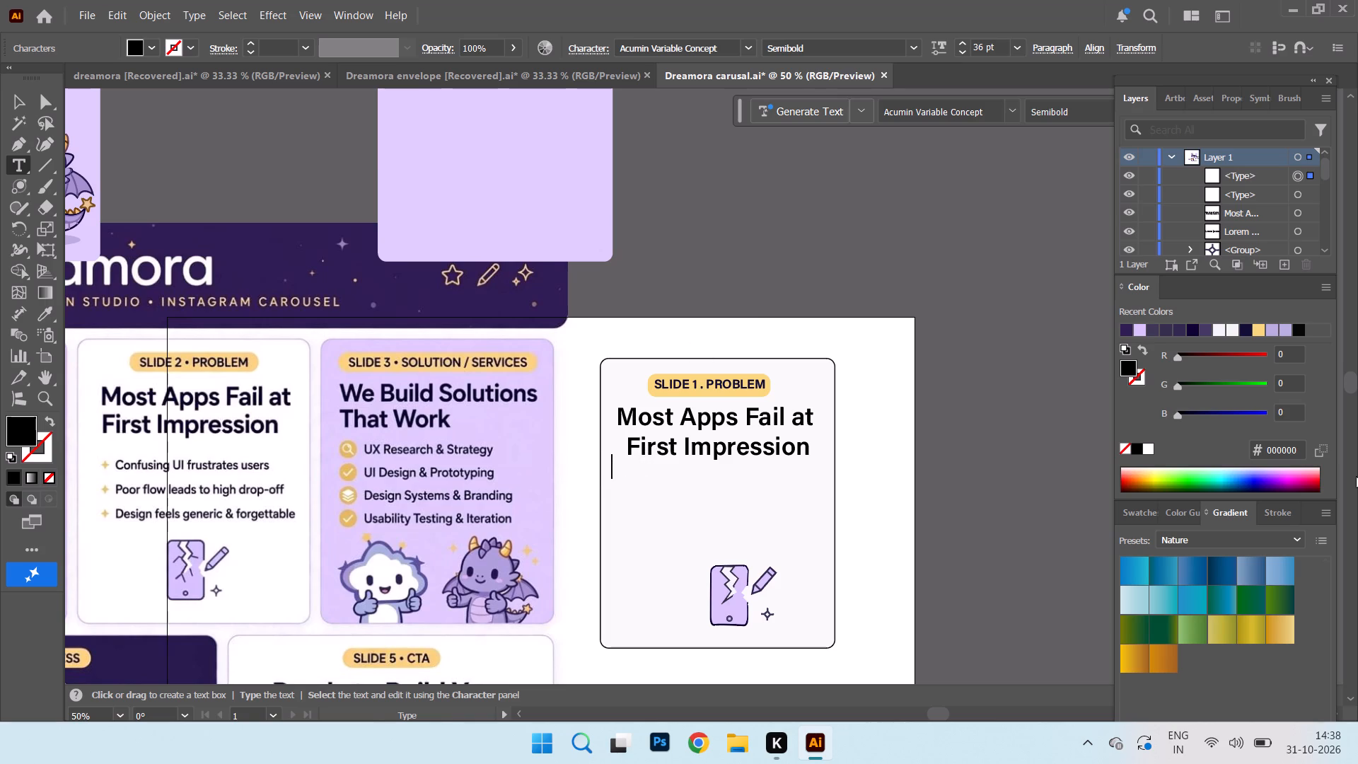
{"action": "type", "text": "on"}
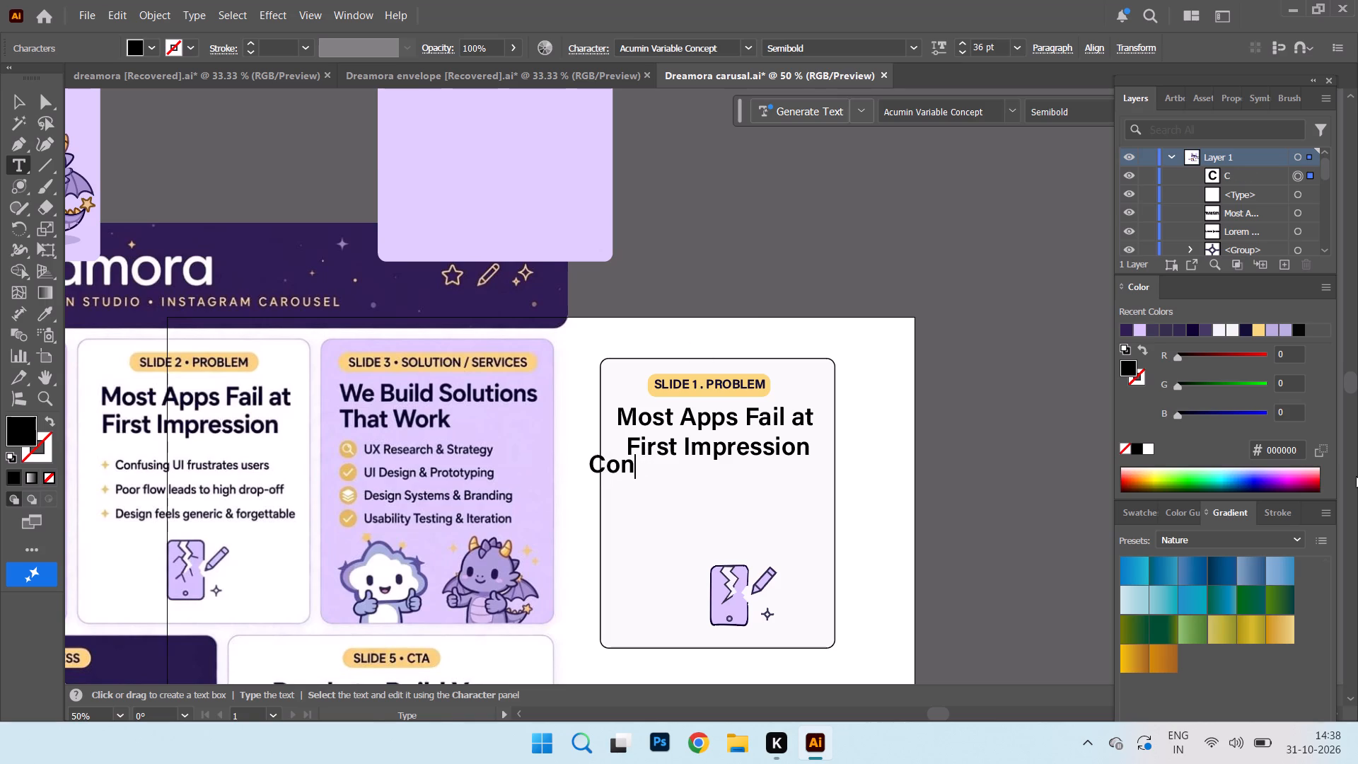
{"action": "type", "text": "fu"}
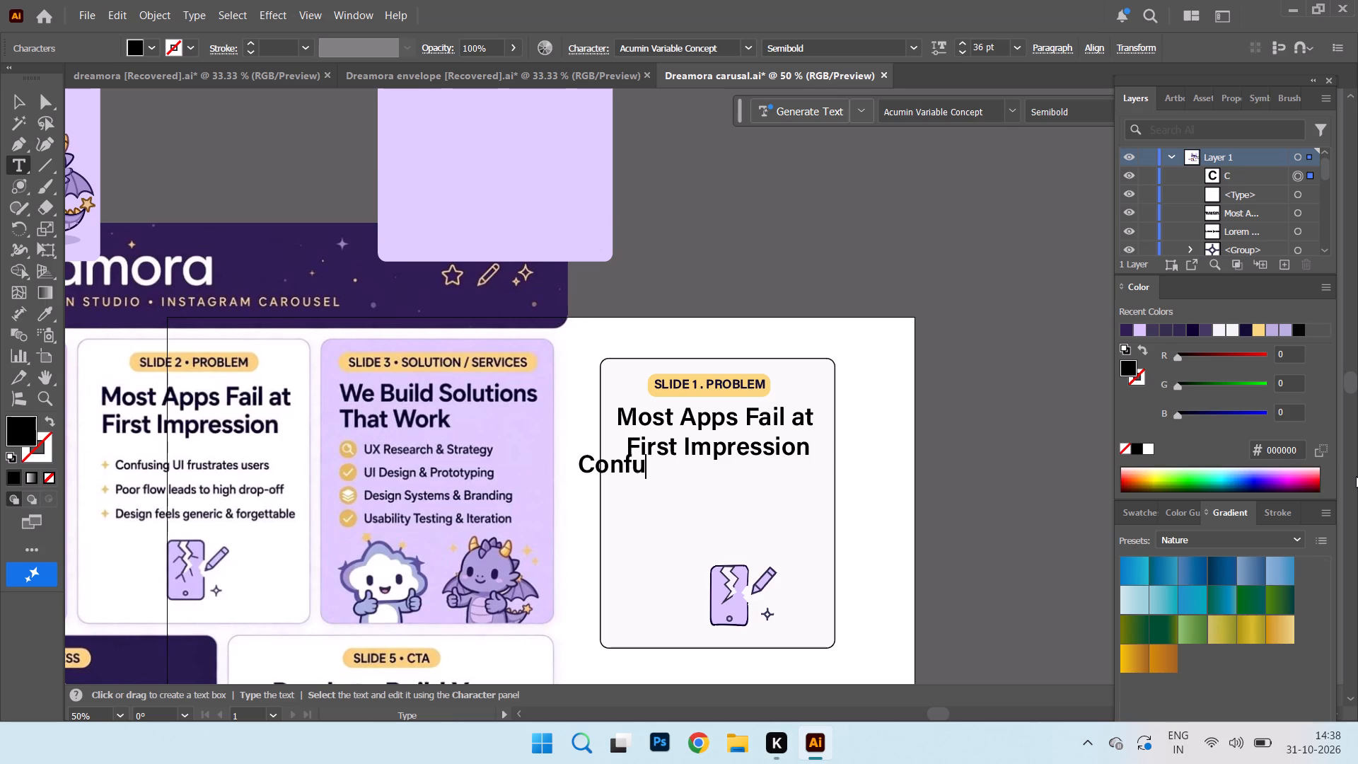
{"action": "type", "text": "sing"}
{"action": "key", "text": "space"}
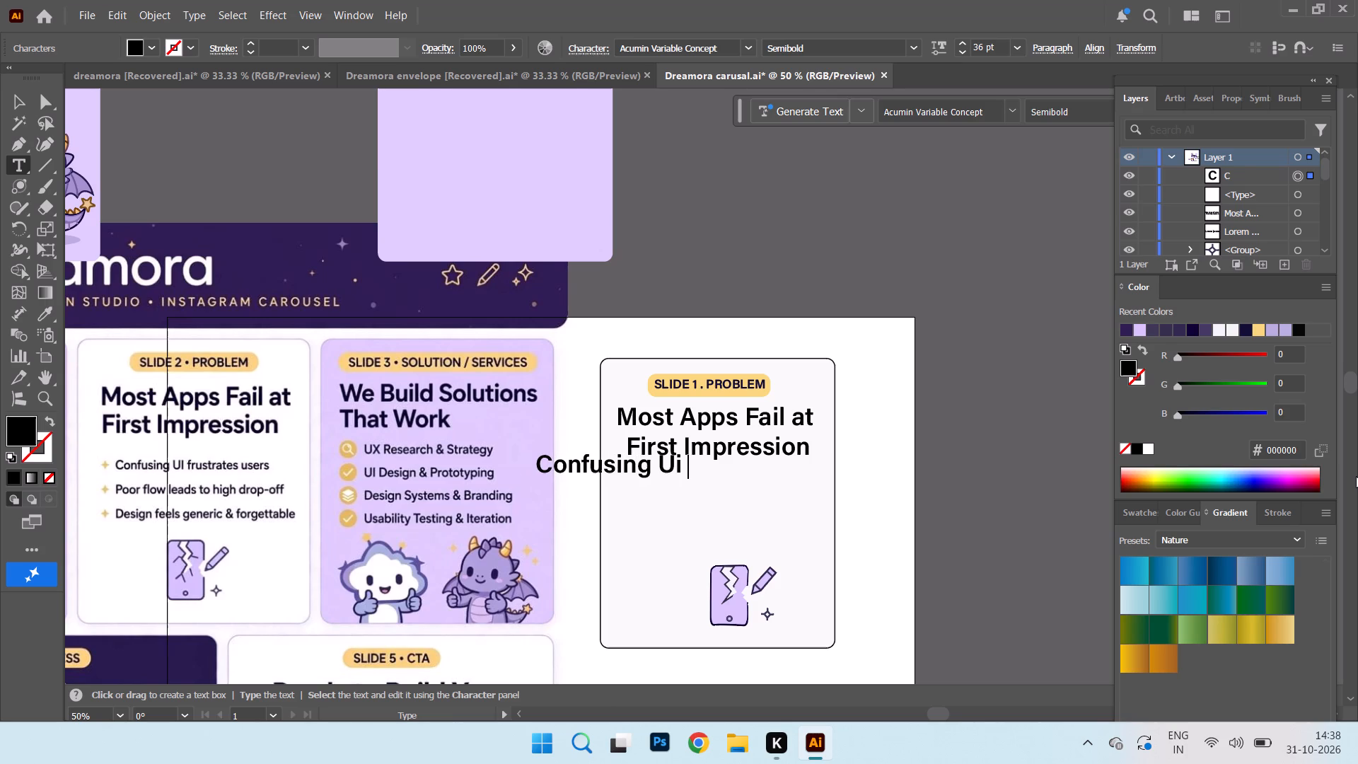
{"action": "key", "text": "f"}
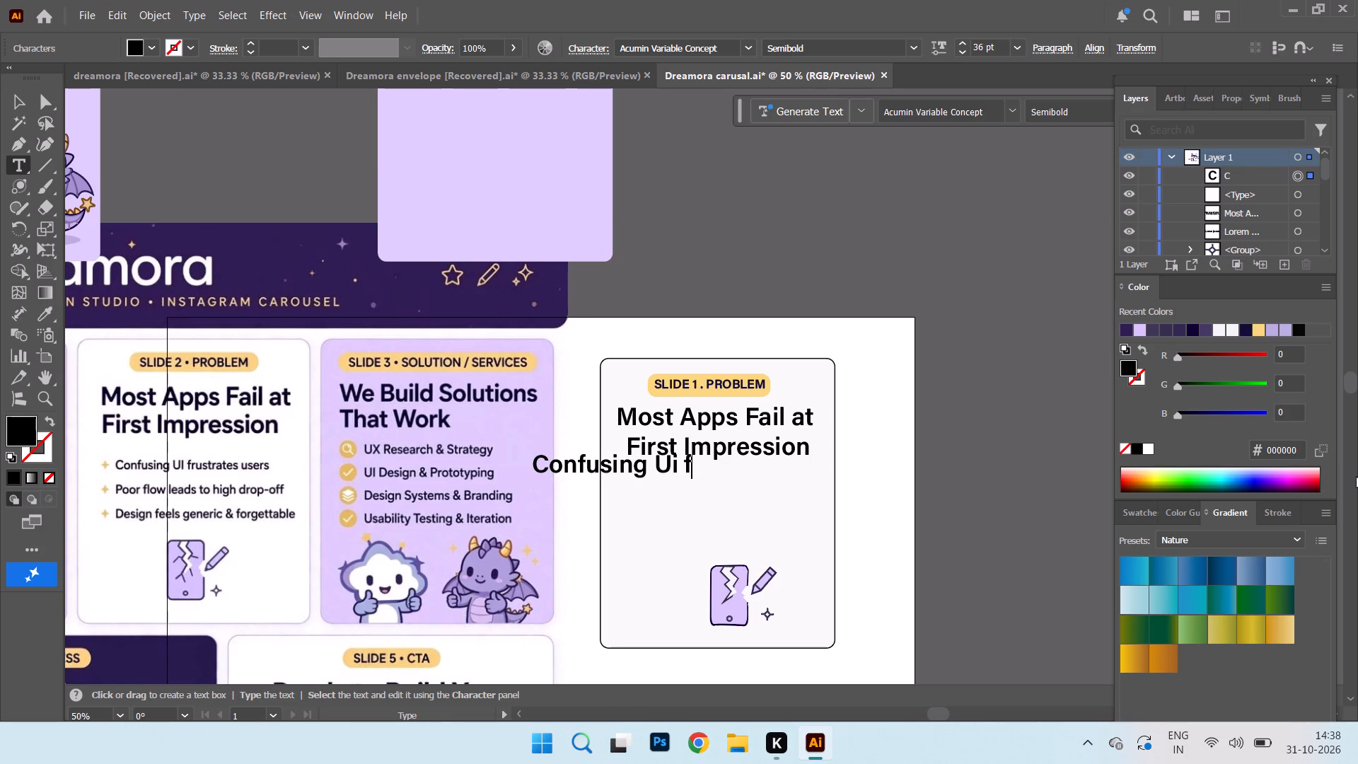
{"action": "type", "text": "rust"}
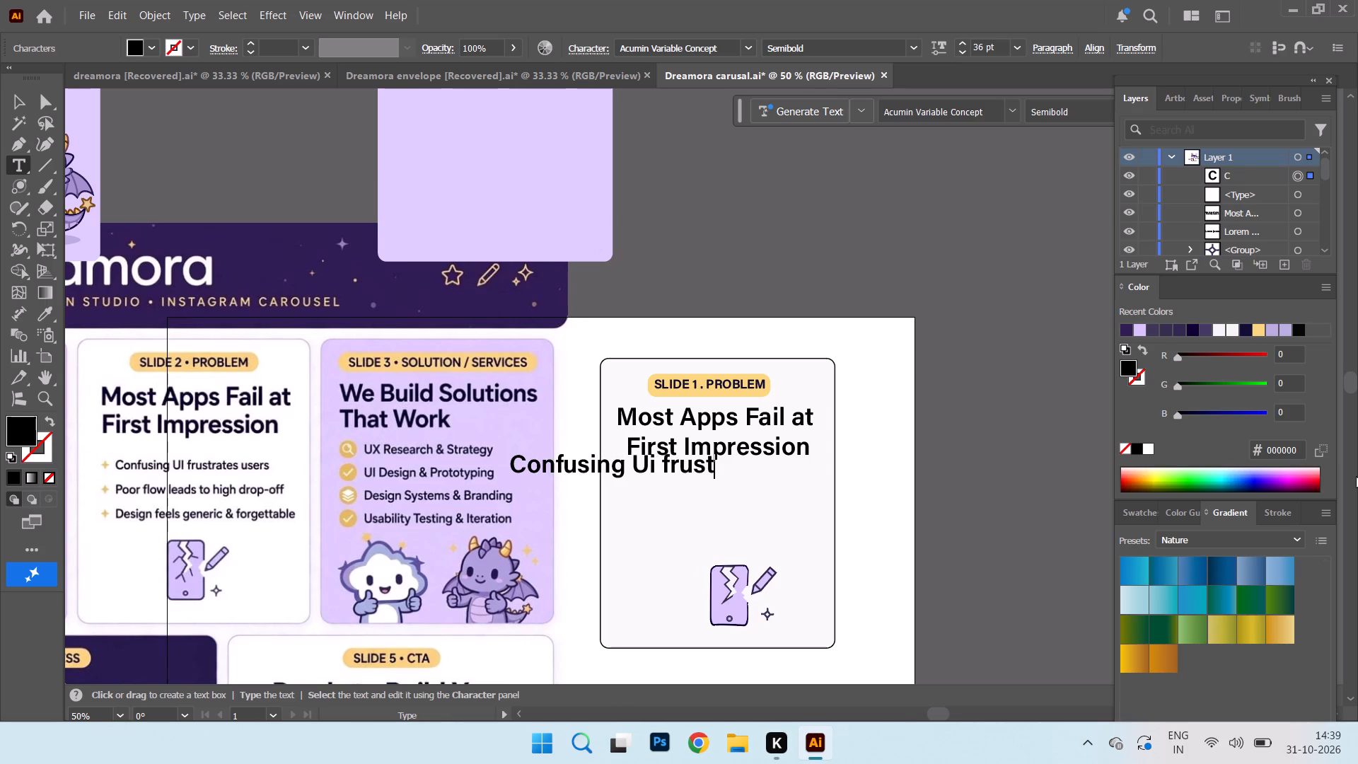
{"action": "type", "text": "rates us"}
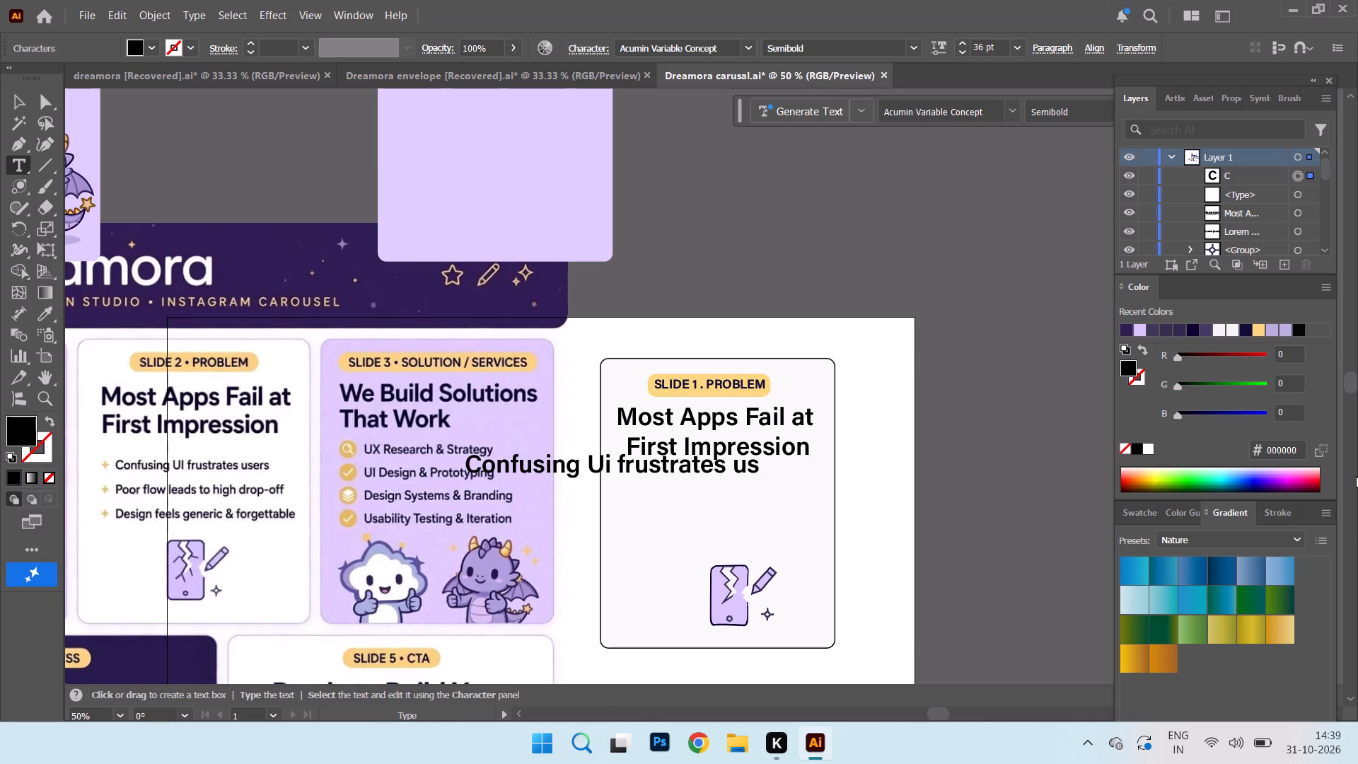
{"action": "type", "text": "ers"}
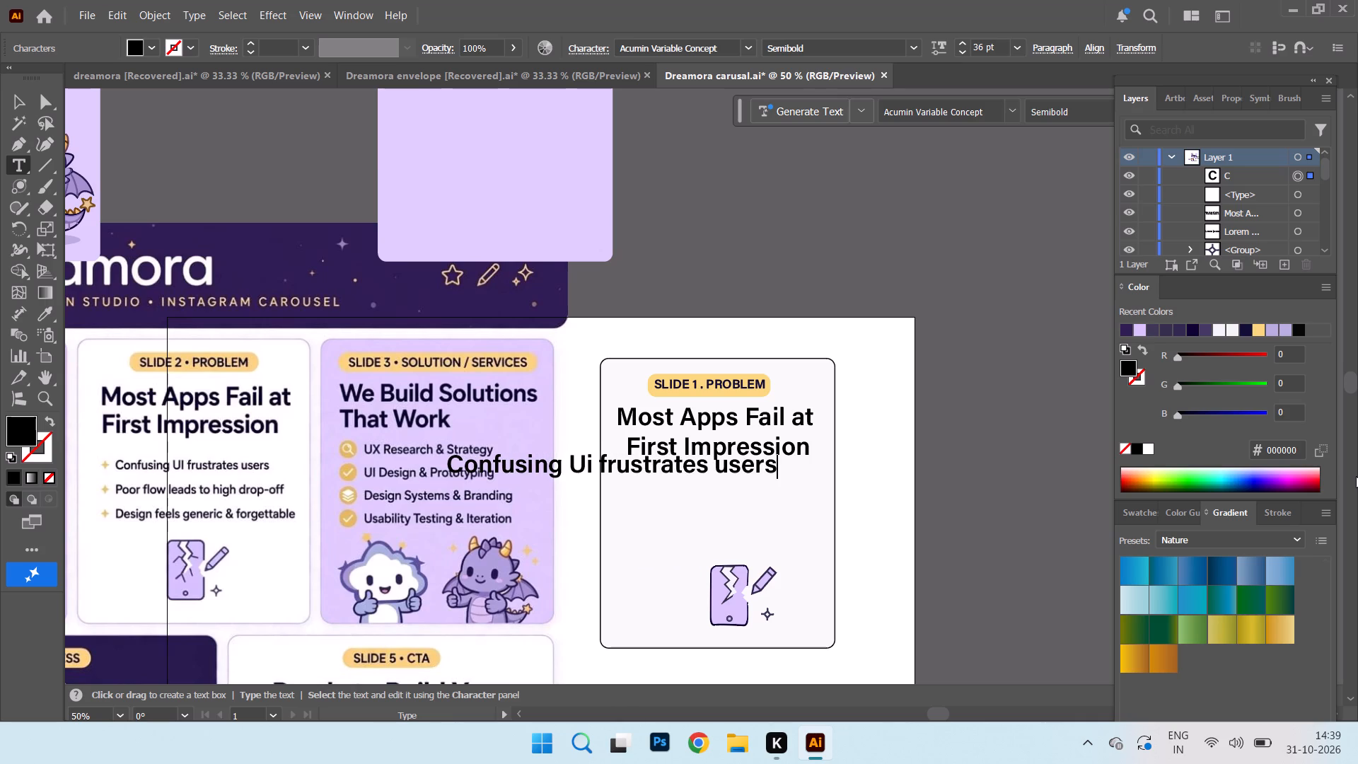
Add a separate text line reading "Poor flow leads to high drop-off" just below the "Confusing Ui frustrates users" line.
{"action": "double_click", "coordinate": [617, 480]}
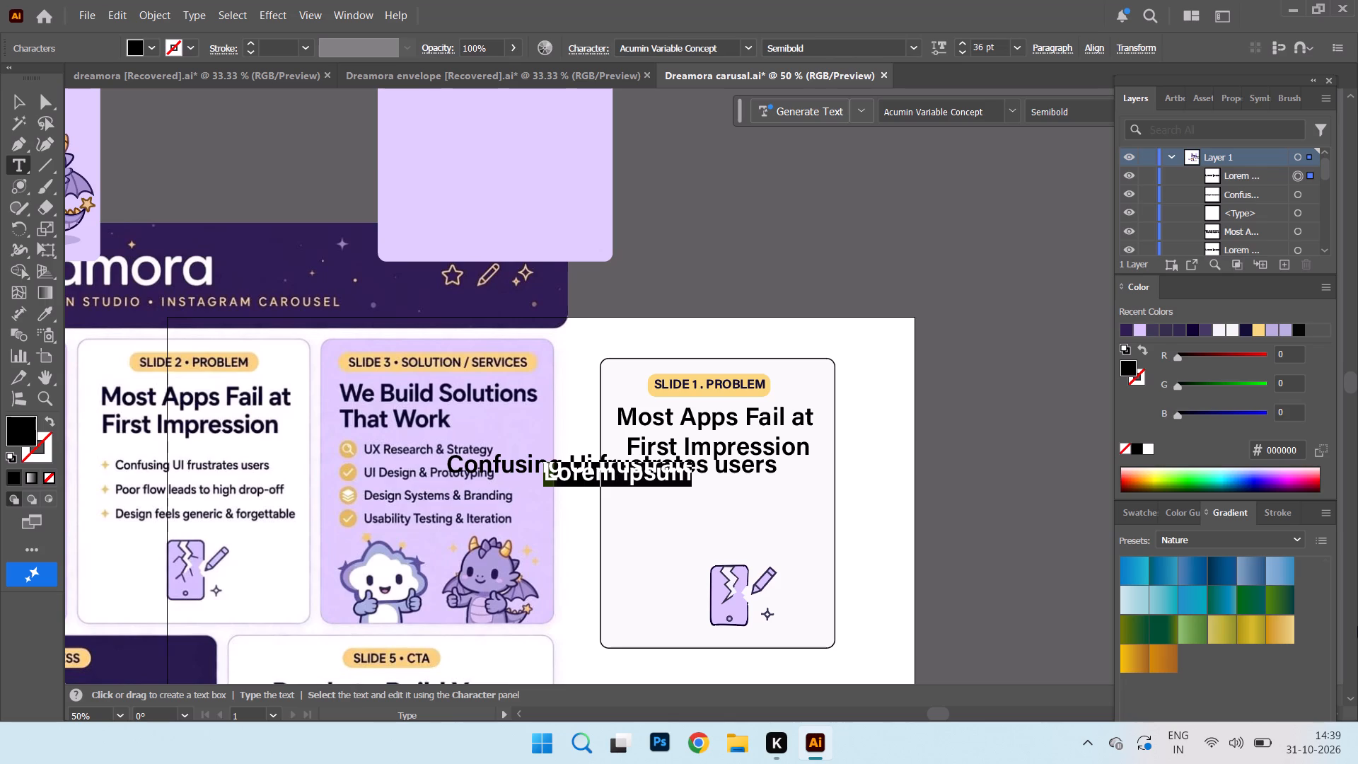
{"action": "type", "text": "oor"}
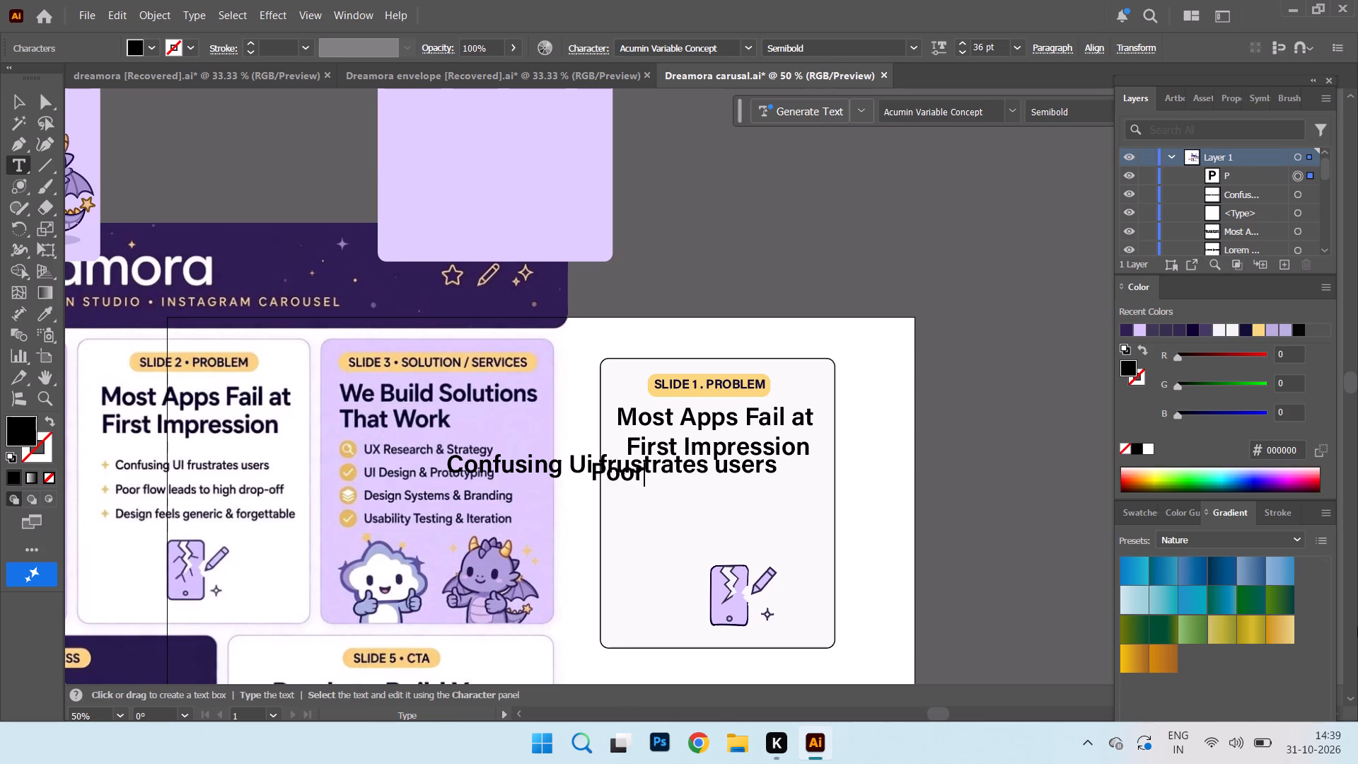
{"action": "key", "text": "space"}
{"action": "type", "text": "flow leads to h"}
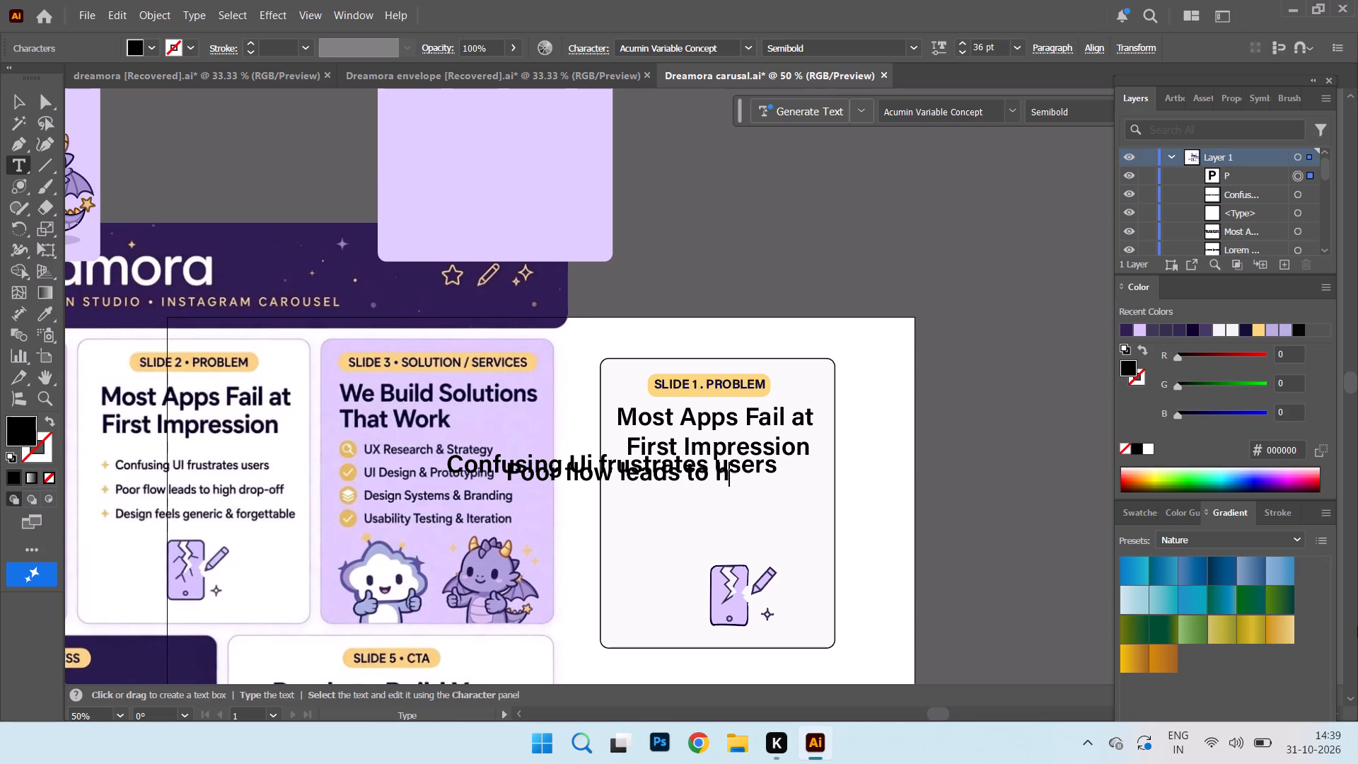
{"action": "type", "text": "igh drop"}
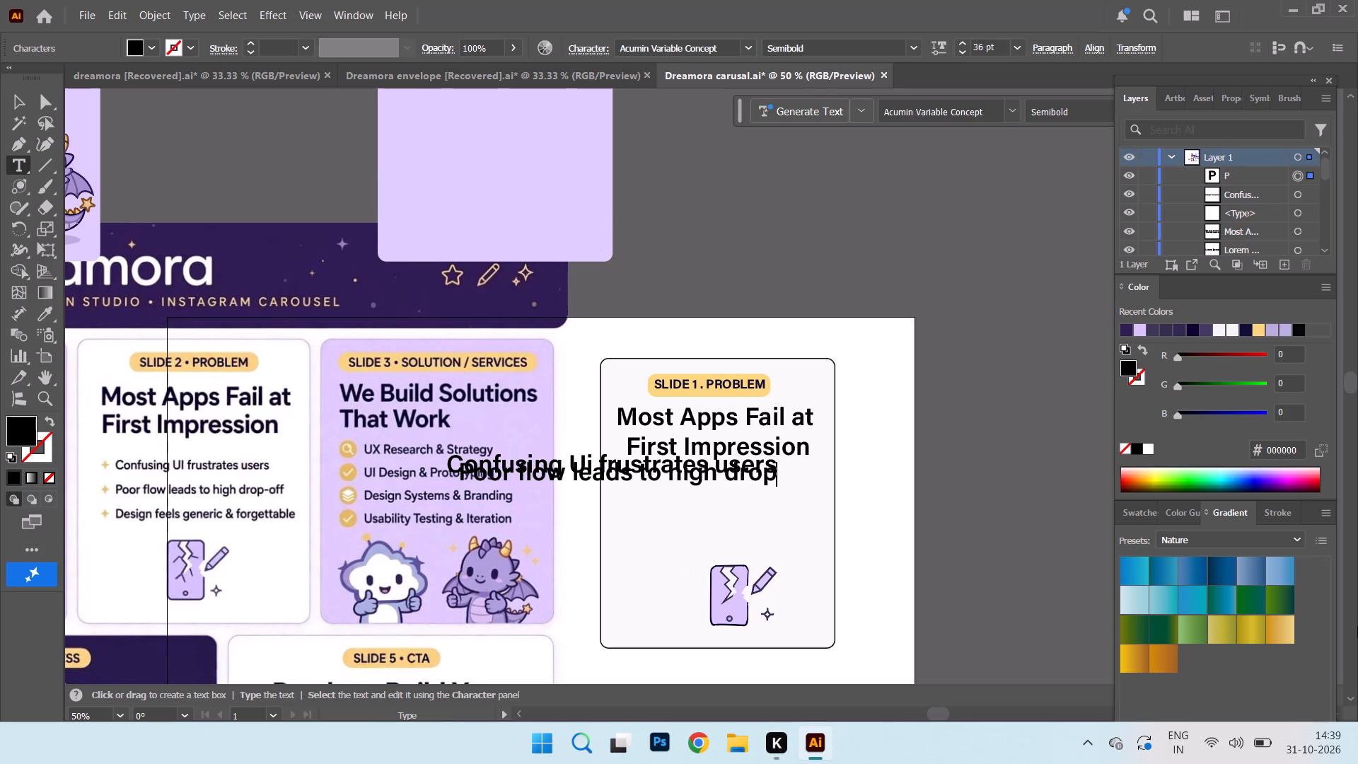
{"action": "key", "text": "minus"}
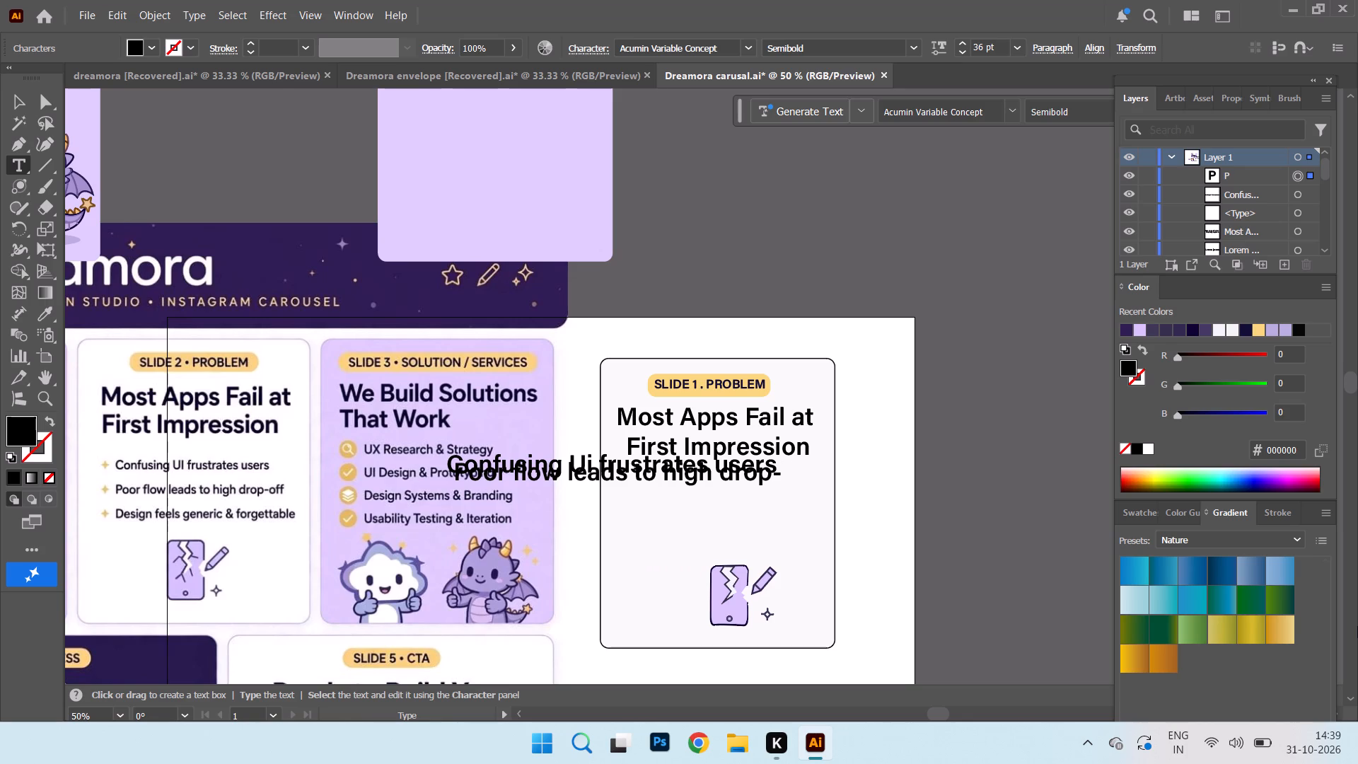
{"action": "type", "text": "off"}
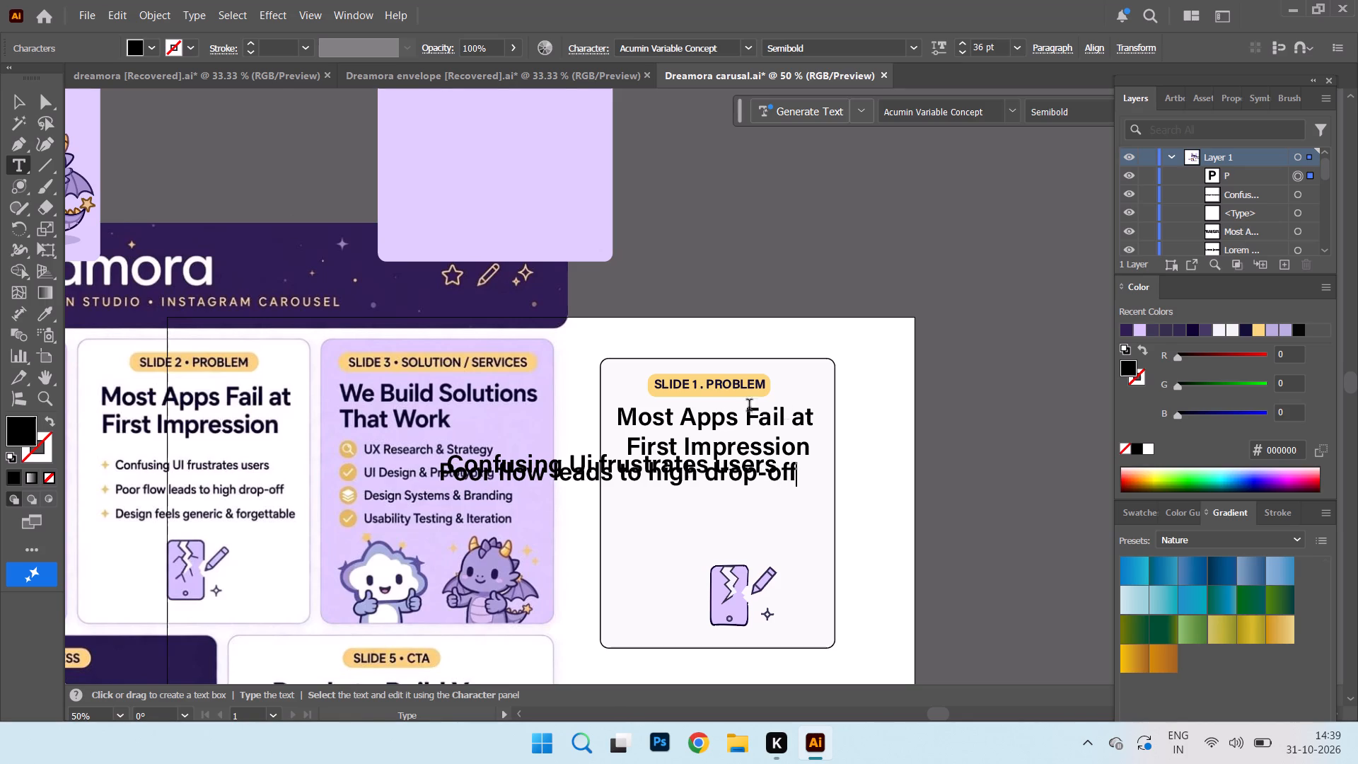
Add a third text line reading "Design feels generic & Forgettable" below the "Poor flow leads to high drop-off" line.
{"action": "left_click", "coordinate": [616, 494]}
{"action": "left_click", "coordinate": [616, 494]}
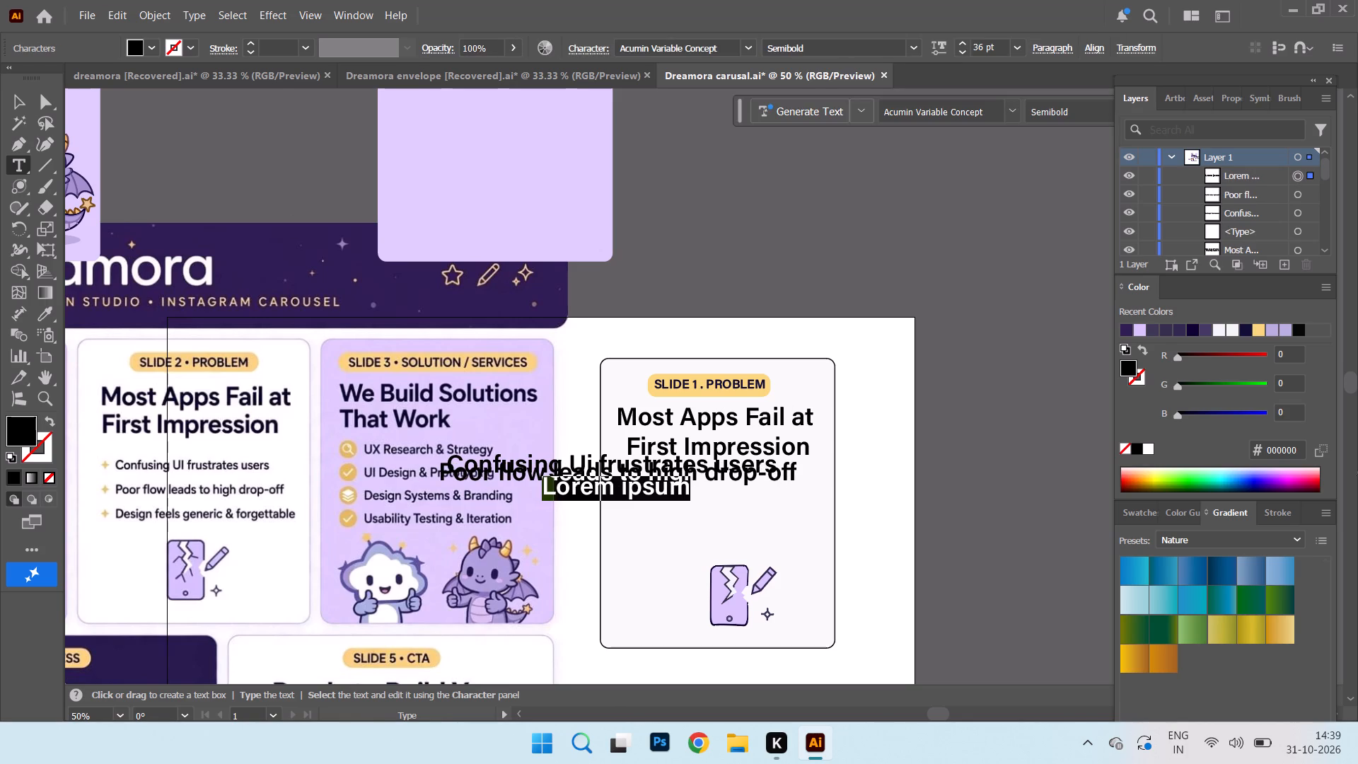
{"action": "key", "text": "d"}
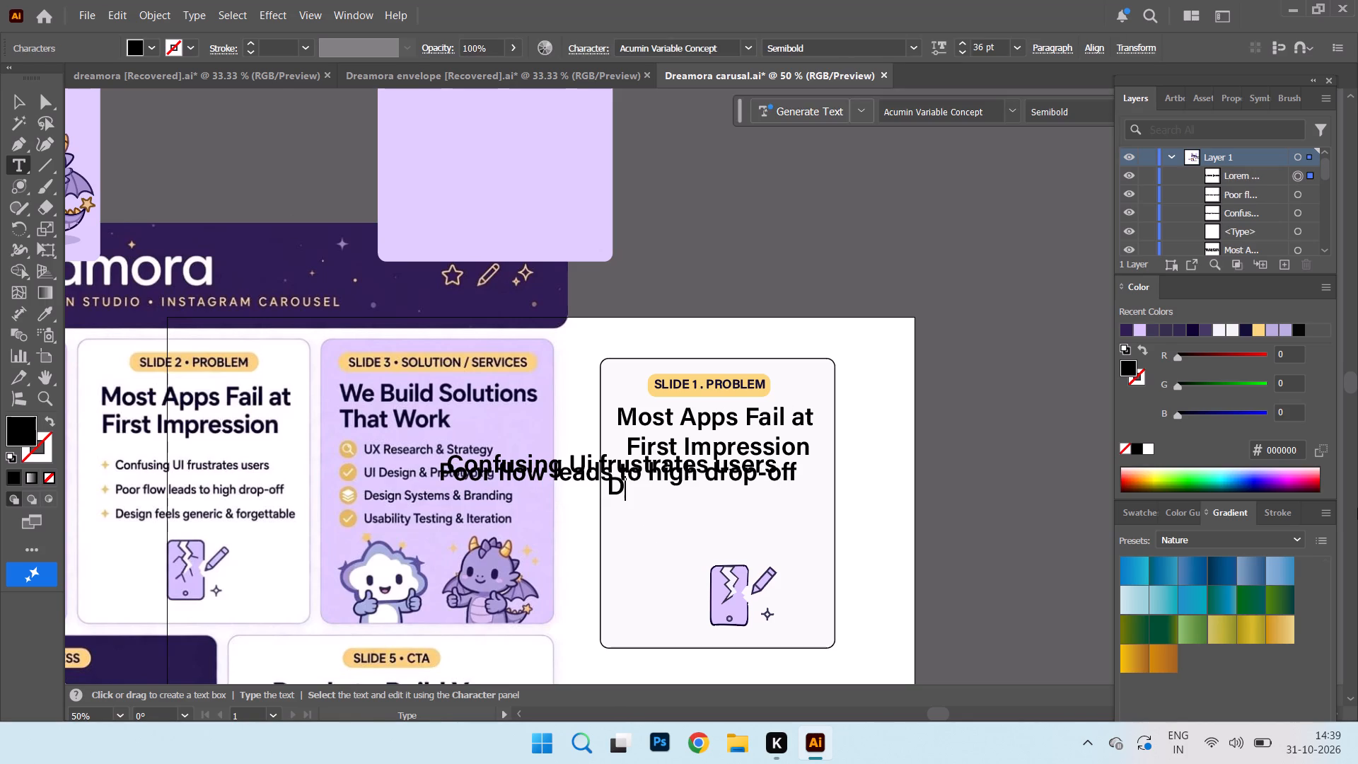
{"action": "type", "text": "esign feel"}
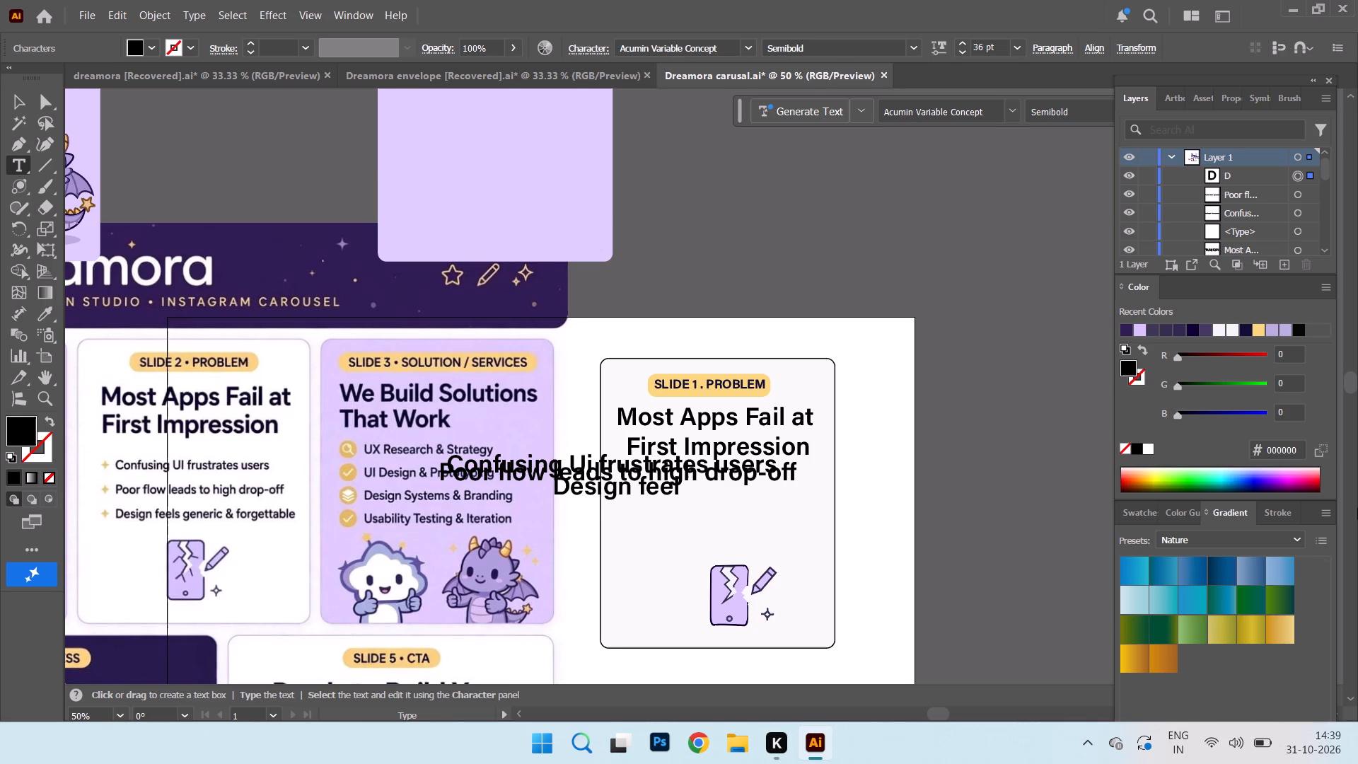
{"action": "type", "text": "s"}
{"action": "key", "text": "space"}
{"action": "type", "text": "gener"}
{"action": "type", "text": "ic"}
{"action": "key", "text": "space"}
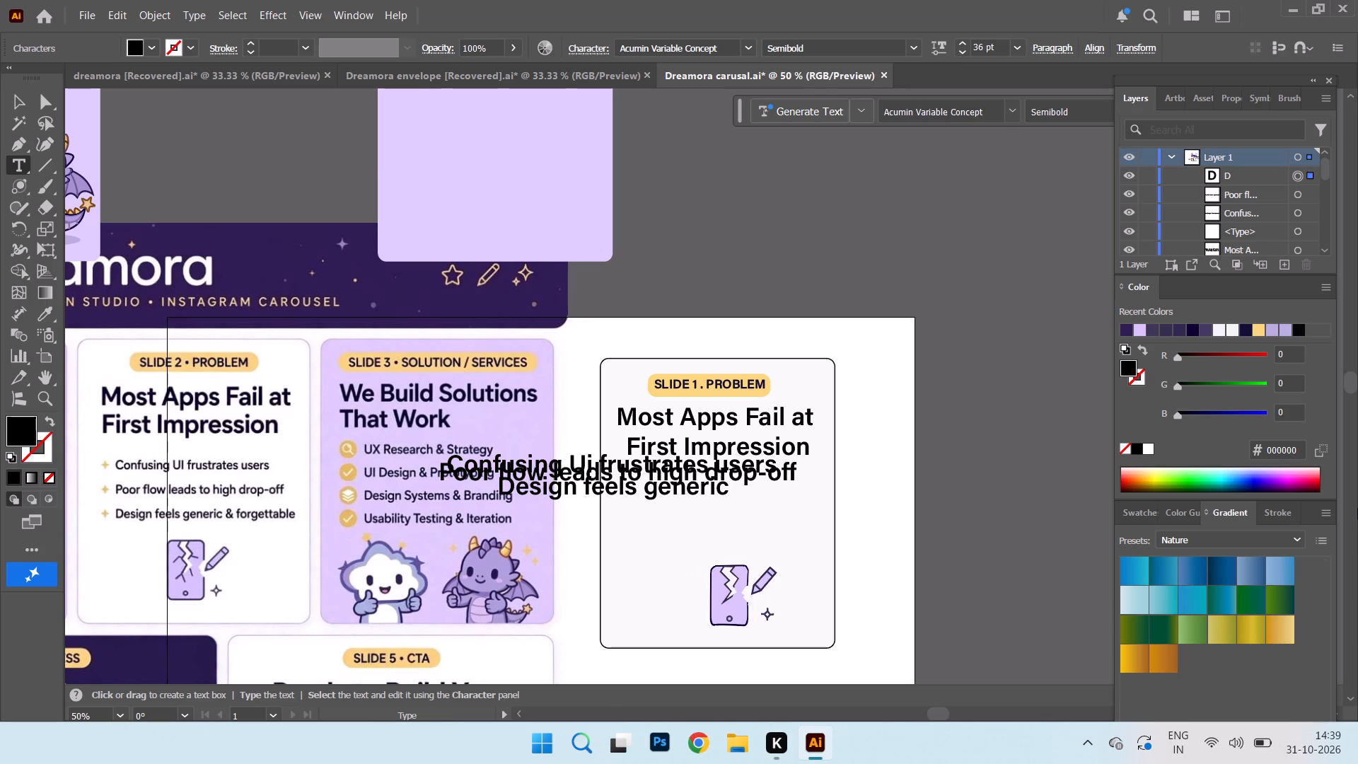
{"action": "type", "text": "&"}
{"action": "key", "text": "space"}
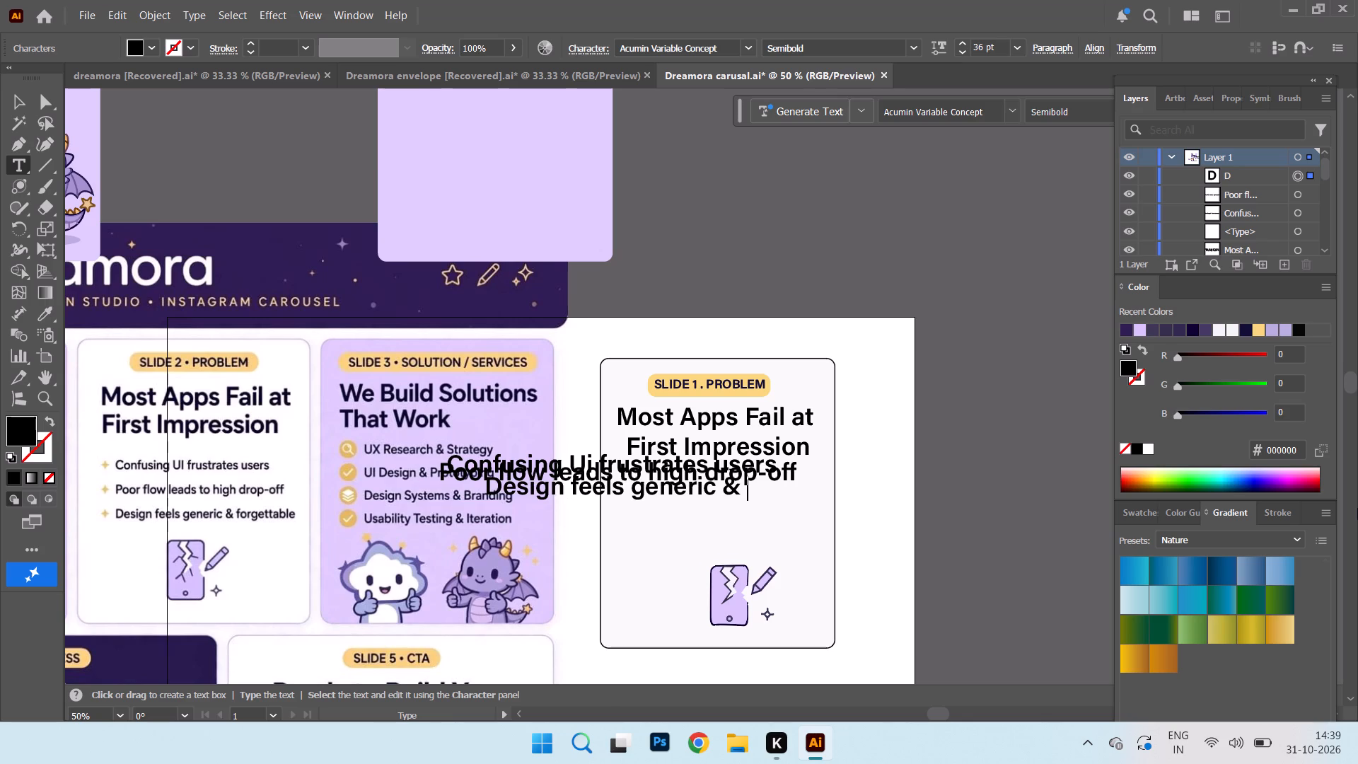
{"action": "type", "text": "or"}
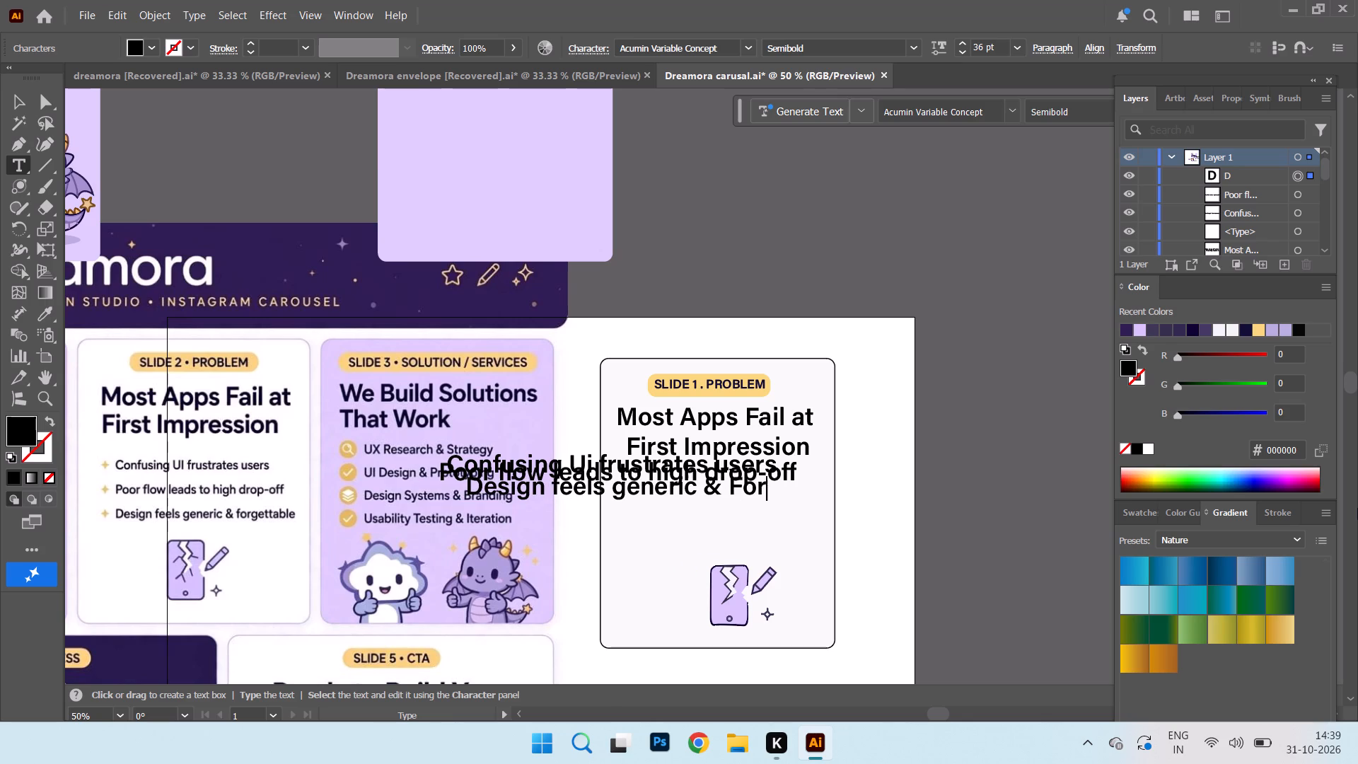
{"action": "type", "text": "ge"}
{"action": "type", "text": "ttable"}
{"action": "left_click", "coordinate": [22, 98]}
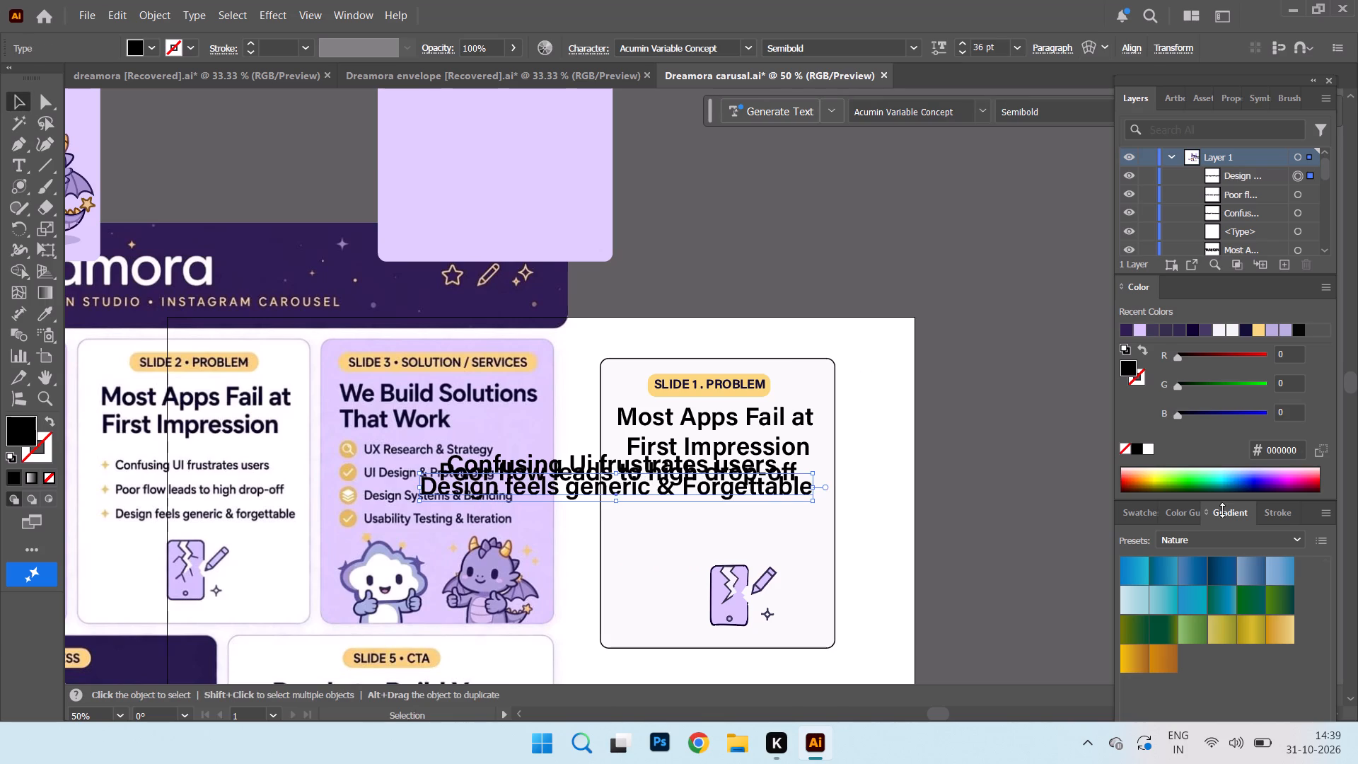
Shift the three bullet text lines further over the off-white card and space them apart vertically in reading order.
{"action": "left_click_drag", "start_coordinate": [776, 492], "coordinate": [824, 507]}
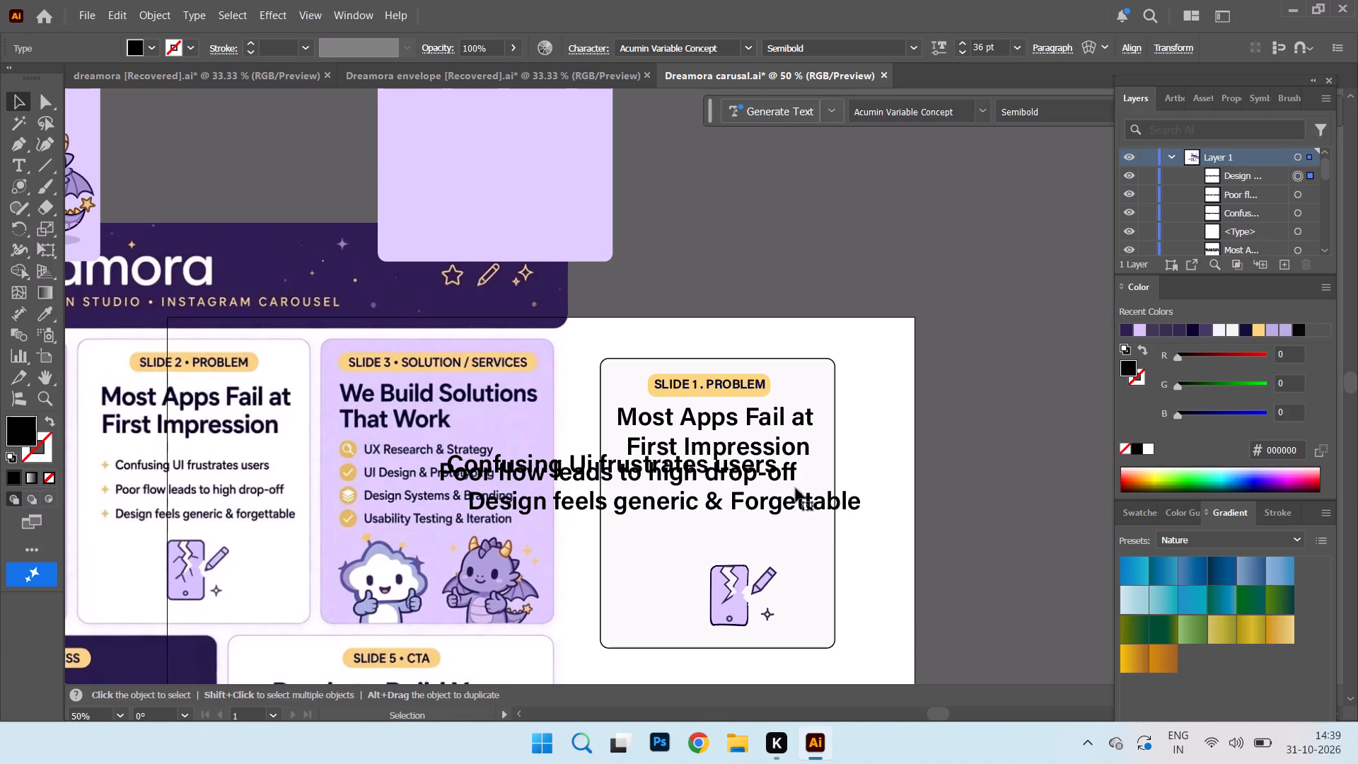
{"action": "left_click_drag", "start_coordinate": [754, 473], "coordinate": [792, 480]}
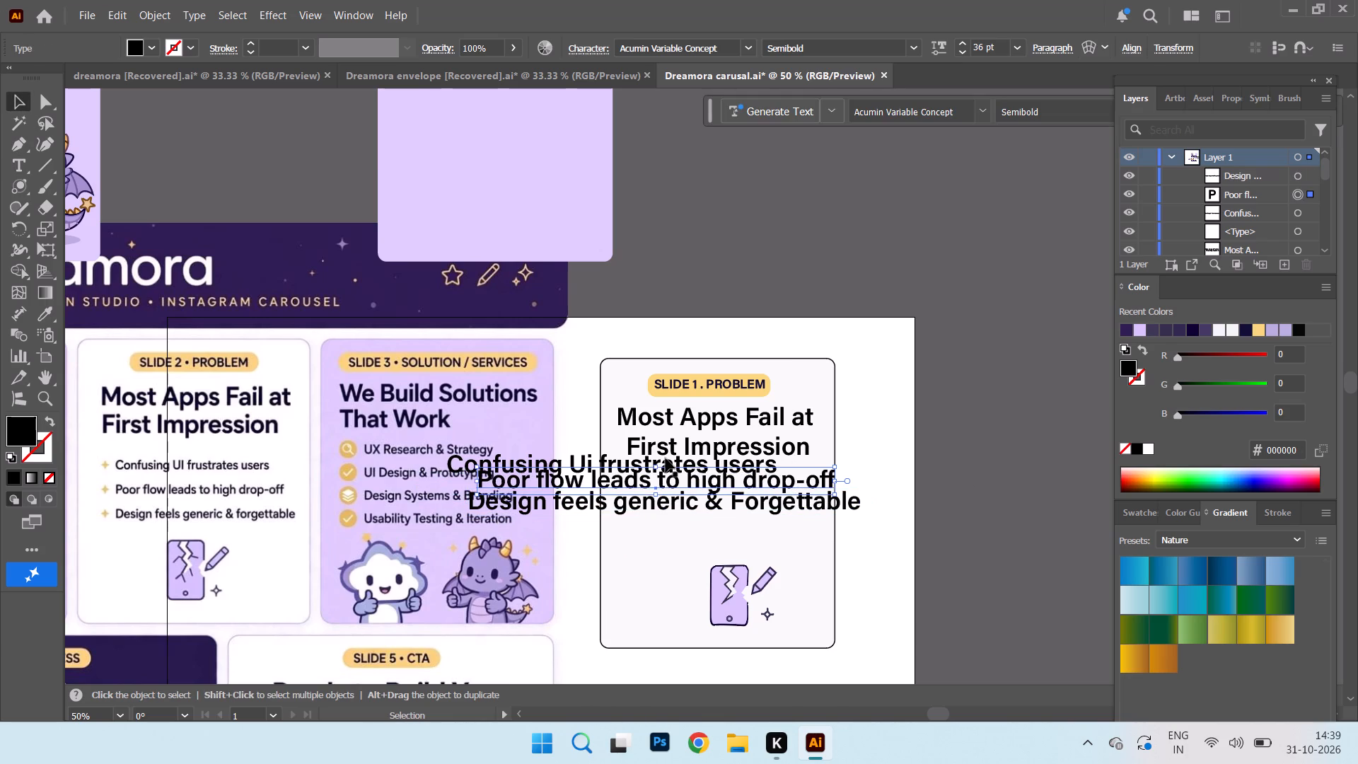
{"action": "left_click", "coordinate": [665, 460]}
{"action": "left_click_drag", "start_coordinate": [682, 462], "coordinate": [719, 460]}
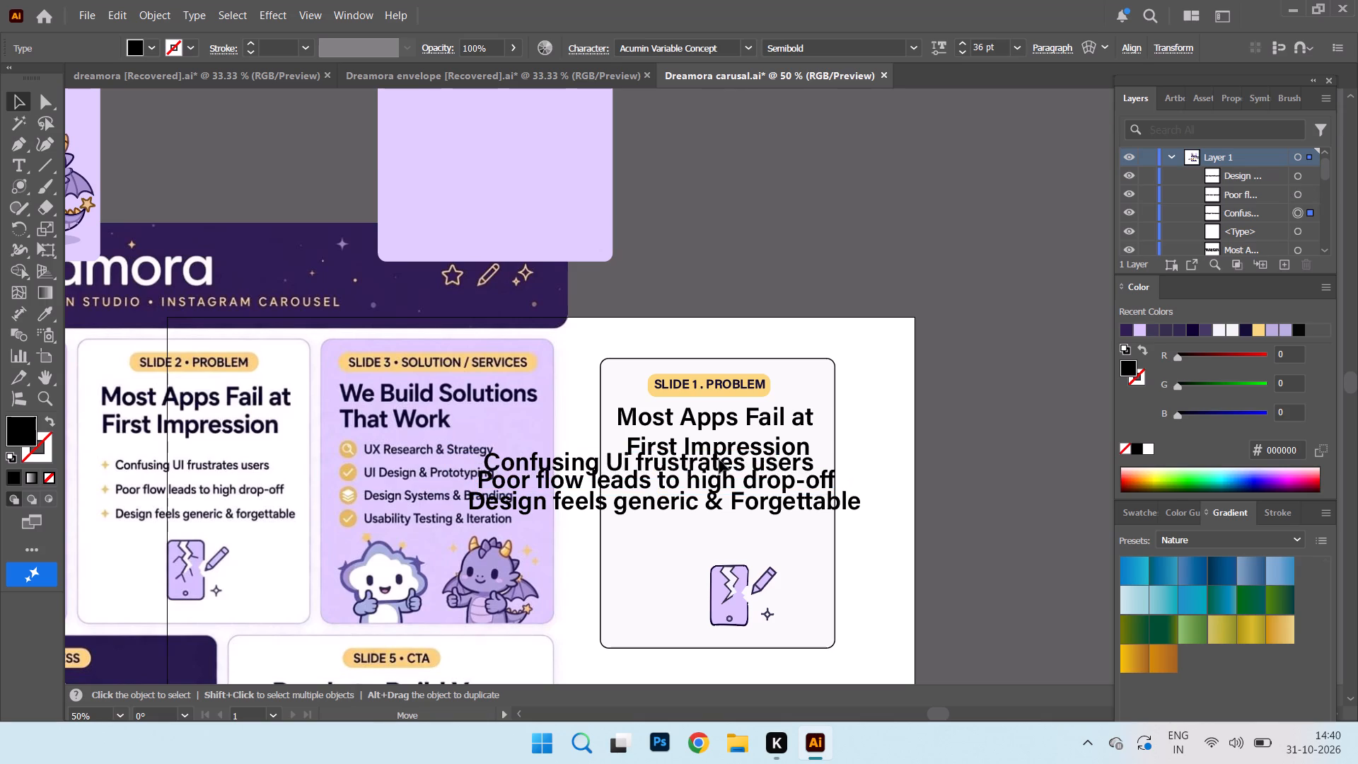
{"action": "left_click_drag", "start_coordinate": [719, 460], "coordinate": [719, 458]}
{"action": "left_click", "coordinate": [719, 458]}
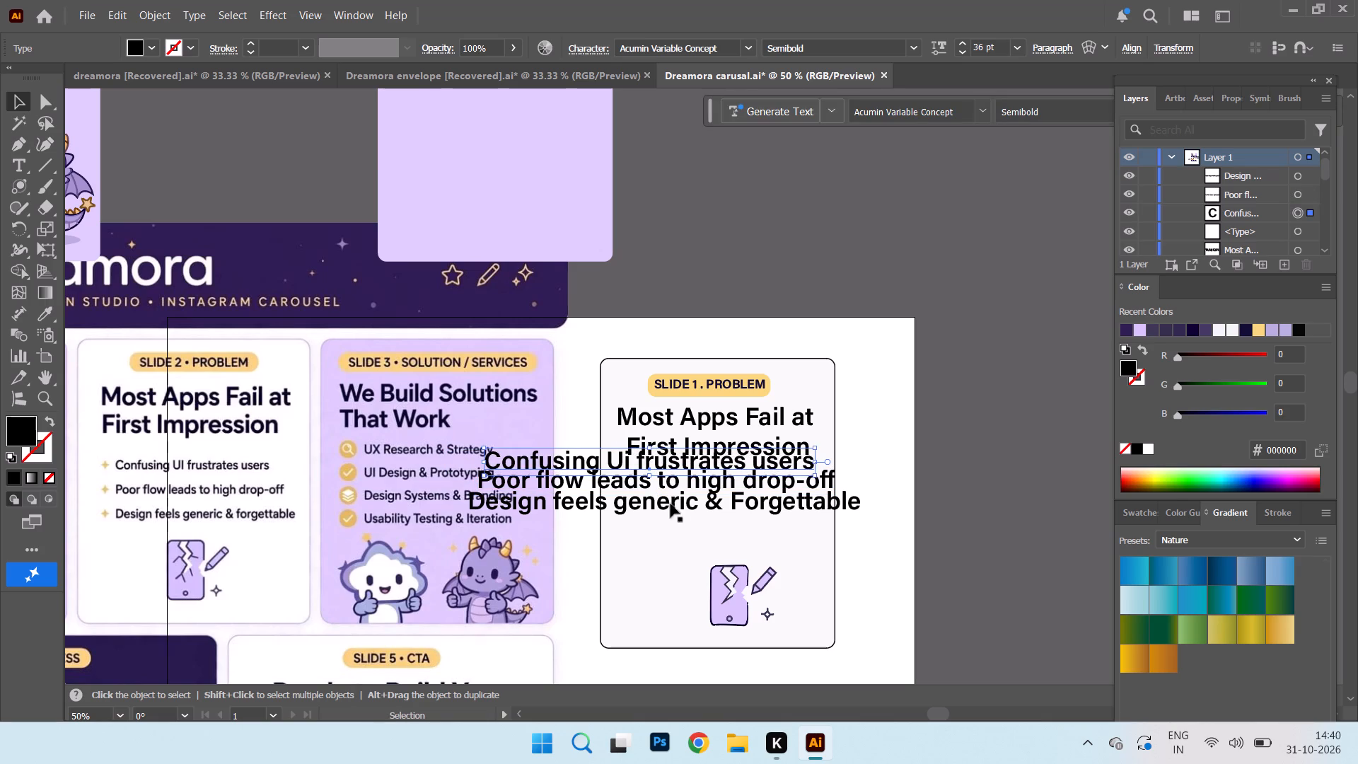
Set the font size of all three bullet text lines to 18 pt.
{"action": "left_click", "coordinate": [717, 487], "text": "shift"}
{"action": "left_click", "coordinate": [709, 501], "text": "shift"}
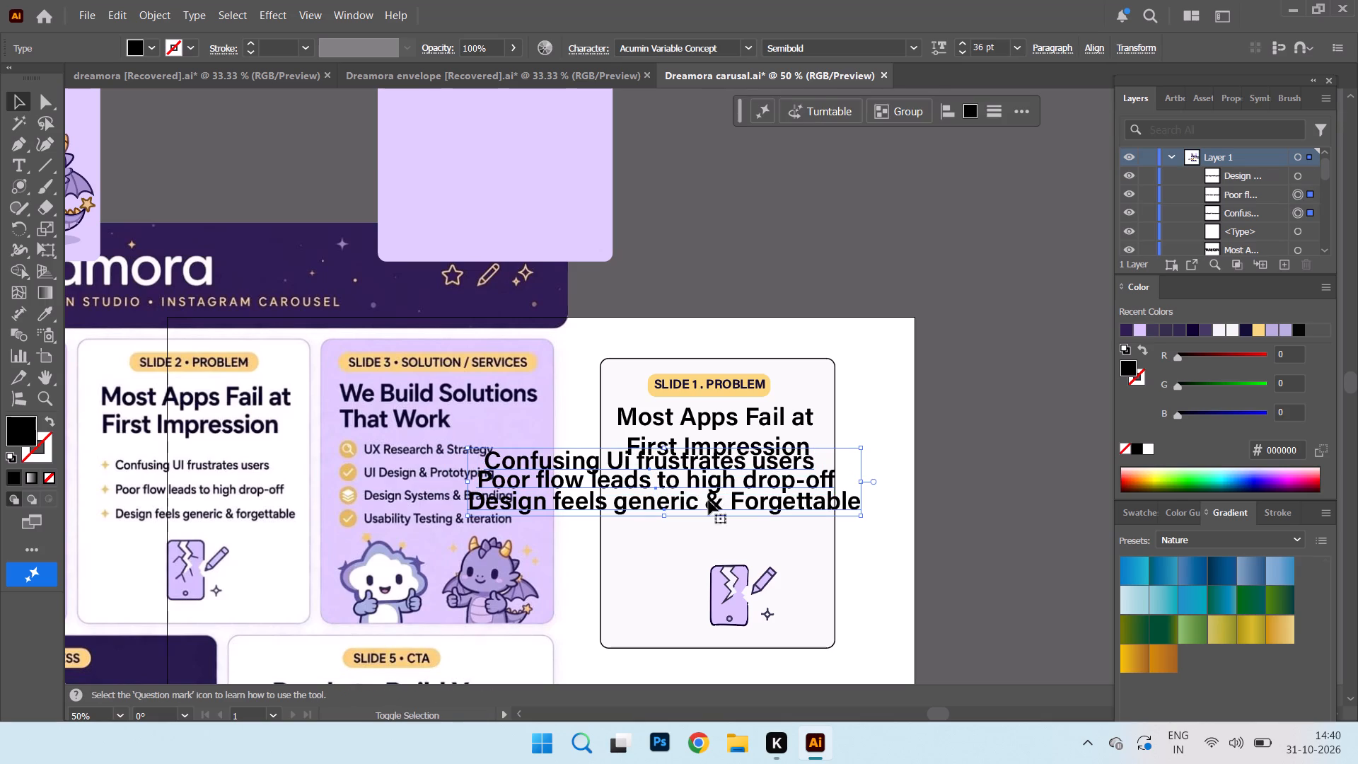
{"action": "left_click", "coordinate": [1011, 50]}
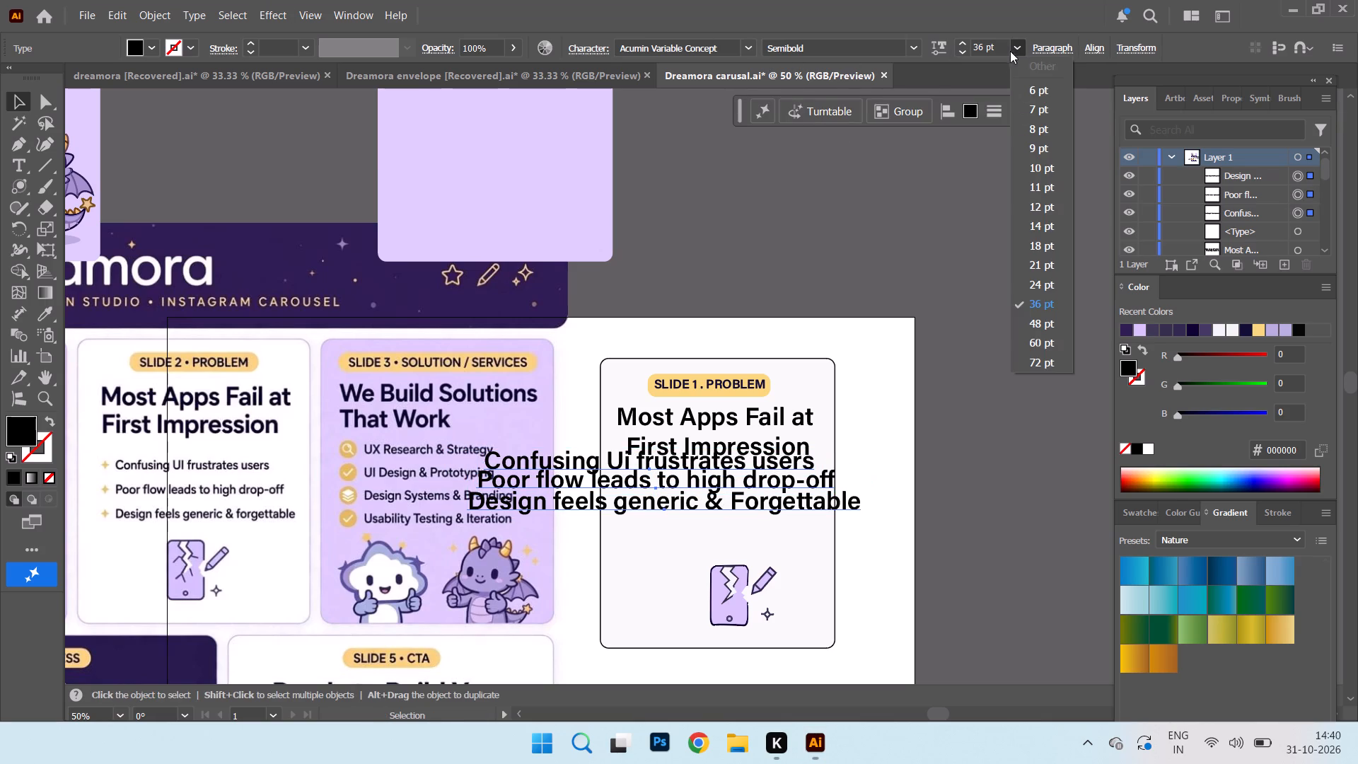
{"action": "left_click", "coordinate": [1045, 246]}
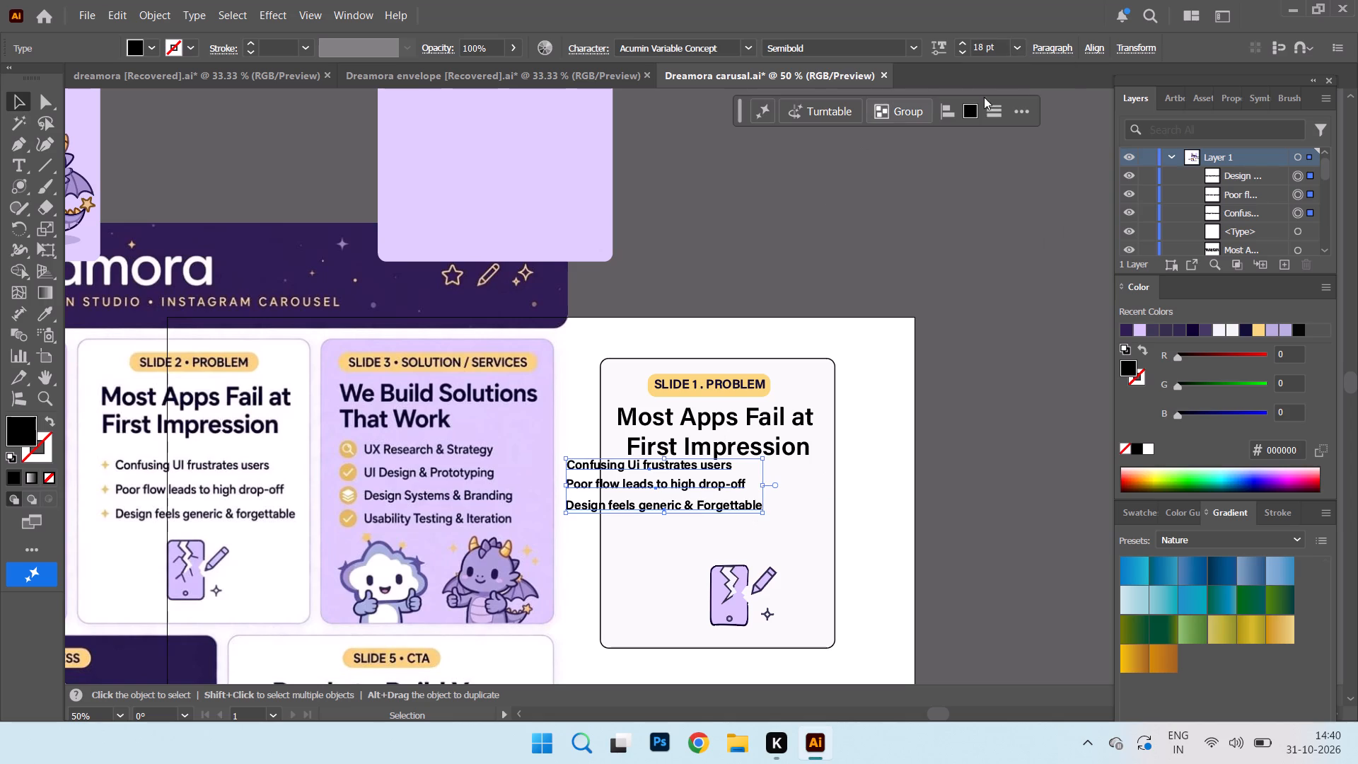
Align the three bullet lines to their left edges and move them onto the card below the heading.
{"action": "left_click", "coordinate": [937, 115]}
{"action": "left_click", "coordinate": [958, 168]}
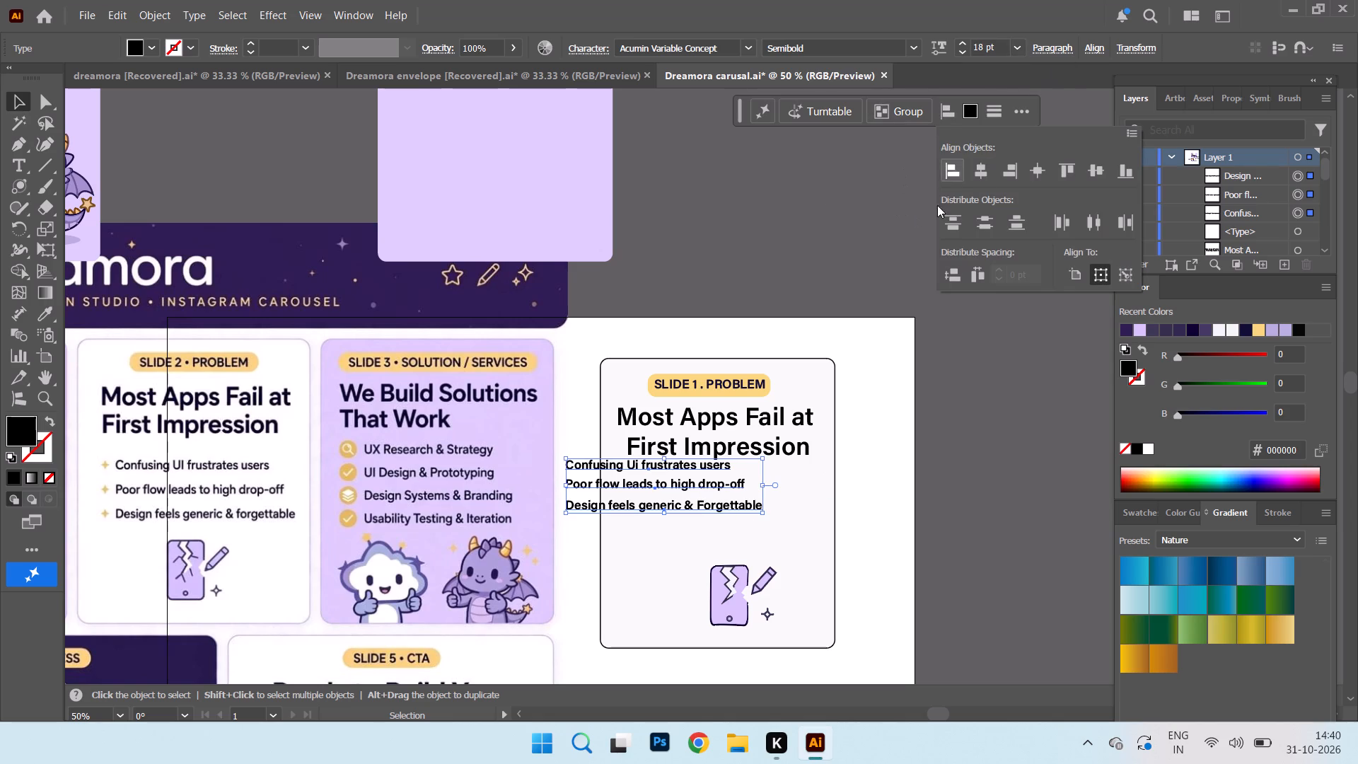
{"action": "left_click_drag", "start_coordinate": [695, 482], "coordinate": [739, 490]}
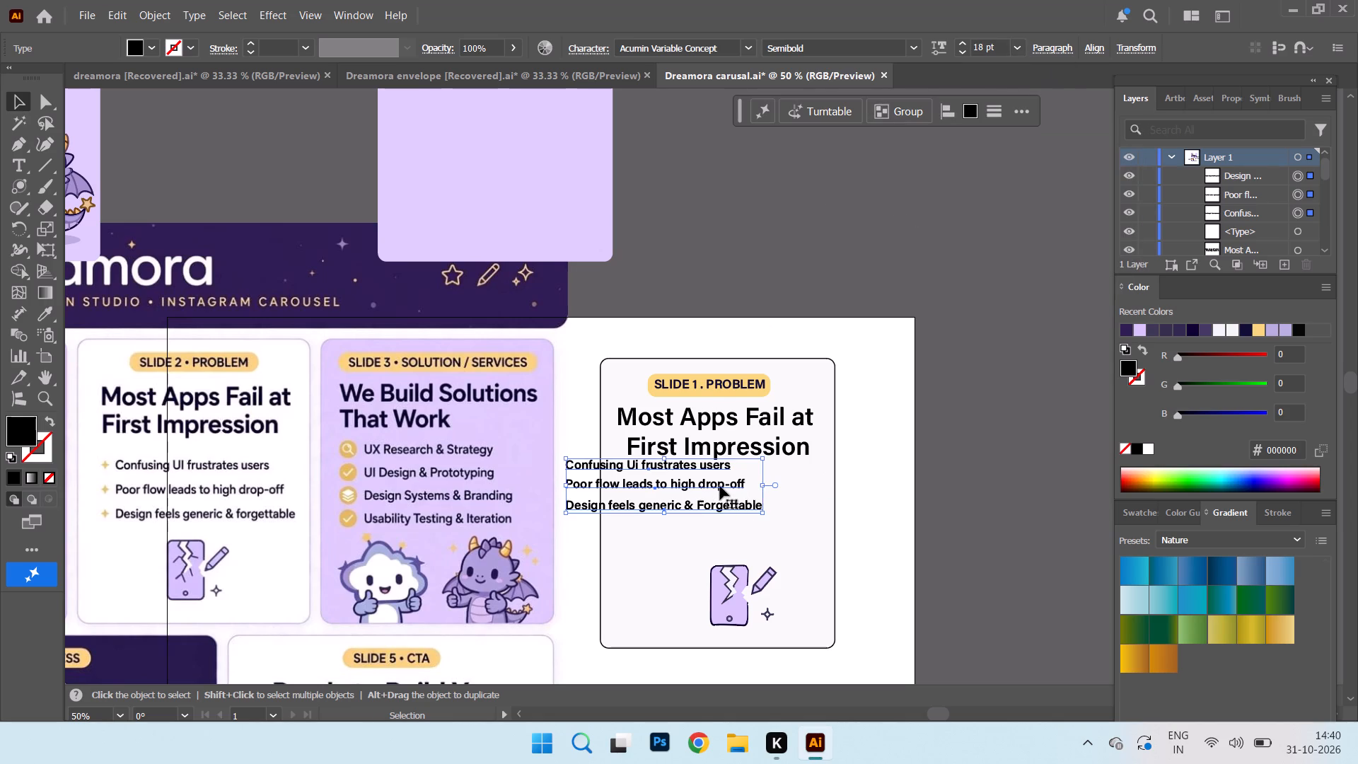
{"action": "left_click_drag", "start_coordinate": [719, 485], "coordinate": [783, 492]}
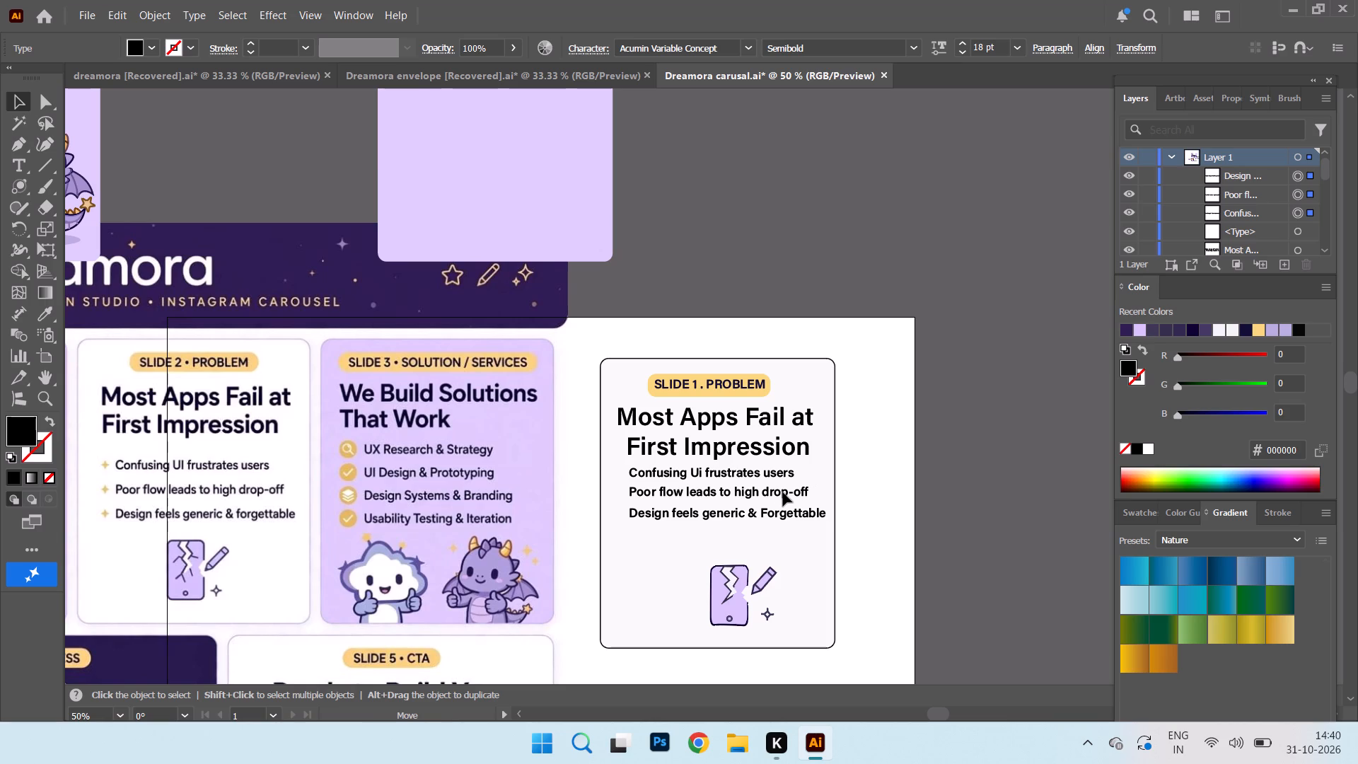
{"action": "left_click_drag", "start_coordinate": [783, 492], "coordinate": [780, 492]}
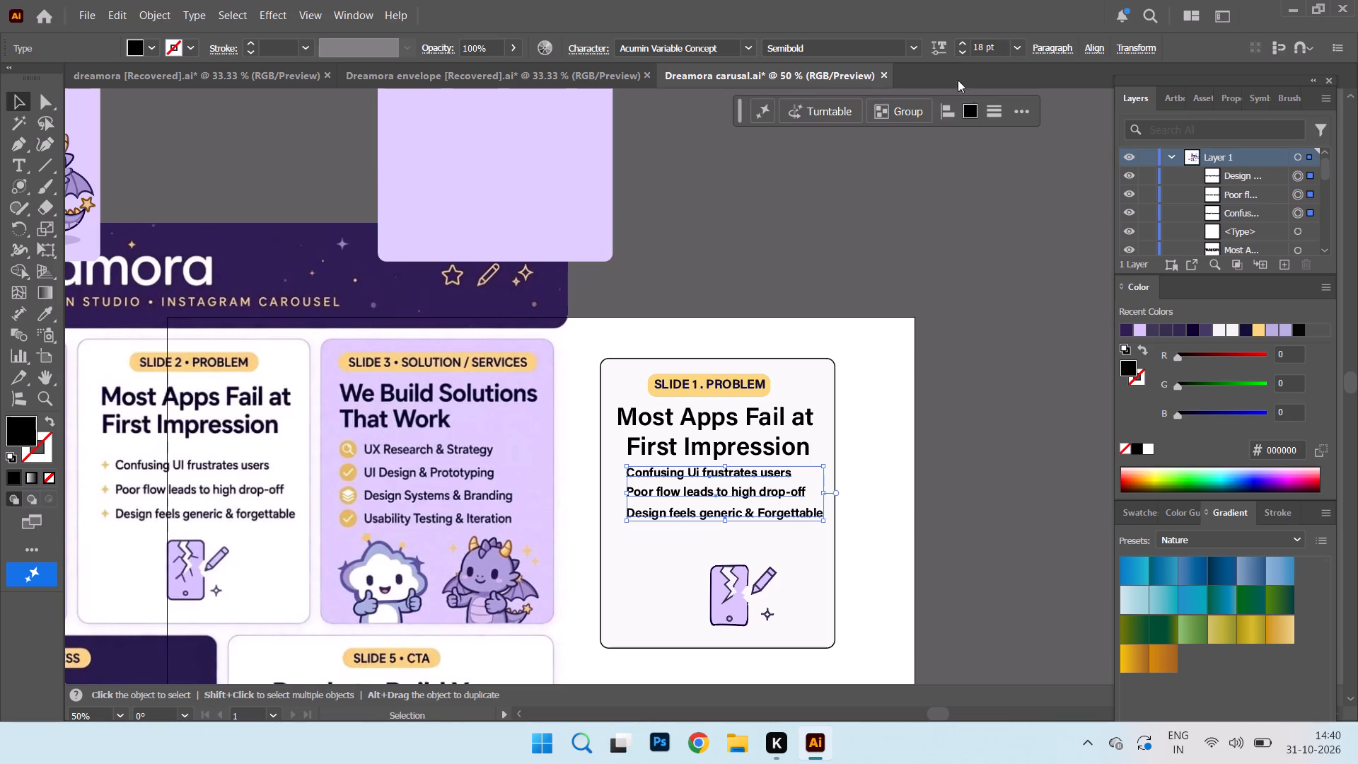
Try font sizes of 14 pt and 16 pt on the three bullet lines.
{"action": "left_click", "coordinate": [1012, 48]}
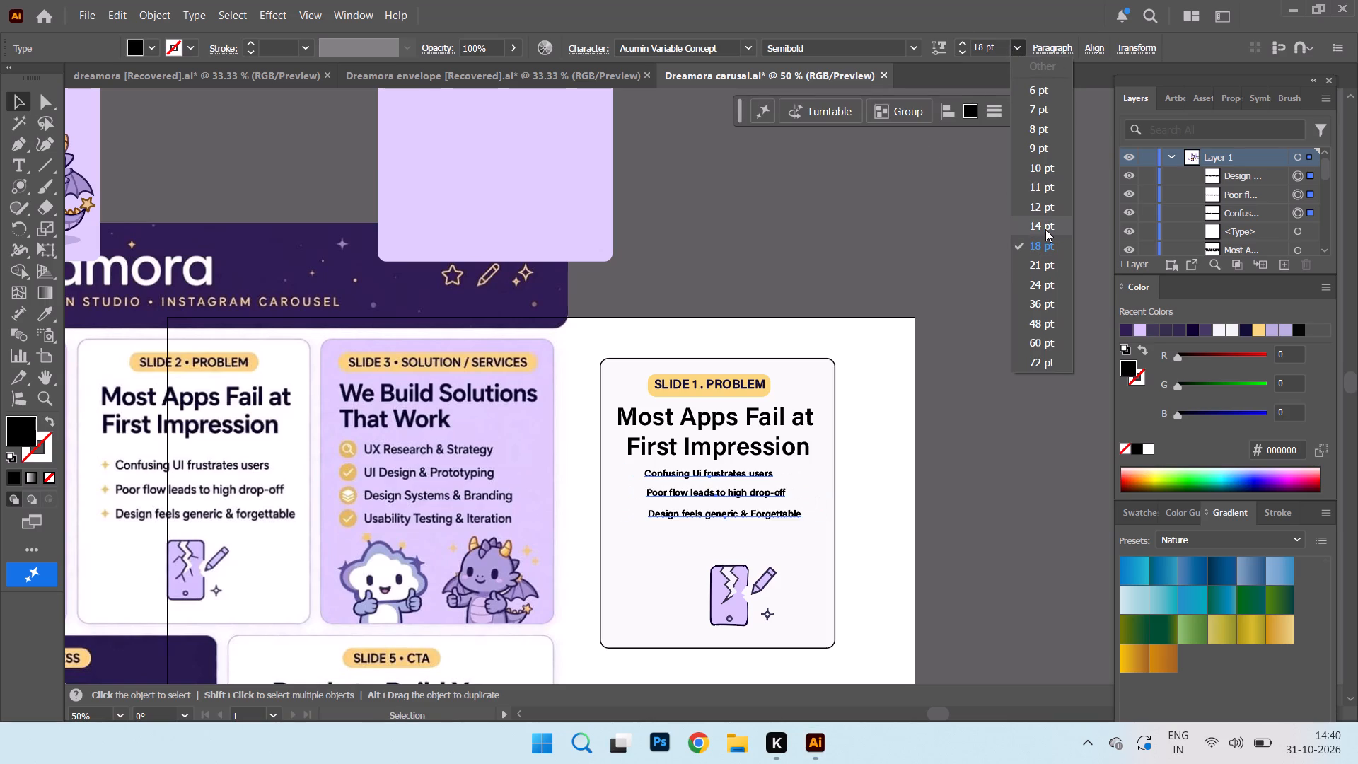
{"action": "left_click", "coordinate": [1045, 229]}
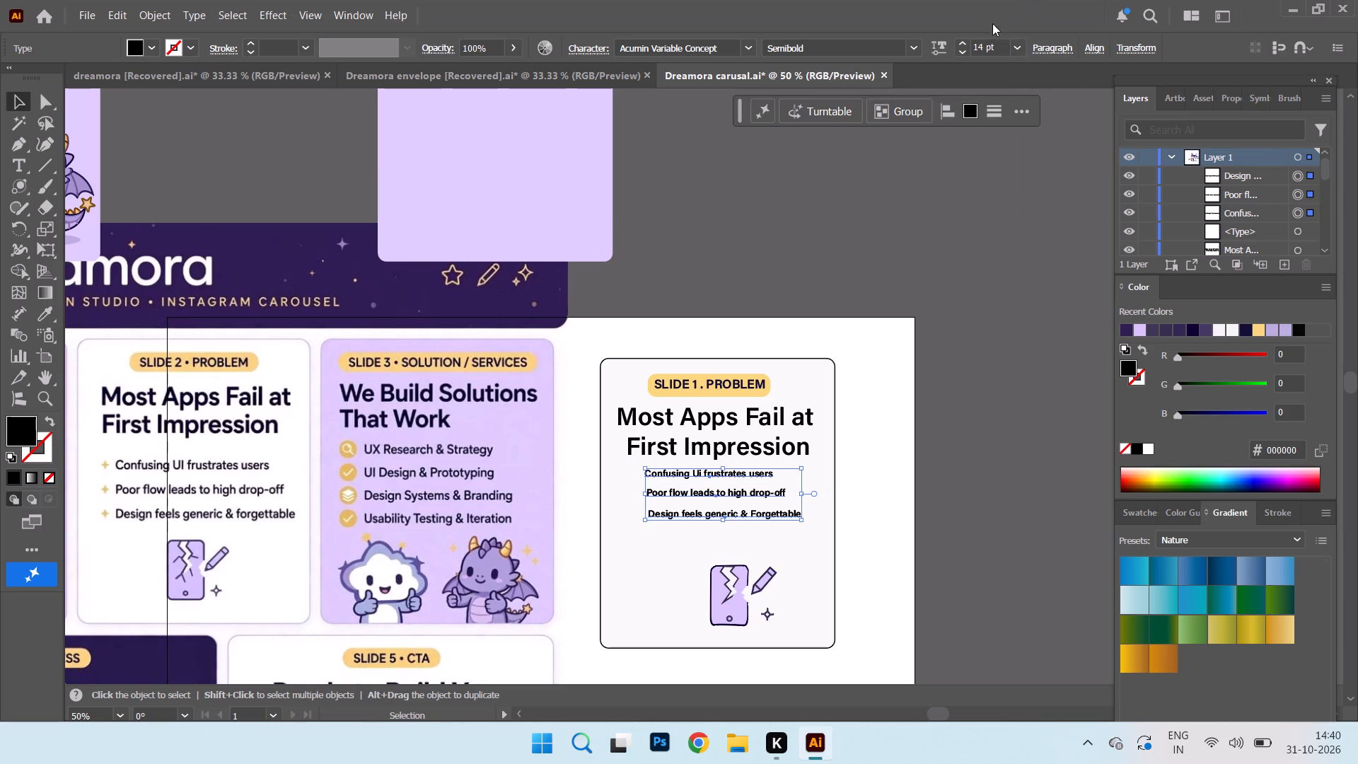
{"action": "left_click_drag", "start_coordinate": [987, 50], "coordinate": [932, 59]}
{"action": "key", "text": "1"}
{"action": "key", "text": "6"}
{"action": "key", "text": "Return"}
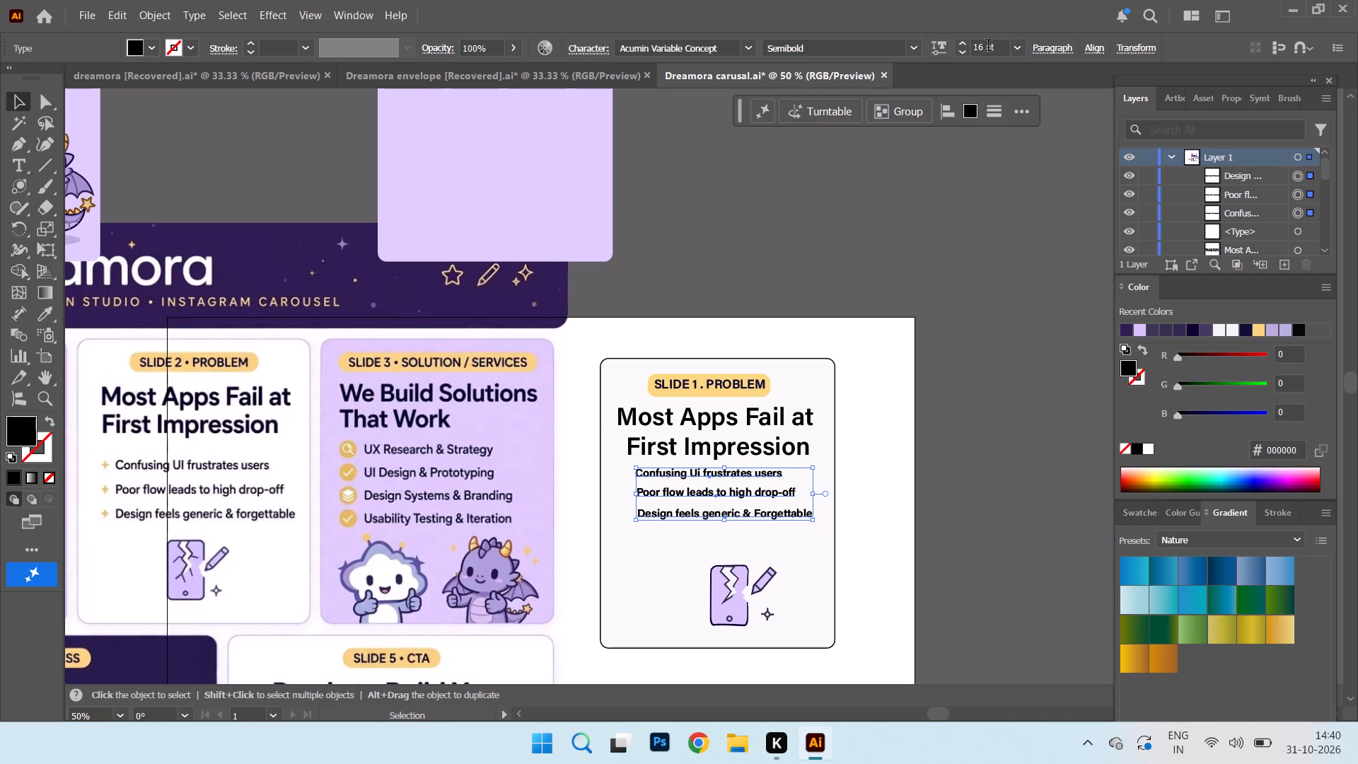
Set the font size of the three bullet lines to 17 pt.
{"action": "left_click_drag", "start_coordinate": [988, 47], "coordinate": [930, 68]}
{"action": "key", "text": "1"}
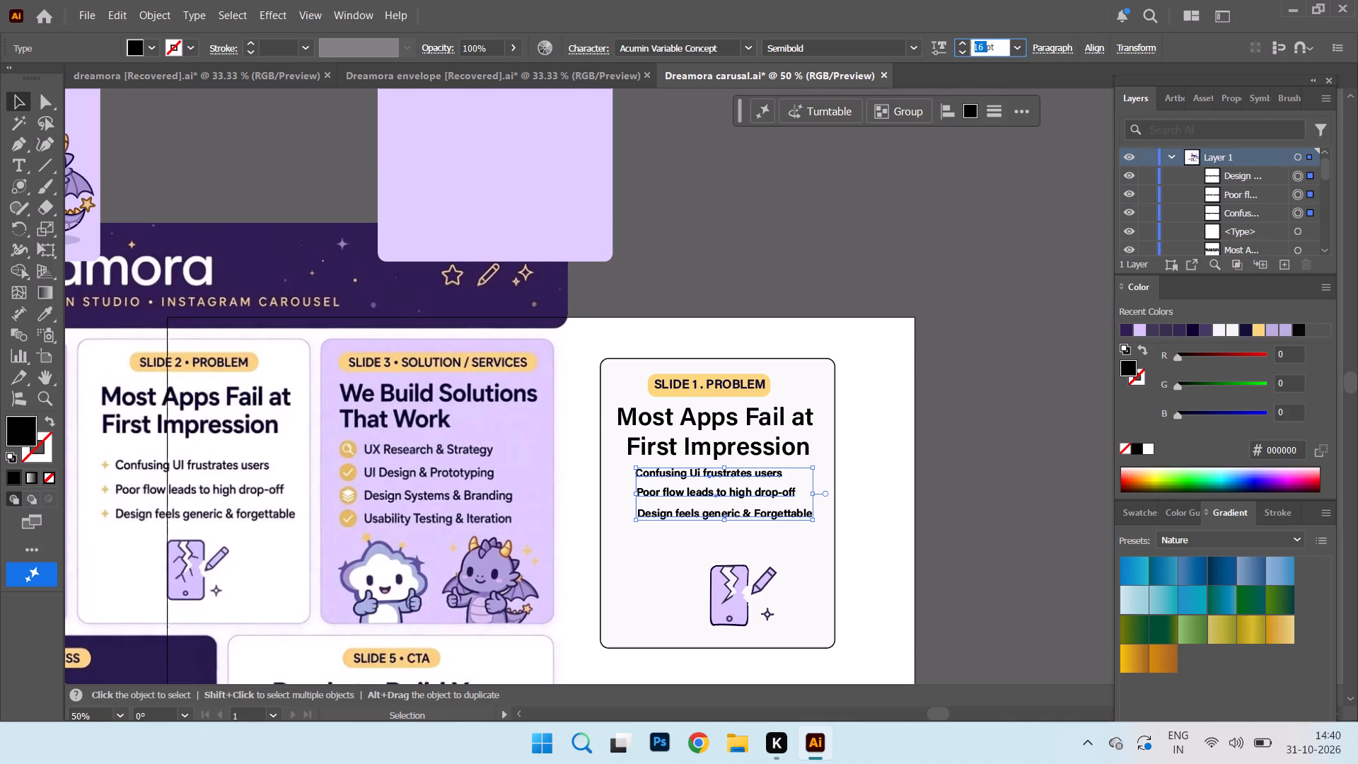
{"action": "key", "text": "7"}
{"action": "key", "text": "Return"}
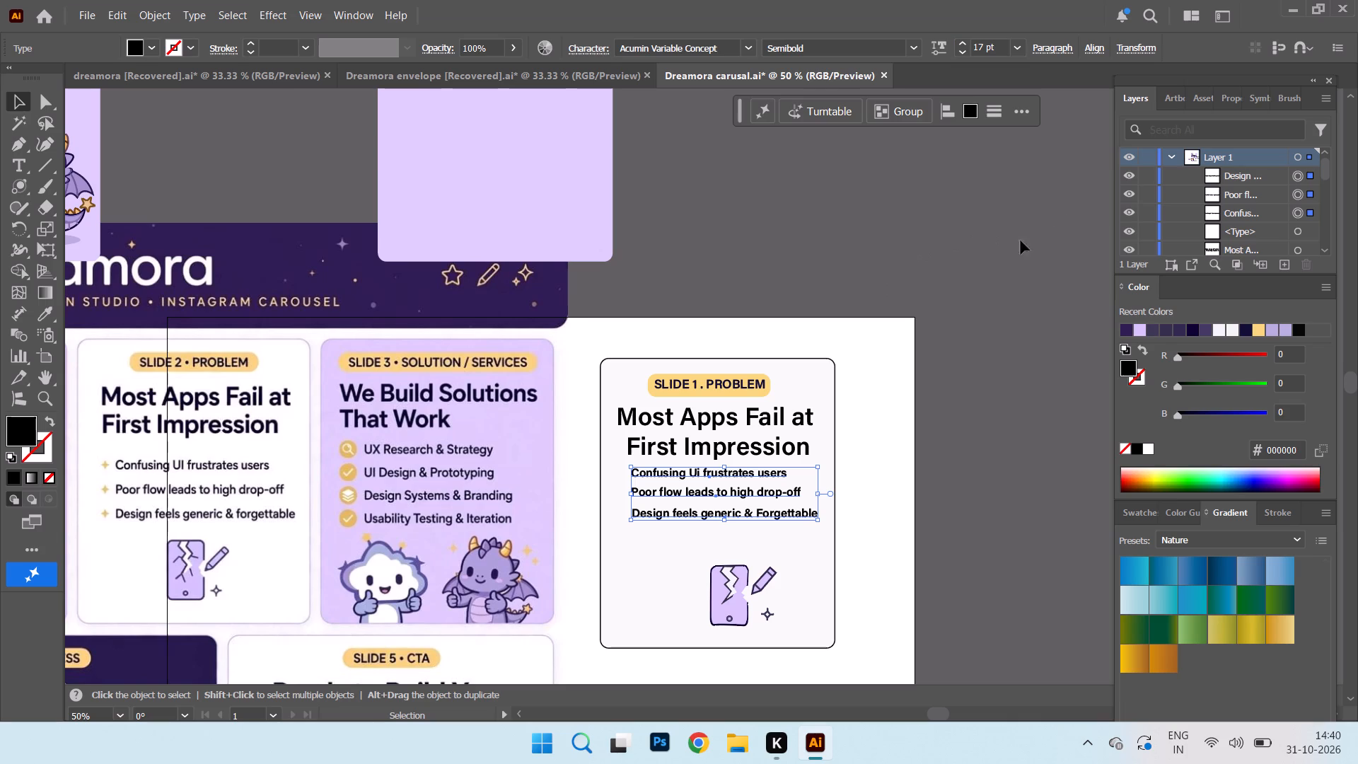
Nudge the bullet lines slightly down and right, and the "Most Apps Fail at First Impression" heading slightly up.
{"action": "left_click_drag", "start_coordinate": [735, 489], "coordinate": [741, 492]}
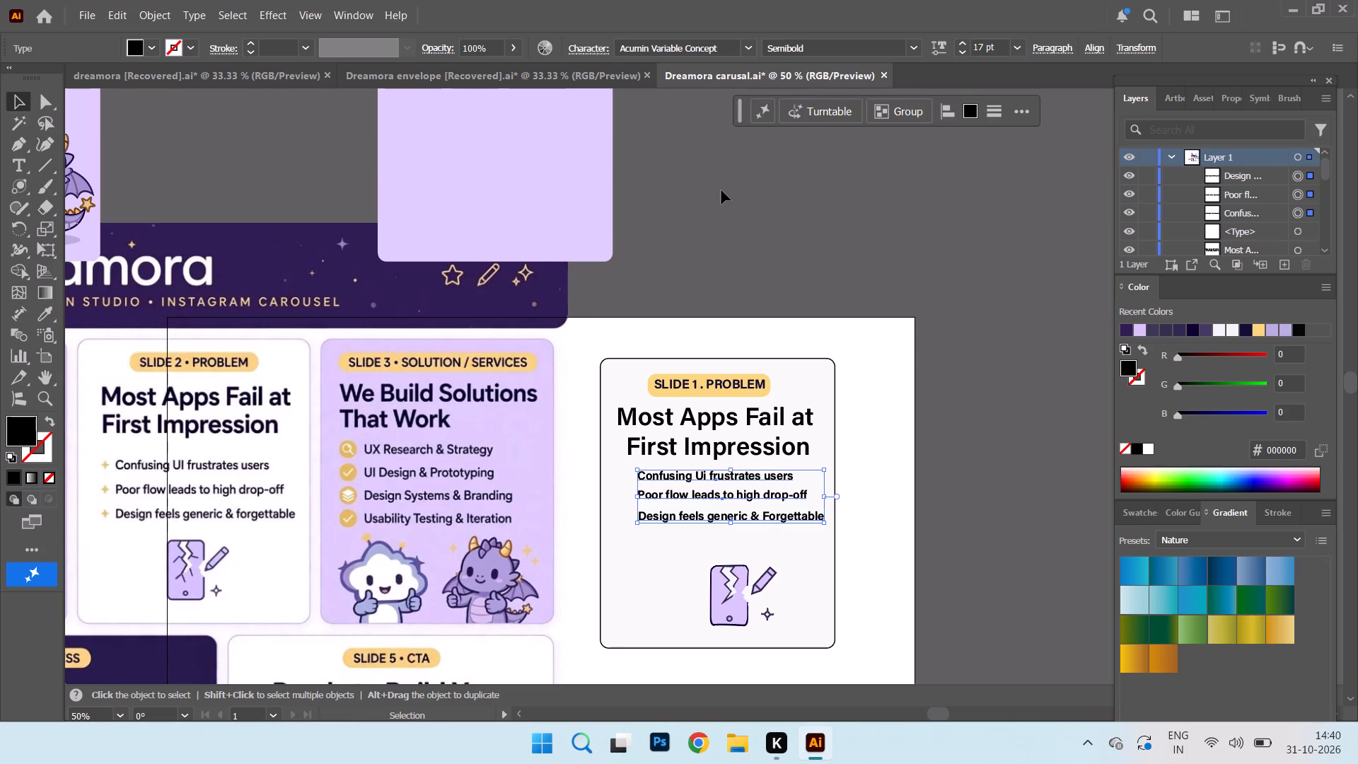
{"action": "left_click", "coordinate": [695, 447]}
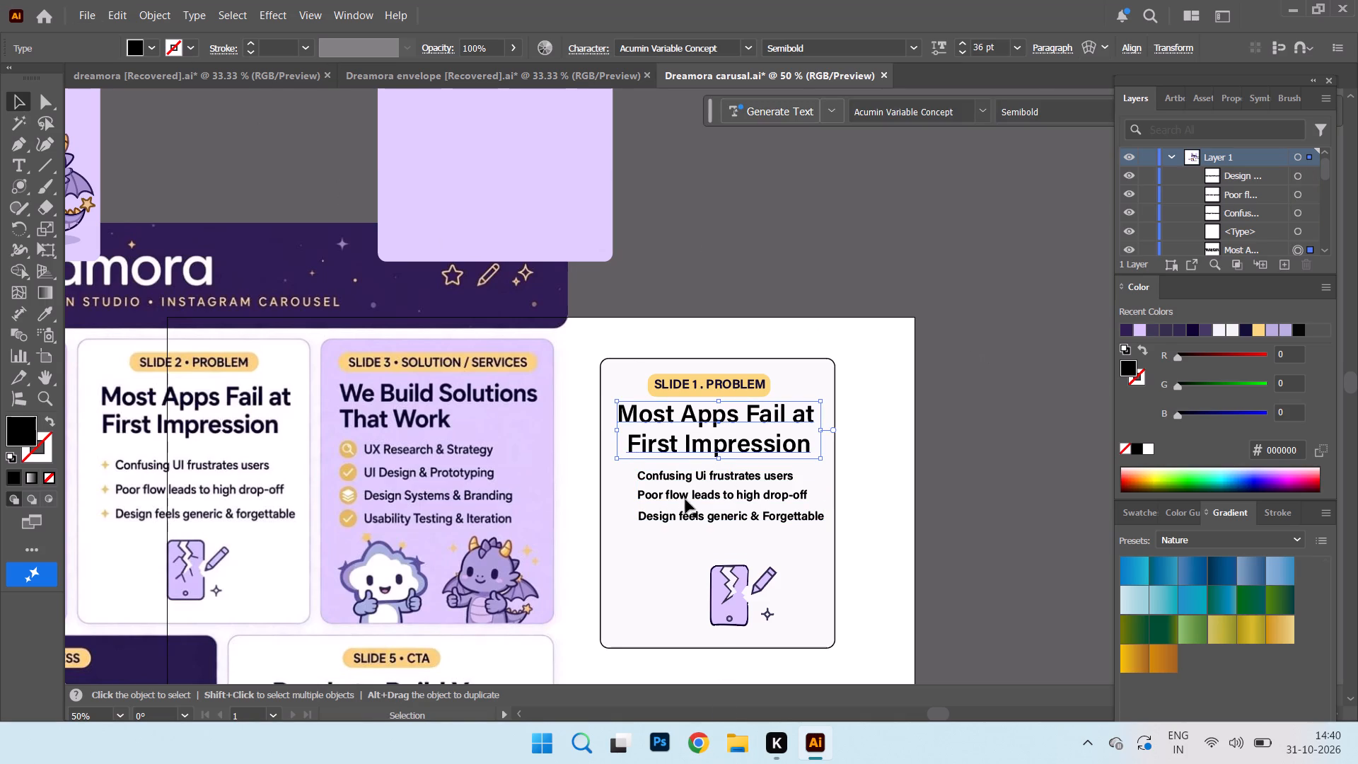
Move the off-white card rectangle out from behind the texts and icons to beyond the artboard's right edge.
{"action": "left_click_drag", "start_coordinate": [682, 550], "coordinate": [686, 559]}
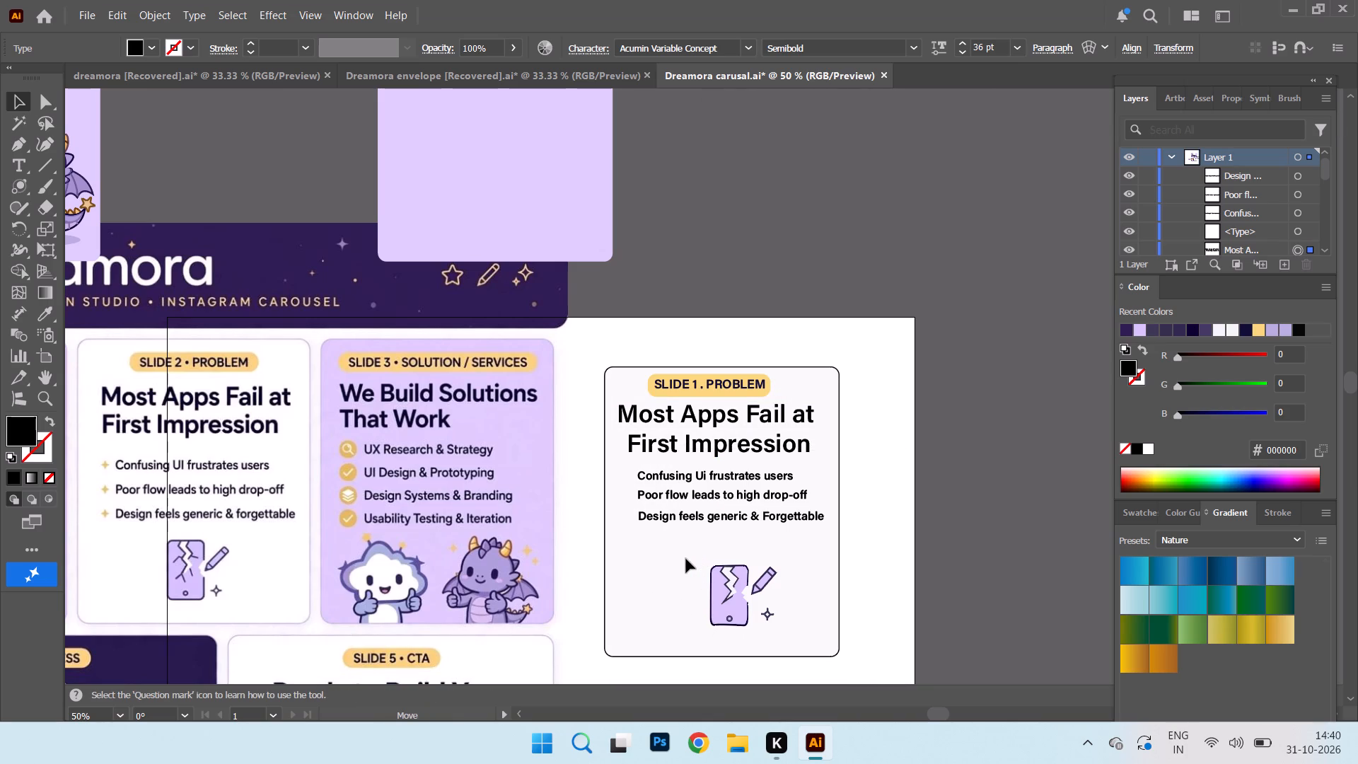
{"action": "left_click_drag", "start_coordinate": [686, 559], "coordinate": [683, 559]}
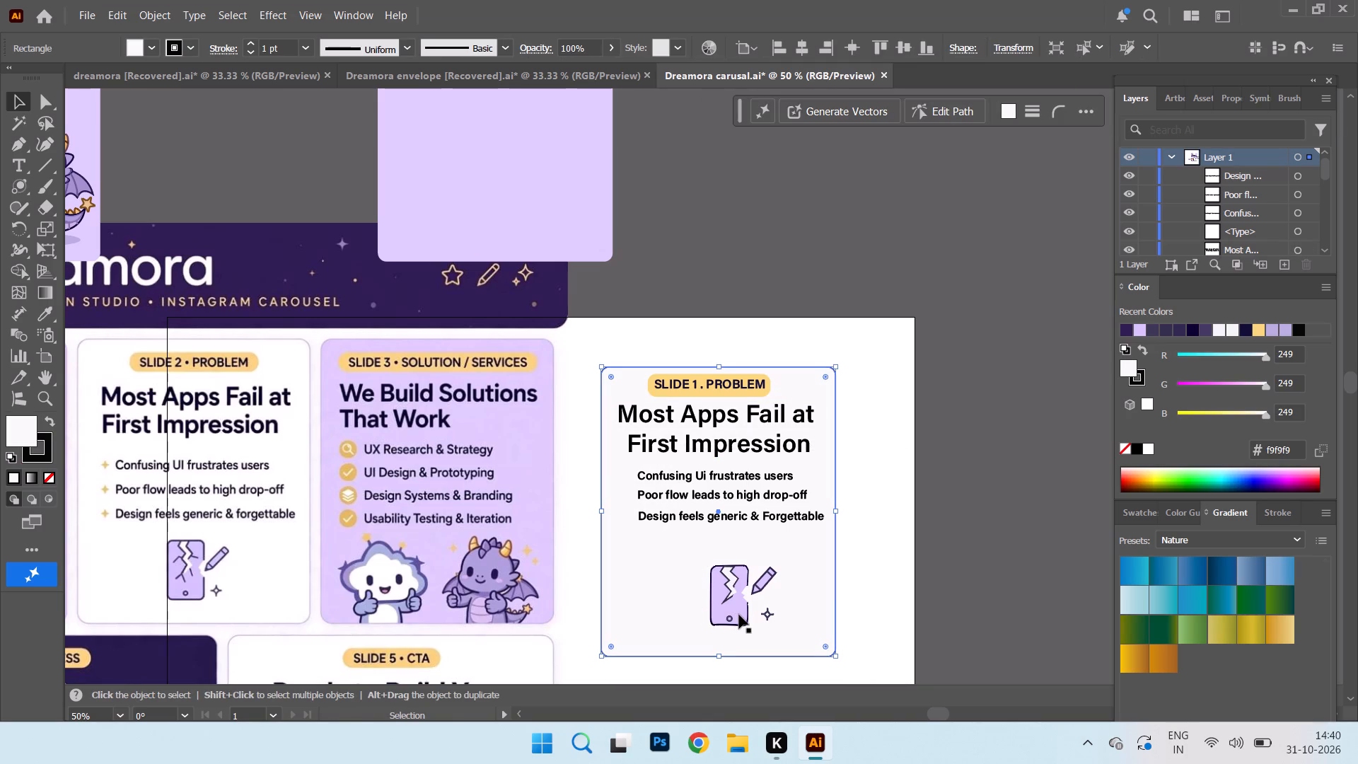
{"action": "left_click_drag", "start_coordinate": [750, 538], "coordinate": [1195, 492]}
{"action": "left_click_drag", "start_coordinate": [647, 545], "coordinate": [692, 546]}
{"action": "left_click_drag", "start_coordinate": [829, 544], "coordinate": [879, 537]}
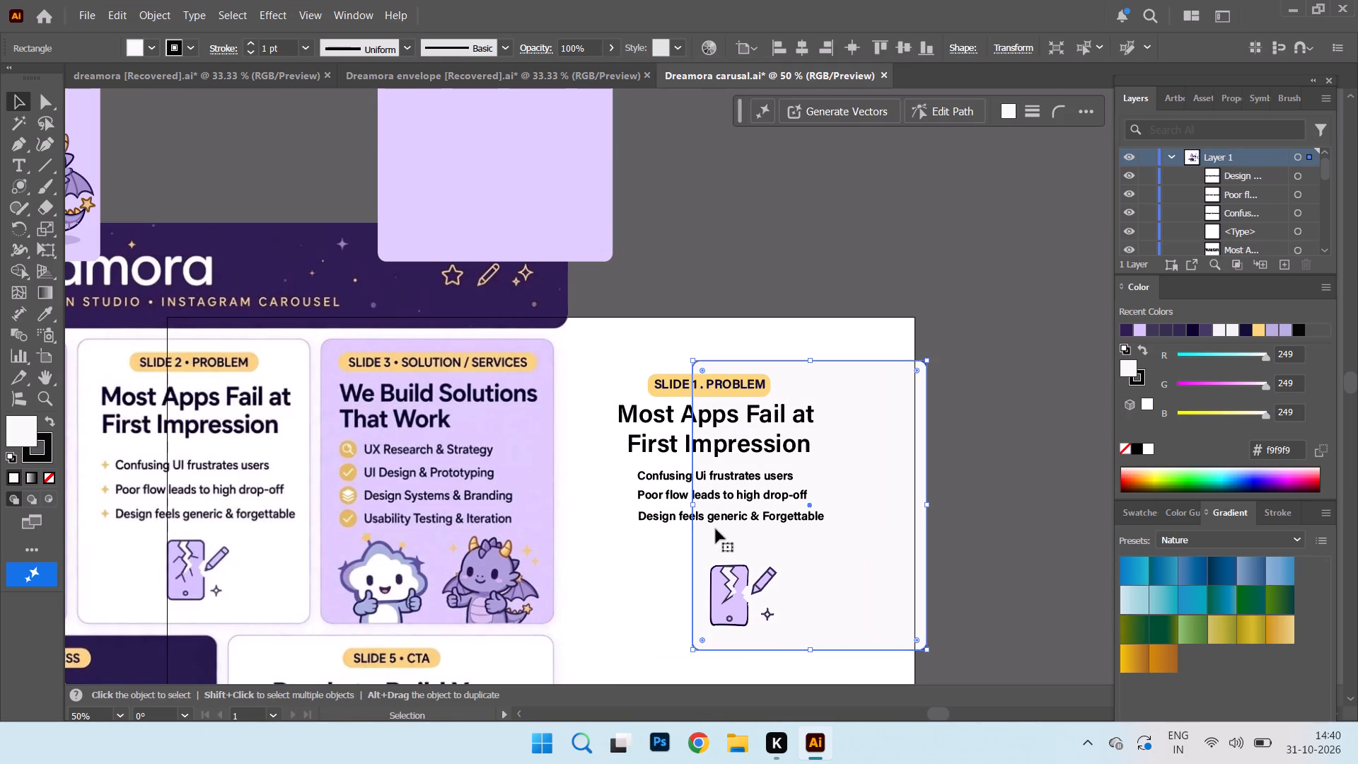
{"action": "left_click_drag", "start_coordinate": [709, 531], "coordinate": [913, 538]}
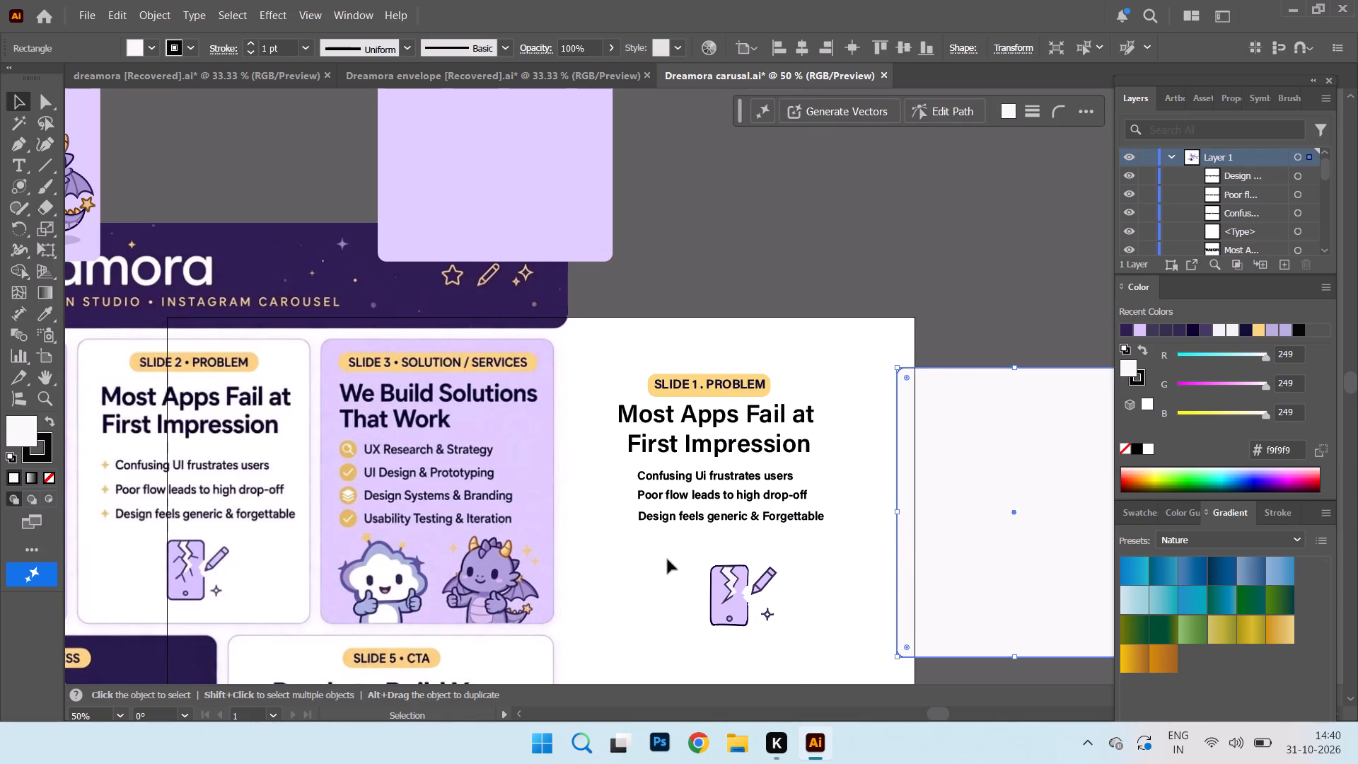
Enlarge the cracked phone, pencil and sparkle icons slightly and shift them a little left below the bullet lines.
{"action": "left_click_drag", "start_coordinate": [668, 560], "coordinate": [824, 656]}
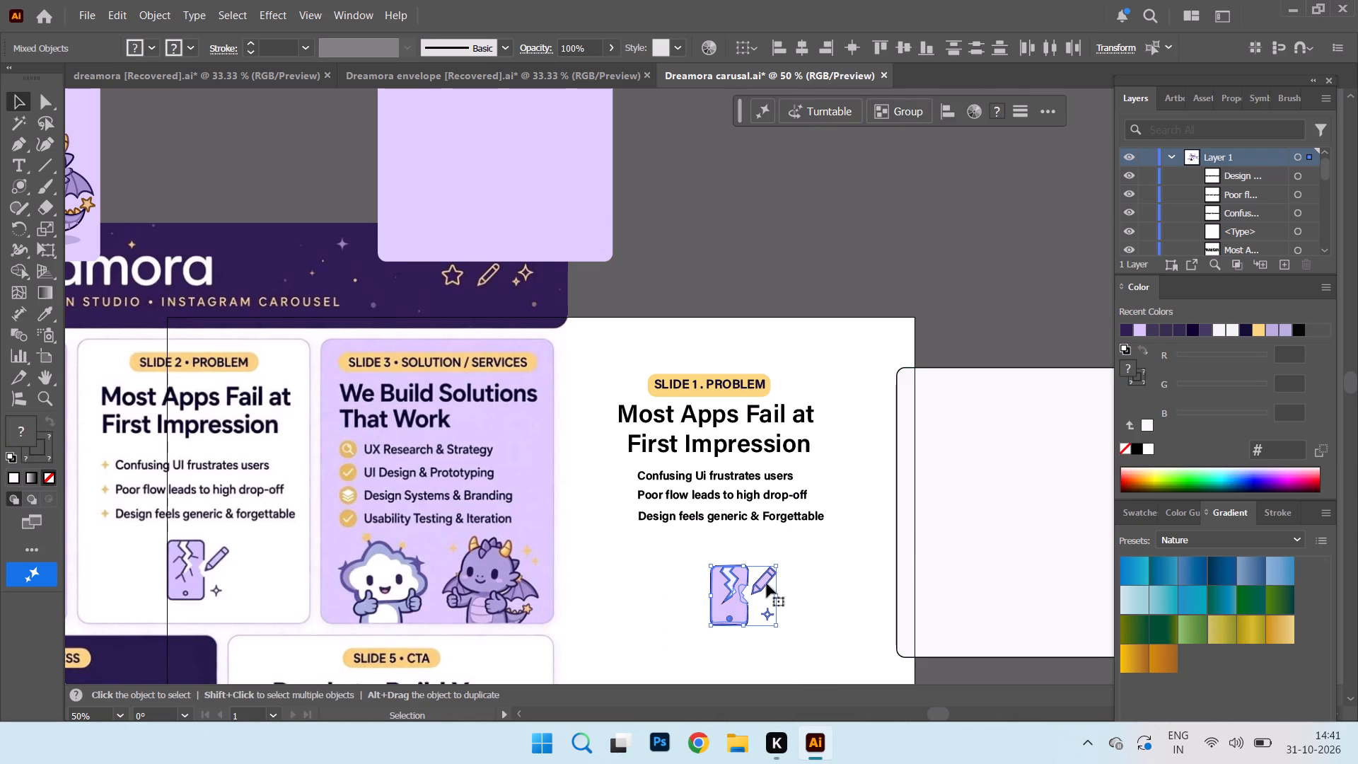
{"action": "left_click_drag", "start_coordinate": [774, 566], "coordinate": [777, 563]}
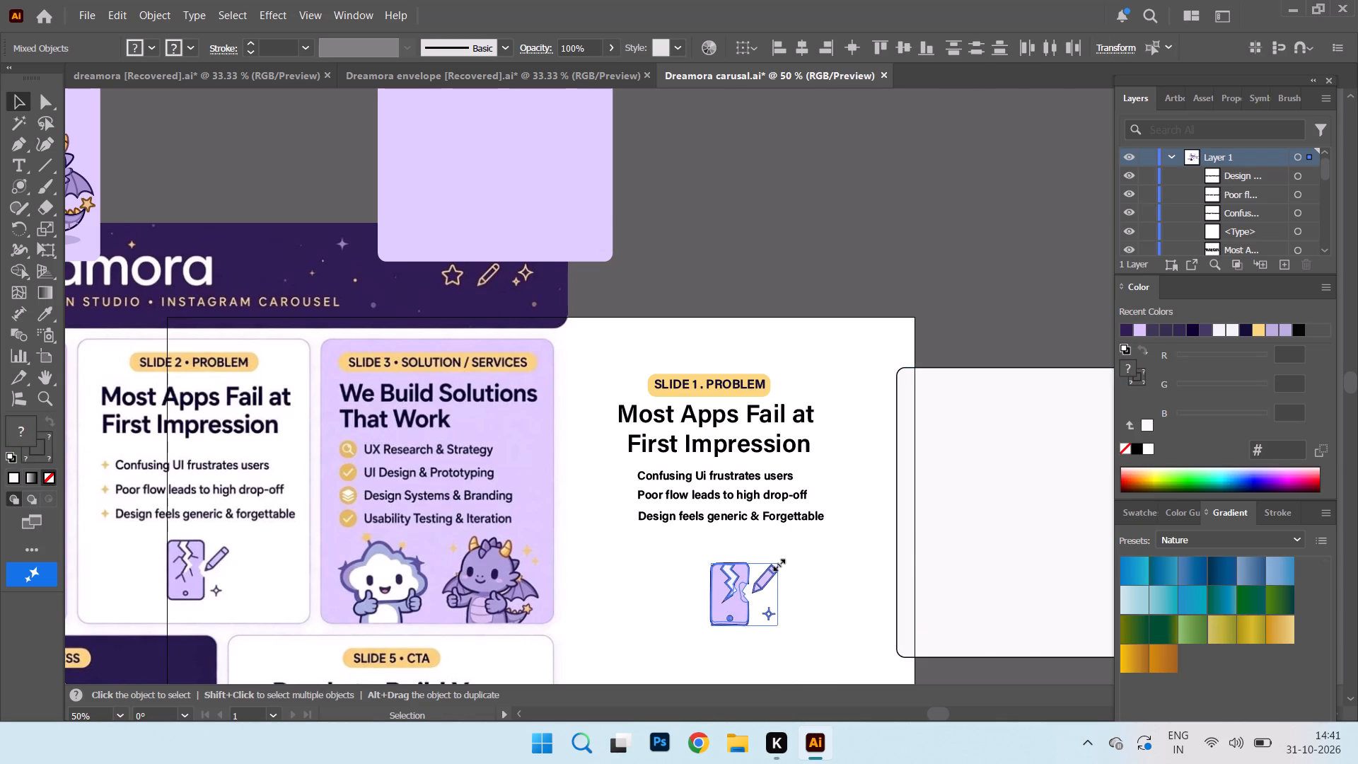
{"action": "left_click_drag", "start_coordinate": [777, 563], "coordinate": [780, 560]}
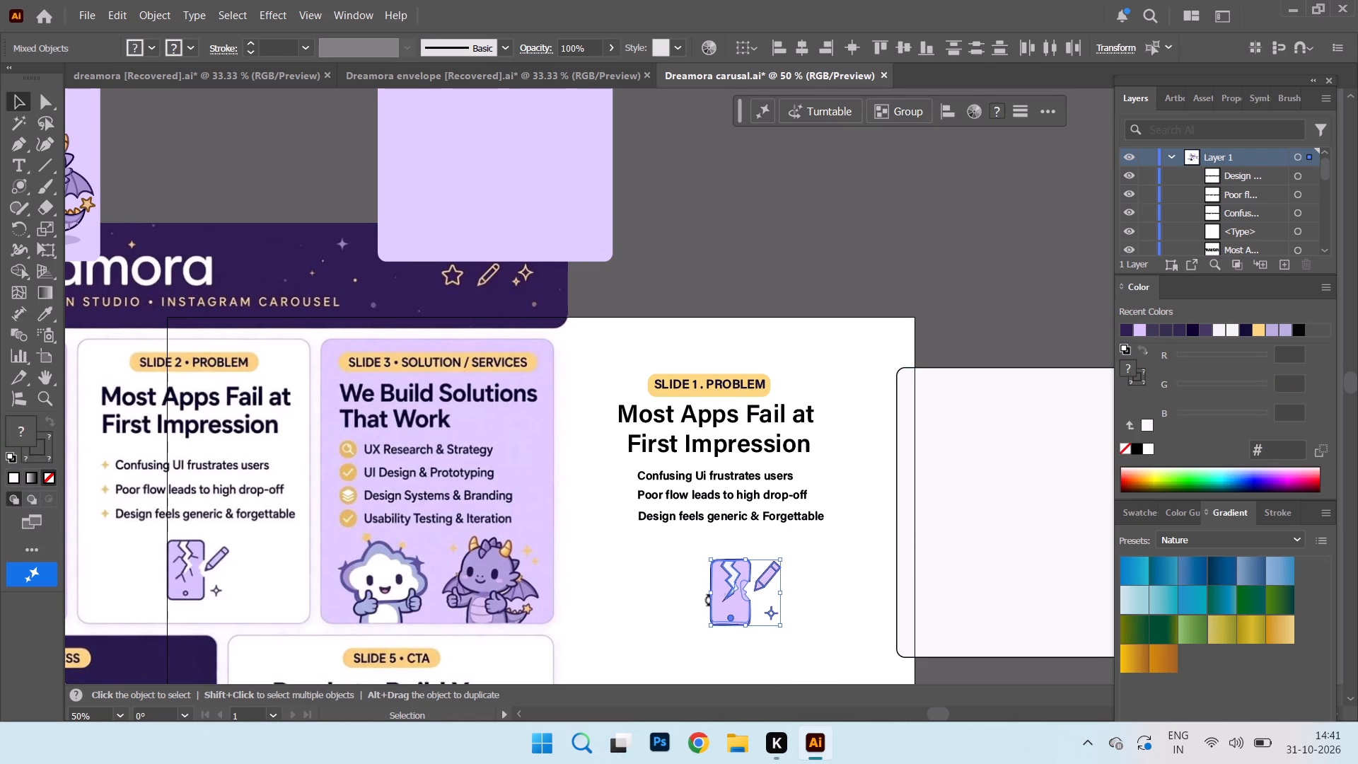
{"action": "left_click", "coordinate": [712, 591]}
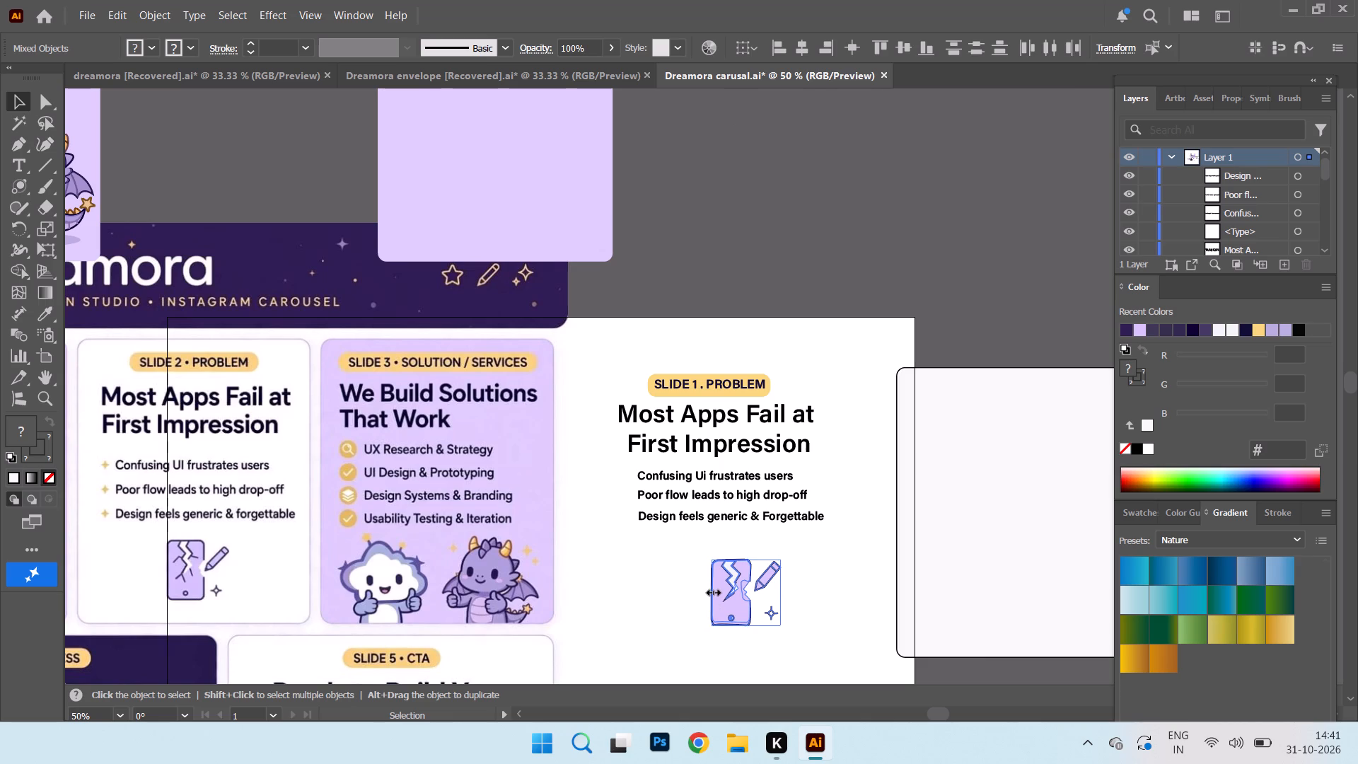
{"action": "left_click_drag", "start_coordinate": [733, 608], "coordinate": [721, 610]}
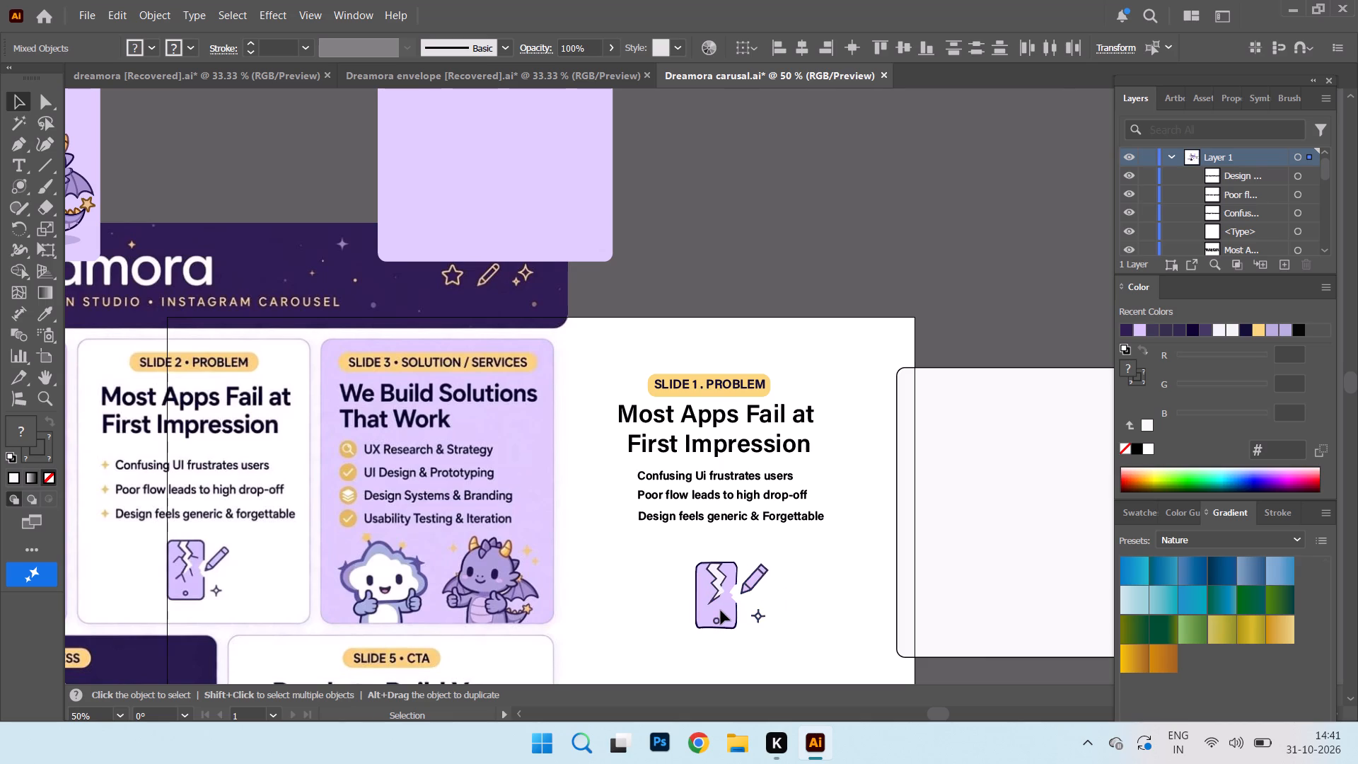
{"action": "left_click_drag", "start_coordinate": [721, 610], "coordinate": [721, 611]}
Move the off-white card rectangle back behind the Problem card's label, heading, bullet lines and icons.
{"action": "left_click_drag", "start_coordinate": [1008, 512], "coordinate": [701, 499]}
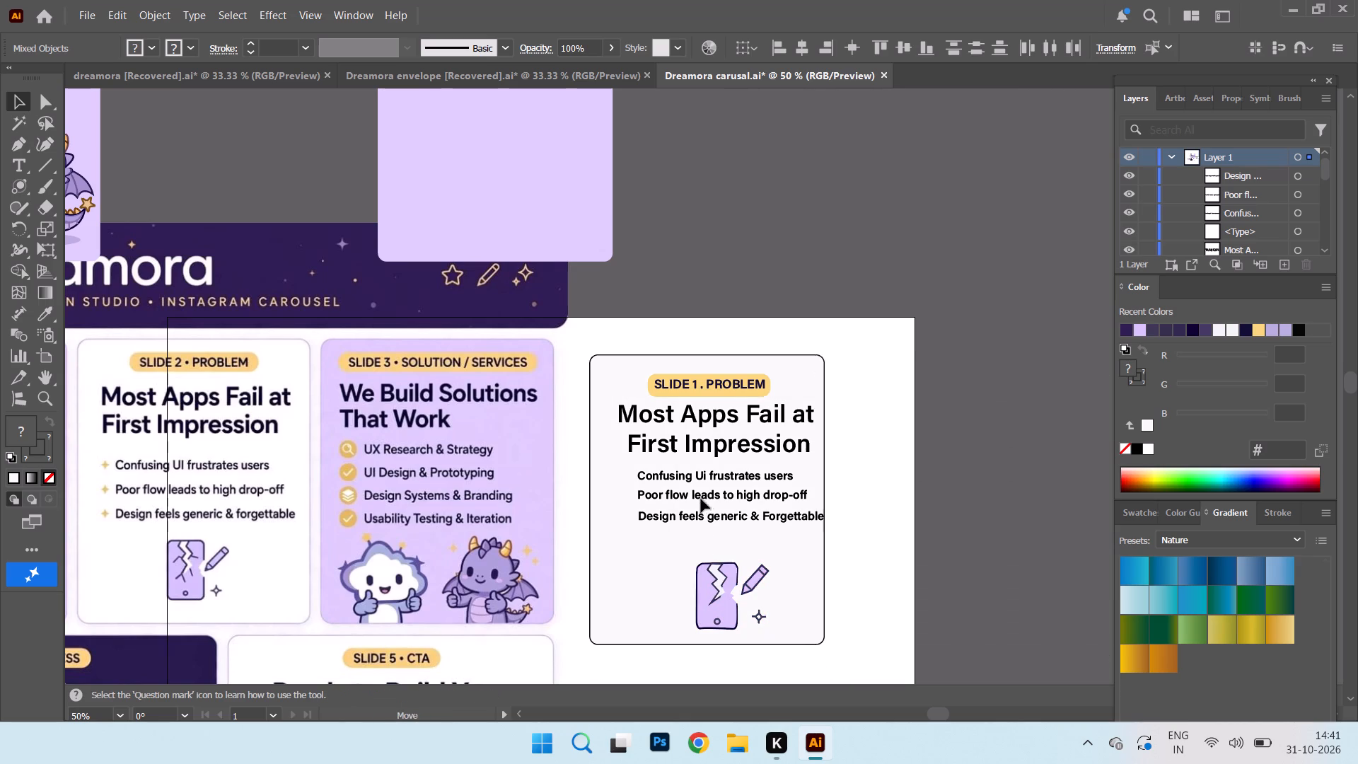
{"action": "left_click_drag", "start_coordinate": [701, 499], "coordinate": [708, 494]}
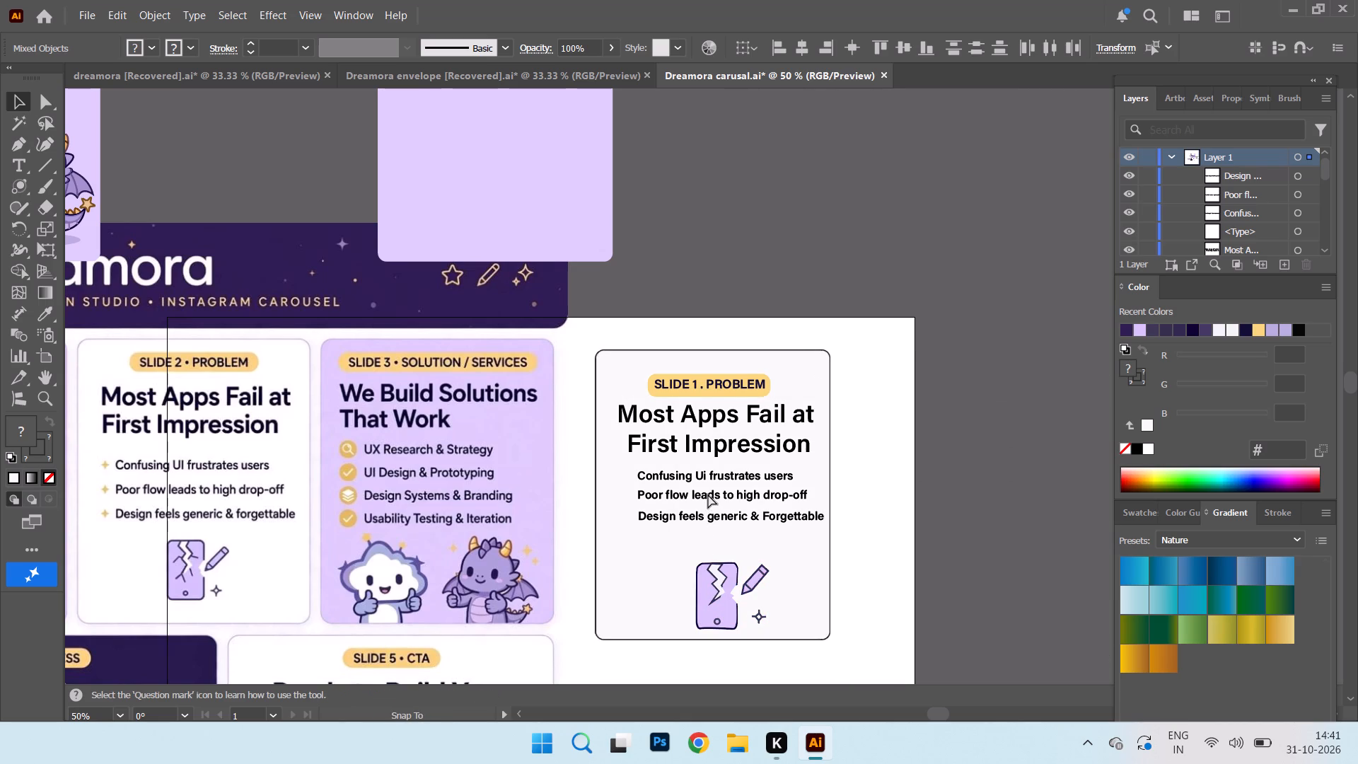
{"action": "left_click_drag", "start_coordinate": [708, 494], "coordinate": [706, 490]}
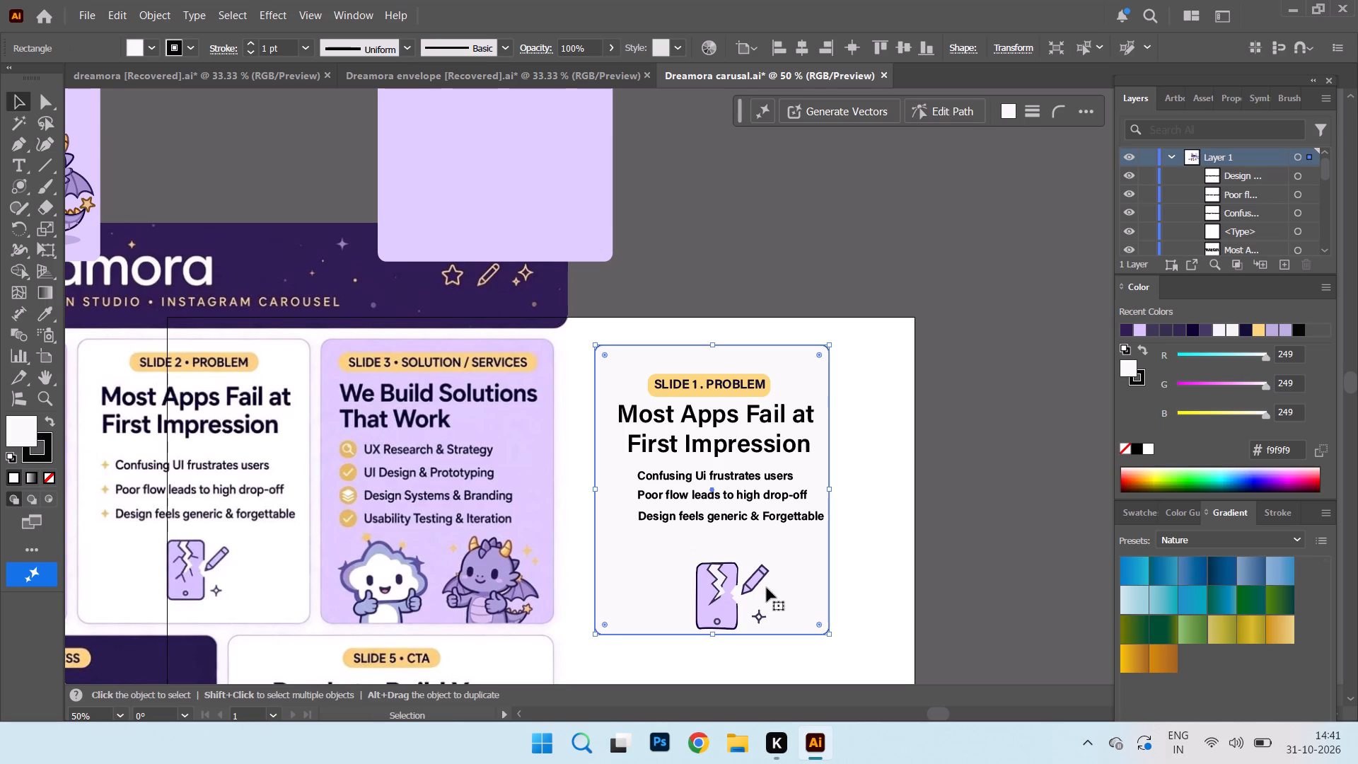
{"action": "left_click_drag", "start_coordinate": [803, 565], "coordinate": [802, 585]}
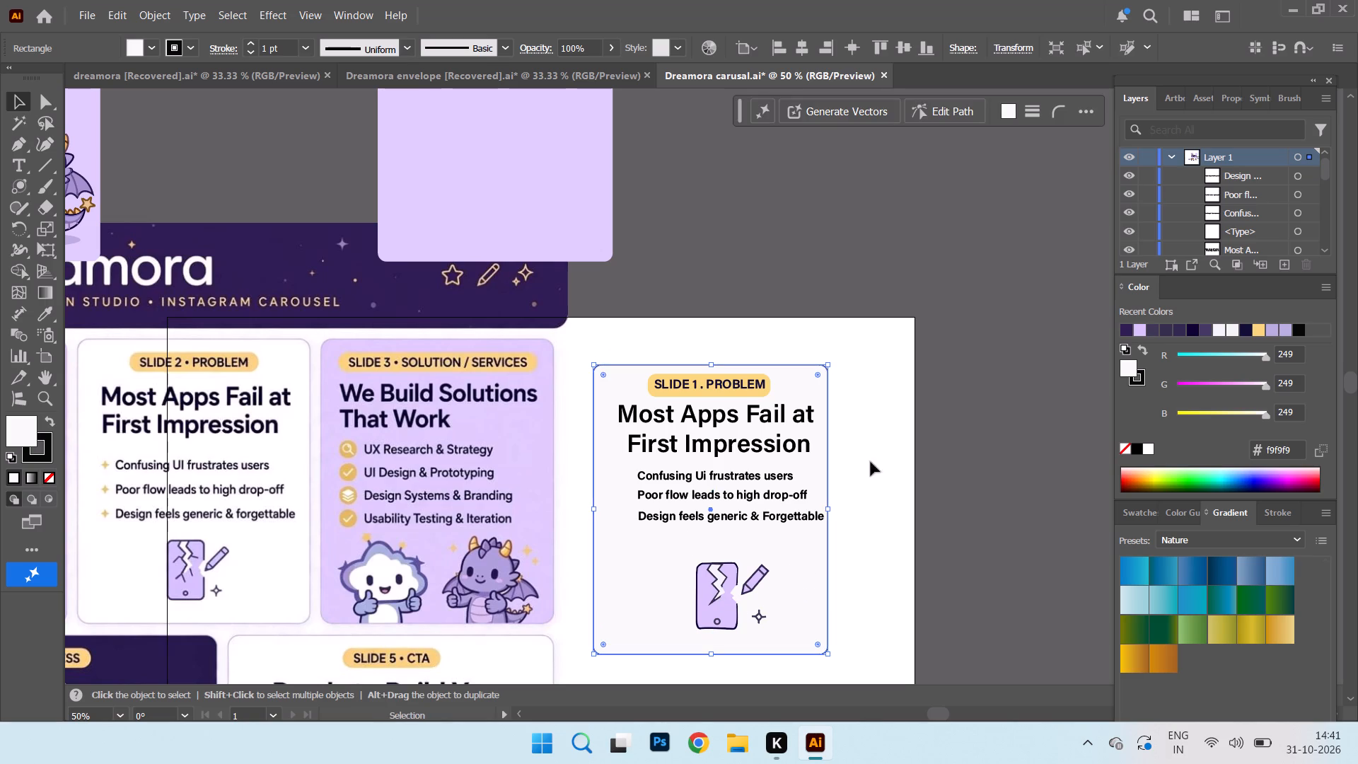
{"action": "left_click", "coordinate": [823, 242]}
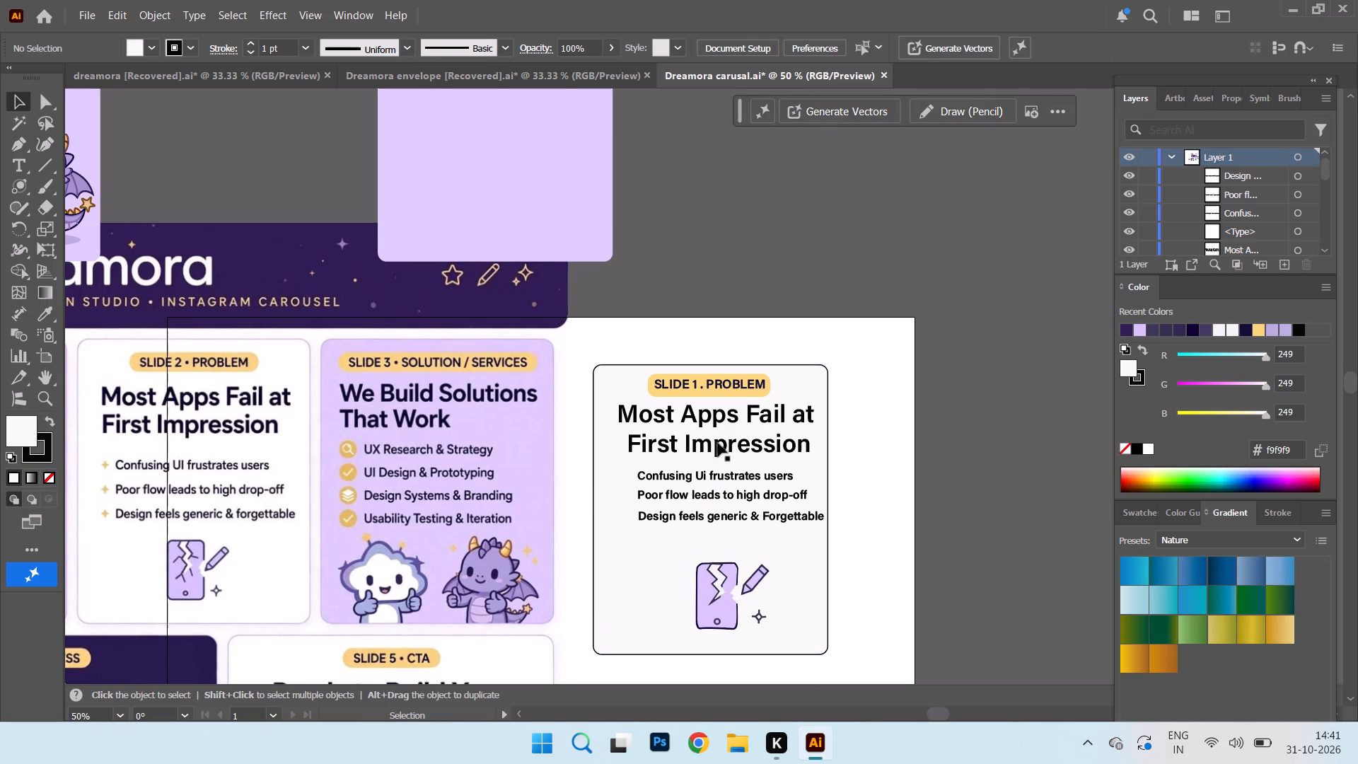
Left-align the "Most Apps Fail at First Impression" heading and move it back inside the card above the bullet lines.
{"action": "left_click", "coordinate": [726, 446]}
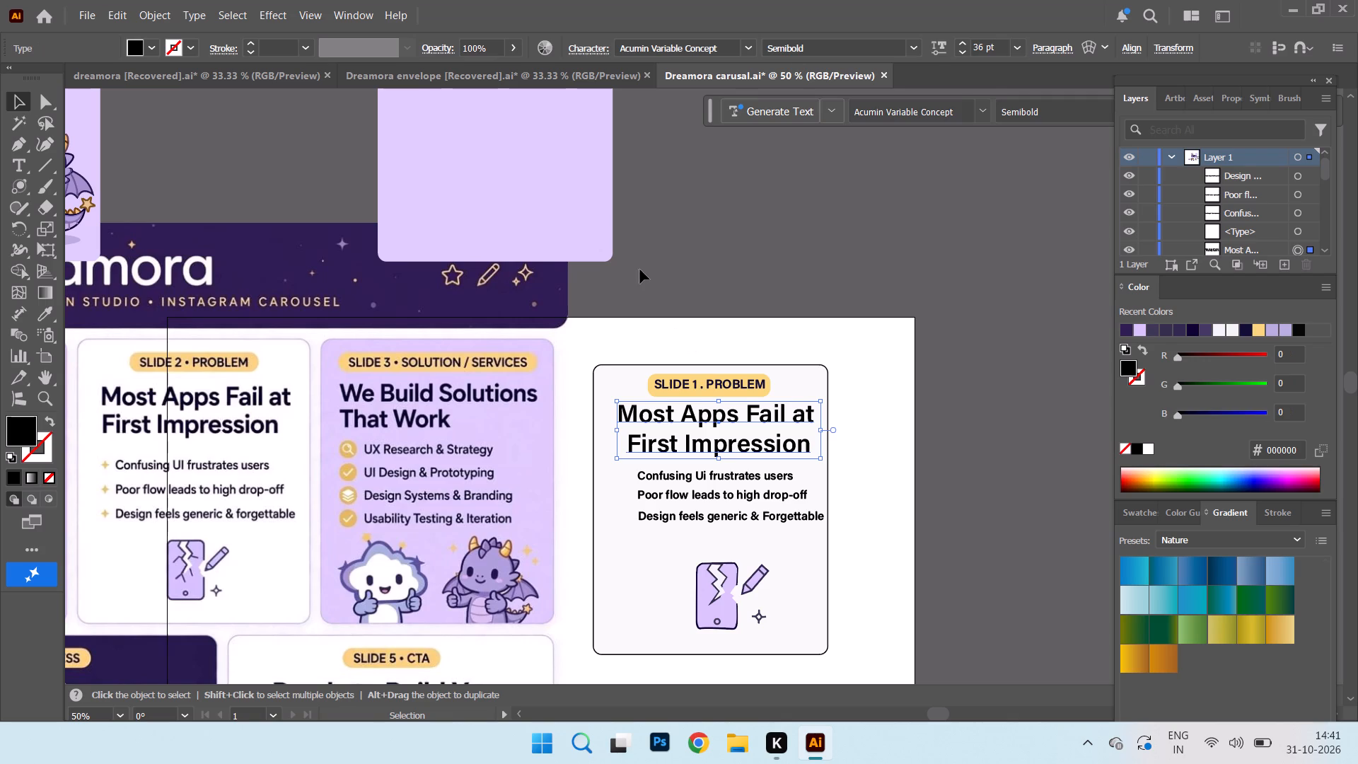
{"action": "left_click", "coordinate": [1062, 47]}
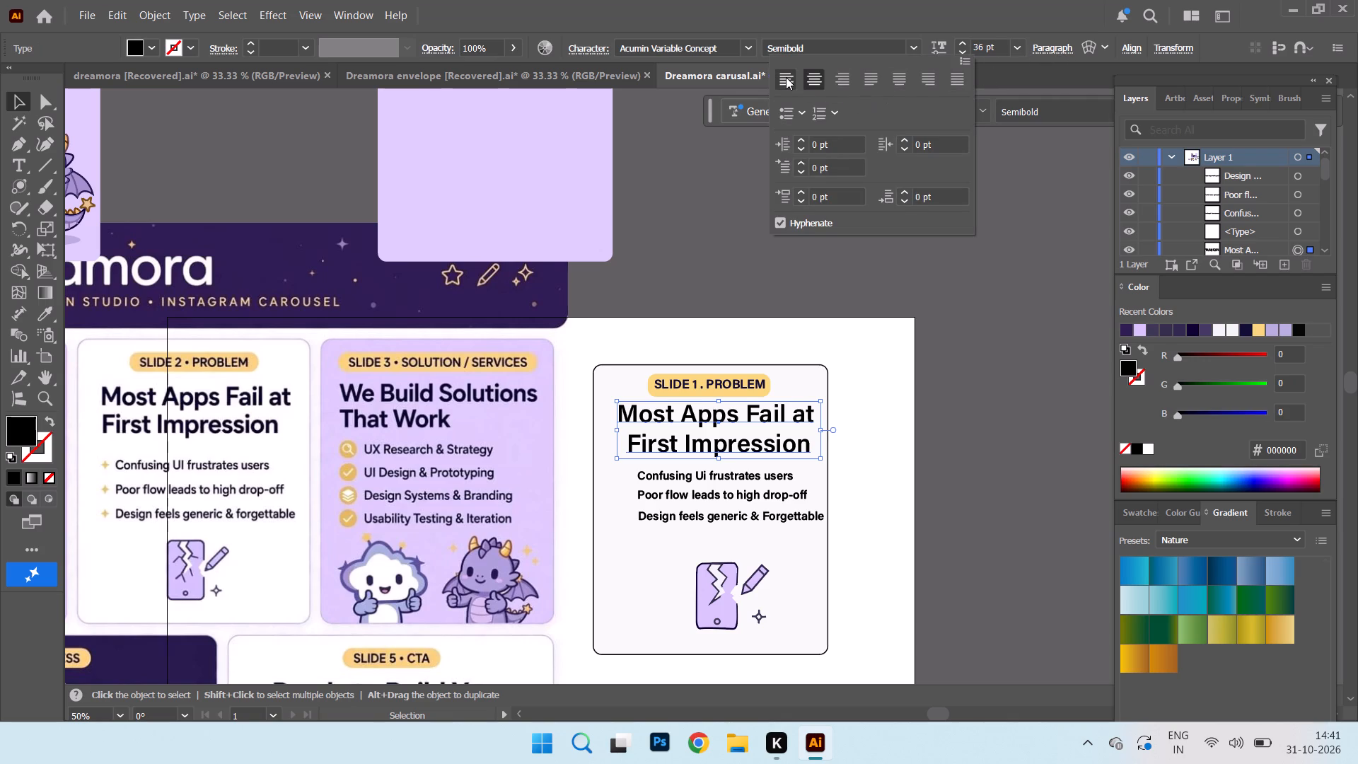
{"action": "left_click", "coordinate": [786, 76]}
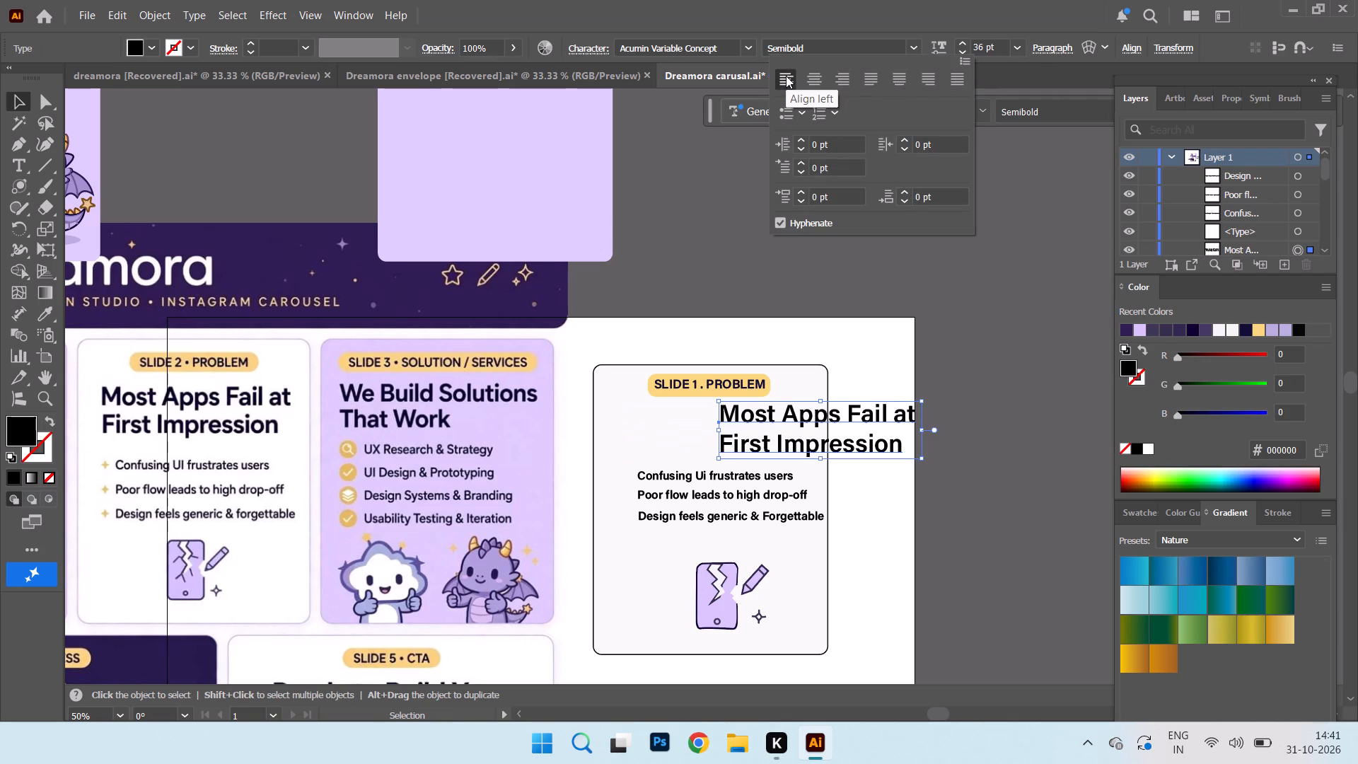
{"action": "left_click_drag", "start_coordinate": [789, 419], "coordinate": [682, 412]}
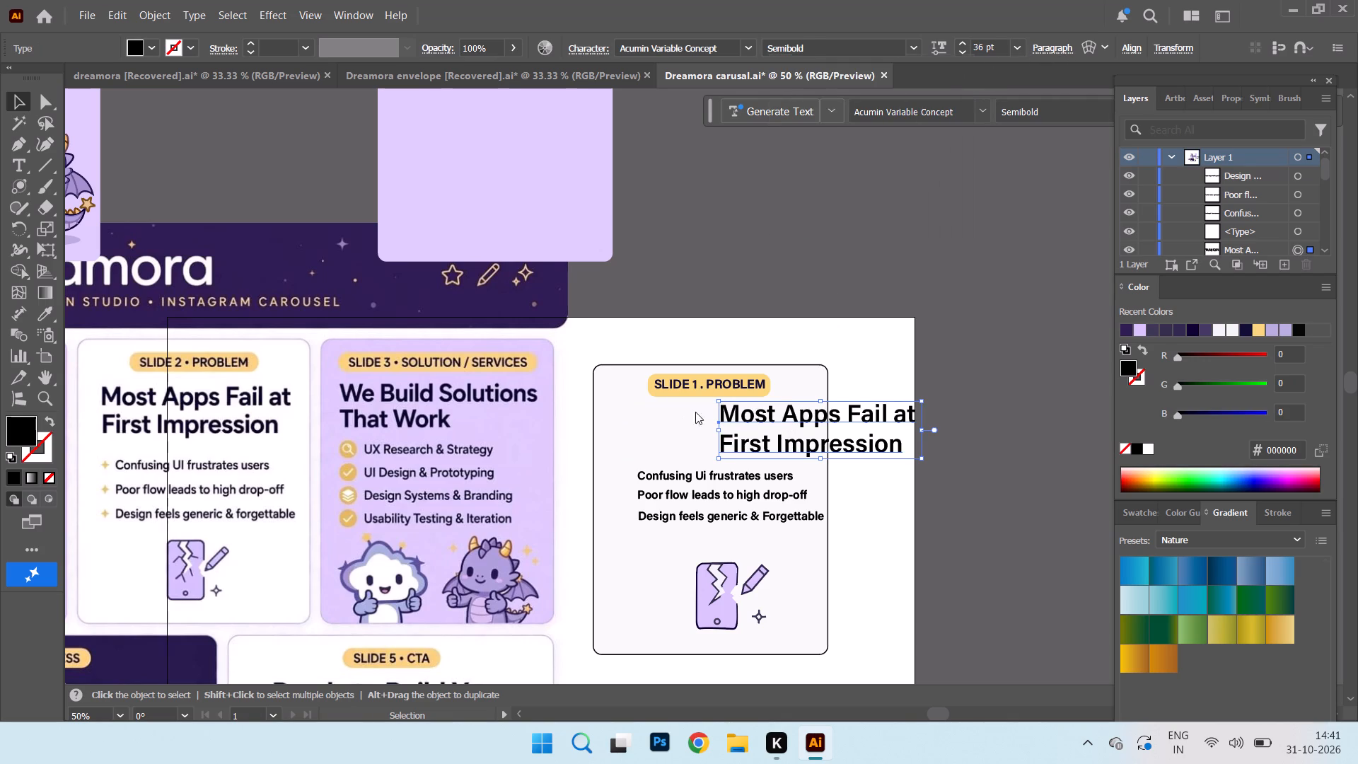
{"action": "left_click_drag", "start_coordinate": [772, 411], "coordinate": [681, 411]}
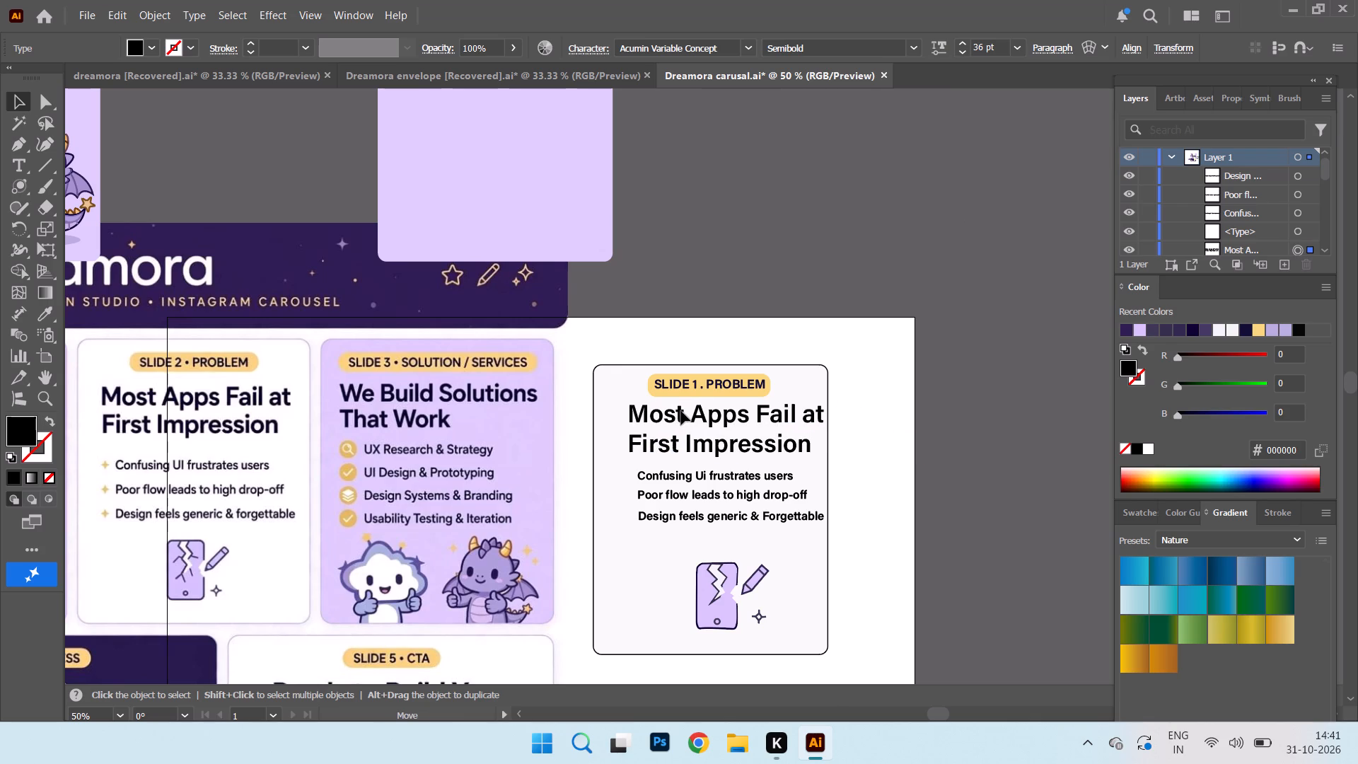
{"action": "left_click_drag", "start_coordinate": [681, 411], "coordinate": [675, 411]}
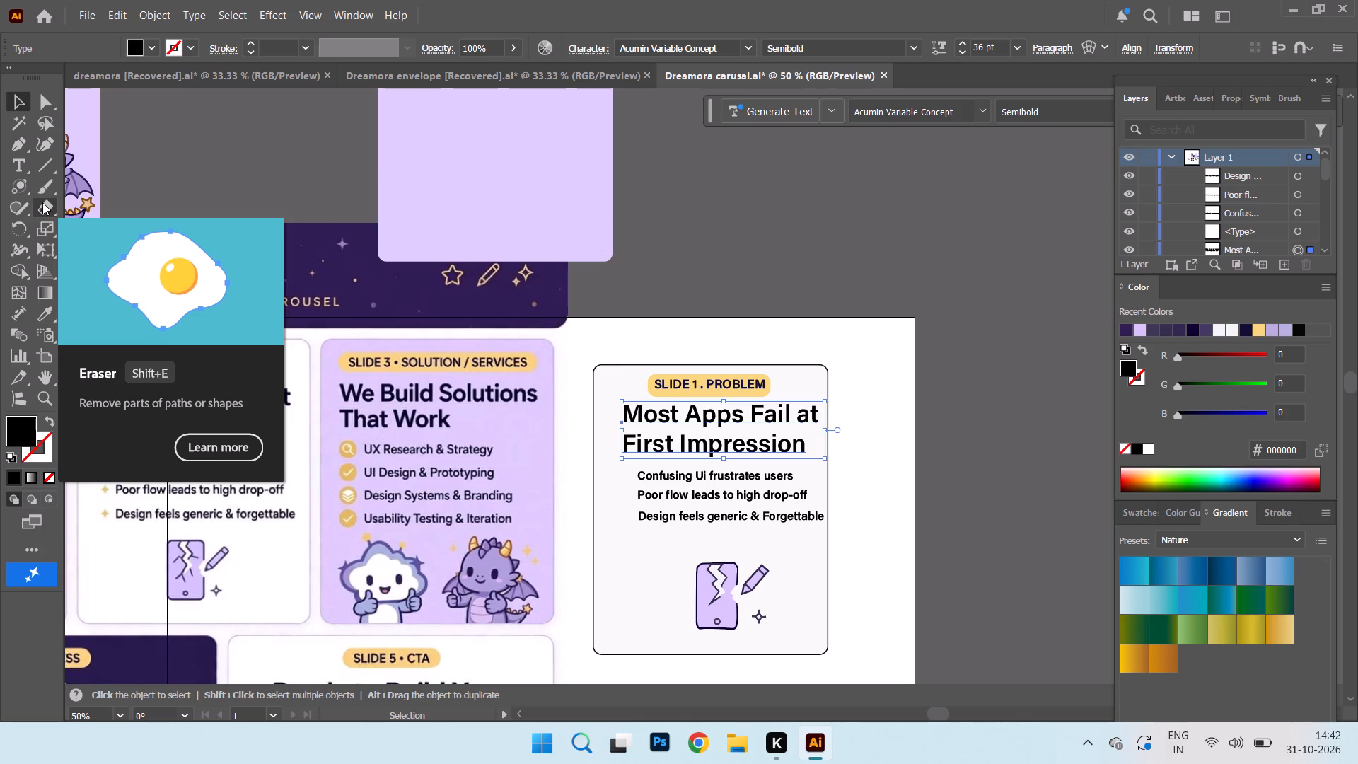
{"action": "left_click", "coordinate": [694, 417]}
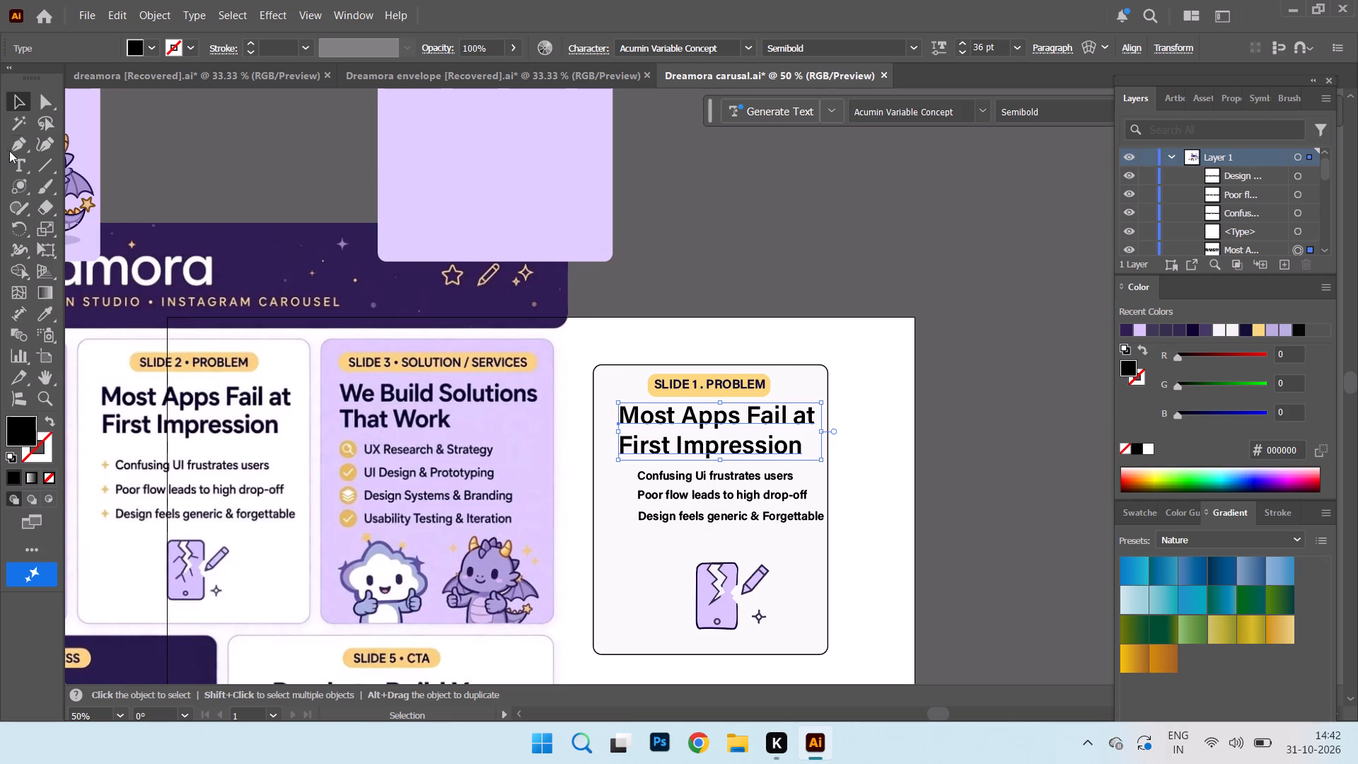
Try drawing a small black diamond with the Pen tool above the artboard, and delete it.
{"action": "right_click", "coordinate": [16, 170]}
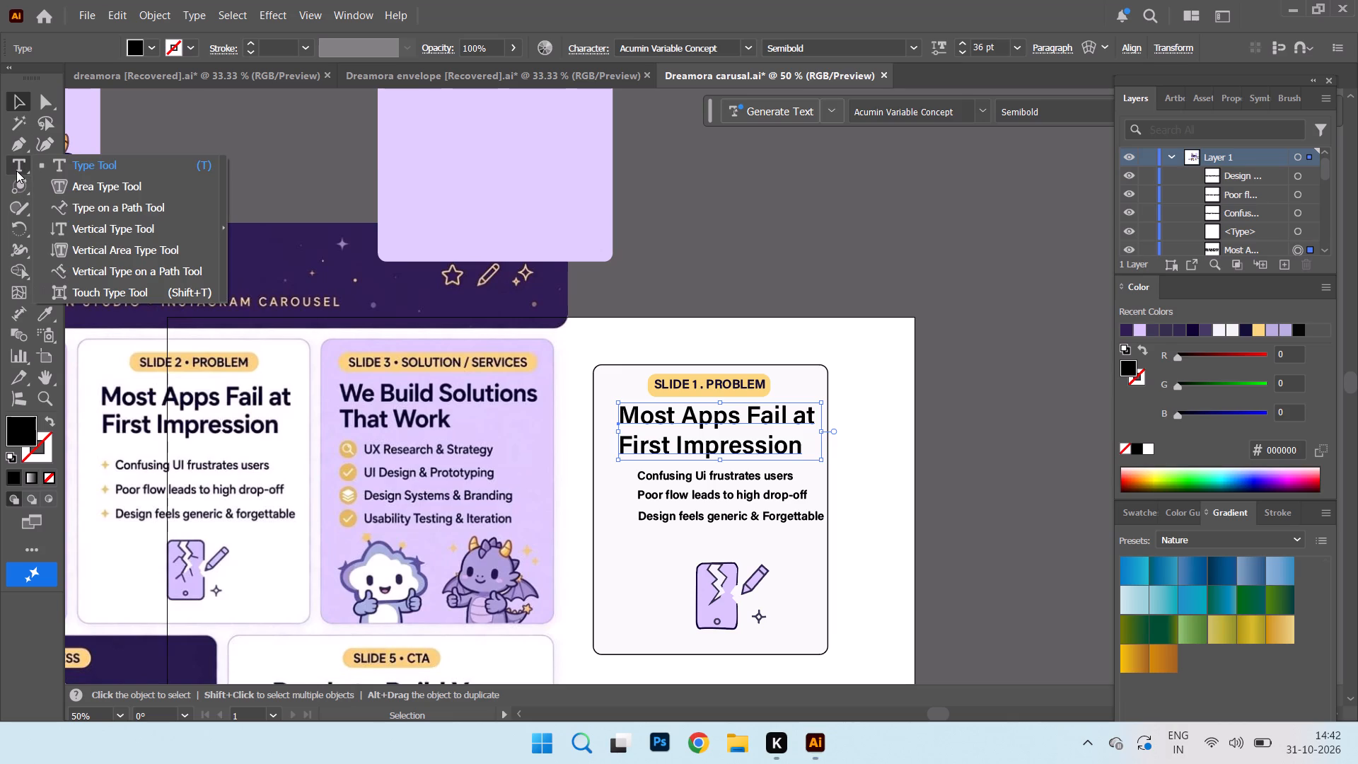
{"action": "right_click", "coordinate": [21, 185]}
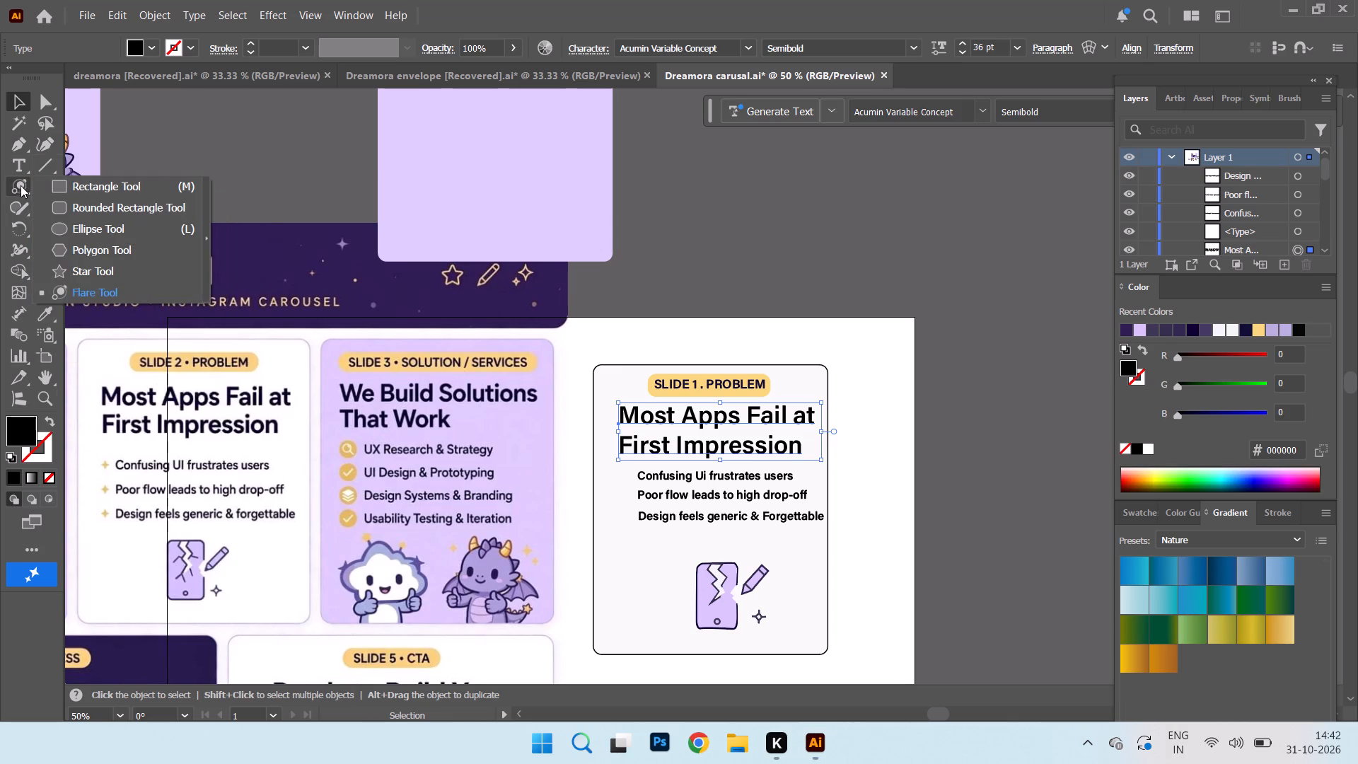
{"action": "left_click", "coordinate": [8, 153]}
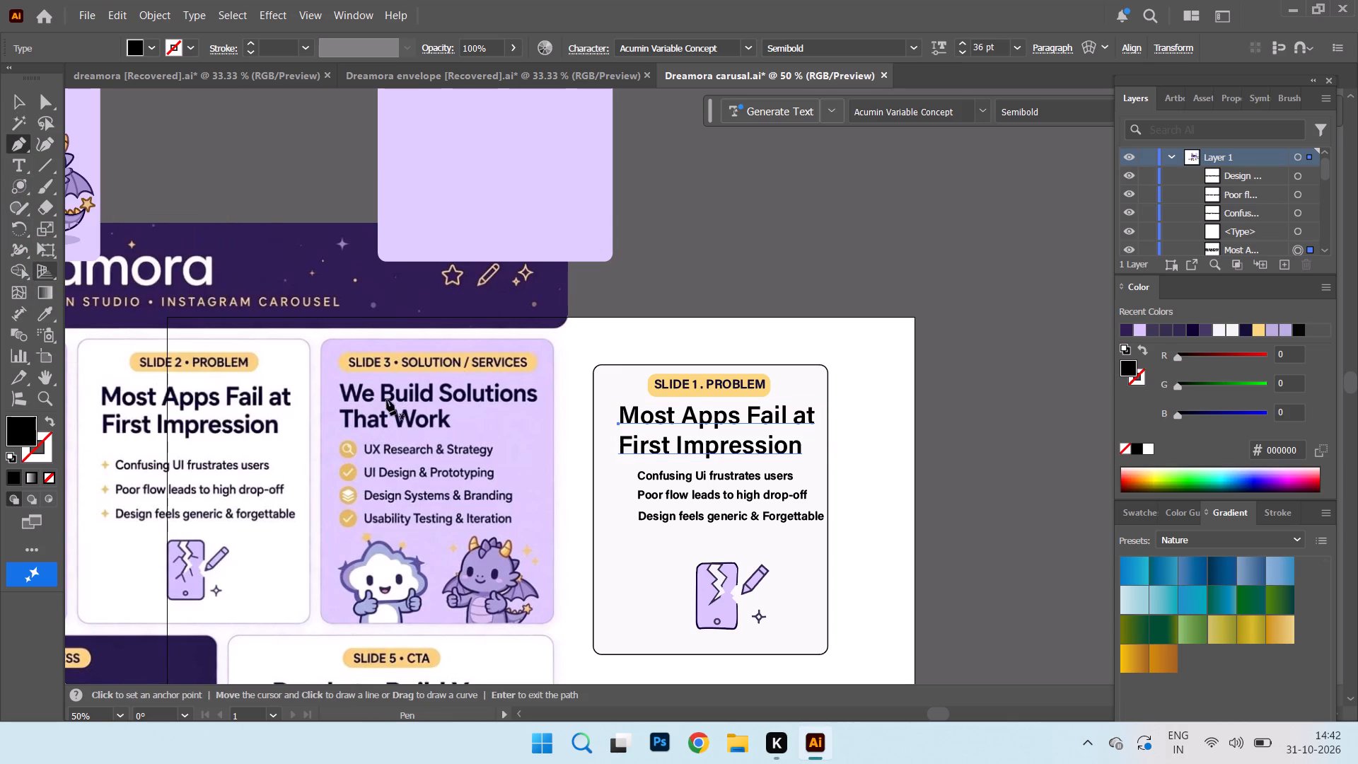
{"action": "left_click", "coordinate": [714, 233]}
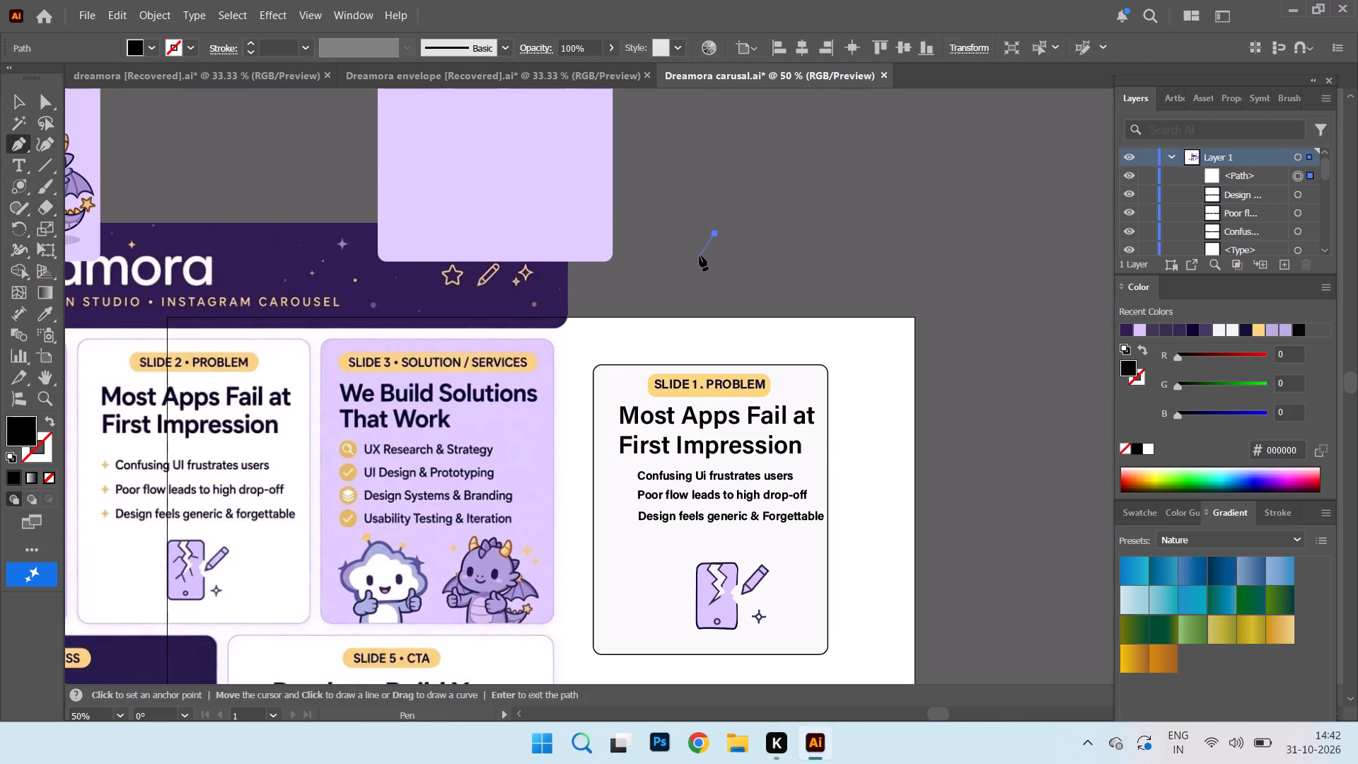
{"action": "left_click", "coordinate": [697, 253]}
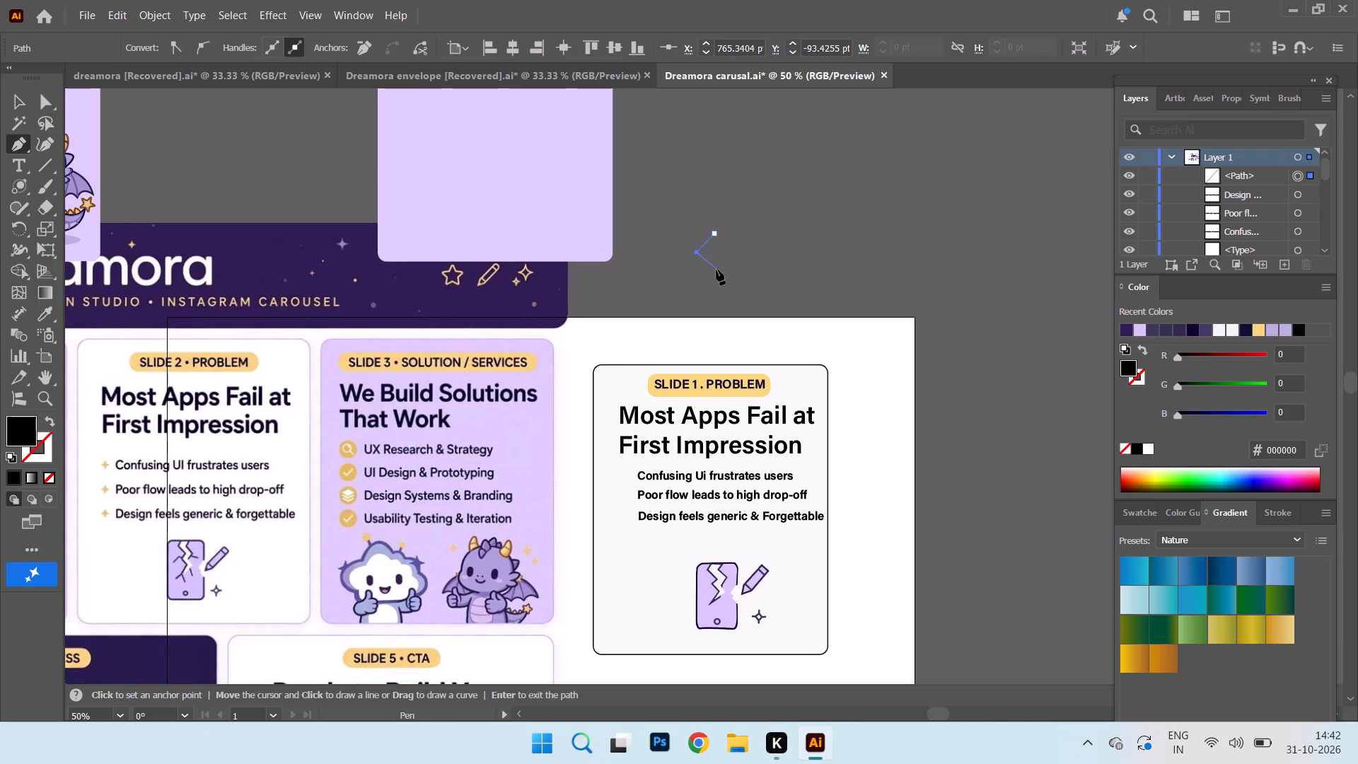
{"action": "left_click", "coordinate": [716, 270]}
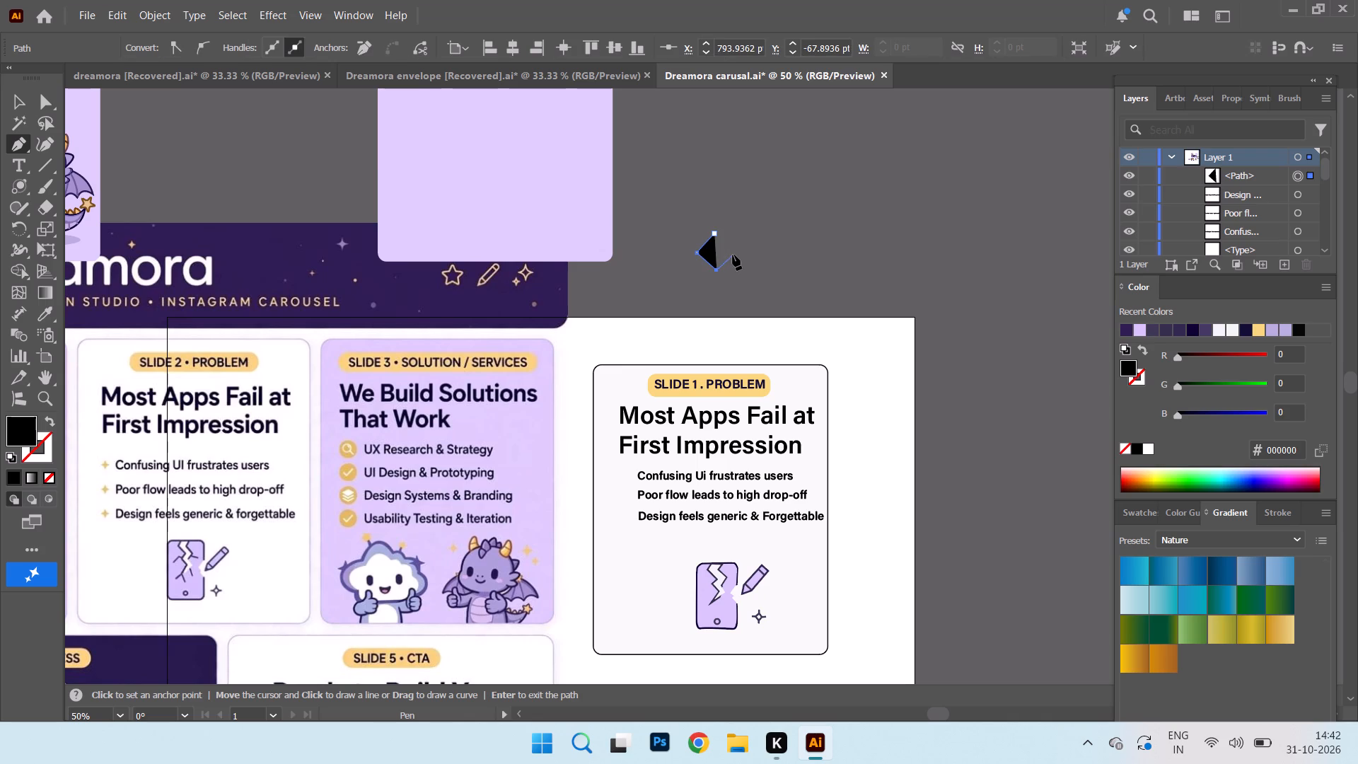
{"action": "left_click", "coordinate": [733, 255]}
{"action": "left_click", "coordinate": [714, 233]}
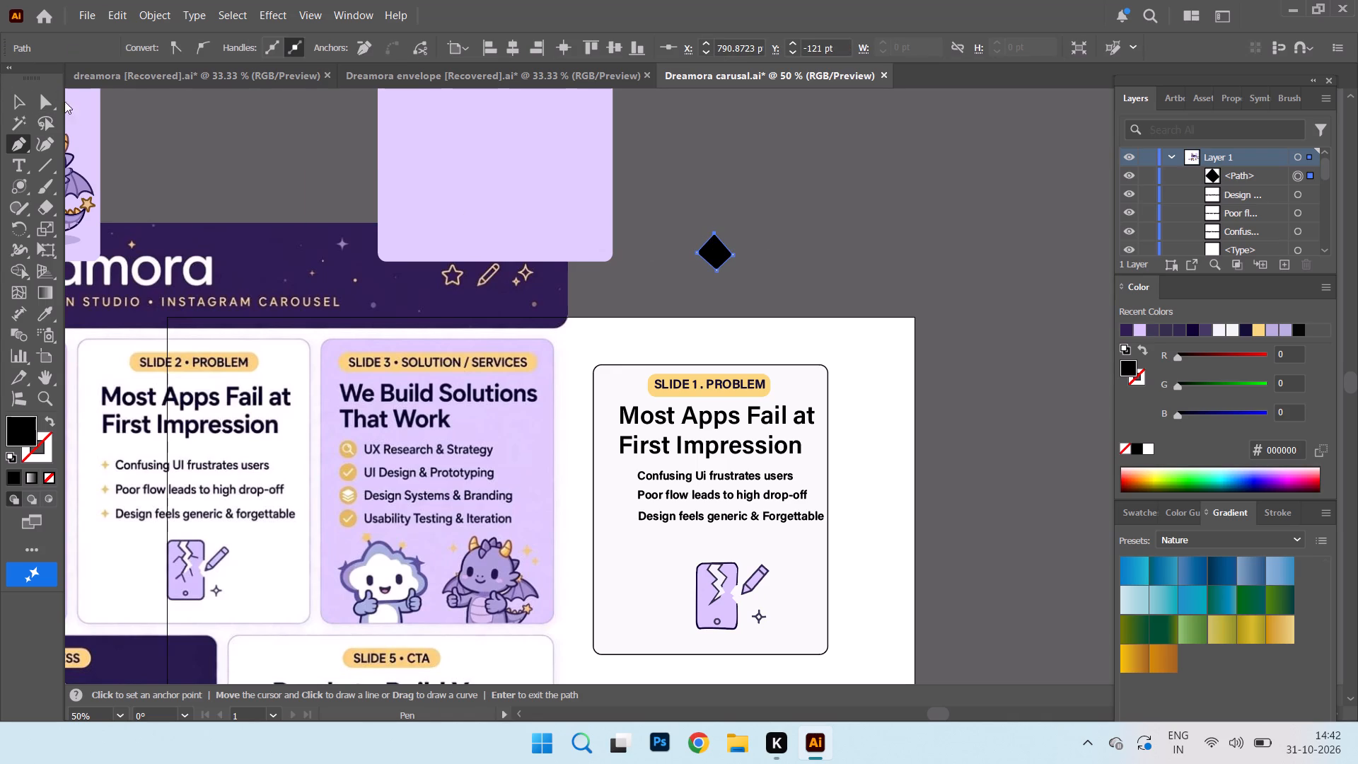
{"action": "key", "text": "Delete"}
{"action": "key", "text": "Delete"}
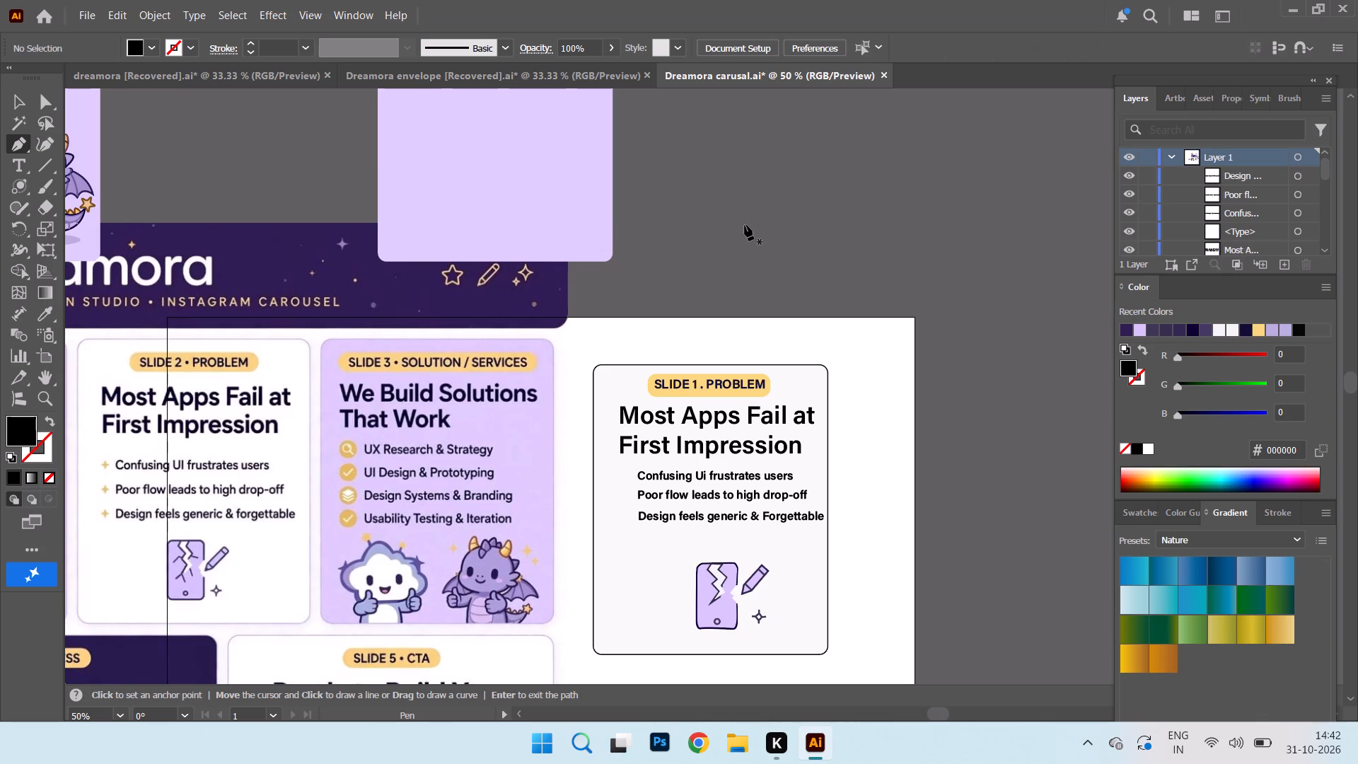
Draw a closed black diamond about 58 pt wide and high with the Pen tool above the artboard.
{"action": "left_click", "coordinate": [745, 225]}
{"action": "left_click", "coordinate": [725, 245]}
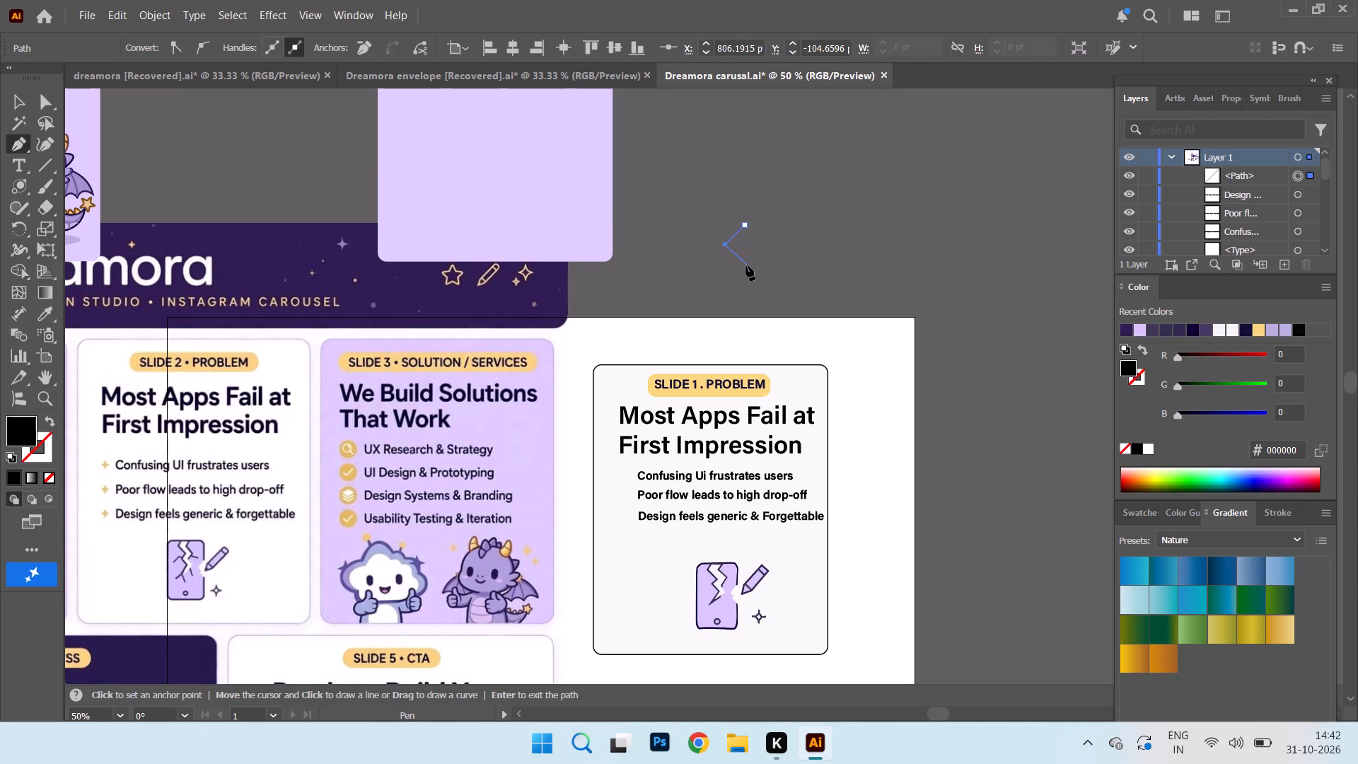
{"action": "left_click", "coordinate": [746, 265]}
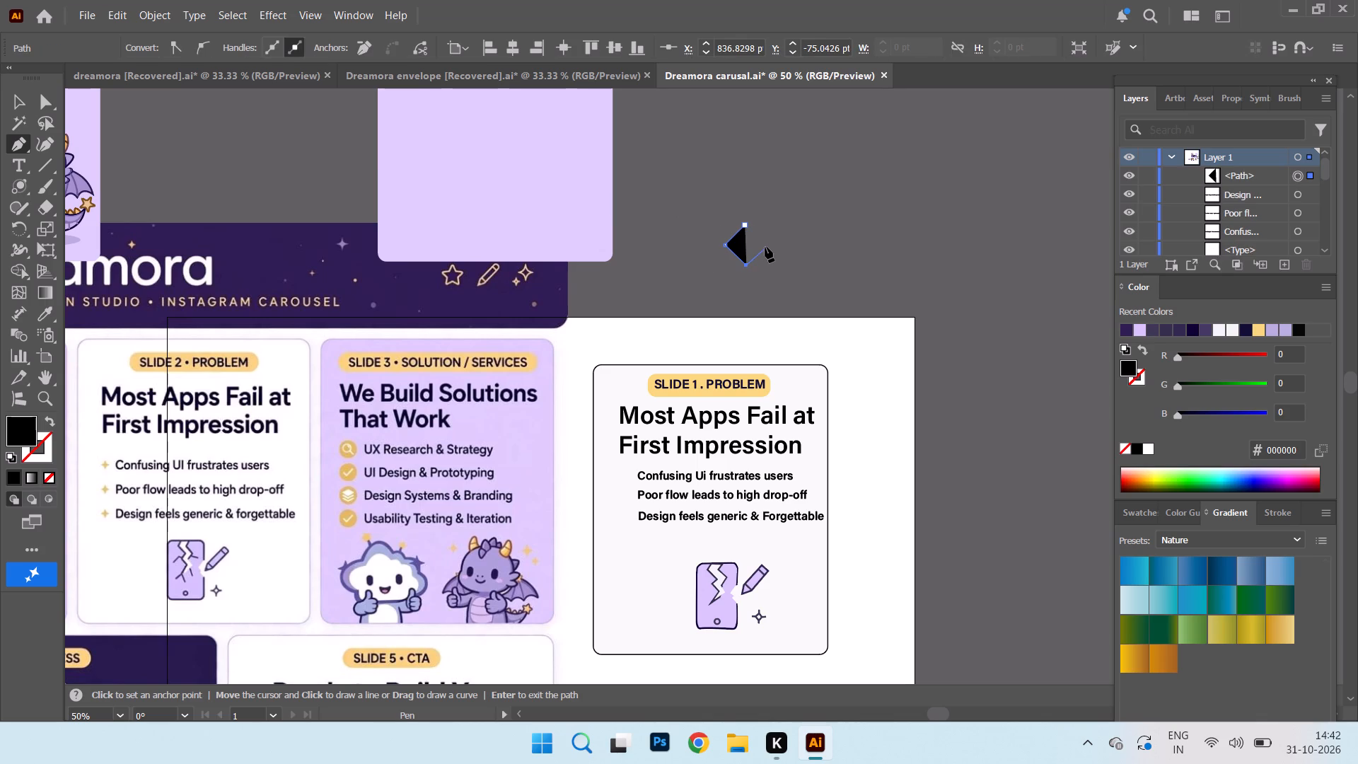
{"action": "left_click", "coordinate": [765, 247]}
{"action": "left_click", "coordinate": [746, 226]}
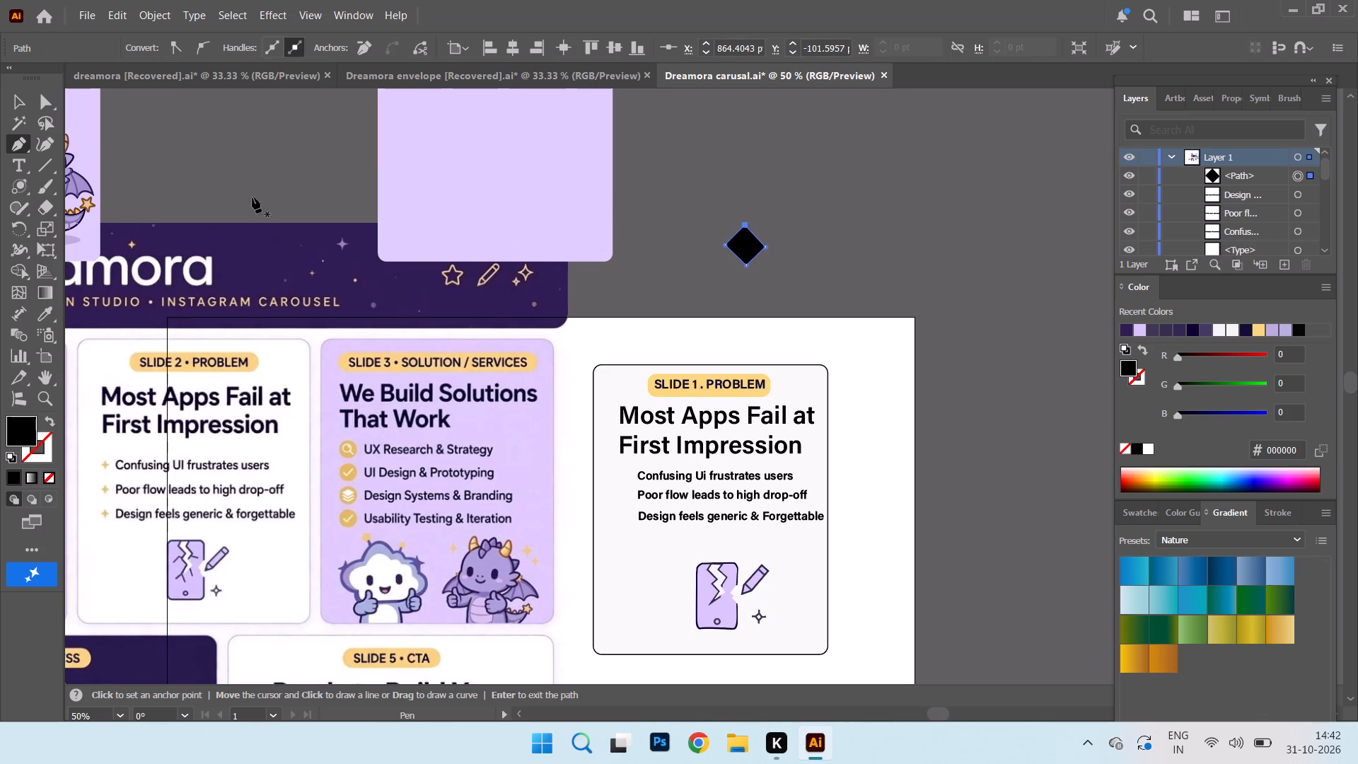
{"action": "left_click", "coordinate": [25, 98]}
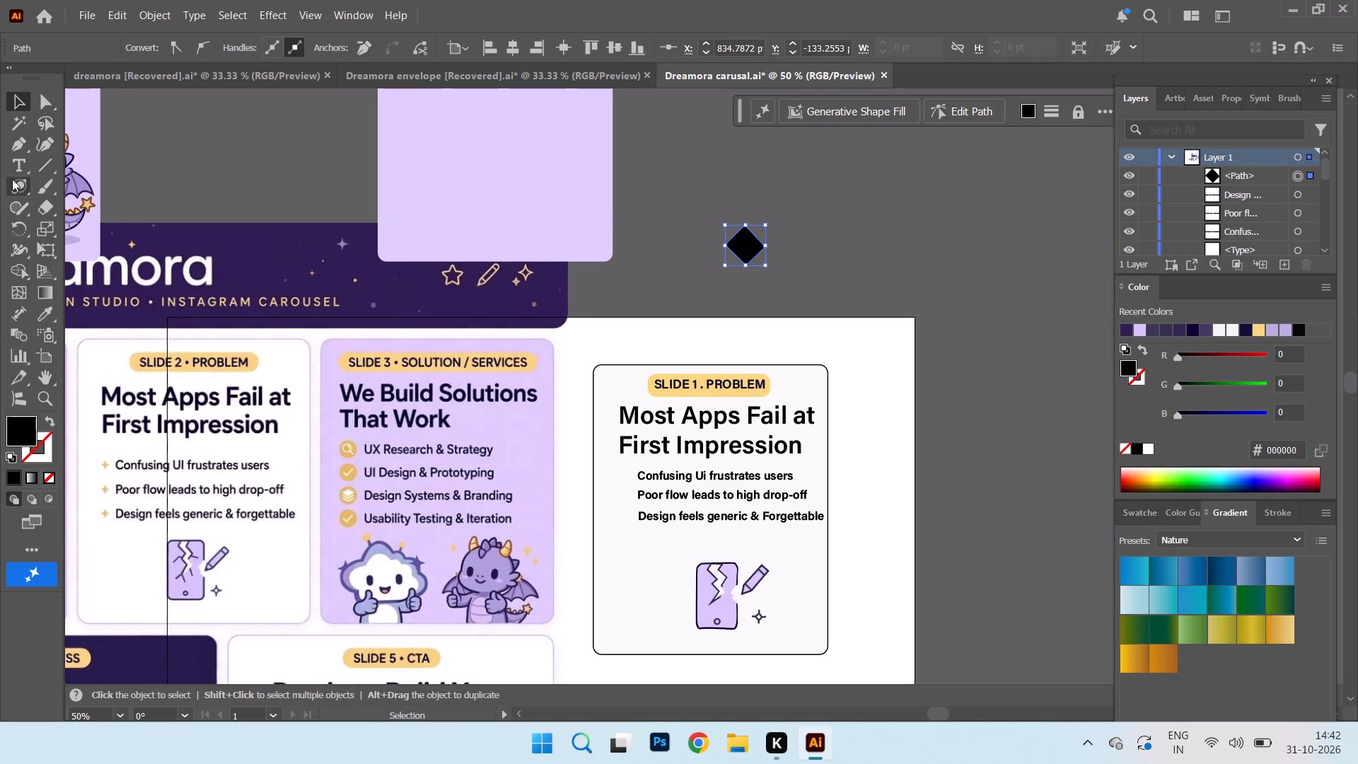
Curve the diamond's four sides inward with the Anchor Point tool to form a four-pointed sparkle.
{"action": "right_click_drag", "start_coordinate": [16, 145], "coordinate": [55, 161]}
{"action": "right_click", "coordinate": [23, 141]}
{"action": "left_click", "coordinate": [127, 207]}
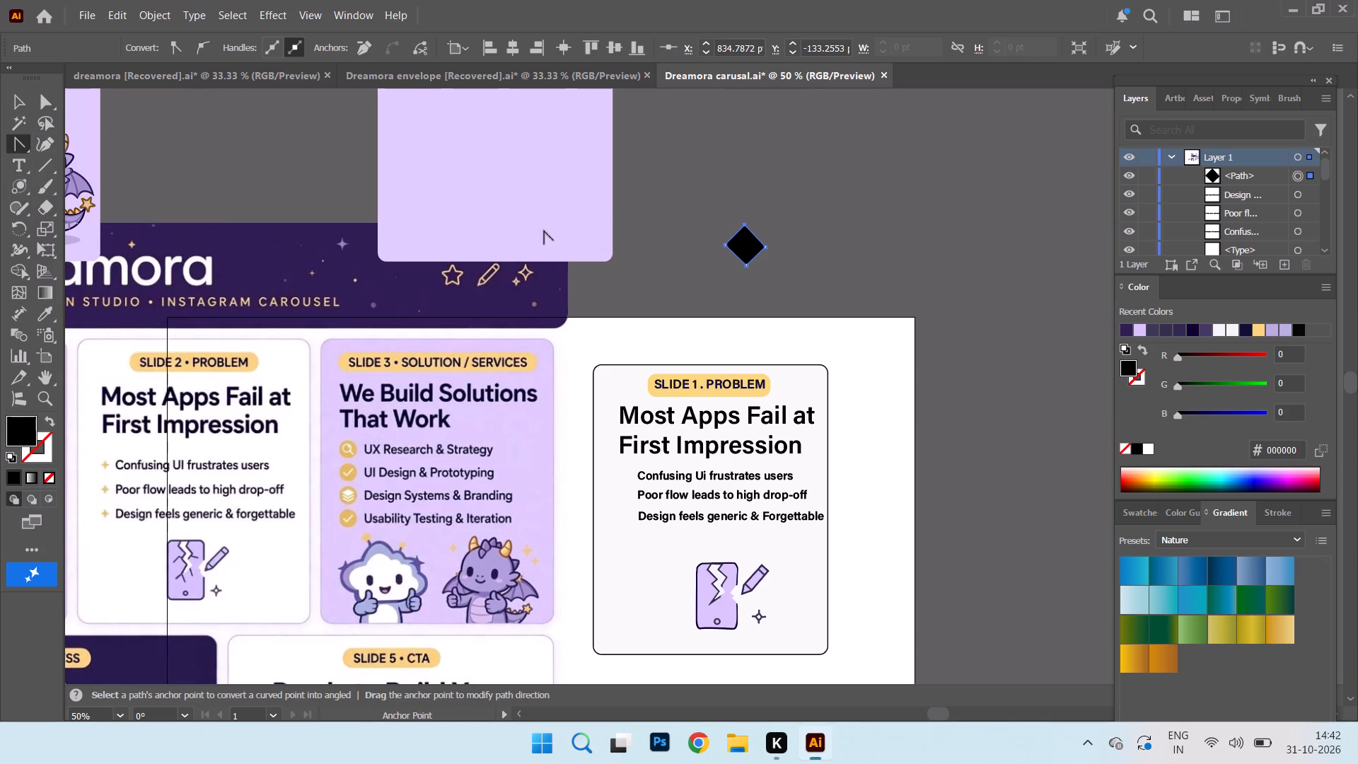
{"action": "left_click", "coordinate": [737, 257]}
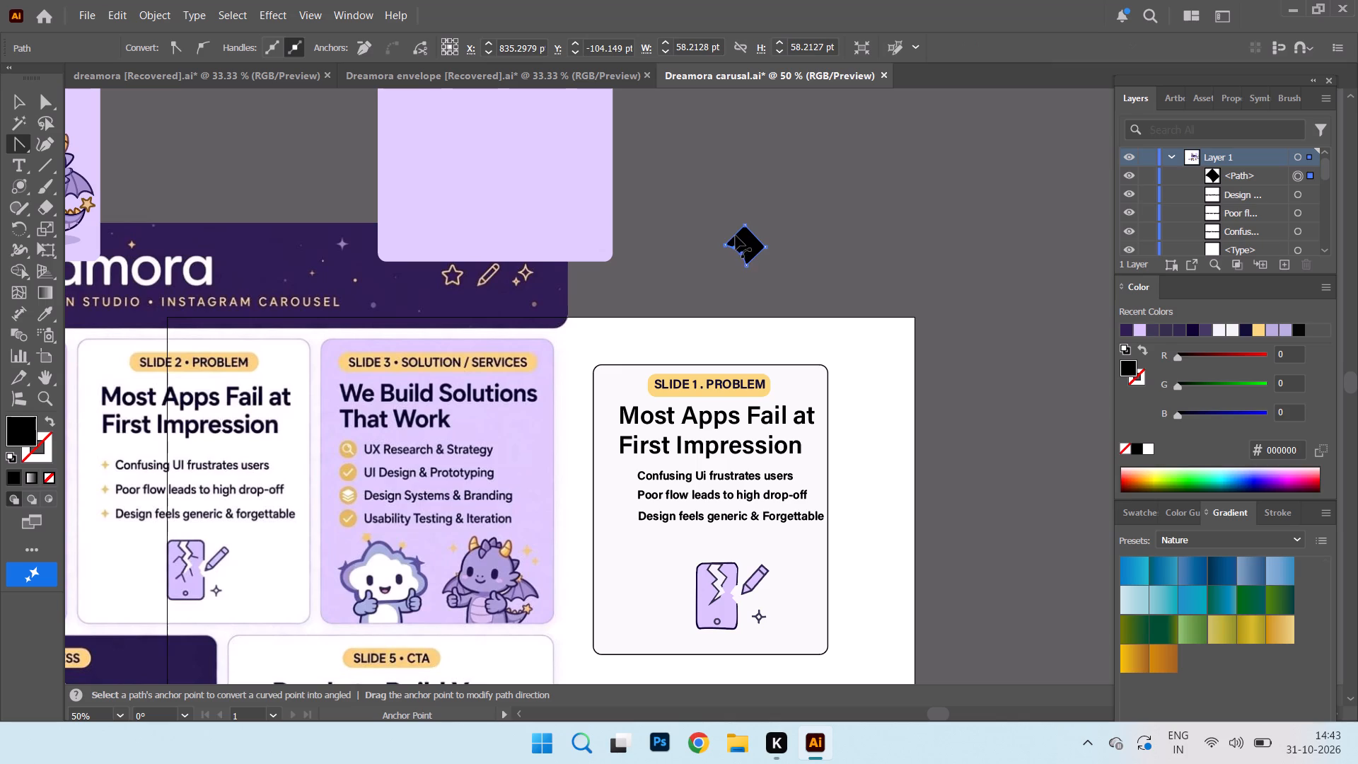
{"action": "left_click", "coordinate": [736, 236]}
{"action": "left_click", "coordinate": [756, 238]}
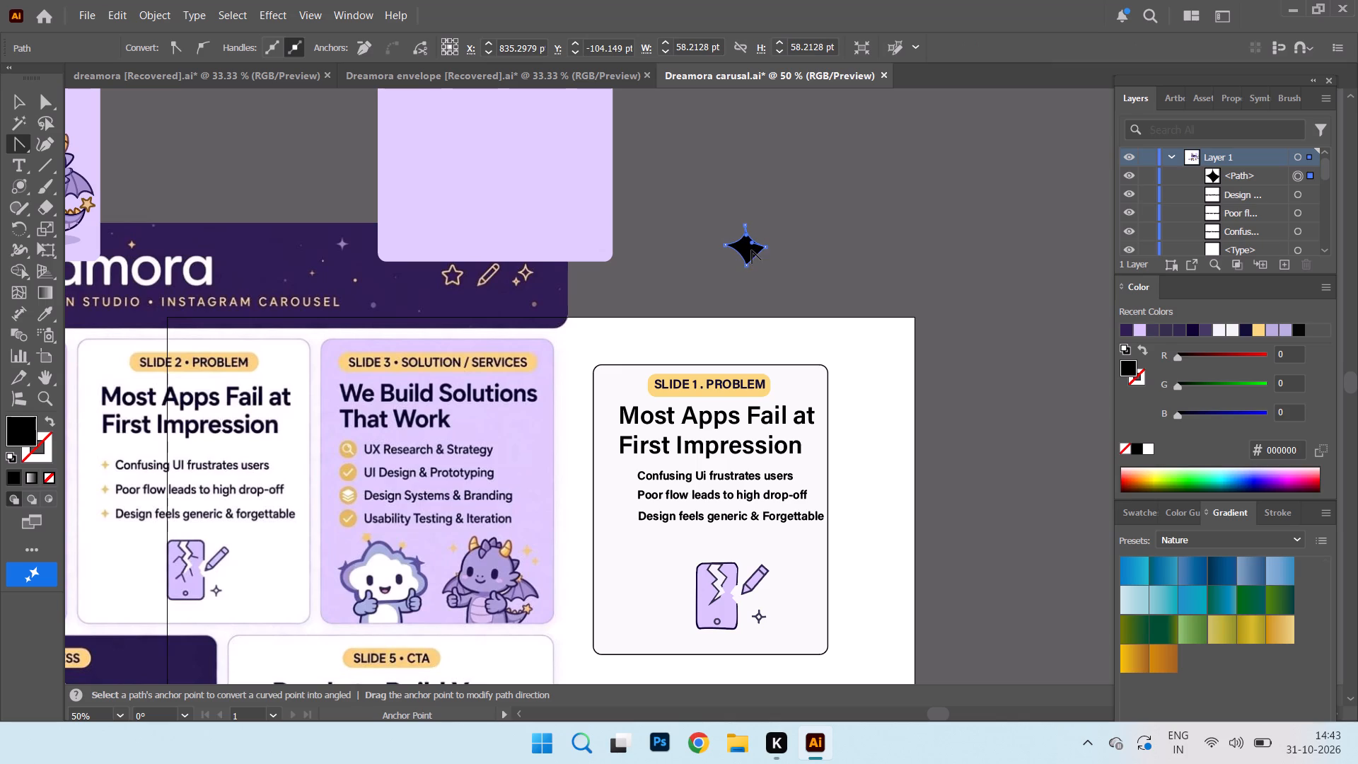
{"action": "left_click", "coordinate": [757, 255]}
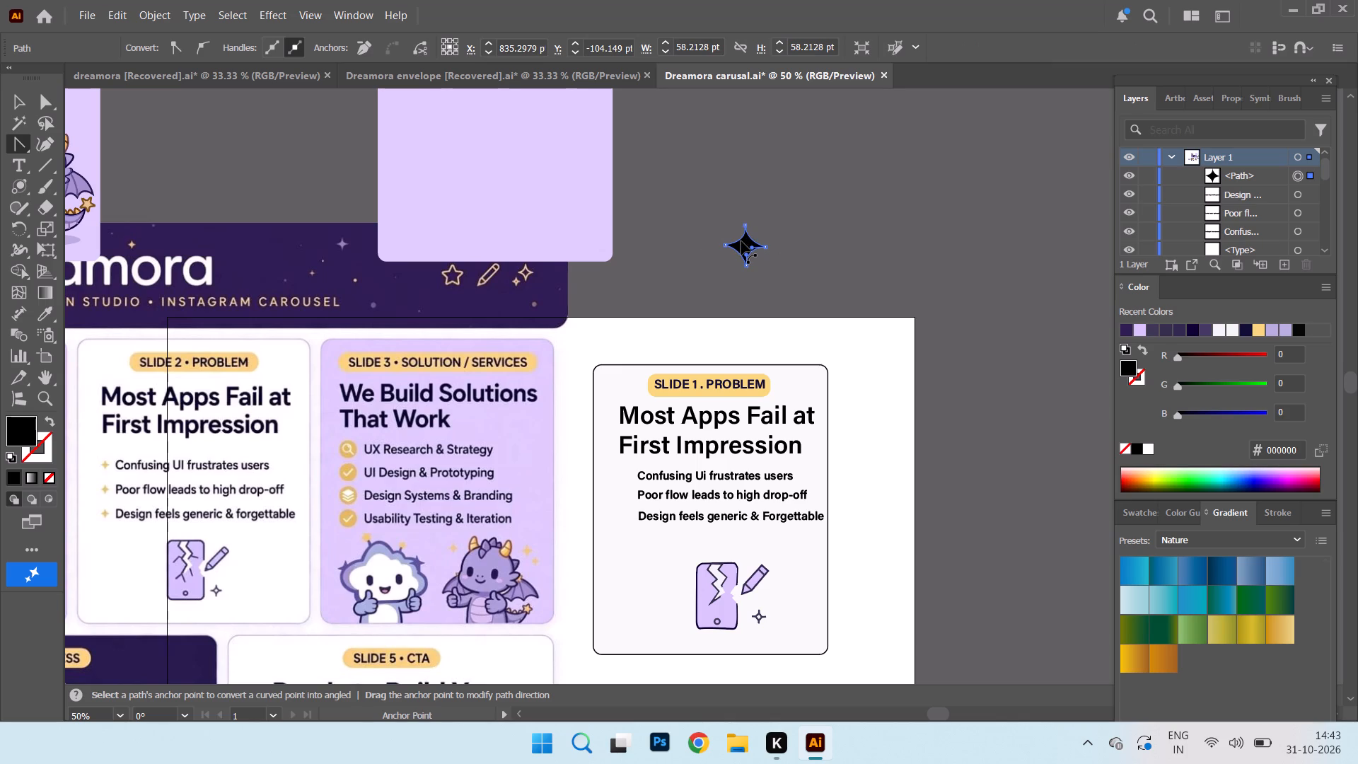
{"action": "left_click", "coordinate": [741, 241]}
{"action": "left_click", "coordinate": [29, 94]}
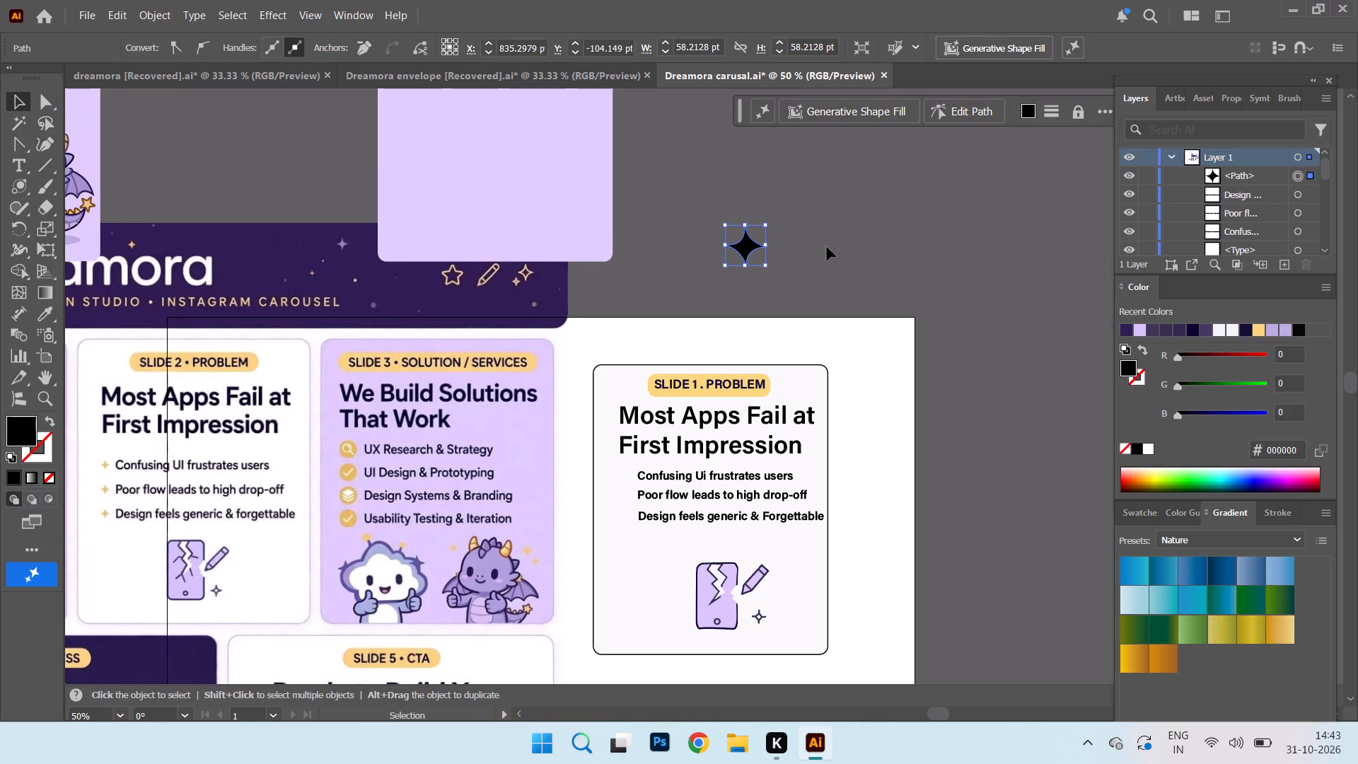
Refine the inward curve of the black sparkle's lower-left side with the Anchor Point tool.
{"action": "key", "text": "ctrl+equal"}
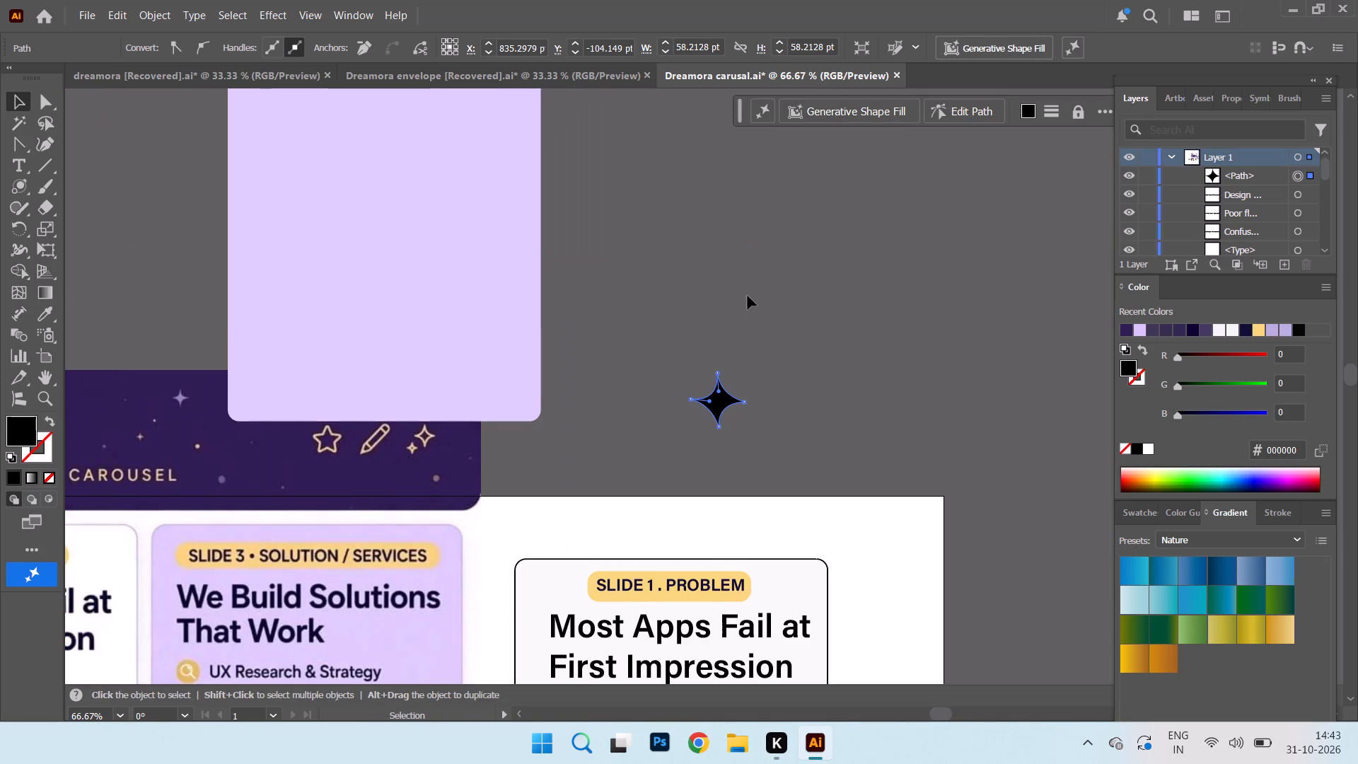
{"action": "scroll", "coordinate": [700, 303], "scroll_direction": "down", "scroll_amount": 4}
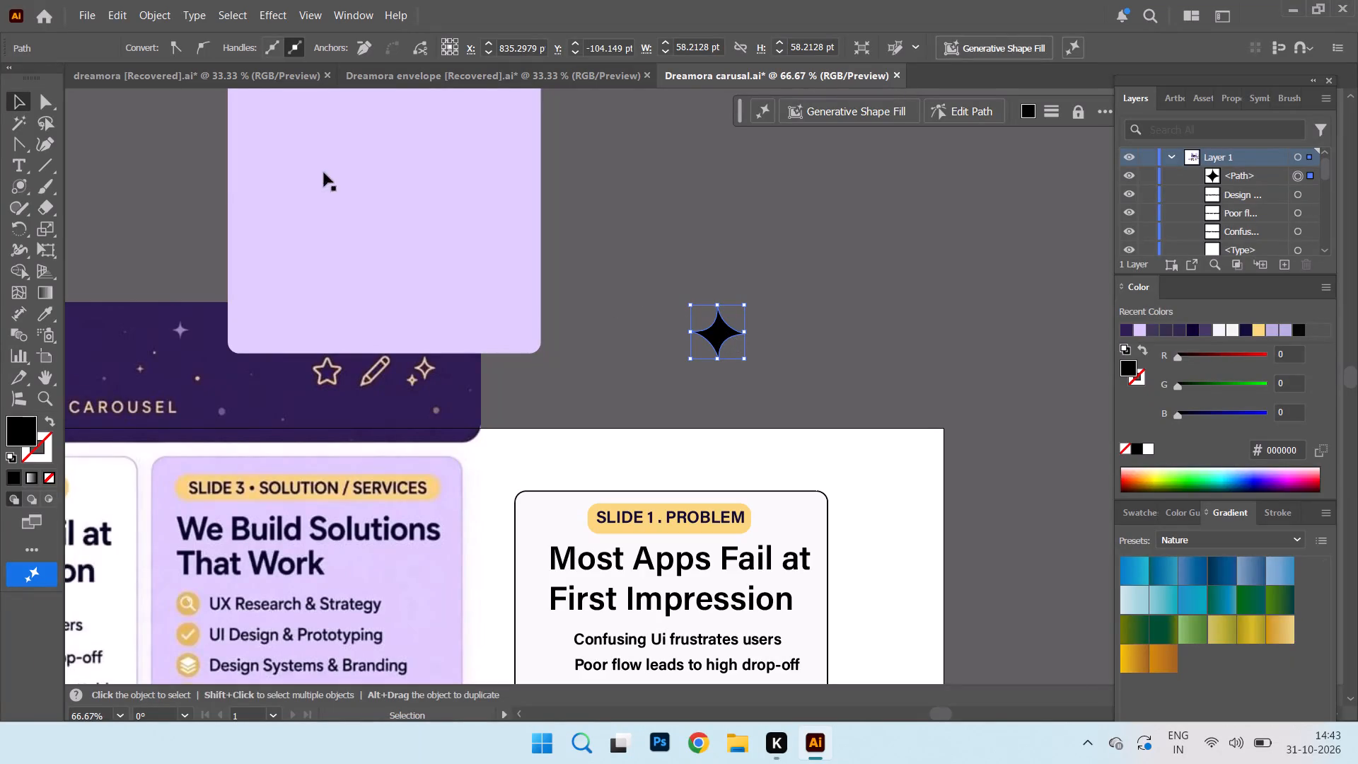
{"action": "right_click", "coordinate": [6, 141]}
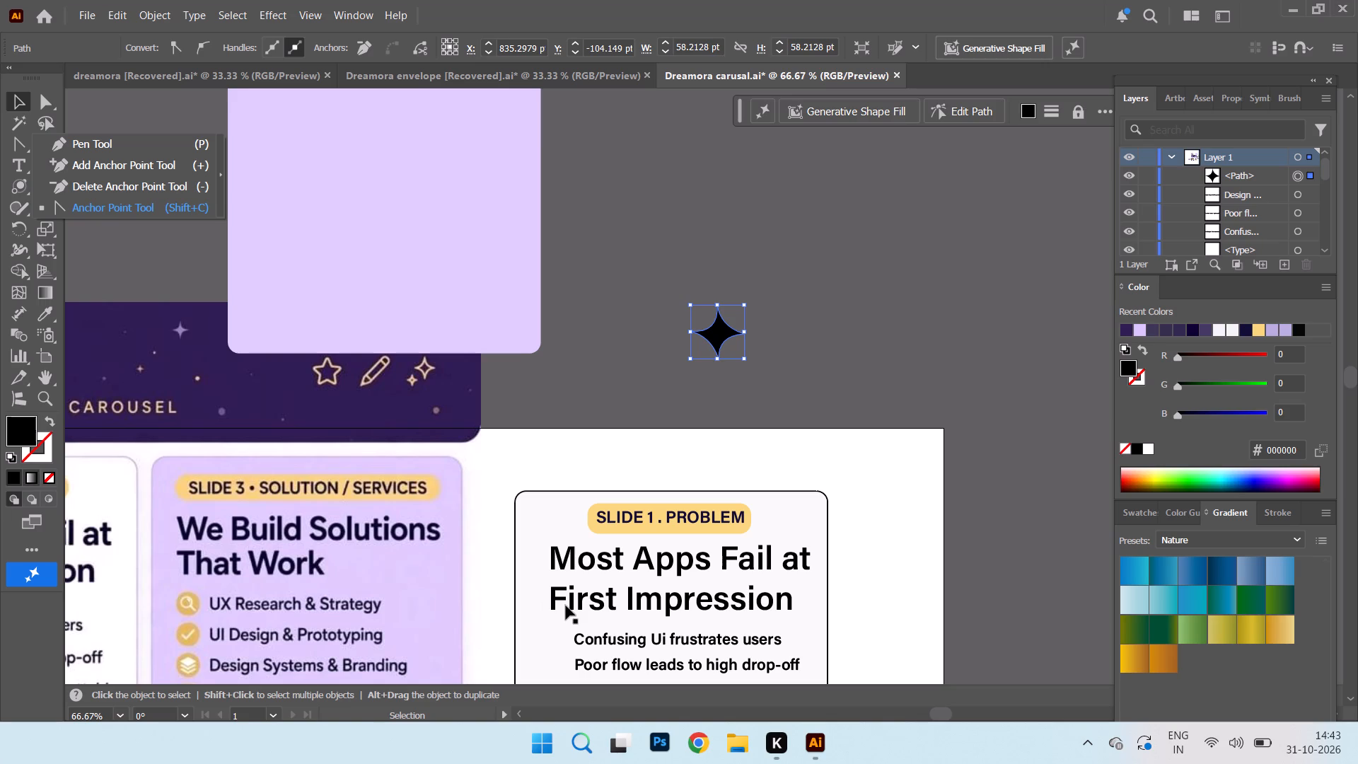
{"action": "scroll", "coordinate": [849, 552], "scroll_direction": "down", "scroll_amount": 5}
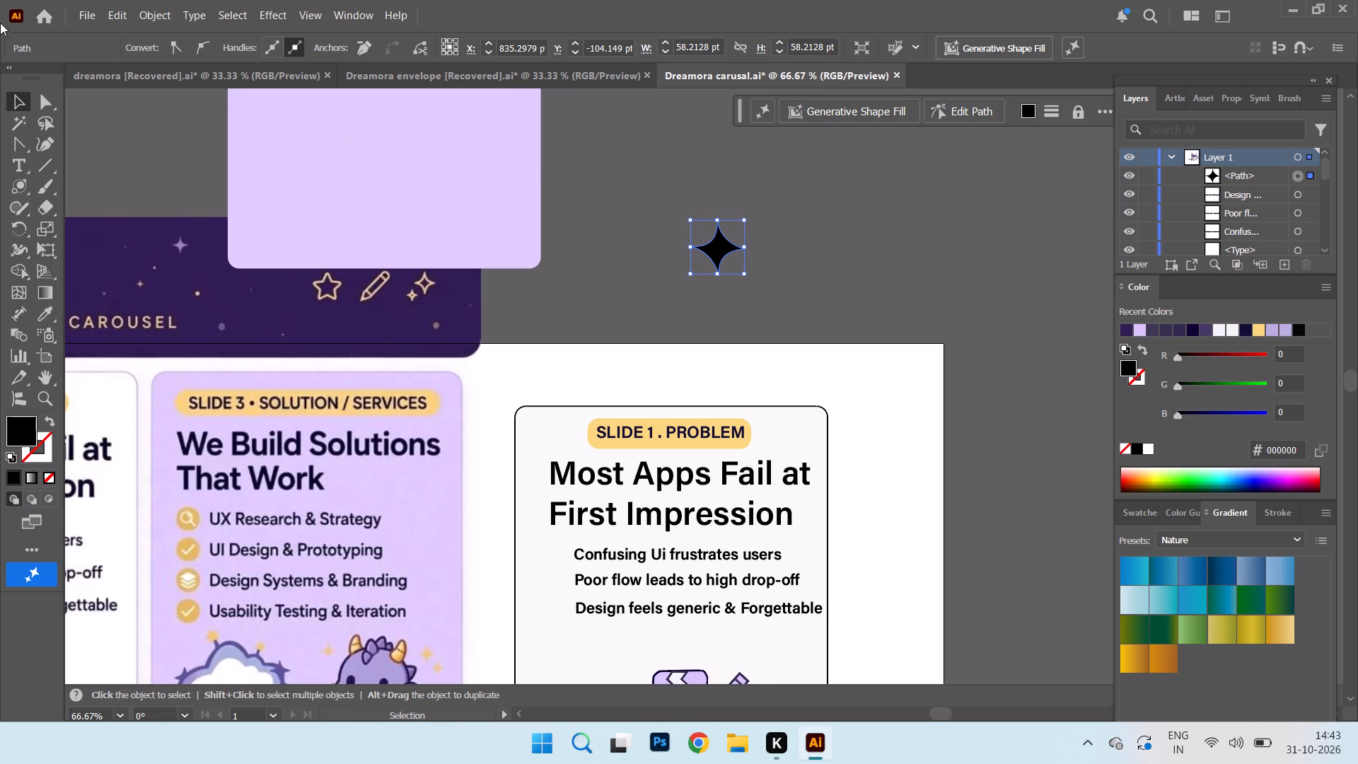
{"action": "left_click", "coordinate": [16, 147]}
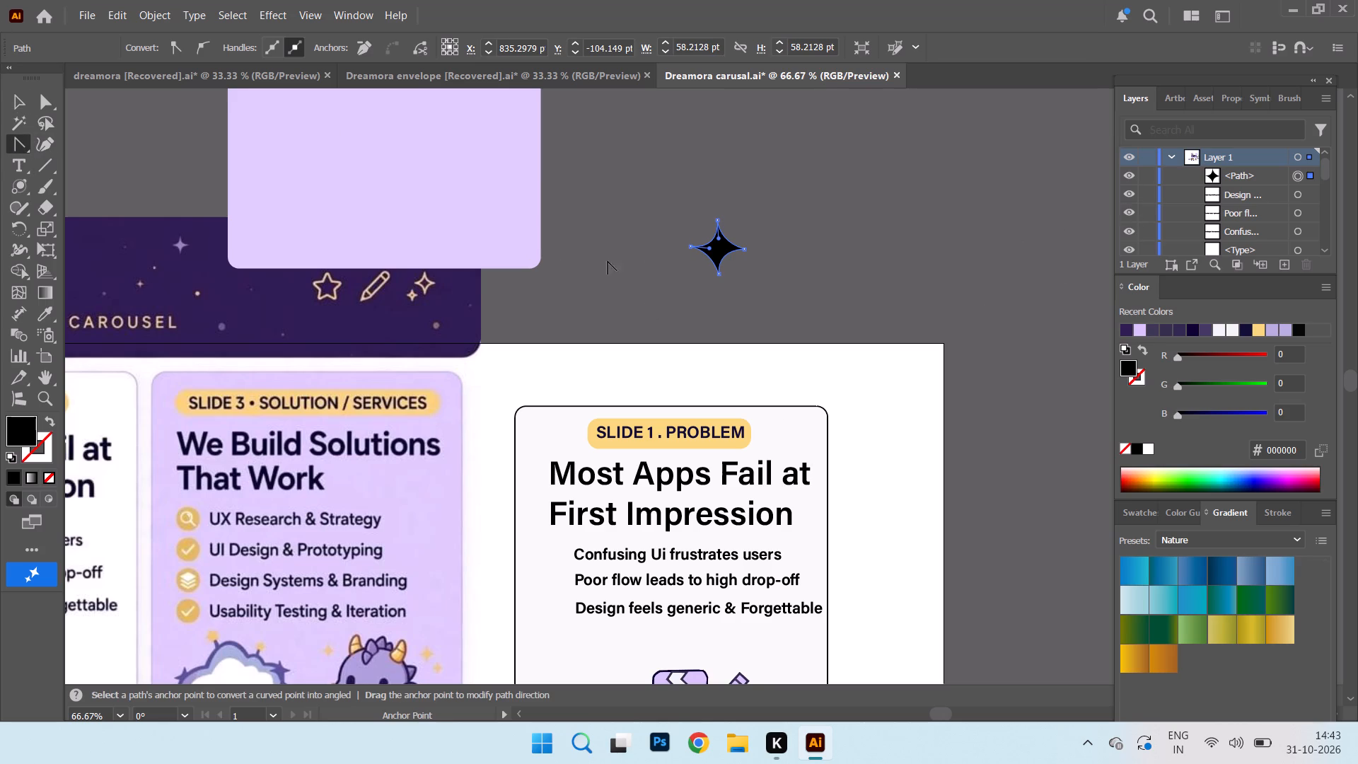
{"action": "left_click", "coordinate": [709, 249]}
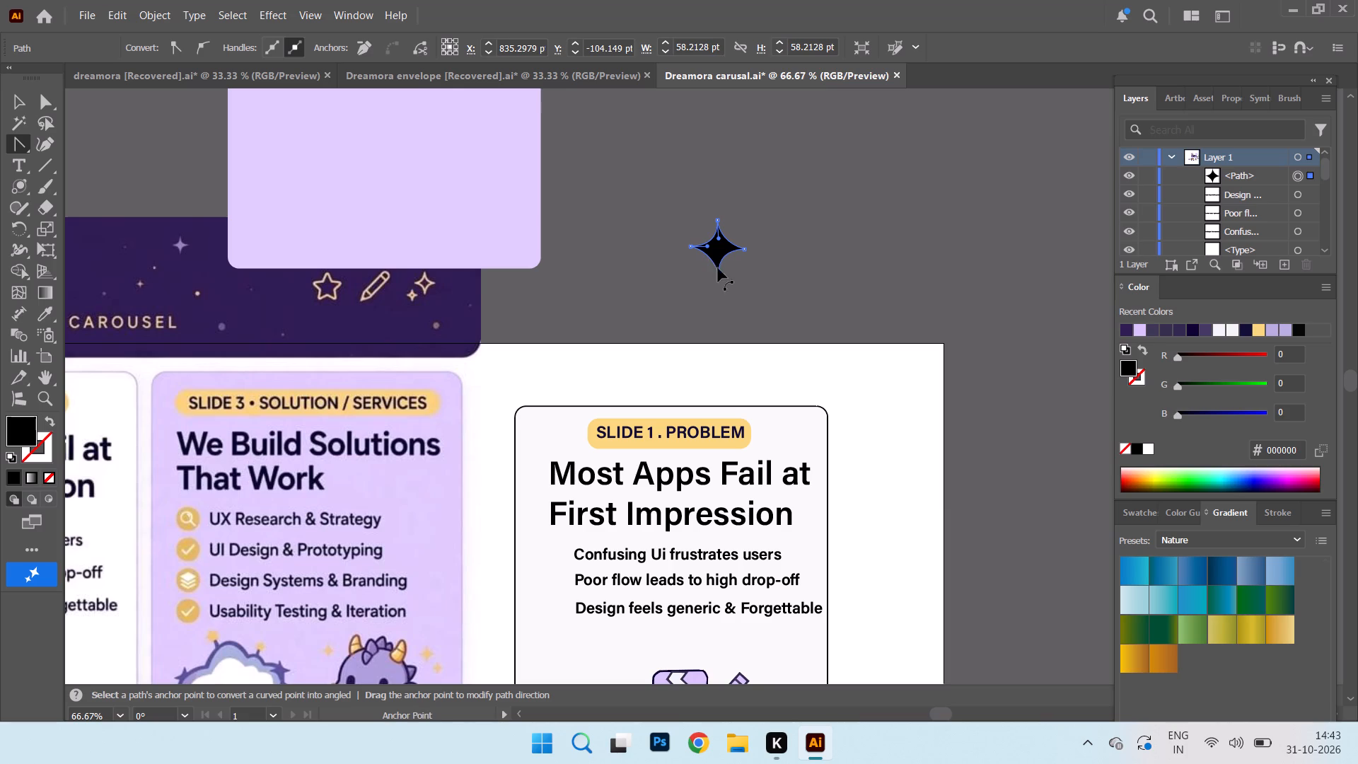
{"action": "left_click", "coordinate": [711, 260]}
{"action": "left_click_drag", "start_coordinate": [714, 259], "coordinate": [716, 254]}
{"action": "left_click_drag", "start_coordinate": [716, 254], "coordinate": [716, 253]}
Fill the sparkle with the yellow f9d77d sampled from the "SLIDE 1. PROBLEM" label's background.
{"action": "left_click", "coordinate": [16, 100]}
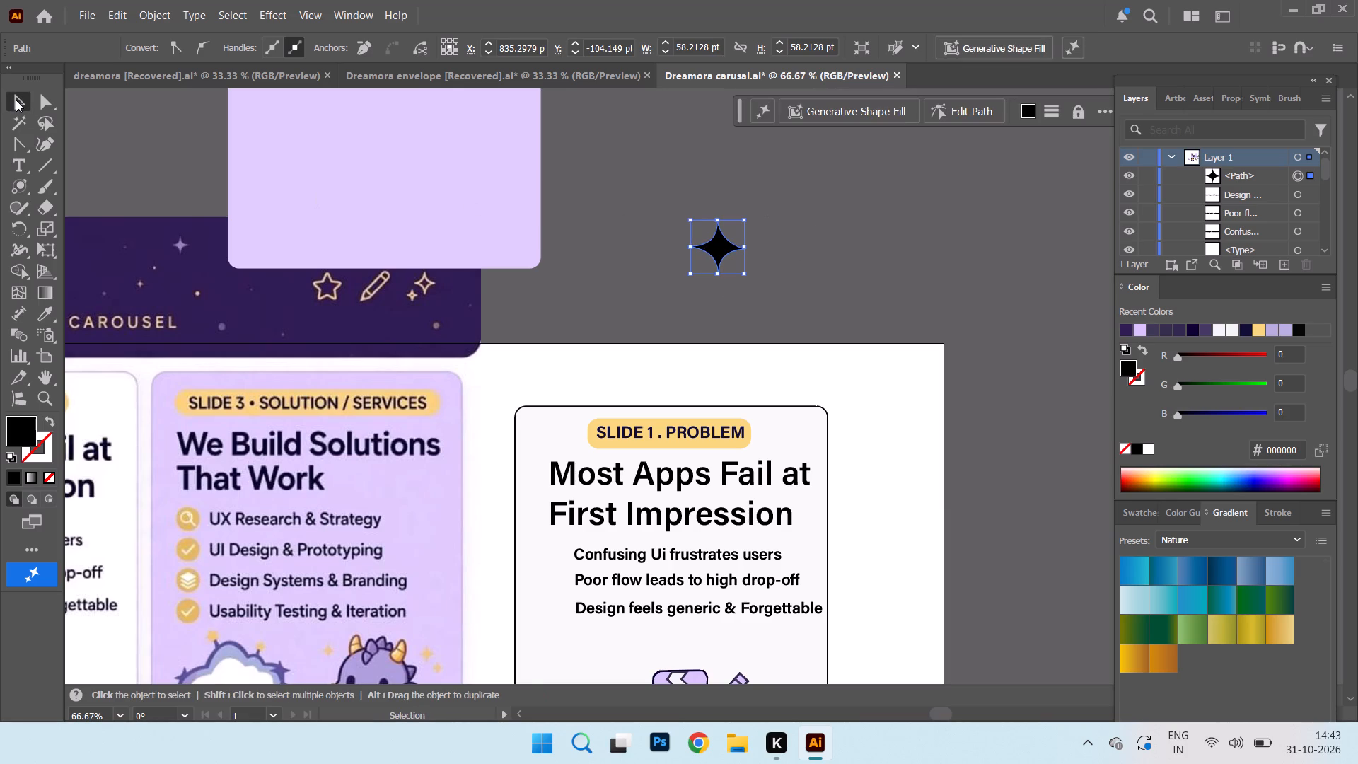
{"action": "double_click", "coordinate": [13, 427]}
{"action": "left_click", "coordinate": [207, 439]}
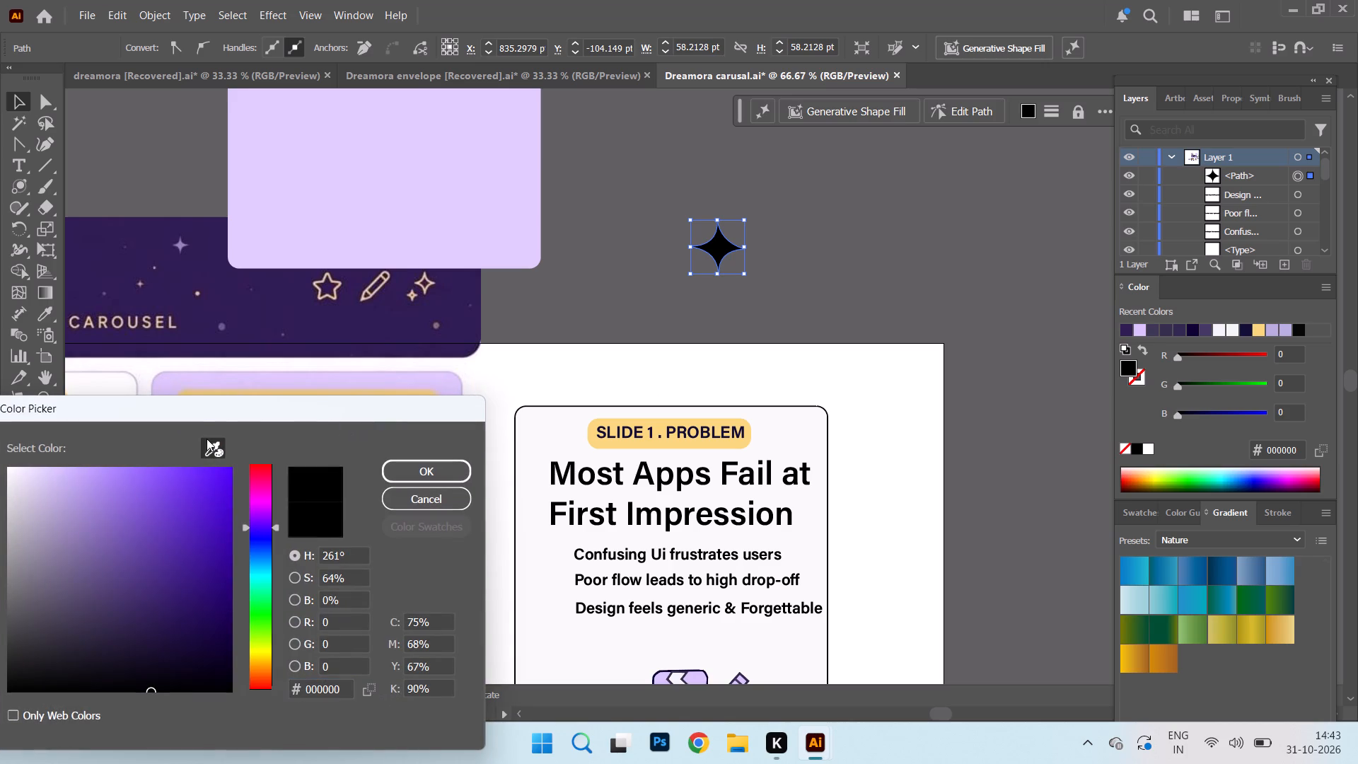
{"action": "left_click", "coordinate": [666, 439]}
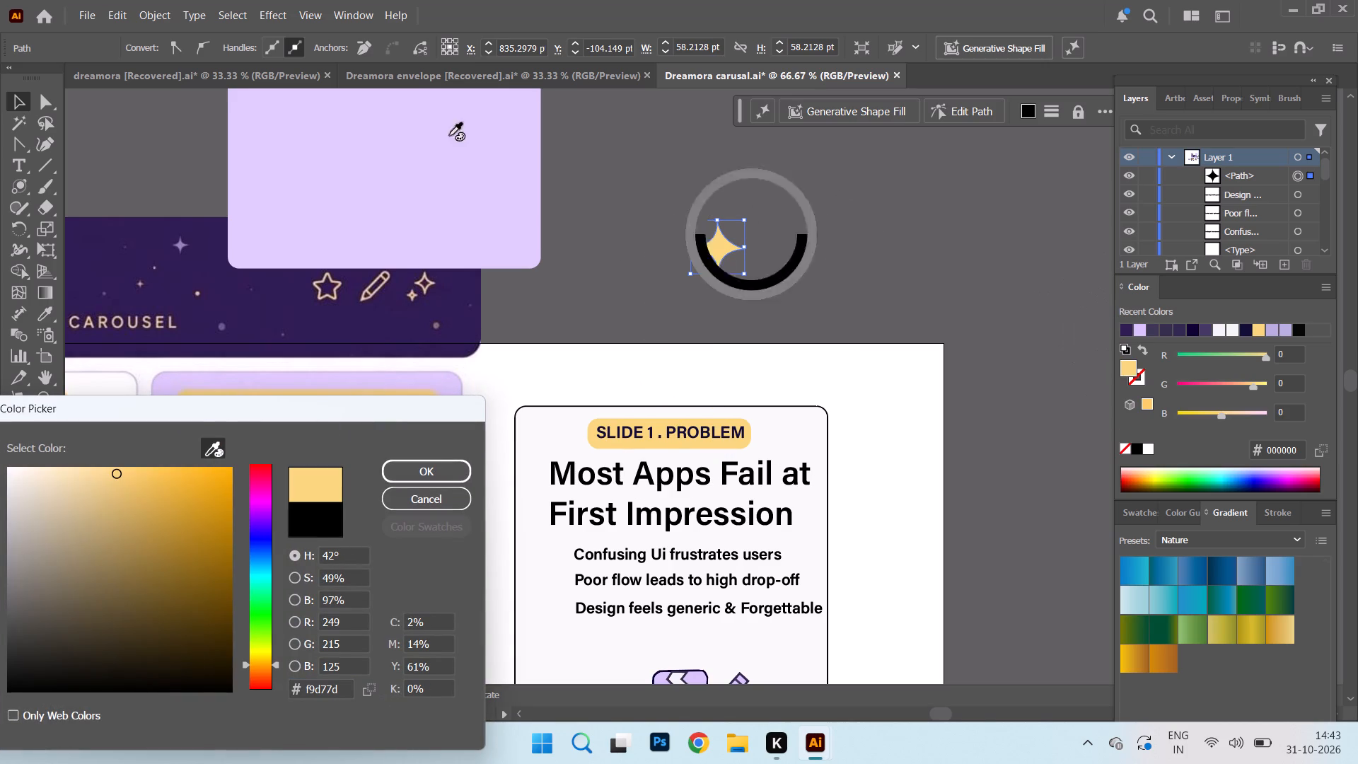
{"action": "left_click", "coordinate": [433, 467]}
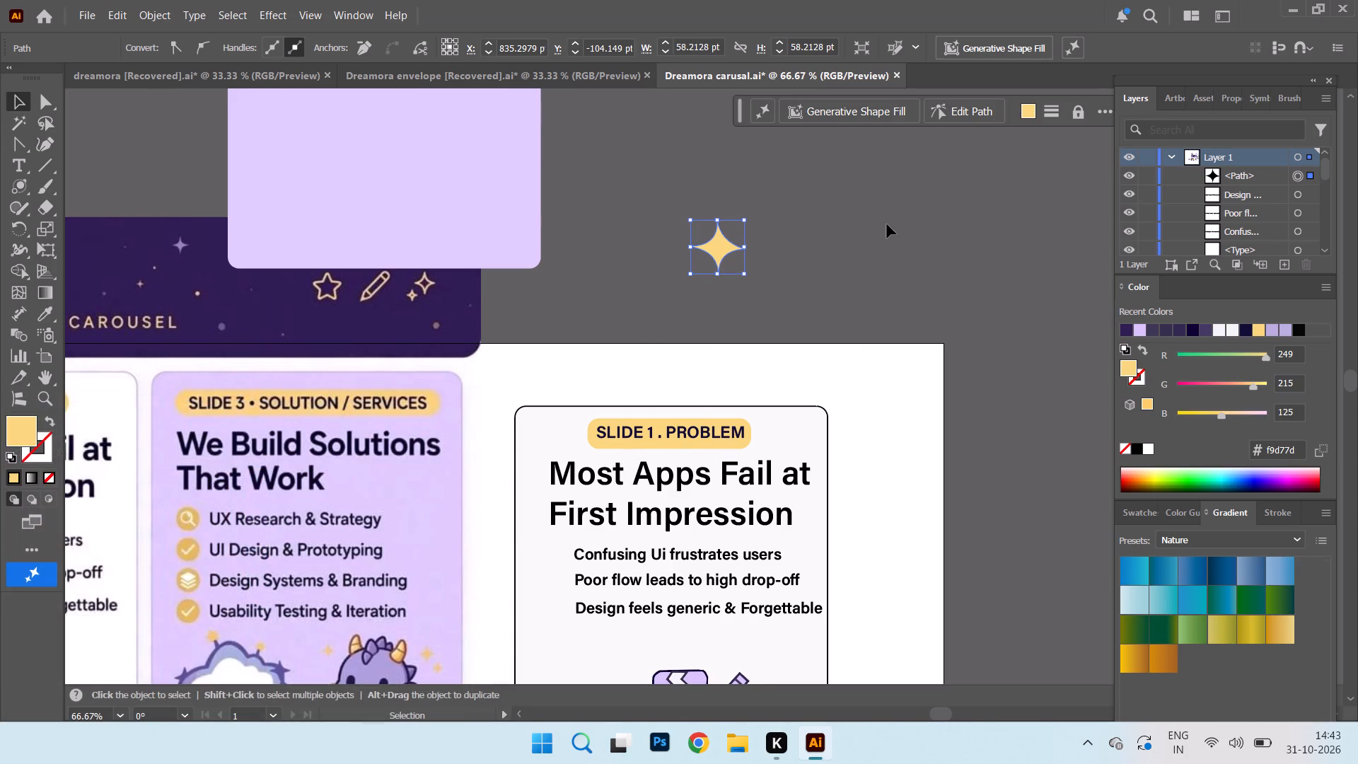
{"action": "left_click", "coordinate": [887, 224]}
Move the yellow sparkle into the Problem card beside "Confusing Ui frustrates users" and scale it down proportionally.
{"action": "key", "text": "ctrl+minus"}
{"action": "key", "text": "ctrl+minus"}
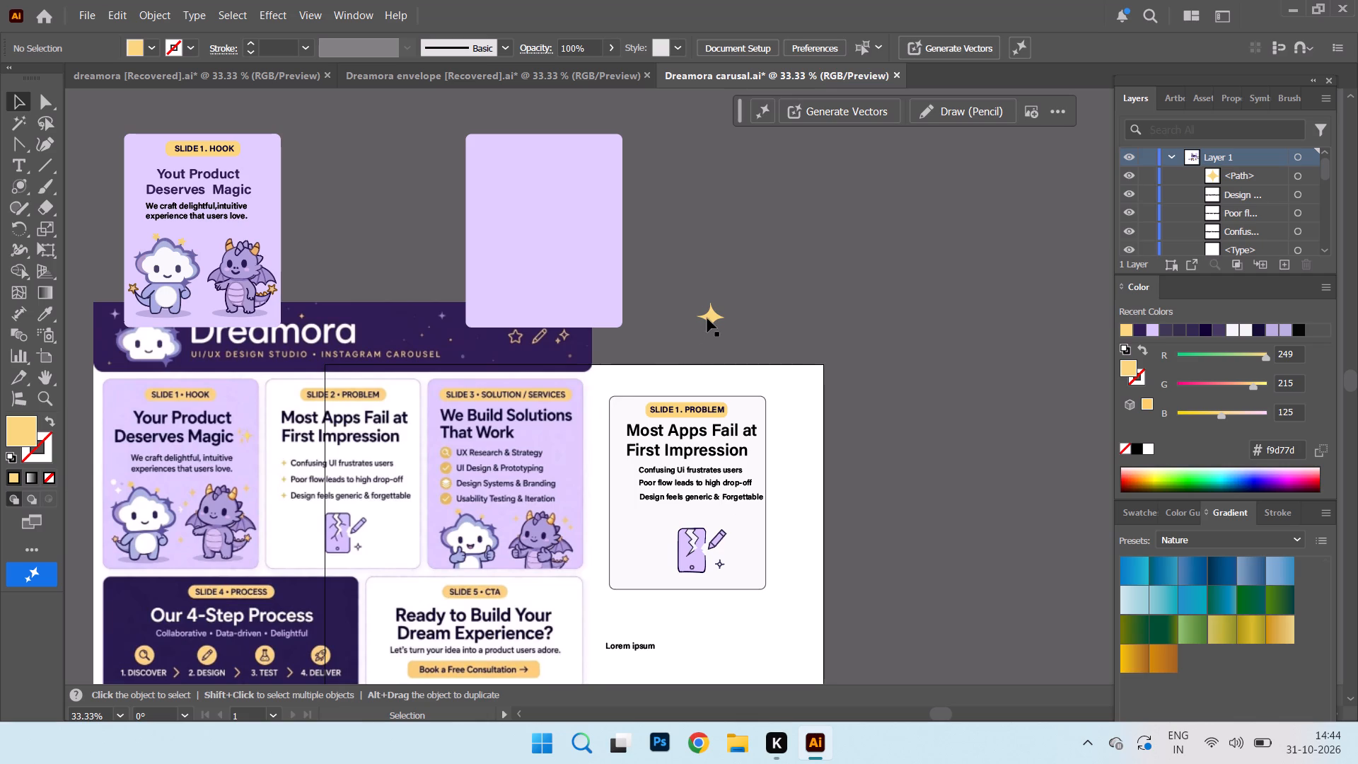
{"action": "left_click_drag", "start_coordinate": [708, 318], "coordinate": [624, 470]}
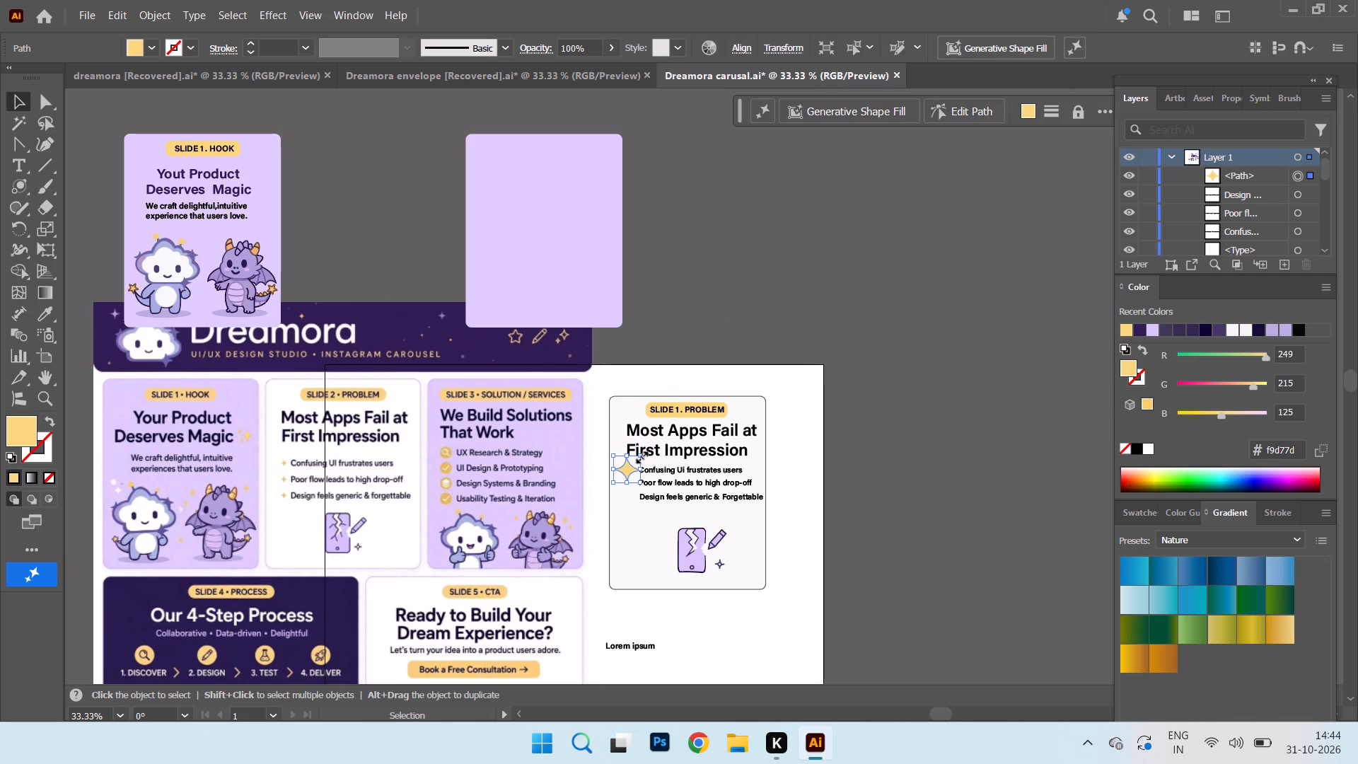
{"action": "left_click_drag", "start_coordinate": [640, 456], "coordinate": [634, 463]}
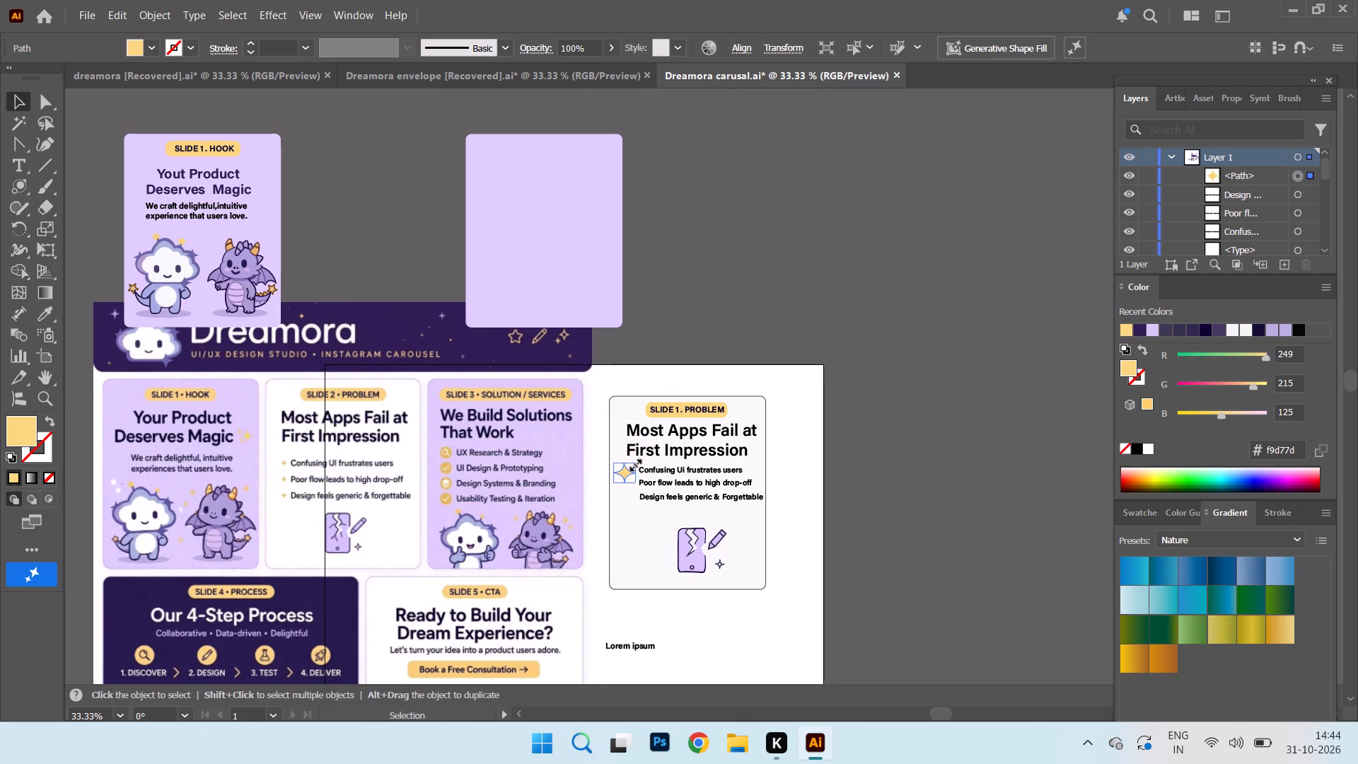
{"action": "left_click_drag", "start_coordinate": [634, 463], "coordinate": [630, 465]}
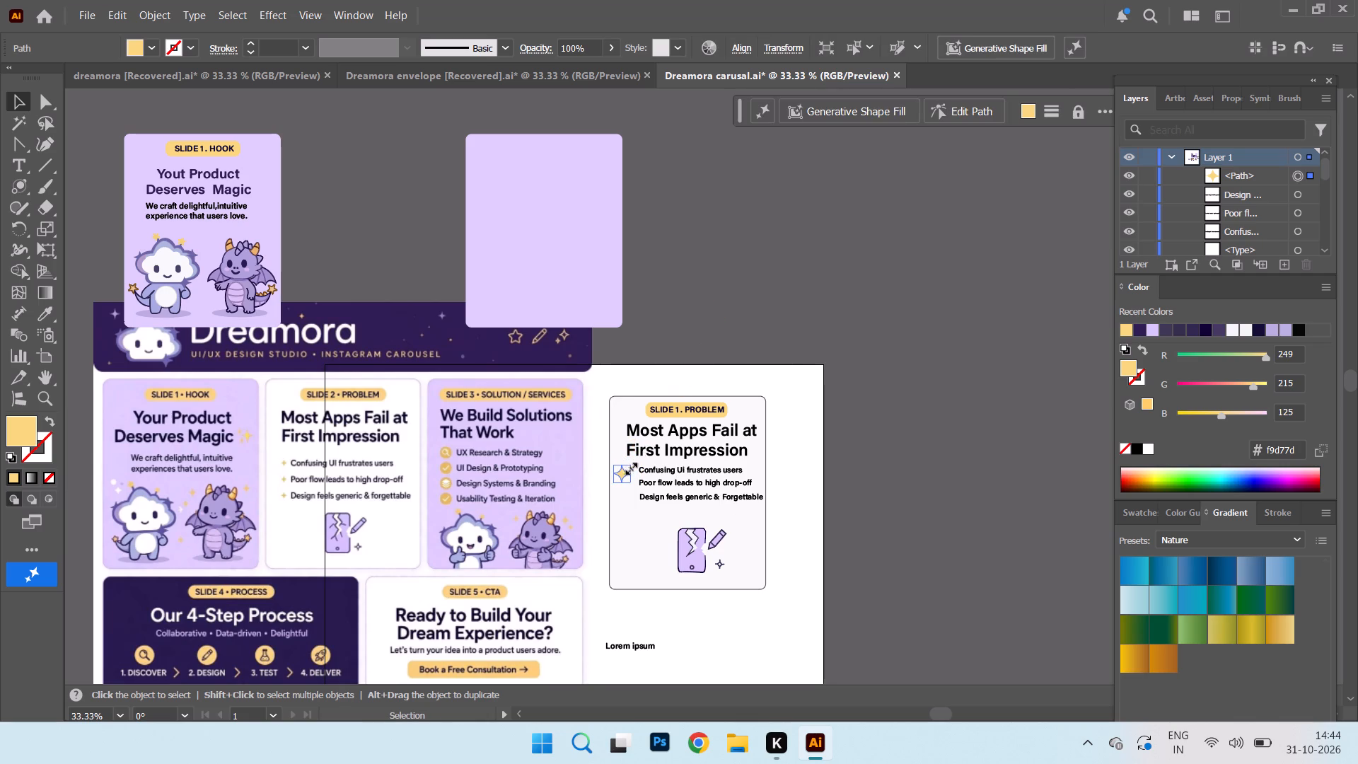
{"action": "left_click", "coordinate": [622, 475]}
Move the three bullet lines together slightly down and left, leaving more space below the "Most Apps Fail at First Impression" heading.
{"action": "left_click", "coordinate": [697, 497]}
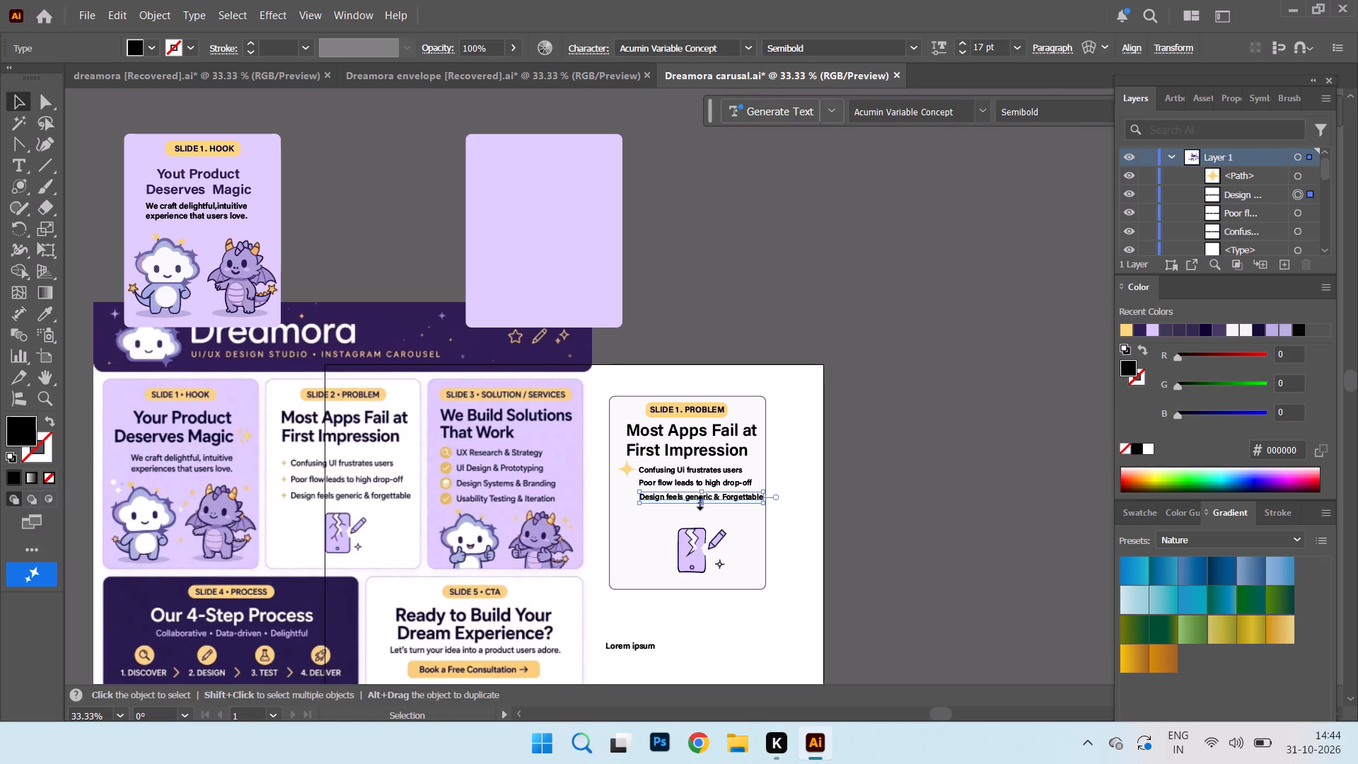
{"action": "left_click", "coordinate": [707, 481], "text": "shift"}
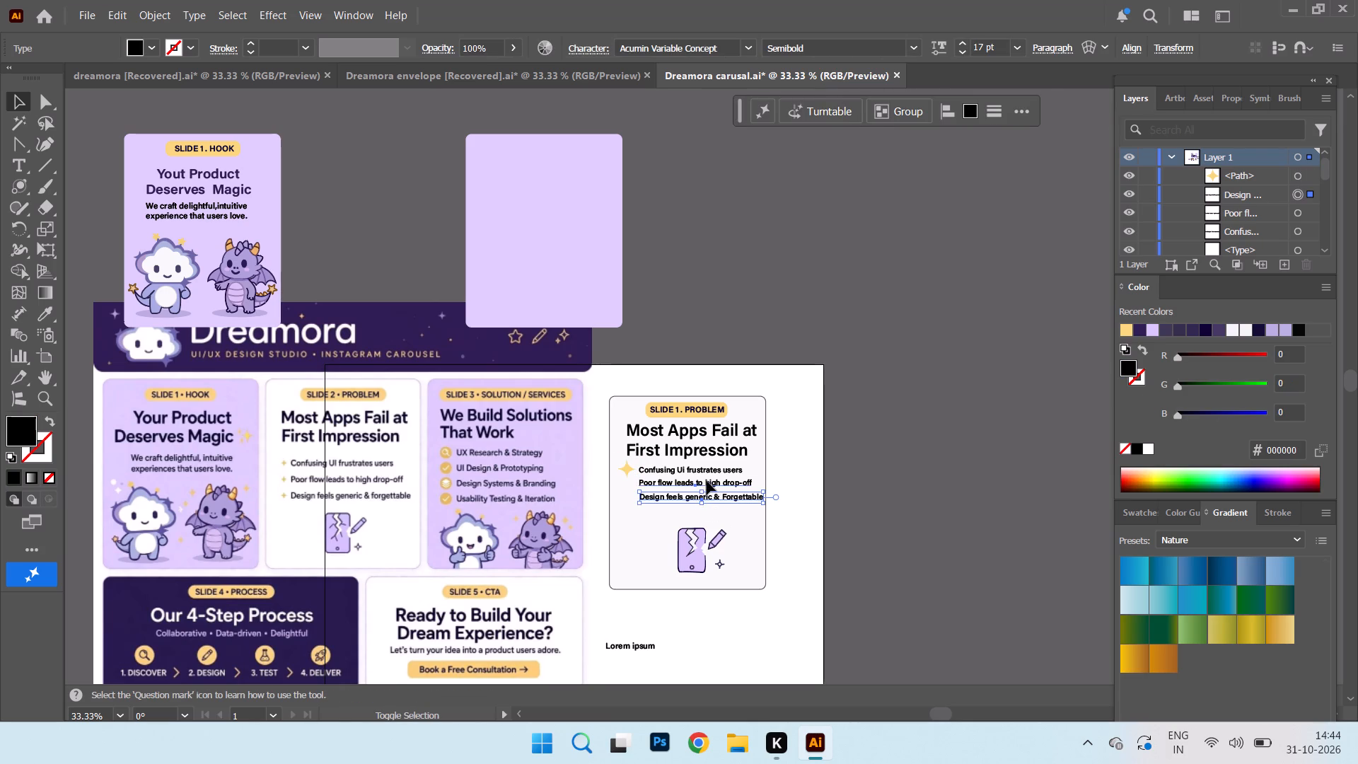
{"action": "left_click", "coordinate": [716, 469], "text": "shift"}
{"action": "left_click_drag", "start_coordinate": [713, 485], "coordinate": [709, 494]}
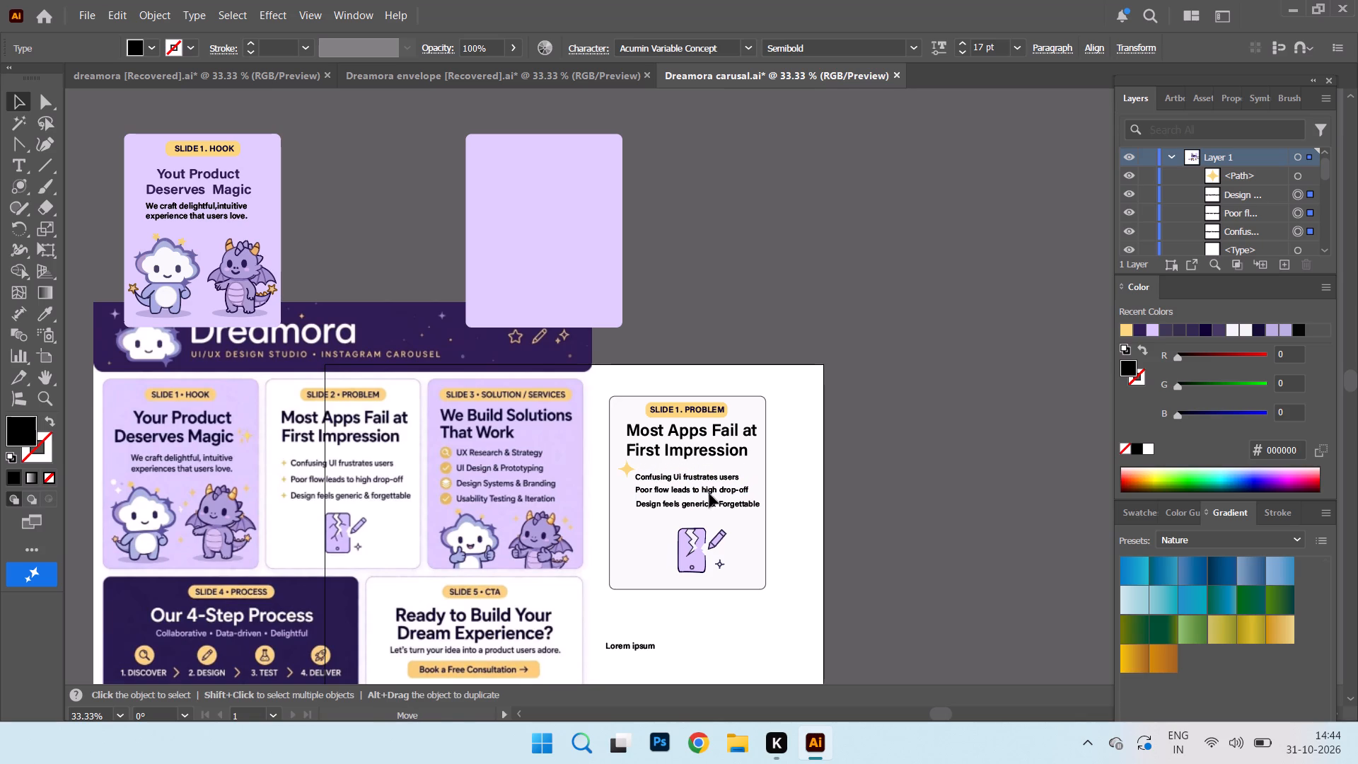
{"action": "left_click_drag", "start_coordinate": [709, 494], "coordinate": [709, 496]}
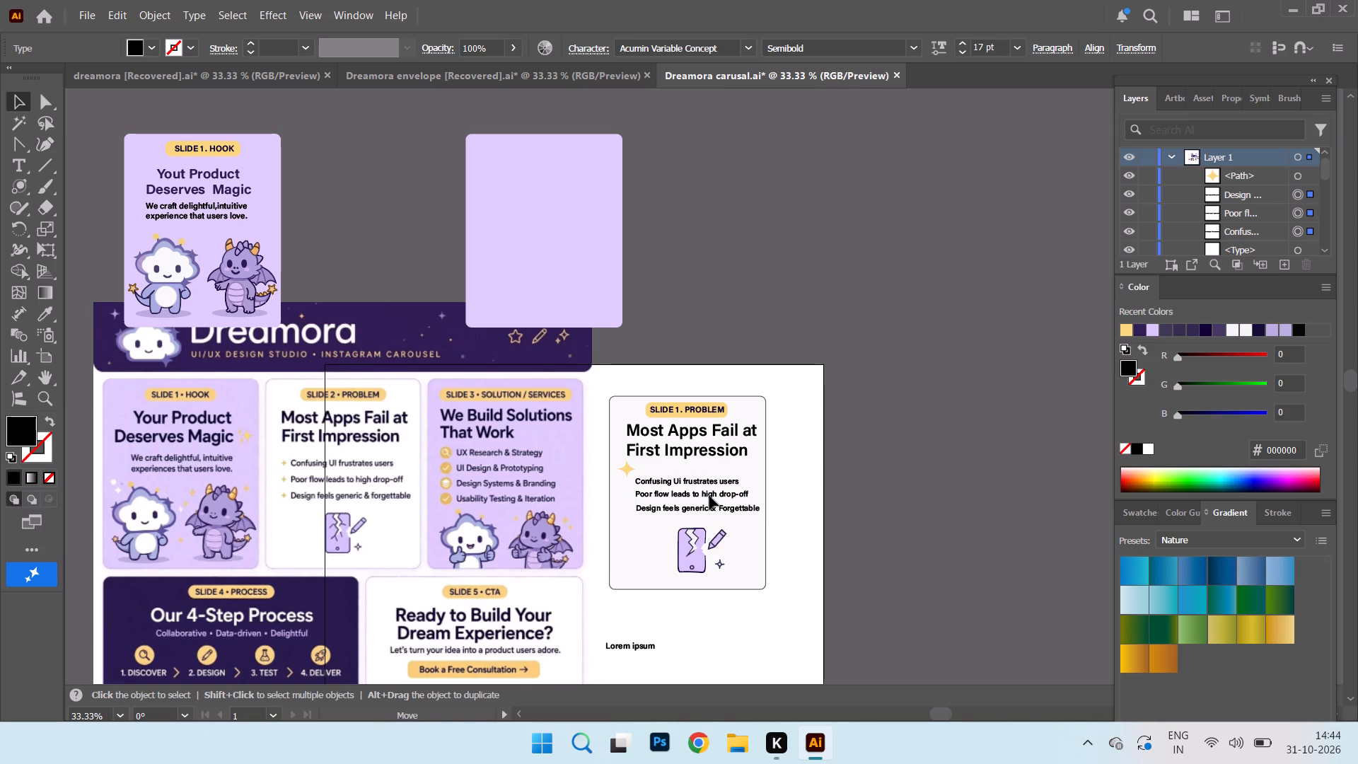
{"action": "left_click_drag", "start_coordinate": [709, 496], "coordinate": [712, 493]}
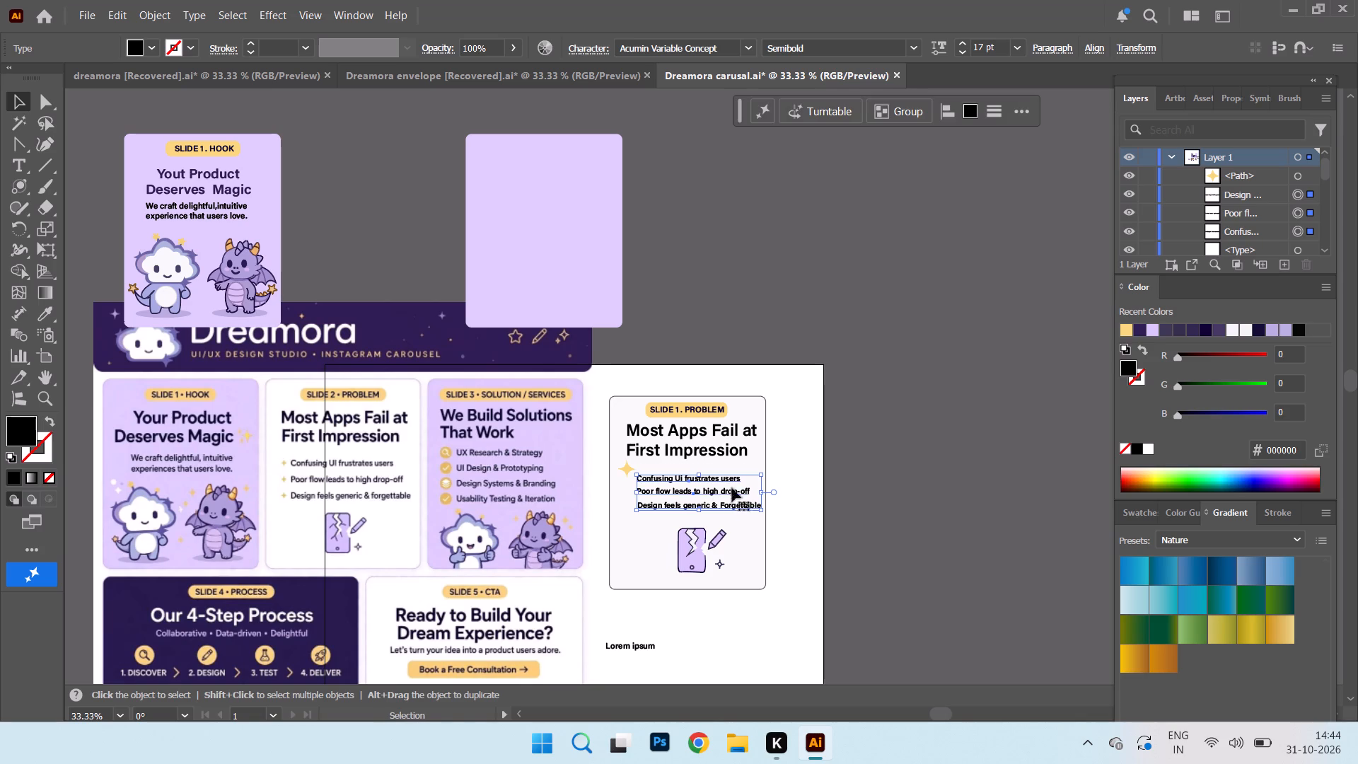
{"action": "left_click", "coordinate": [868, 429]}
Shrink the sparkle further to bullet size, roughly the height of a bullet line.
{"action": "left_click", "coordinate": [626, 472]}
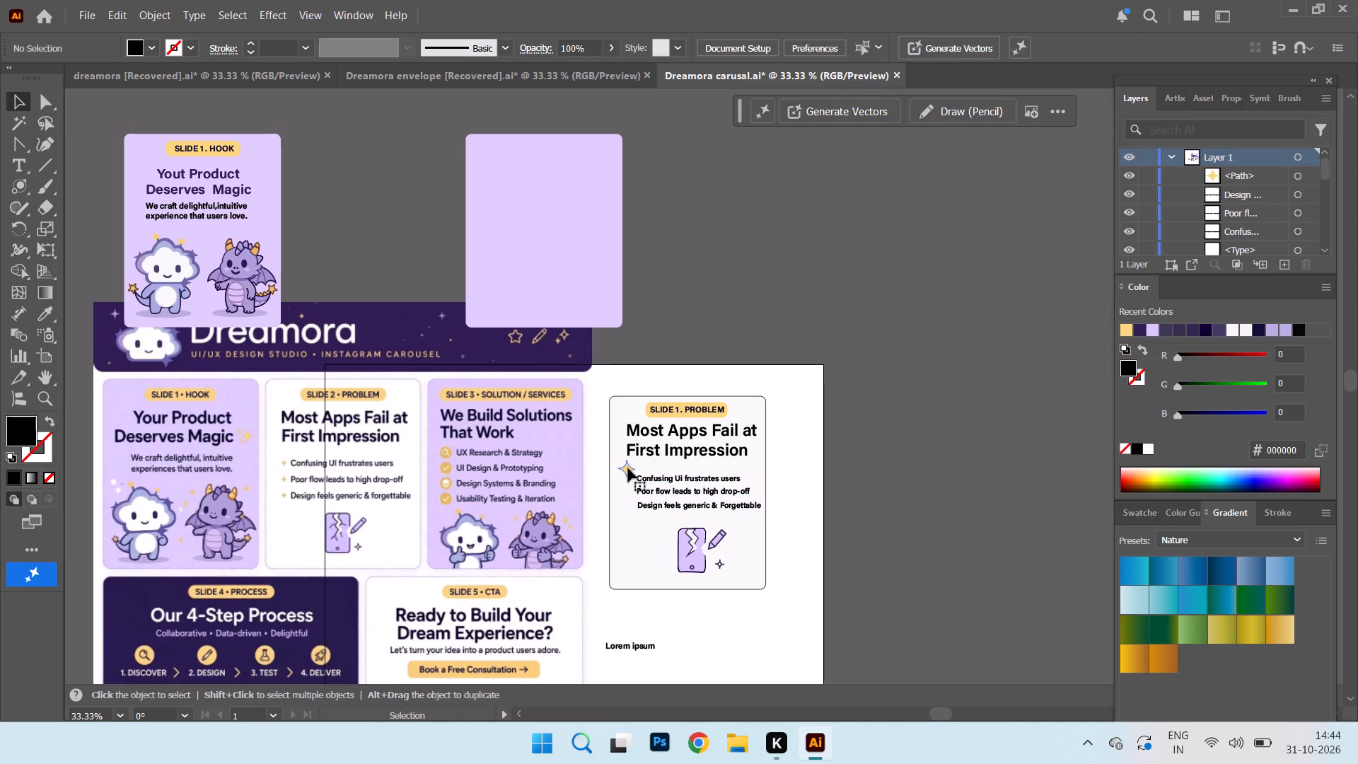
{"action": "left_click_drag", "start_coordinate": [635, 456], "coordinate": [633, 463]}
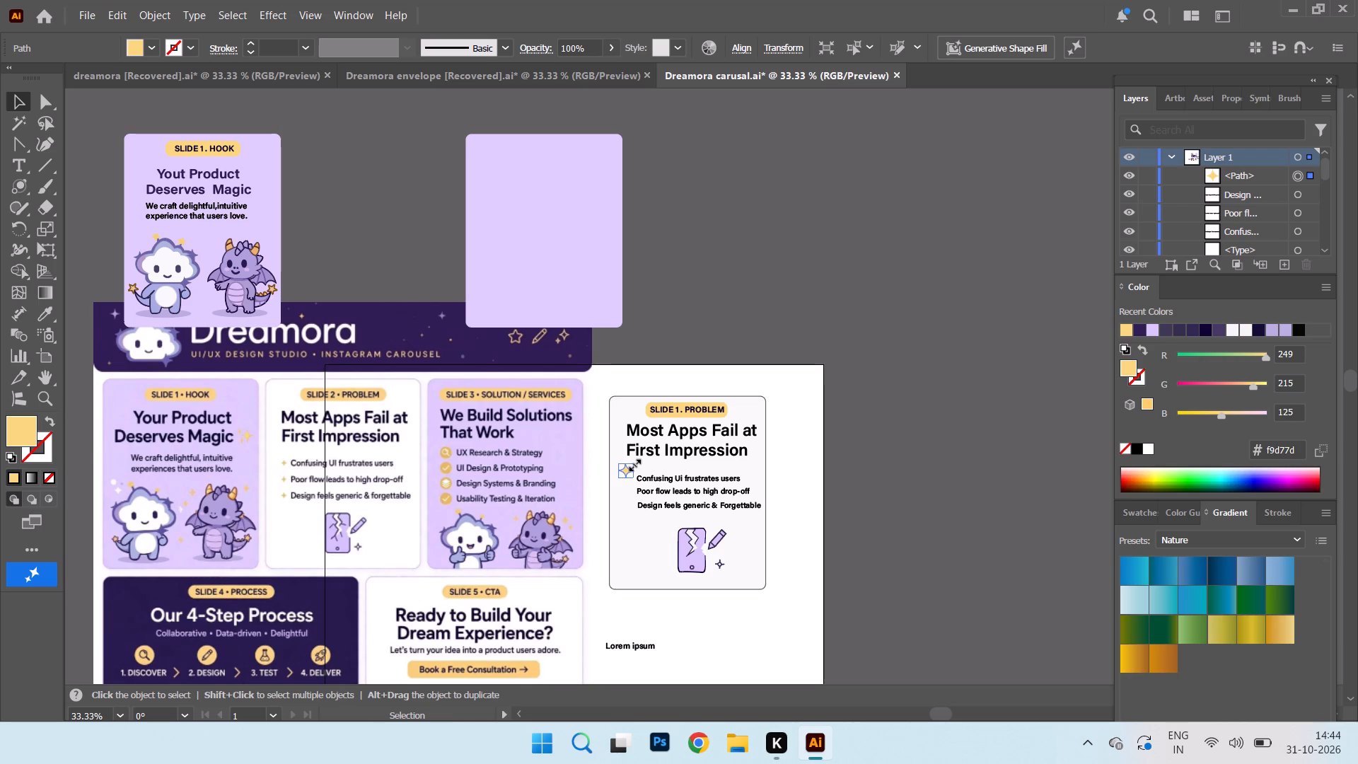
{"action": "left_click_drag", "start_coordinate": [633, 463], "coordinate": [632, 465]}
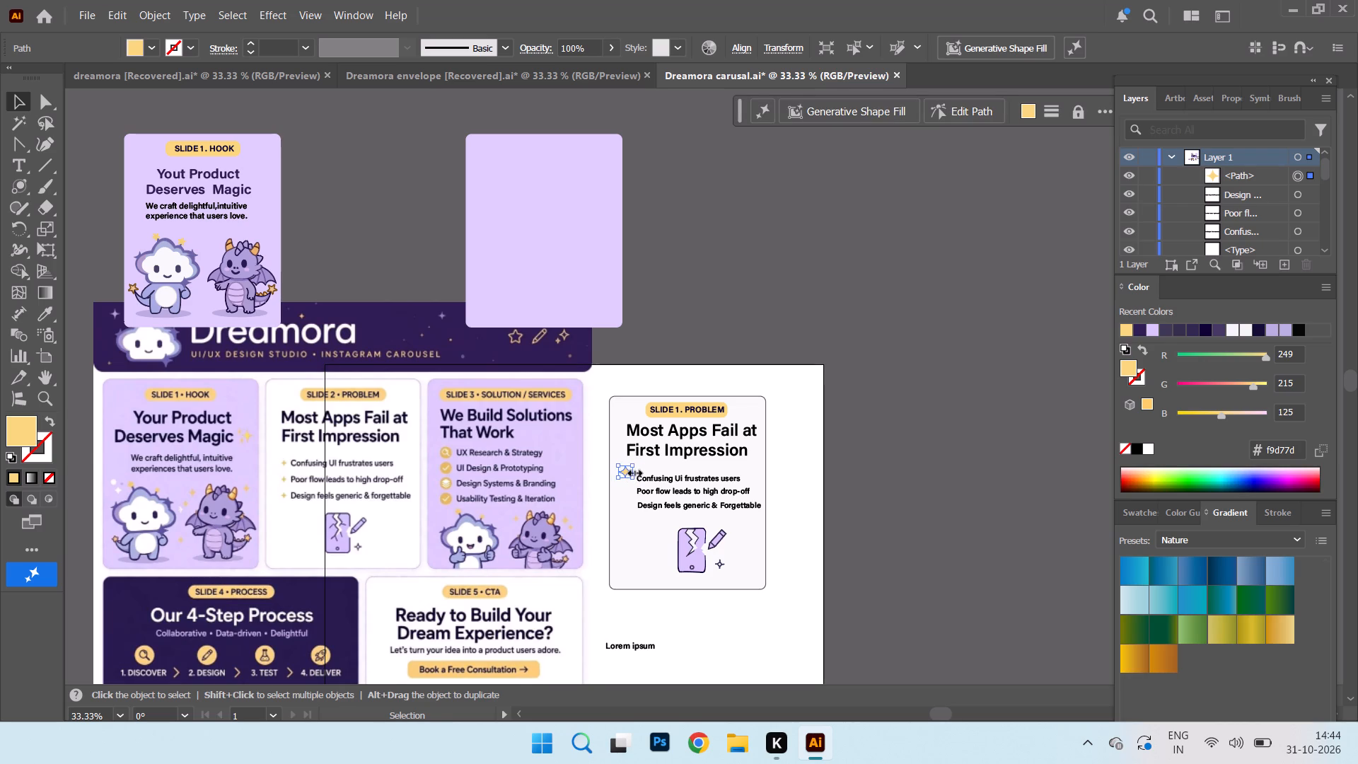
{"action": "left_click", "coordinate": [633, 470]}
{"action": "left_click", "coordinate": [893, 418]}
Place the sparkle in front of "Design feels generic & Forgettable" and duplicate it in front of the two bullet lines above.
{"action": "left_click_drag", "start_coordinate": [624, 474], "coordinate": [626, 494]}
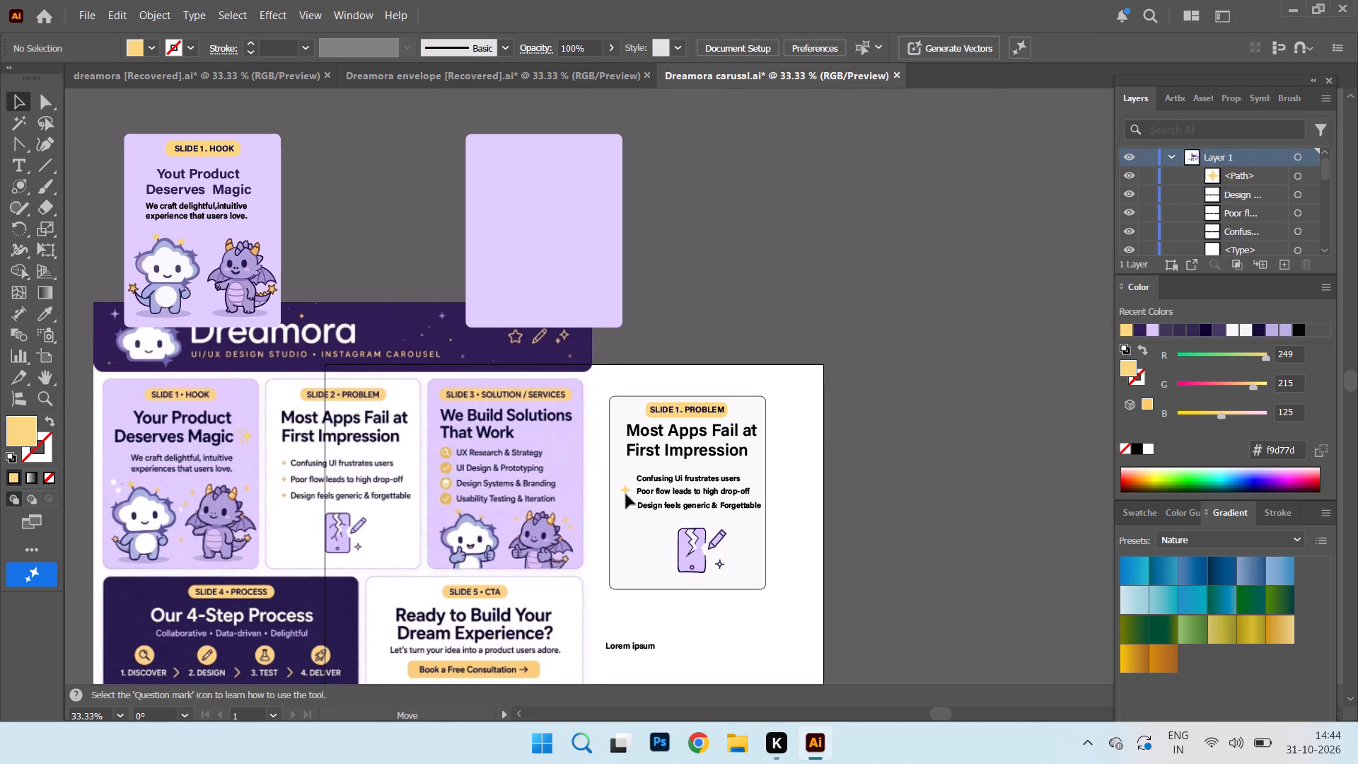
{"action": "left_click_drag", "start_coordinate": [626, 494], "coordinate": [629, 507]}
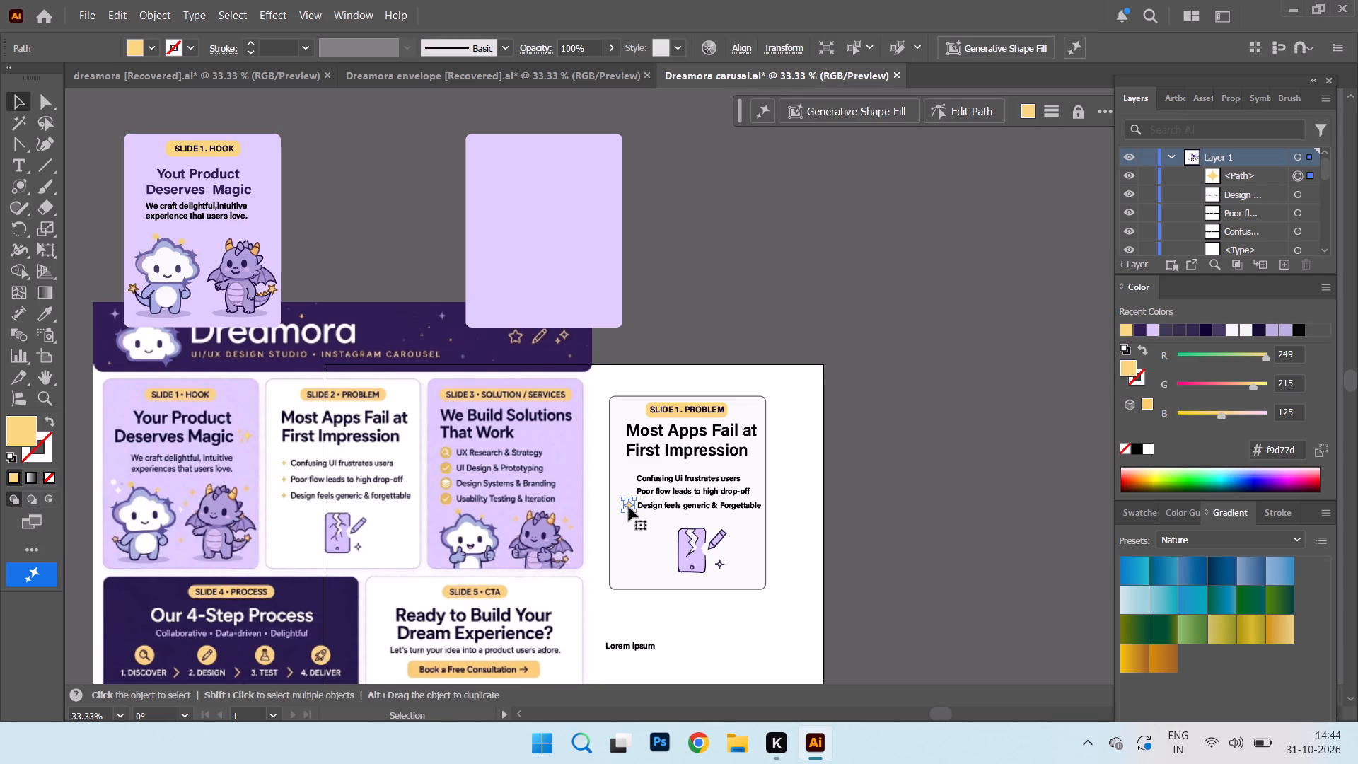
{"action": "left_click_drag", "start_coordinate": [629, 507], "coordinate": [629, 492], "text": "ctrl+alt"}
{"action": "left_click_drag", "start_coordinate": [629, 492], "coordinate": [629, 480], "text": "ctrl+alt"}
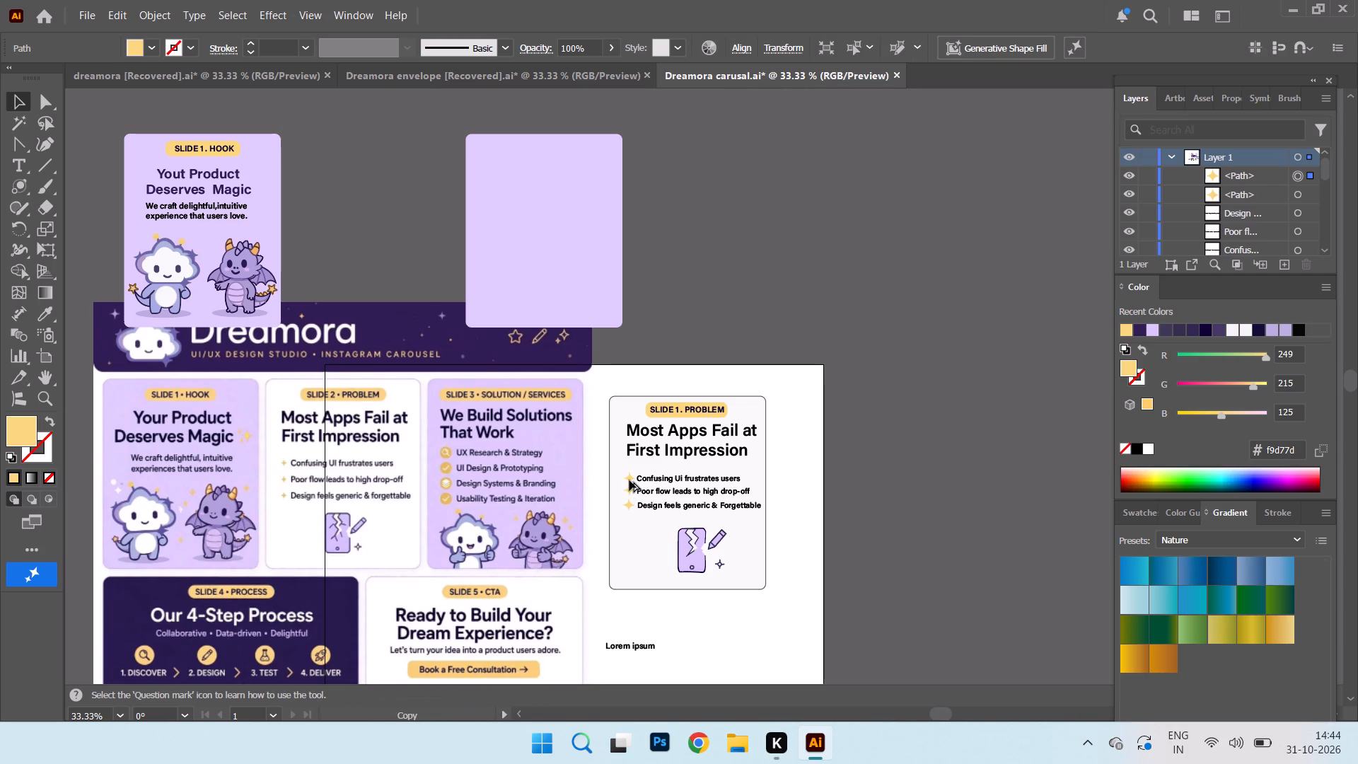
{"action": "left_click_drag", "start_coordinate": [629, 480], "coordinate": [629, 478], "text": "ctrl+alt"}
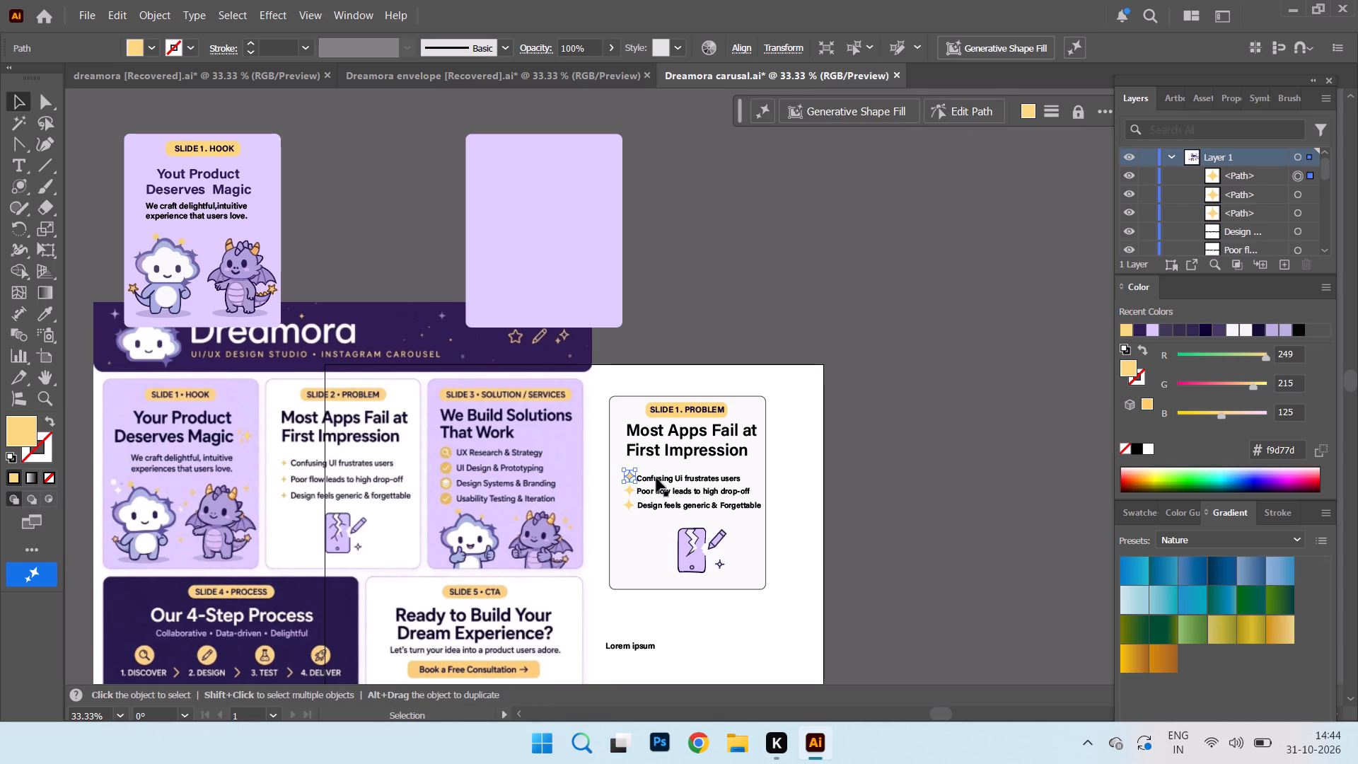
Nudge the "Confusing Ui frustrates users" and "Poor flow leads to high drop-off" lines up slightly to line up with their sparkles.
{"action": "left_click", "coordinate": [656, 478]}
{"action": "key", "text": "Up"}
{"action": "key", "text": "Up"}
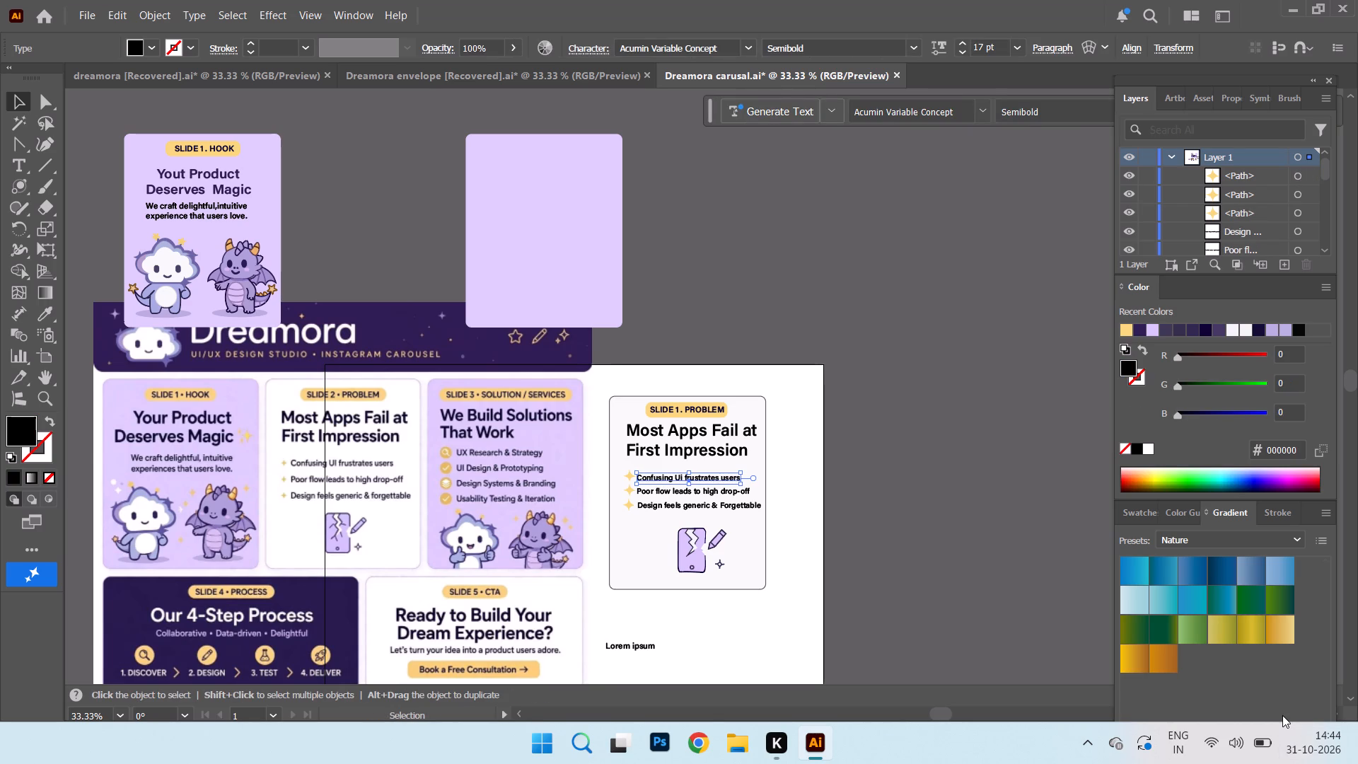
{"action": "key", "text": "Up"}
{"action": "key", "text": "Up"}
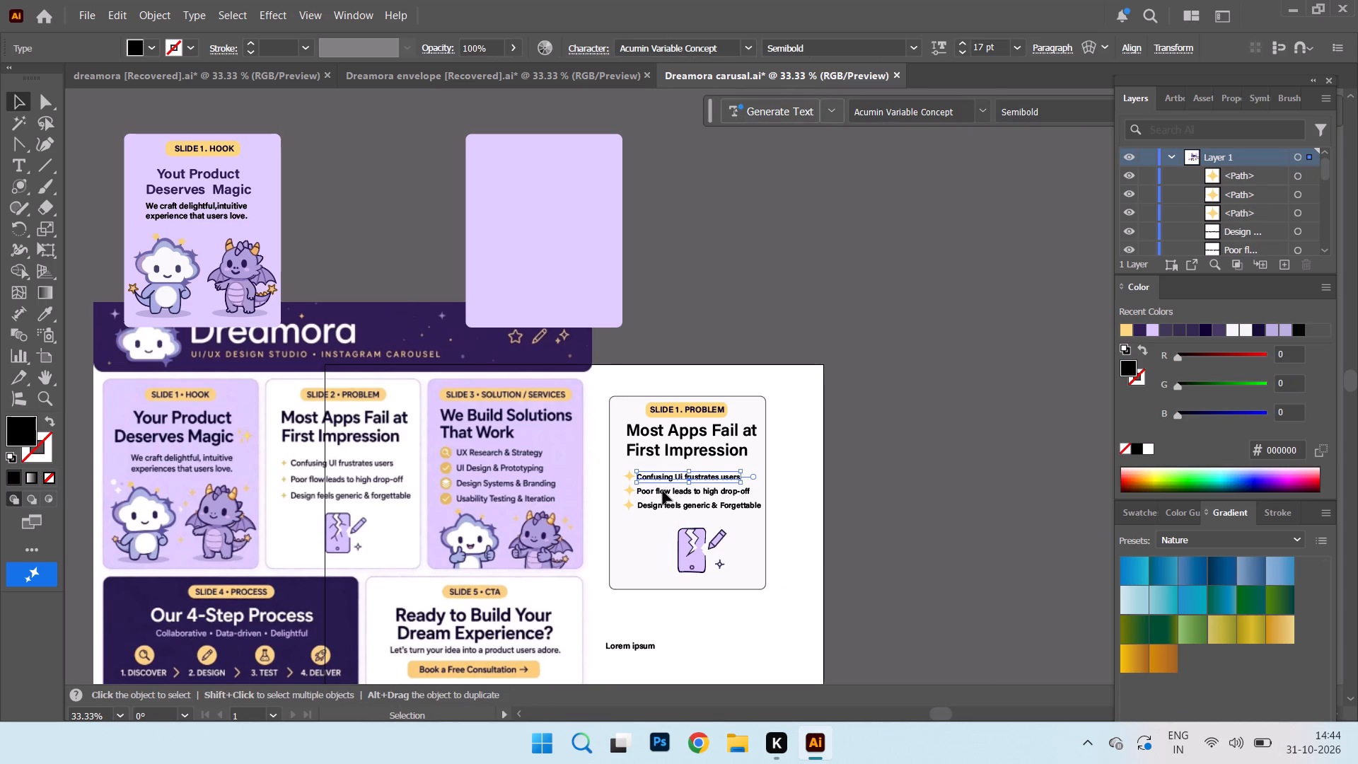
{"action": "left_click", "coordinate": [663, 491]}
{"action": "key", "text": "Up"}
{"action": "key", "text": "Up"}
{"action": "left_click", "coordinate": [967, 518]}
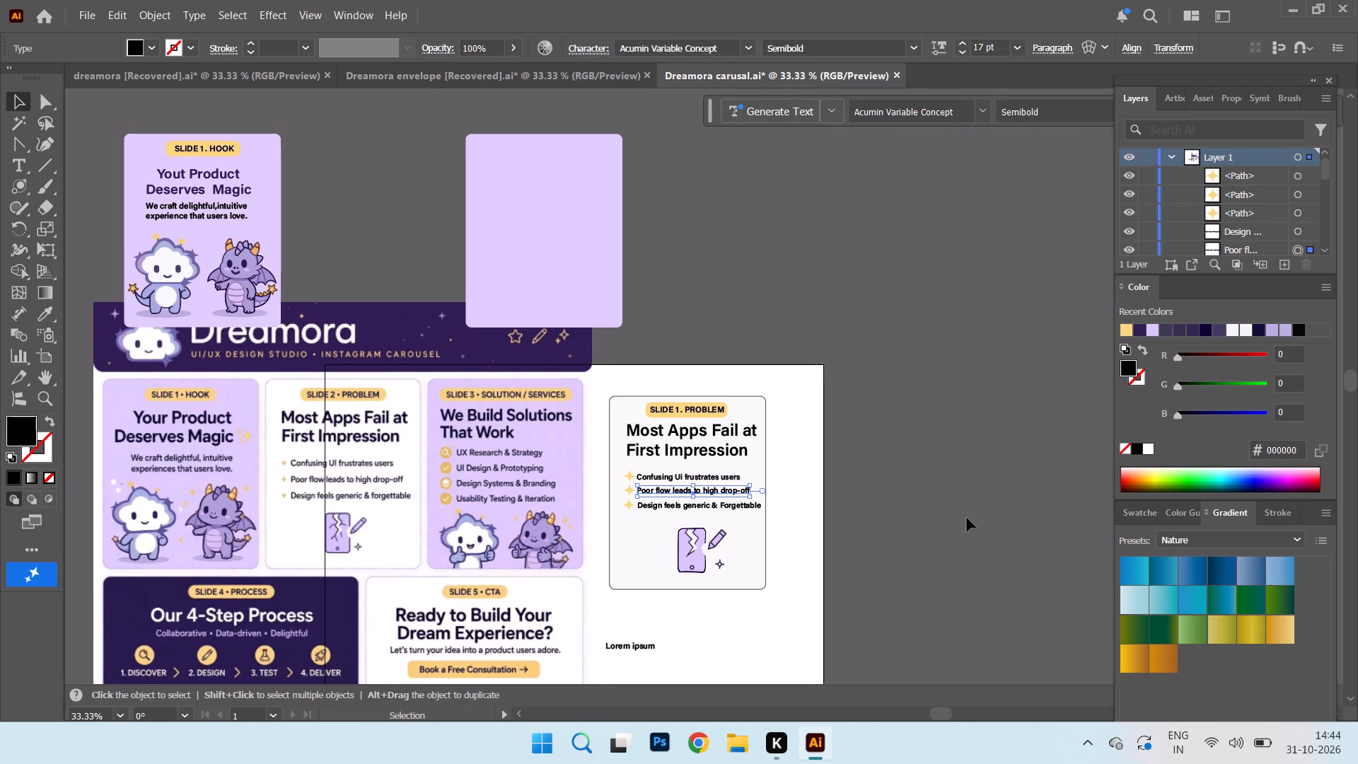
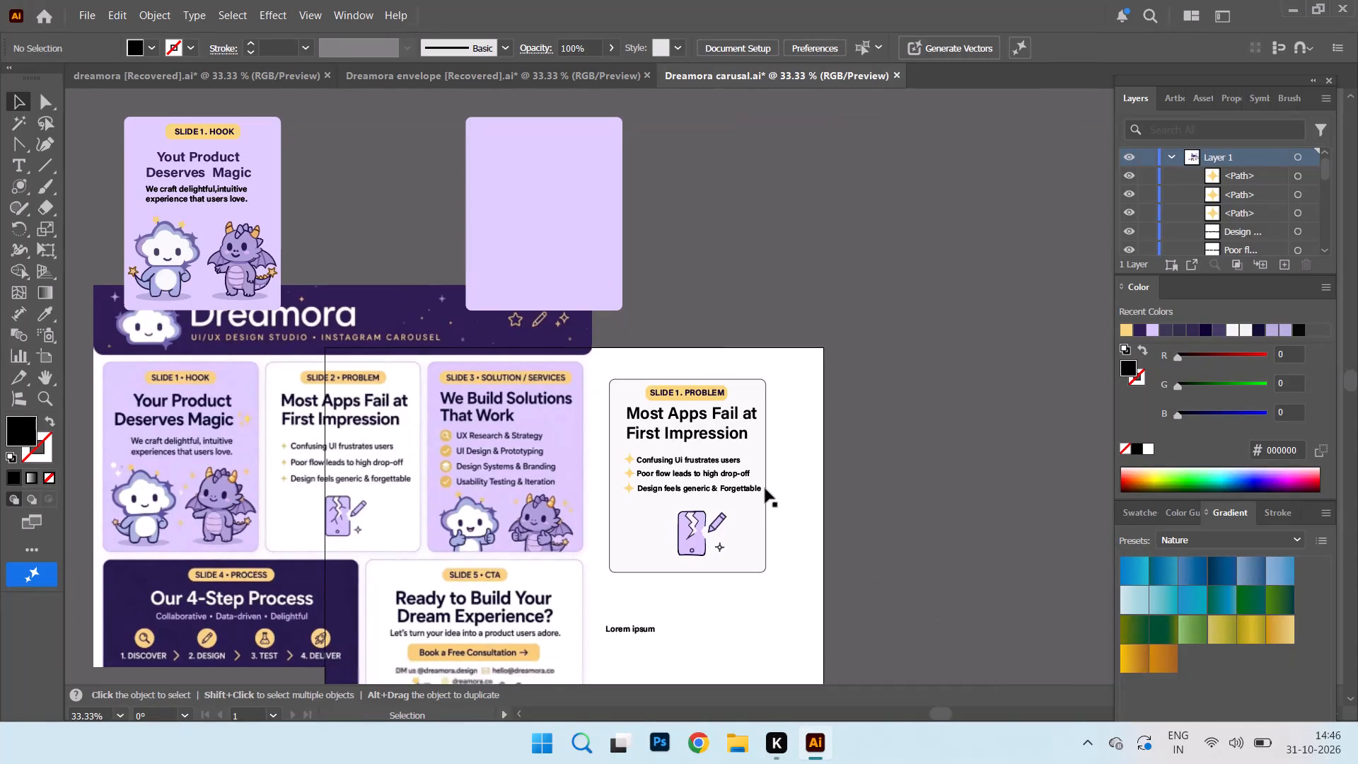
Shrink the gold sparkle bullet beside "Poor flow leads to high drop-off" slightly and align it with its text line.
{"action": "scroll", "coordinate": [765, 489], "scroll_direction": "down", "scroll_amount": 2}
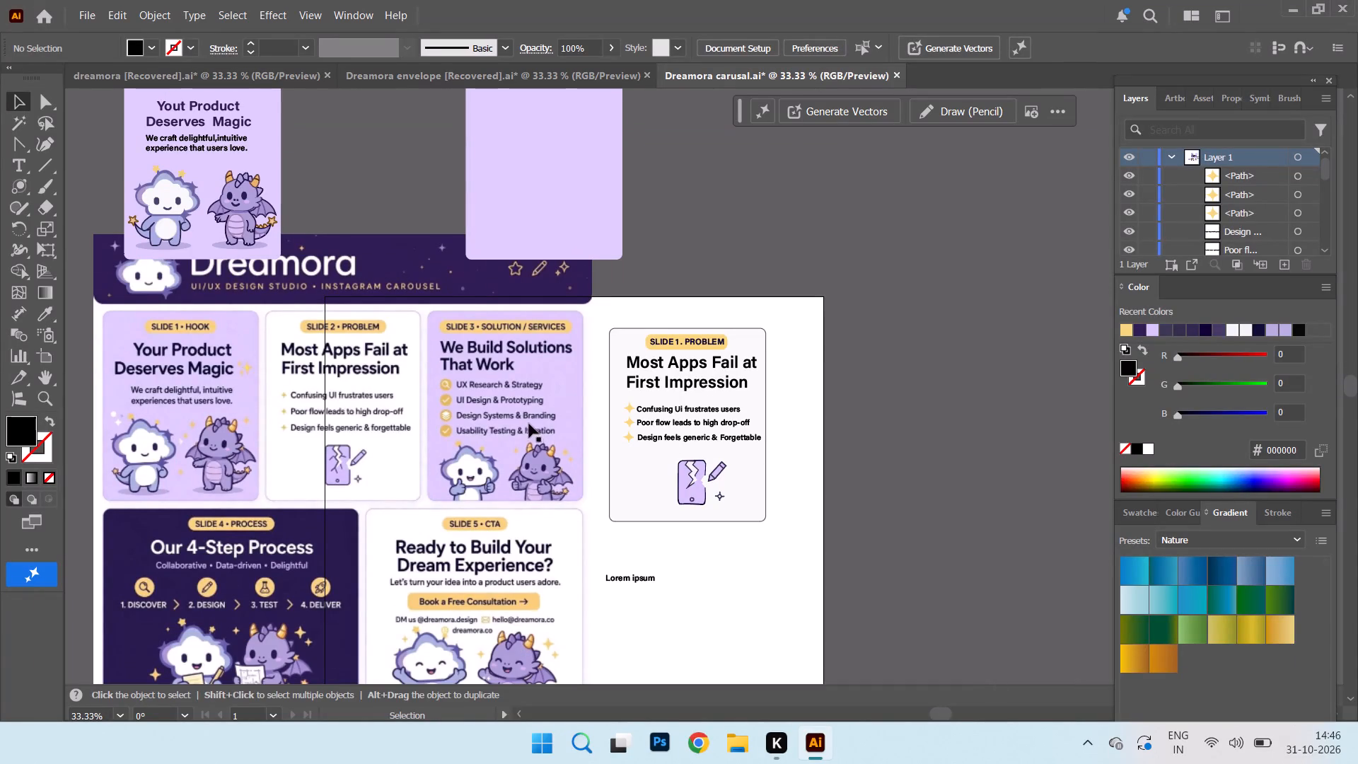
{"action": "left_click", "coordinate": [627, 422]}
{"action": "key", "text": "ctrl+equal"}
{"action": "key", "text": "ctrl+equal"}
{"action": "key", "text": "ctrl+equal"}
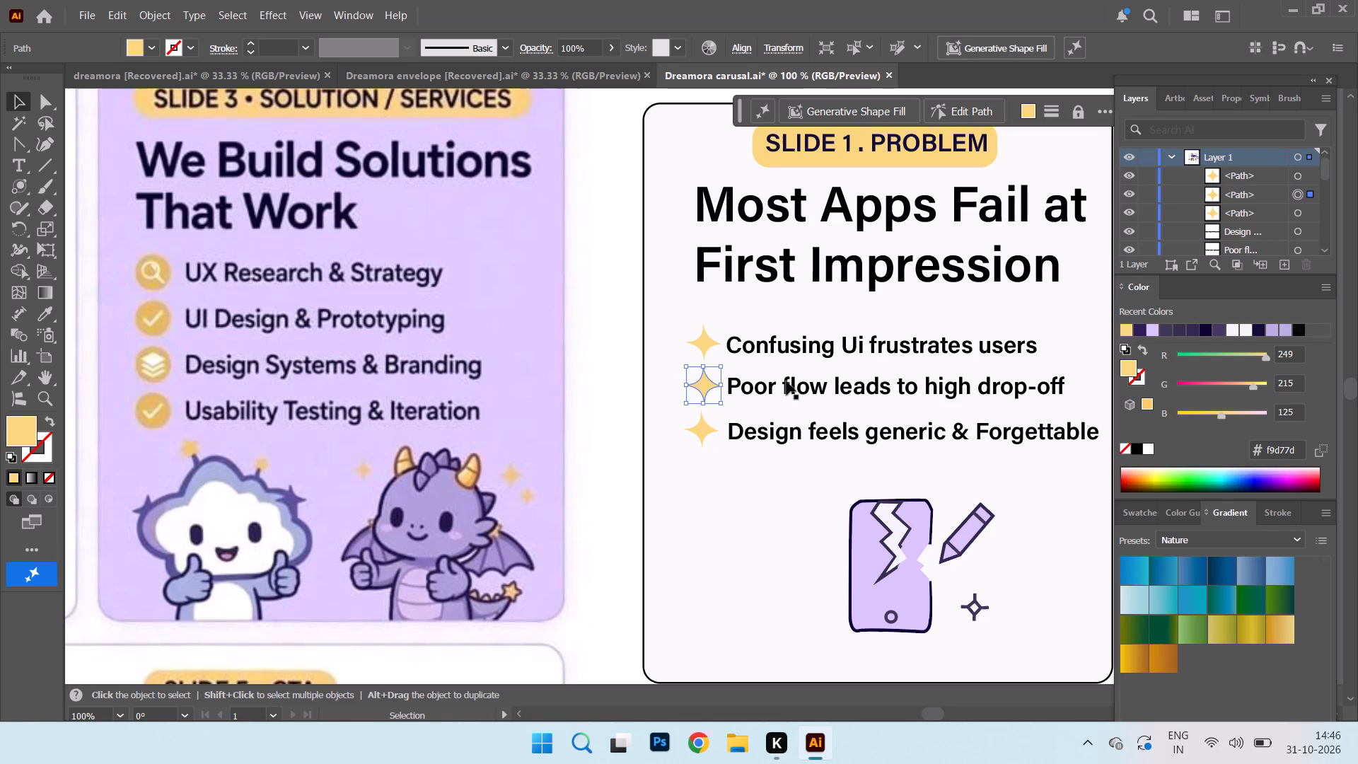
{"action": "left_click", "coordinate": [721, 362]}
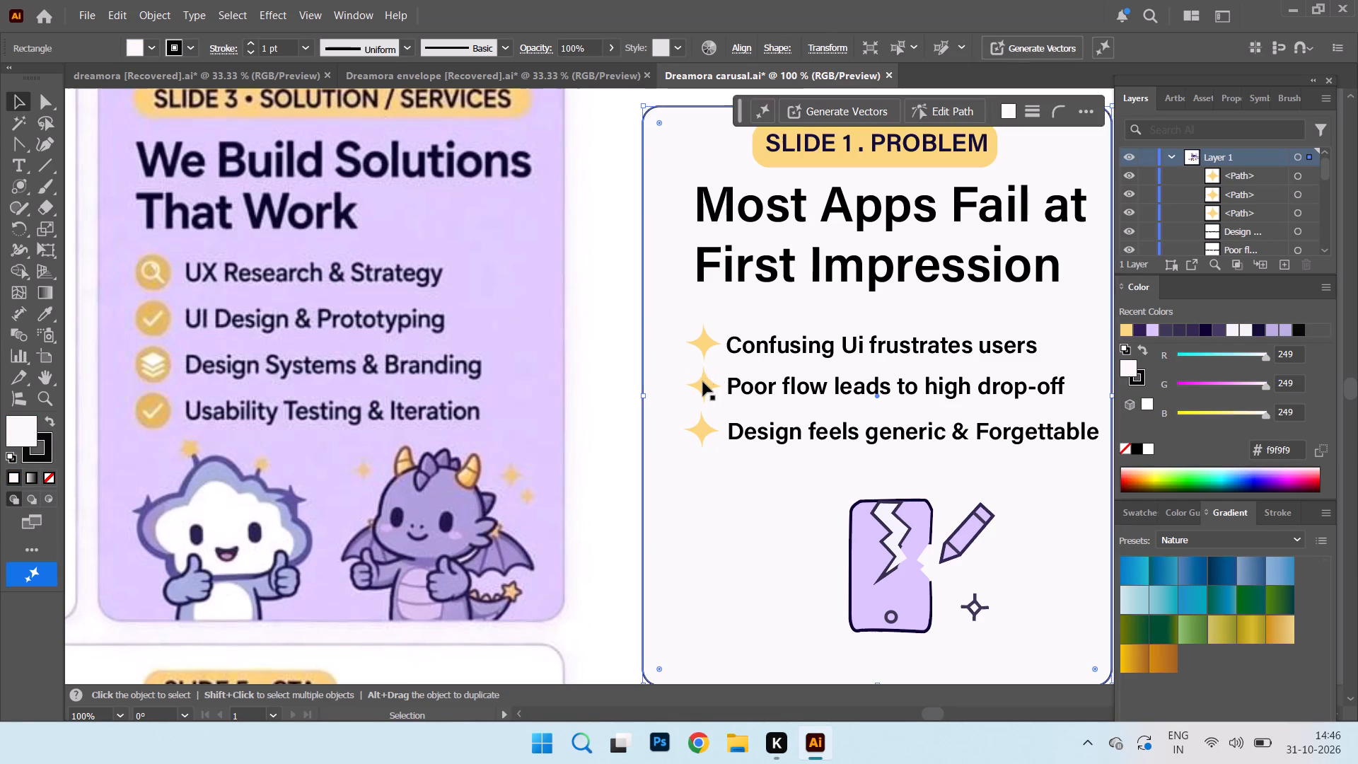
{"action": "left_click", "coordinate": [703, 382]}
{"action": "left_click", "coordinate": [717, 366]}
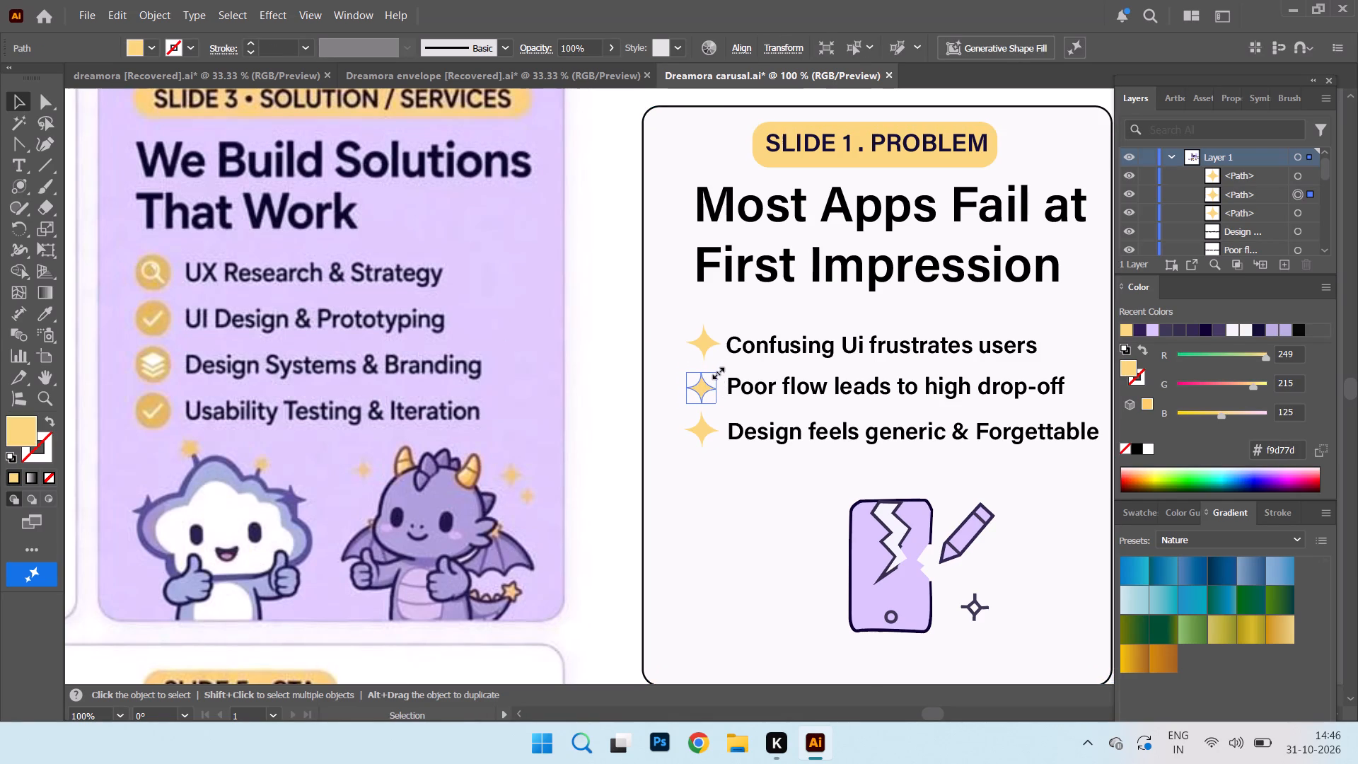
{"action": "left_click", "coordinate": [704, 390]}
Shrink the gold sparkle bullet beside "Confusing Ui frustrates users" and recentre it on its text line.
{"action": "left_click", "coordinate": [702, 341]}
{"action": "left_click_drag", "start_coordinate": [718, 323], "coordinate": [717, 328]}
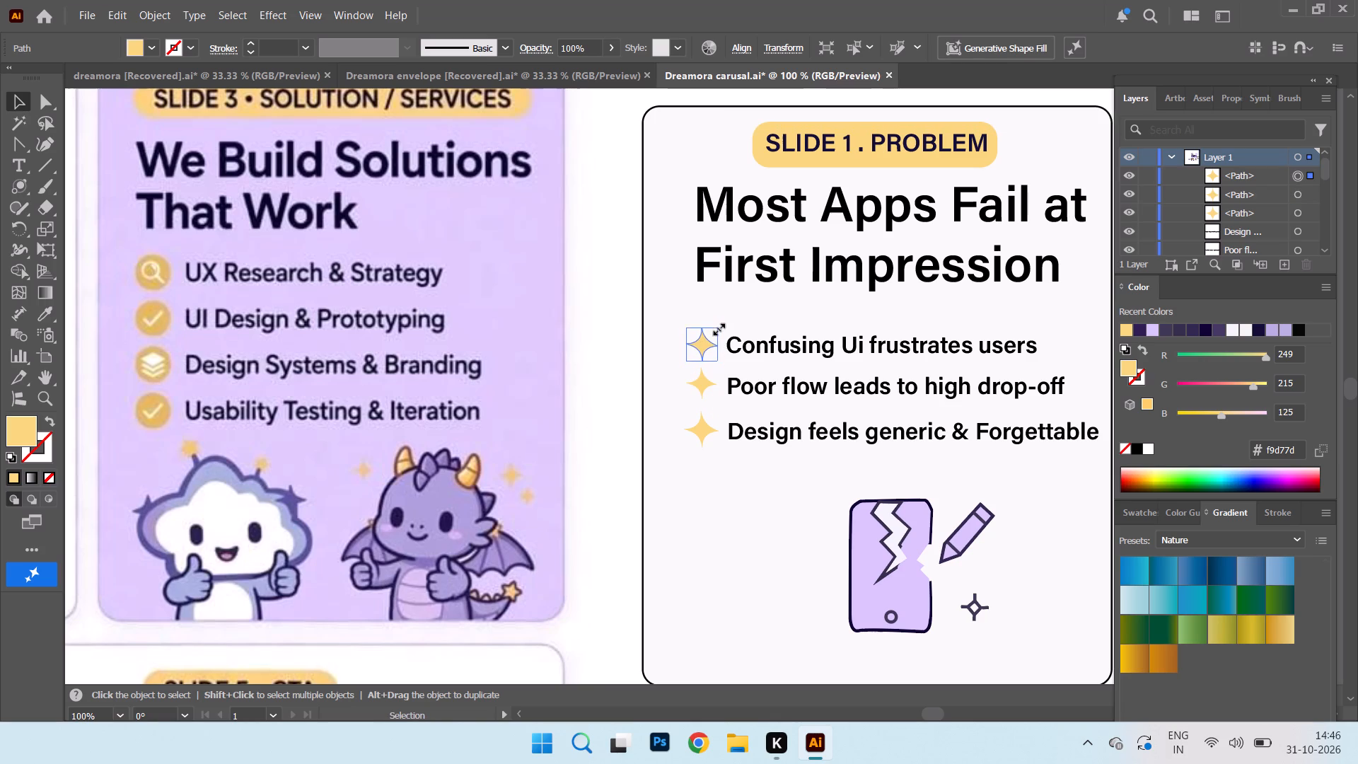
{"action": "left_click_drag", "start_coordinate": [717, 328], "coordinate": [707, 337]}
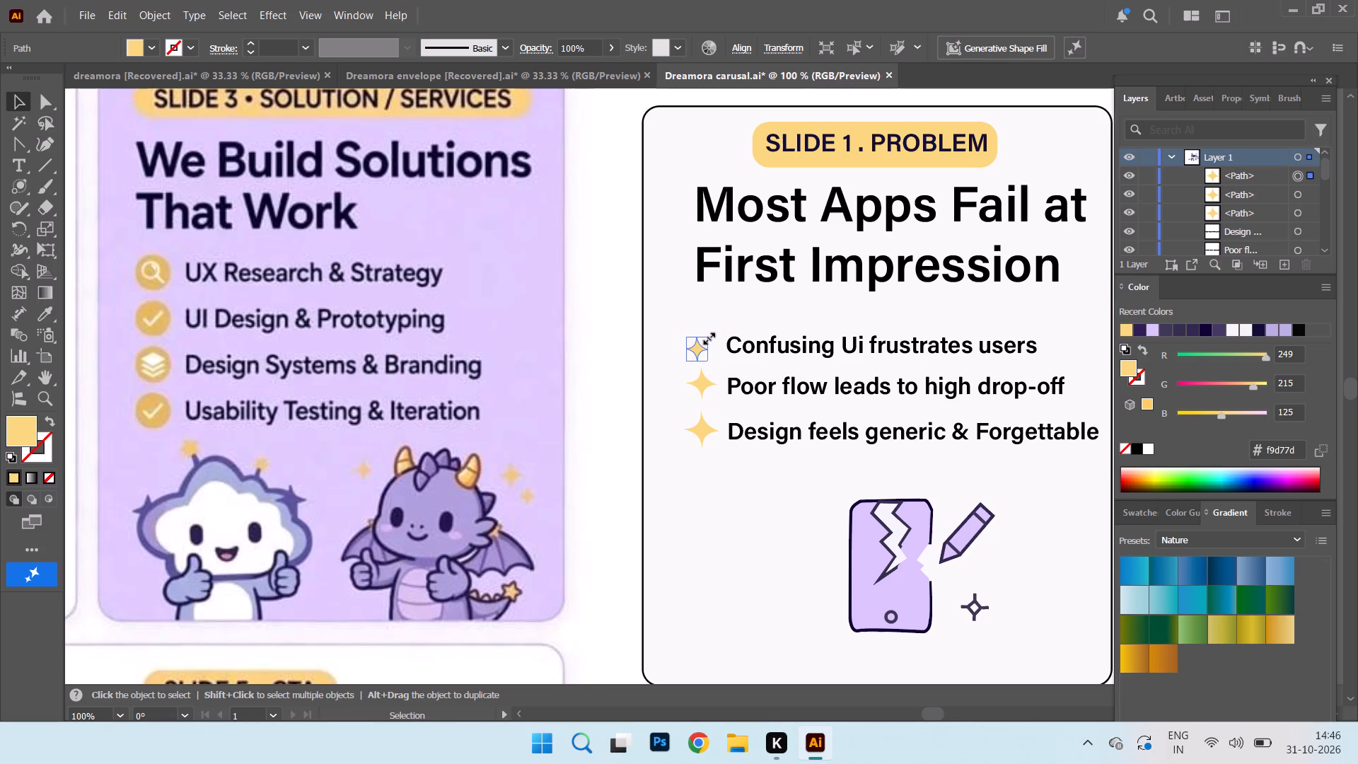
{"action": "left_click_drag", "start_coordinate": [707, 337], "coordinate": [707, 337]}
{"action": "left_click", "coordinate": [700, 351]}
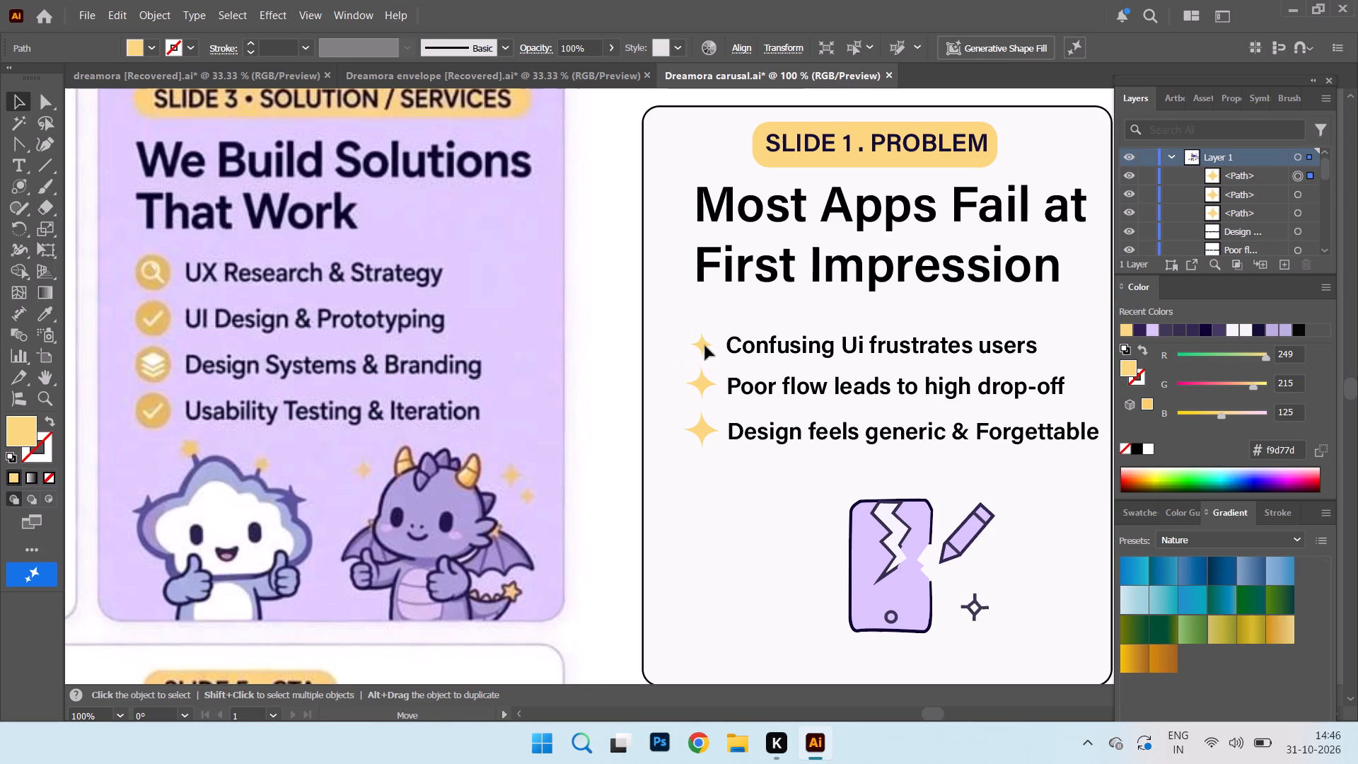
Shrink the sparkle bullets beside the "Poor flow" and "Design feels generic" lines closer to the first bullet's size.
{"action": "left_click", "coordinate": [701, 385]}
{"action": "left_click", "coordinate": [714, 366]}
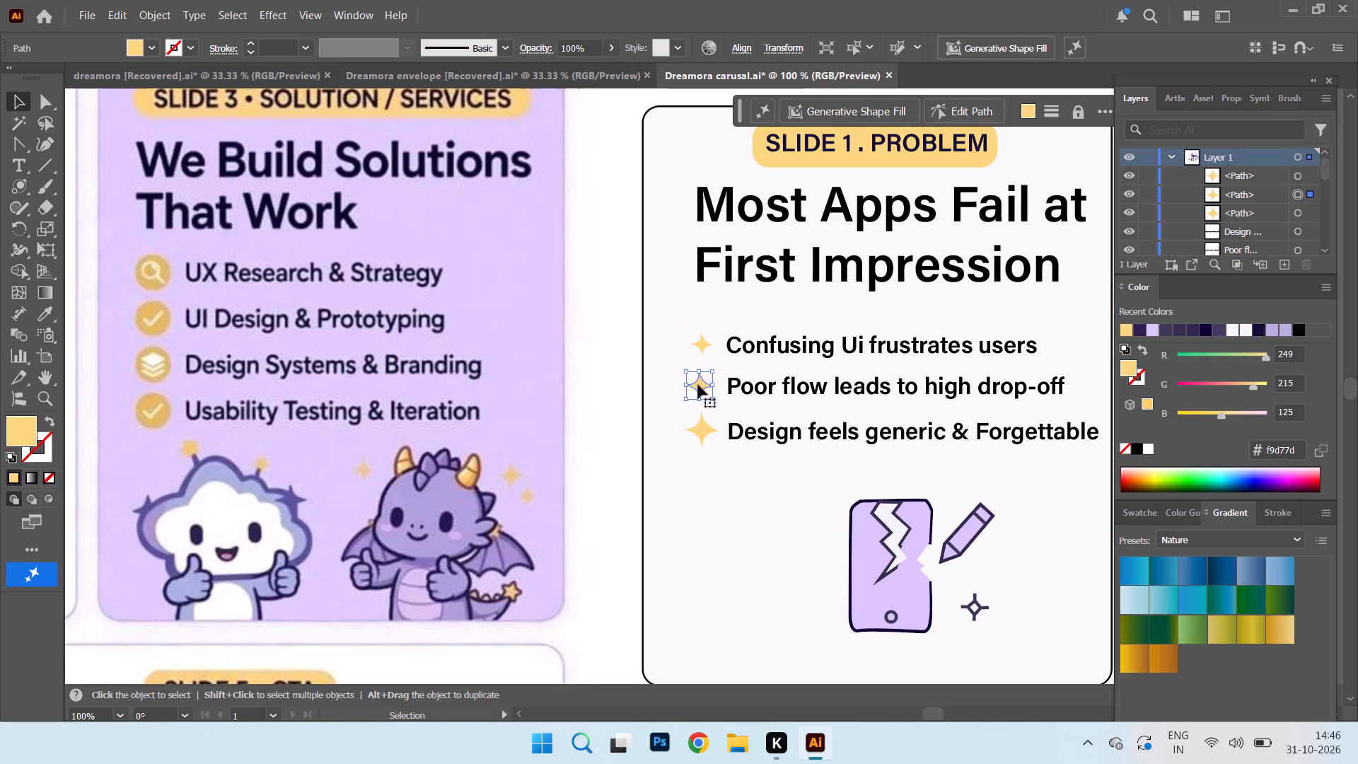
{"action": "left_click", "coordinate": [702, 427]}
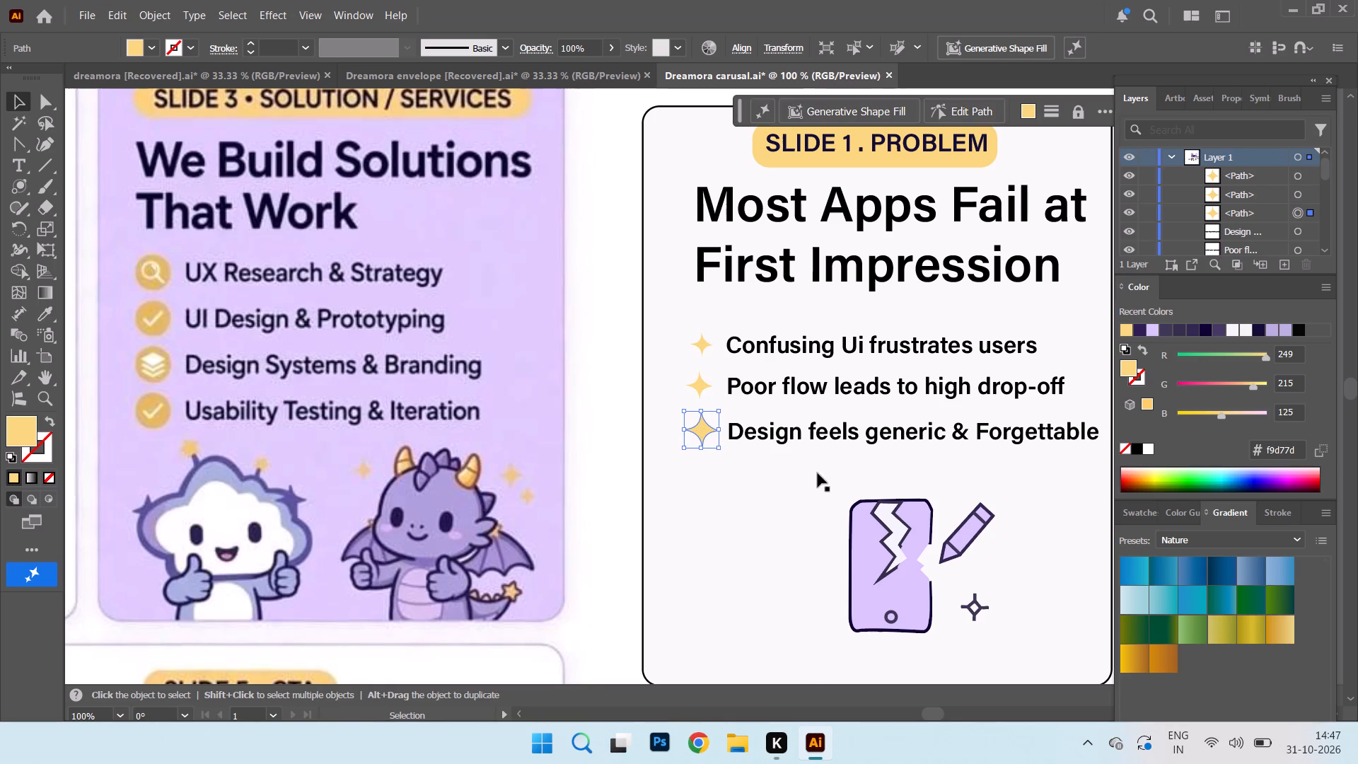
{"action": "left_click_drag", "start_coordinate": [715, 410], "coordinate": [714, 417]}
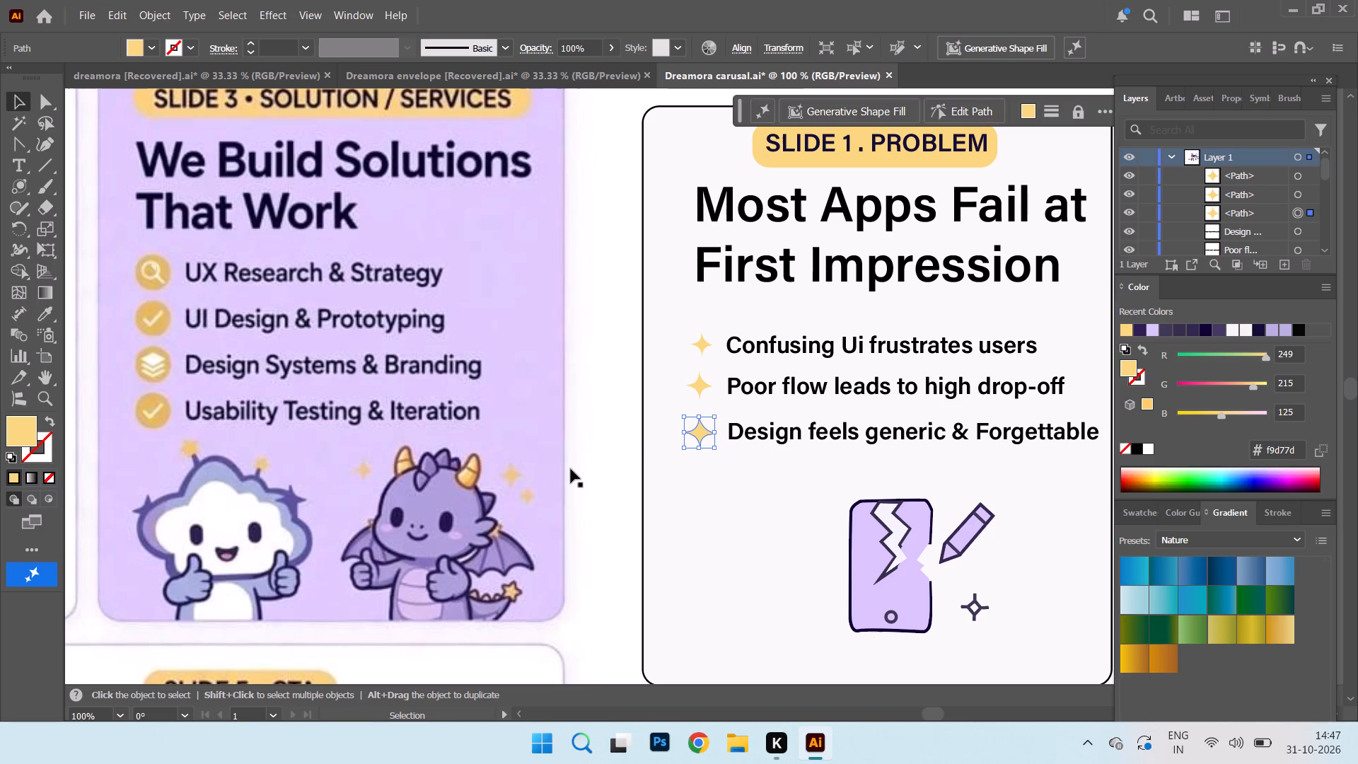
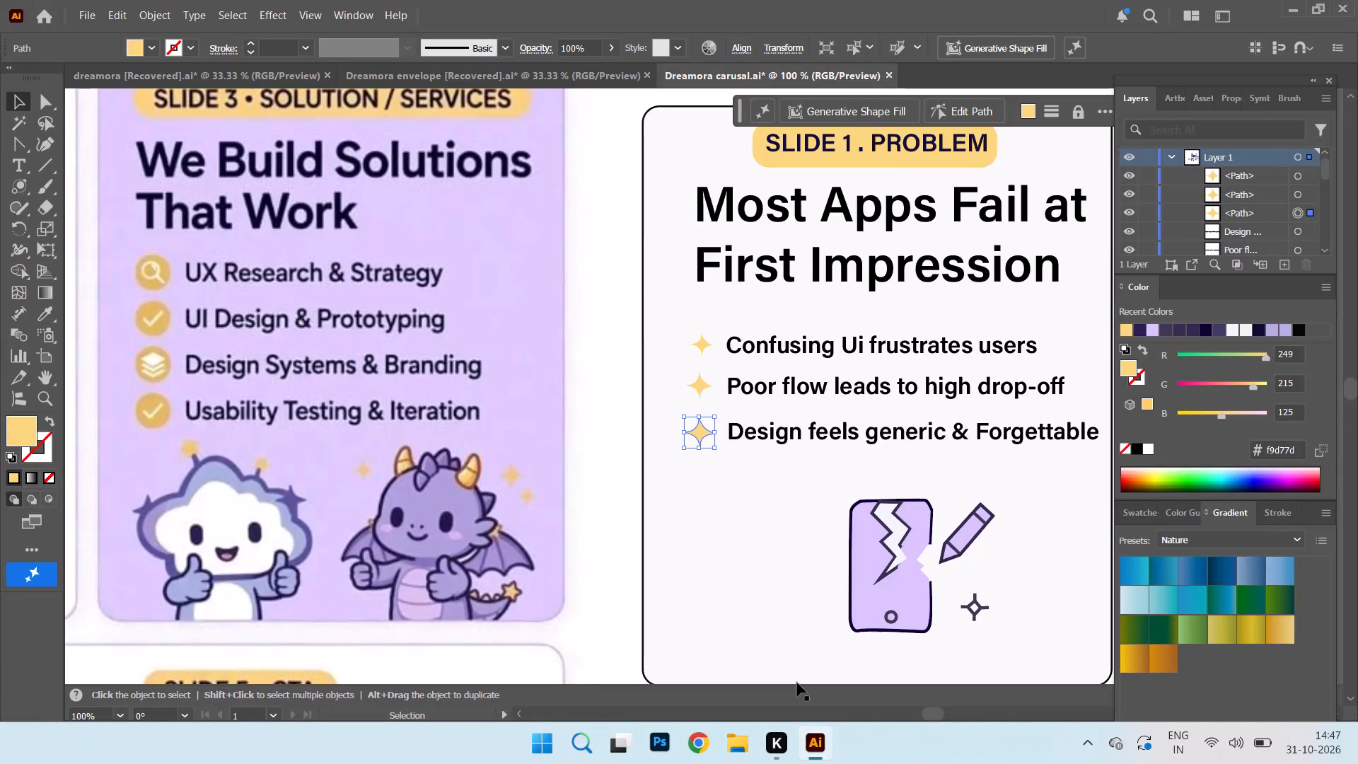
Draw a small gold ellipse over the sparkle bullet beside "Confusing Ui frustrates users" with the Ellipse tool.
{"action": "right_click", "coordinate": [27, 150]}
{"action": "right_click", "coordinate": [21, 195]}
{"action": "left_click", "coordinate": [101, 223]}
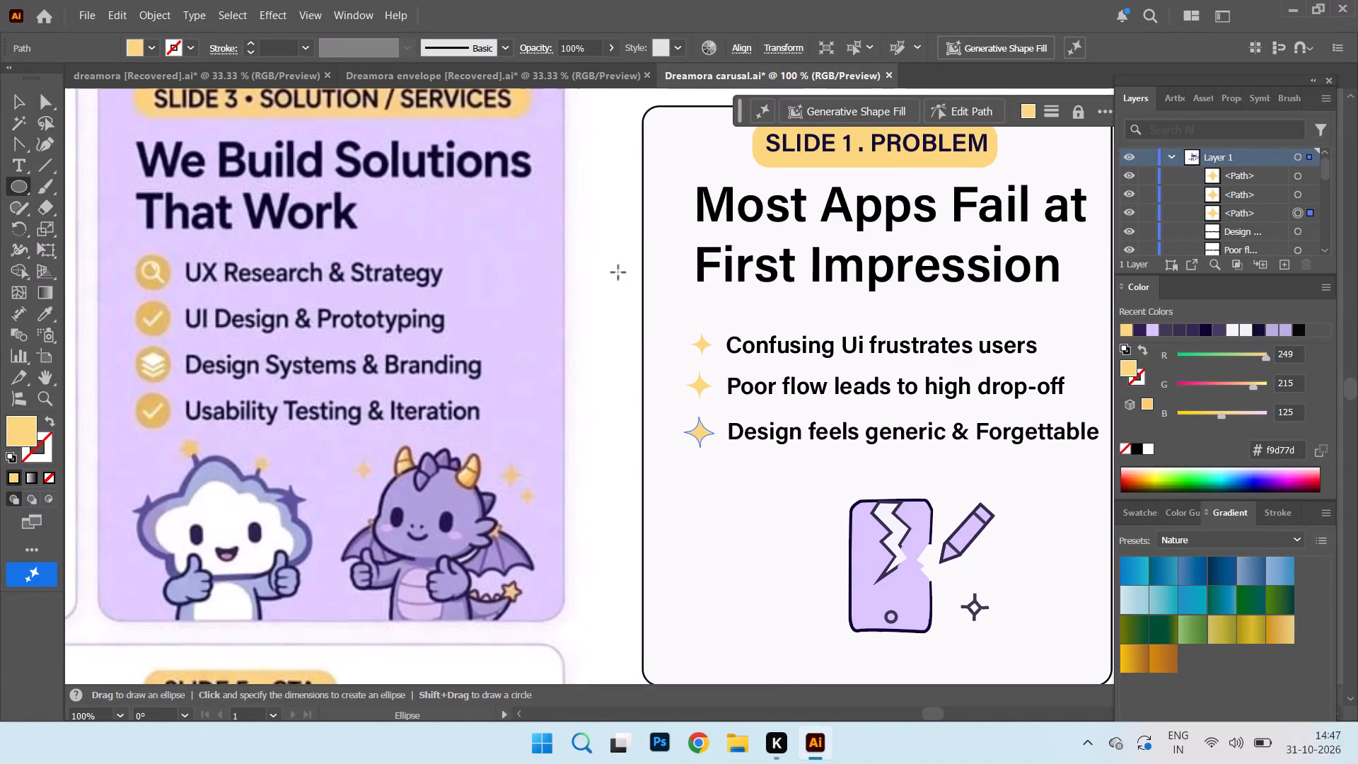
{"action": "left_click_drag", "start_coordinate": [696, 335], "coordinate": [697, 352]}
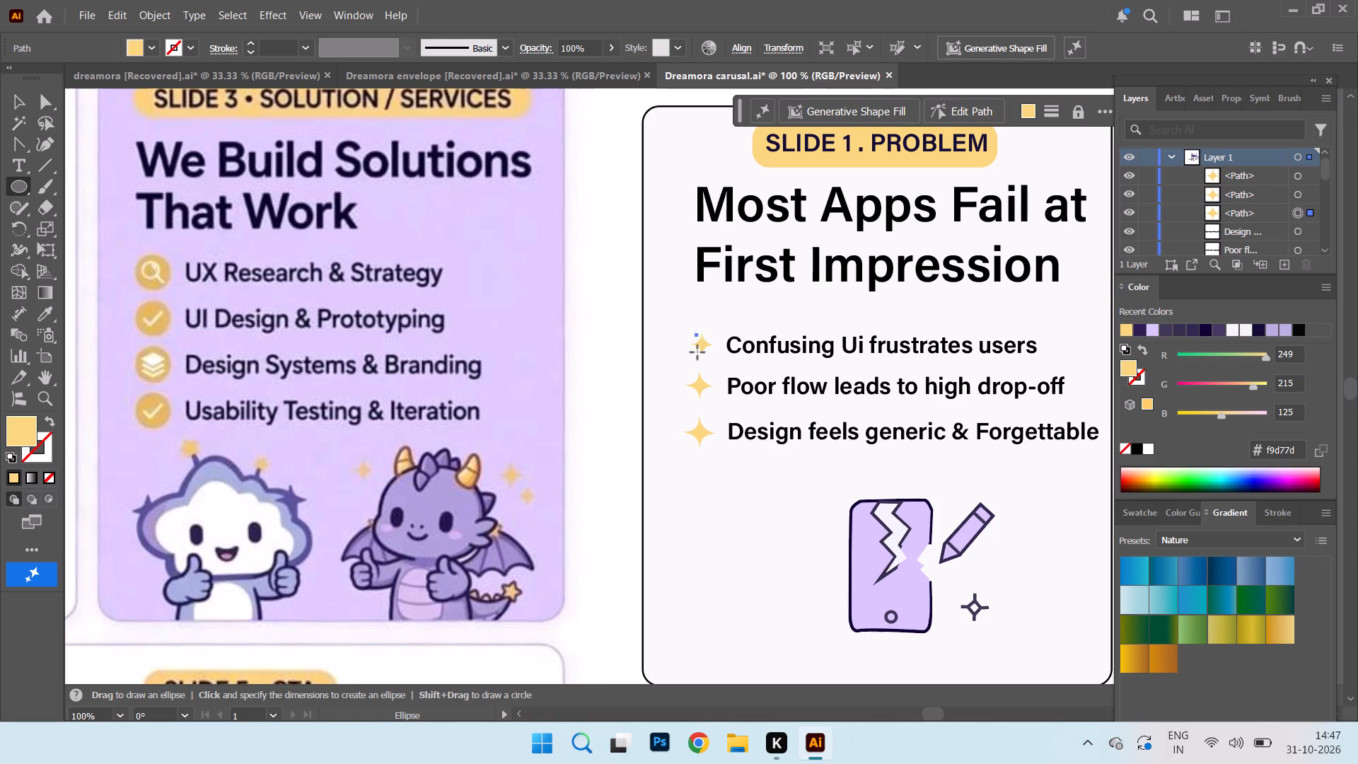
{"action": "left_click_drag", "start_coordinate": [697, 352], "coordinate": [711, 357]}
{"action": "left_click", "coordinate": [711, 357]}
{"action": "left_click", "coordinate": [716, 353]}
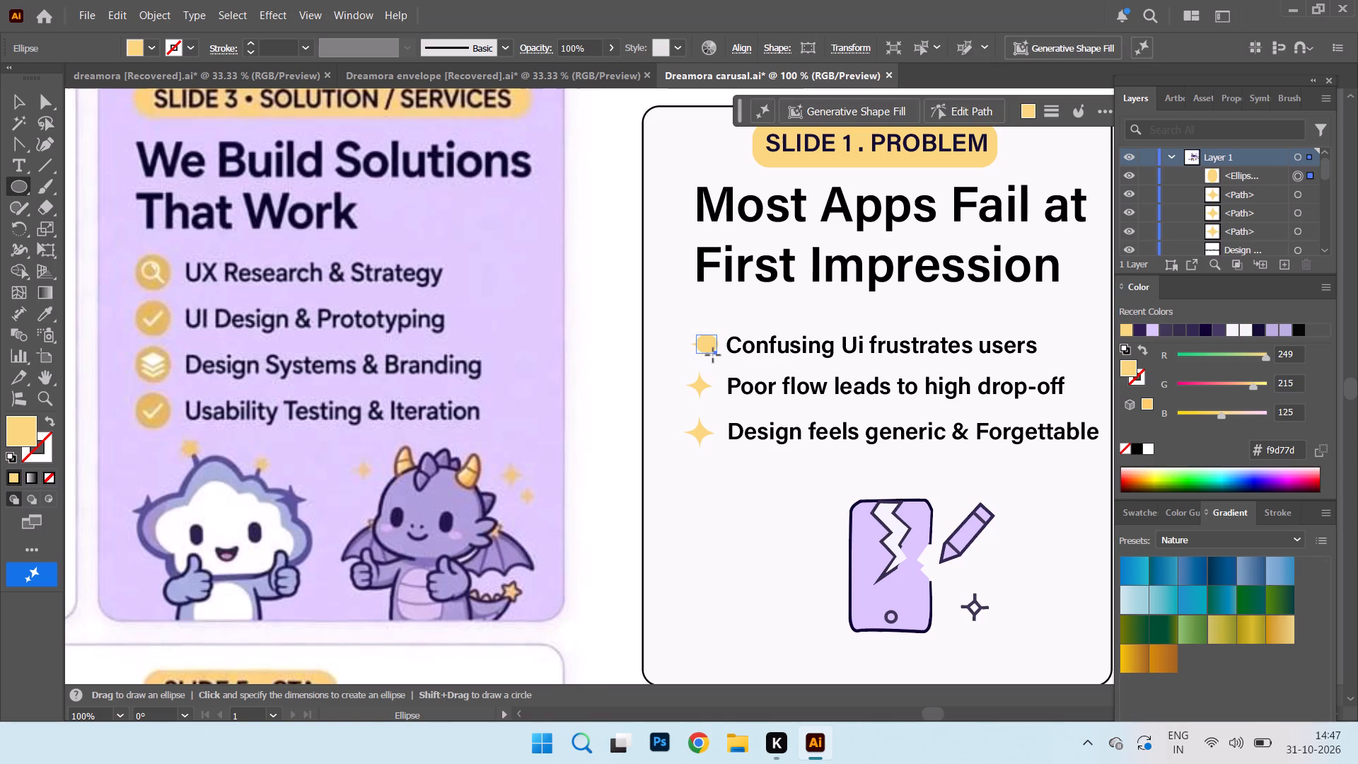
{"action": "key", "text": "Delete"}
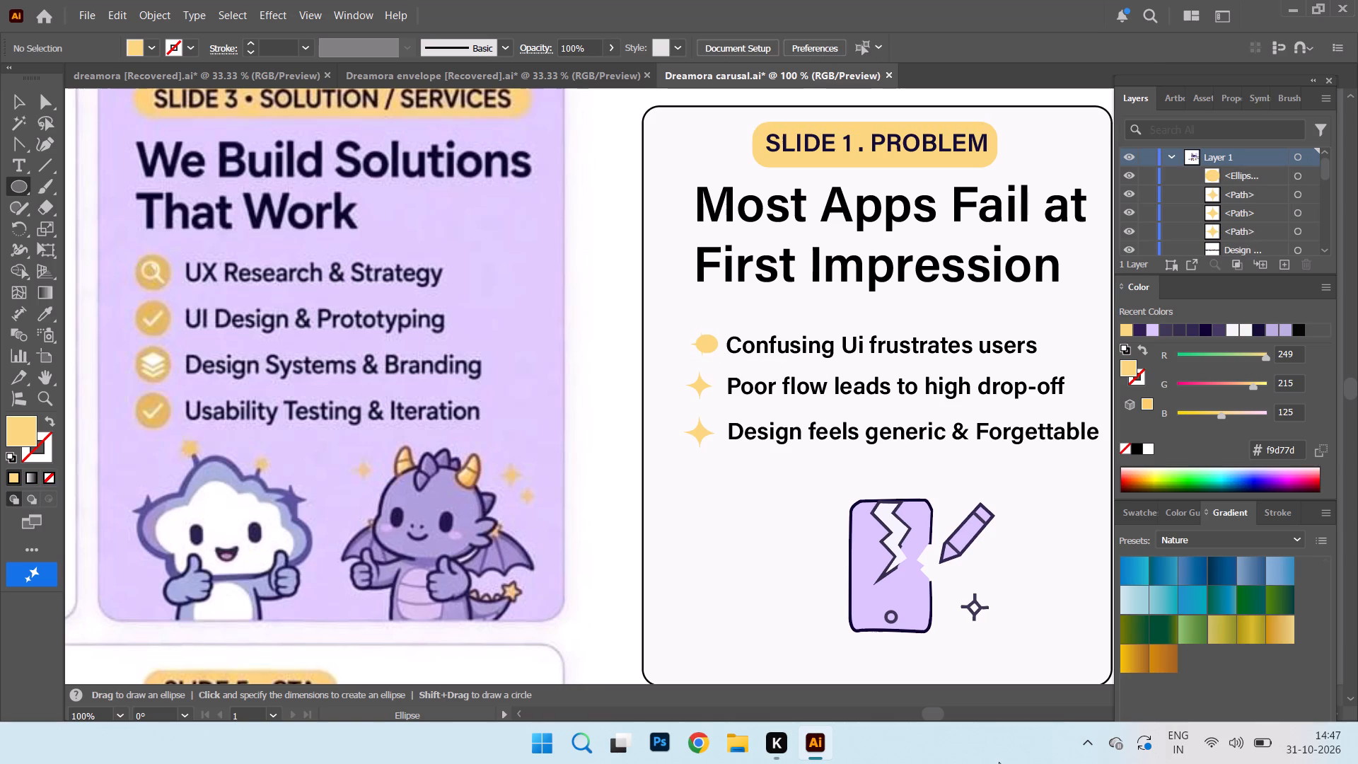
Resize the gold ellipse beside "Confusing Ui frustrates users" into a circle about 11 pt across.
{"action": "left_click", "coordinate": [16, 102]}
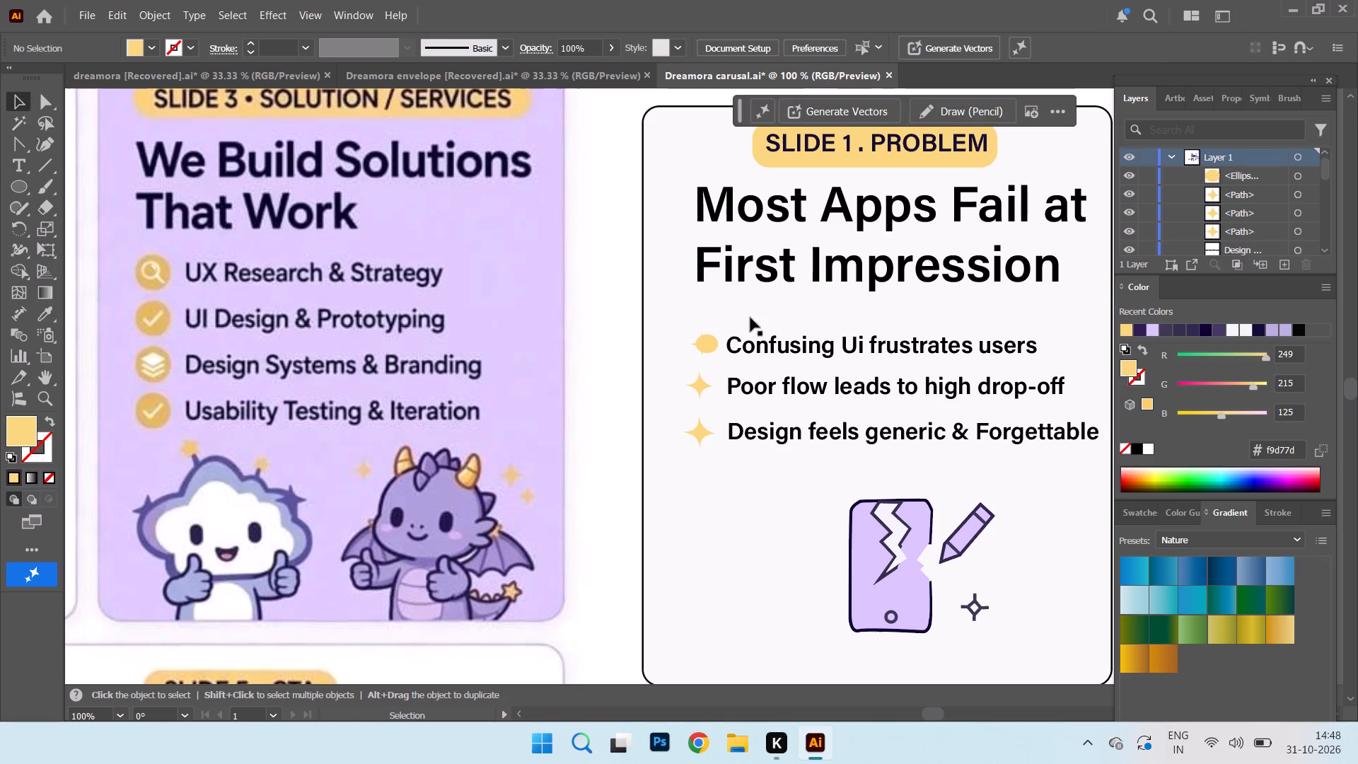
{"action": "left_click", "coordinate": [708, 345]}
{"action": "left_click", "coordinate": [716, 336]}
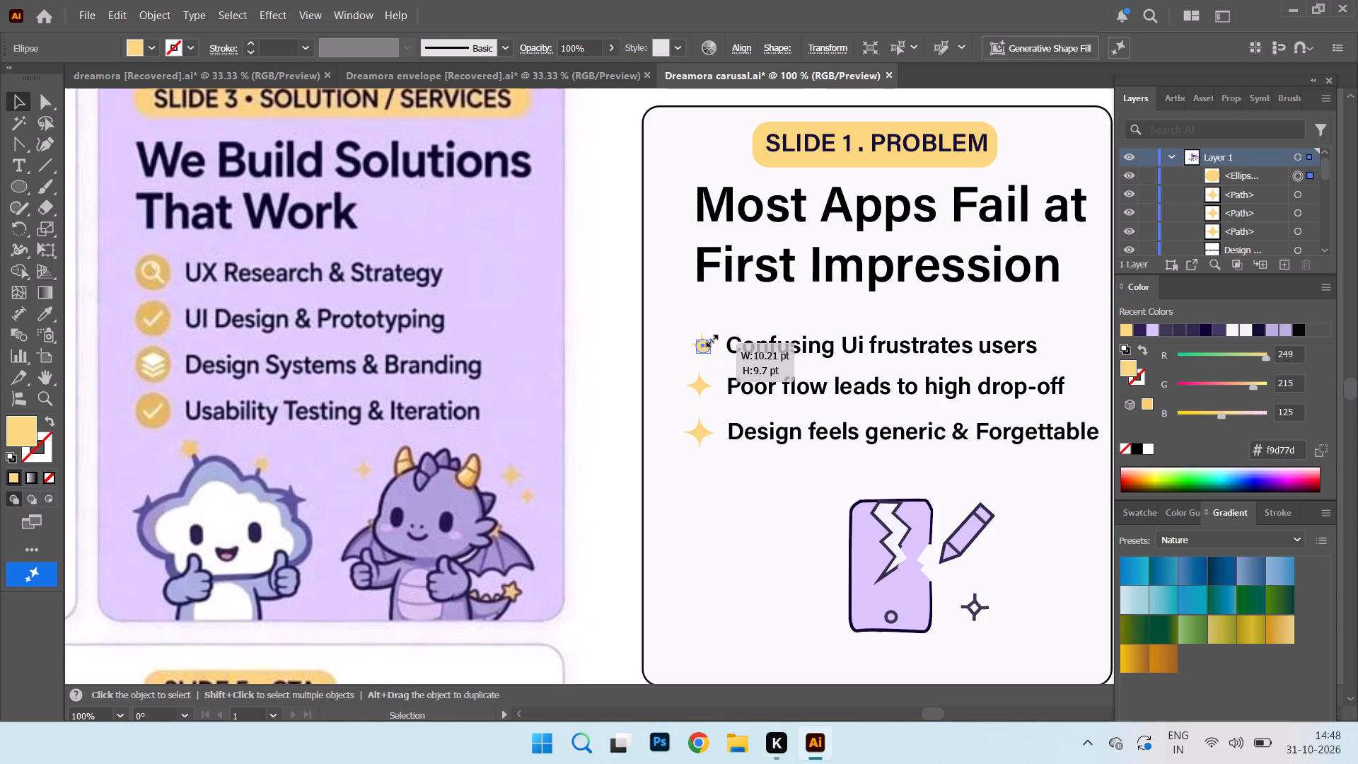
{"action": "left_click", "coordinate": [735, 303]}
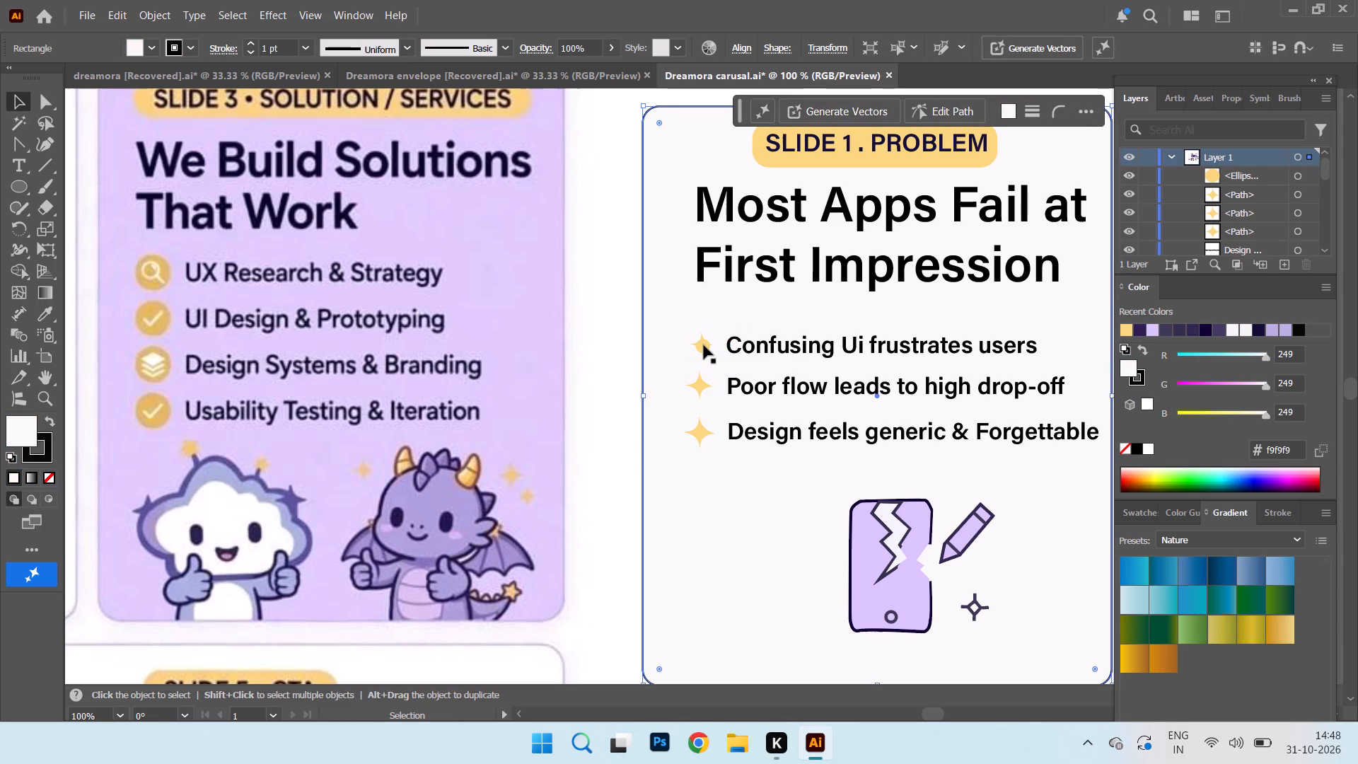
{"action": "left_click", "coordinate": [704, 345]}
{"action": "left_click", "coordinate": [697, 337]}
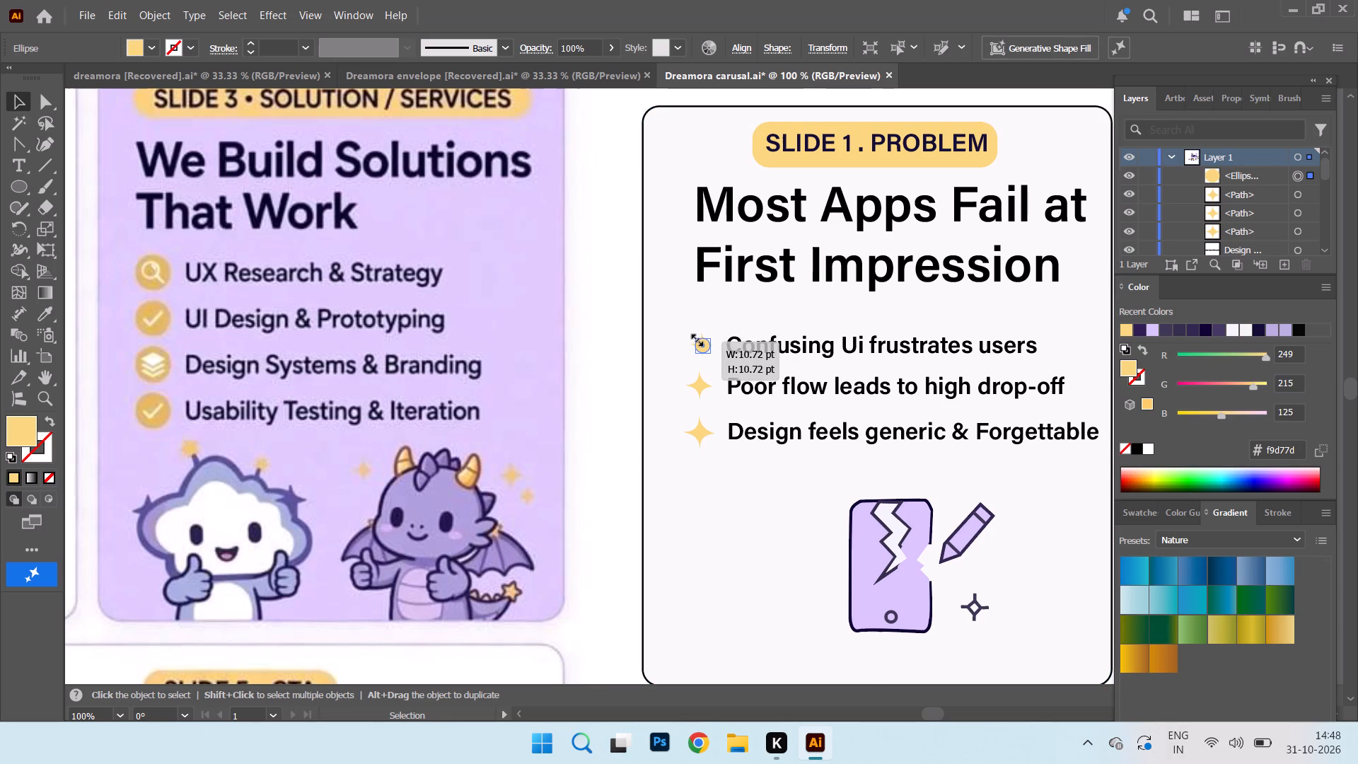
{"action": "left_click", "coordinate": [745, 315]}
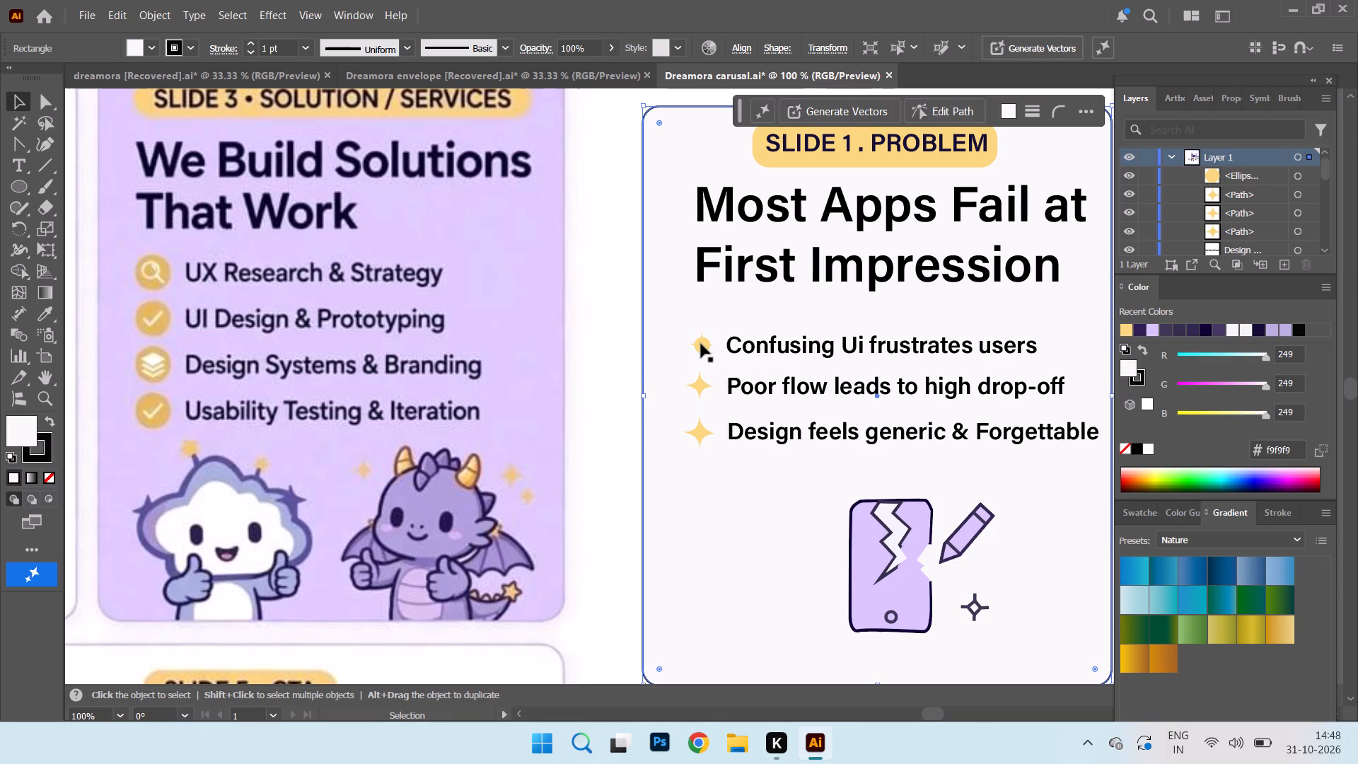
Move the gold circle and the three sparkle bullets away from their text lines, towards the slide's left edge.
{"action": "left_click_drag", "start_coordinate": [701, 344], "coordinate": [677, 338]}
{"action": "left_click_drag", "start_coordinate": [700, 347], "coordinate": [666, 359]}
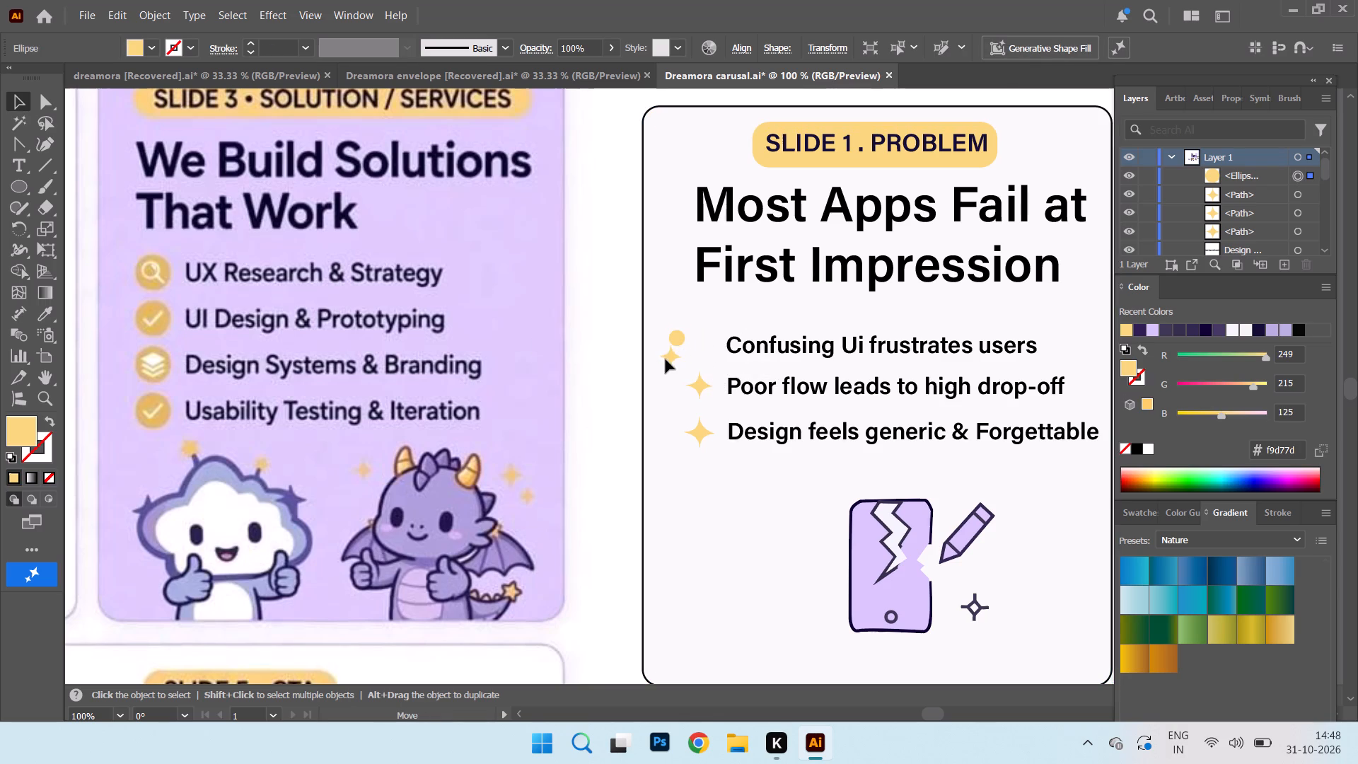
{"action": "left_click_drag", "start_coordinate": [666, 359], "coordinate": [663, 359]}
{"action": "left_click_drag", "start_coordinate": [701, 387], "coordinate": [676, 384]}
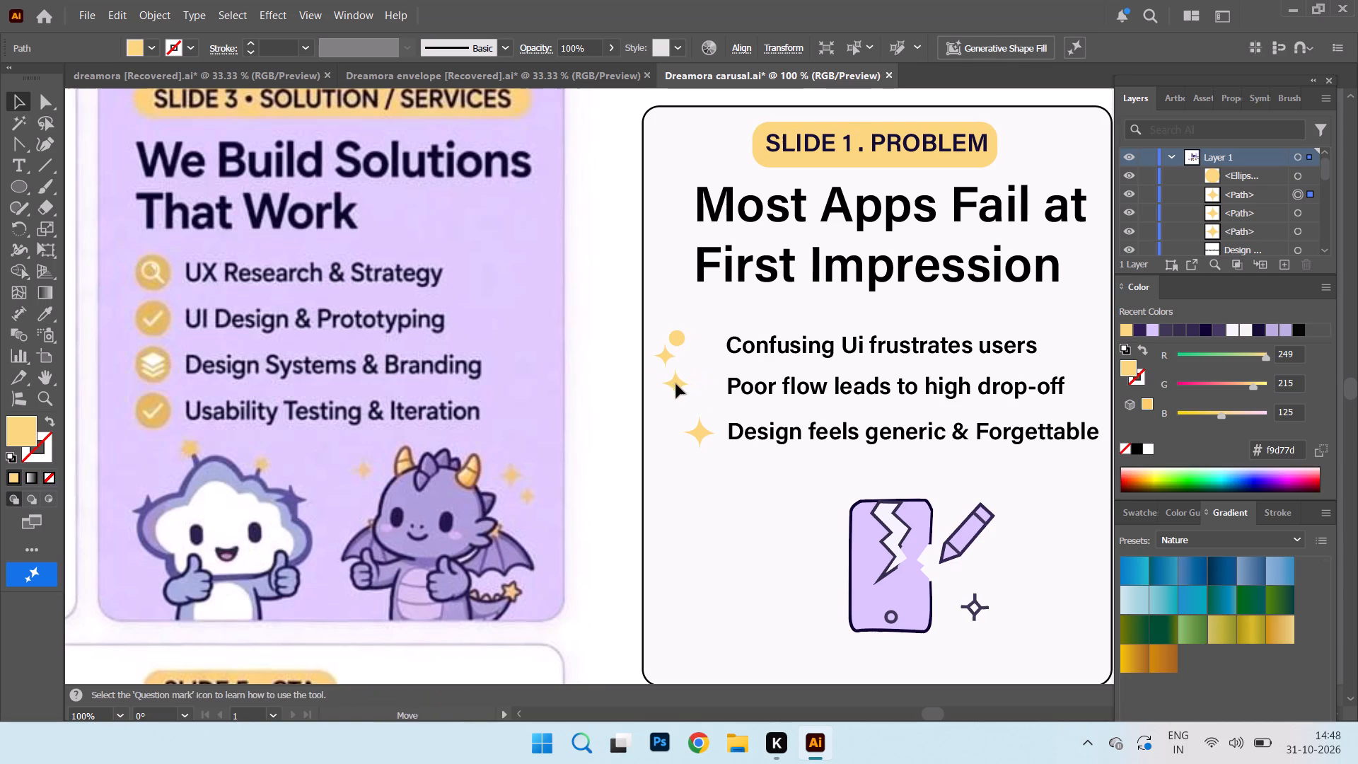
{"action": "left_click_drag", "start_coordinate": [676, 384], "coordinate": [671, 386]}
{"action": "left_click_drag", "start_coordinate": [702, 427], "coordinate": [666, 409]}
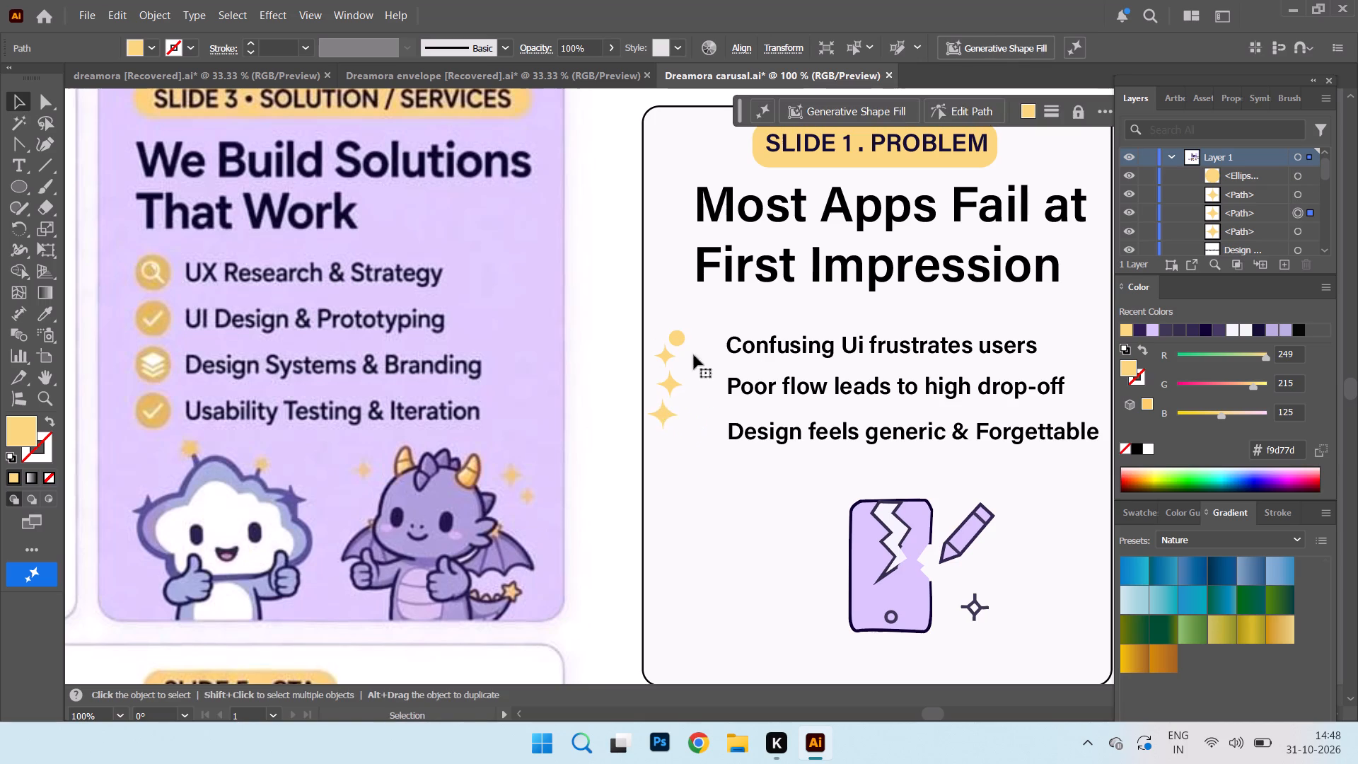
Place the gold circle beside "Confusing Ui frustrates users" and duplicate it beside the "Poor flow" and "Design feels generic" lines.
{"action": "left_click_drag", "start_coordinate": [676, 337], "coordinate": [706, 343]}
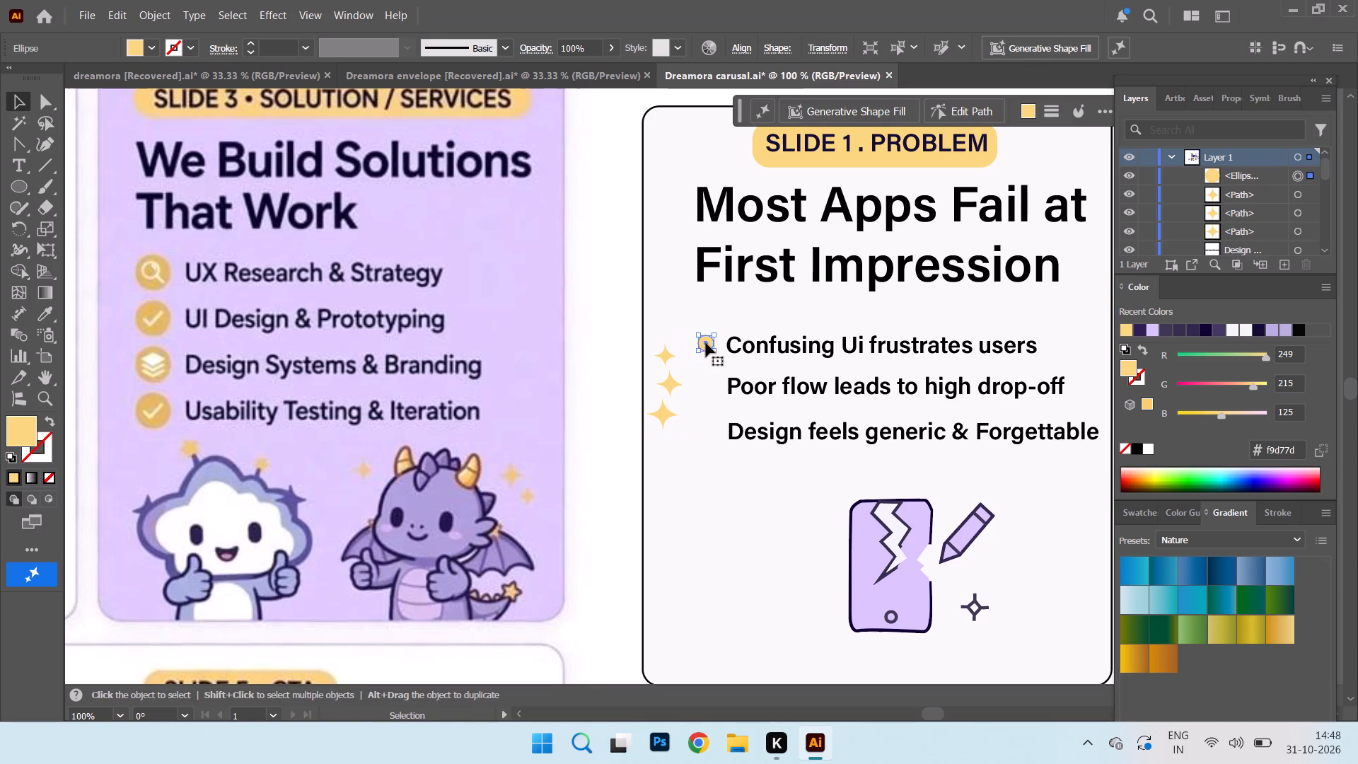
{"action": "left_click_drag", "start_coordinate": [706, 343], "coordinate": [709, 384], "text": "alt"}
{"action": "left_click", "coordinate": [709, 384], "text": "alt"}
{"action": "left_click_drag", "start_coordinate": [709, 384], "coordinate": [709, 388], "text": "alt"}
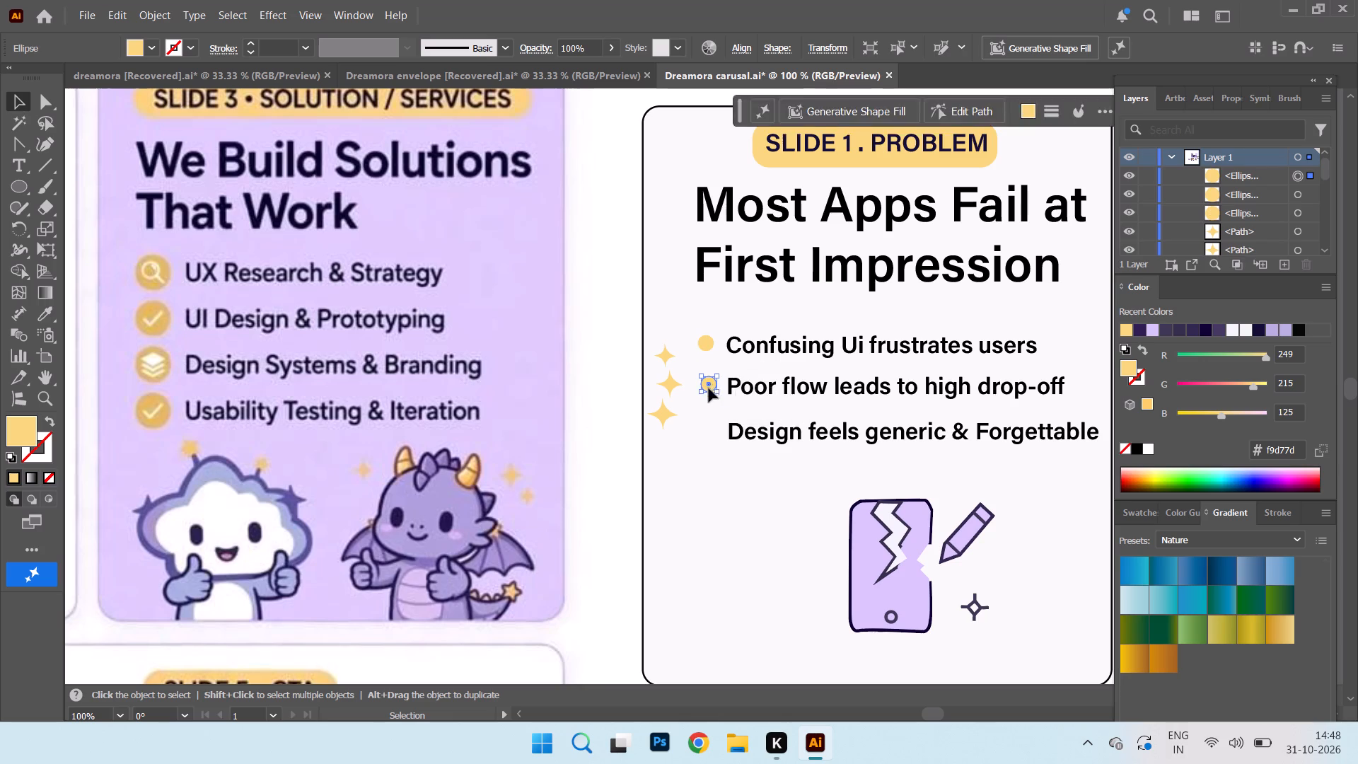
{"action": "left_click_drag", "start_coordinate": [709, 388], "coordinate": [709, 429], "text": "alt"}
{"action": "left_click", "coordinate": [707, 429], "text": "alt"}
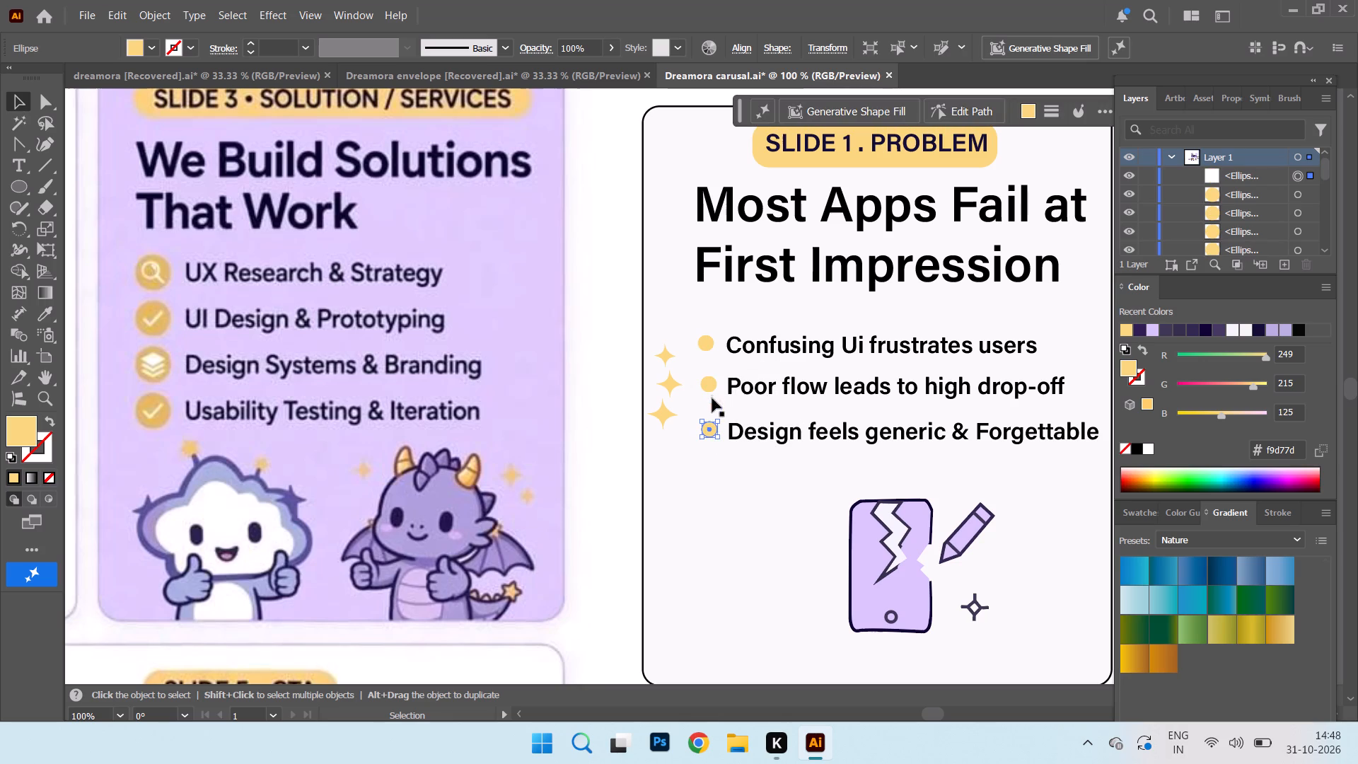
Pull the extra circle off the bullet beside "Poor flow leads to high drop-off" and delete it.
{"action": "left_click_drag", "start_coordinate": [710, 383], "coordinate": [706, 387]}
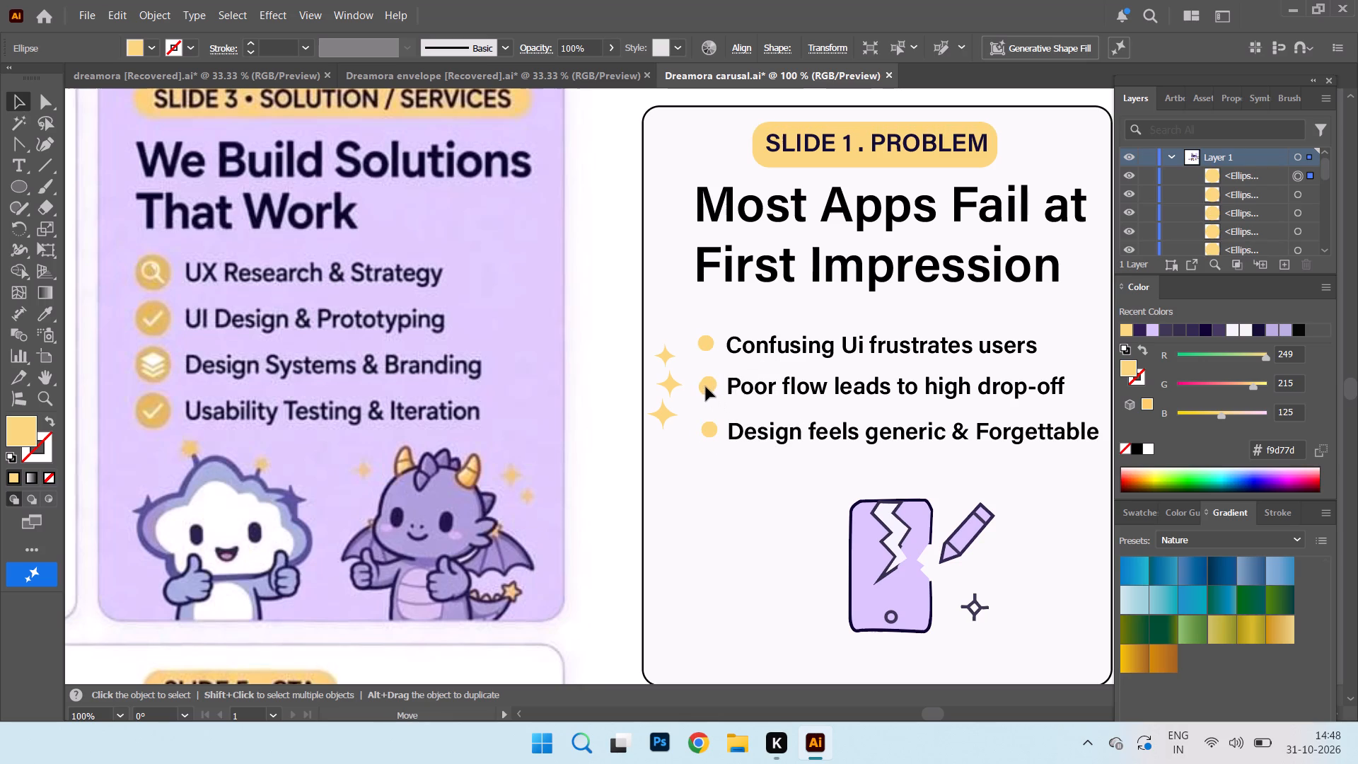
{"action": "left_click_drag", "start_coordinate": [706, 387], "coordinate": [676, 403]}
{"action": "key", "text": "Delete"}
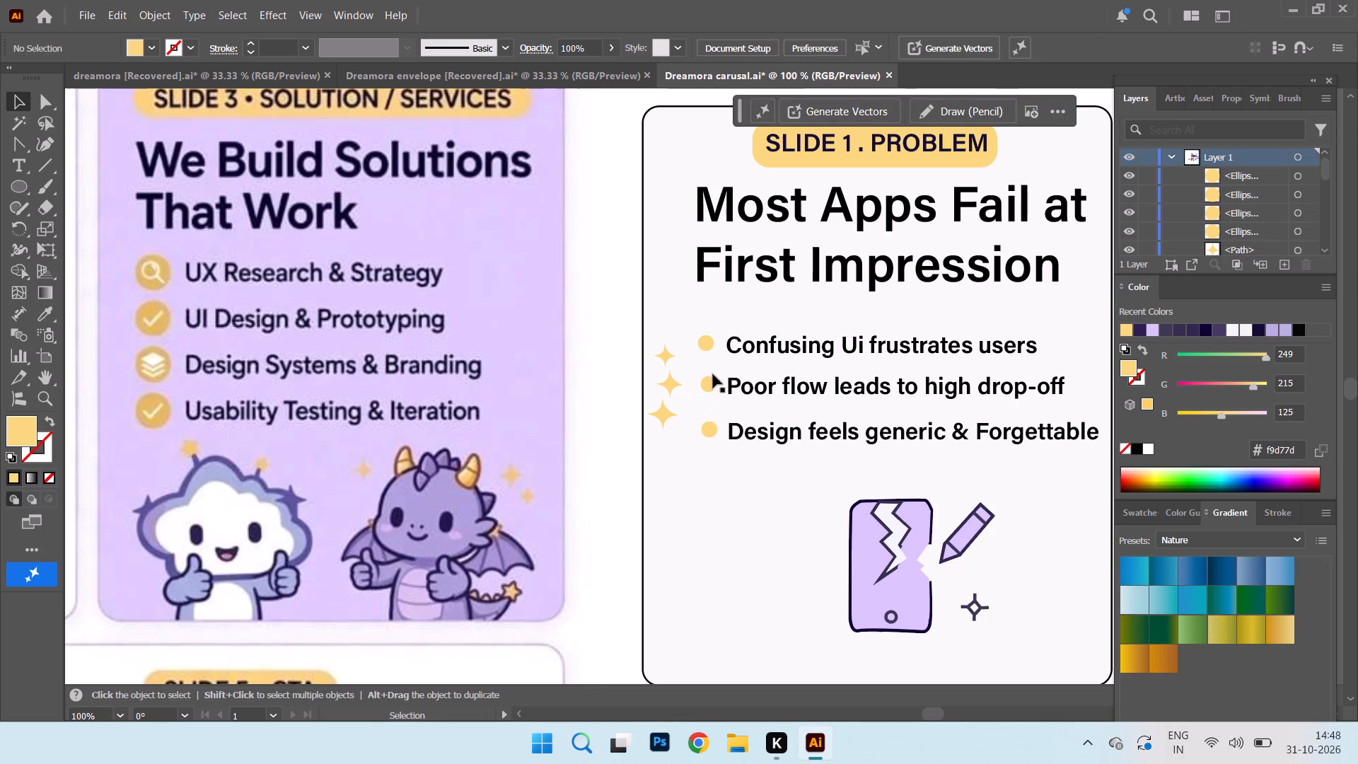
Shift the circle beside "Confusing Ui frustrates users" slightly right, in line with the circles below it.
{"action": "left_click", "coordinate": [707, 339]}
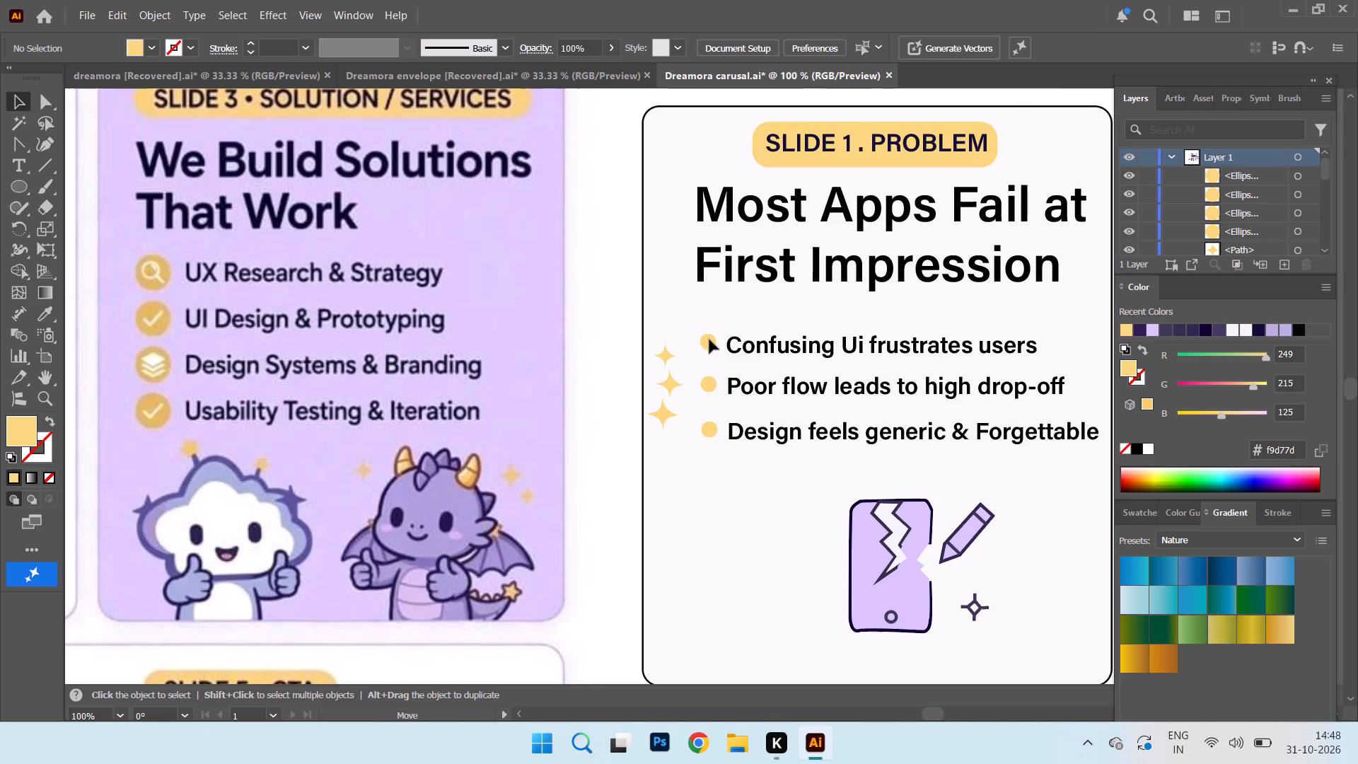
{"action": "left_click", "coordinate": [709, 340]}
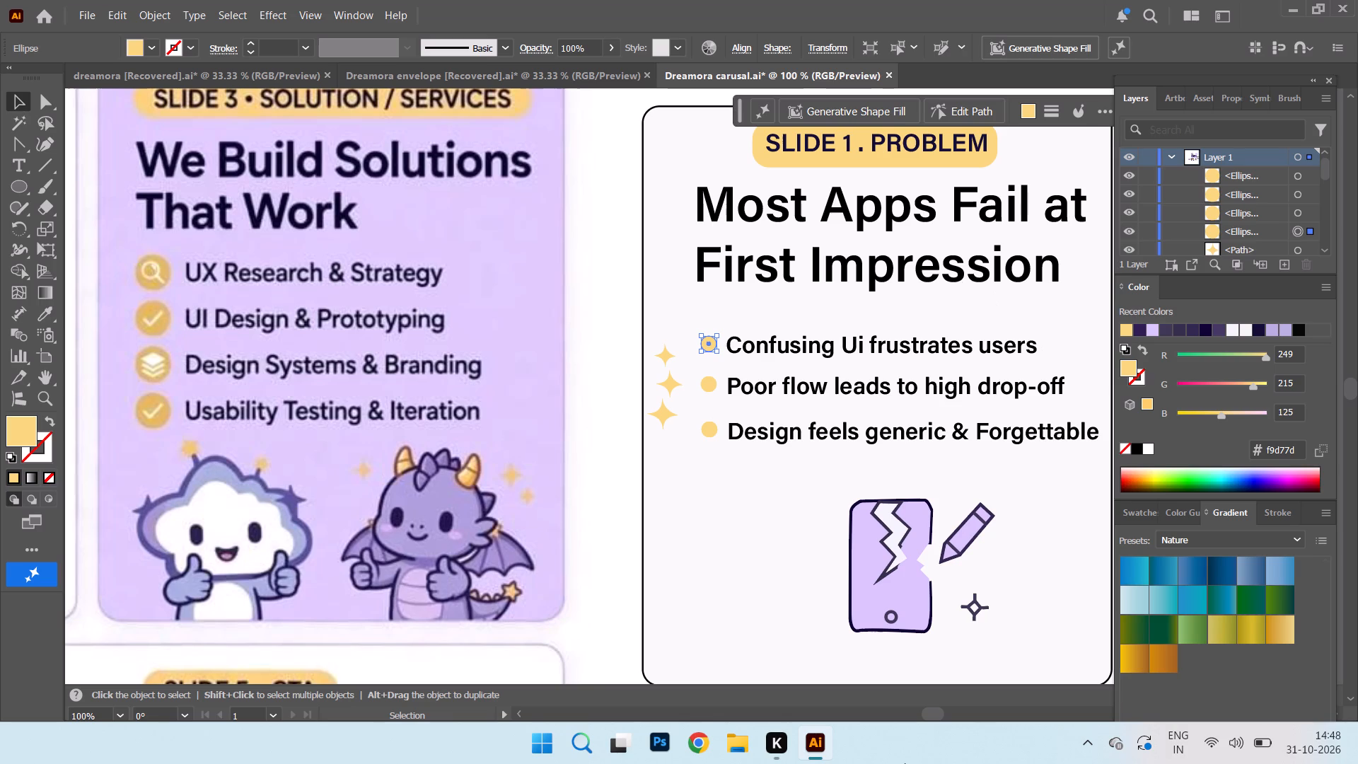
Delete the leftover "Lorem ipsum" text below the Problem slide.
{"action": "key", "text": "ctrl+minus"}
{"action": "key", "text": "ctrl+minus"}
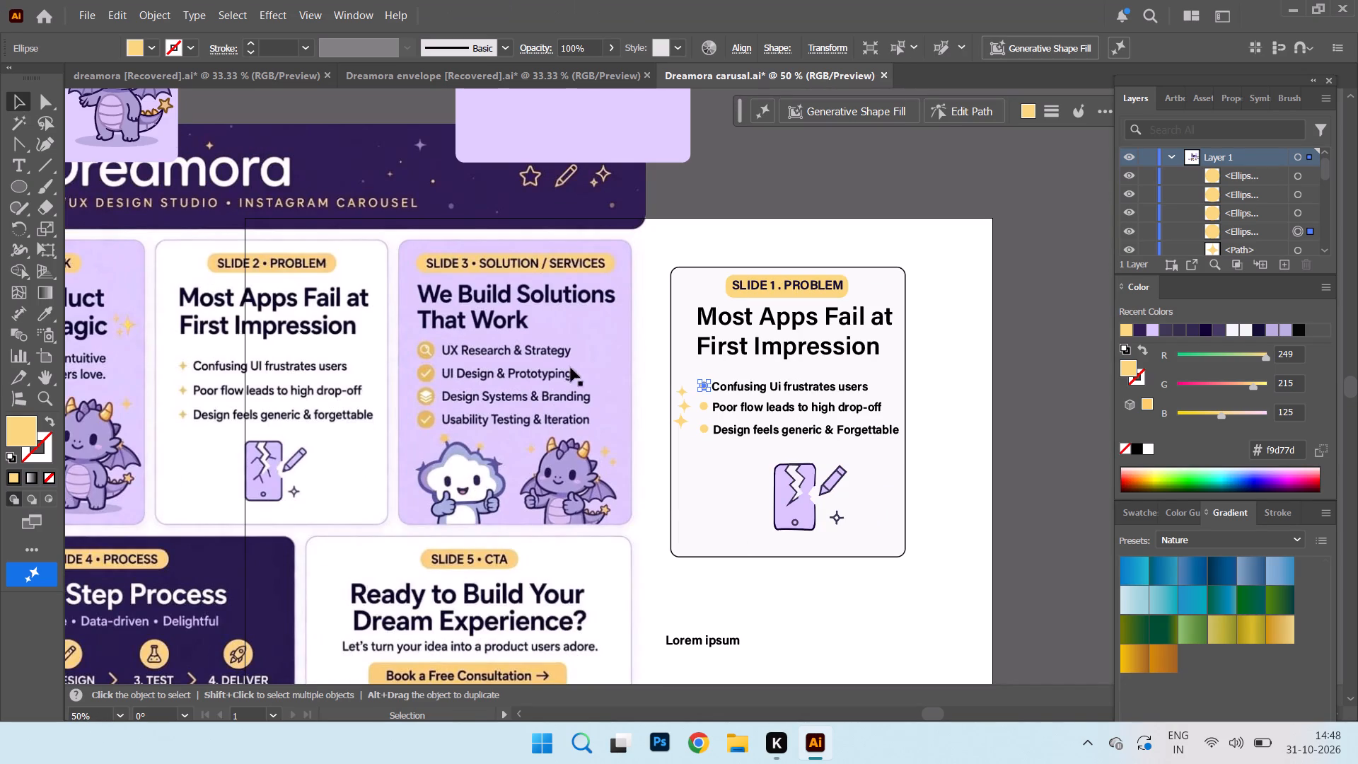
{"action": "scroll", "coordinate": [1101, 625], "scroll_direction": "up", "scroll_amount": 2}
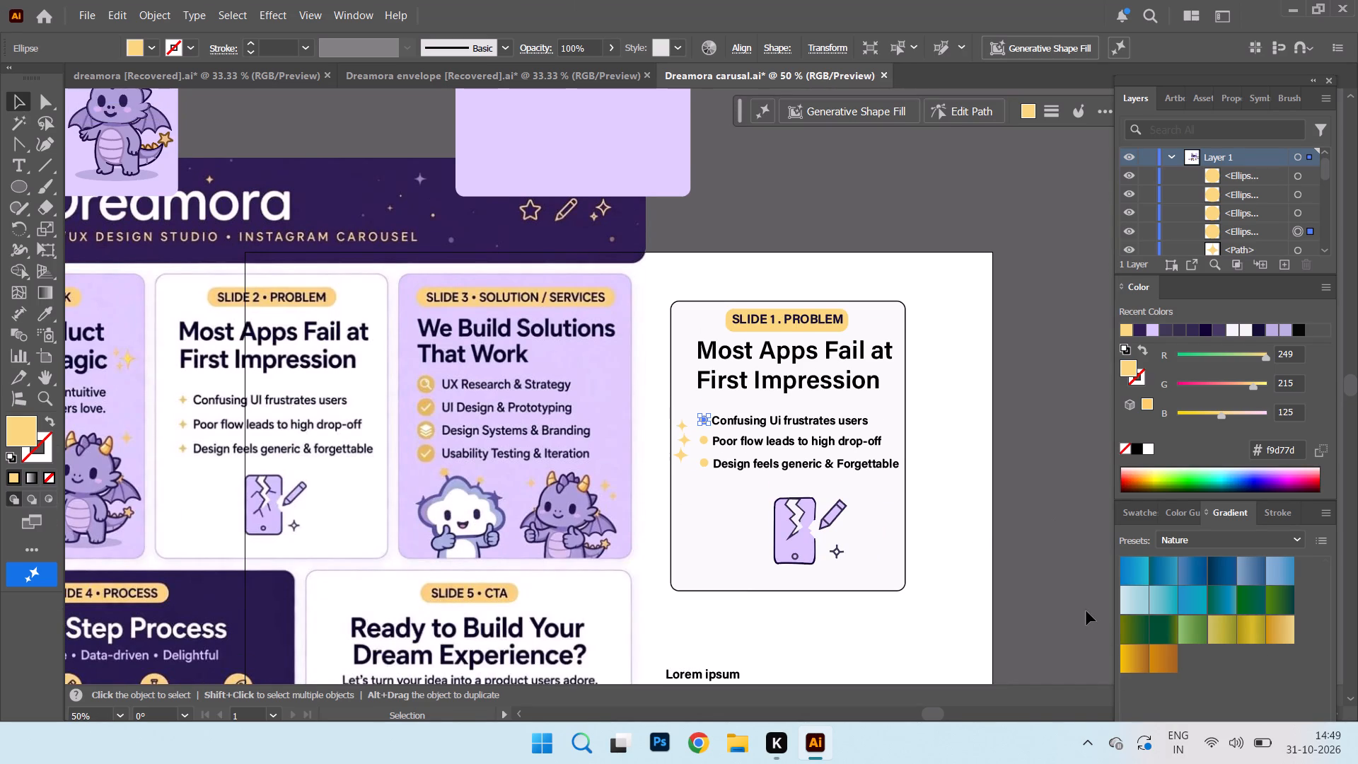
{"action": "scroll", "coordinate": [1086, 611], "scroll_direction": "down", "scroll_amount": 7}
{"action": "left_click", "coordinate": [685, 556]}
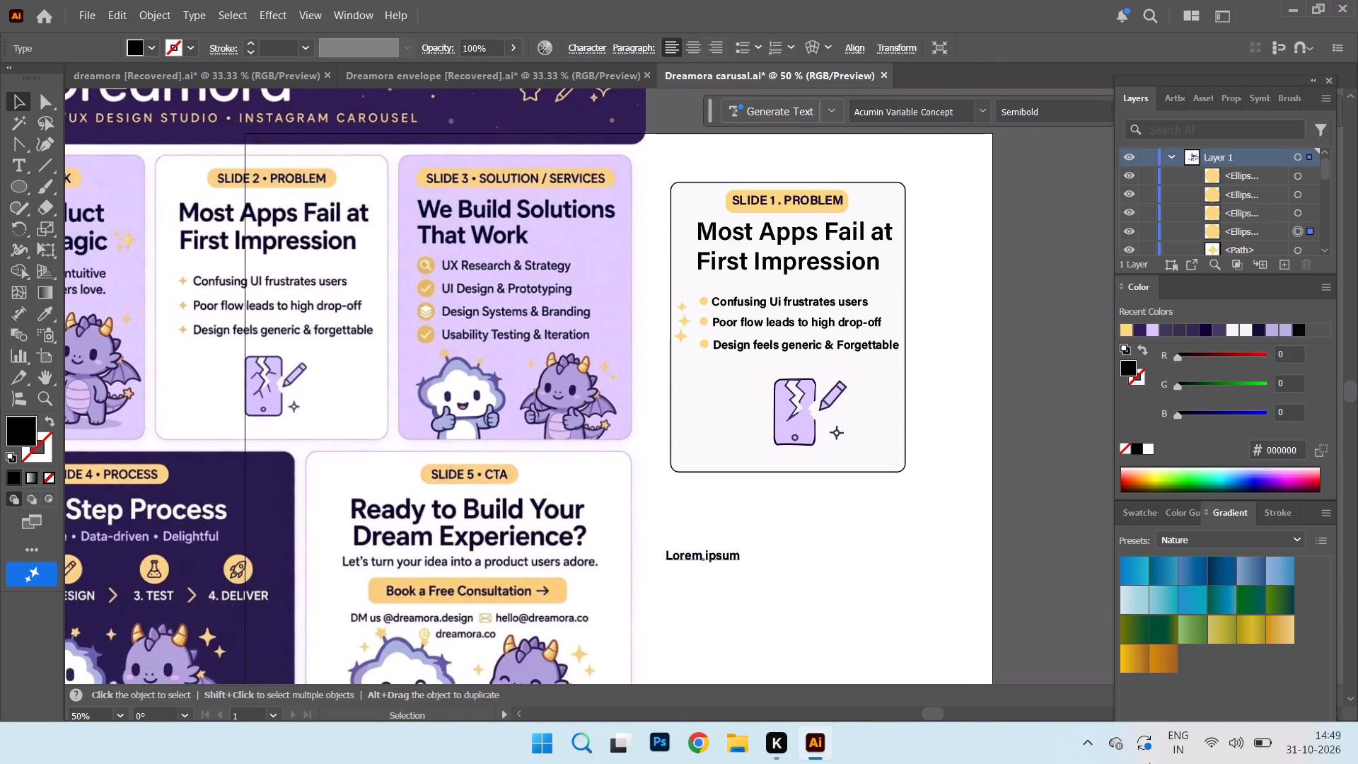
{"action": "key", "text": "Delete"}
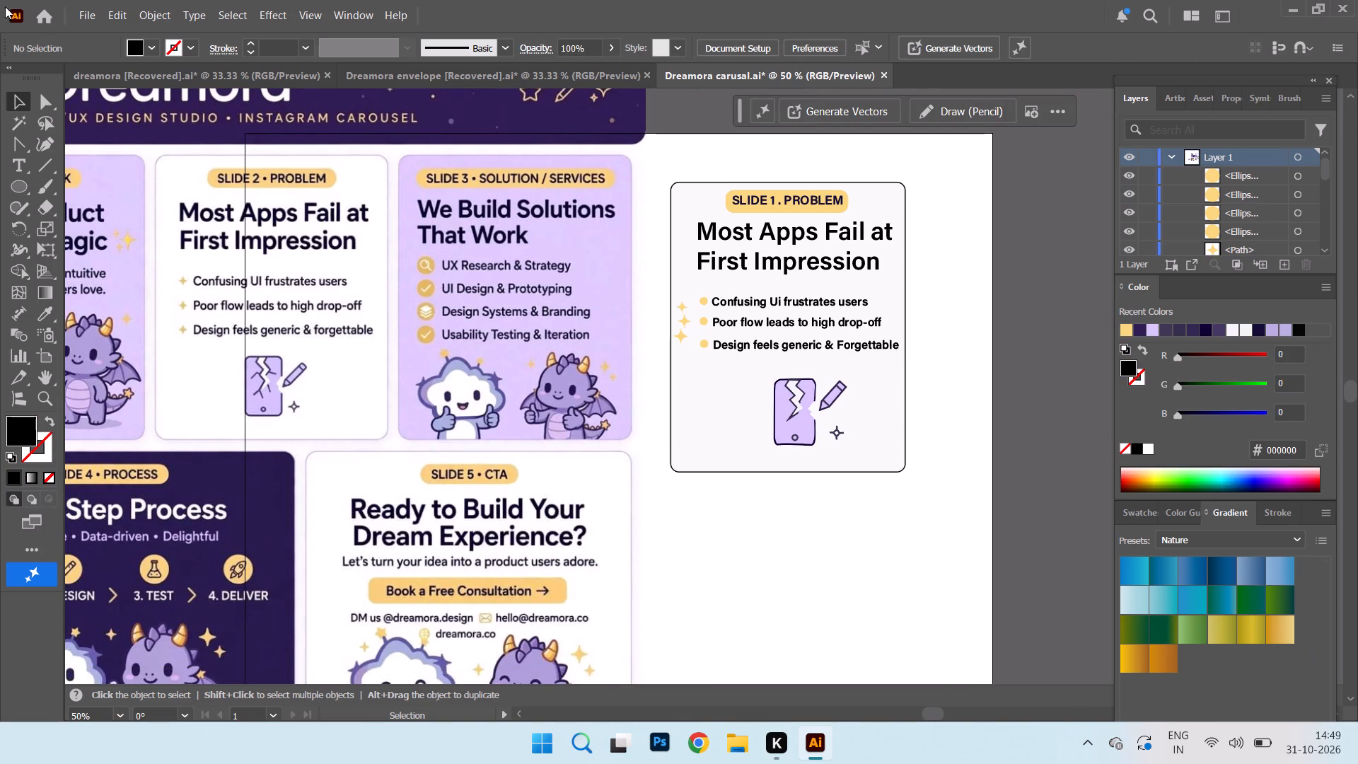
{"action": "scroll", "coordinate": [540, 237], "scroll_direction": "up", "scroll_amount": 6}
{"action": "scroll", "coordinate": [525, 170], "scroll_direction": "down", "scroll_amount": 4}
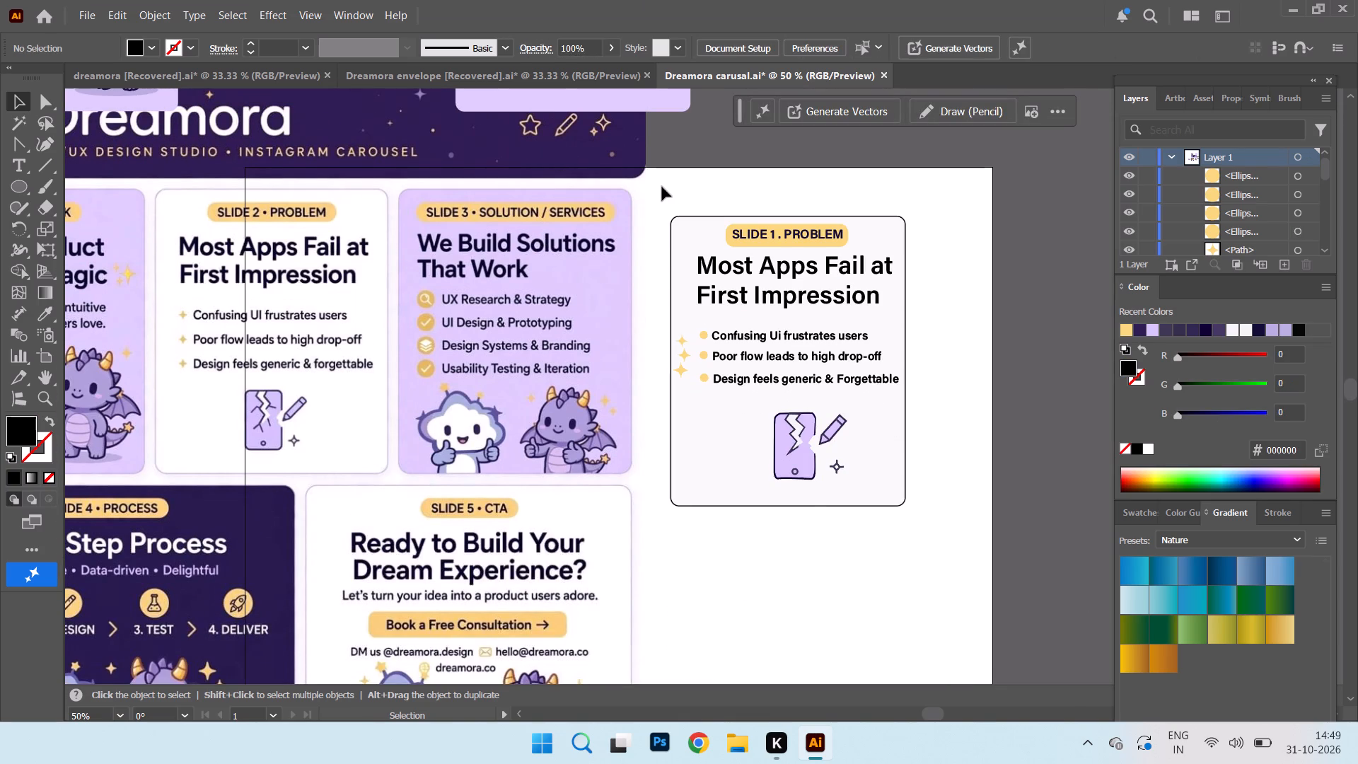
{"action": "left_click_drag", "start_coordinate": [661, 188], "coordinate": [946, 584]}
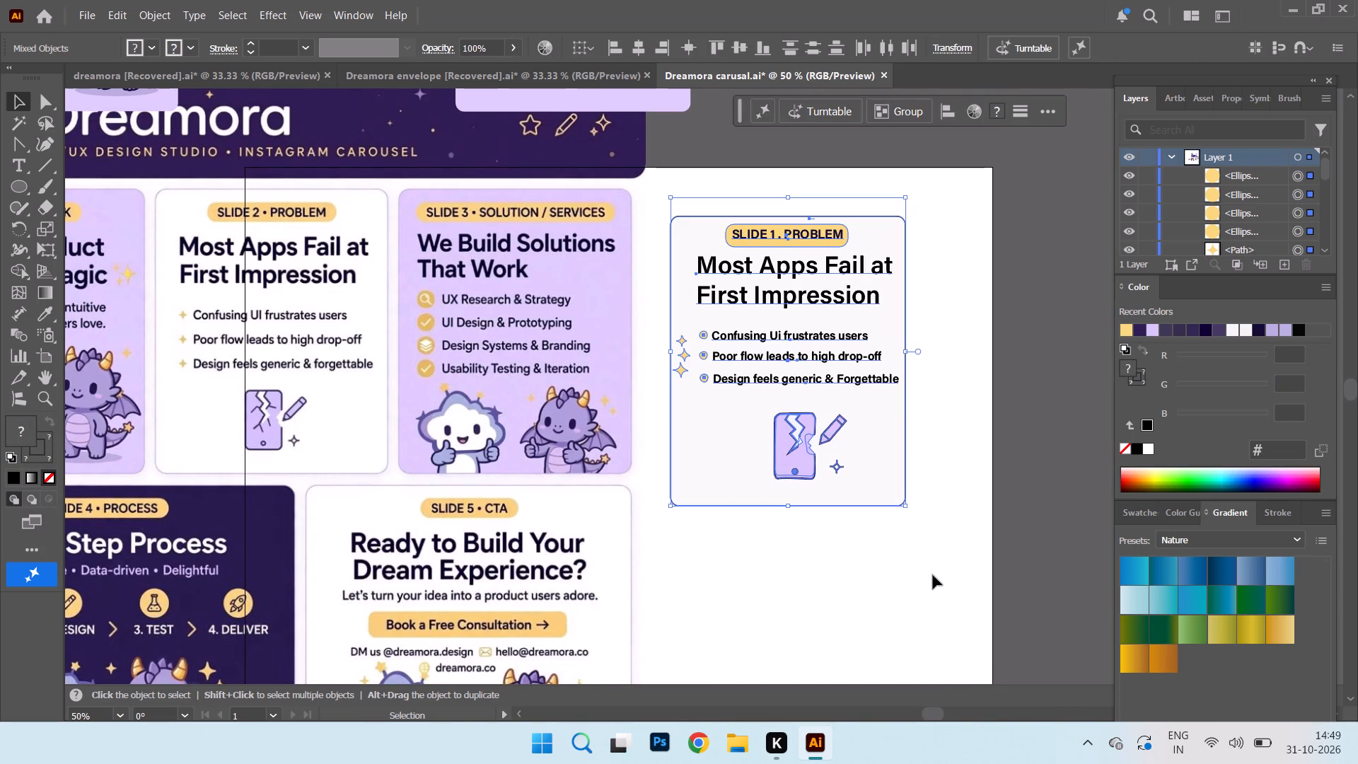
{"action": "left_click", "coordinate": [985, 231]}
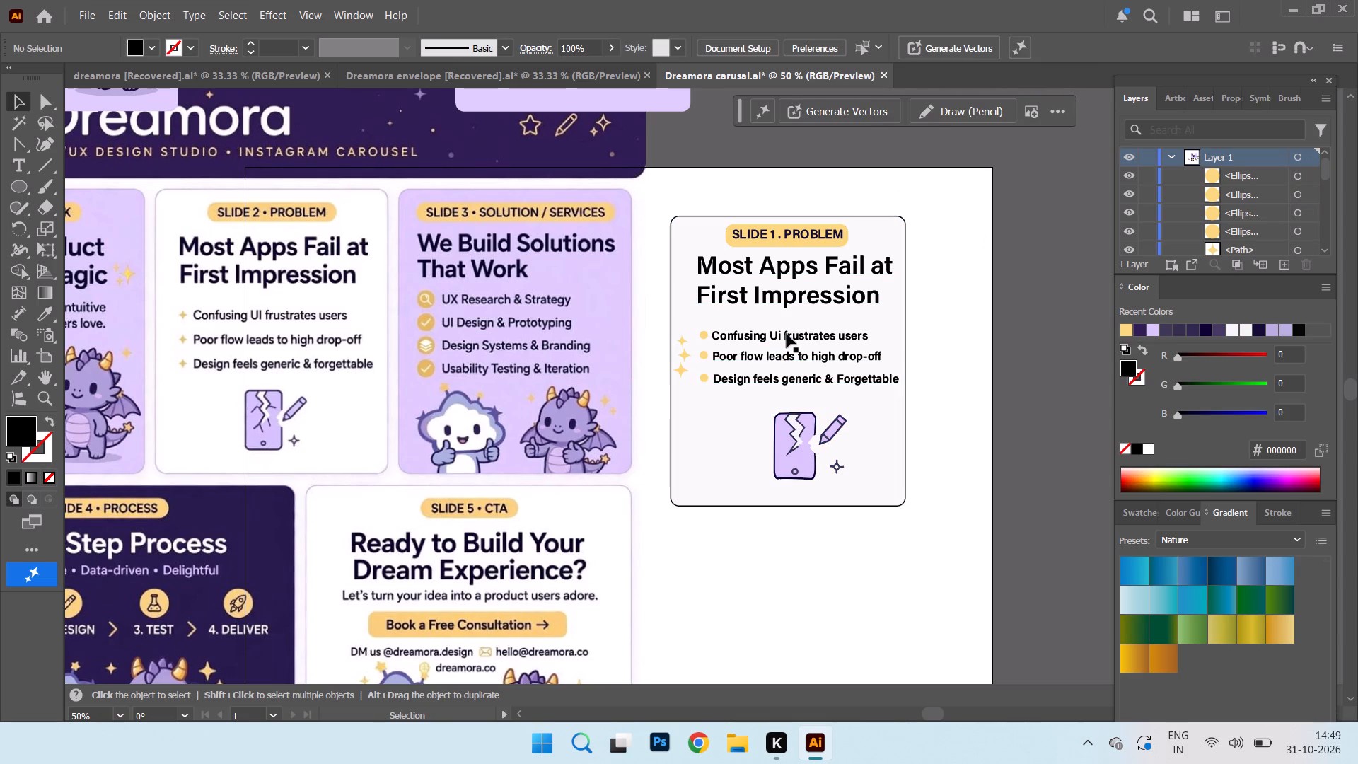
Nudge the circle beside "Poor flow leads to high drop-off" until it is vertically centred on its text line.
{"action": "left_click", "coordinate": [705, 355]}
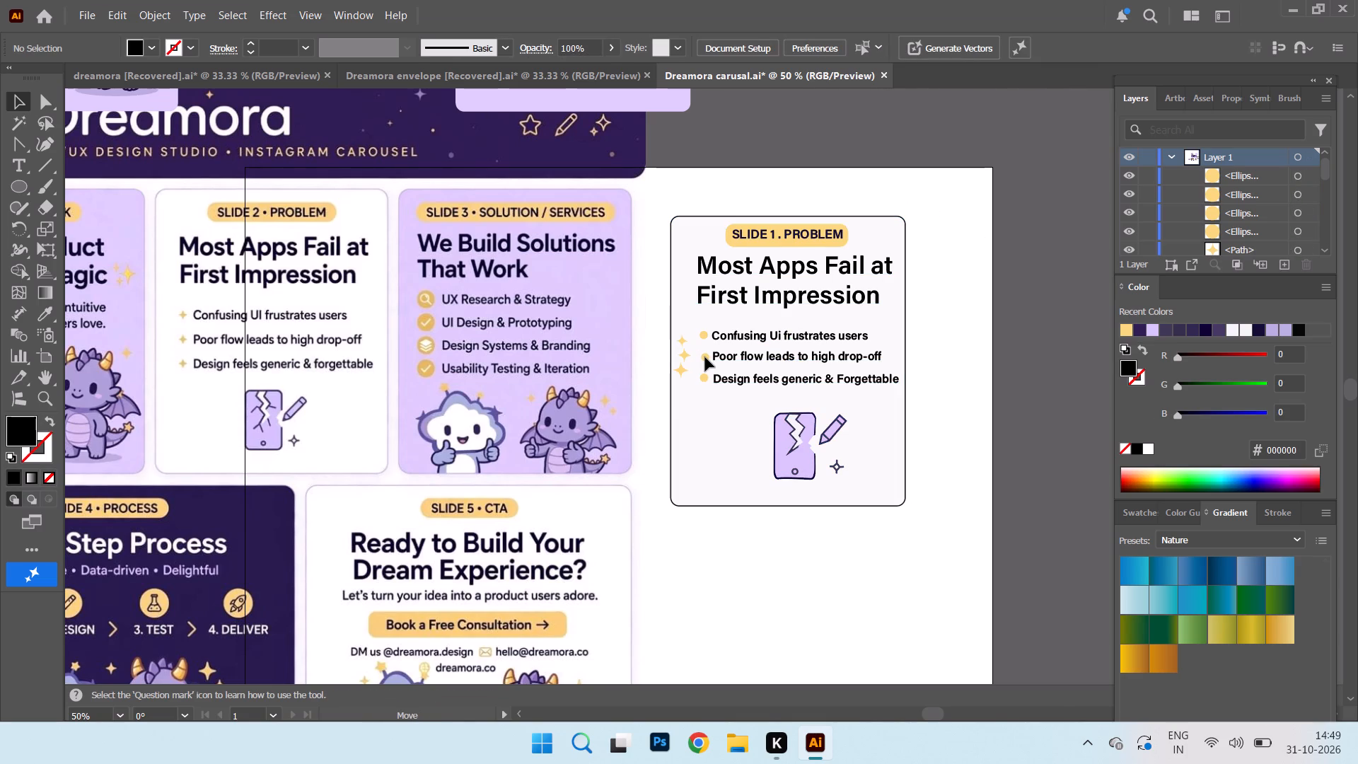
{"action": "left_click", "coordinate": [705, 357]}
{"action": "left_click", "coordinate": [963, 263]}
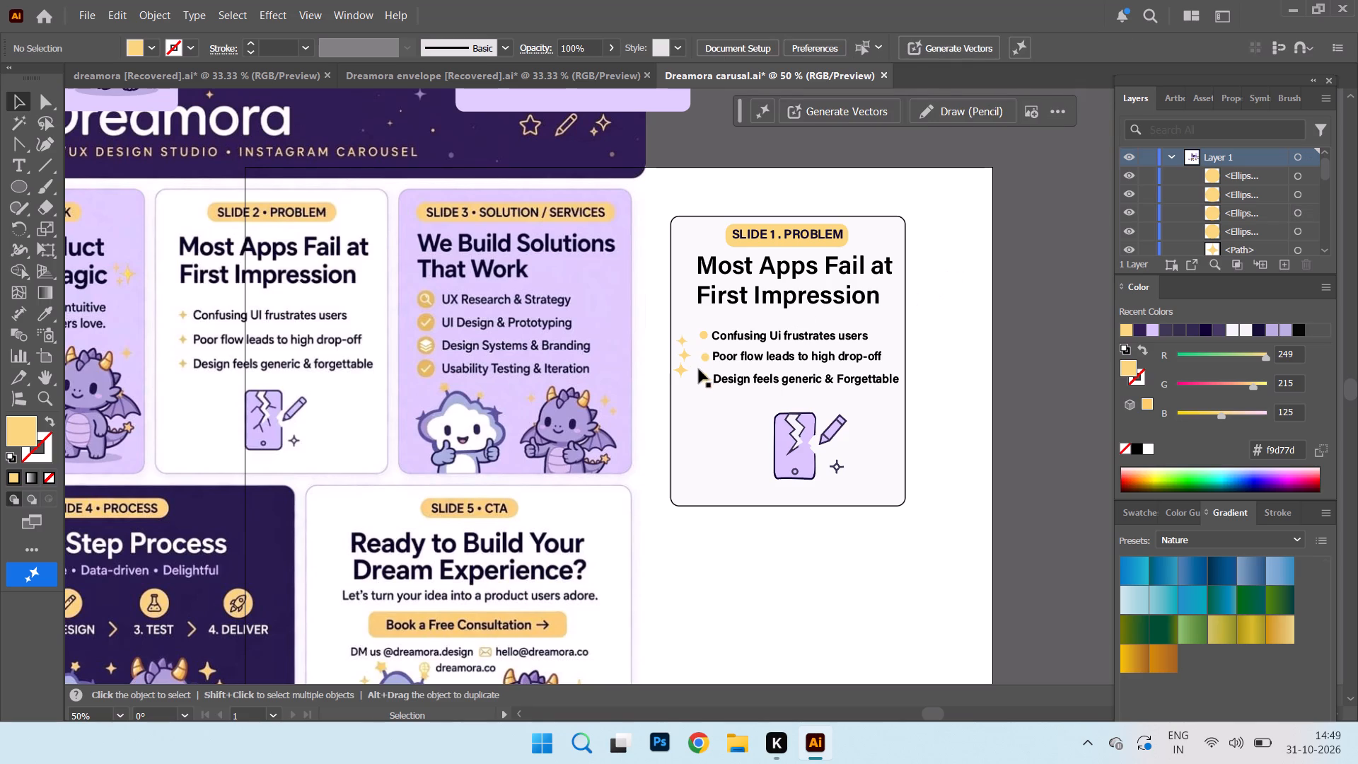
{"action": "left_click", "coordinate": [704, 359]}
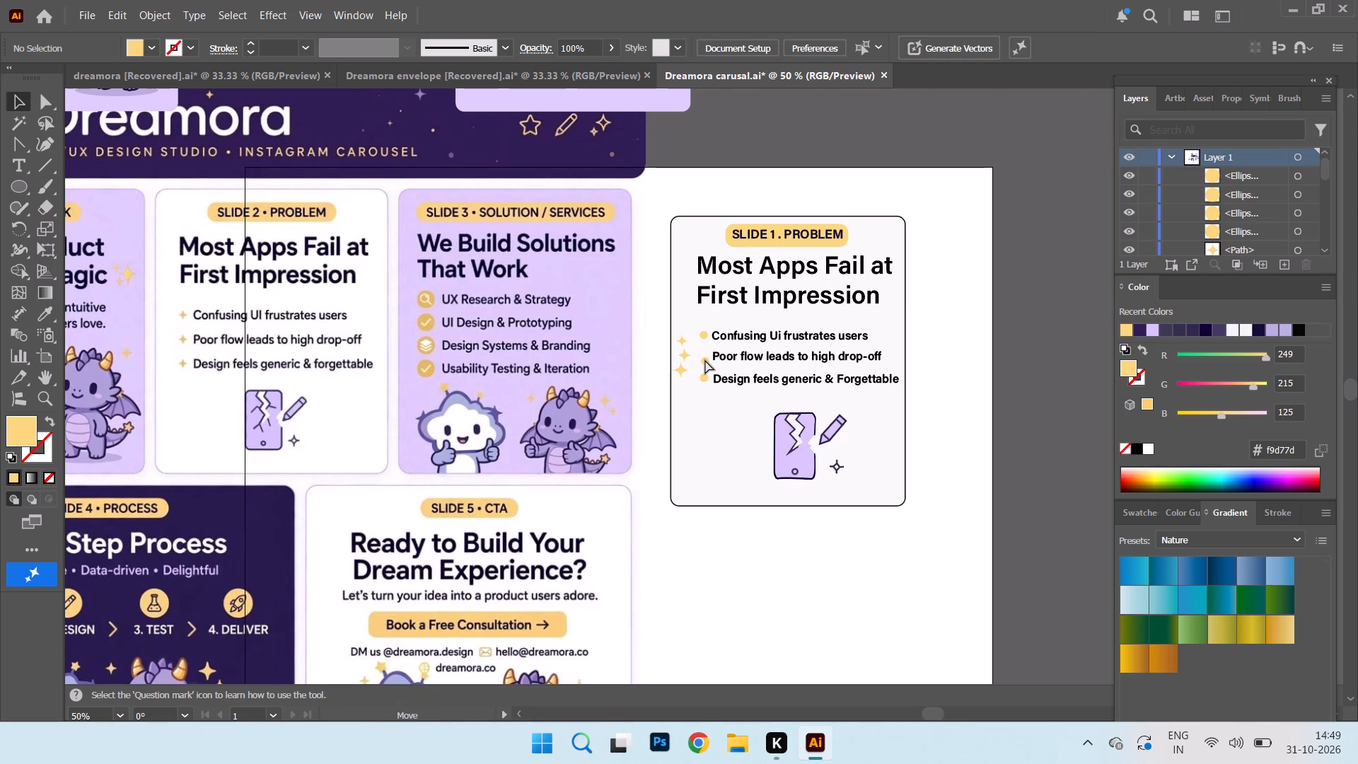
{"action": "key", "text": "Up"}
{"action": "key", "text": "Down"}
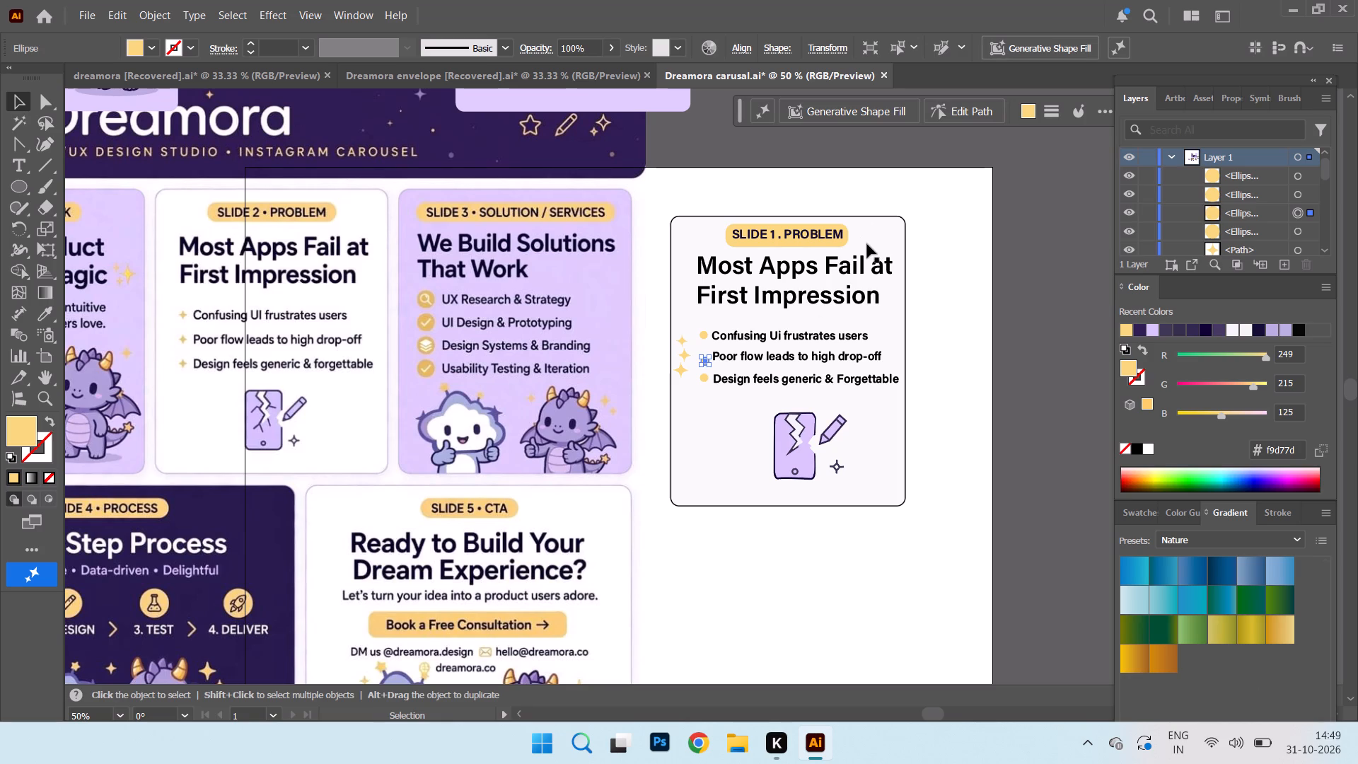
{"action": "key", "text": "Up"}
{"action": "key", "text": "Up"}
{"action": "key", "text": "Up"}
{"action": "key", "text": "Up"}
{"action": "key", "text": "Up"}
{"action": "key", "text": "Up"}
{"action": "key", "text": "Up"}
{"action": "key", "text": "Up"}
{"action": "key", "text": "Up"}
{"action": "key", "text": "Up"}
{"action": "key", "text": "Up"}
{"action": "key", "text": "Up"}
{"action": "key", "text": "Up"}
{"action": "key", "text": "Up"}
Align the left edges of the three gold circle bullets on the Problem slide.
{"action": "left_click", "coordinate": [704, 337], "text": "shift"}
{"action": "left_click", "coordinate": [706, 382], "text": "shift"}
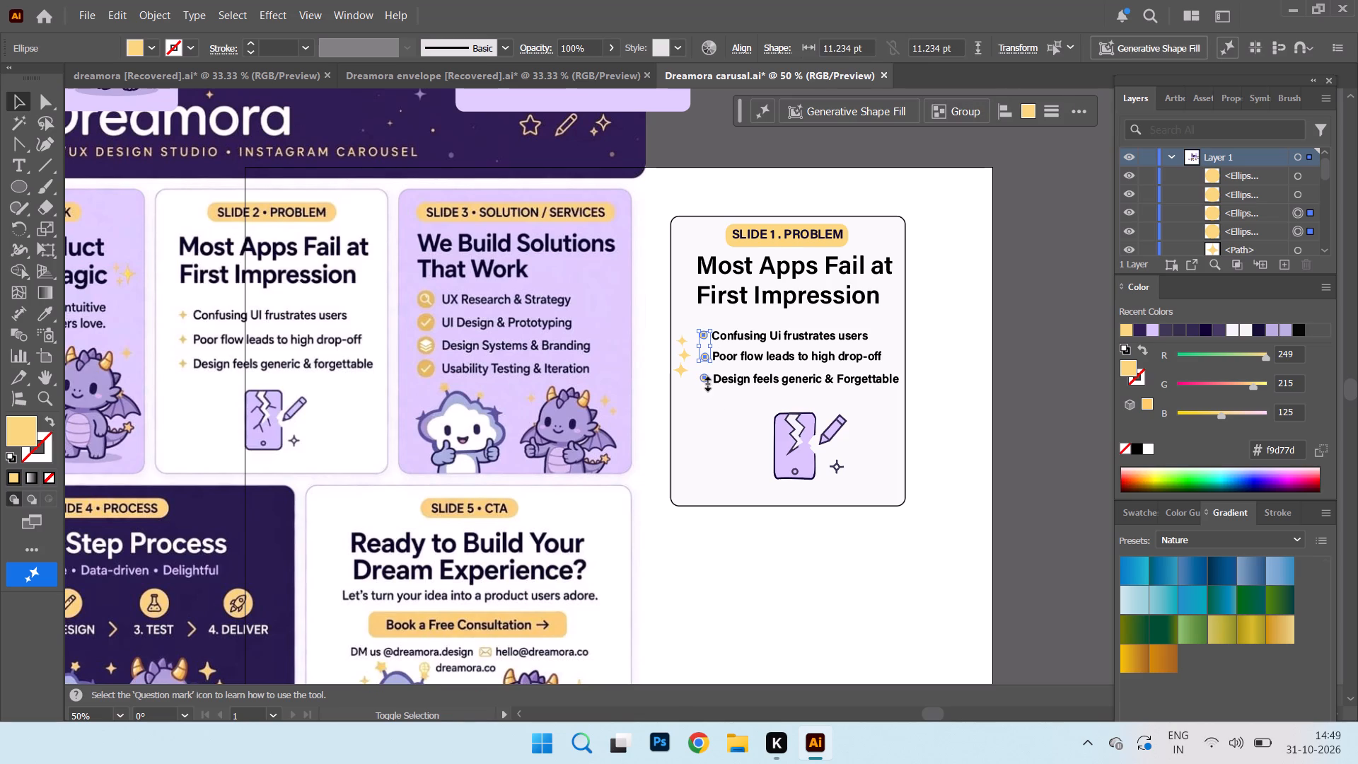
{"action": "left_click", "coordinate": [1006, 54]}
{"action": "left_click", "coordinate": [1006, 111]}
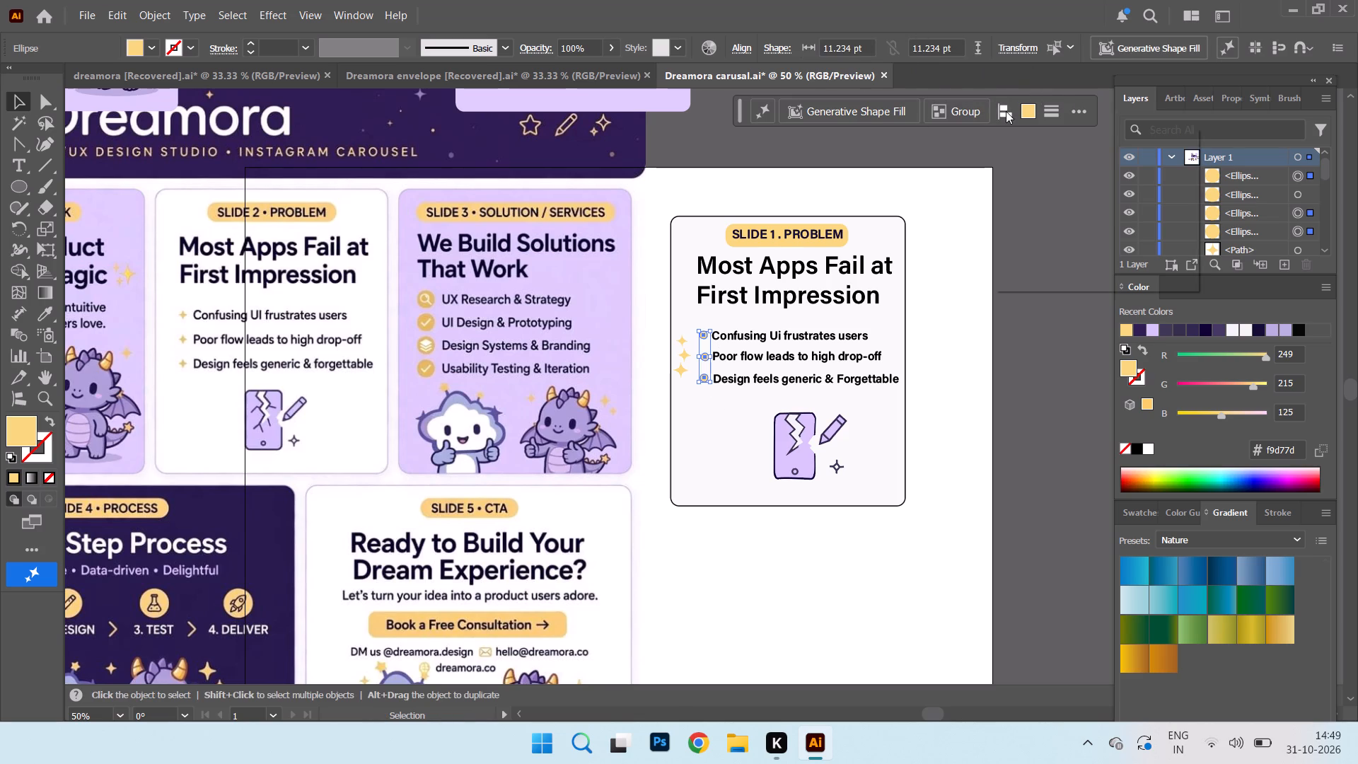
{"action": "left_click", "coordinate": [1016, 170]}
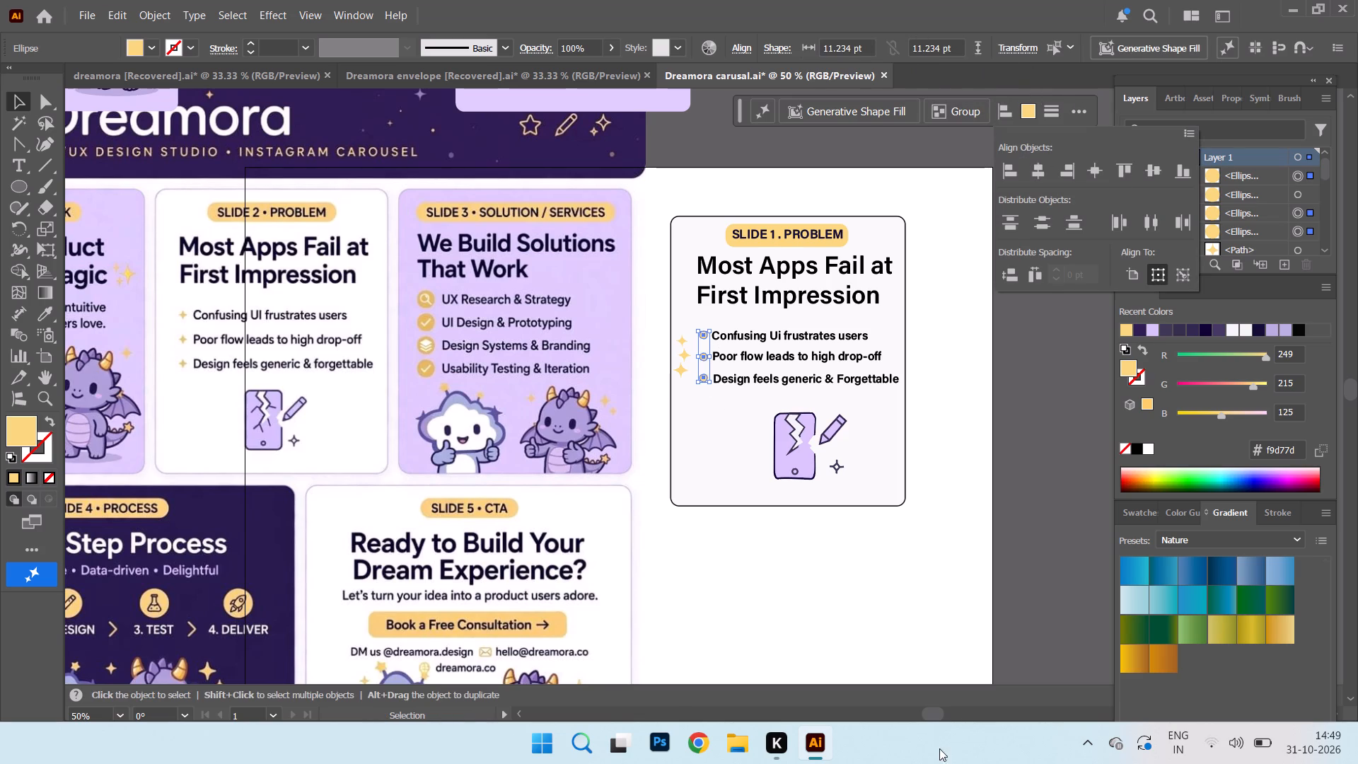
Delete the three old sparkle bullets beside the gold circles on the Problem slide.
{"action": "left_click", "coordinate": [1048, 496]}
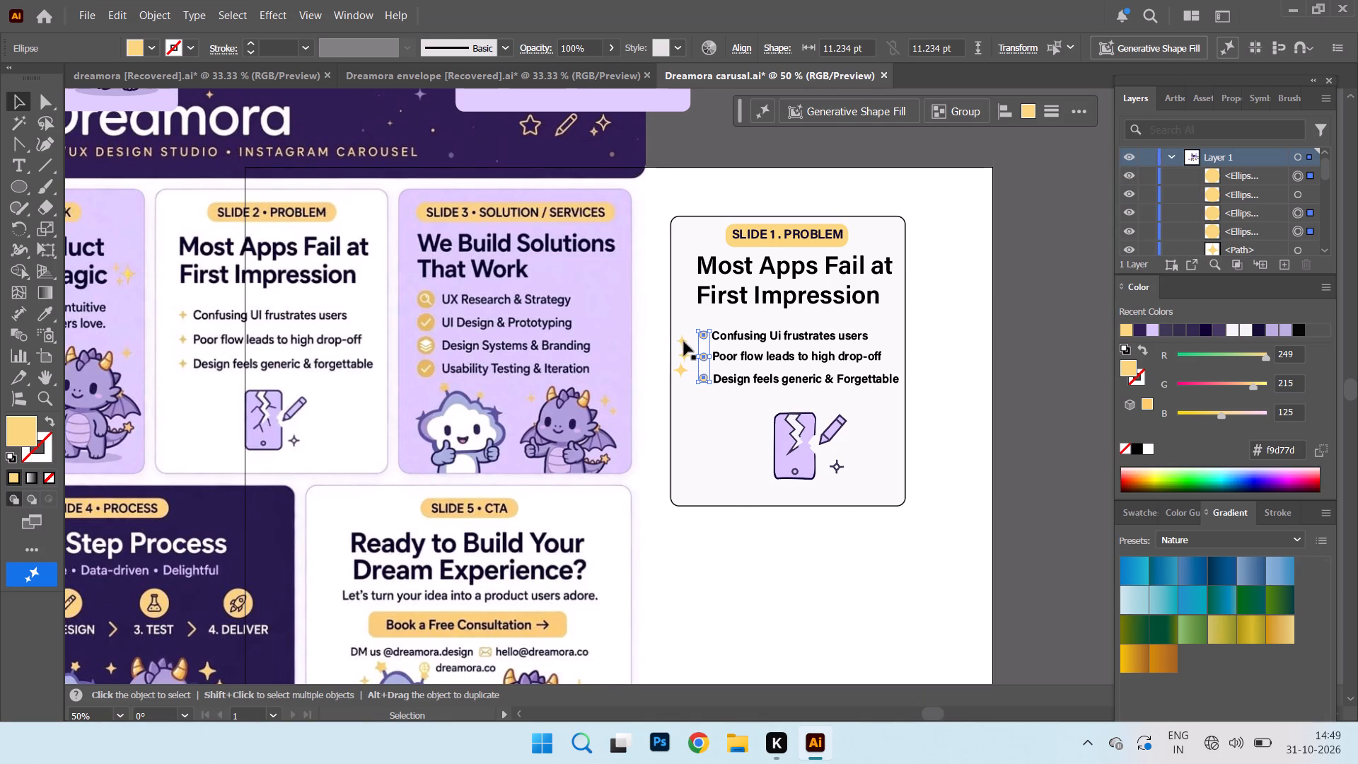
{"action": "left_click", "coordinate": [680, 345]}
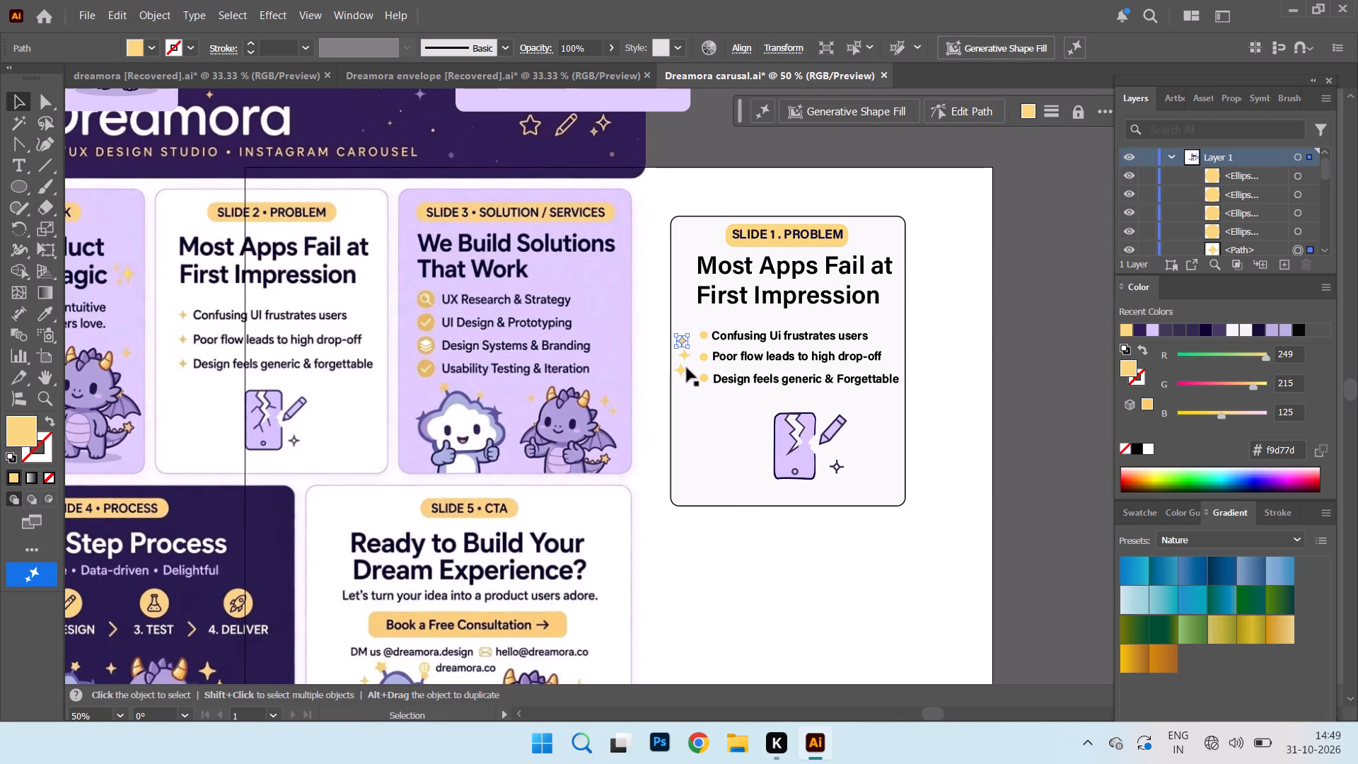
{"action": "key", "text": "Delete"}
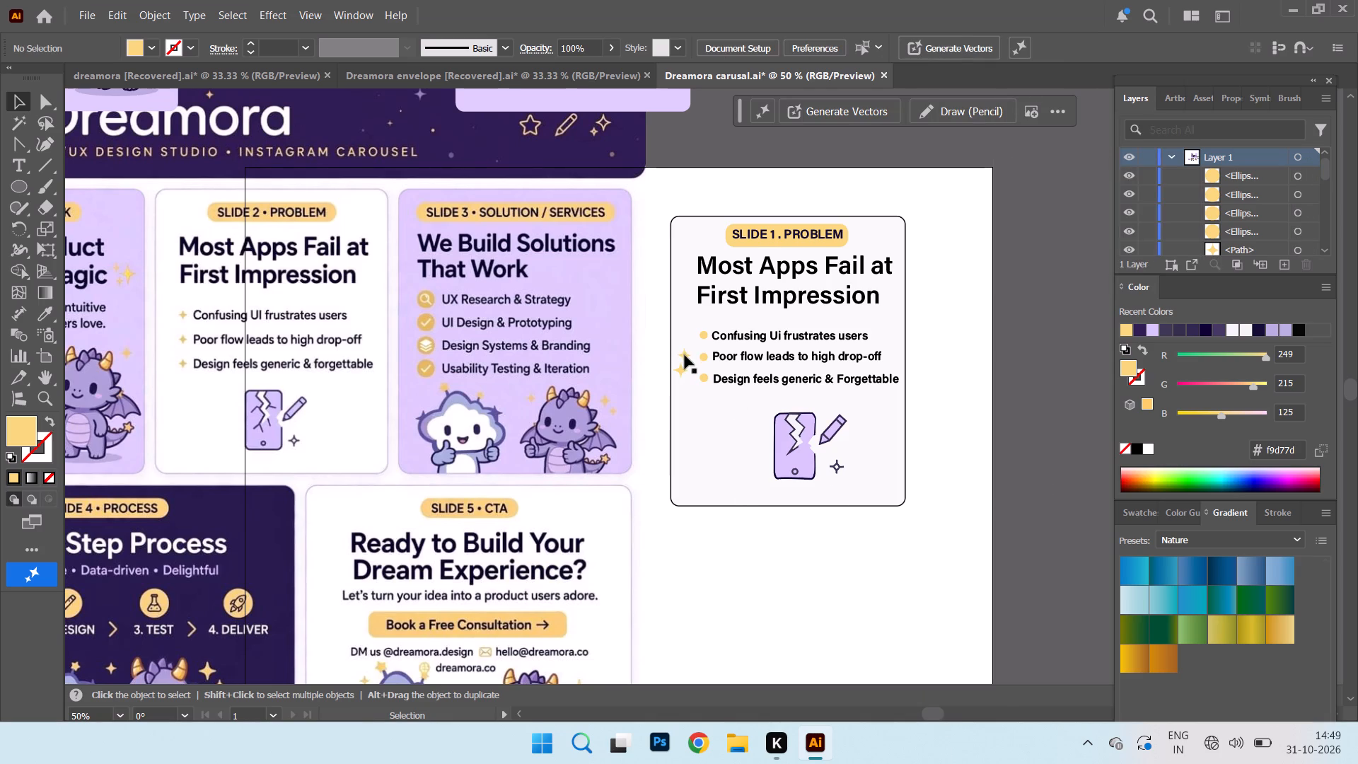
{"action": "left_click", "coordinate": [685, 355]}
{"action": "key", "text": "Delete"}
{"action": "left_click", "coordinate": [681, 371]}
{"action": "key", "text": "Delete"}
Shift the three gold circle bullets on the Problem slide slightly left, leaving a gap before their text lines.
{"action": "left_click", "coordinate": [705, 336]}
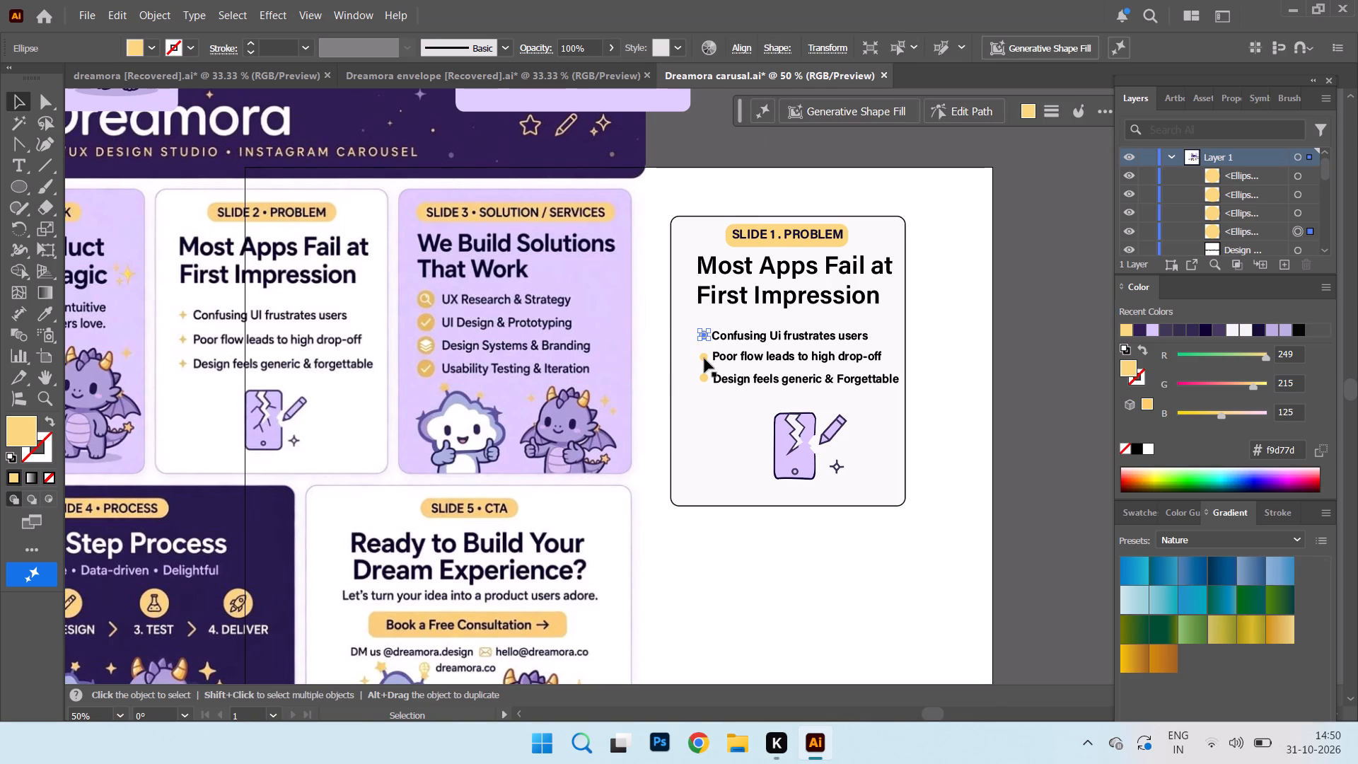
{"action": "left_click", "coordinate": [704, 359], "text": "shift"}
{"action": "left_click", "coordinate": [703, 376], "text": "shift"}
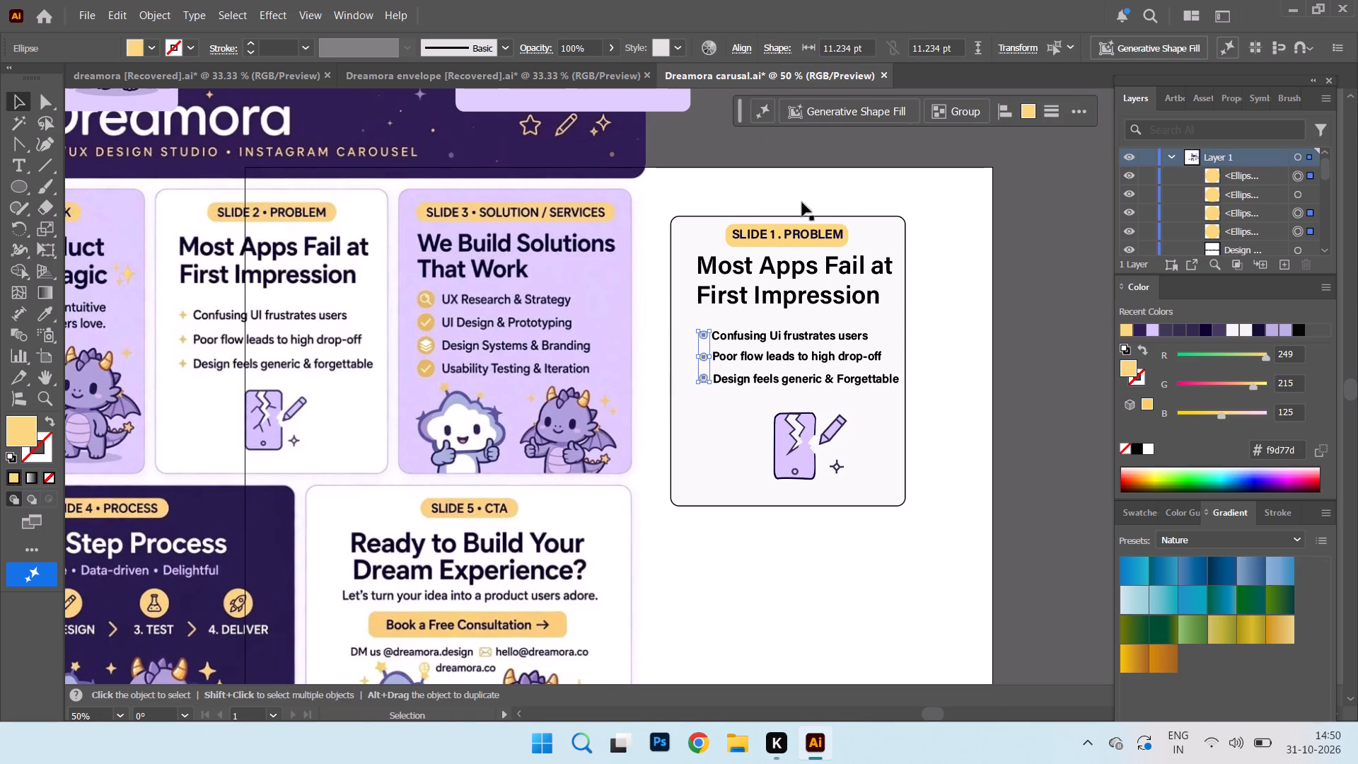
{"action": "left_click", "coordinate": [994, 115]}
{"action": "left_click", "coordinate": [1001, 166]}
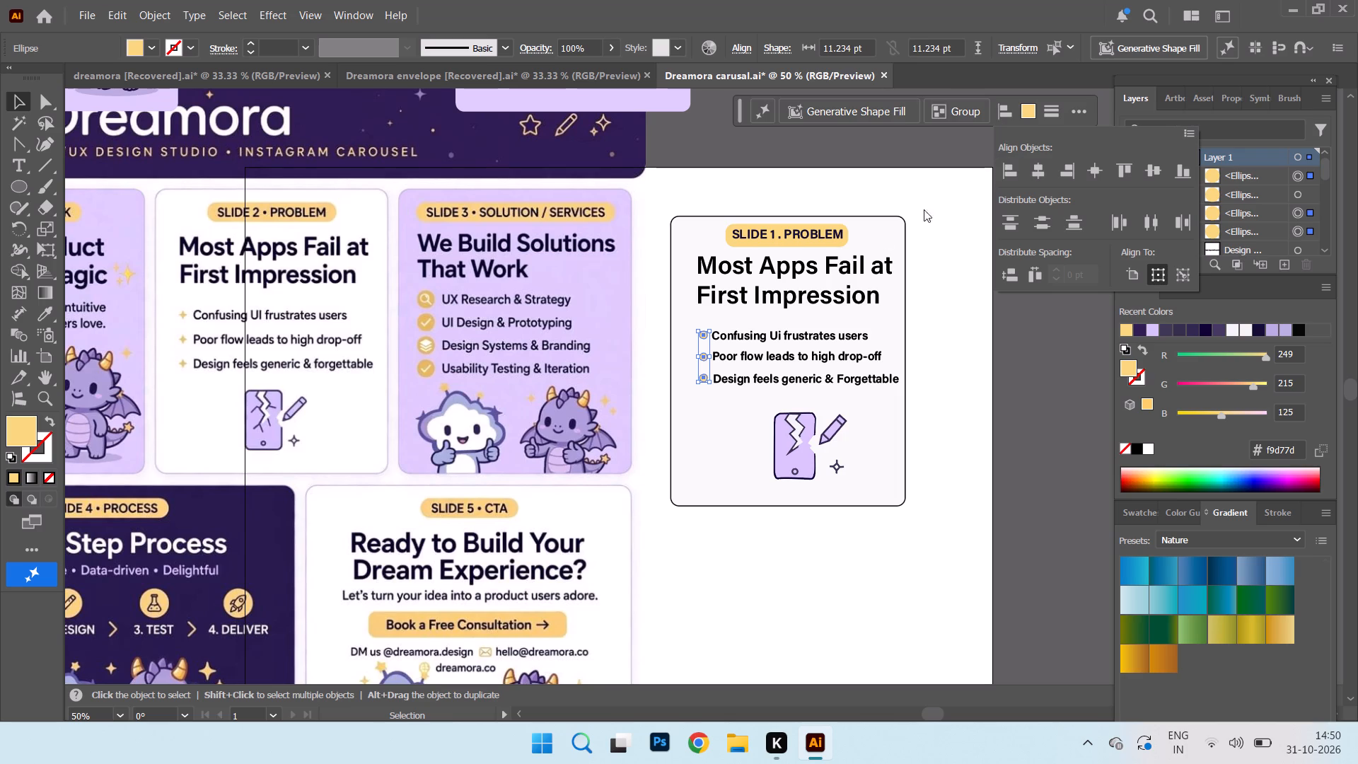
{"action": "left_click_drag", "start_coordinate": [704, 357], "coordinate": [695, 359]}
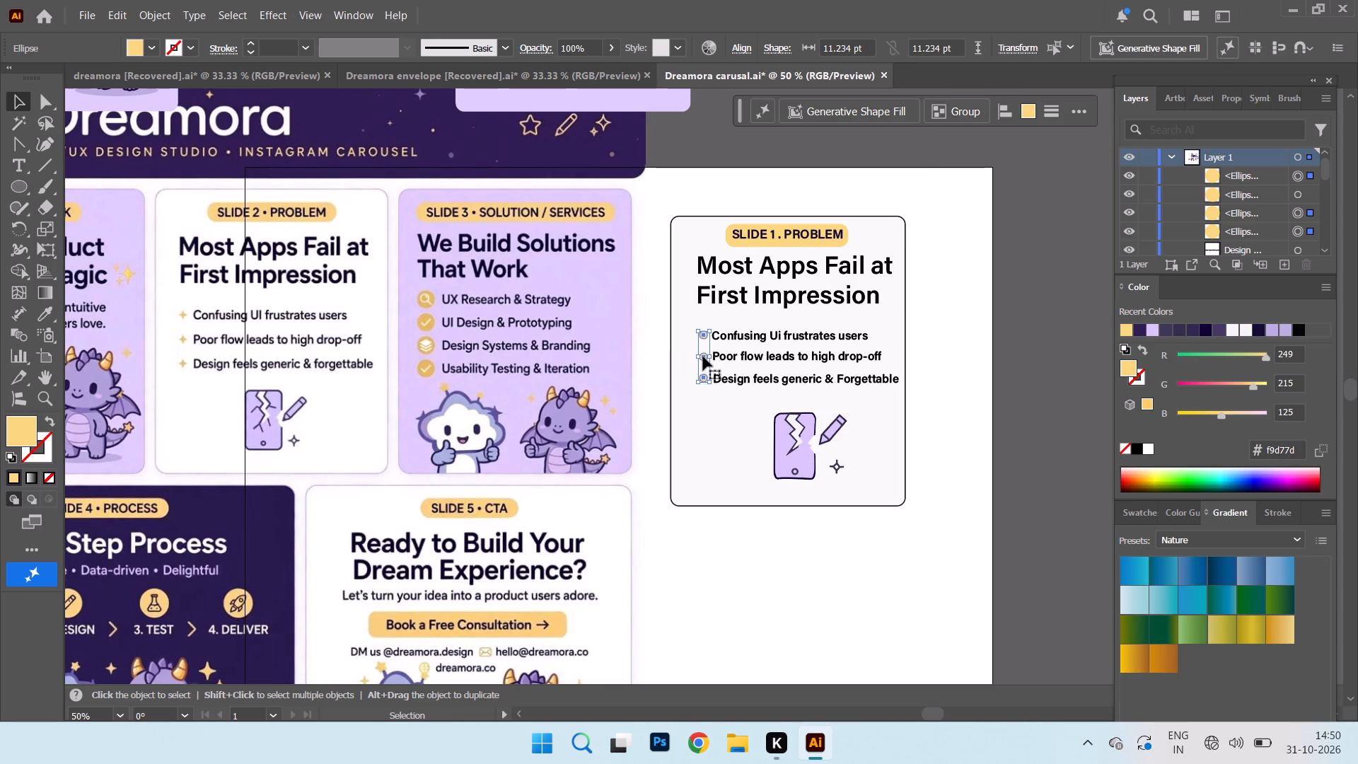
{"action": "left_click_drag", "start_coordinate": [703, 357], "coordinate": [694, 357]}
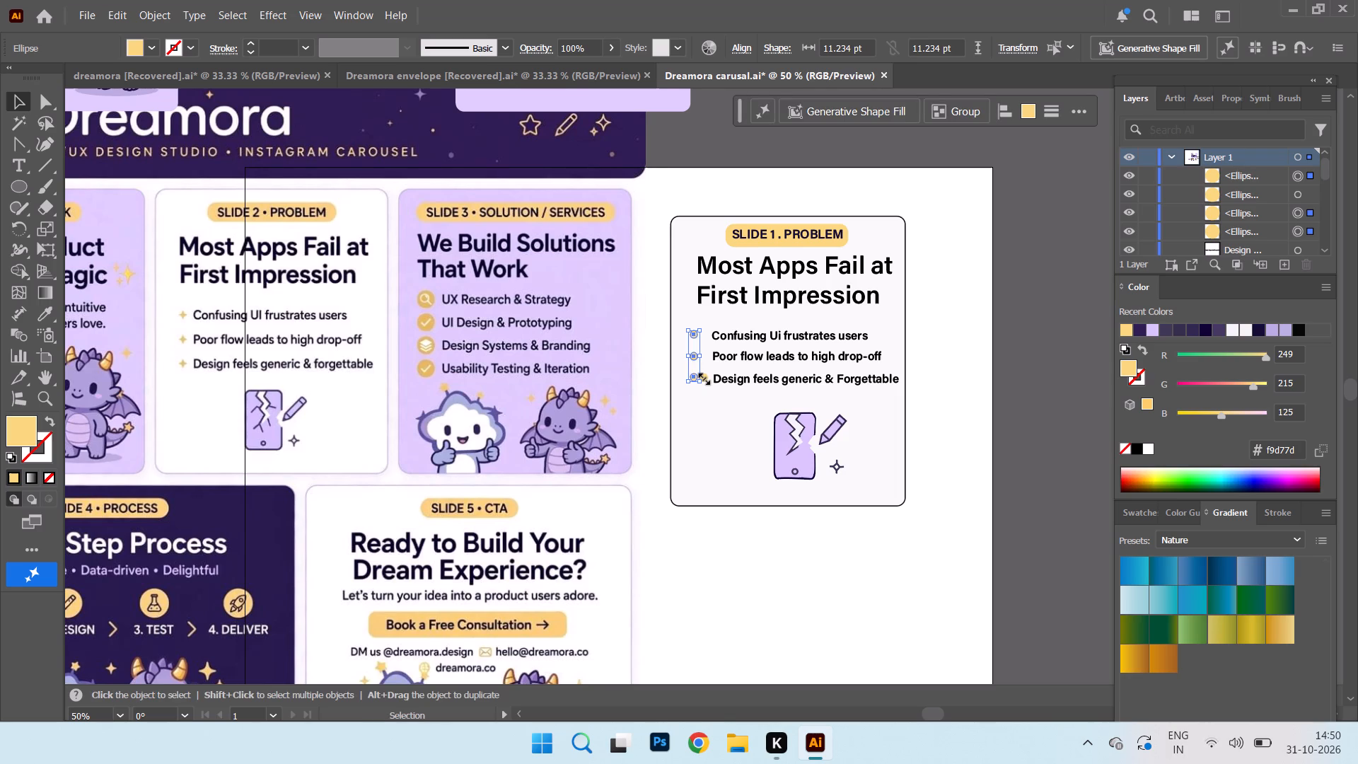
Delete the leftover duplicate circle beside "Design feels generic & Forgettable".
{"action": "left_click", "coordinate": [697, 417]}
{"action": "left_click", "coordinate": [704, 378]}
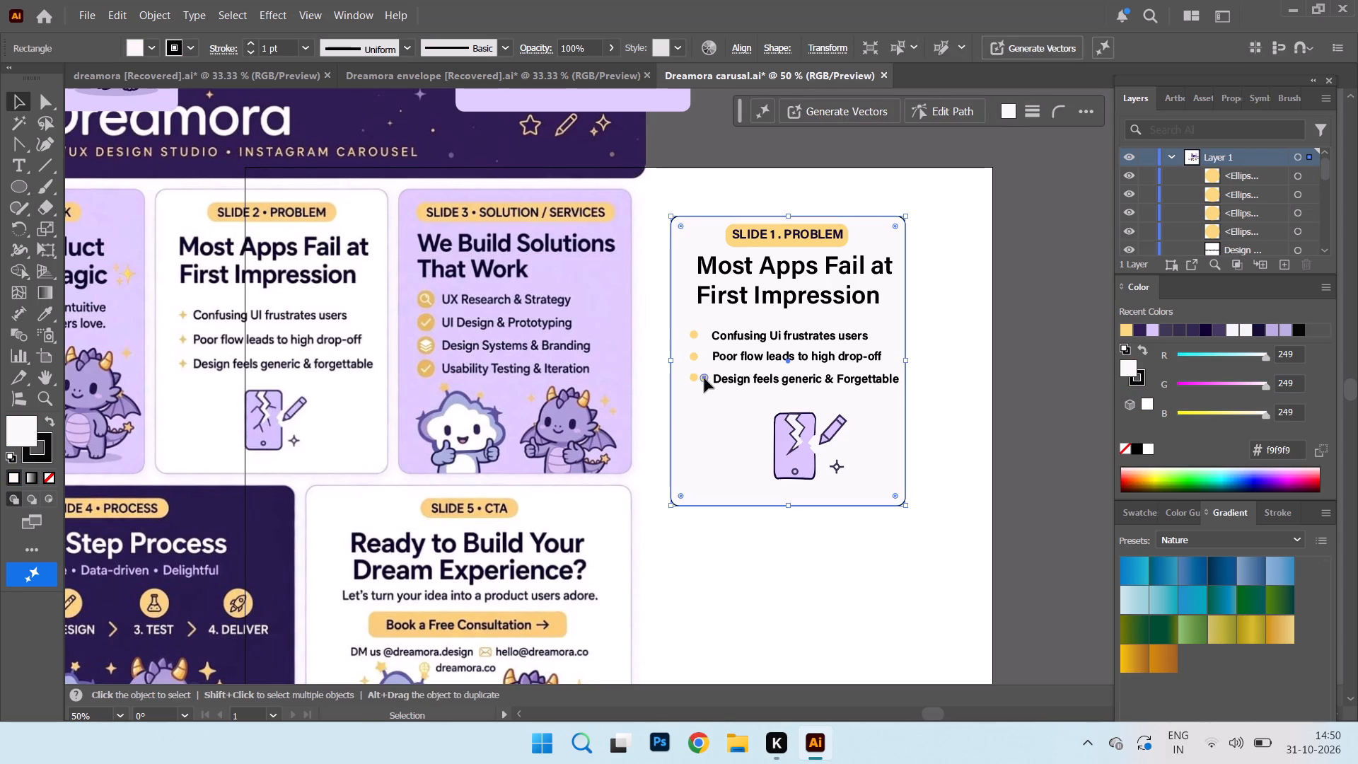
{"action": "key", "text": "Delete"}
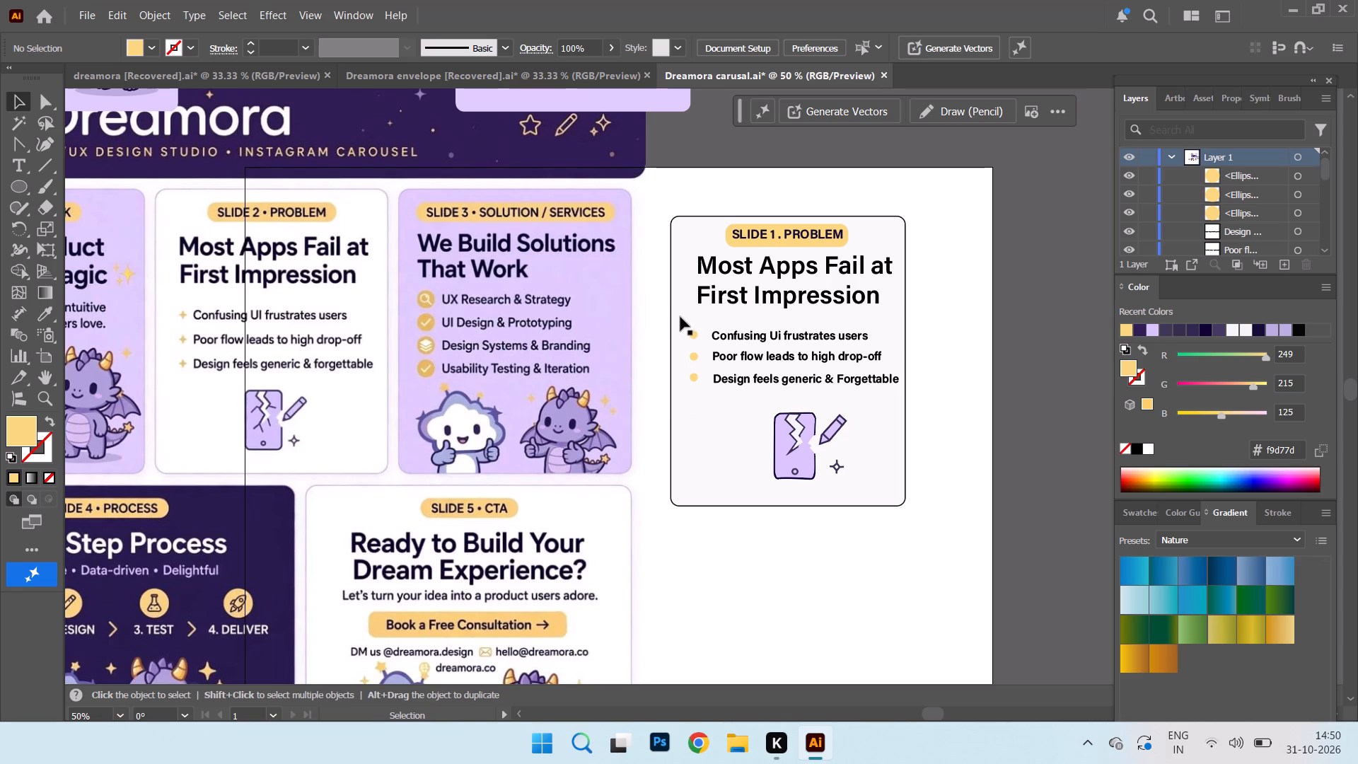
Move the three gold circle bullets together slightly right, closer to their text lines on the Problem slide.
{"action": "left_click", "coordinate": [693, 336]}
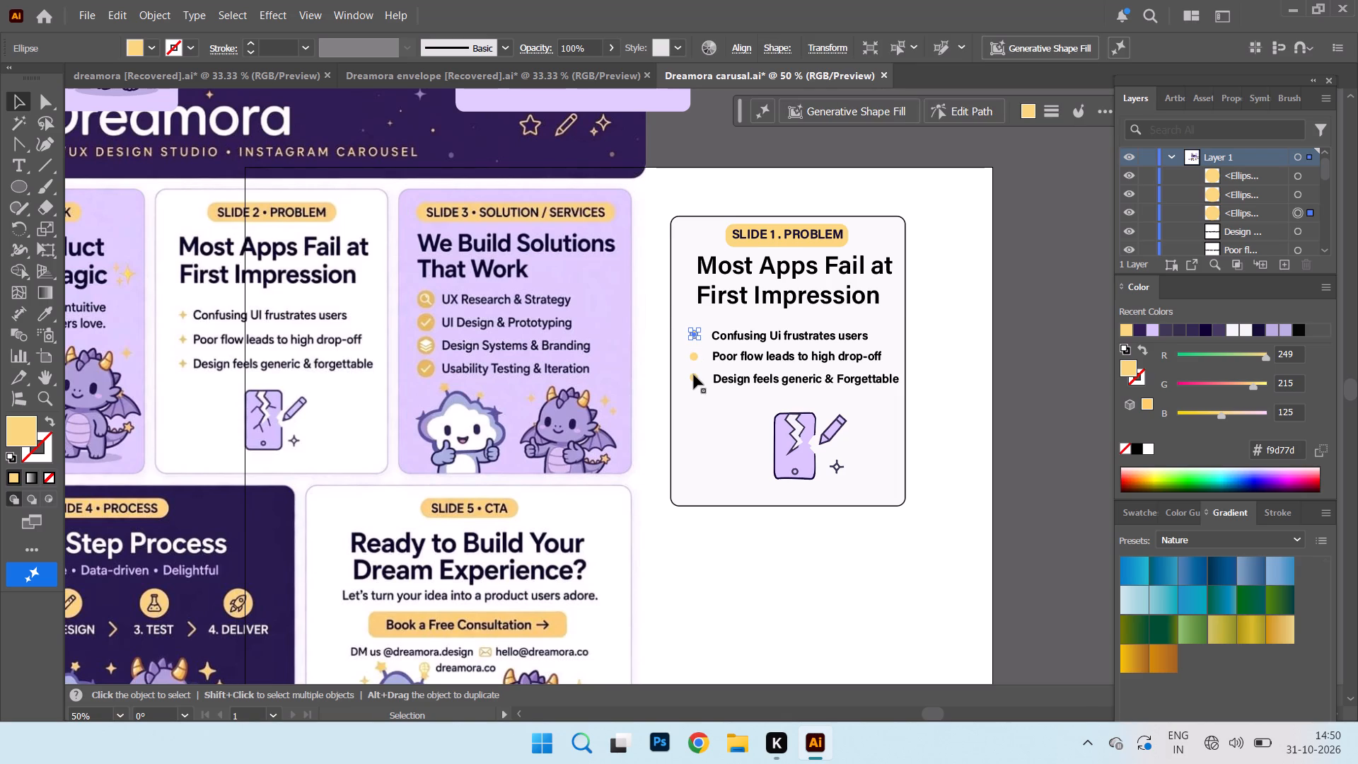
{"action": "left_click", "coordinate": [694, 377], "text": "shift"}
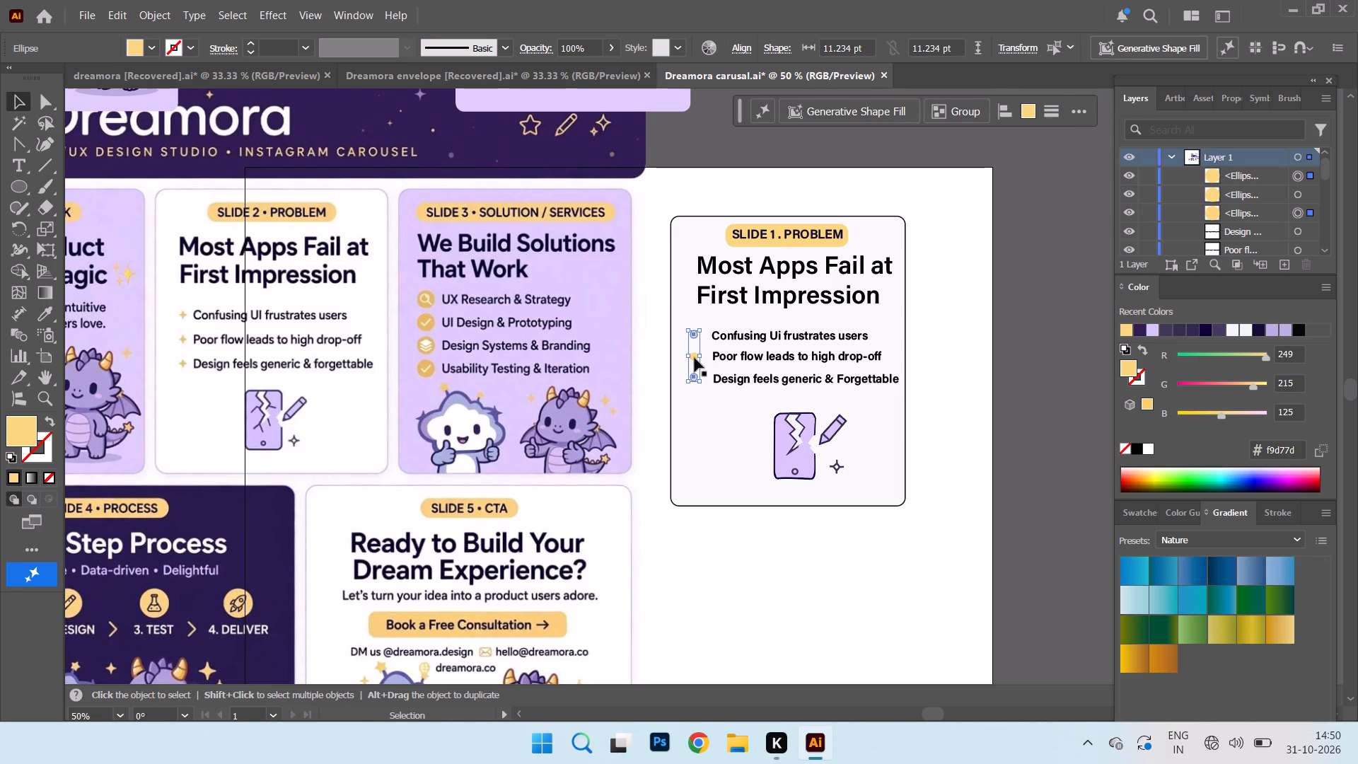
{"action": "left_click", "coordinate": [695, 358], "text": "shift"}
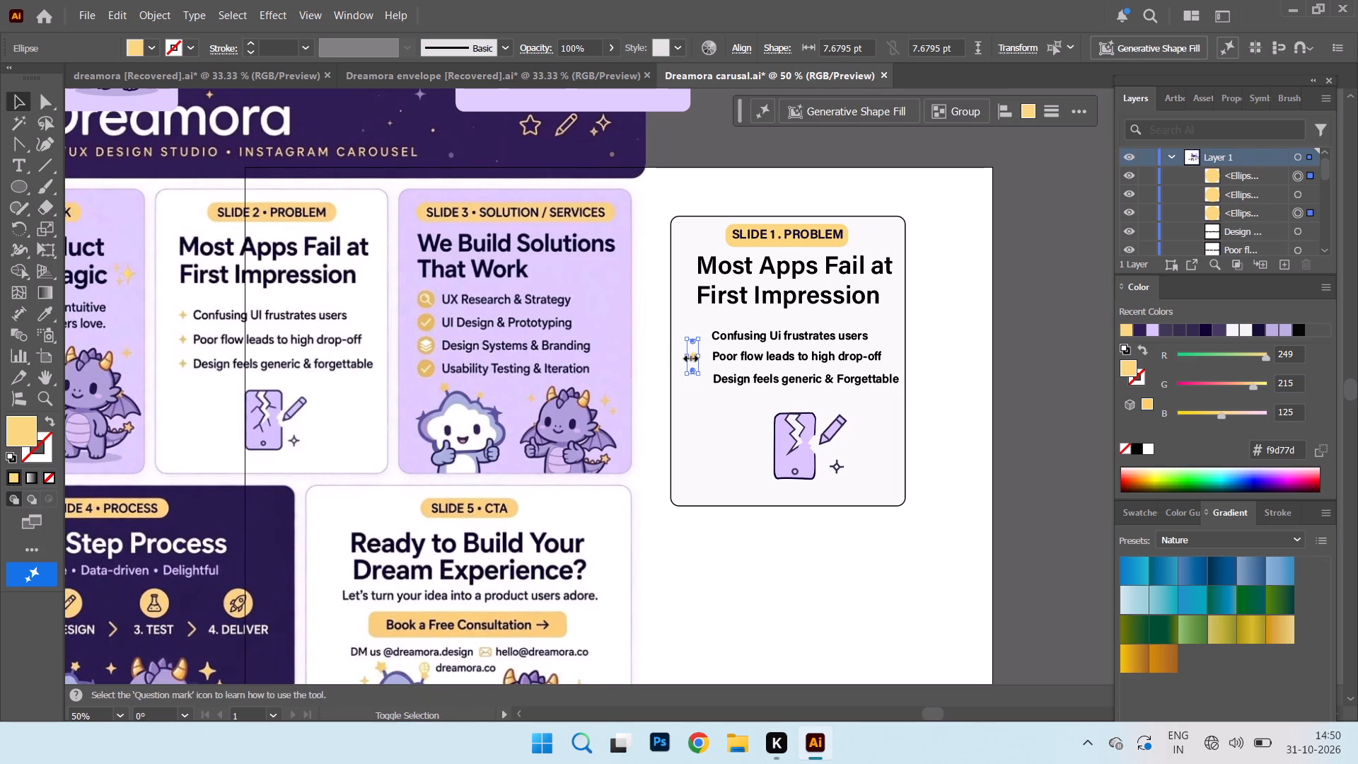
{"action": "key", "text": "ctrl+z"}
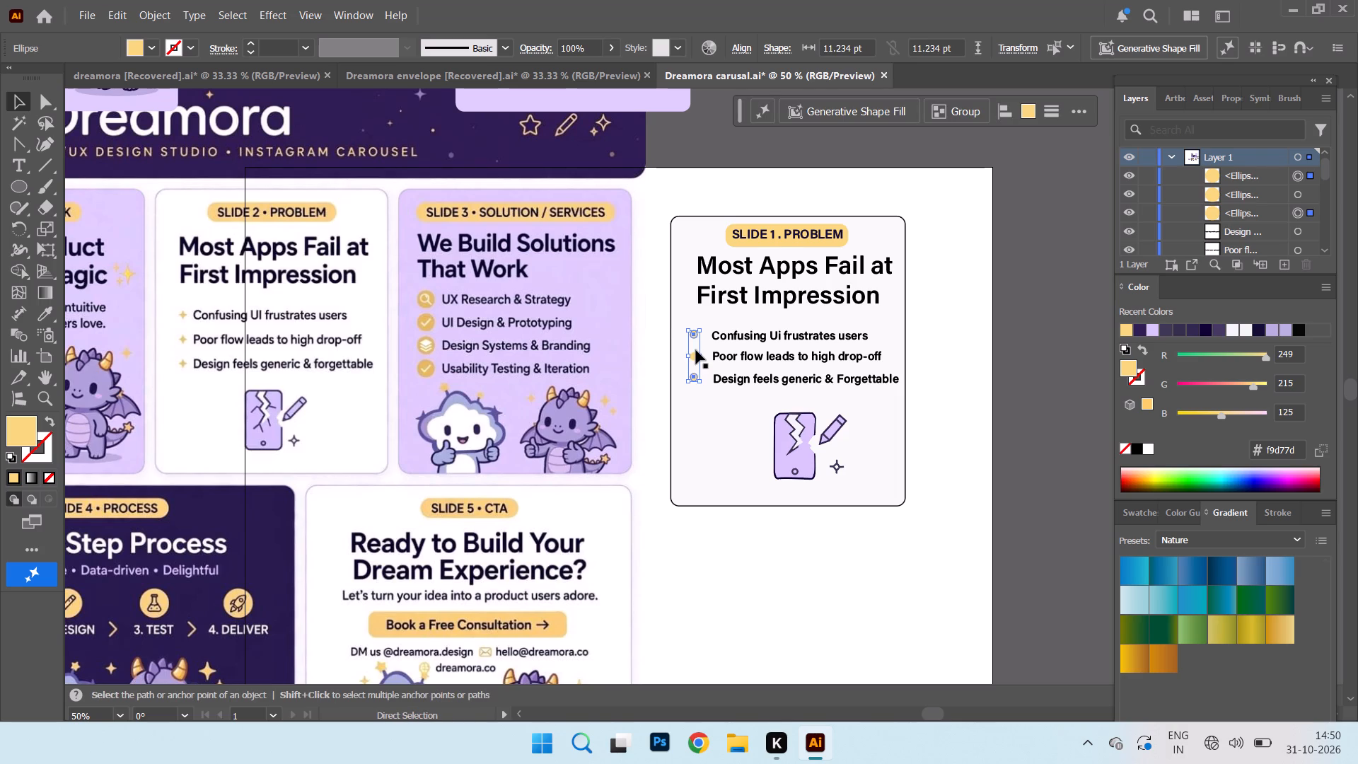
{"action": "key", "text": "ctrl+equal"}
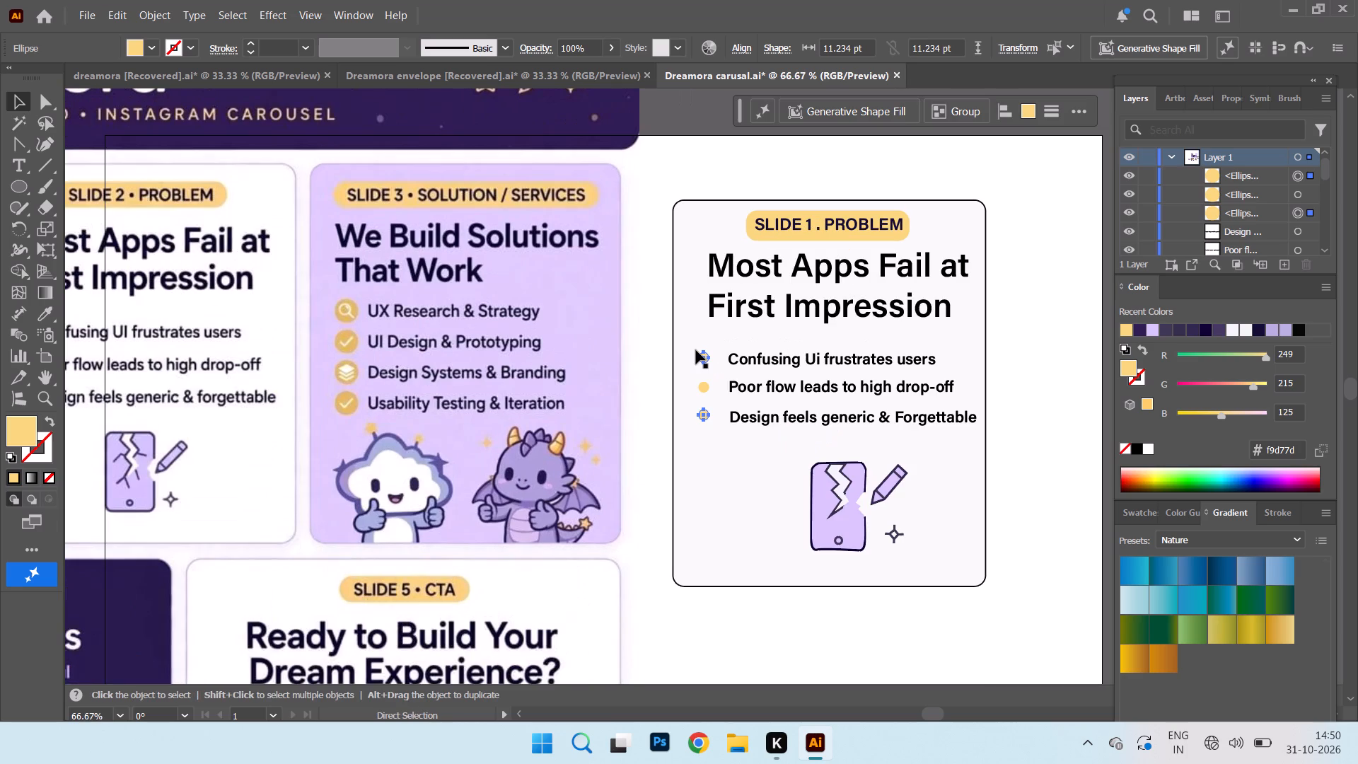
{"action": "left_click", "coordinate": [704, 390], "text": "shift"}
{"action": "left_click_drag", "start_coordinate": [705, 386], "coordinate": [712, 386]}
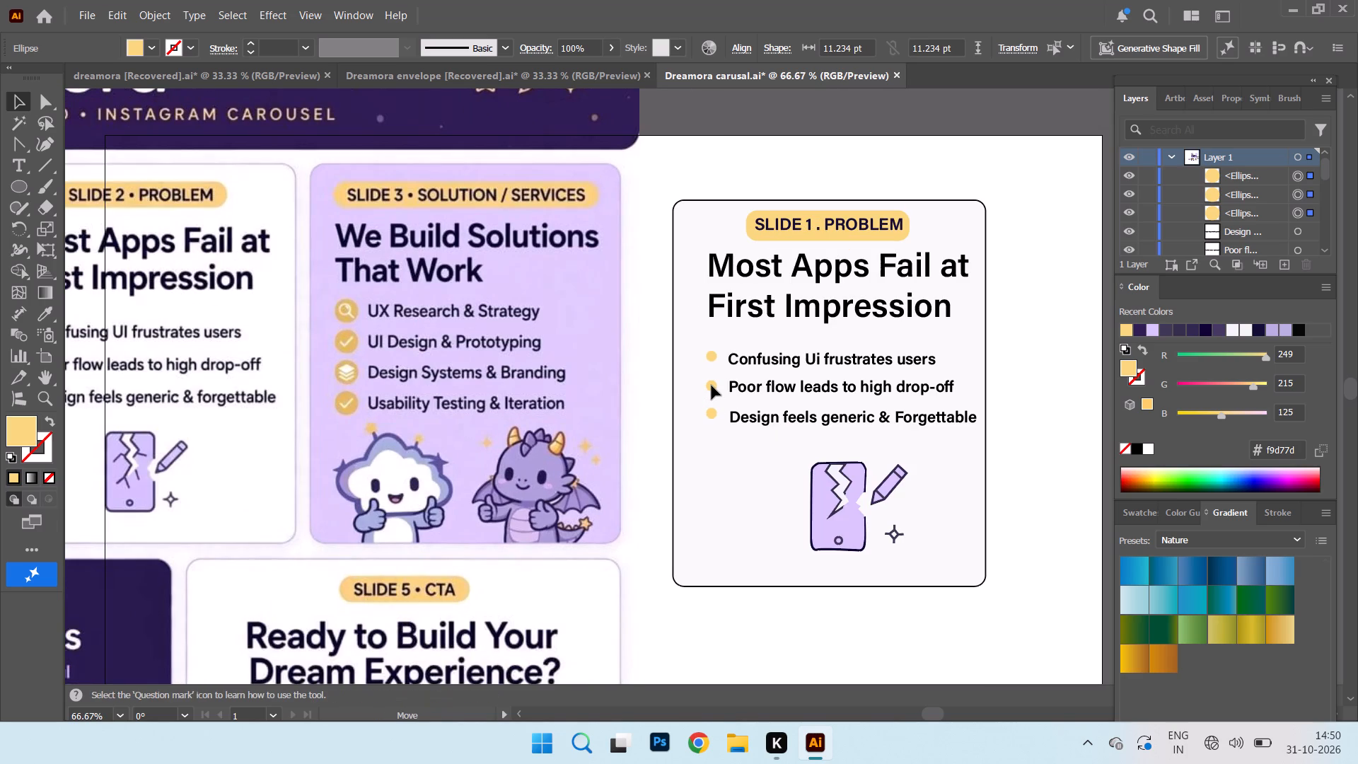
{"action": "left_click_drag", "start_coordinate": [712, 386], "coordinate": [712, 387]}
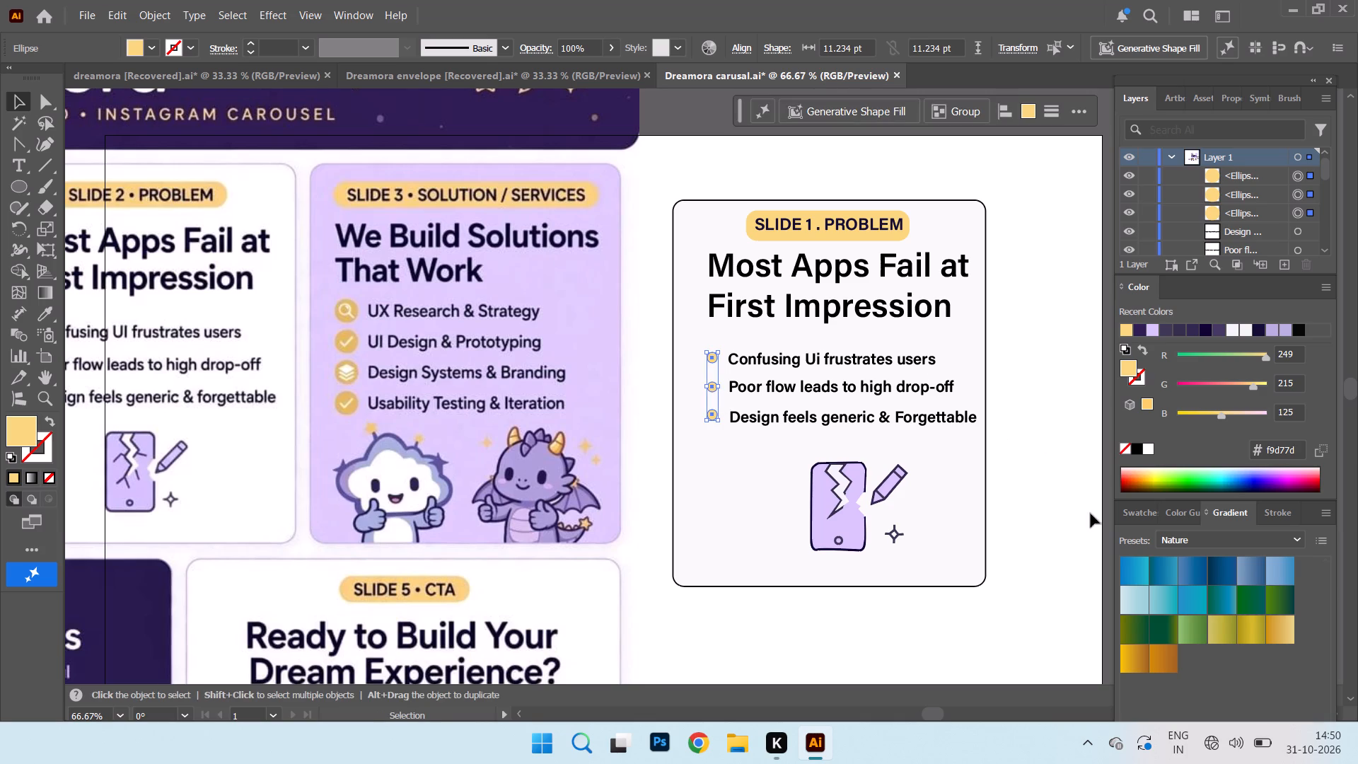
Nudge the three gold circle bullets vertically until they line up with their text lines.
{"action": "key", "text": "ctrl+minus"}
{"action": "key", "text": "ctrl+minus"}
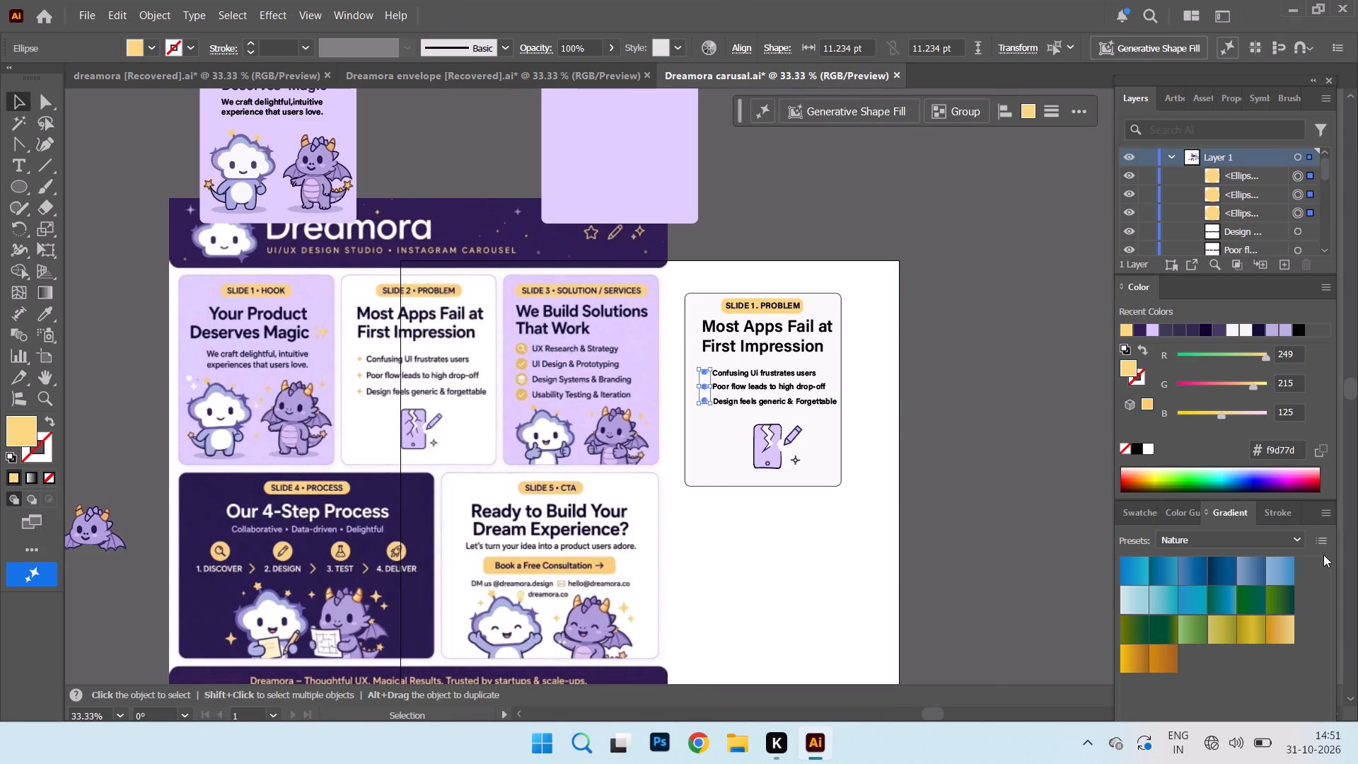
{"action": "key", "text": "Down"}
{"action": "key", "text": "Down"}
{"action": "key", "text": "Down"}
{"action": "key", "text": "Down"}
{"action": "key", "text": "Down"}
{"action": "key", "text": "Down"}
{"action": "key", "text": "Up"}
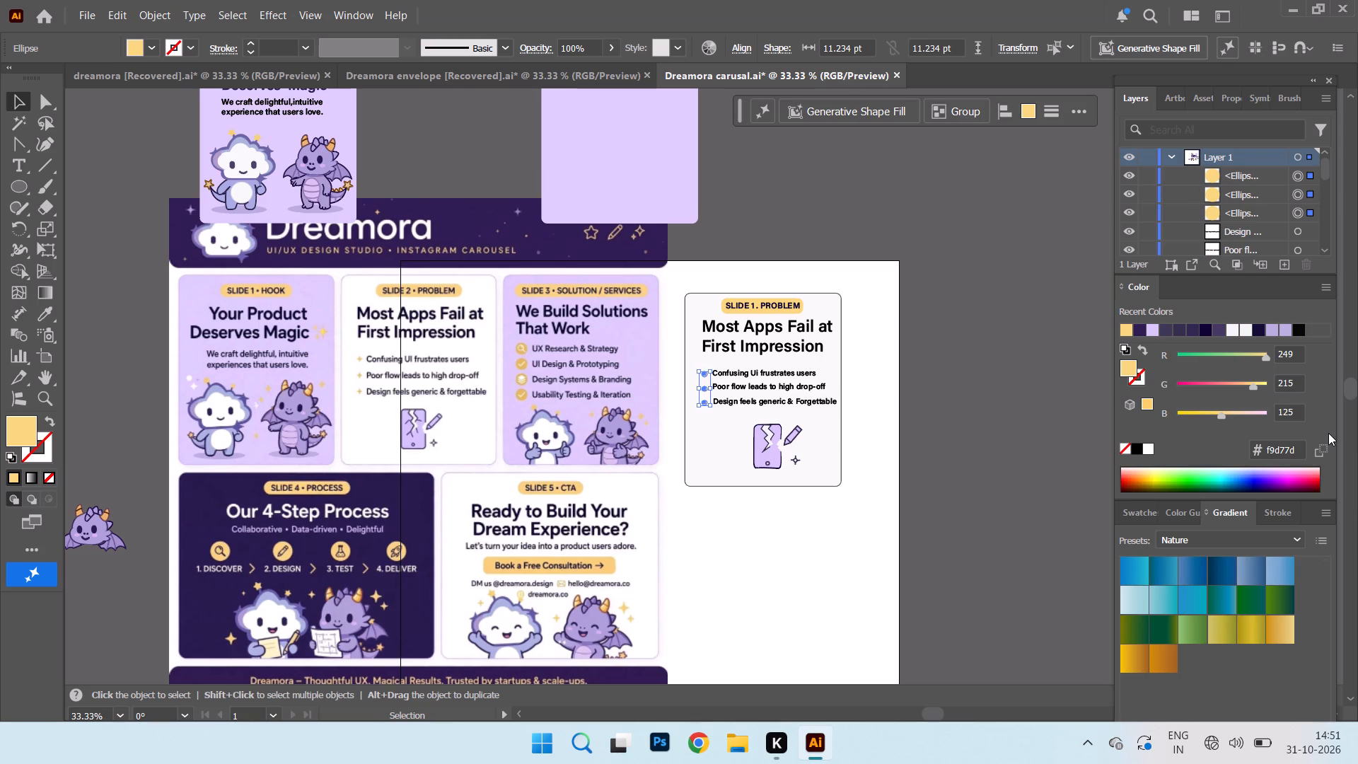
{"action": "key", "text": "Up"}
{"action": "key", "text": "Up"}
{"action": "key", "text": "Up"}
{"action": "key", "text": "Down"}
{"action": "key", "text": "Down"}
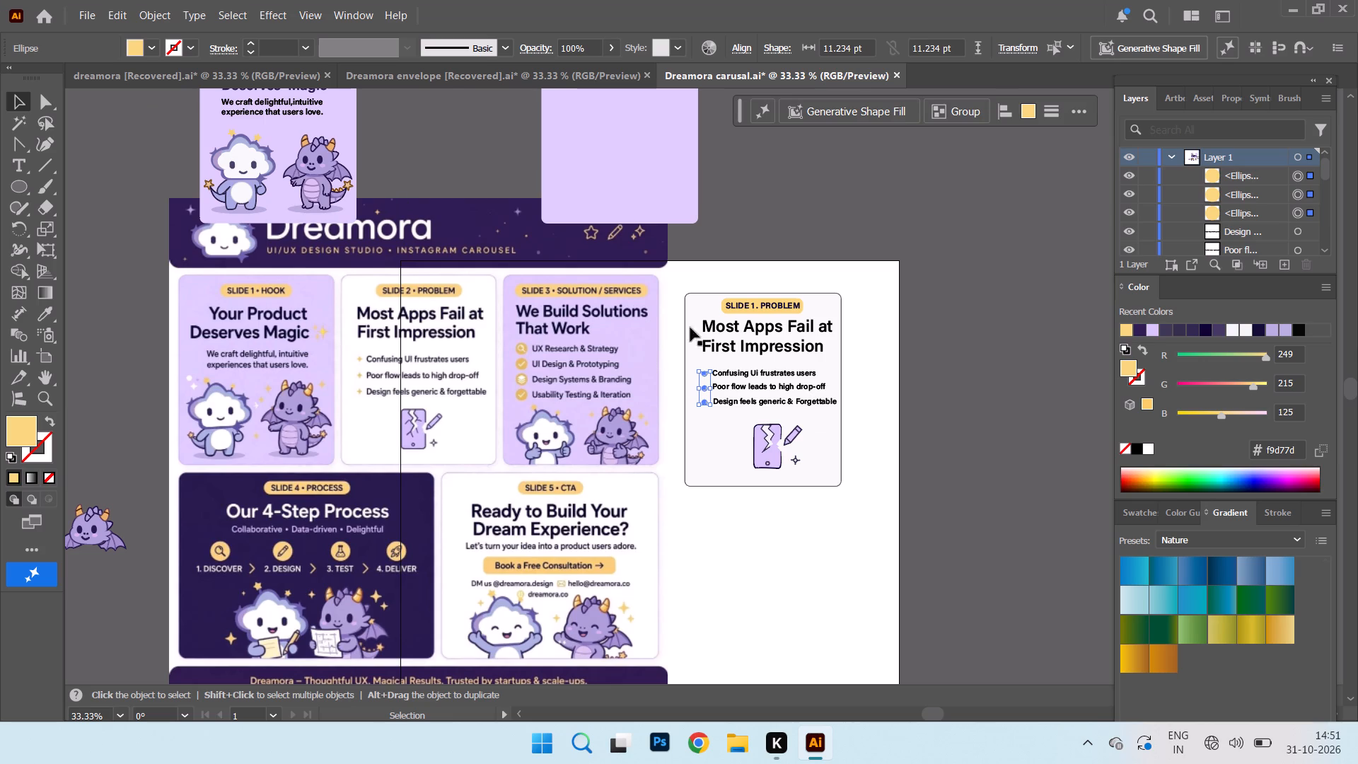
Move the carousel reference image left, clear of the artboard.
{"action": "left_click_drag", "start_coordinate": [595, 459], "coordinate": [445, 579]}
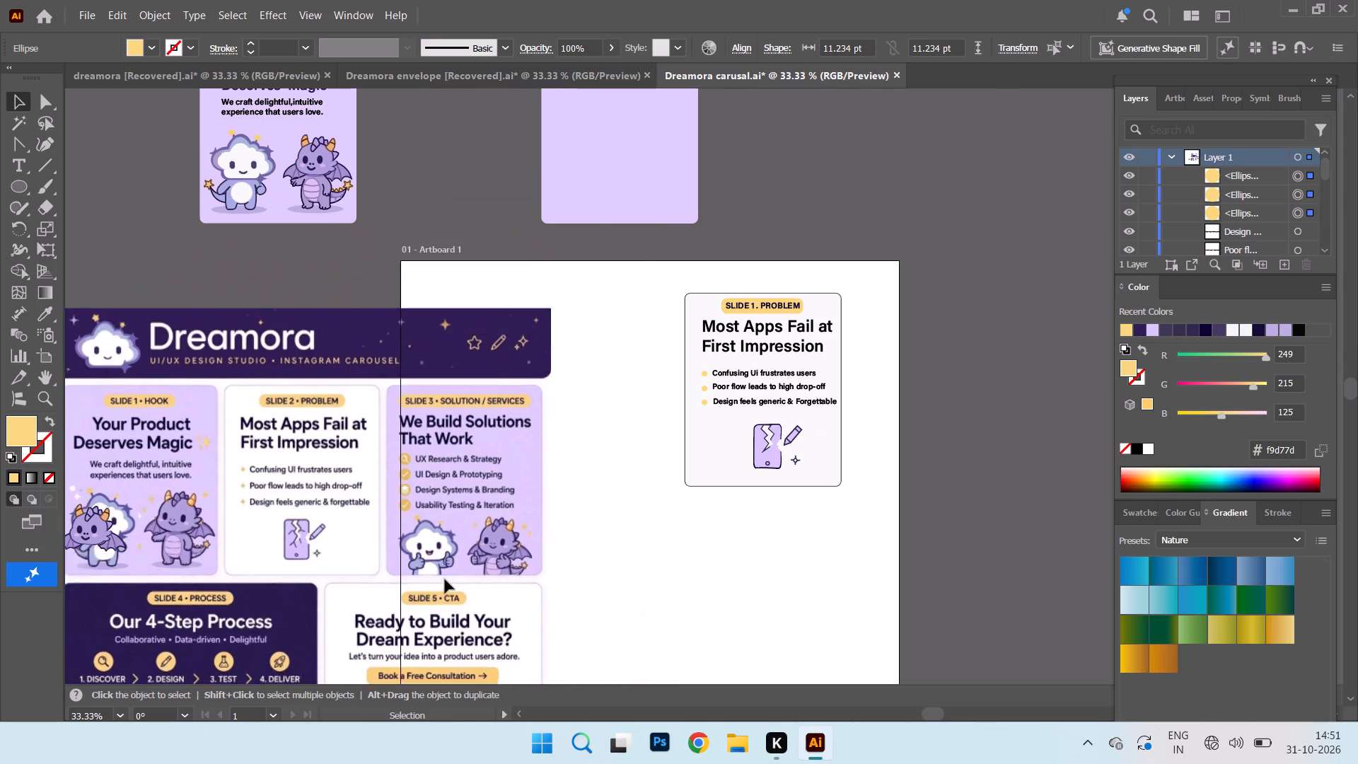
{"action": "left_click_drag", "start_coordinate": [445, 579], "coordinate": [168, 507]}
Move the complete Hook slide onto the artboard's upper-left area, beside the Problem slide.
{"action": "scroll", "coordinate": [352, 289], "scroll_direction": "up", "scroll_amount": 5}
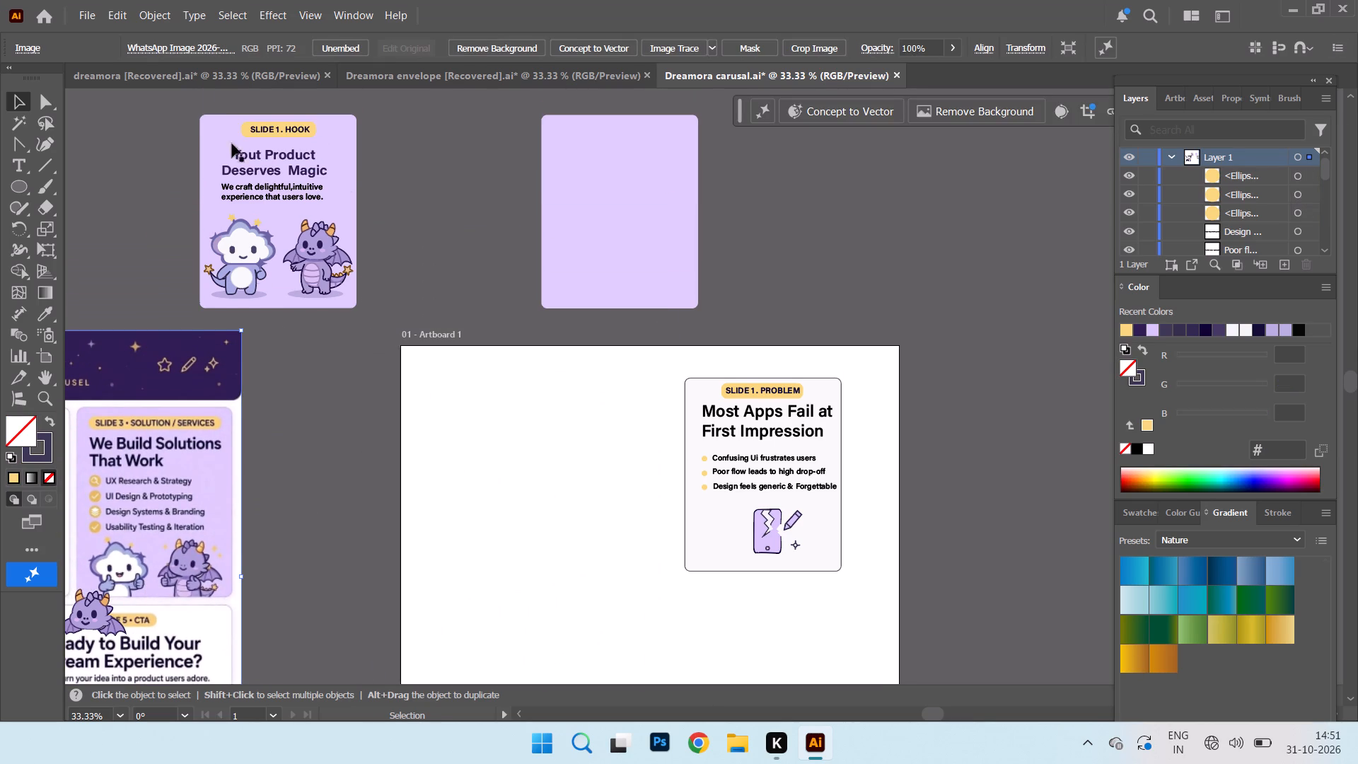
{"action": "left_click_drag", "start_coordinate": [190, 97], "coordinate": [398, 320]}
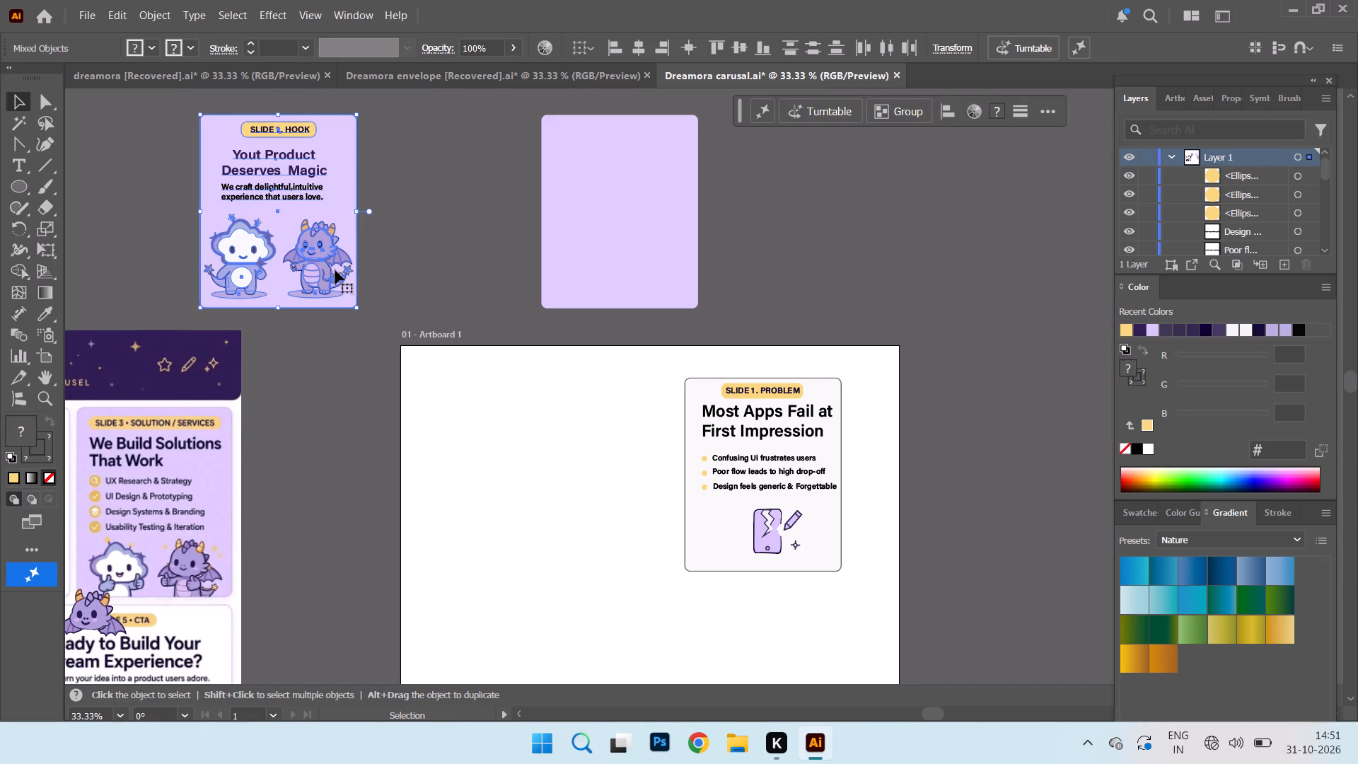
{"action": "left_click_drag", "start_coordinate": [273, 283], "coordinate": [499, 537]}
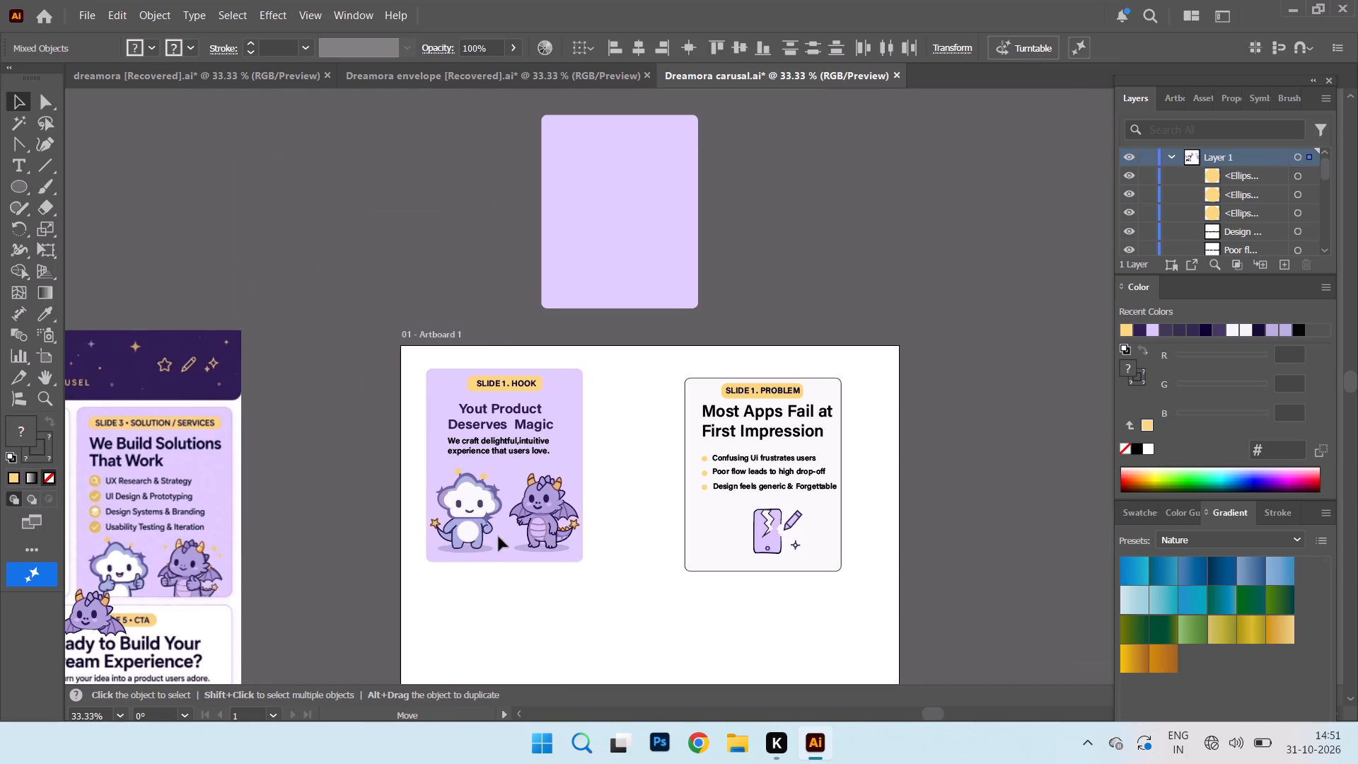
{"action": "left_click_drag", "start_coordinate": [499, 537], "coordinate": [497, 535]}
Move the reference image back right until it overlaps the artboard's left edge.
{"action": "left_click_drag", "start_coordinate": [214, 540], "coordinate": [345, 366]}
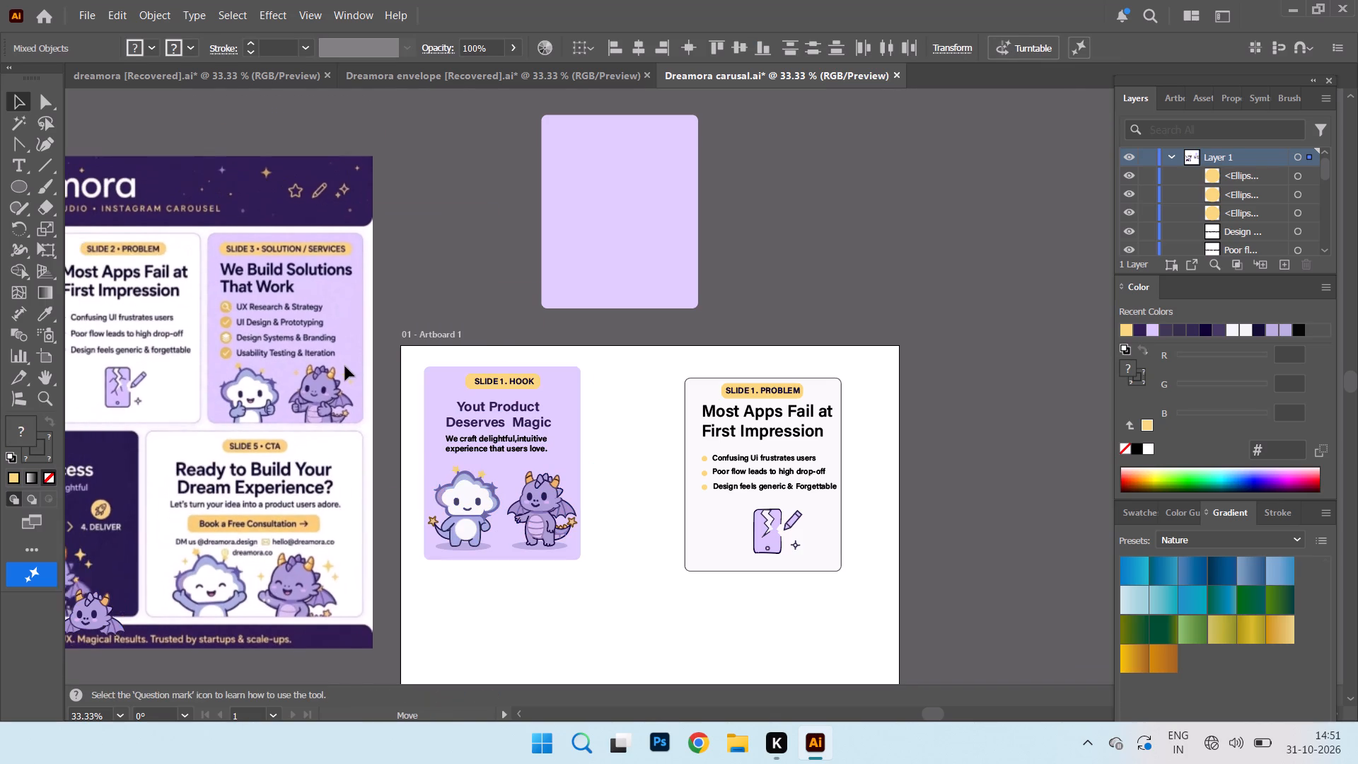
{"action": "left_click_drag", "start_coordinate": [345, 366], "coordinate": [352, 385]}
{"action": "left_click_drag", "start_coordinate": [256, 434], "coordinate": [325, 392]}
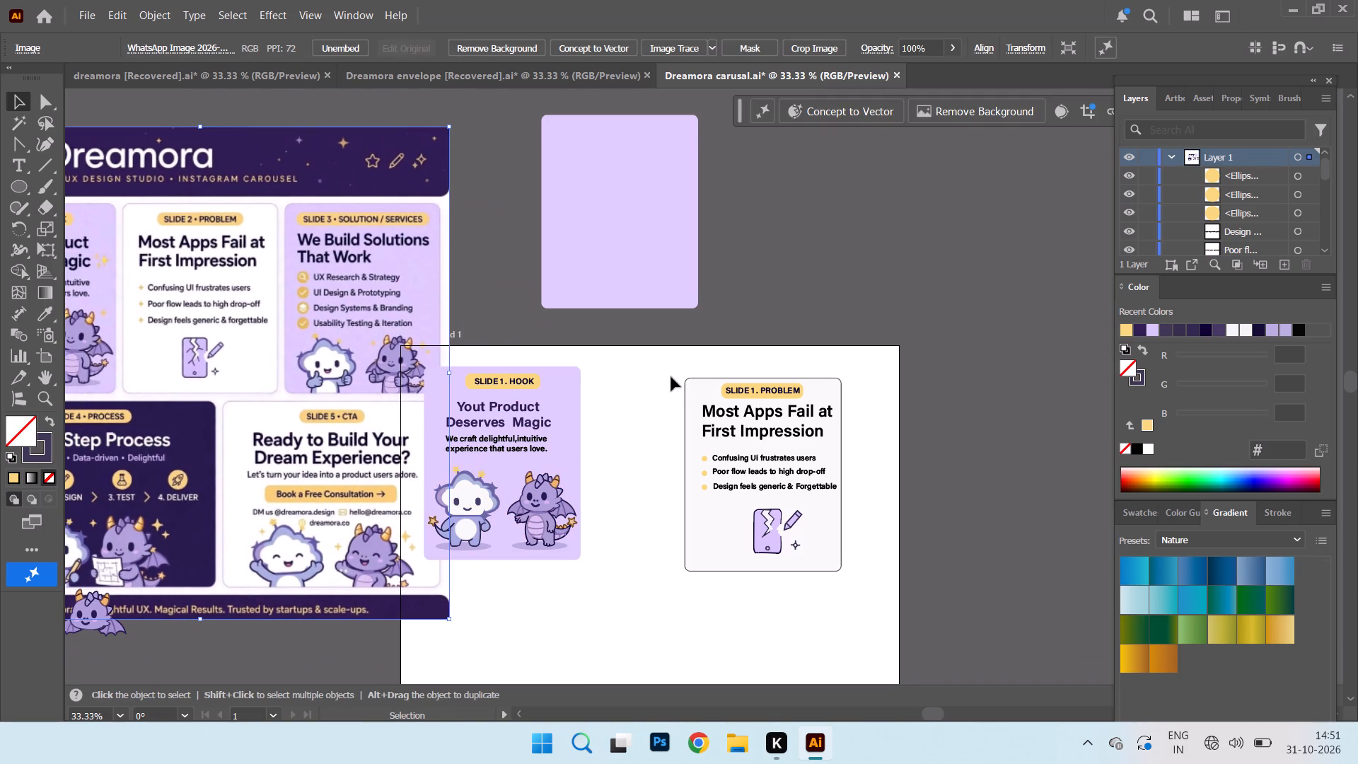
Group all the elements of the Problem slide.
{"action": "left_click_drag", "start_coordinate": [671, 377], "coordinate": [864, 588]}
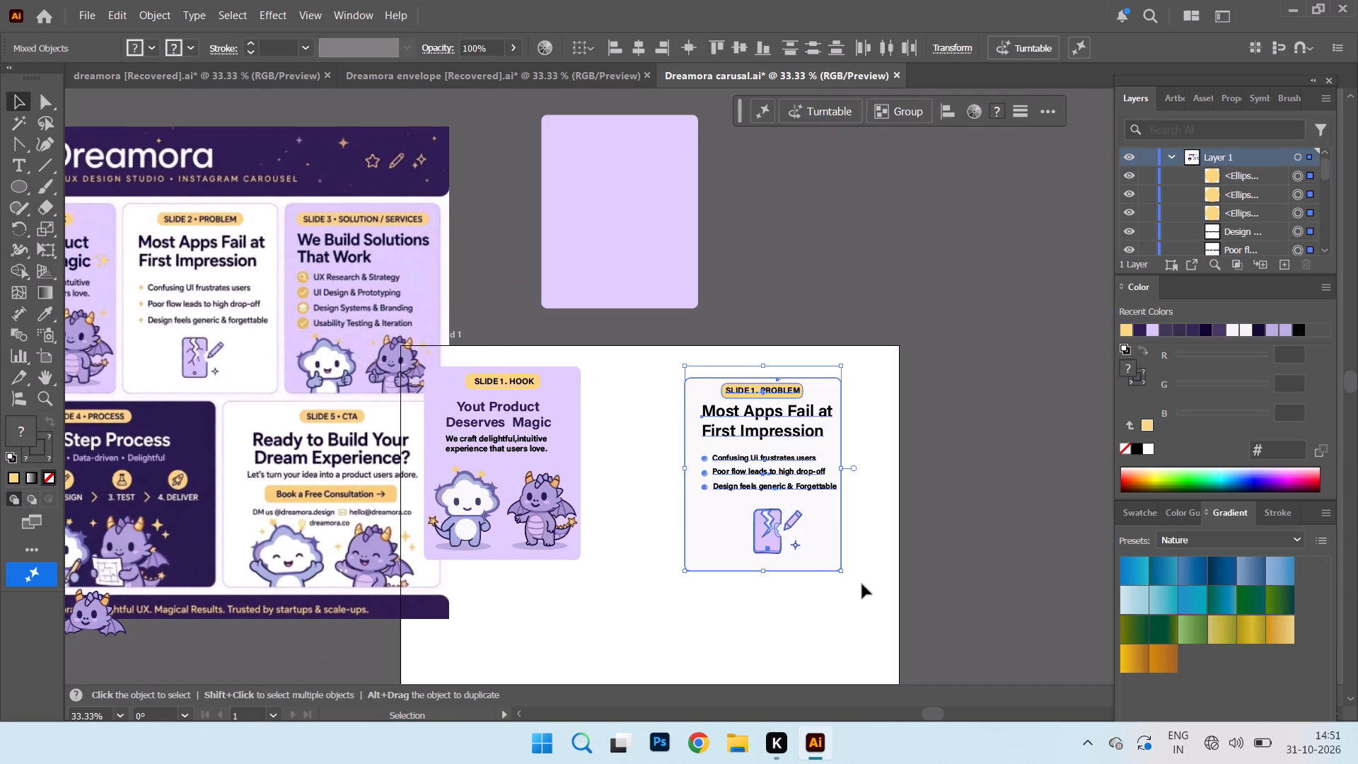
{"action": "left_click", "coordinate": [908, 117]}
Move the reference image left again, off the artboard and clear of the Hook slide.
{"action": "left_click_drag", "start_coordinate": [307, 300], "coordinate": [91, 323]}
Group all the Hook slide's elements and move the group close to the artboard's upper-left corner.
{"action": "left_click_drag", "start_coordinate": [407, 361], "coordinate": [611, 565]}
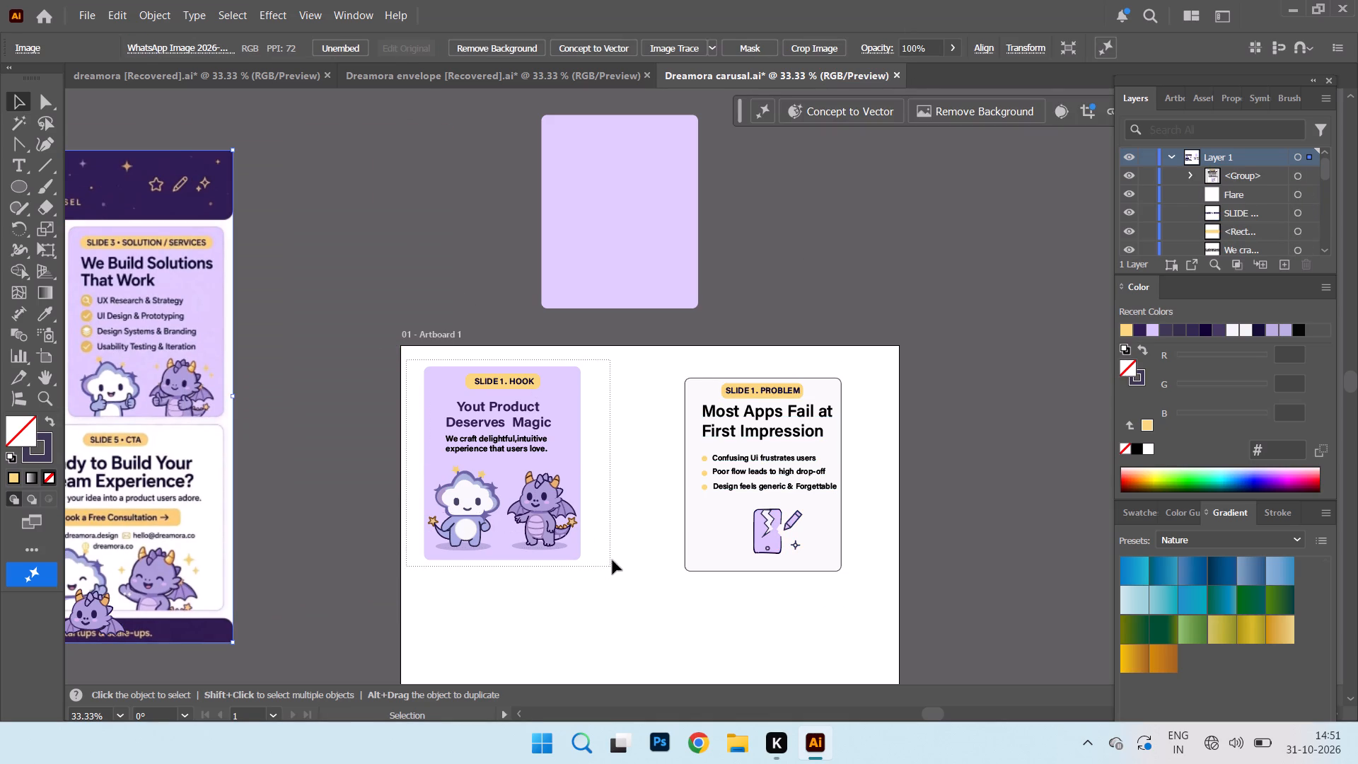
{"action": "left_click", "coordinate": [881, 122]}
{"action": "left_click_drag", "start_coordinate": [552, 475], "coordinate": [524, 426]}
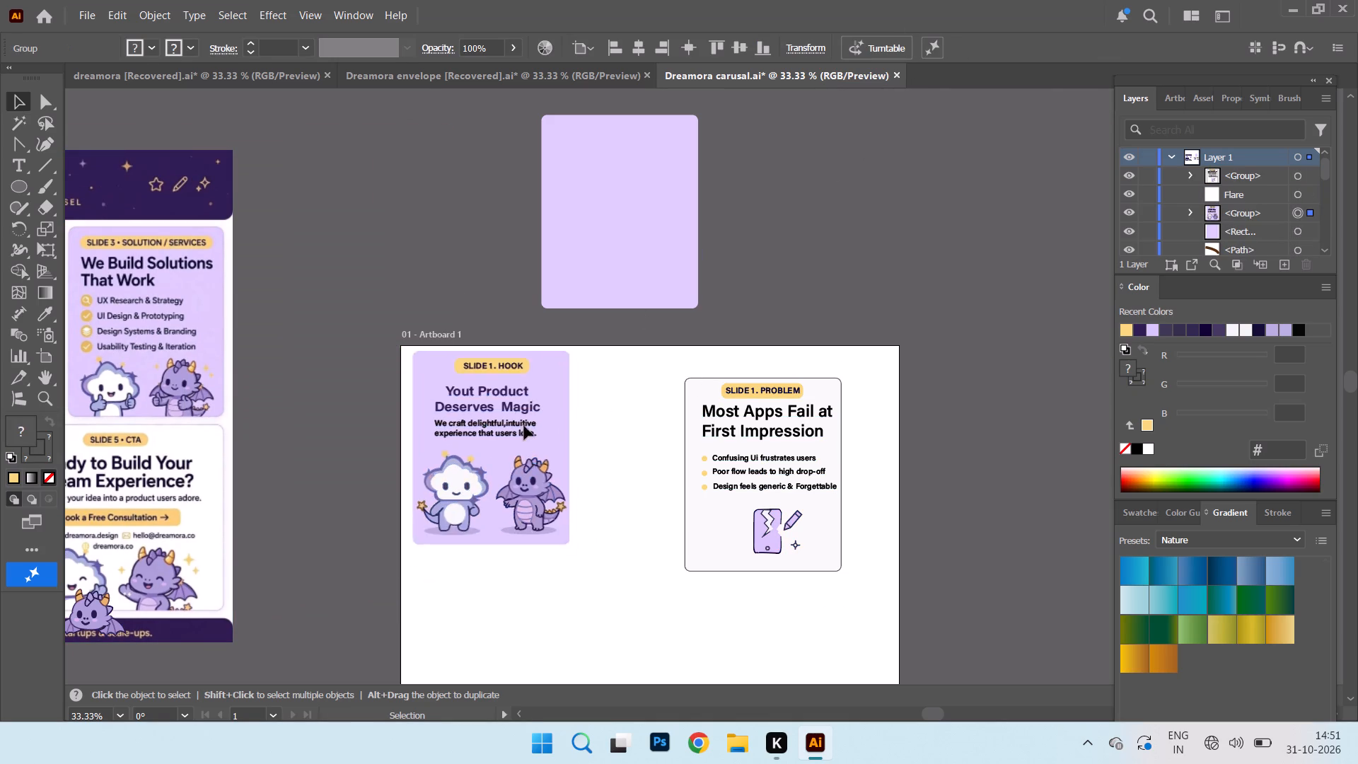
Move the Hook slide, the blank lilac rectangle and the Problem slide off the artboard, lining them up in a row above it.
{"action": "left_click_drag", "start_coordinate": [524, 426], "coordinate": [419, 219]}
{"action": "left_click_drag", "start_coordinate": [595, 212], "coordinate": [888, 213]}
{"action": "left_click_drag", "start_coordinate": [767, 537], "coordinate": [575, 274]}
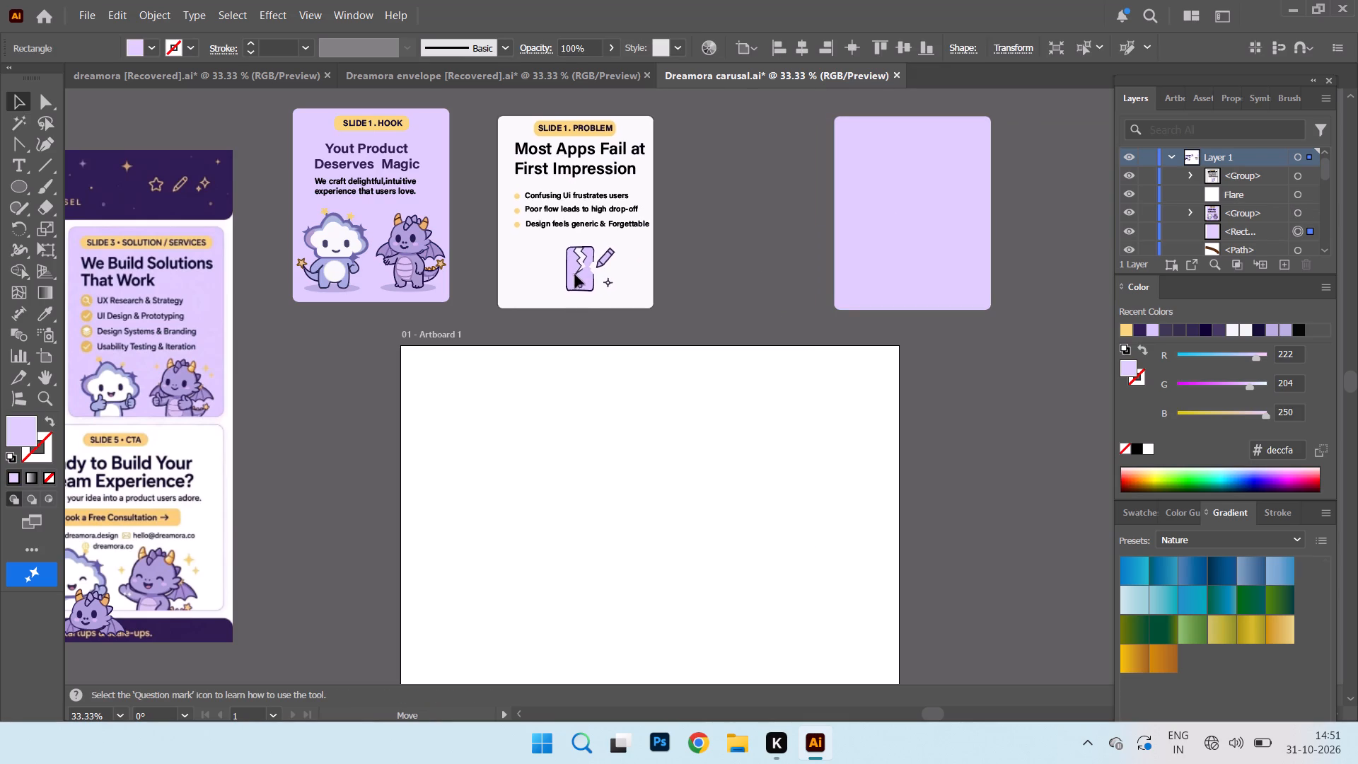
{"action": "left_click_drag", "start_coordinate": [575, 274], "coordinate": [557, 269]}
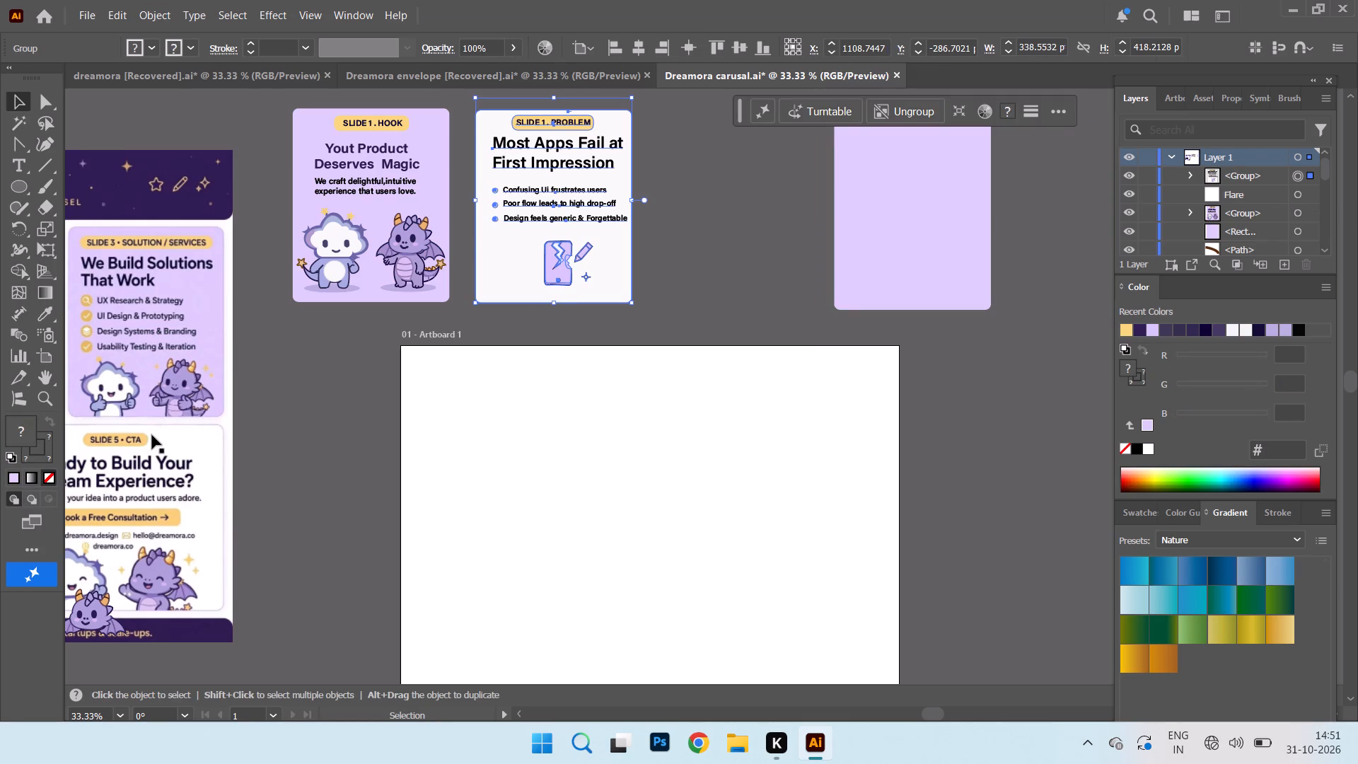
Move the reference image back right so it overlaps the left part of the artboard.
{"action": "left_click_drag", "start_coordinate": [152, 435], "coordinate": [713, 506]}
{"action": "left_click", "coordinate": [713, 506]}
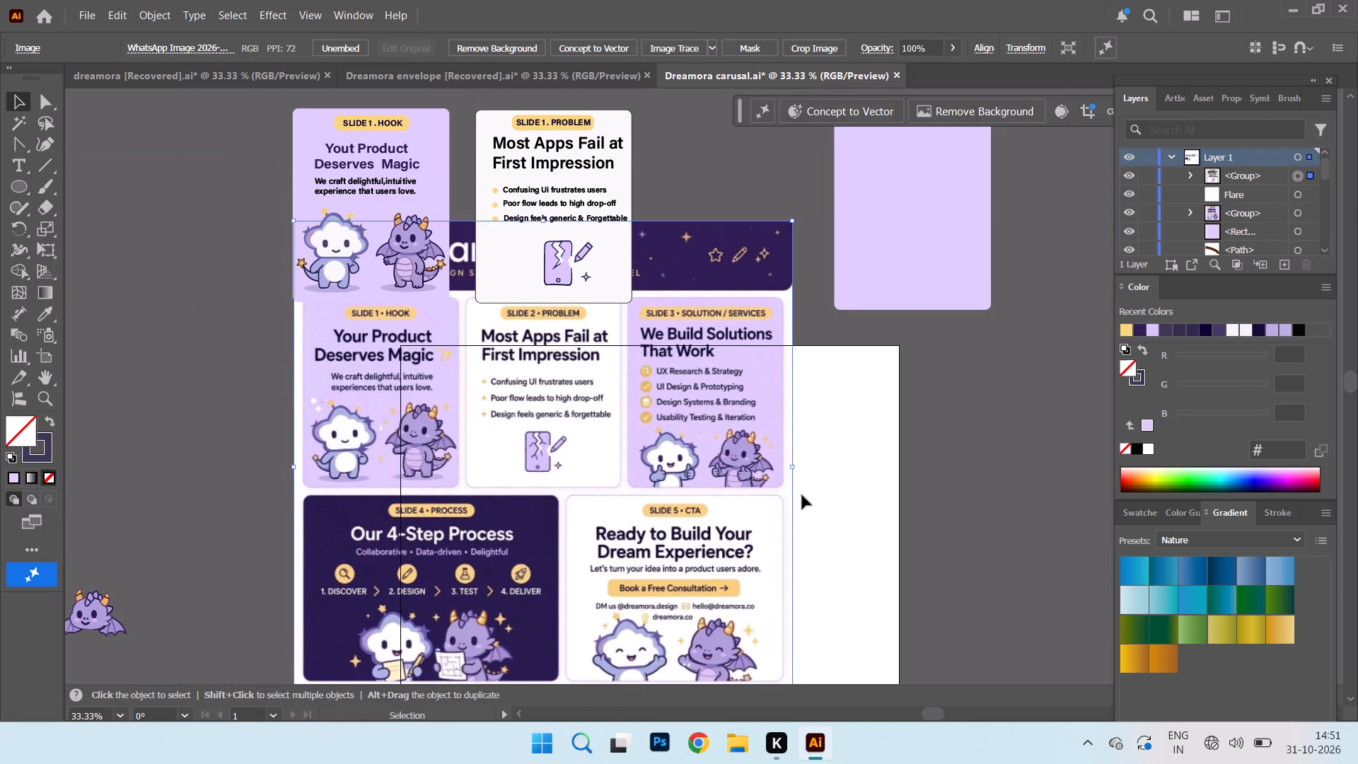
Move the separate cloud and dragon heads together from the far-left pasteboard onto the reference's Slide 3 characters.
{"action": "left_click_drag", "start_coordinate": [932, 714], "coordinate": [919, 713]}
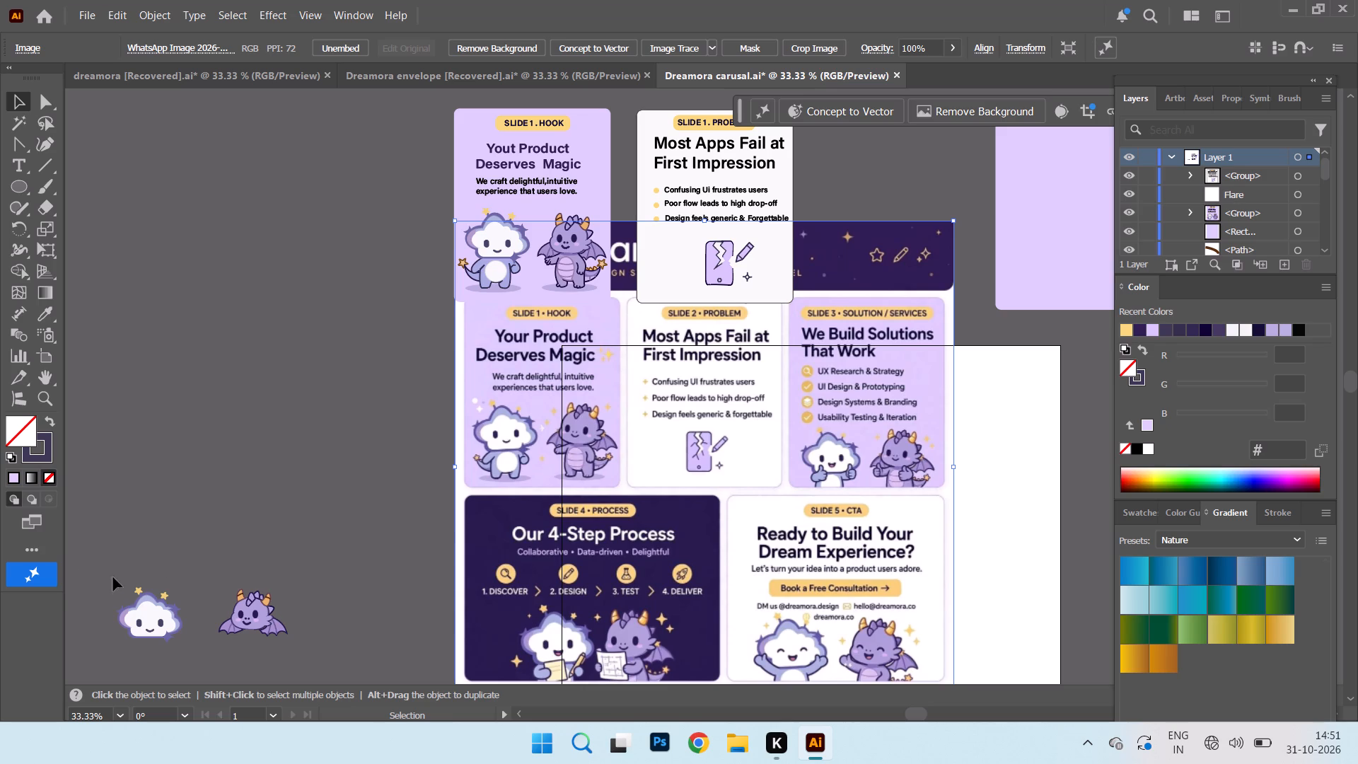
{"action": "left_click_drag", "start_coordinate": [112, 567], "coordinate": [299, 579]}
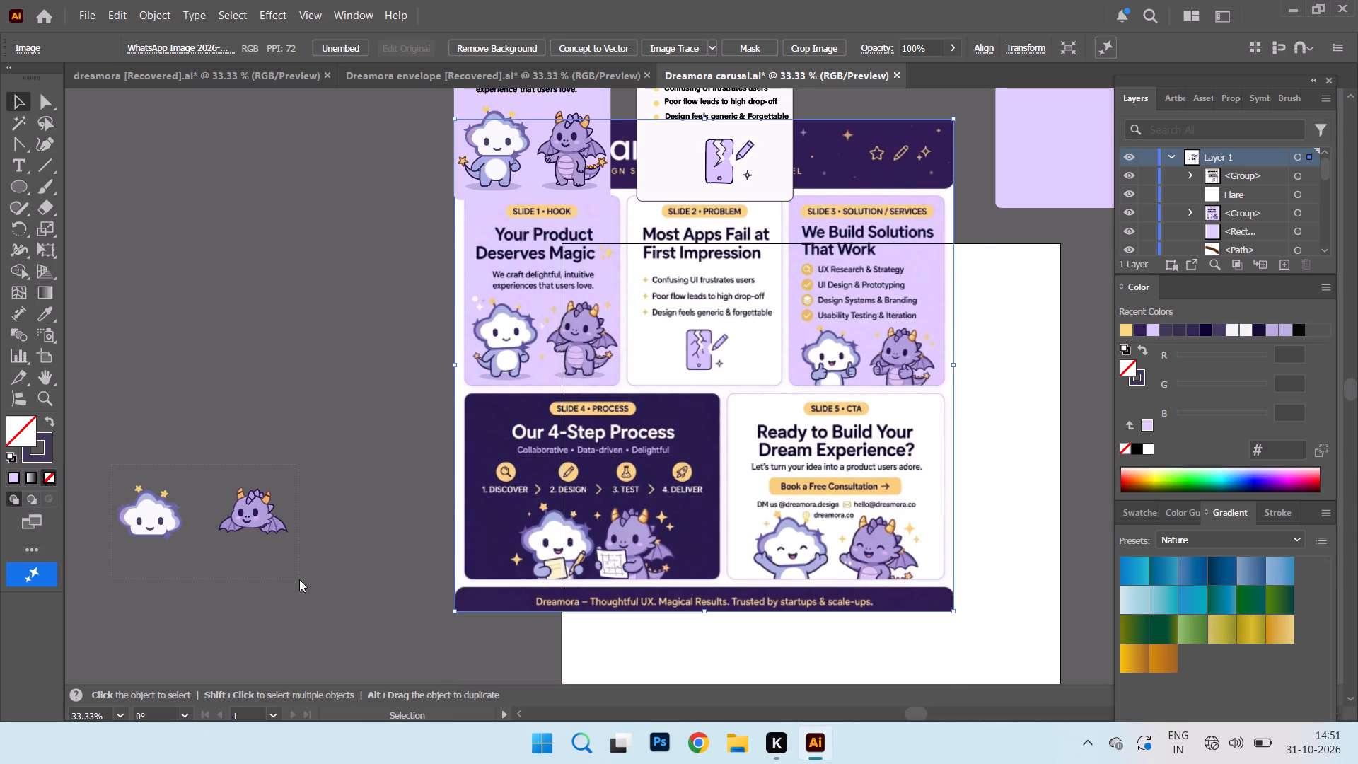
{"action": "left_click_drag", "start_coordinate": [299, 579], "coordinate": [305, 577]}
{"action": "left_click_drag", "start_coordinate": [257, 507], "coordinate": [899, 346]}
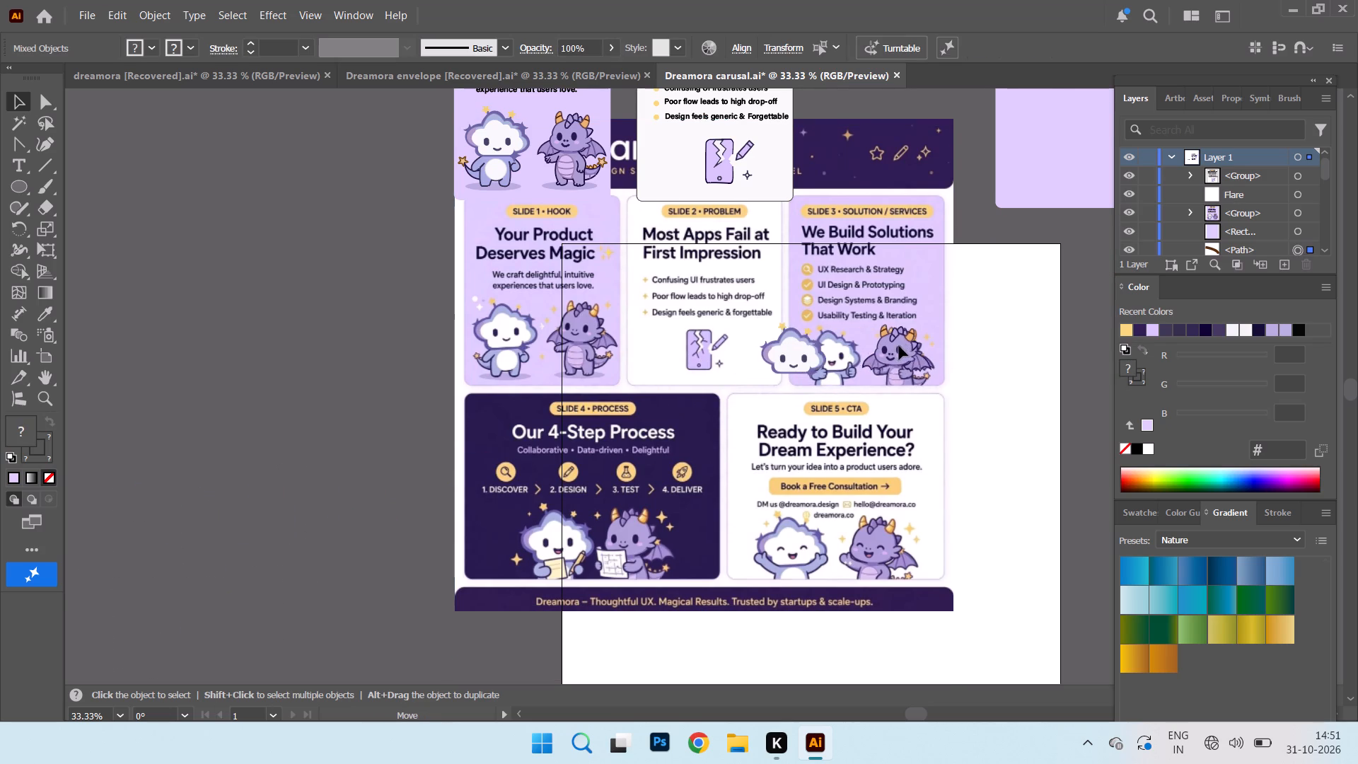
{"action": "left_click_drag", "start_coordinate": [899, 346], "coordinate": [908, 346]}
{"action": "left_click", "coordinate": [975, 319]}
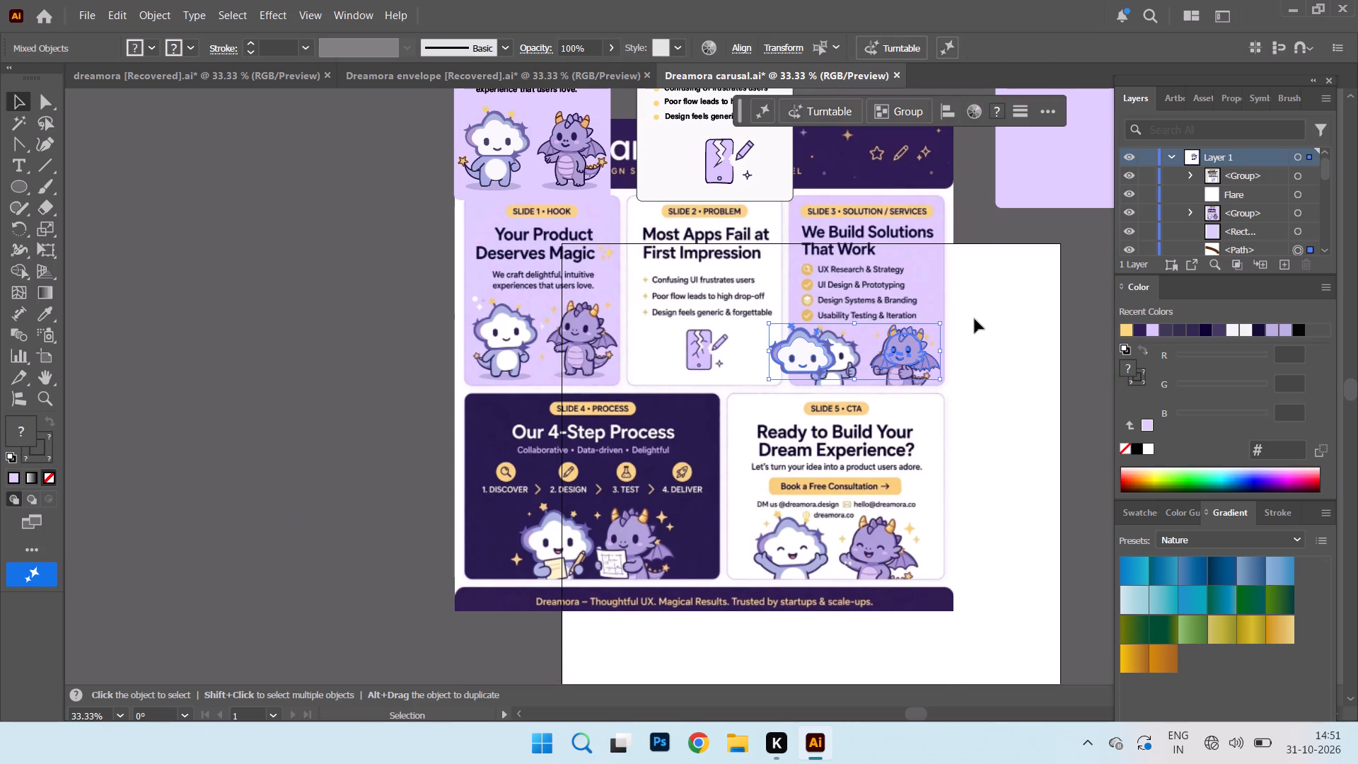
Shift the reference image down and right over the artboard, clear of the finished Hook and Problem slides.
{"action": "left_click_drag", "start_coordinate": [719, 528], "coordinate": [799, 598]}
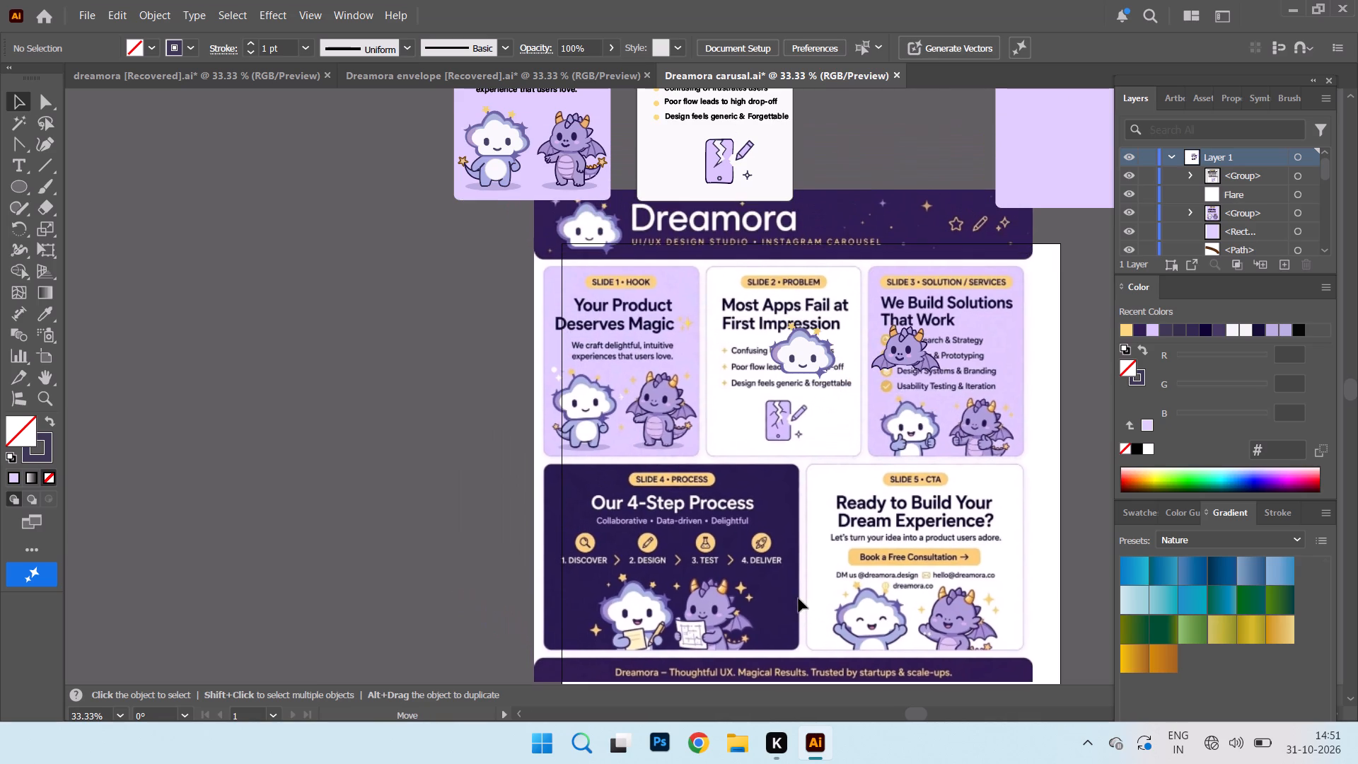
{"action": "left_click_drag", "start_coordinate": [799, 598], "coordinate": [803, 611]}
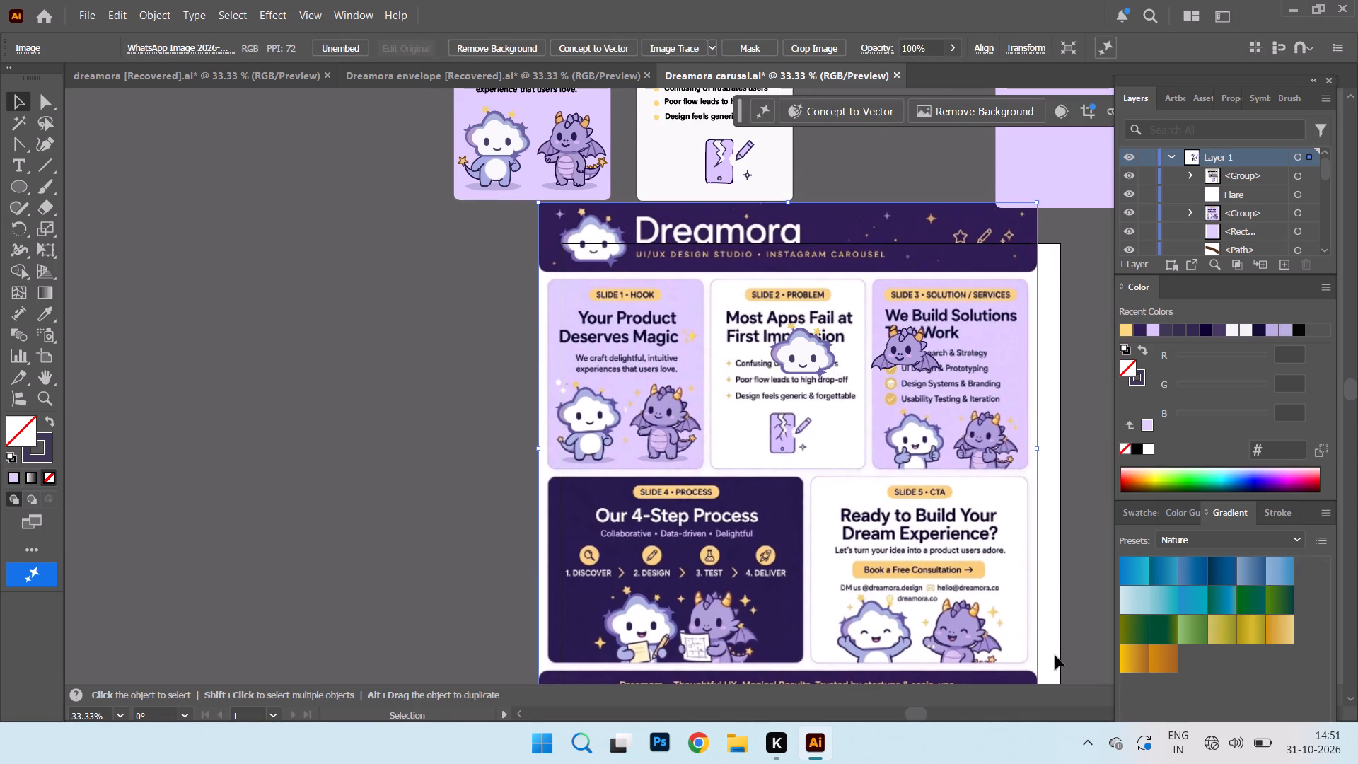
{"action": "key", "text": "ctrl+equal"}
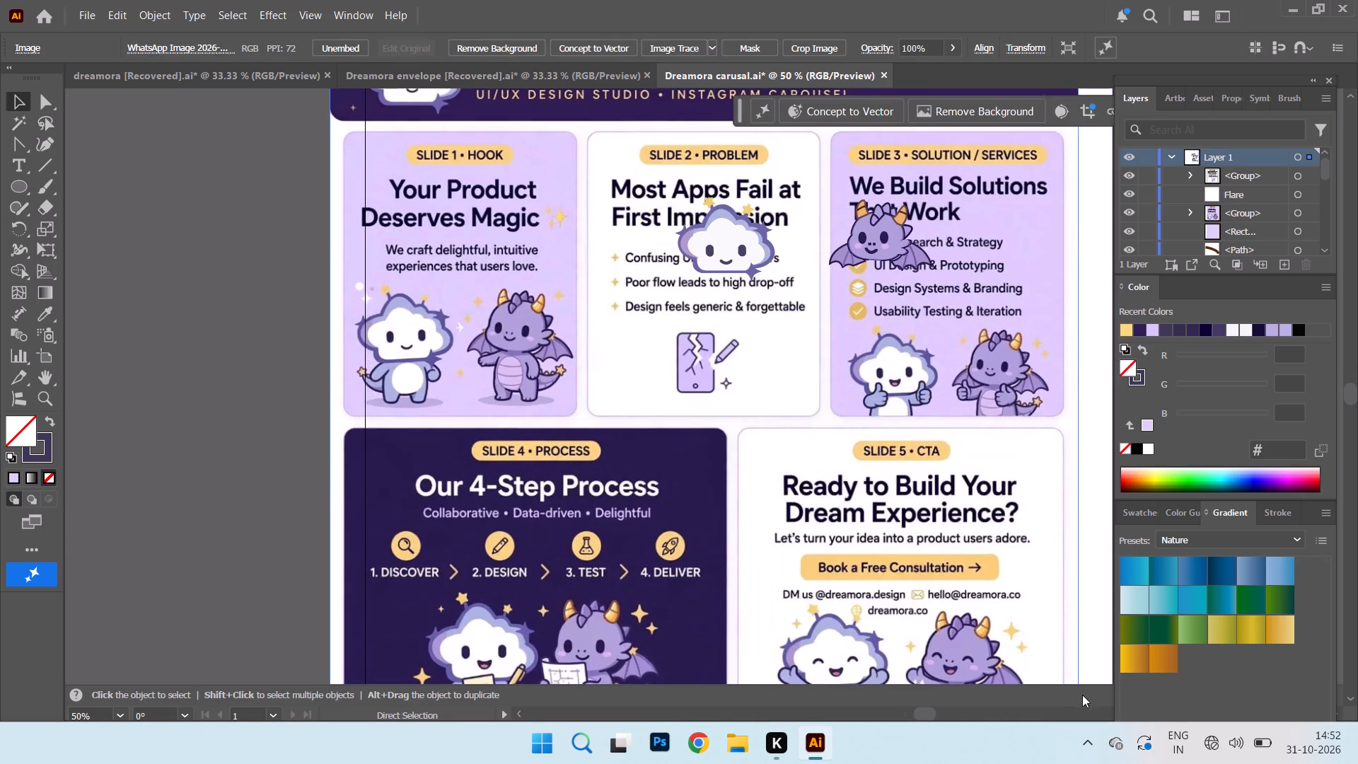
{"action": "key", "text": "ctrl+equal"}
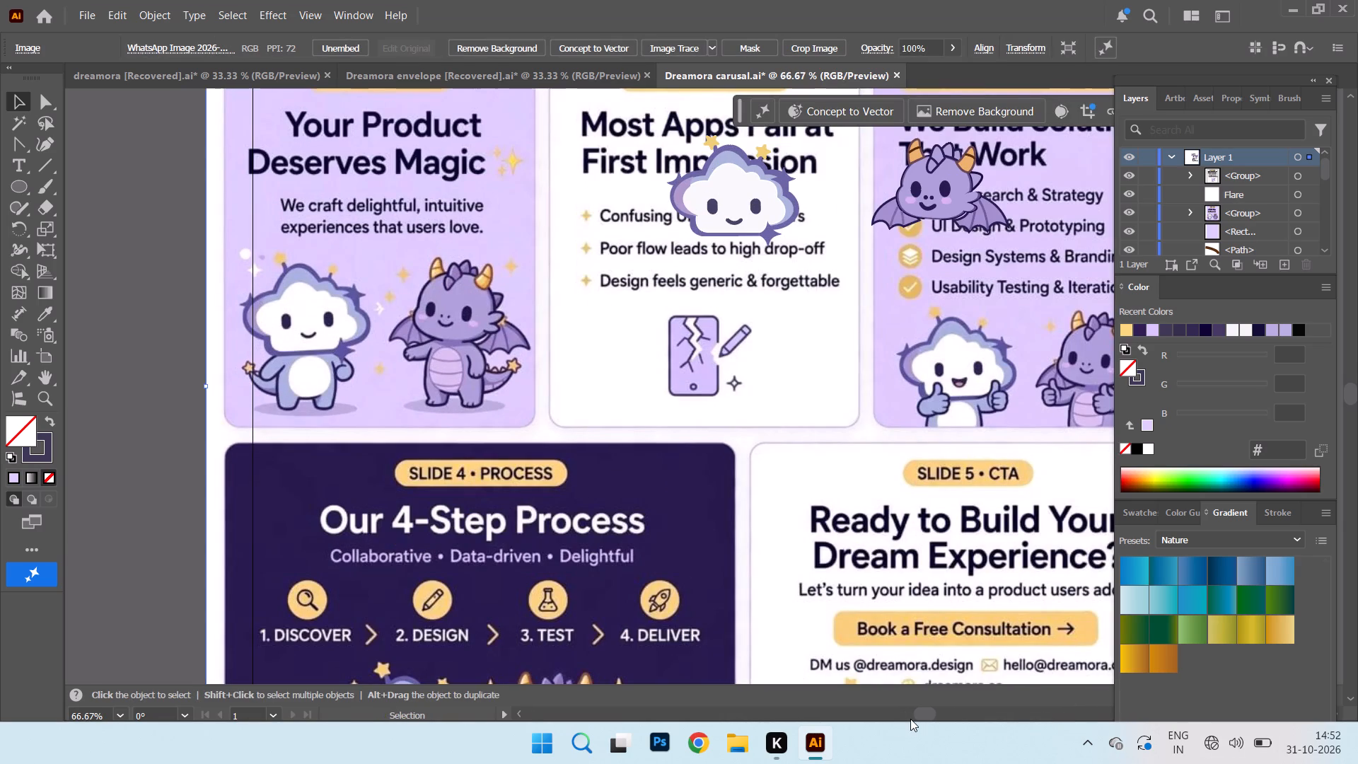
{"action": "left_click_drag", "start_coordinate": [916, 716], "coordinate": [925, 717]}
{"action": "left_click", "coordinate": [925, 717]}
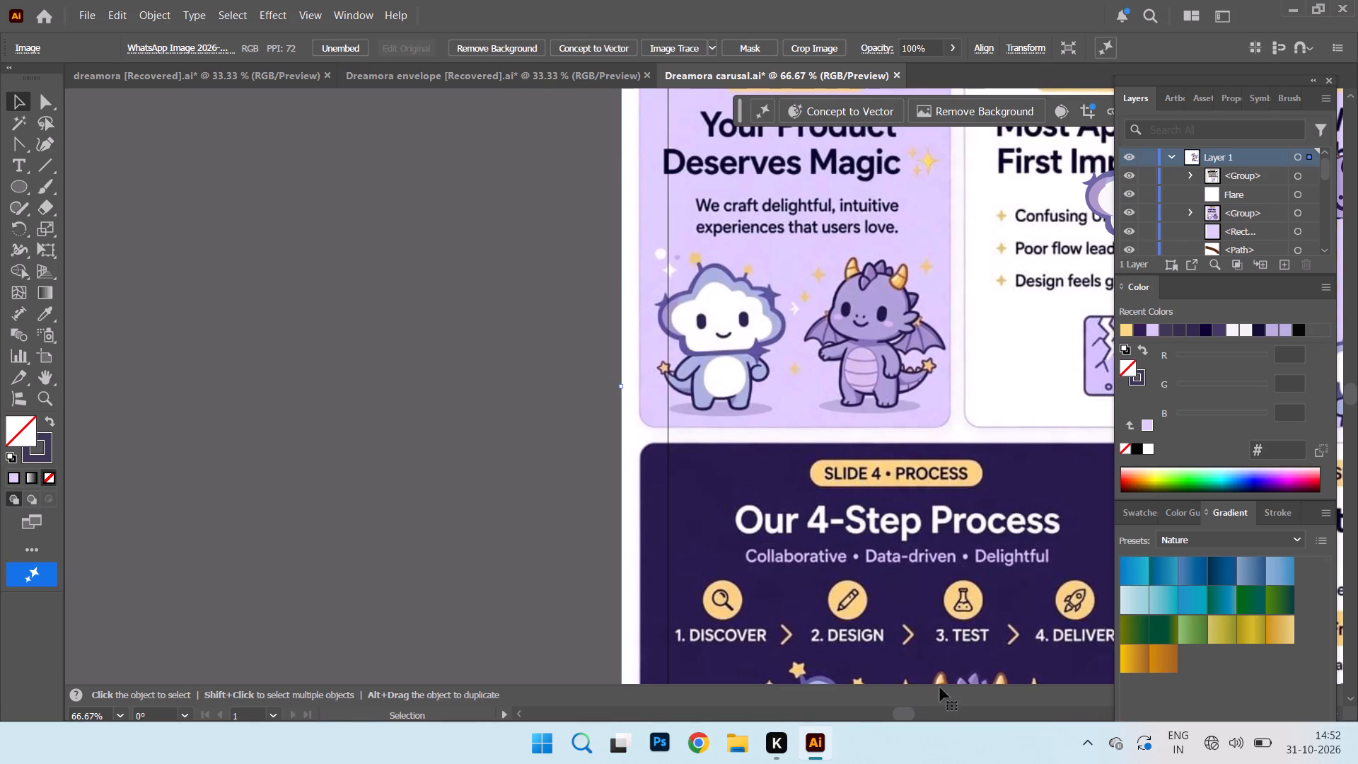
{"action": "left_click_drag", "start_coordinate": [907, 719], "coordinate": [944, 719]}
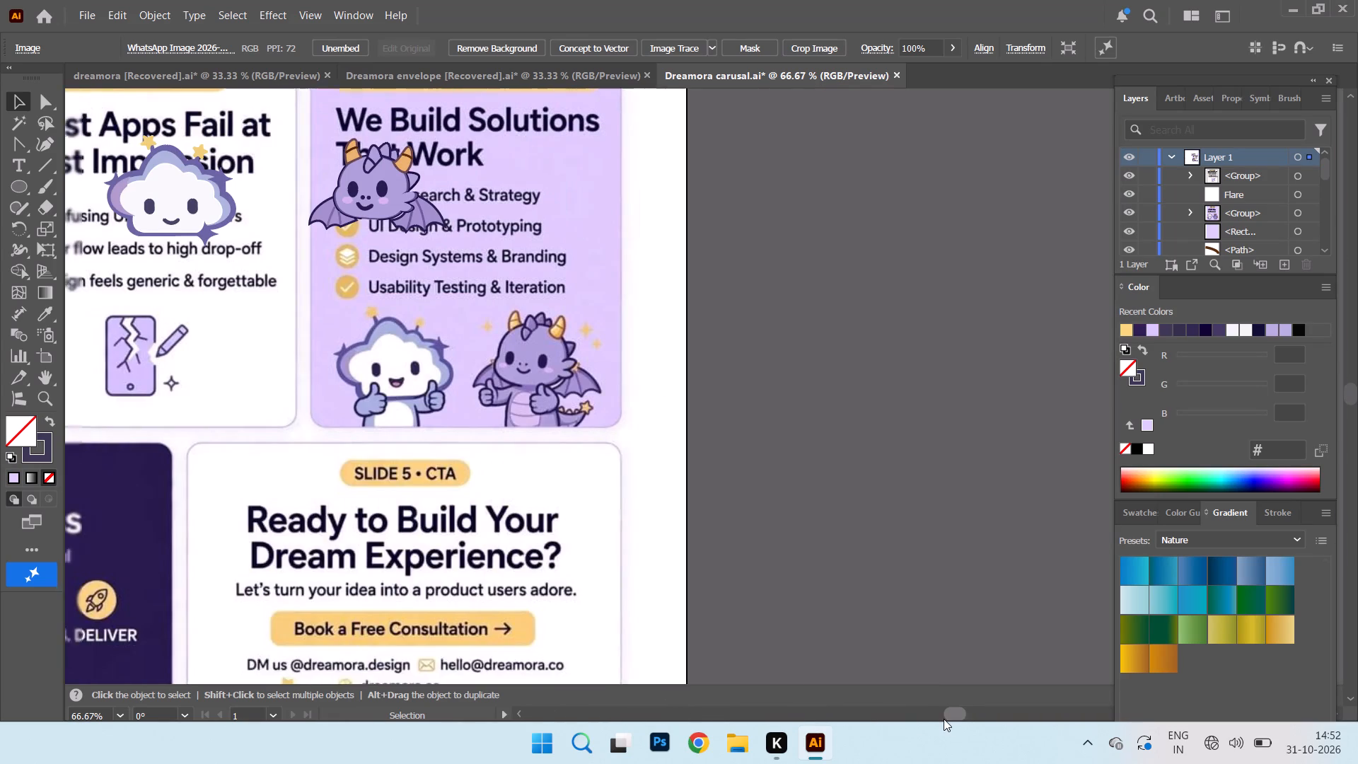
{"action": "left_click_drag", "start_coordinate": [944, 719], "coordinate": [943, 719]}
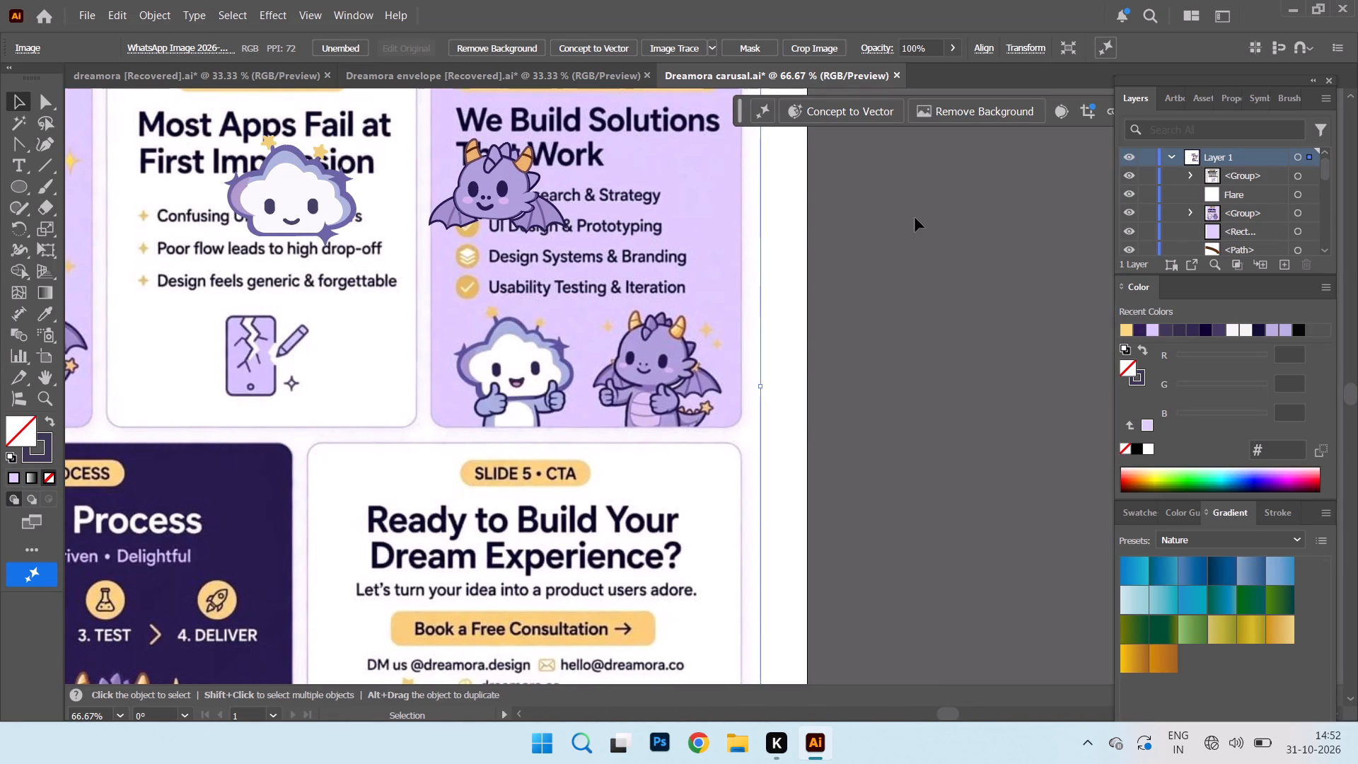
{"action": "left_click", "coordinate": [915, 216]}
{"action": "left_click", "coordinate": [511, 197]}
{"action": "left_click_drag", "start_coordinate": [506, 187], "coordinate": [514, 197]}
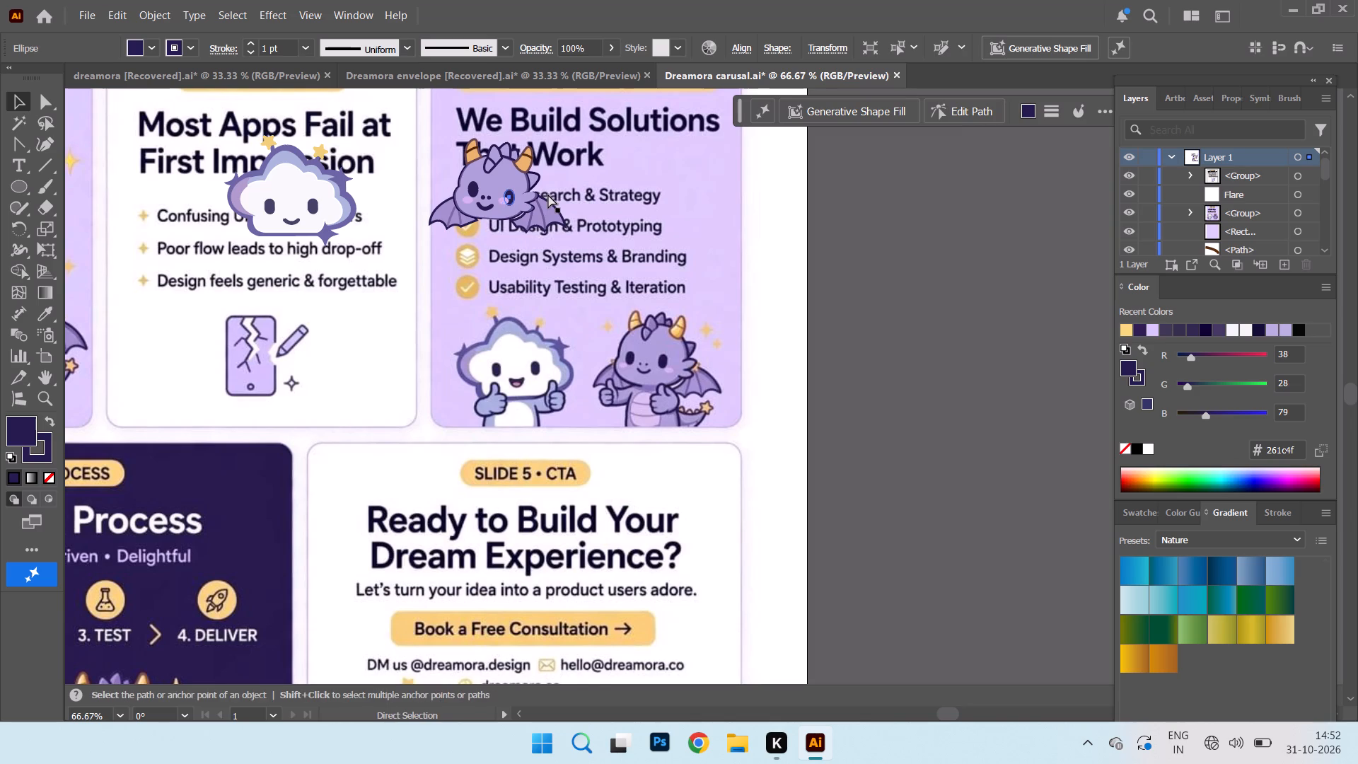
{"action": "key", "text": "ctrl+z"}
Move the reference image down, clear of the cloud and dragon heads, and group all the dragon head's parts.
{"action": "left_click_drag", "start_coordinate": [671, 181], "coordinate": [584, 639]}
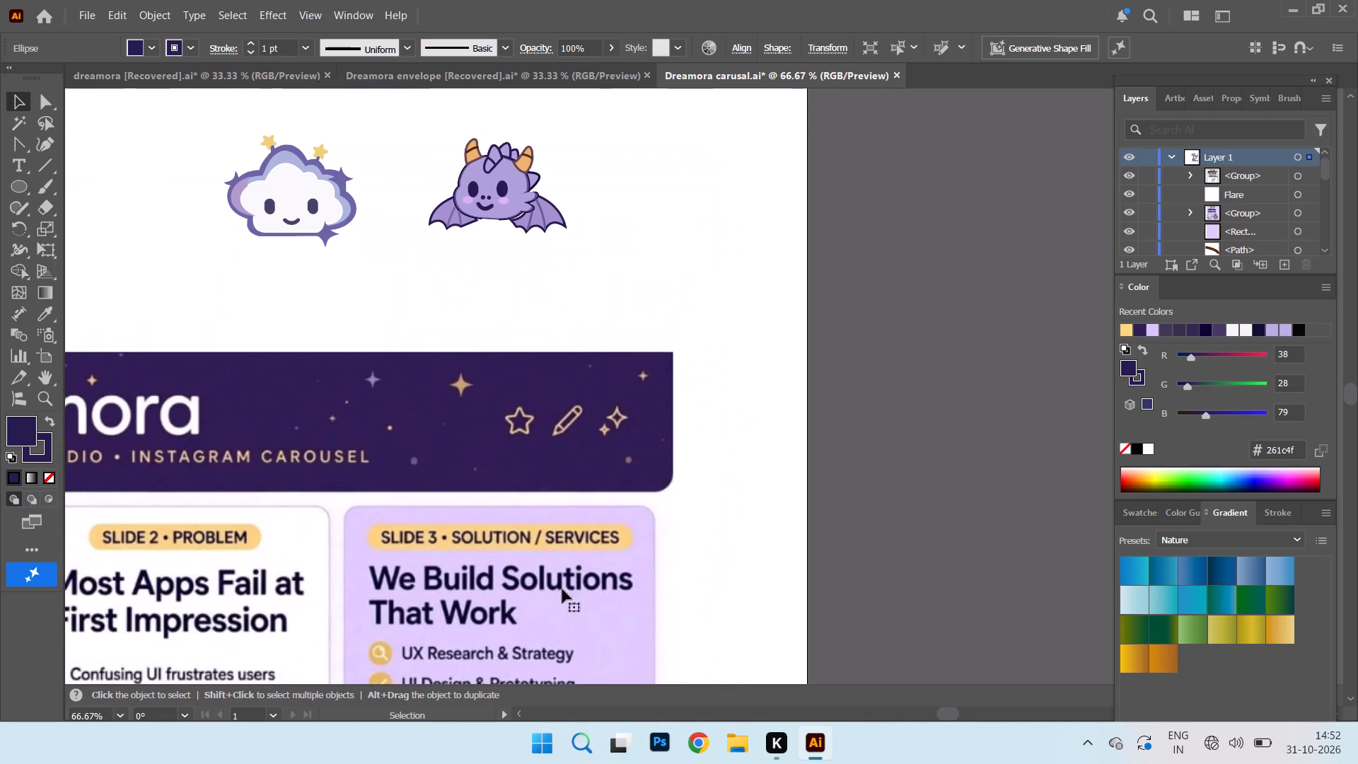
{"action": "left_click_drag", "start_coordinate": [441, 110], "coordinate": [621, 250]}
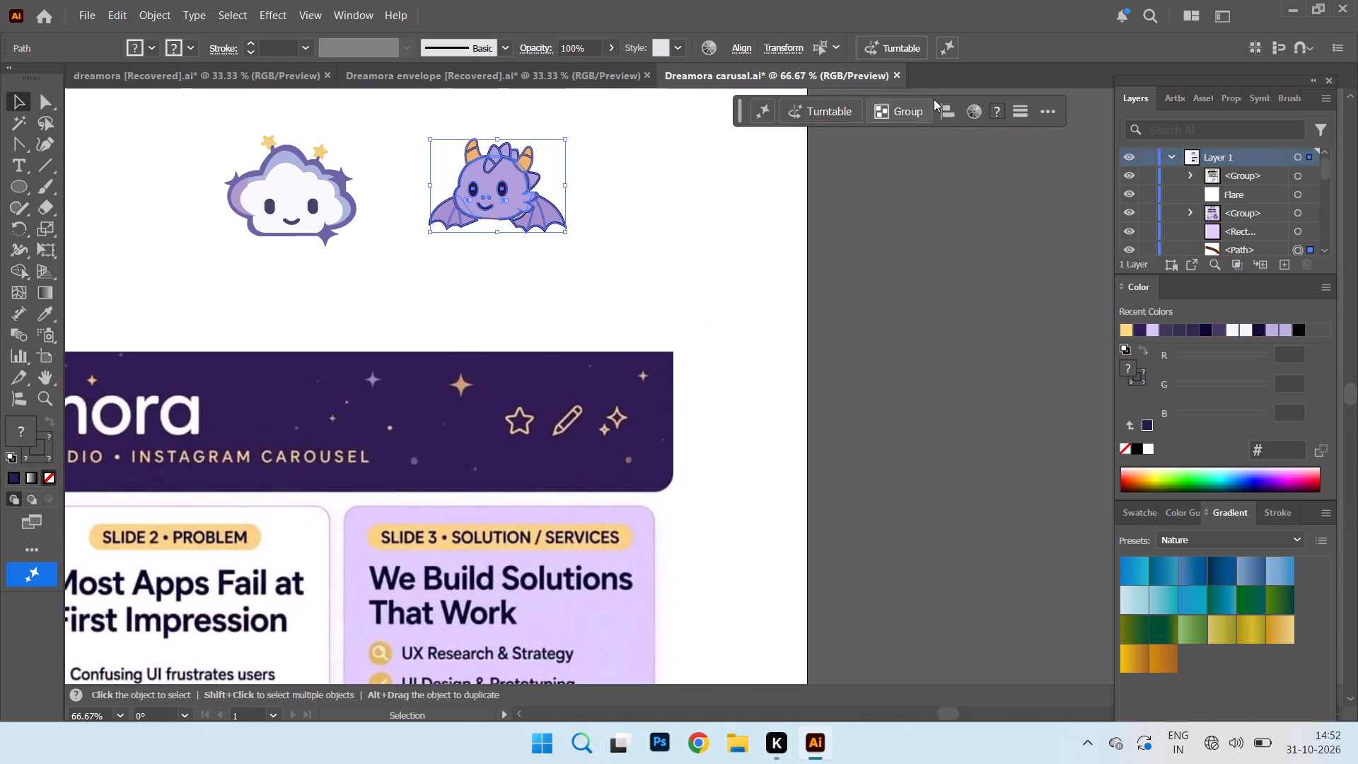
{"action": "left_click", "coordinate": [919, 110]}
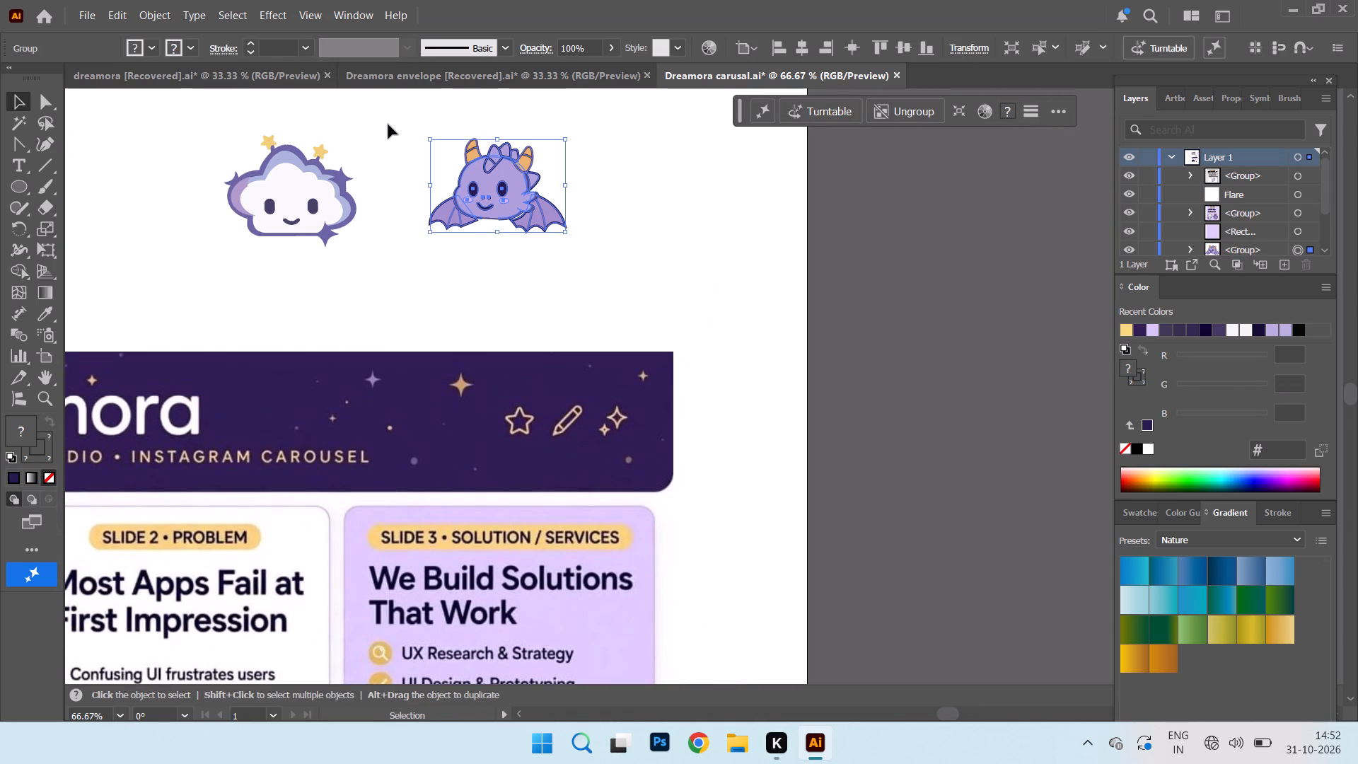
{"action": "left_click", "coordinate": [423, 129]}
{"action": "left_click_drag", "start_coordinate": [222, 100], "coordinate": [410, 253]}
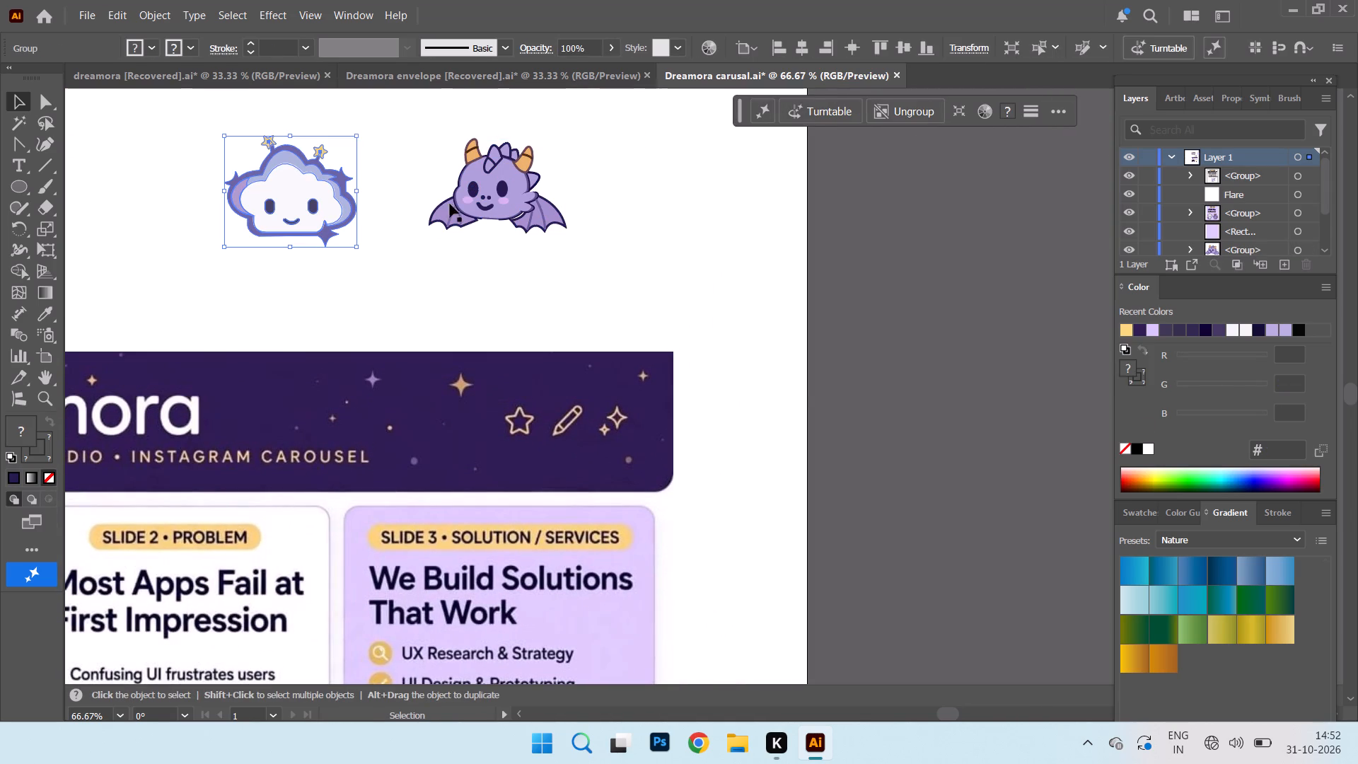
{"action": "left_click", "coordinate": [582, 249]}
Shift the reference image back up until its Slide 3 dragon lines up beneath the separate vector dragon head.
{"action": "left_click_drag", "start_coordinate": [466, 542], "coordinate": [383, 91]}
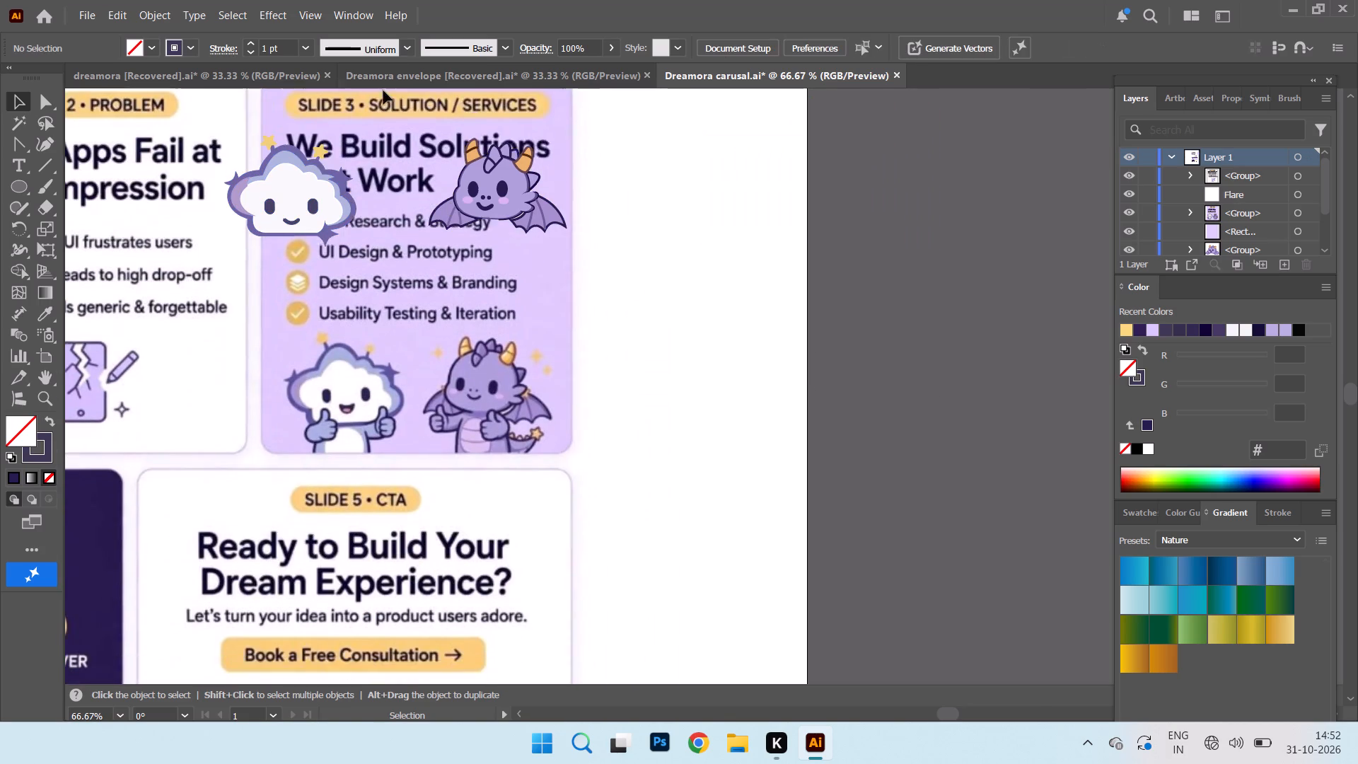
{"action": "left_click_drag", "start_coordinate": [383, 91], "coordinate": [400, 47]}
{"action": "scroll", "coordinate": [511, 366], "scroll_direction": "up", "scroll_amount": 4}
{"action": "scroll", "coordinate": [543, 383], "scroll_direction": "down", "scroll_amount": 4}
{"action": "left_click_drag", "start_coordinate": [511, 586], "coordinate": [501, 272]}
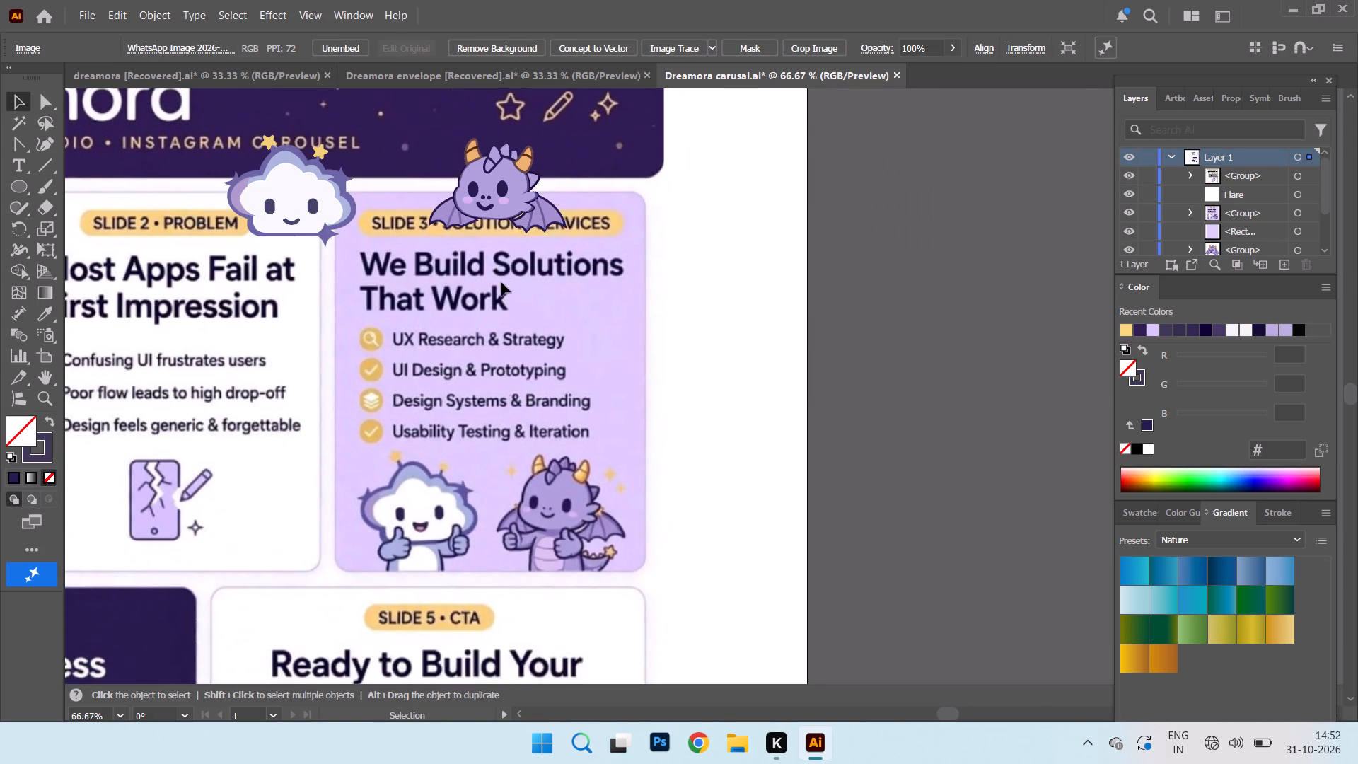
{"action": "left_click_drag", "start_coordinate": [520, 439], "coordinate": [480, 329]}
{"action": "left_click_drag", "start_coordinate": [485, 448], "coordinate": [445, 255]}
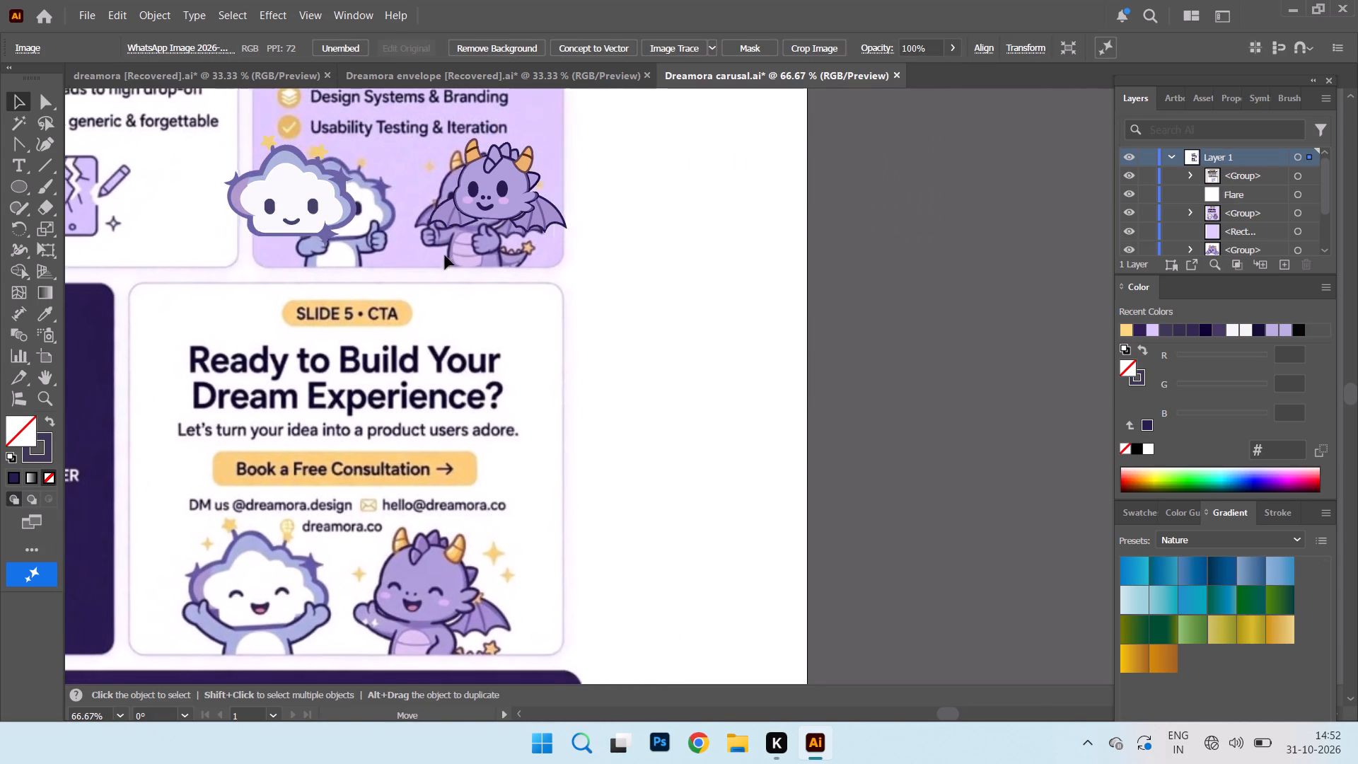
{"action": "left_click_drag", "start_coordinate": [445, 255], "coordinate": [465, 248]}
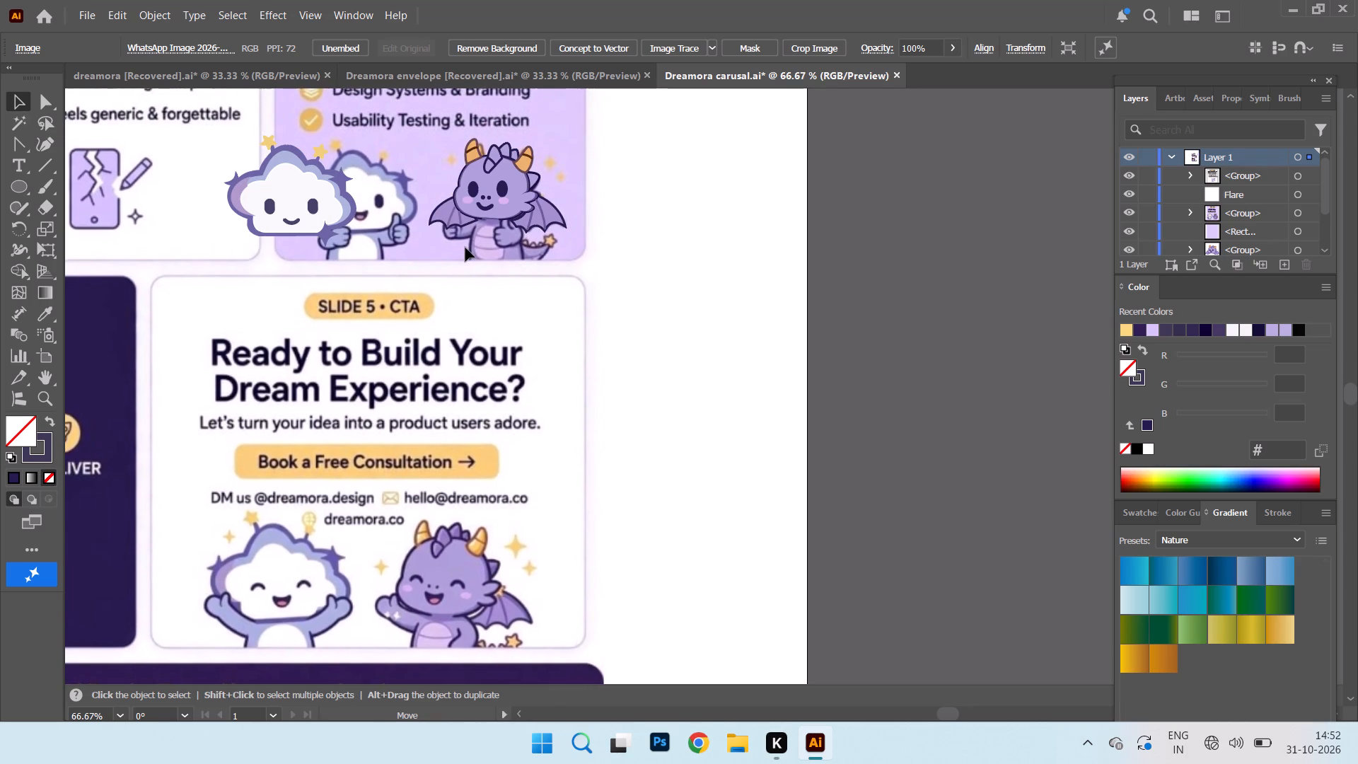
{"action": "left_click_drag", "start_coordinate": [465, 248], "coordinate": [463, 248]}
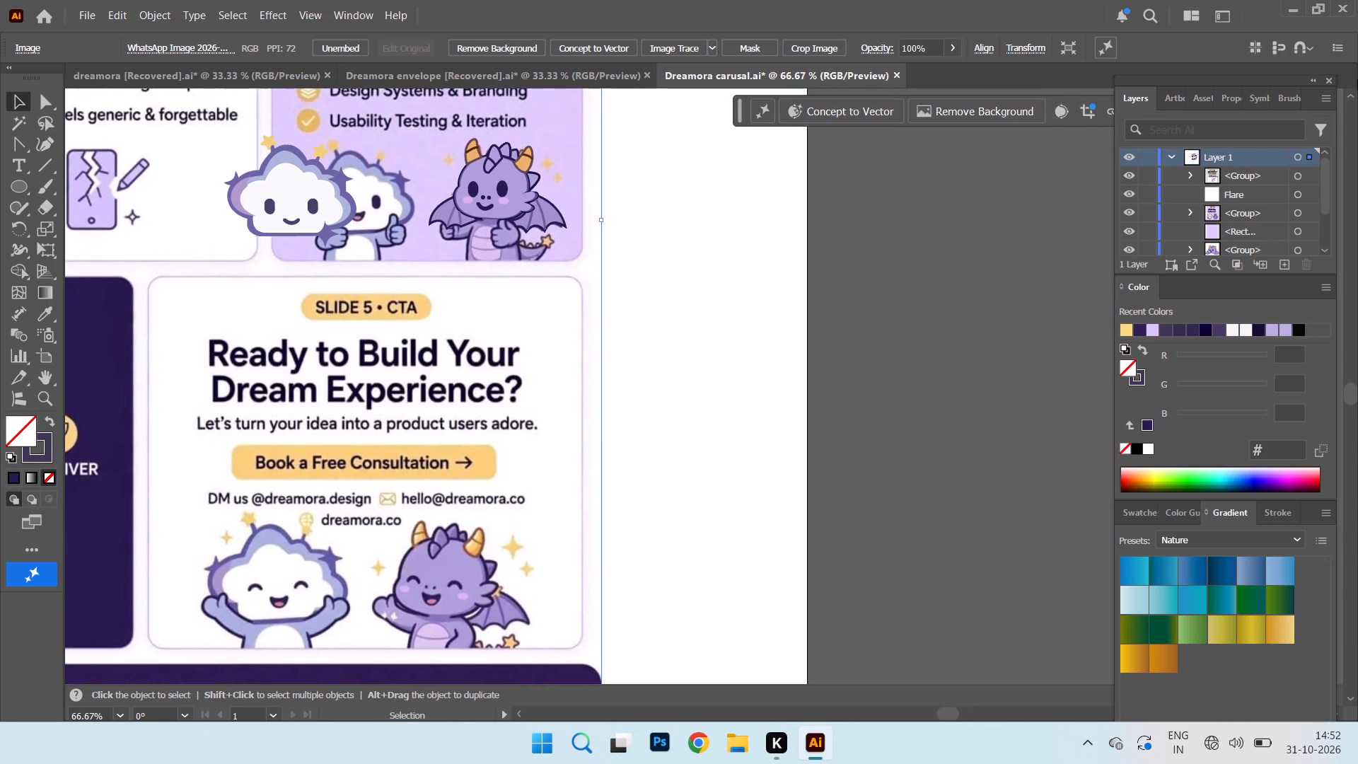
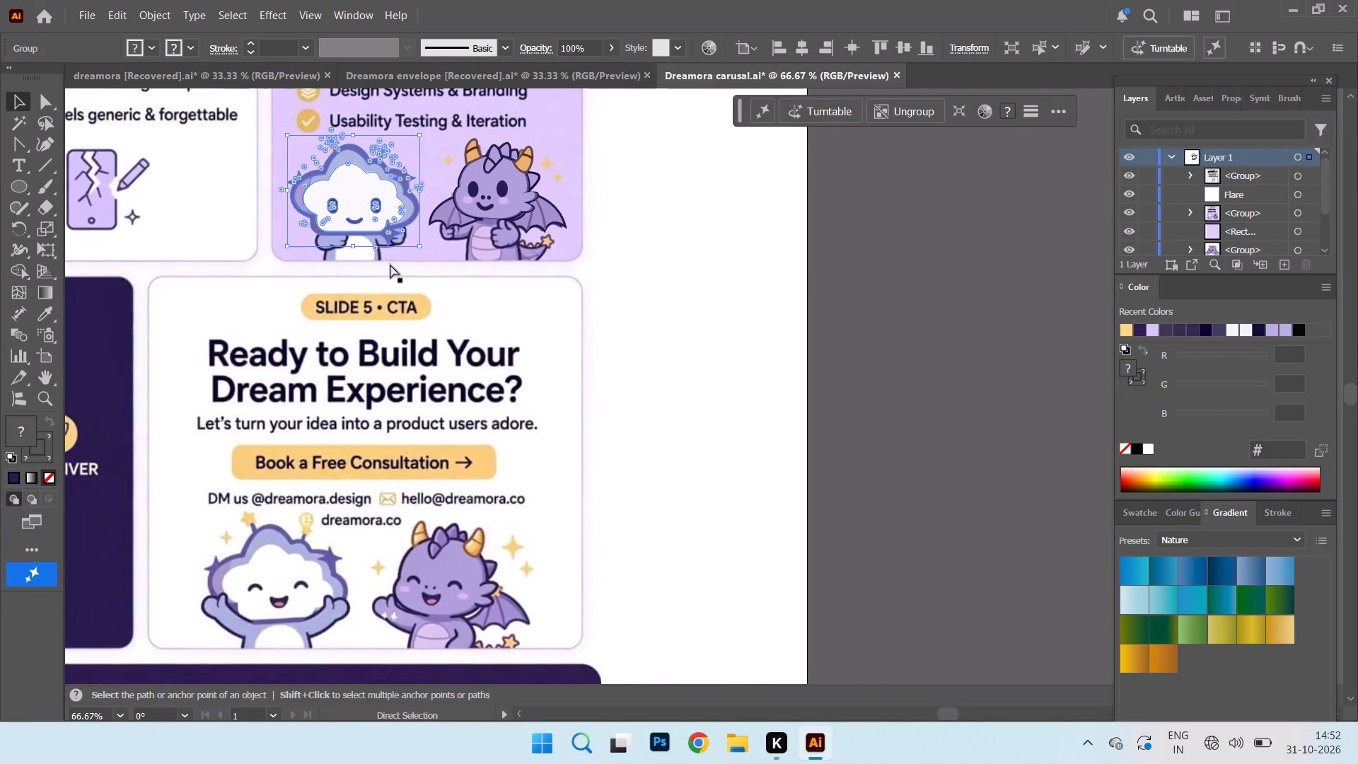
Move the separate cloud head up so the reference cloud's face and thumbs-up hands on Slide 3 are uncovered.
{"action": "key", "text": "ctrl+equal"}
{"action": "key", "text": "ctrl+equal"}
{"action": "scroll", "coordinate": [1266, 521], "scroll_direction": "down", "scroll_amount": 5}
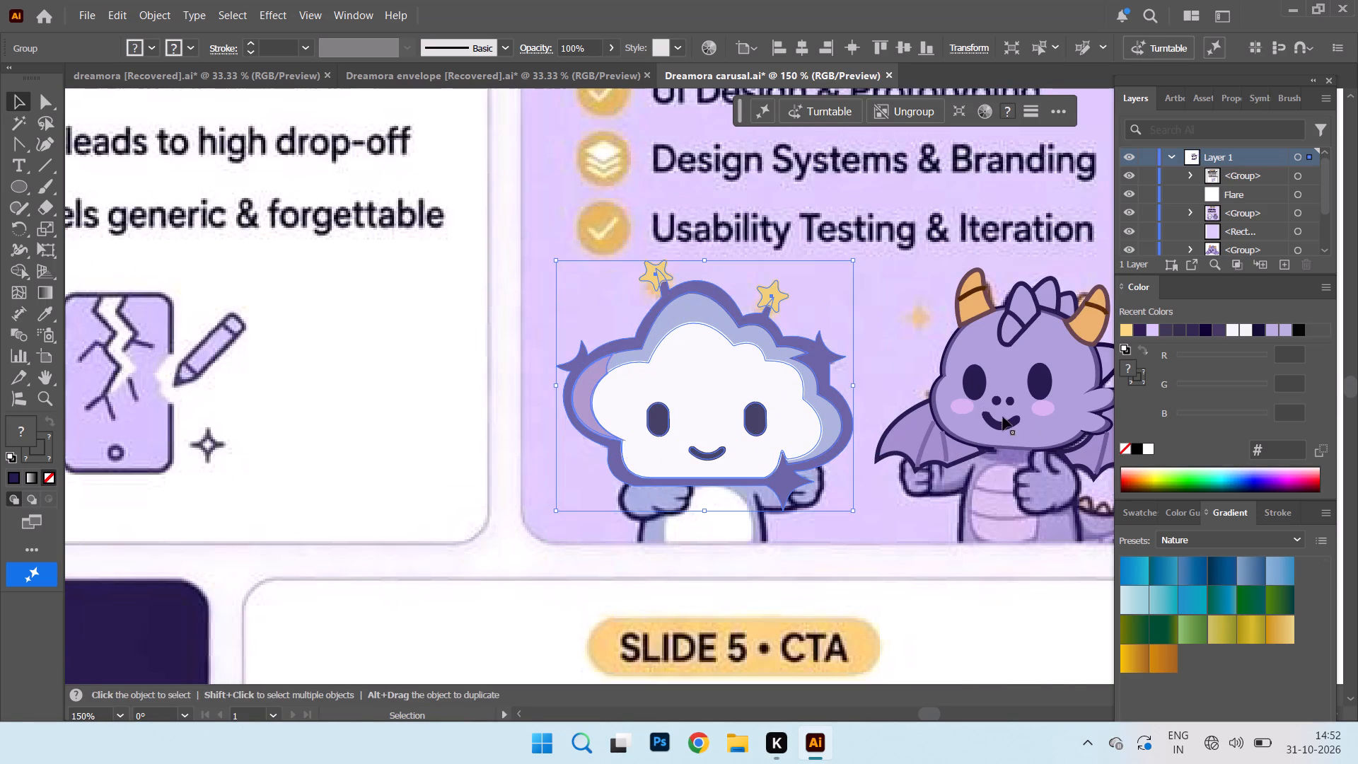
{"action": "scroll", "coordinate": [985, 408], "scroll_direction": "down", "scroll_amount": 8}
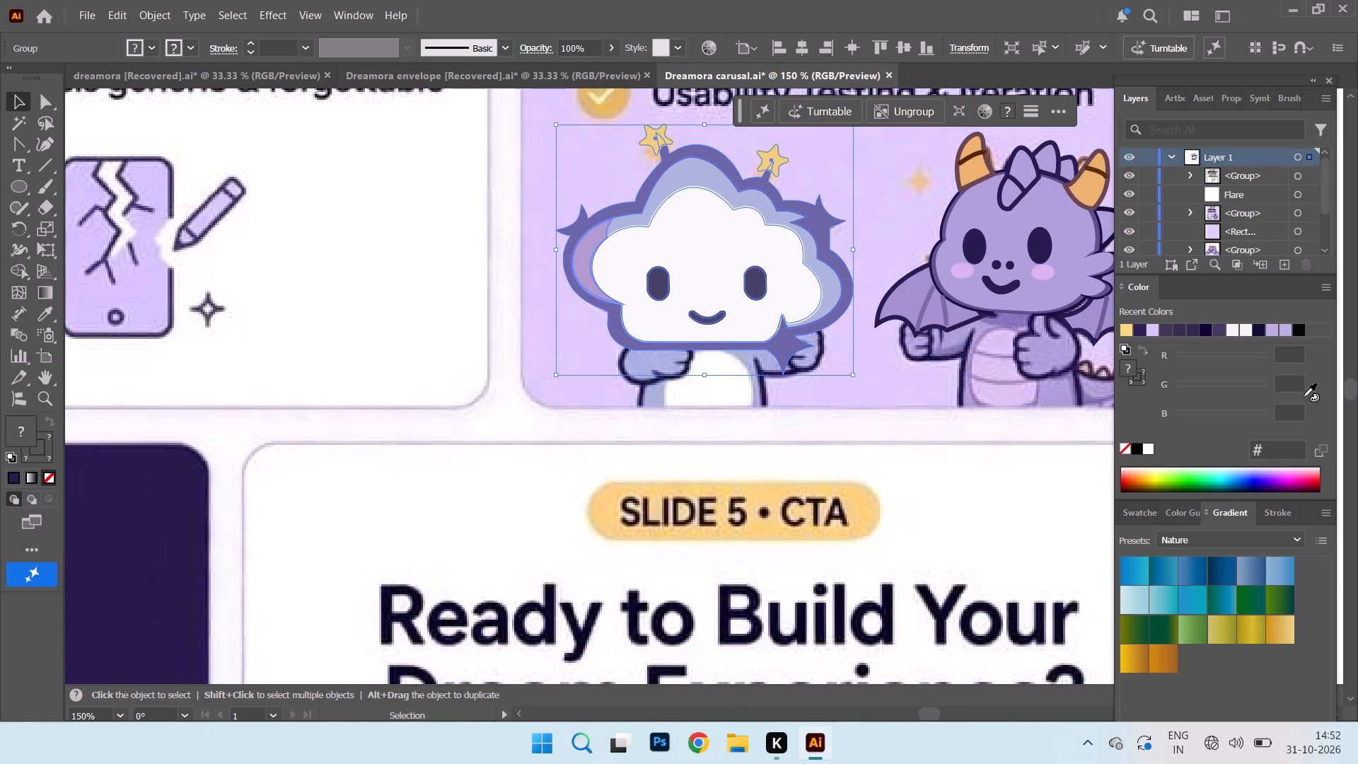
{"action": "left_click_drag", "start_coordinate": [926, 719], "coordinate": [944, 721]}
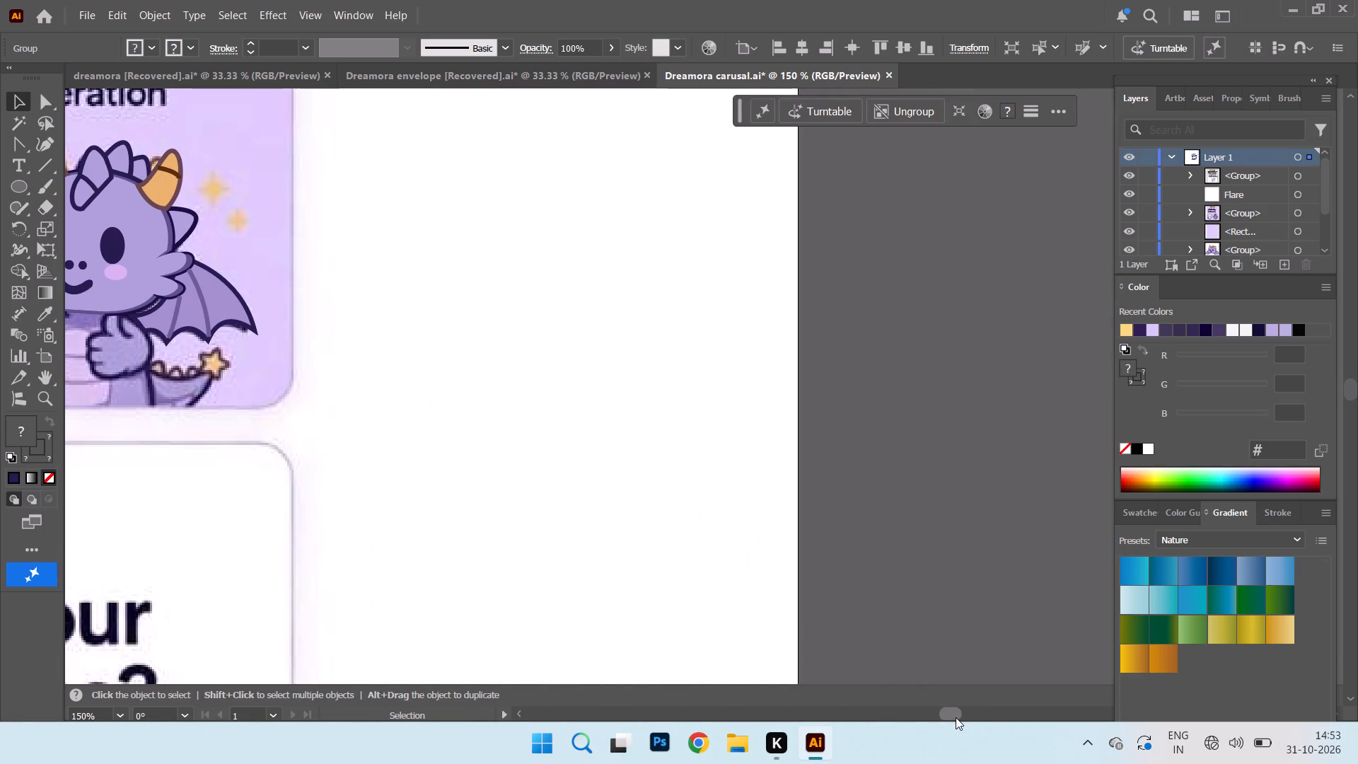
{"action": "left_click", "coordinate": [953, 716]}
{"action": "left_click", "coordinate": [948, 718]}
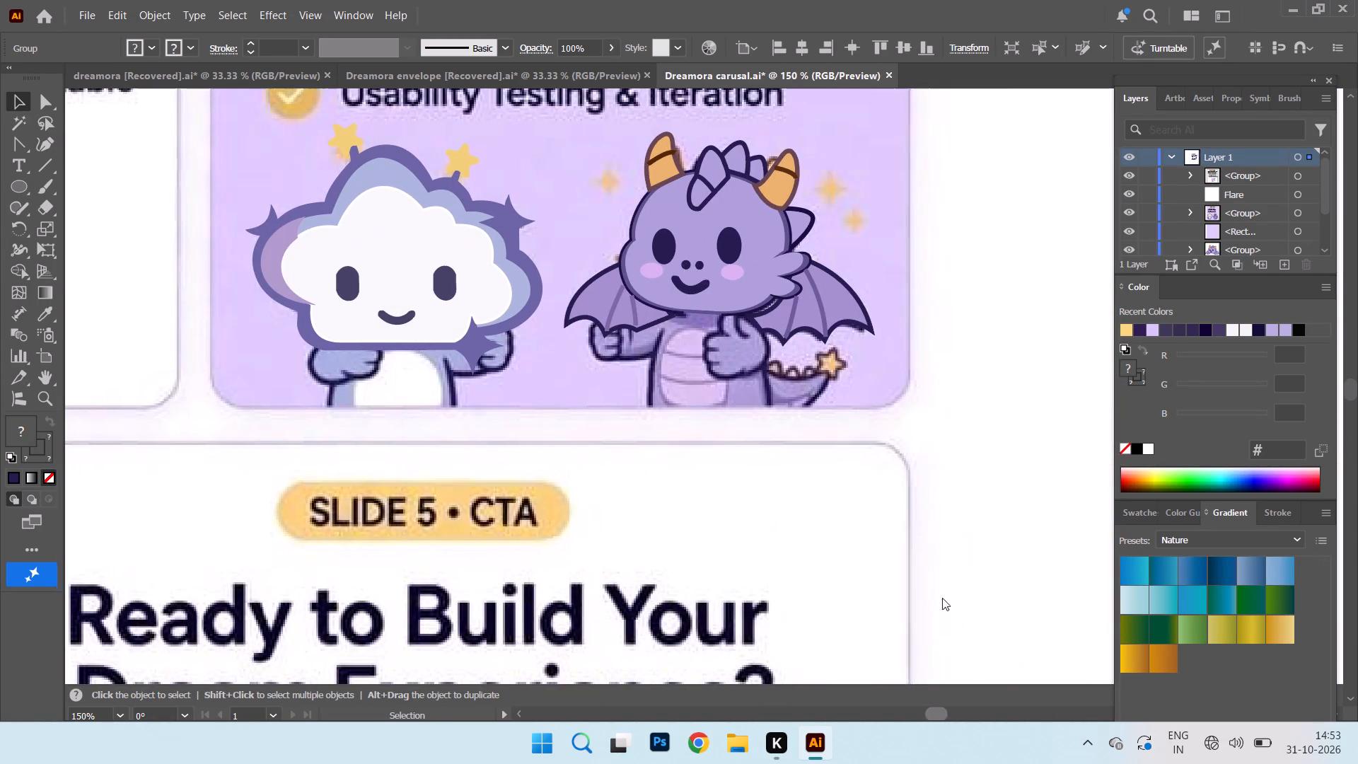
{"action": "left_click", "coordinate": [942, 593]}
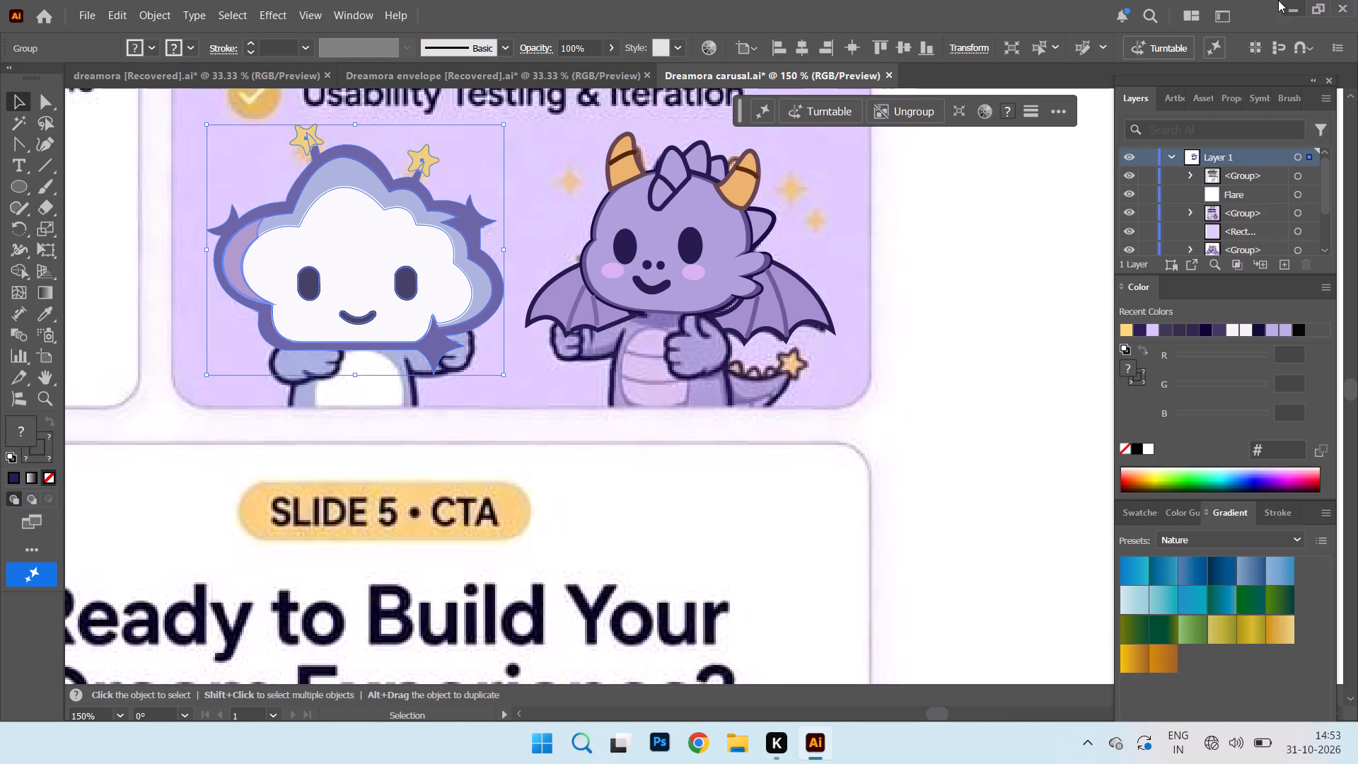
{"action": "left_click_drag", "start_coordinate": [369, 301], "coordinate": [371, 273]}
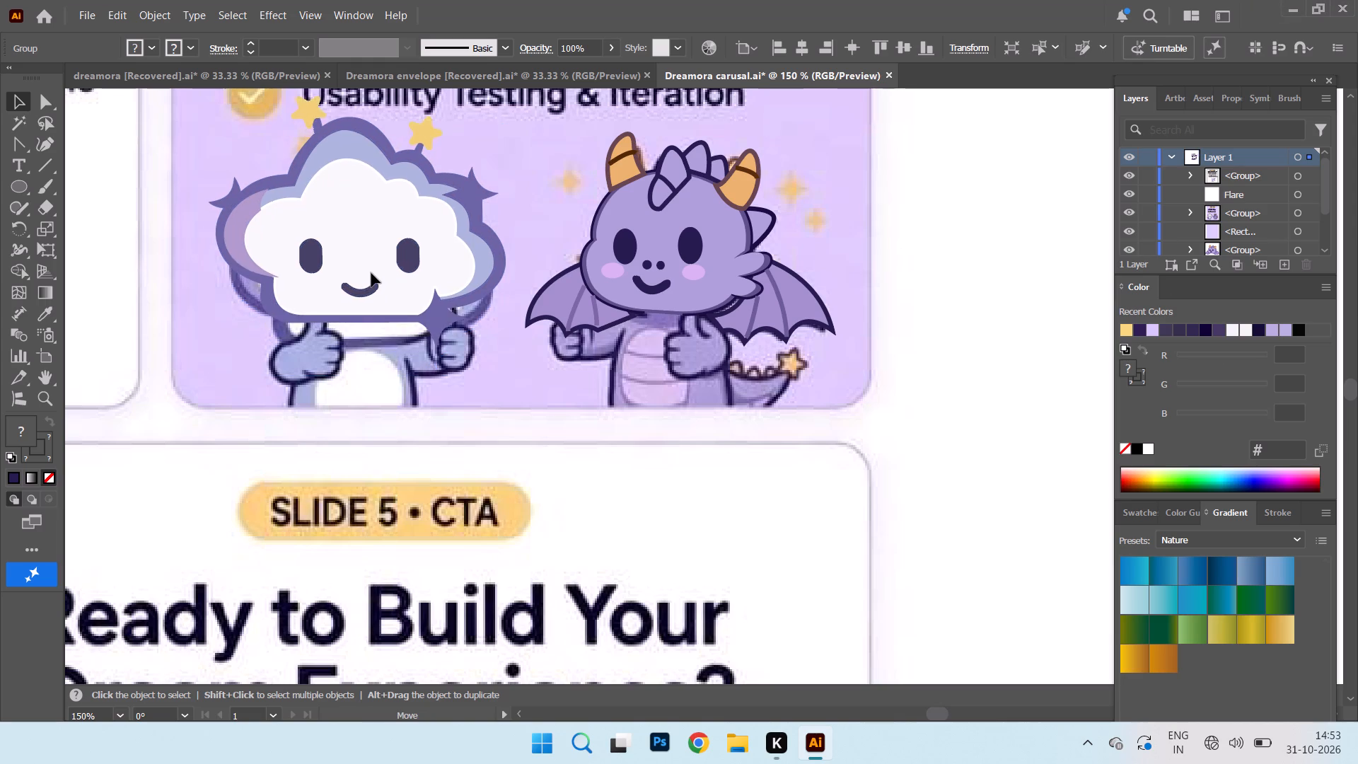
{"action": "left_click_drag", "start_coordinate": [371, 273], "coordinate": [373, 264]}
{"action": "left_click_drag", "start_coordinate": [301, 238], "coordinate": [311, 178]}
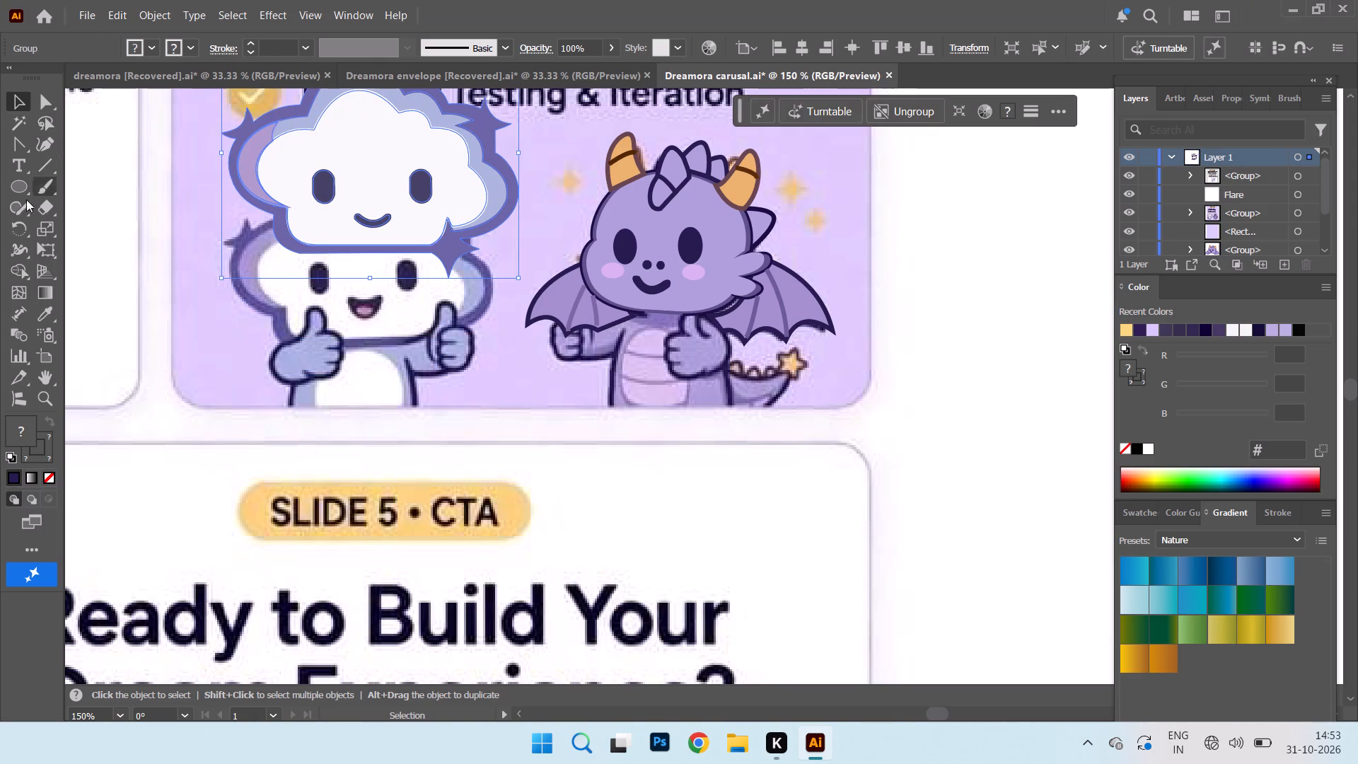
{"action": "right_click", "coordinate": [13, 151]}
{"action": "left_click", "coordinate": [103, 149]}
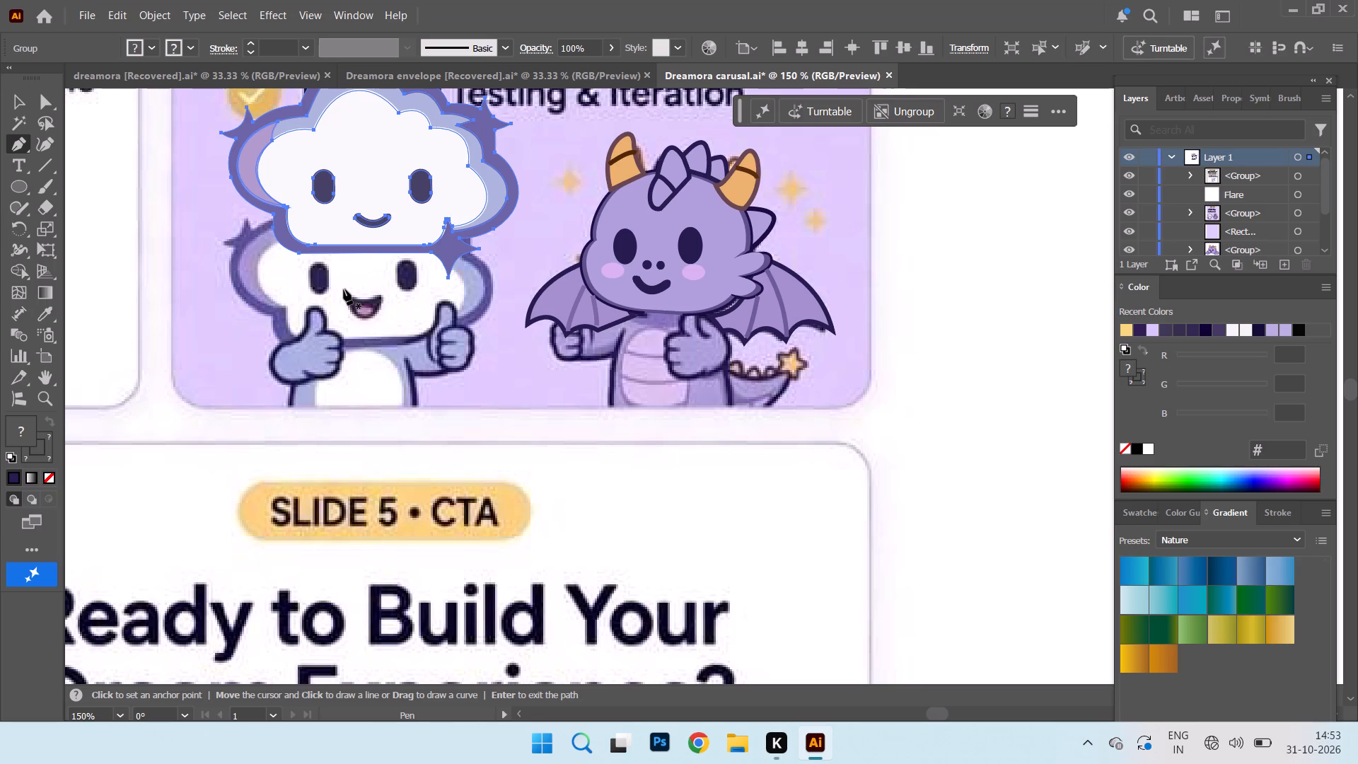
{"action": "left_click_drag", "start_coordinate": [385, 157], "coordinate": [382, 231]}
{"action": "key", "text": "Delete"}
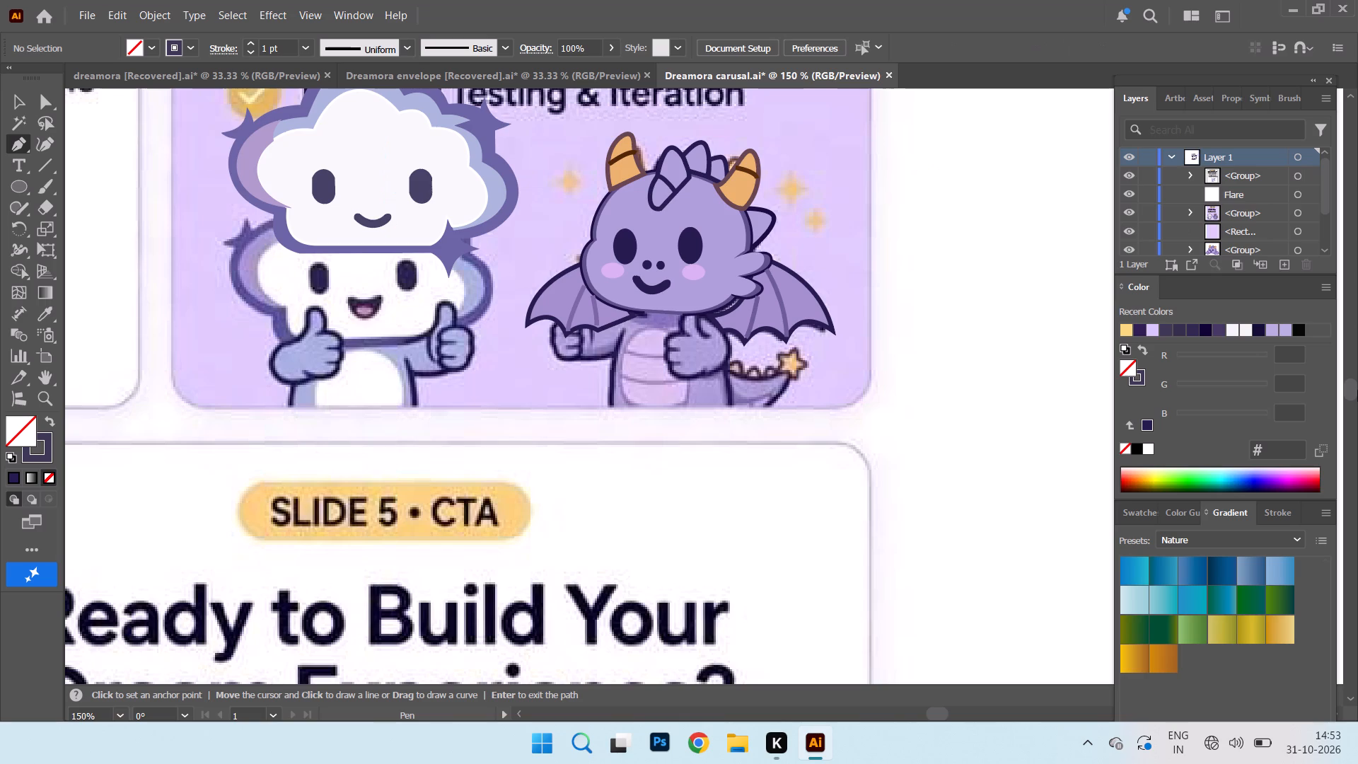
Reposition the cloud head just above the Slide 3 cloud's mouth, keeping both thumbs-up hands clear for tracing.
{"action": "left_click", "coordinate": [13, 108]}
{"action": "left_click_drag", "start_coordinate": [352, 150], "coordinate": [352, 156]}
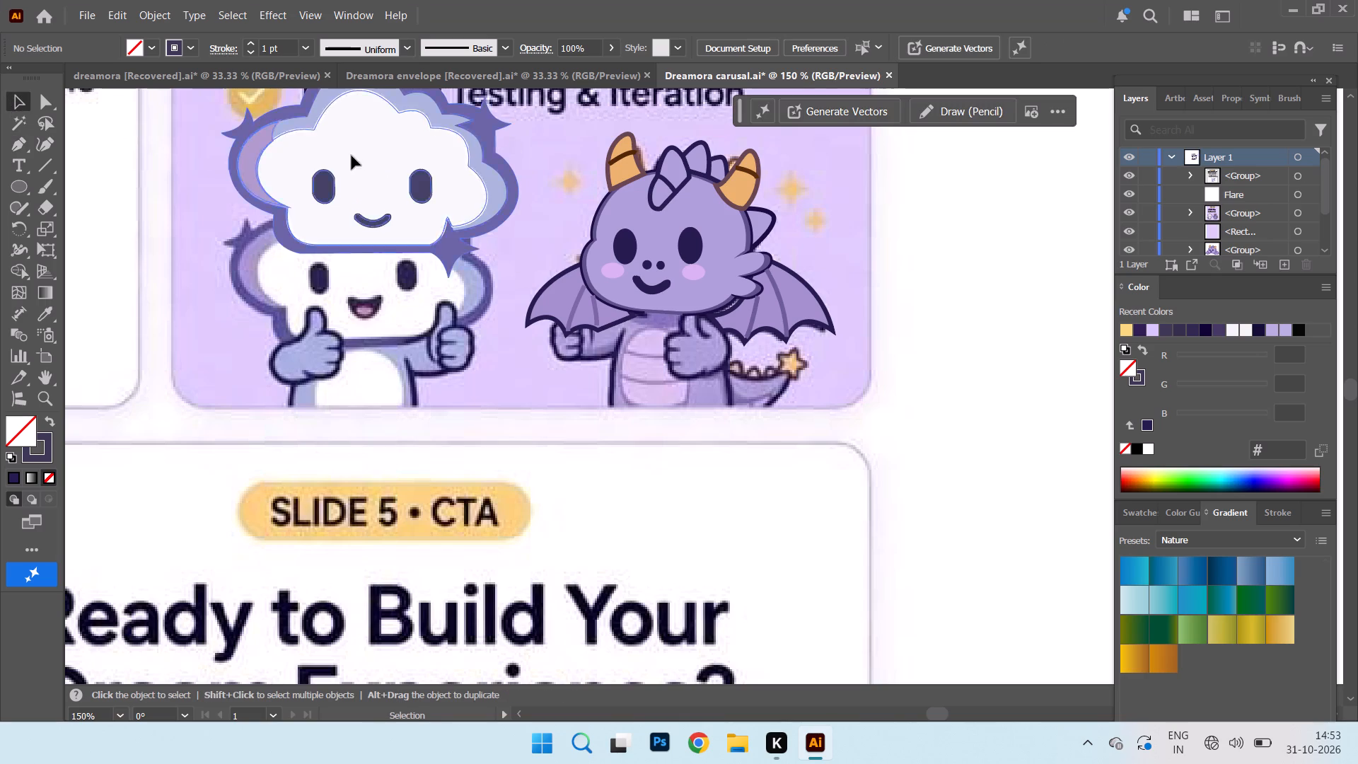
{"action": "left_click_drag", "start_coordinate": [352, 156], "coordinate": [350, 245]}
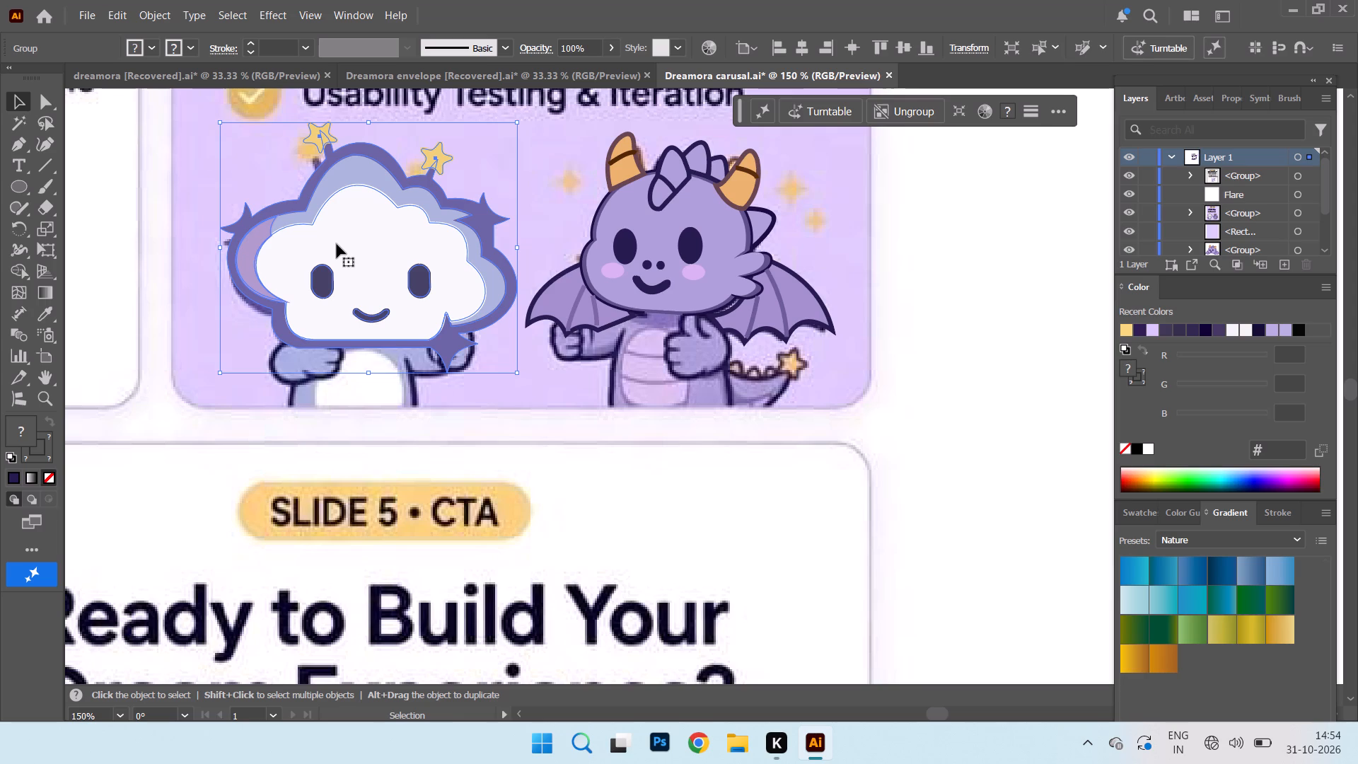
{"action": "left_click_drag", "start_coordinate": [353, 206], "coordinate": [352, 179]}
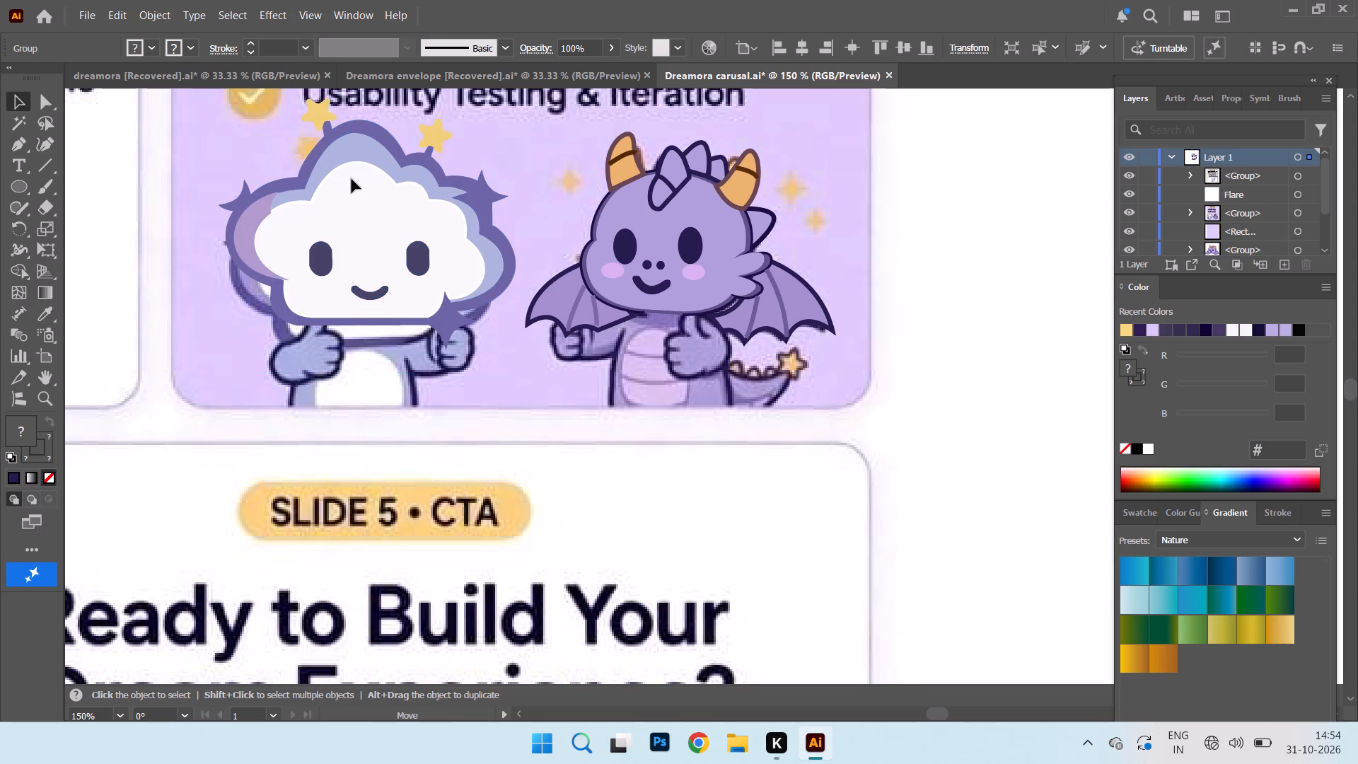
{"action": "left_click_drag", "start_coordinate": [352, 179], "coordinate": [352, 146]}
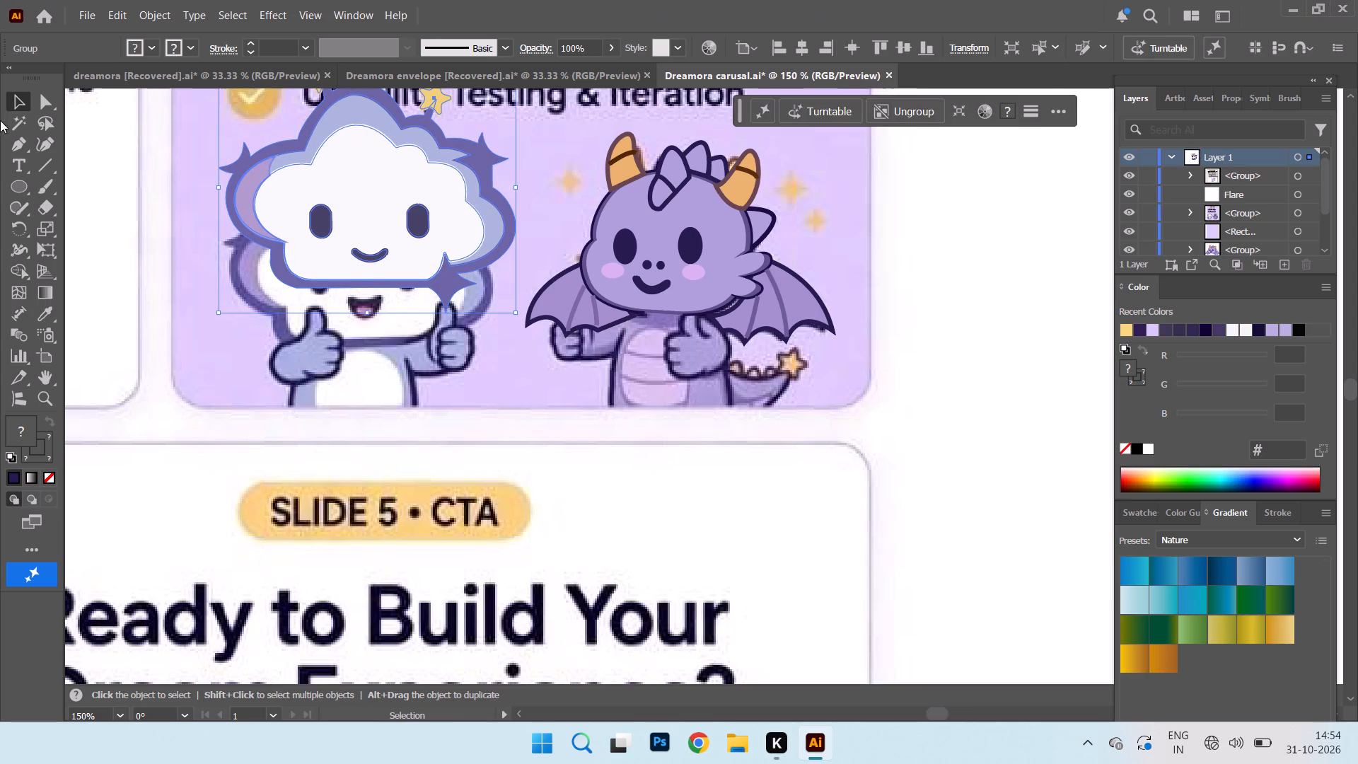
Start a Pen outline of the reference cloud's thumbs-up hand on the viewer's left, tracing from the wrist around the raised thumb.
{"action": "left_click", "coordinate": [28, 138]}
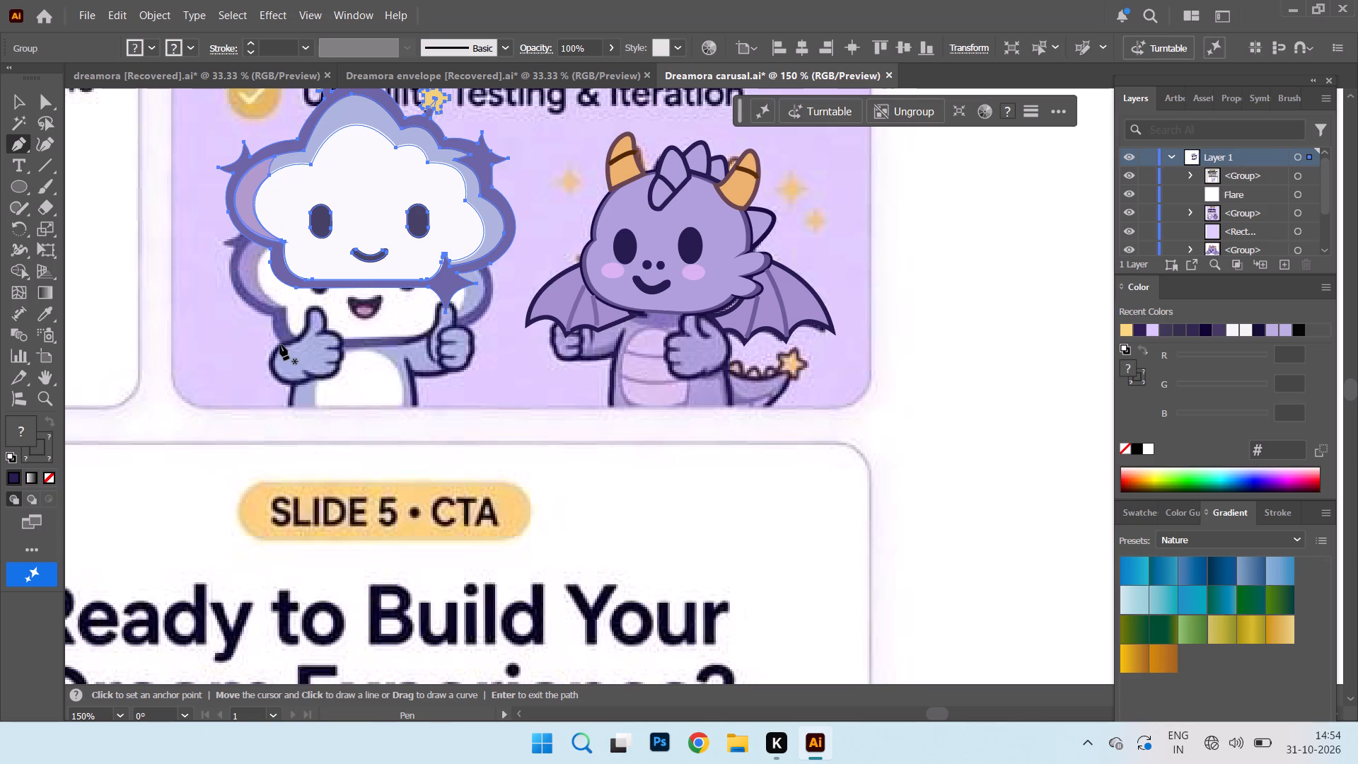
{"action": "left_click", "coordinate": [285, 345]}
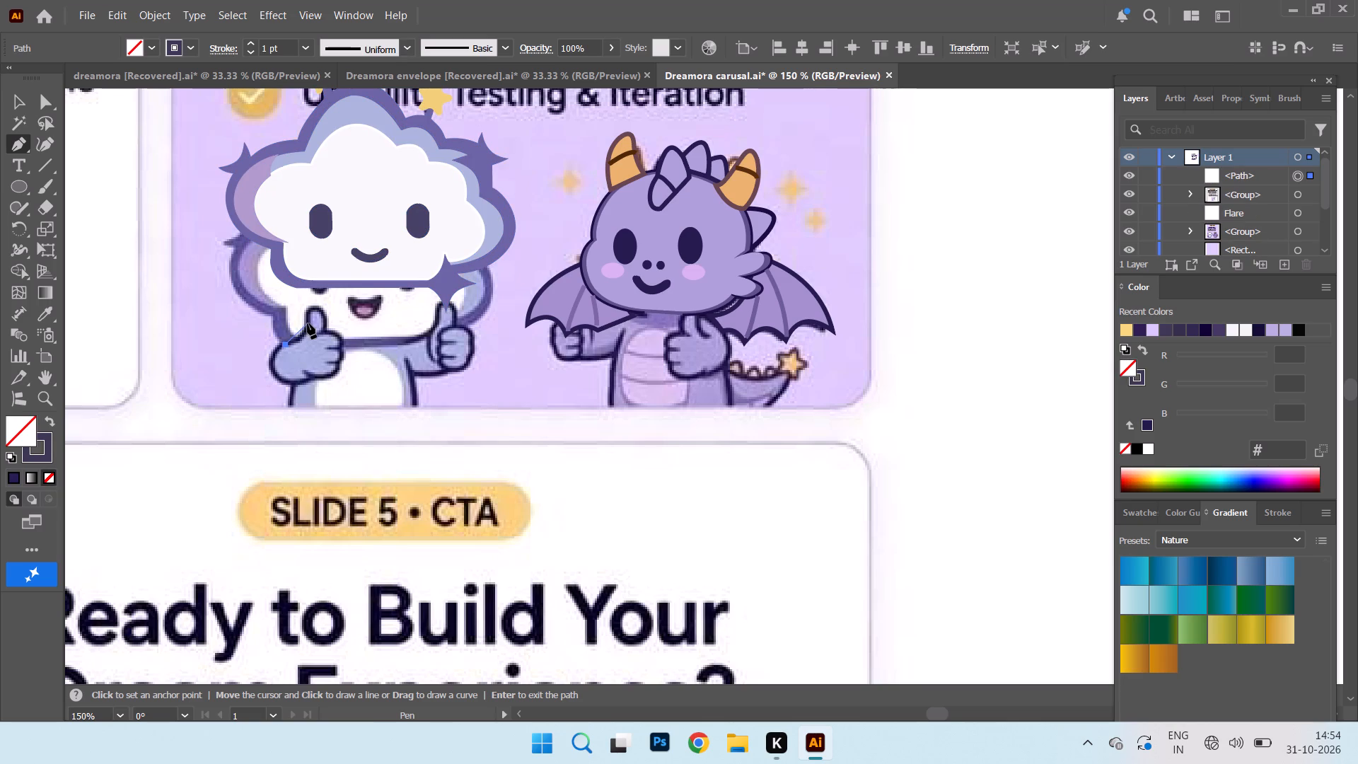
{"action": "left_click", "coordinate": [308, 323]}
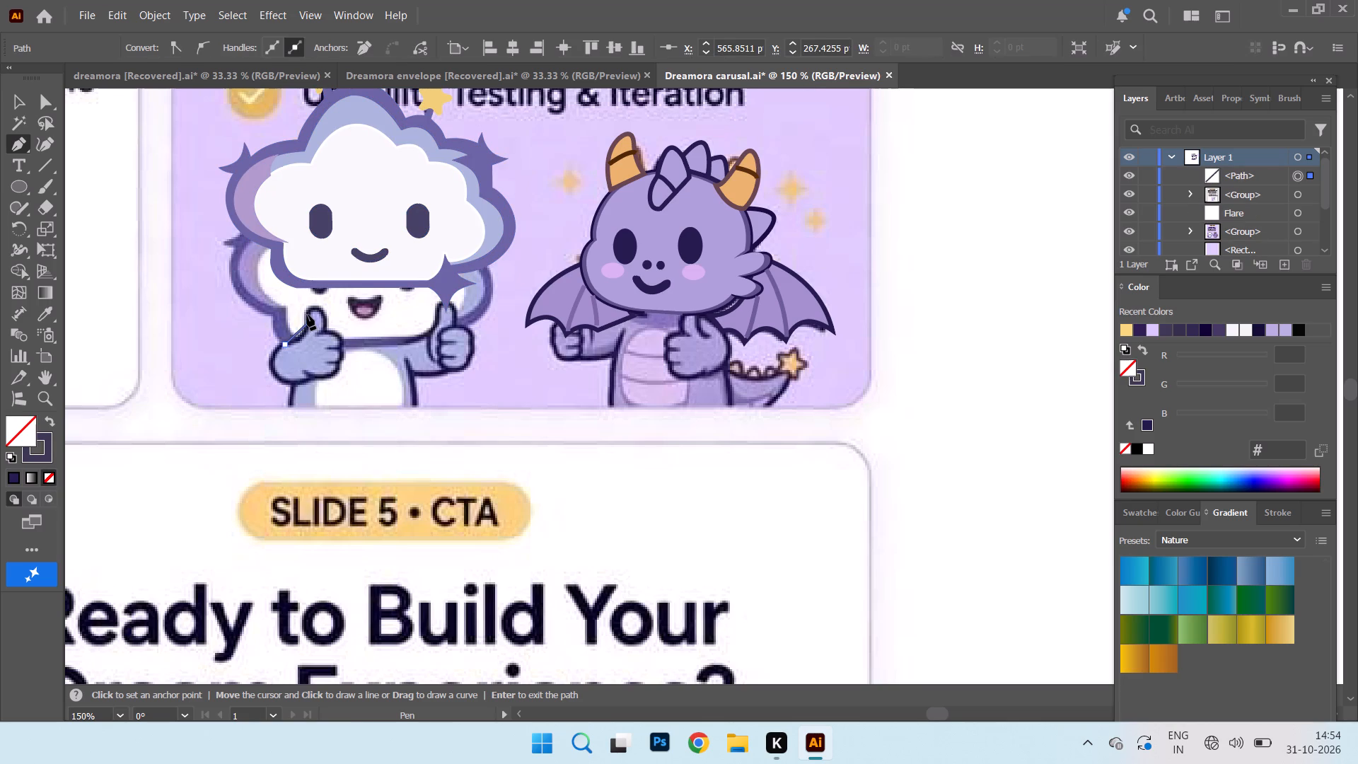
{"action": "left_click", "coordinate": [307, 314]}
{"action": "left_click", "coordinate": [322, 312]}
{"action": "left_click_drag", "start_coordinate": [320, 334], "coordinate": [313, 335]}
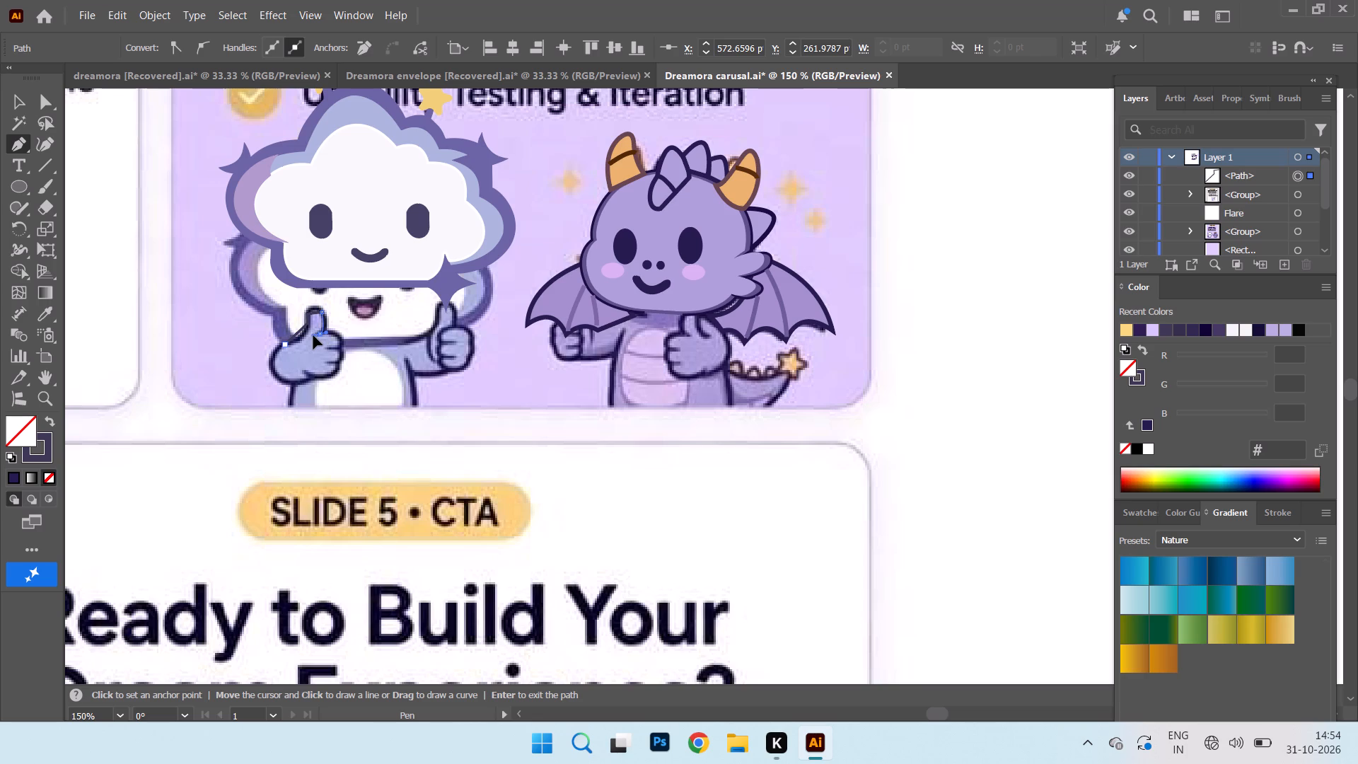
{"action": "left_click_drag", "start_coordinate": [313, 335], "coordinate": [310, 337]}
Continue the hand outline from the thumb's base, curving over the top finger to its outer edge.
{"action": "key", "text": "ctrl+equal"}
{"action": "key", "text": "ctrl+equal"}
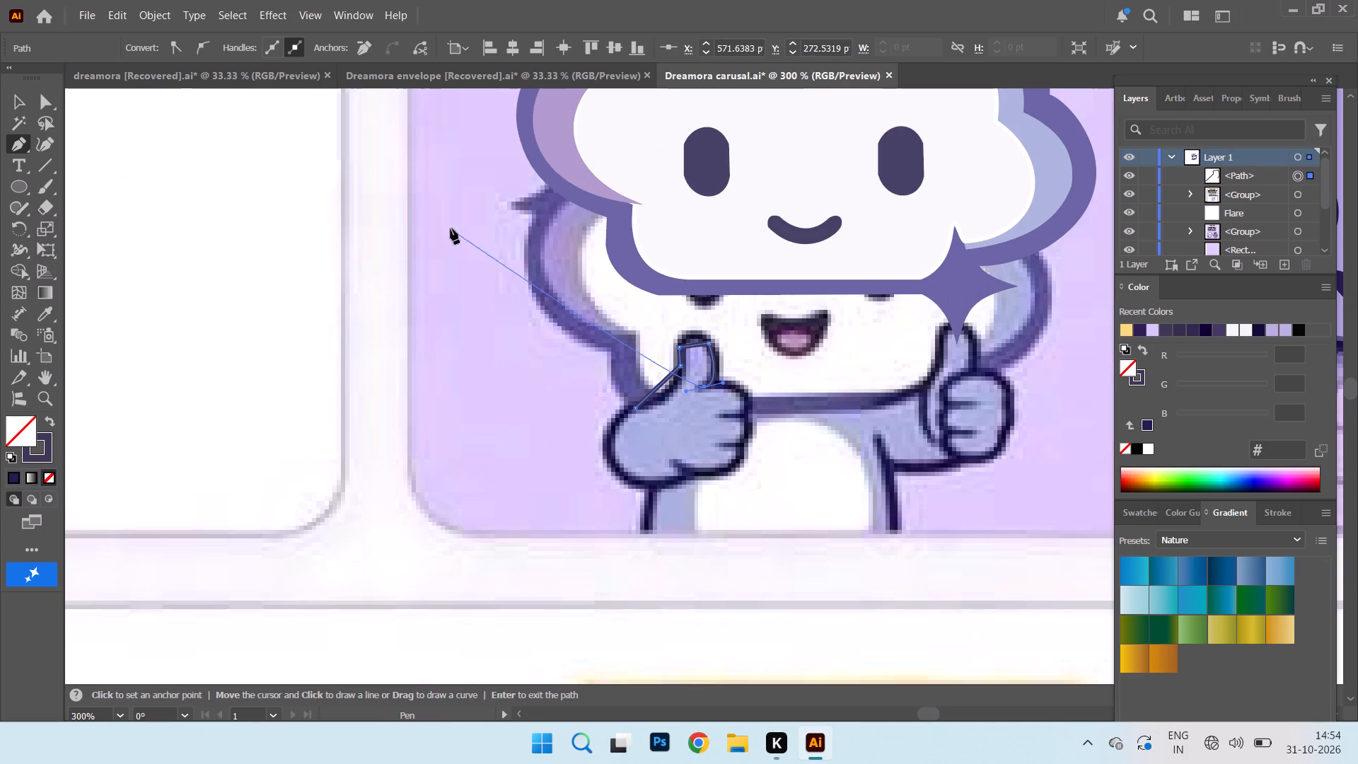
{"action": "key", "text": "ctrl+equal"}
{"action": "scroll", "coordinate": [649, 403], "scroll_direction": "down", "scroll_amount": 7}
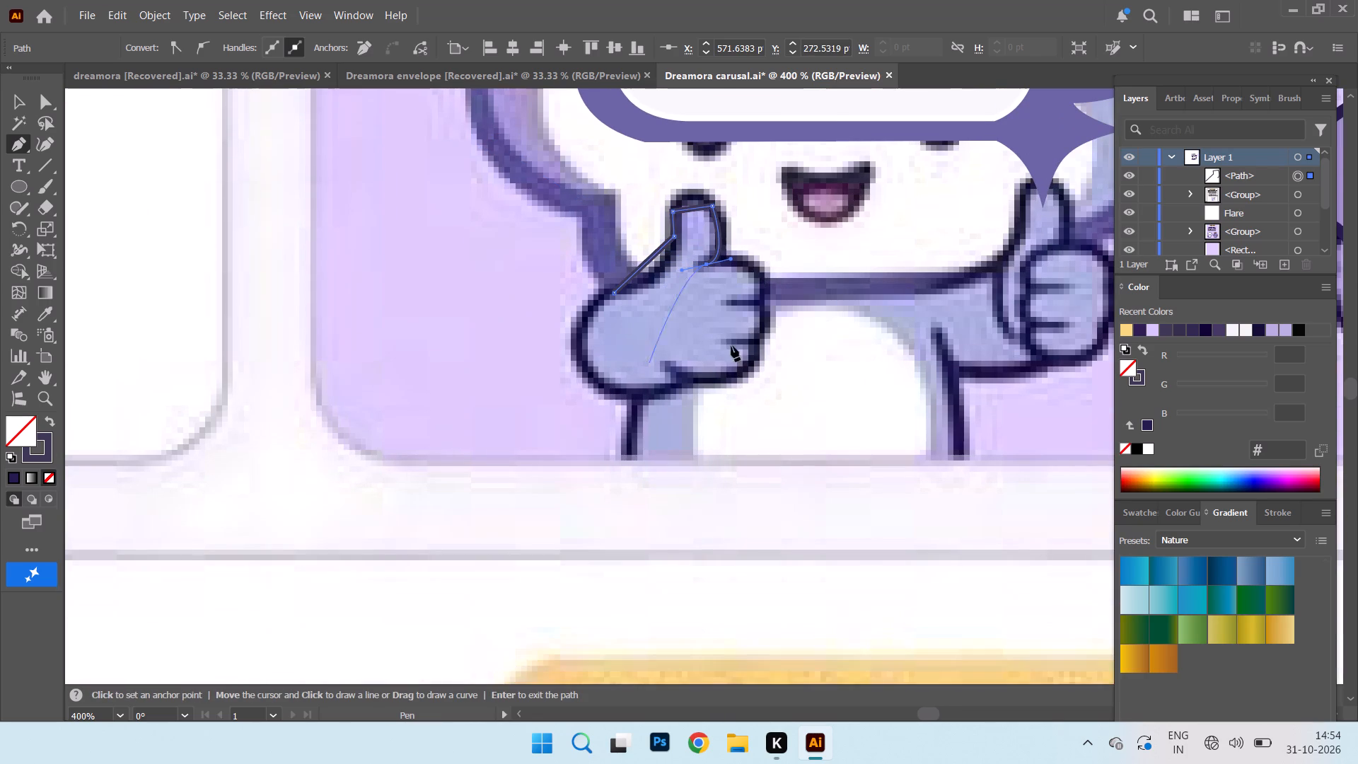
{"action": "left_click", "coordinate": [707, 266]}
{"action": "left_click_drag", "start_coordinate": [762, 286], "coordinate": [770, 319]}
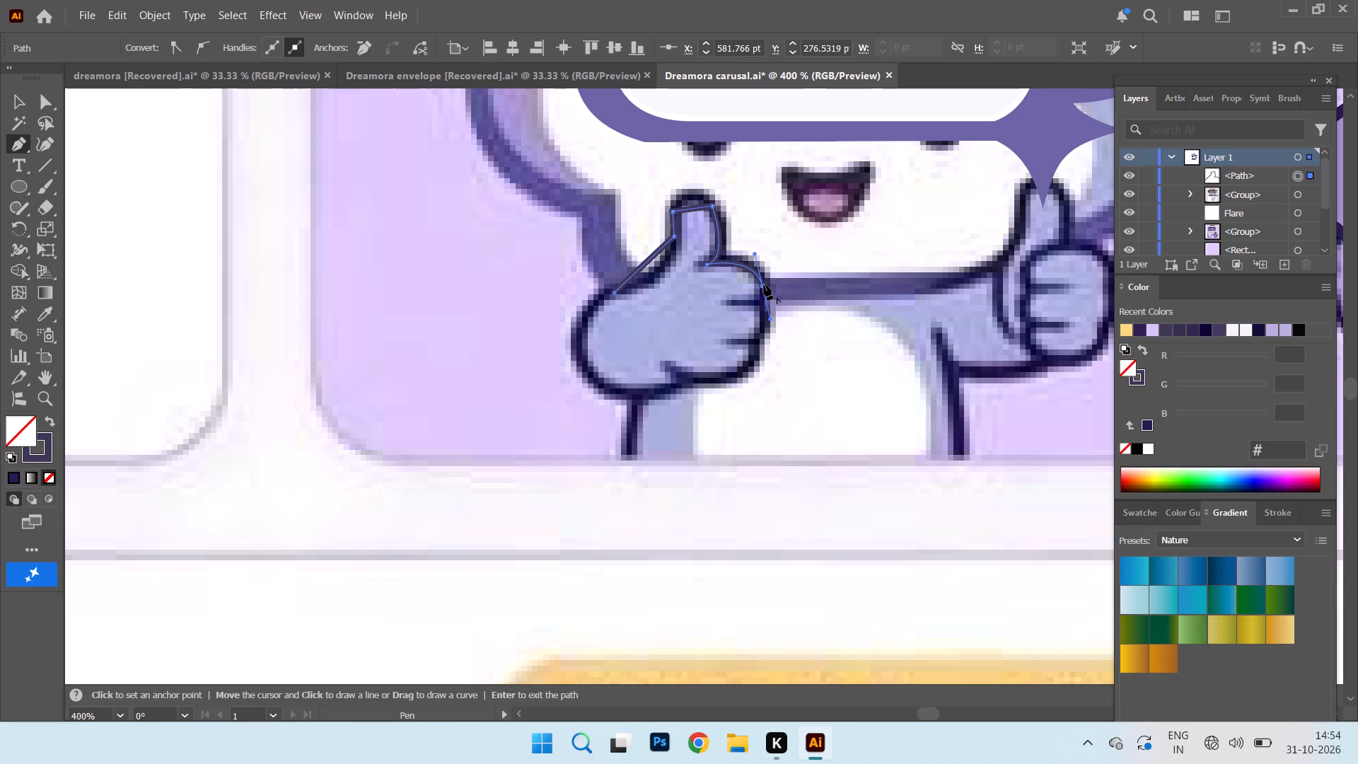
{"action": "left_click", "coordinate": [763, 287]}
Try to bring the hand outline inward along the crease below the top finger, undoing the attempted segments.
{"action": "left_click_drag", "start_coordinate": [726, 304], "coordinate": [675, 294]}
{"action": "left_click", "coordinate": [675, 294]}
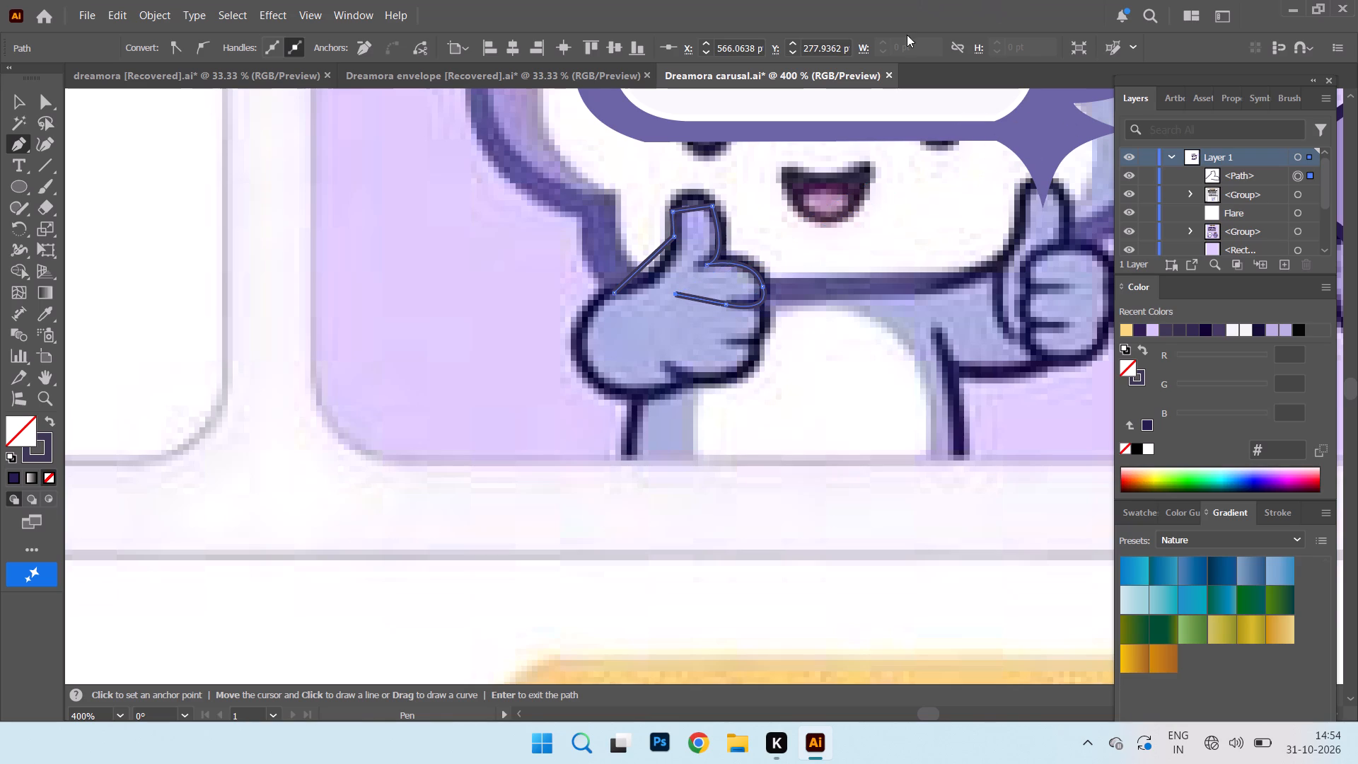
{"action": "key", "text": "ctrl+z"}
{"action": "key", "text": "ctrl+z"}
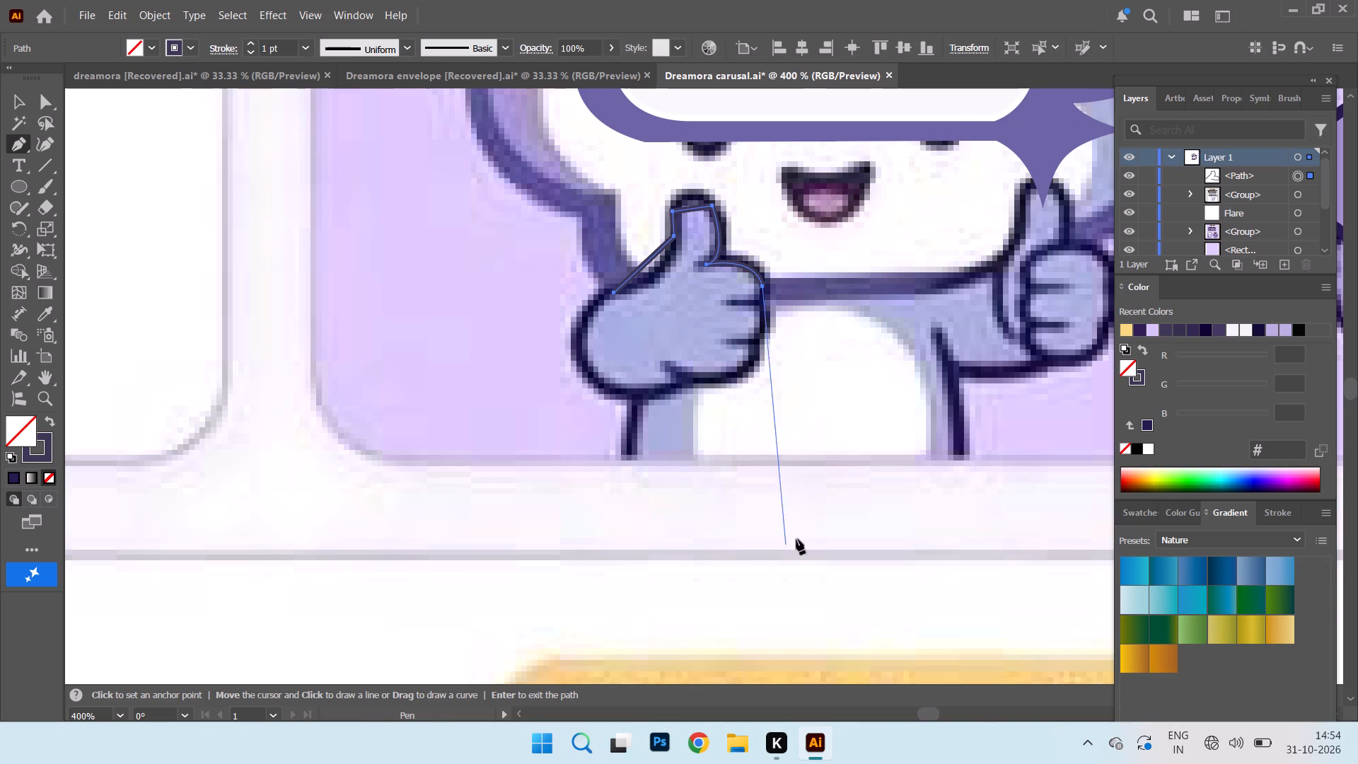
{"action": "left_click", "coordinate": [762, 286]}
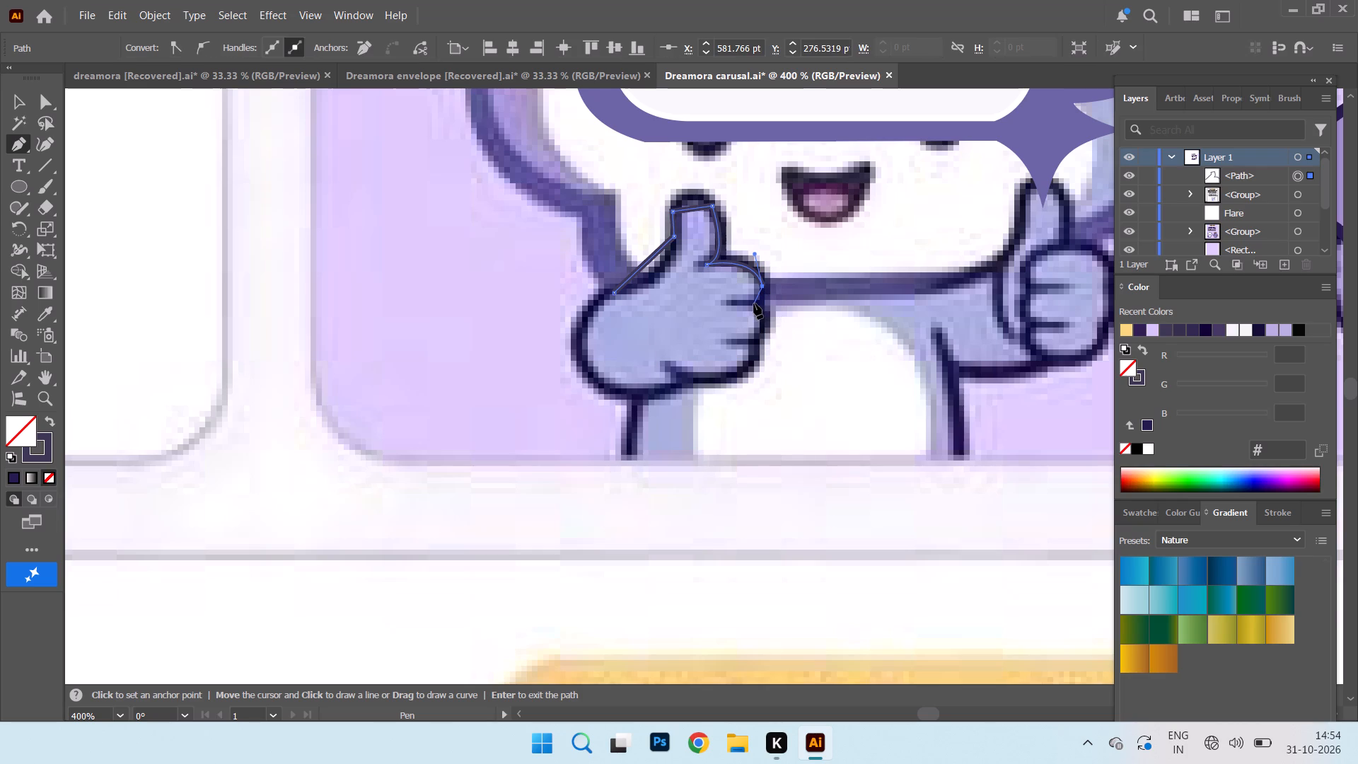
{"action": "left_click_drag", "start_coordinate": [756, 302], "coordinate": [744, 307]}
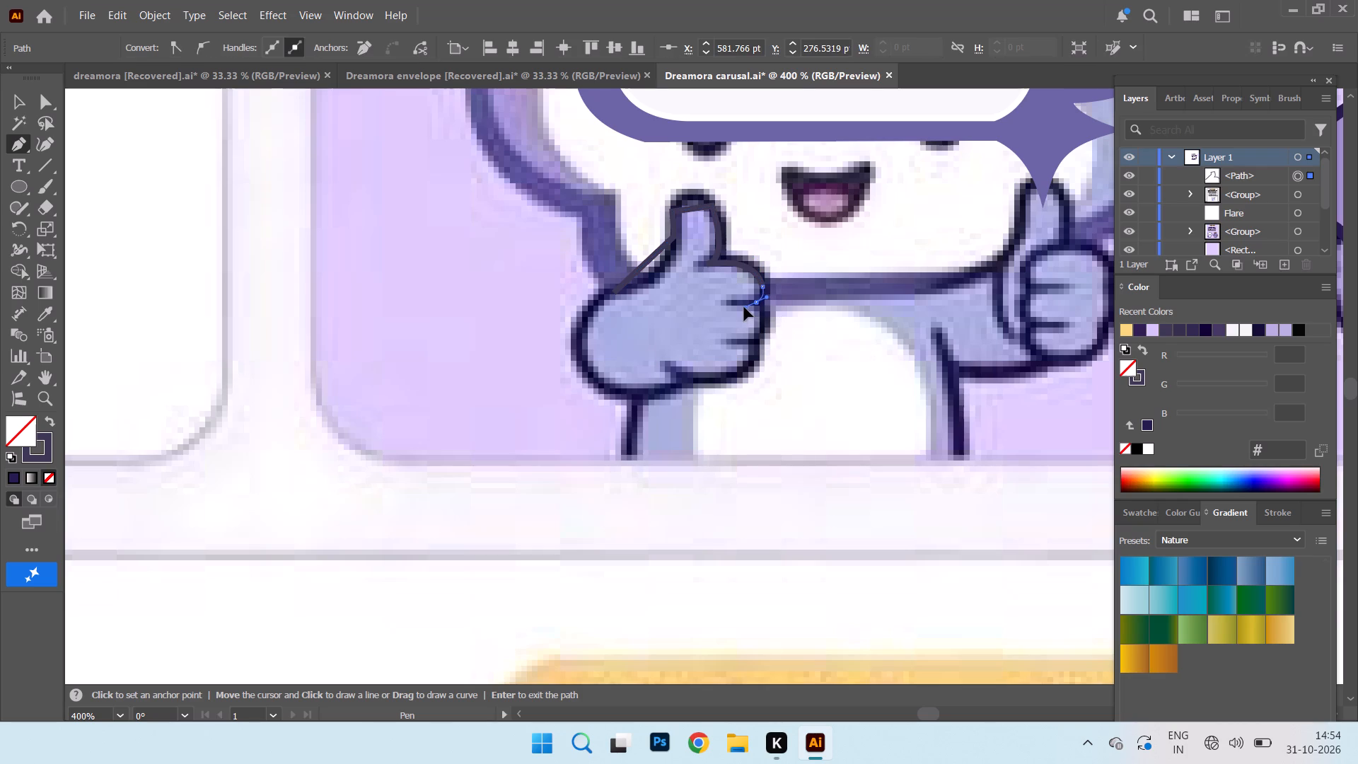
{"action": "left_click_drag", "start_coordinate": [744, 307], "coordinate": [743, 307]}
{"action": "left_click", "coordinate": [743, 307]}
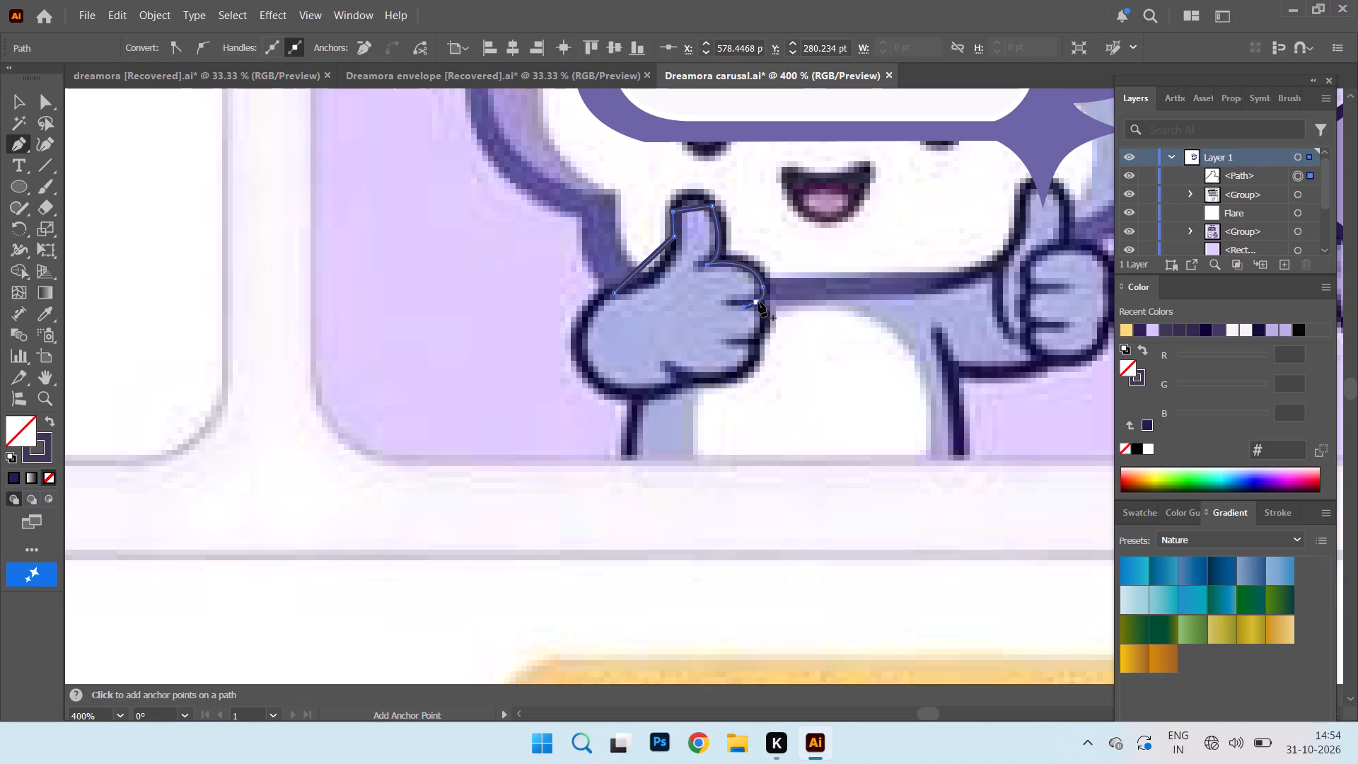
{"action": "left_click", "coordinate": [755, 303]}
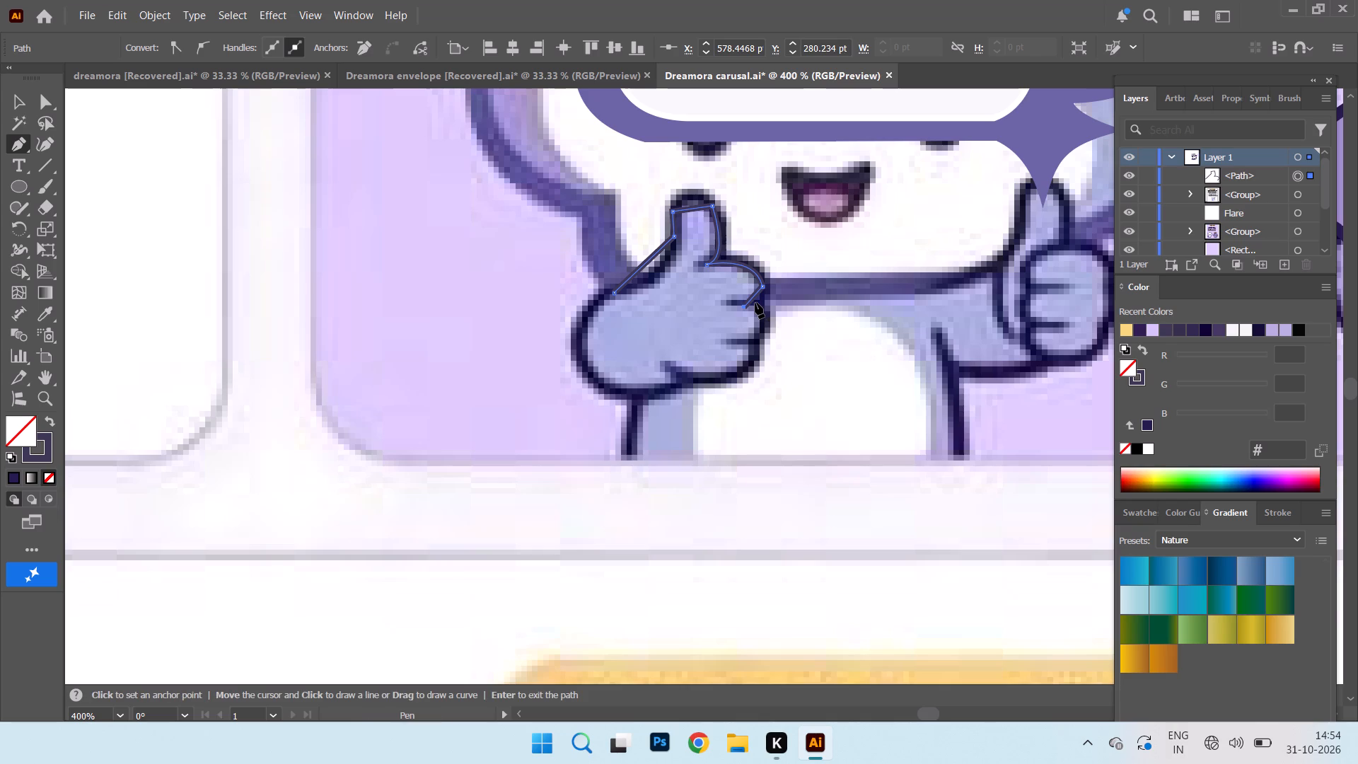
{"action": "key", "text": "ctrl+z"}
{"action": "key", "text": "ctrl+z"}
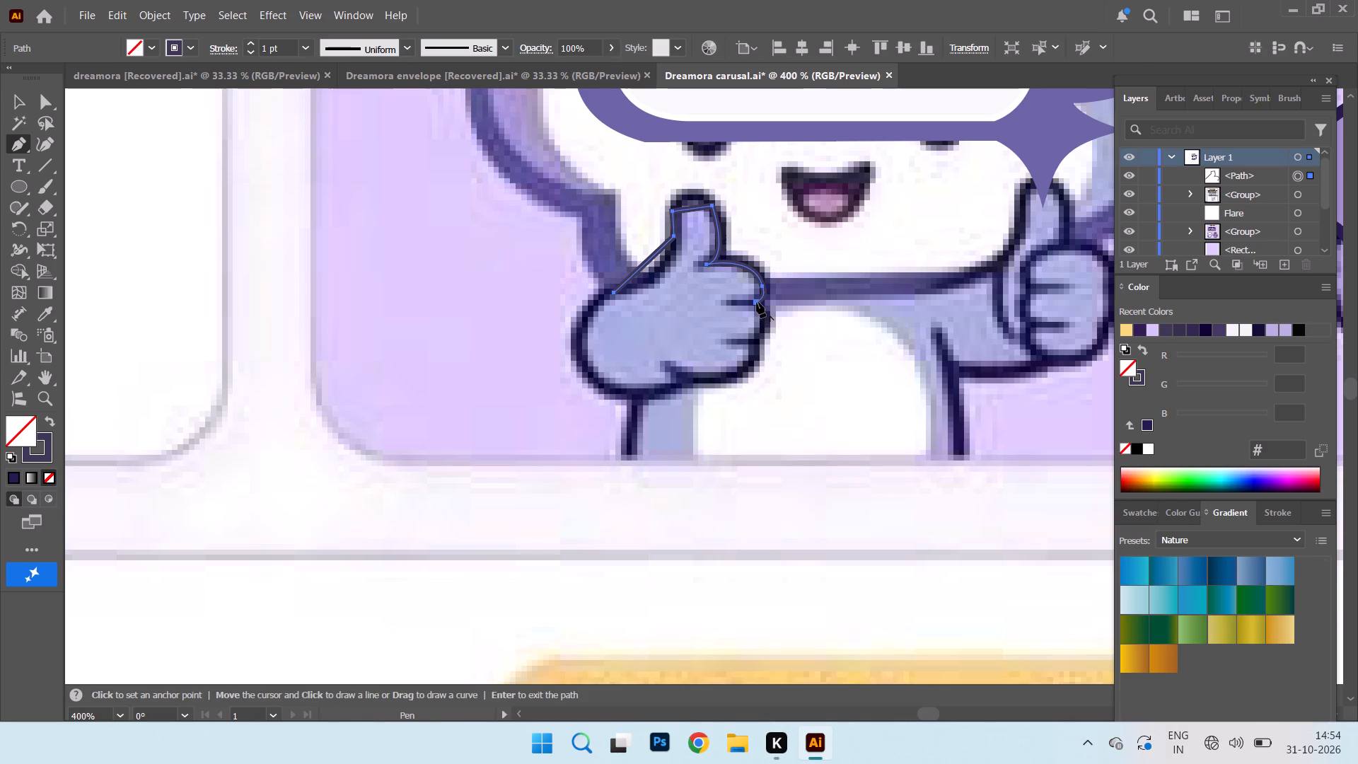
Extend the hand outline from the crease below the top finger, curving around the middle finger to the next crease.
{"action": "left_click", "coordinate": [757, 302]}
{"action": "left_click_drag", "start_coordinate": [754, 344], "coordinate": [741, 356]}
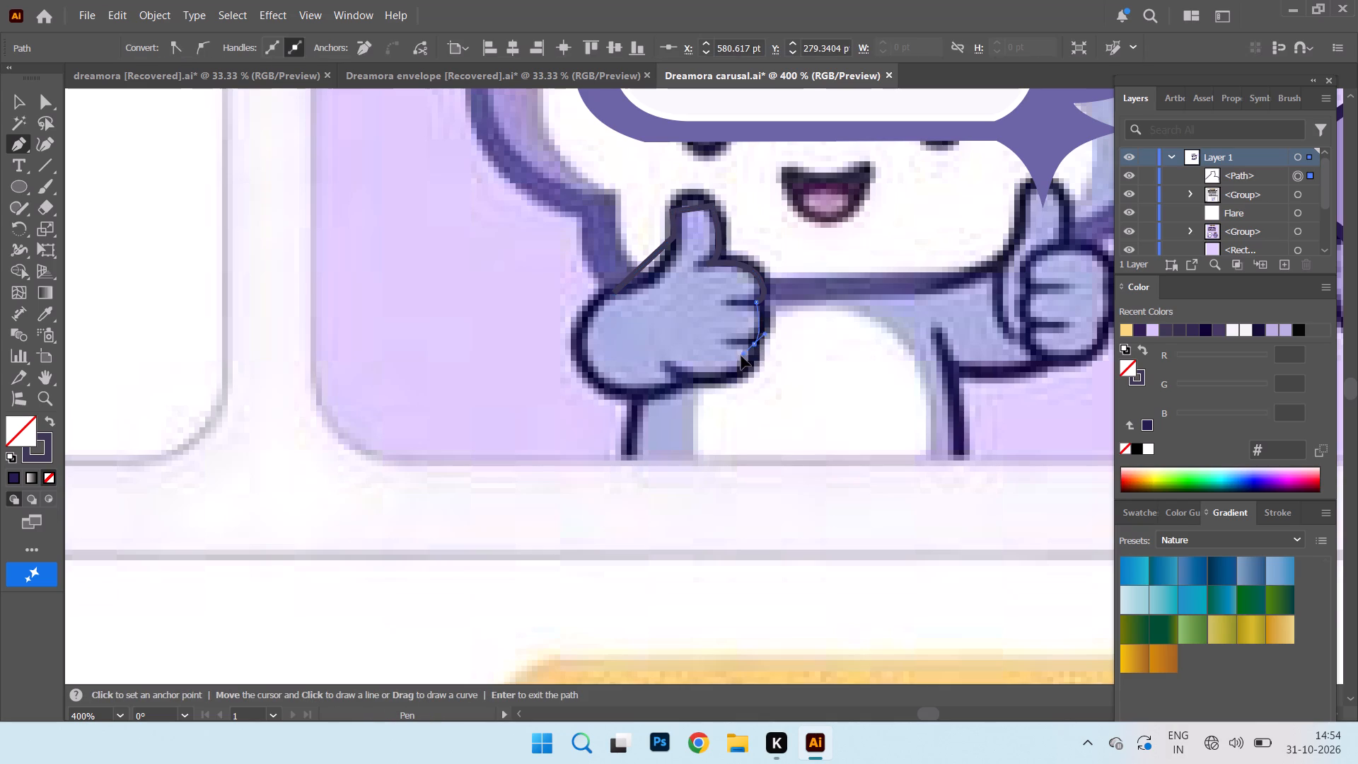
{"action": "left_click_drag", "start_coordinate": [741, 356], "coordinate": [729, 361]}
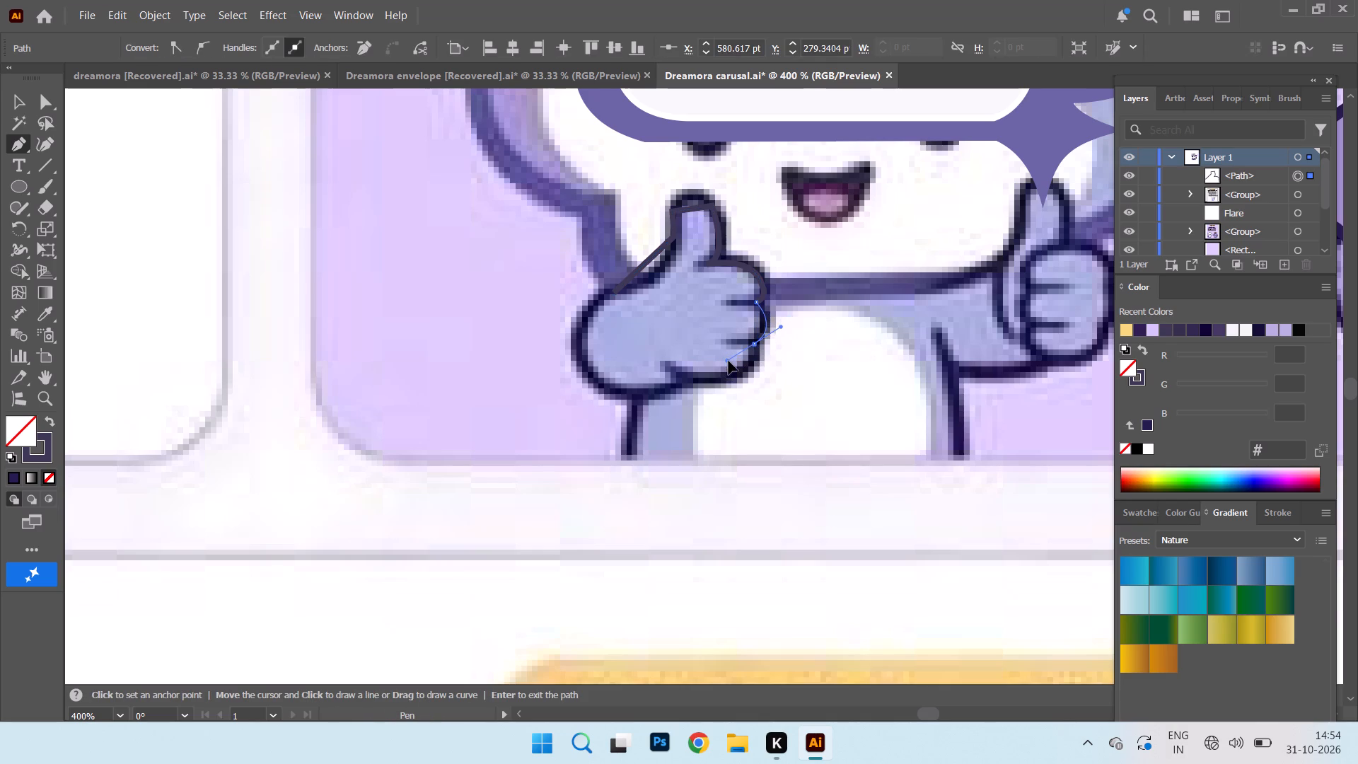
{"action": "left_click_drag", "start_coordinate": [729, 361], "coordinate": [732, 361]}
{"action": "left_click", "coordinate": [732, 361]}
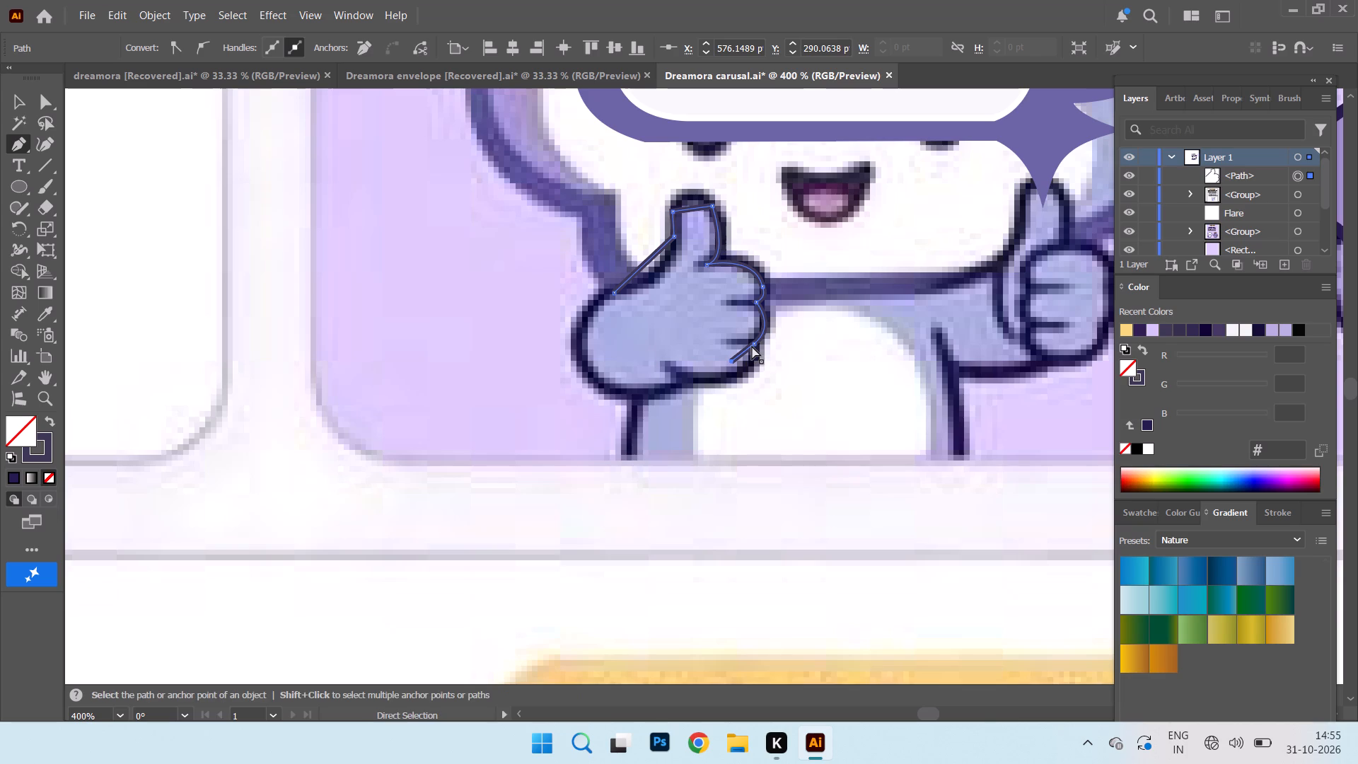
{"action": "key", "text": "ctrl+z"}
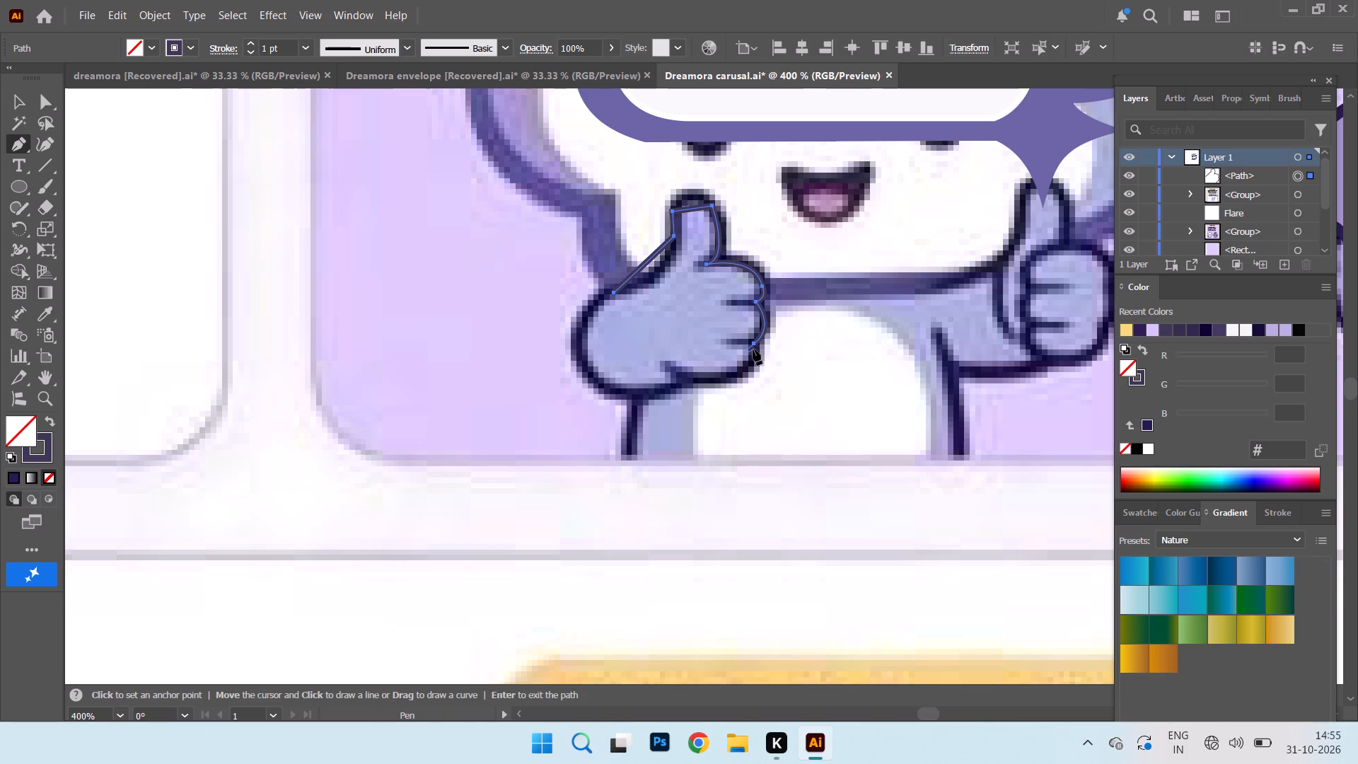
{"action": "left_click", "coordinate": [753, 345]}
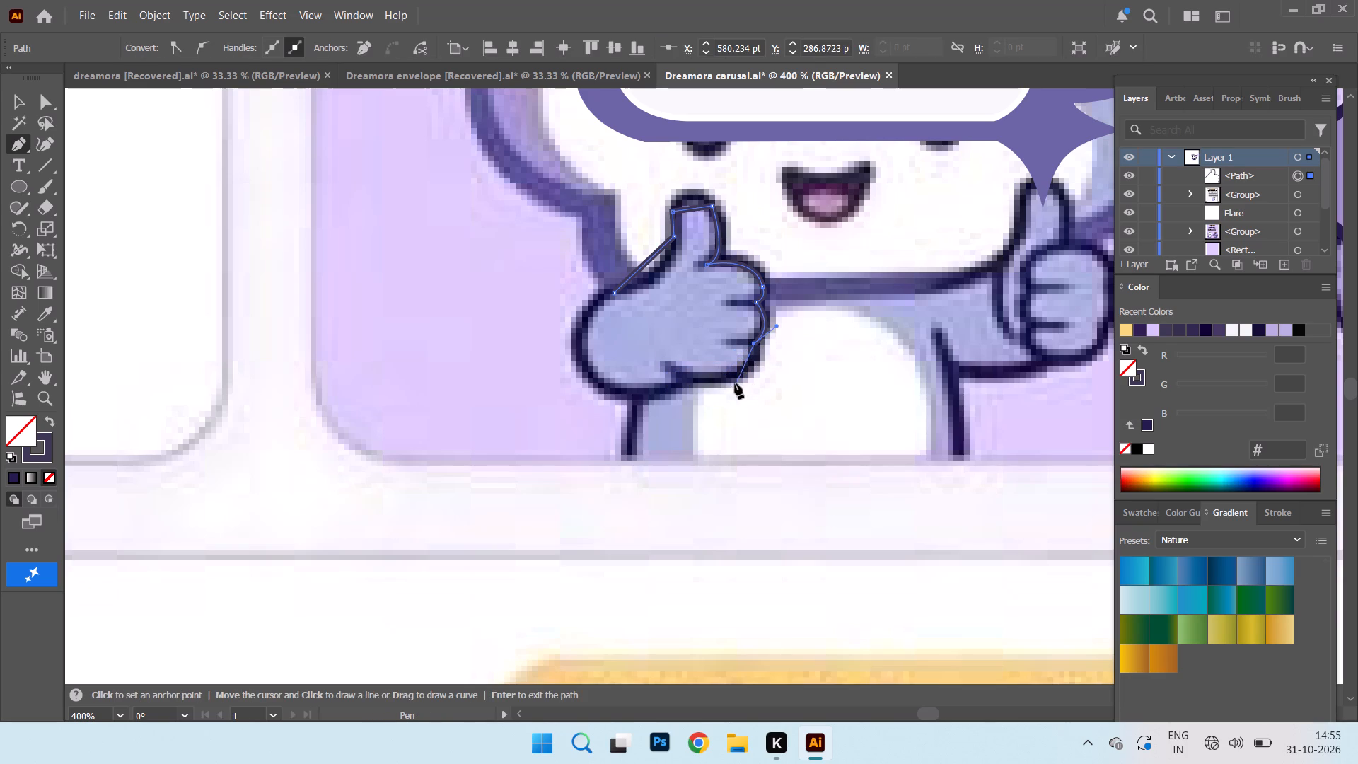
Continue the hand outline around the lowest finger and inward to the crease at the underside of the fist.
{"action": "left_click_drag", "start_coordinate": [733, 377], "coordinate": [707, 383]}
{"action": "left_click", "coordinate": [707, 383]}
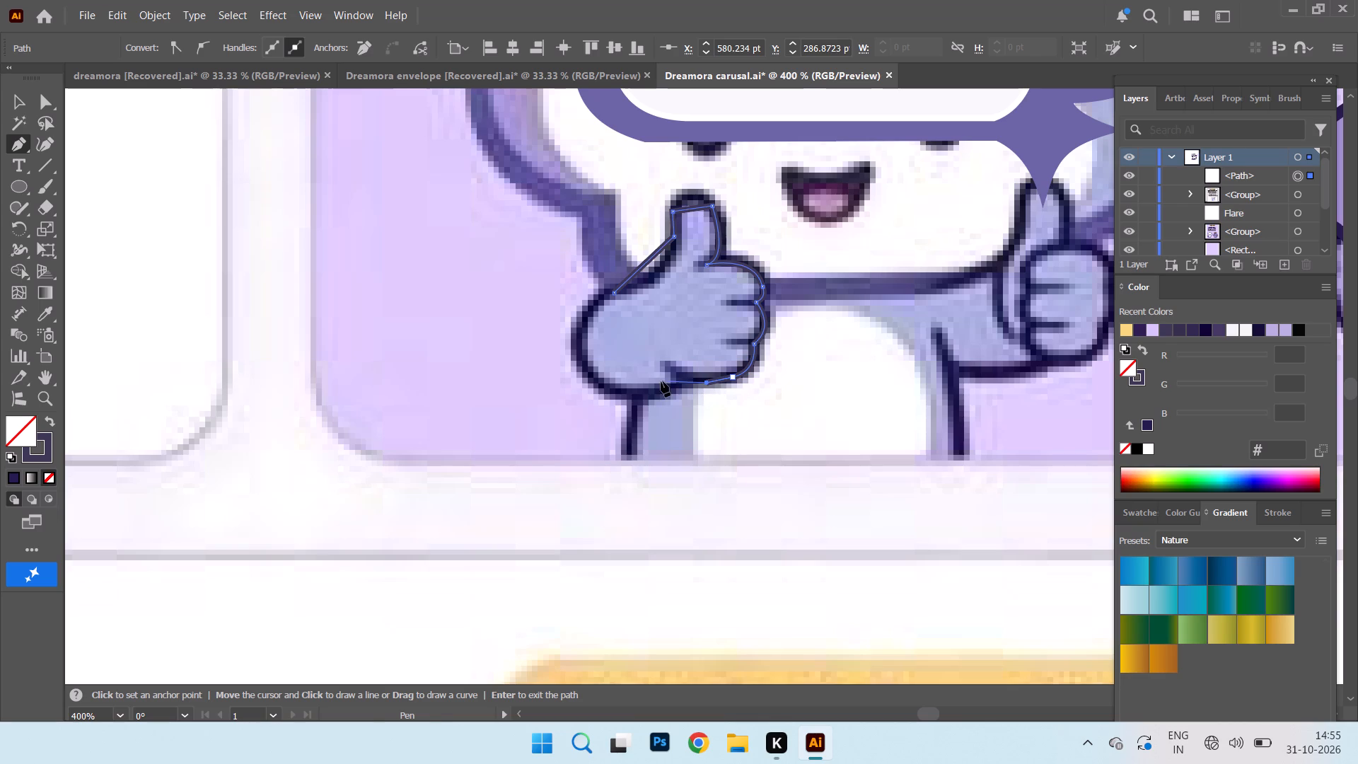
{"action": "left_click_drag", "start_coordinate": [663, 364], "coordinate": [663, 356]}
{"action": "key", "text": "ctrl+z"}
{"action": "left_click_drag", "start_coordinate": [679, 373], "coordinate": [670, 365]}
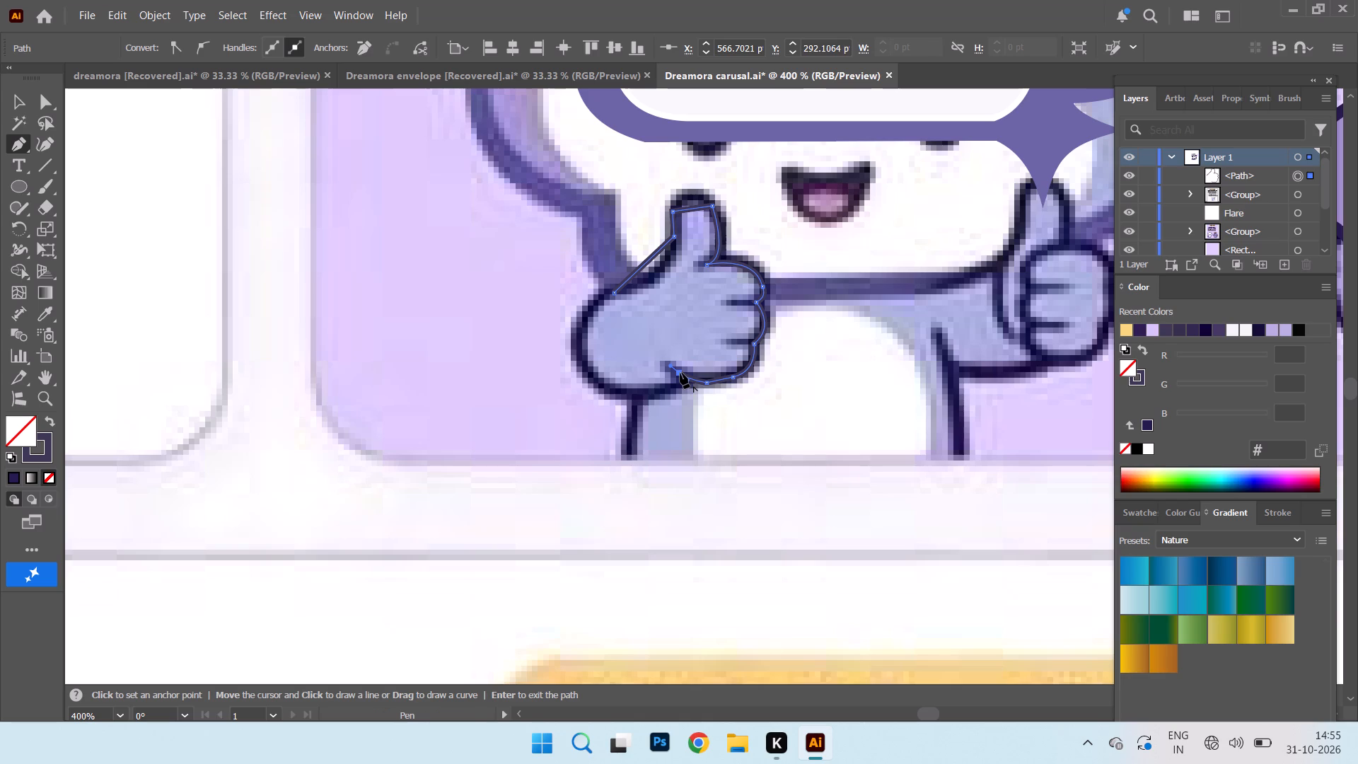
{"action": "left_click", "coordinate": [680, 373]}
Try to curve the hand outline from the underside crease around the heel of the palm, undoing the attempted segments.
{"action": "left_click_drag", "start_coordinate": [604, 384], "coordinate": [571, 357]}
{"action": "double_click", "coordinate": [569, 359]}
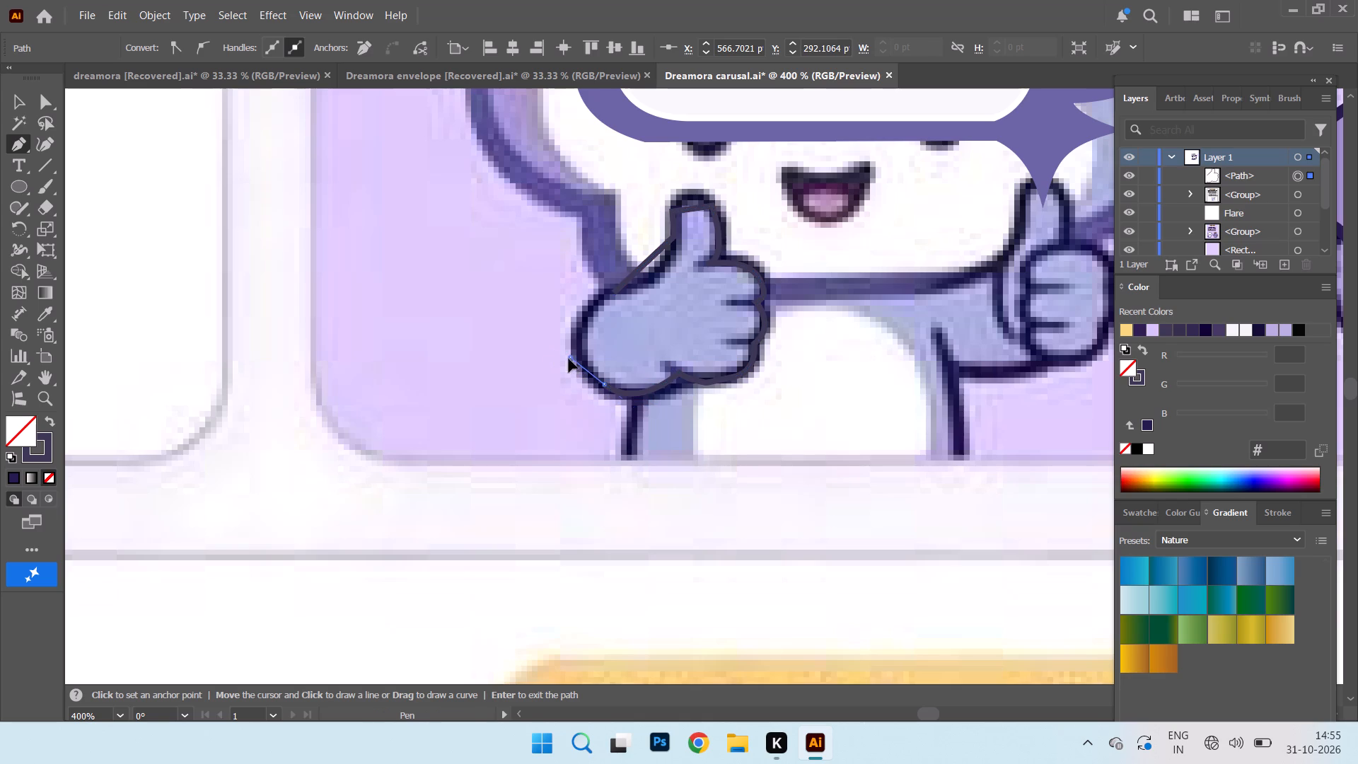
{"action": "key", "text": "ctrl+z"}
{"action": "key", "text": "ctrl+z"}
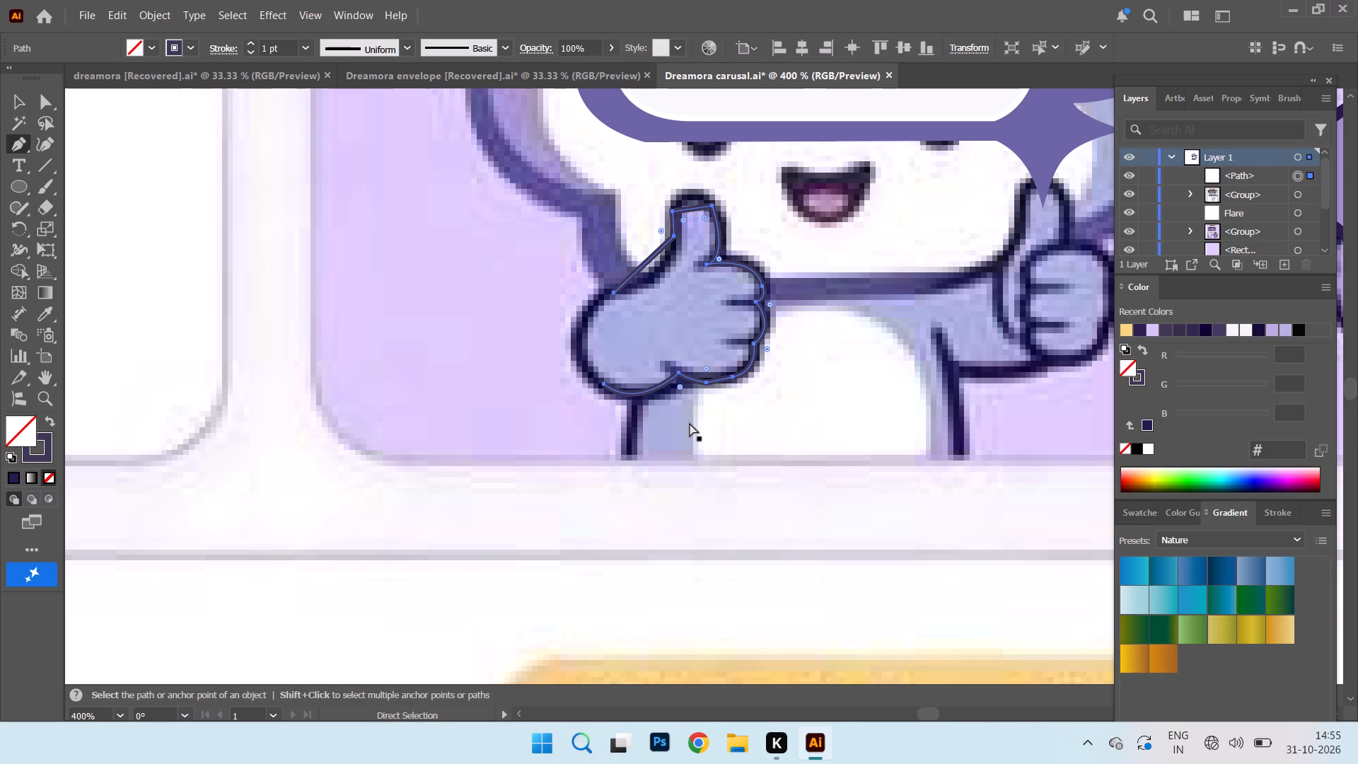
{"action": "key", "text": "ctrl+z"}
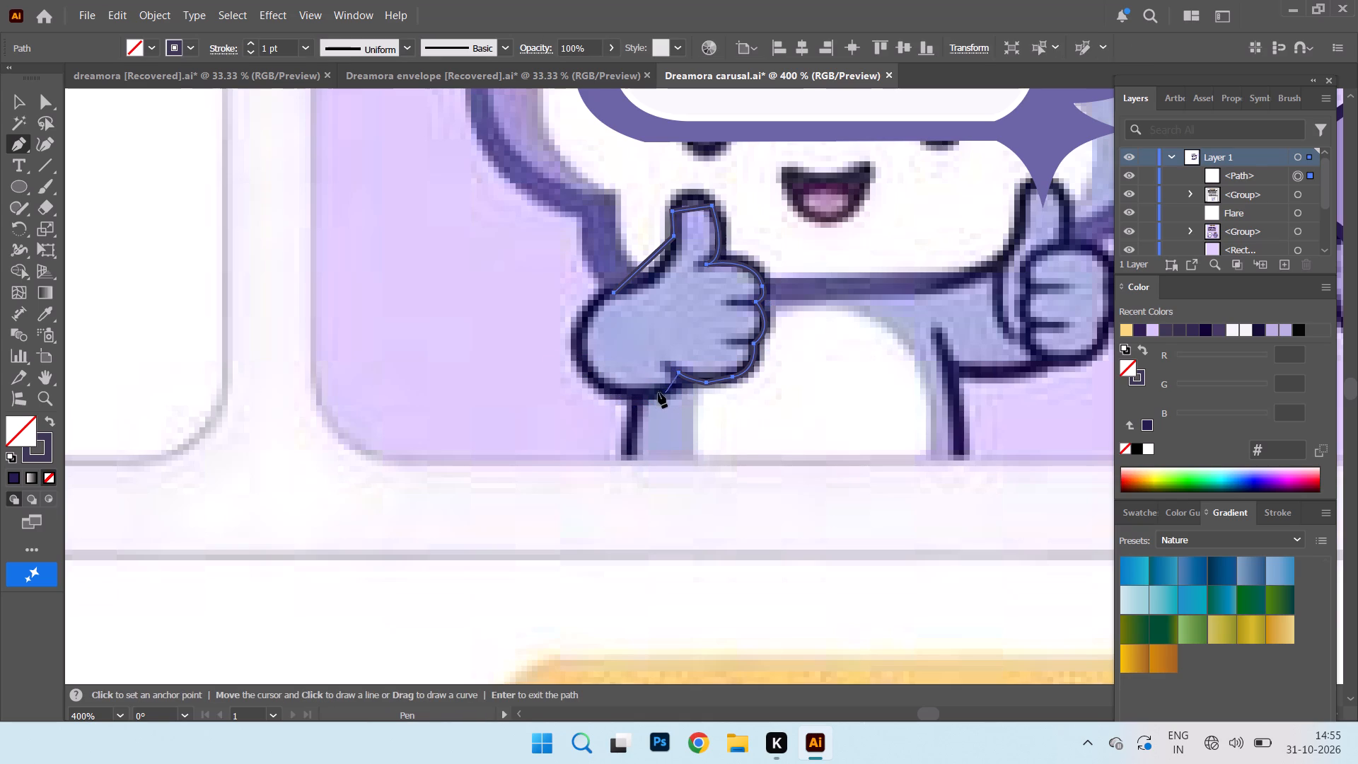
Curve the hand outline along the palm's underside and around its heel, closing the path at its starting wrist anchor.
{"action": "left_click_drag", "start_coordinate": [615, 392], "coordinate": [544, 390]}
{"action": "left_click", "coordinate": [544, 390]}
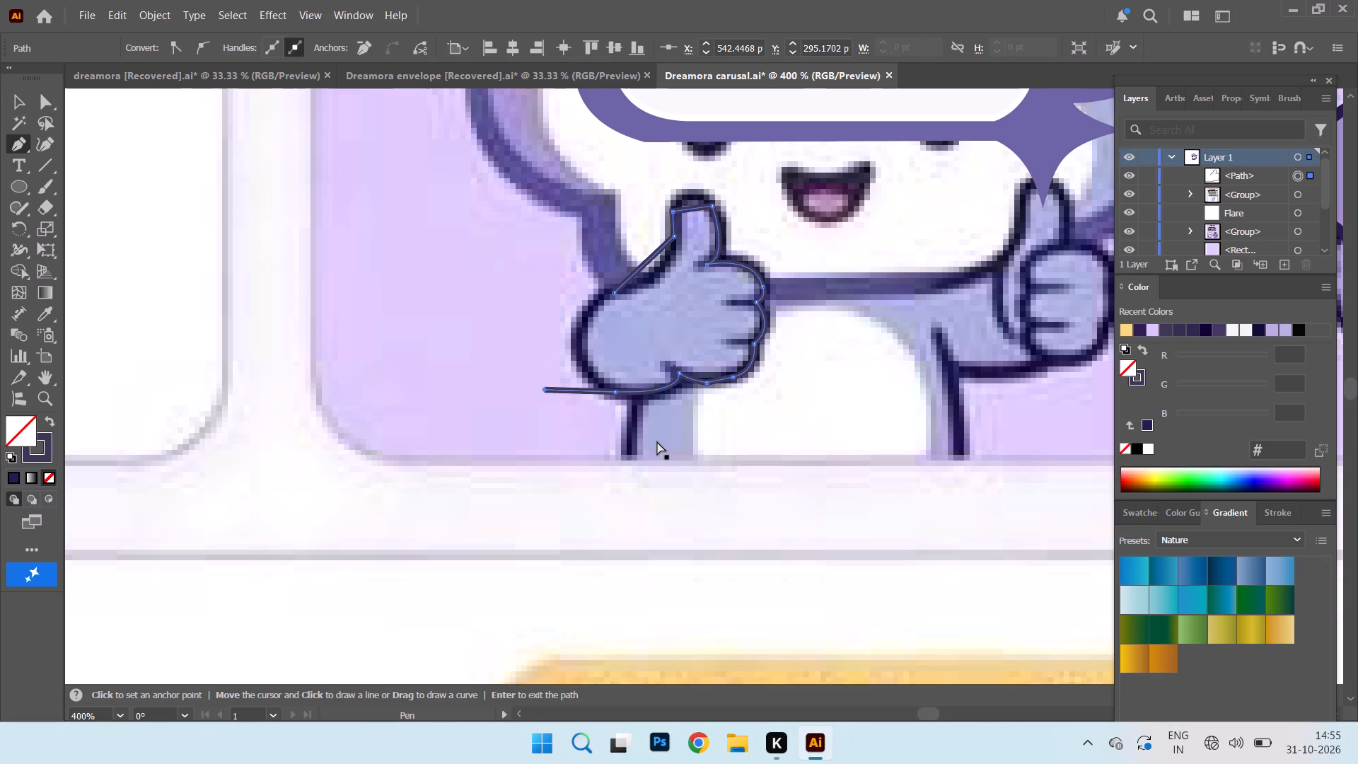
{"action": "key", "text": "ctrl+z"}
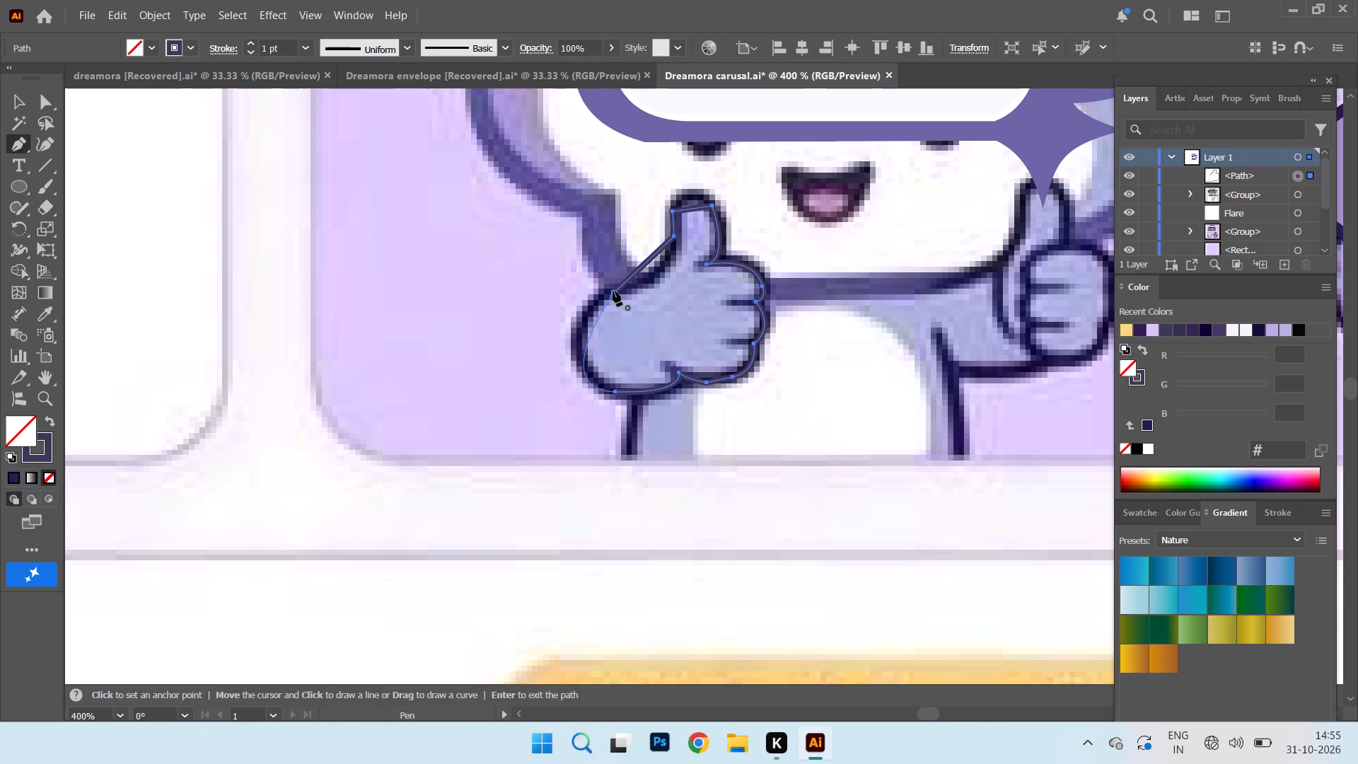
{"action": "left_click_drag", "start_coordinate": [613, 291], "coordinate": [661, 298]}
{"action": "left_click_drag", "start_coordinate": [658, 296], "coordinate": [652, 294]}
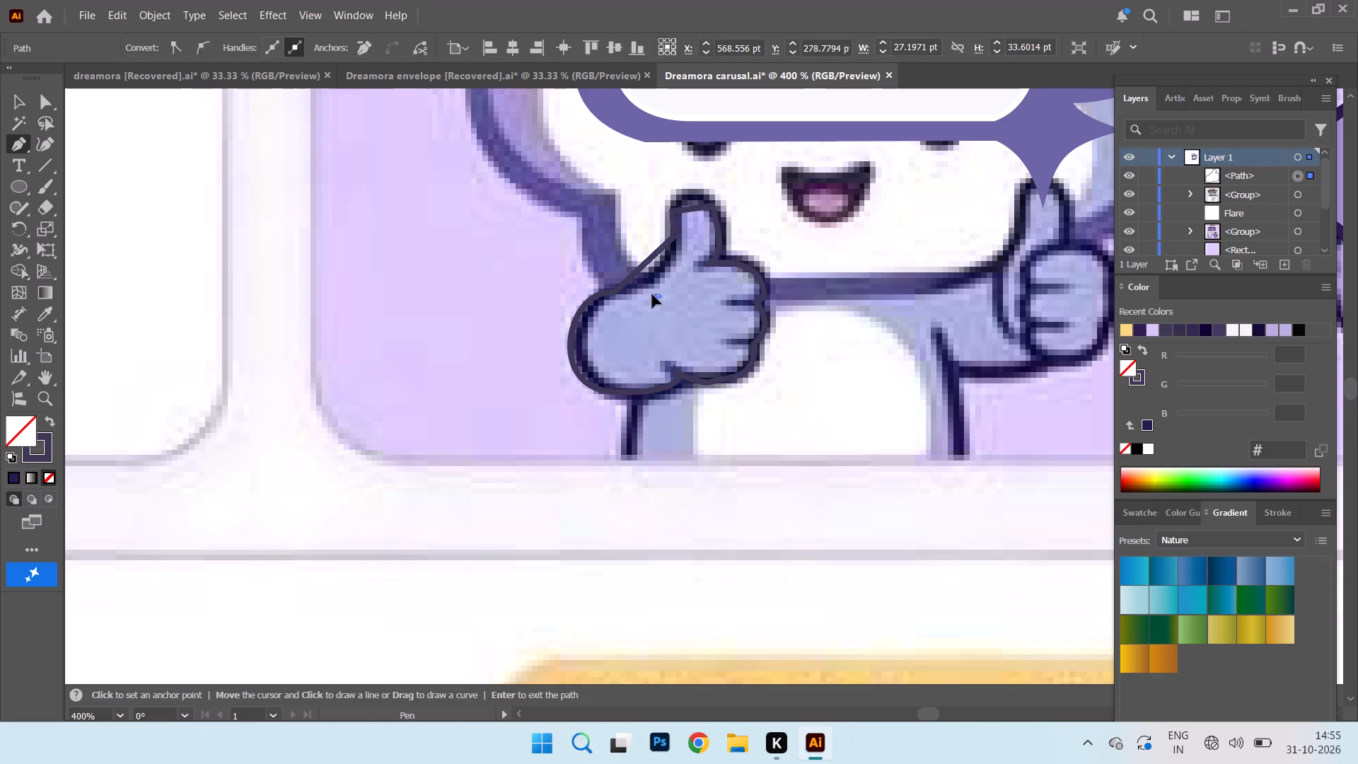
{"action": "left_click_drag", "start_coordinate": [652, 294], "coordinate": [648, 293]}
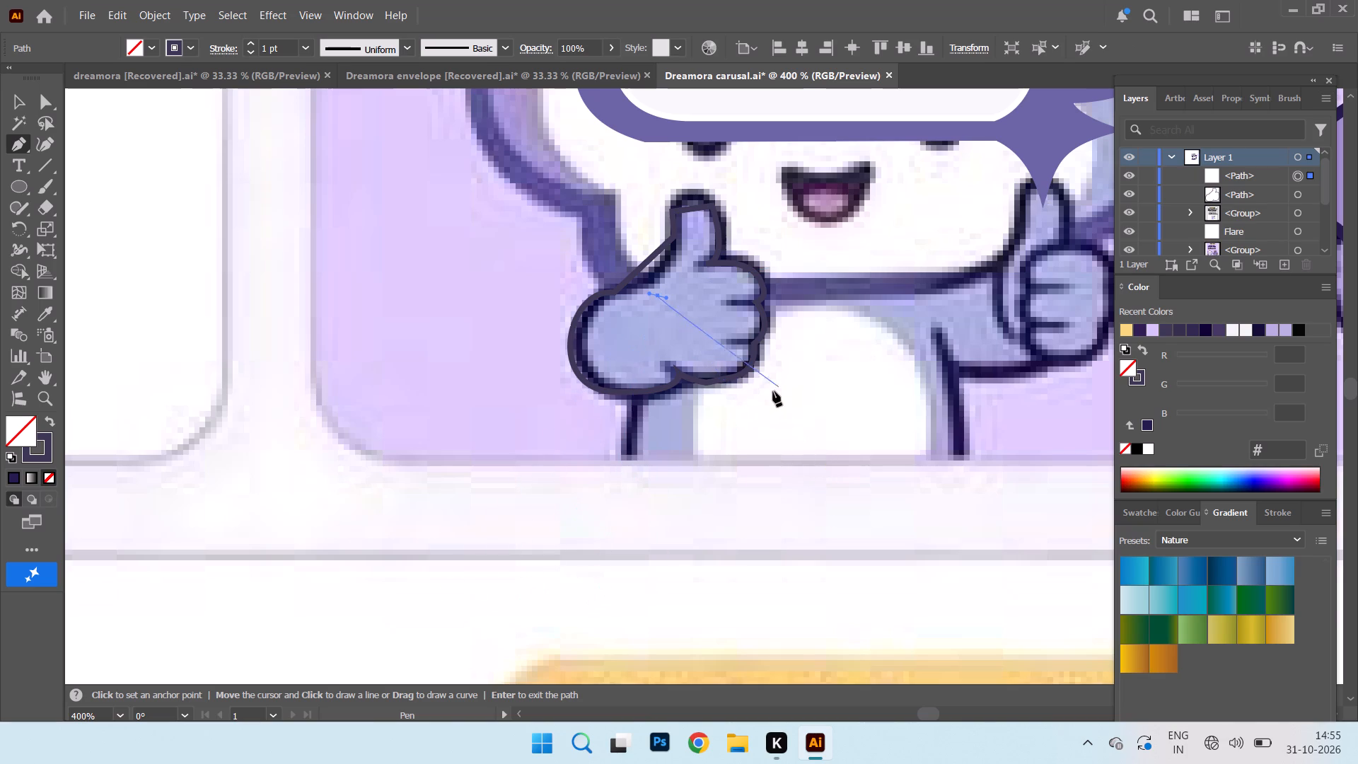
{"action": "key", "text": "ctrl+z"}
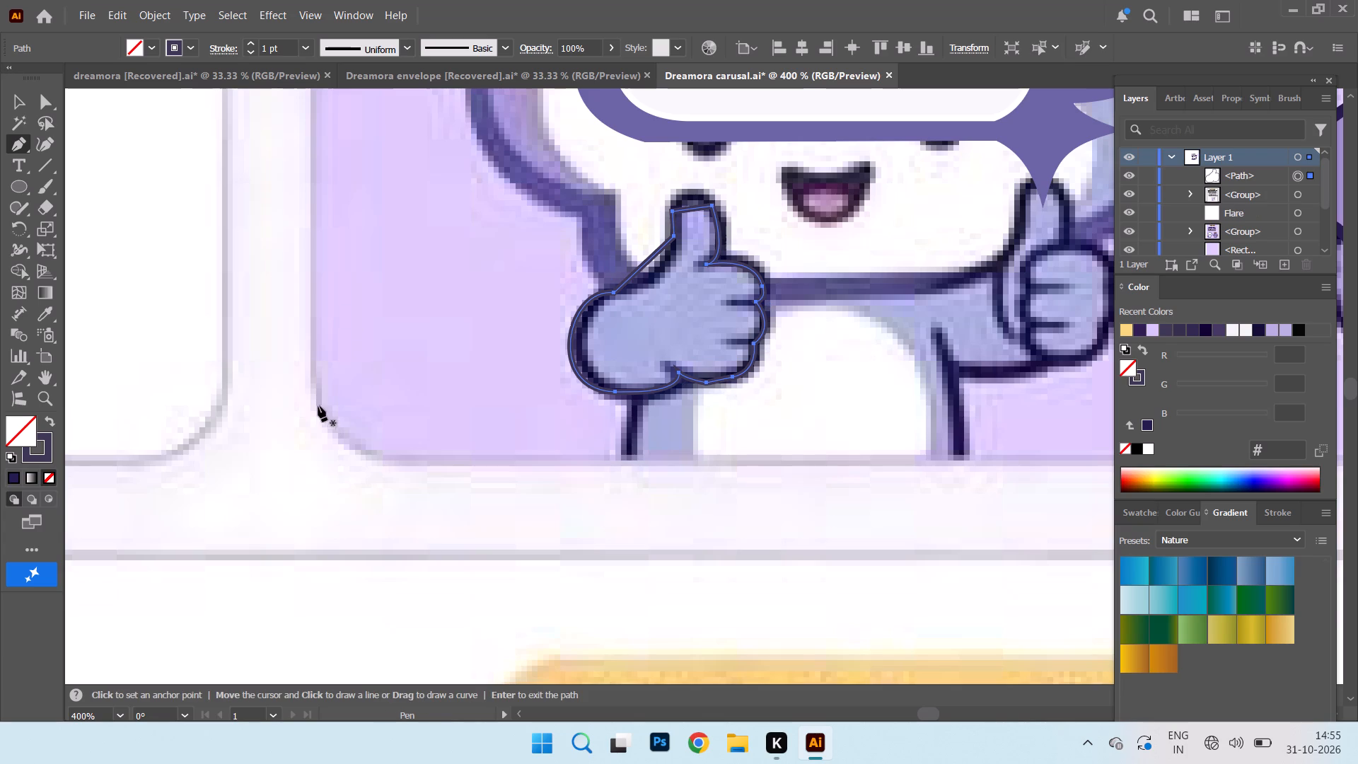
Bend the straight segment between the wrist and thumb inward to match the reference hand, using the Anchor Point tool.
{"action": "right_click", "coordinate": [16, 150]}
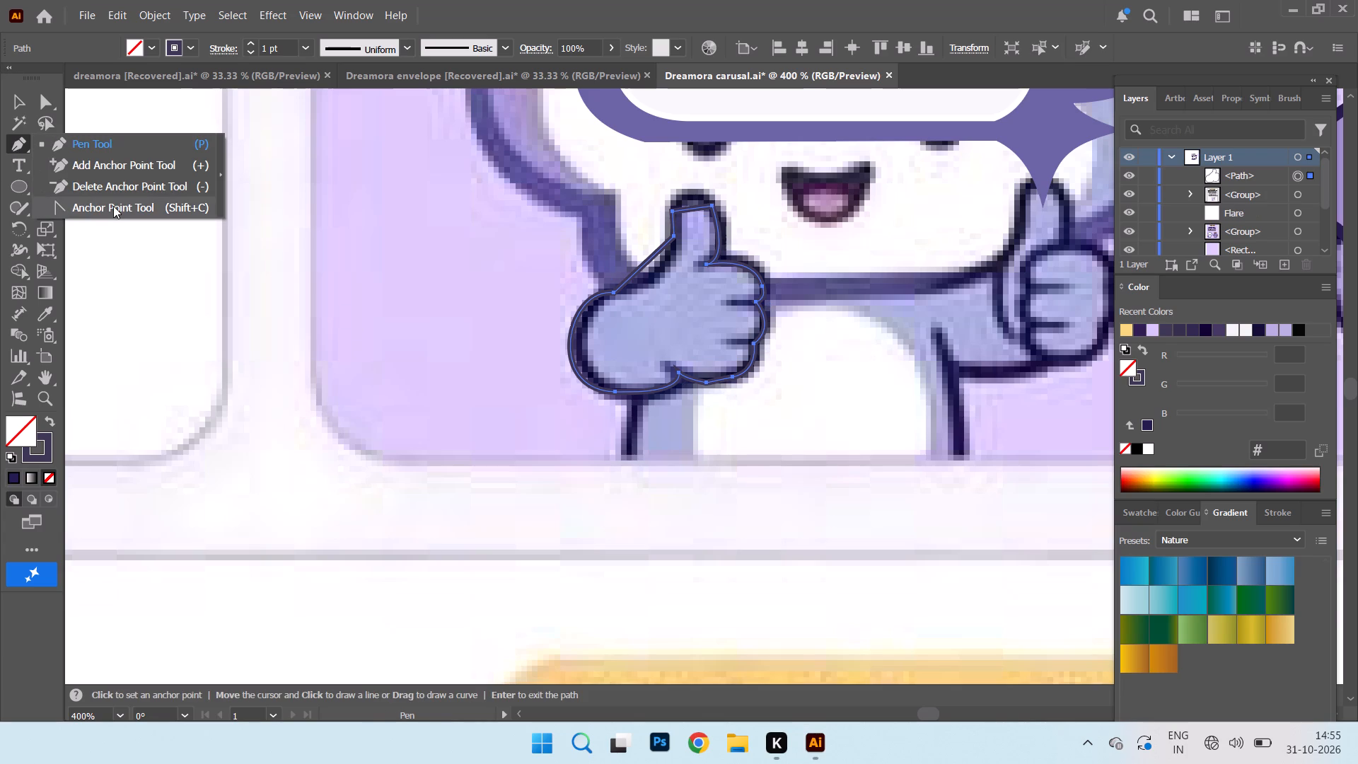
{"action": "left_click", "coordinate": [113, 206]}
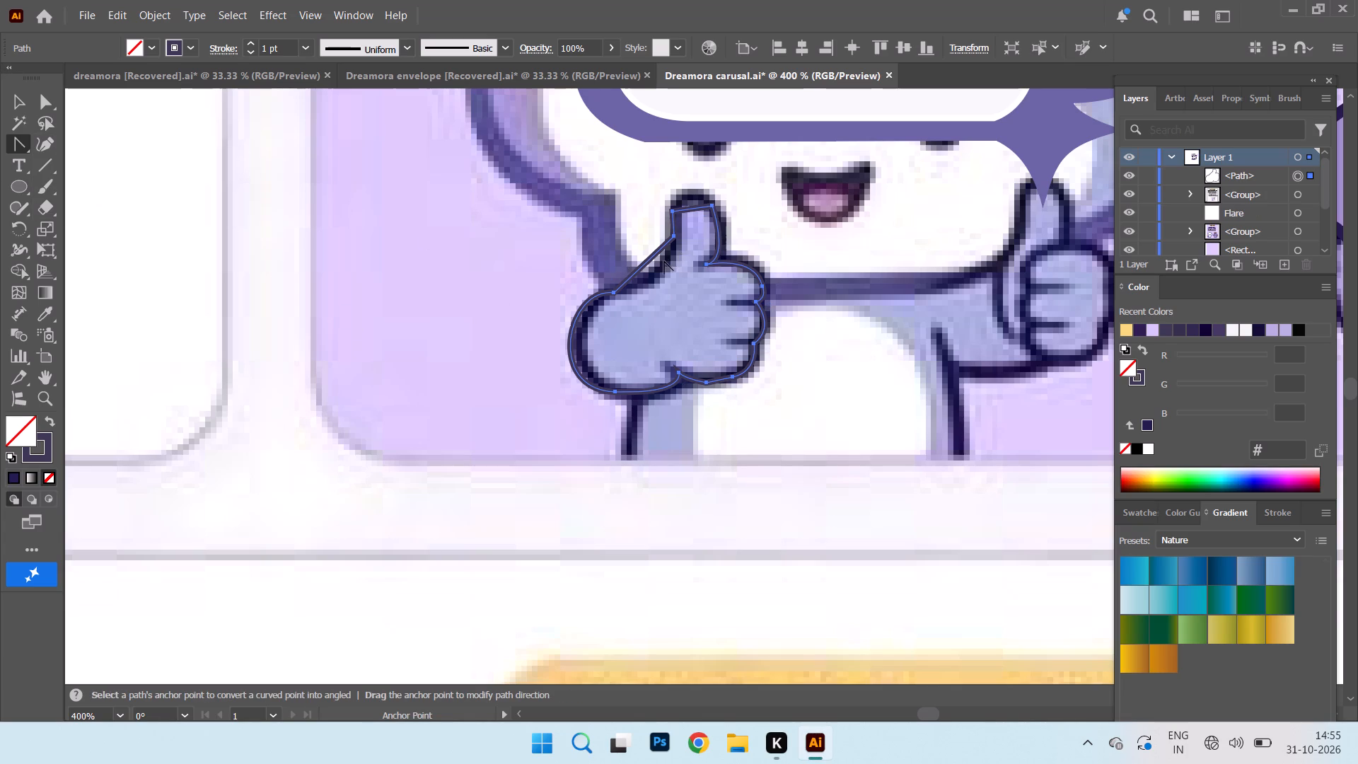
{"action": "left_click_drag", "start_coordinate": [648, 260], "coordinate": [654, 269]}
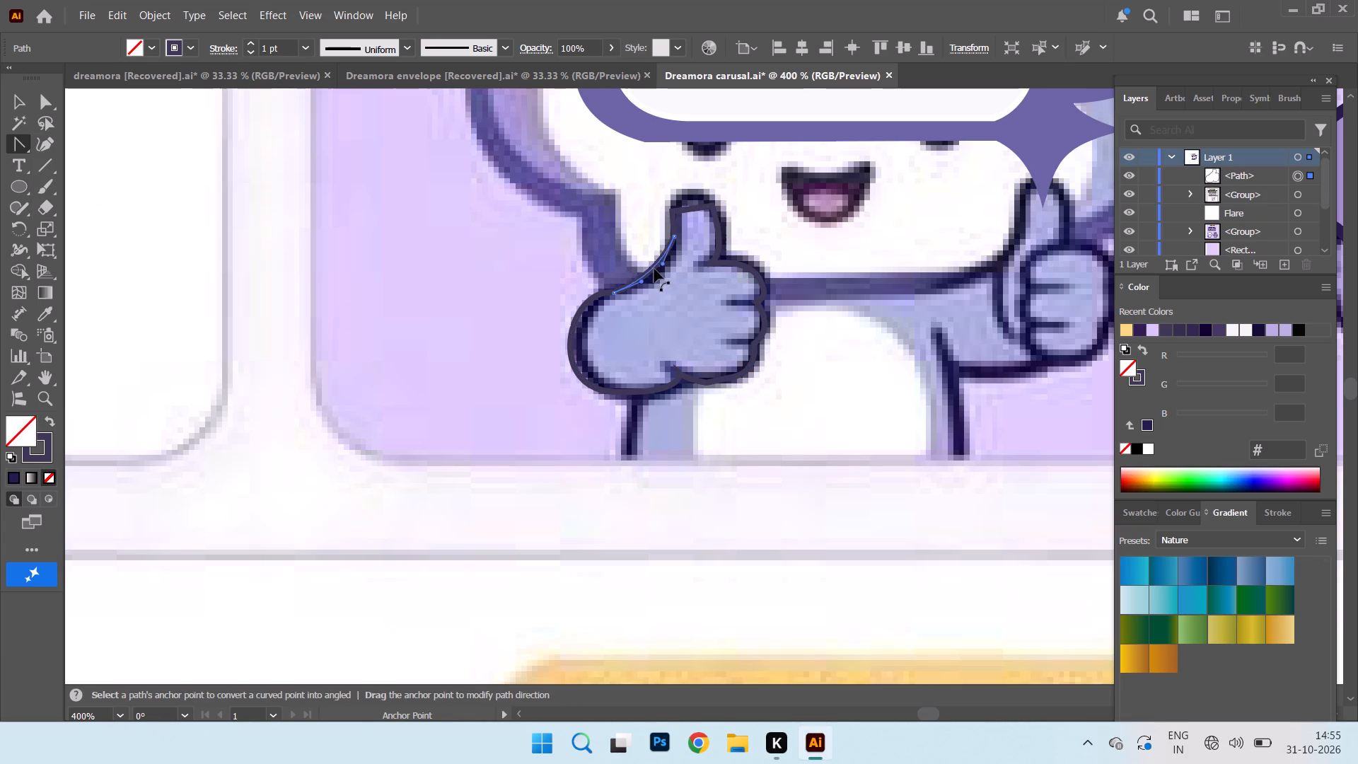
{"action": "left_click_drag", "start_coordinate": [654, 269], "coordinate": [658, 271]}
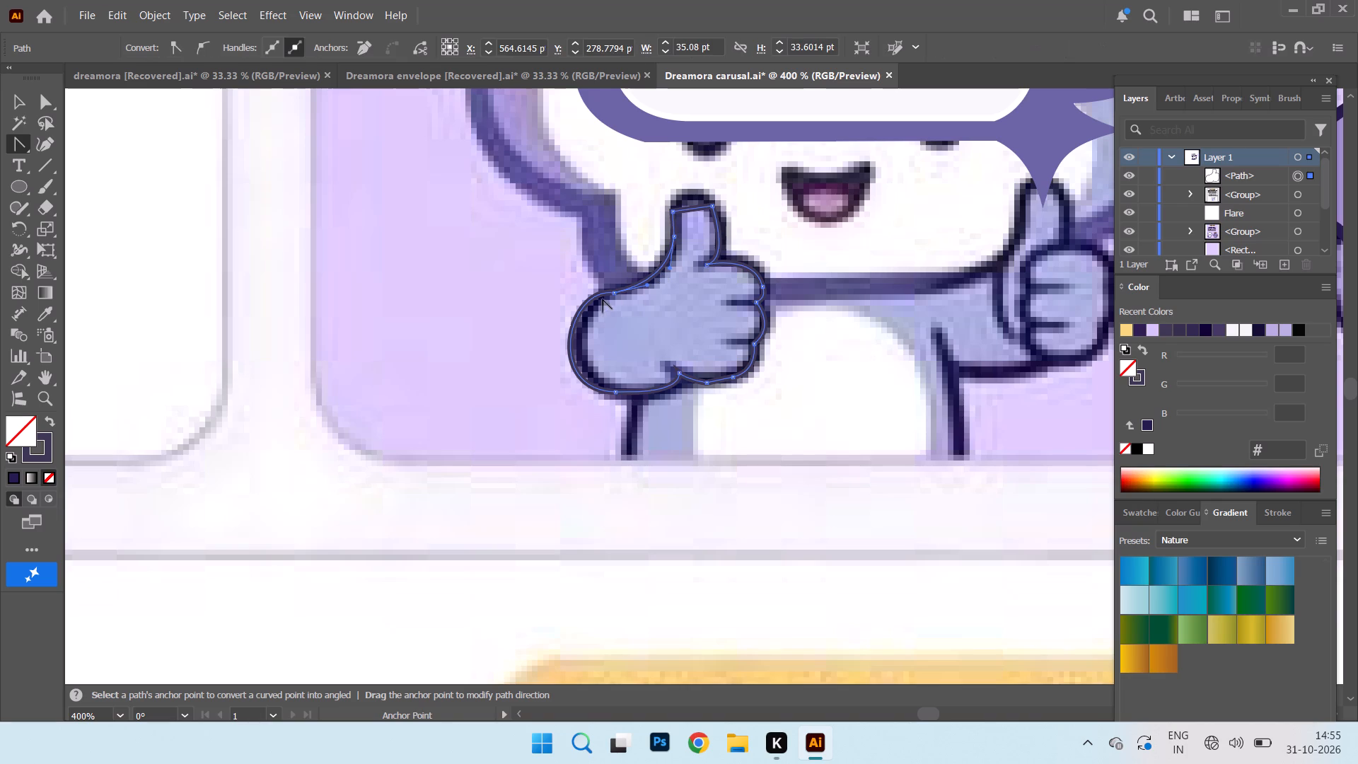
Delete the outline's wrist anchor and pull the resulting segment outward around the heel of the palm.
{"action": "right_click", "coordinate": [16, 141]}
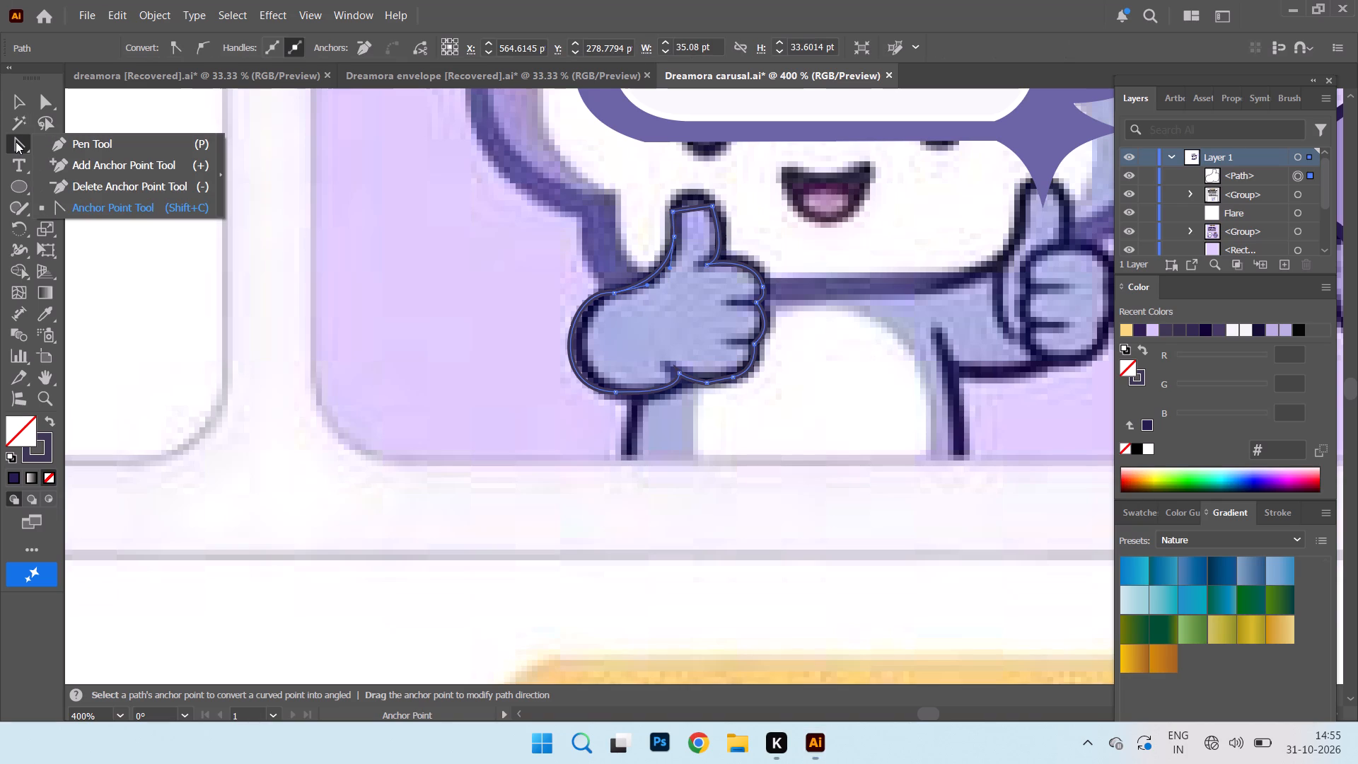
{"action": "left_click", "coordinate": [129, 183]}
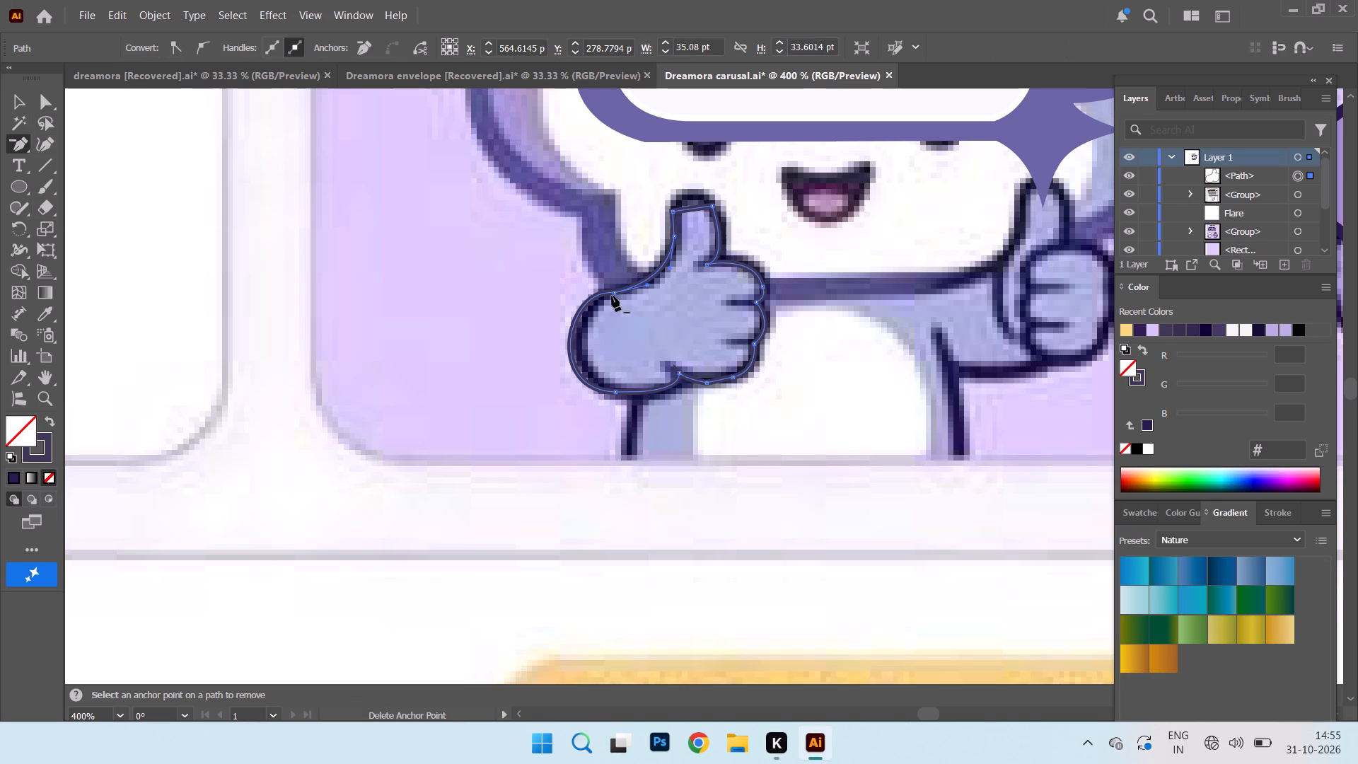
{"action": "left_click", "coordinate": [613, 294]}
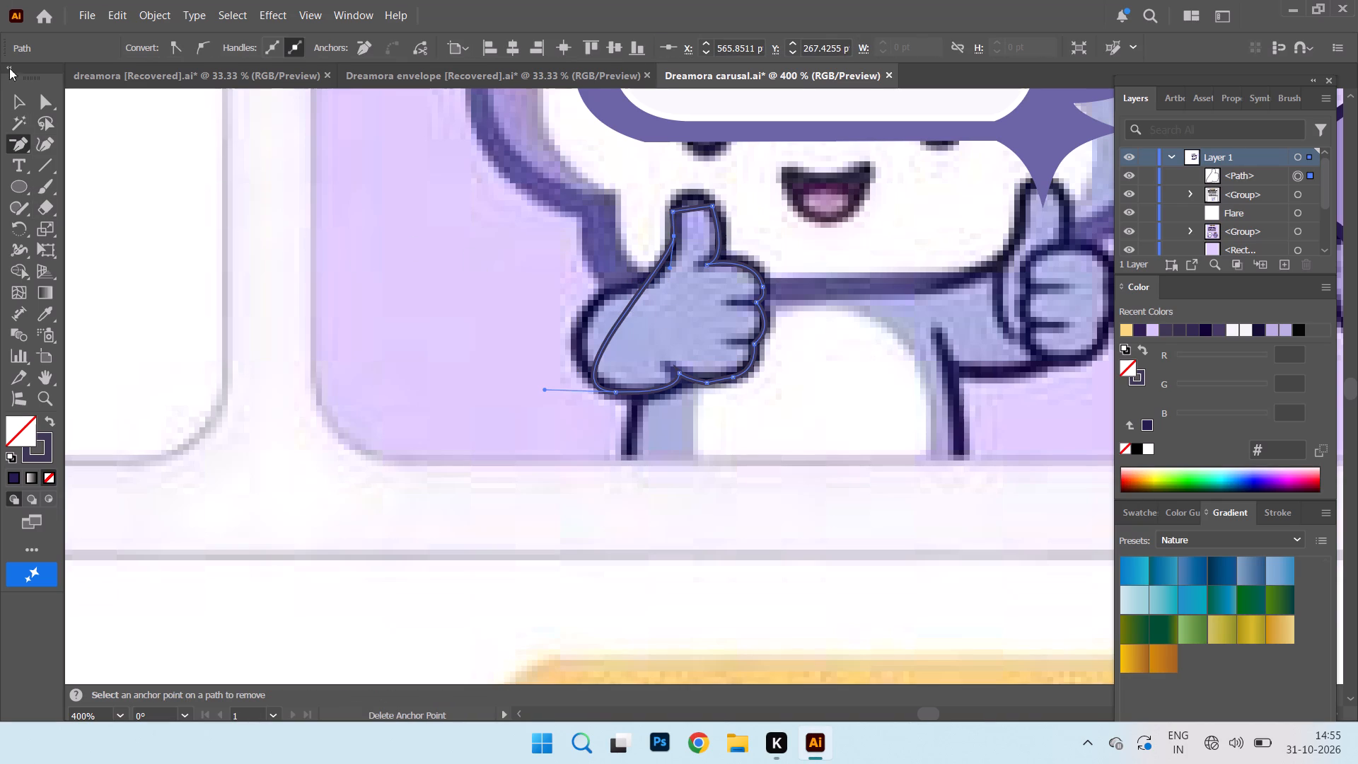
{"action": "right_click", "coordinate": [18, 146]}
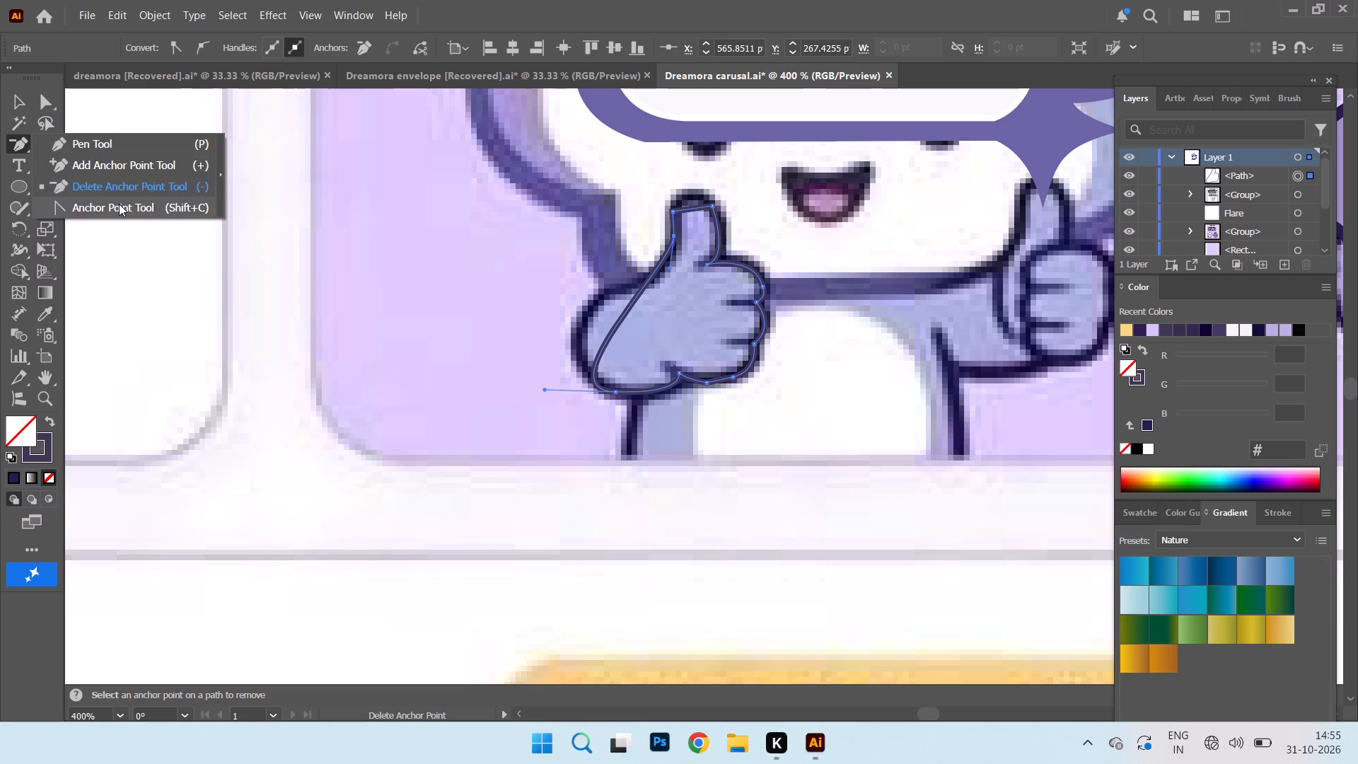
{"action": "left_click", "coordinate": [119, 204]}
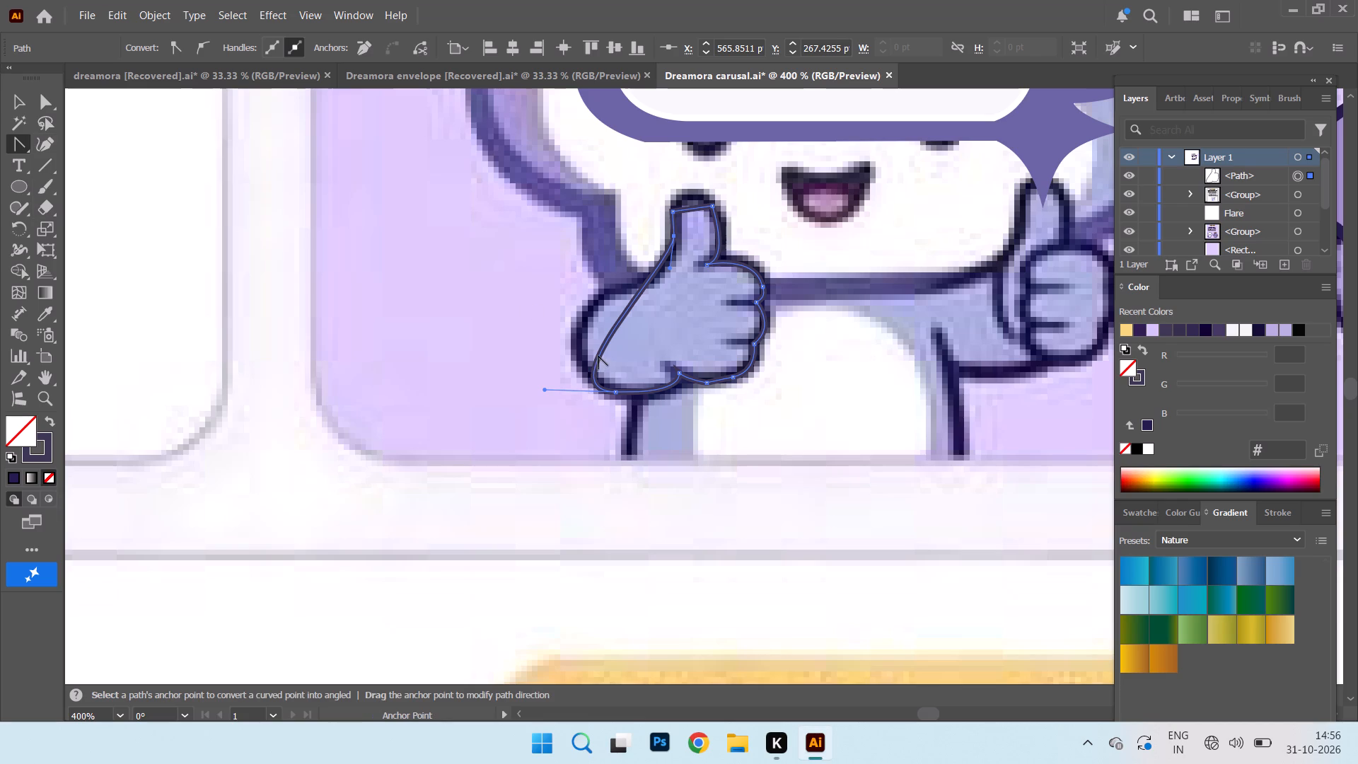
{"action": "left_click_drag", "start_coordinate": [599, 356], "coordinate": [593, 345]}
{"action": "left_click_drag", "start_coordinate": [603, 353], "coordinate": [585, 325]}
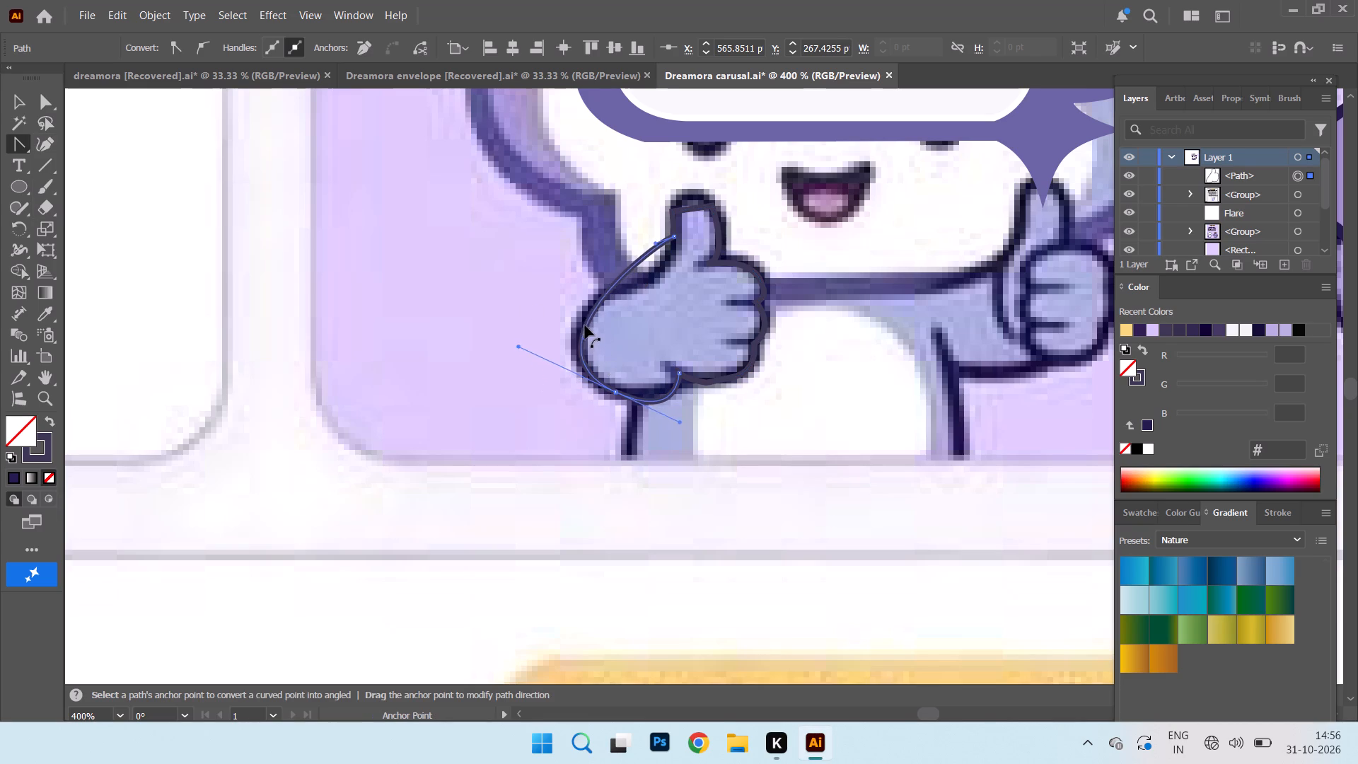
{"action": "left_click_drag", "start_coordinate": [585, 325], "coordinate": [581, 320]}
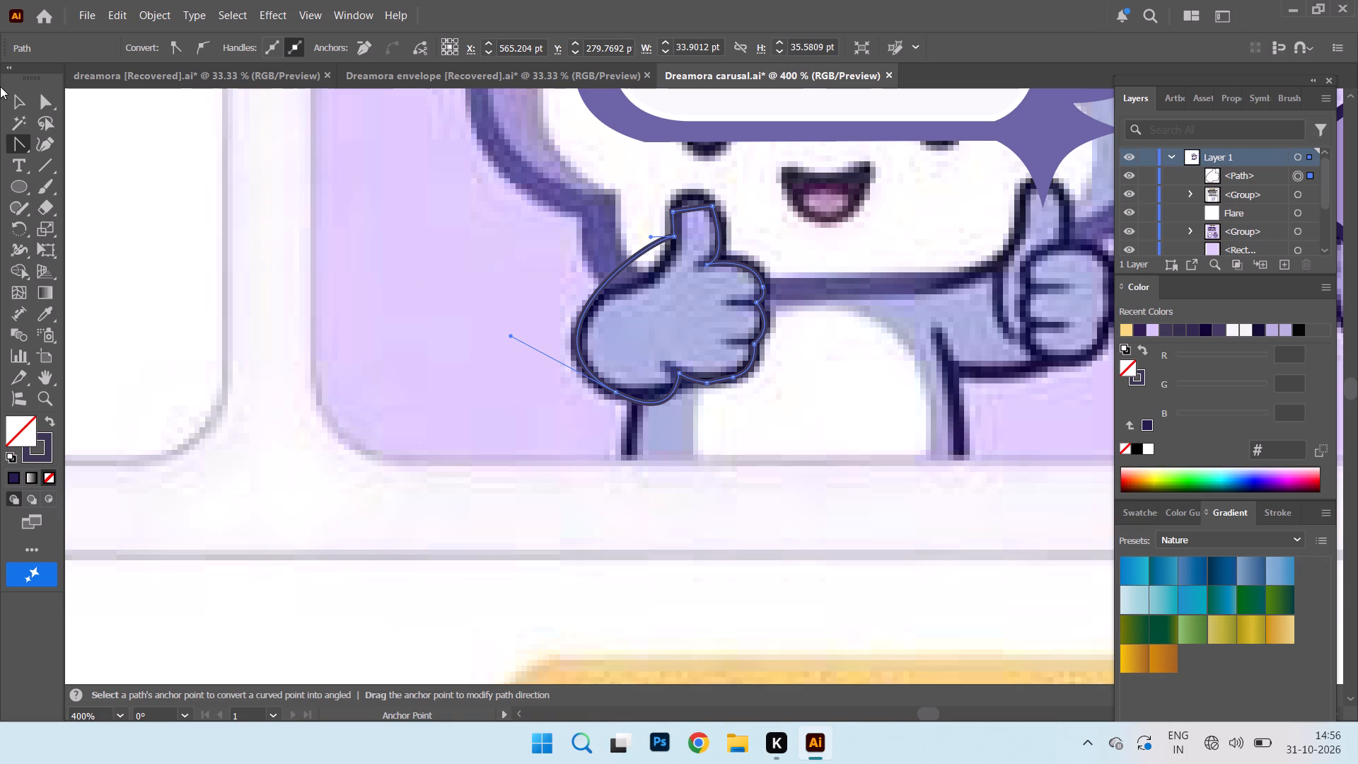
Add an anchor on the hand outline between the thumb and the palm's heel, and bend the segment leading to the thumb inward.
{"action": "right_click", "coordinate": [10, 144]}
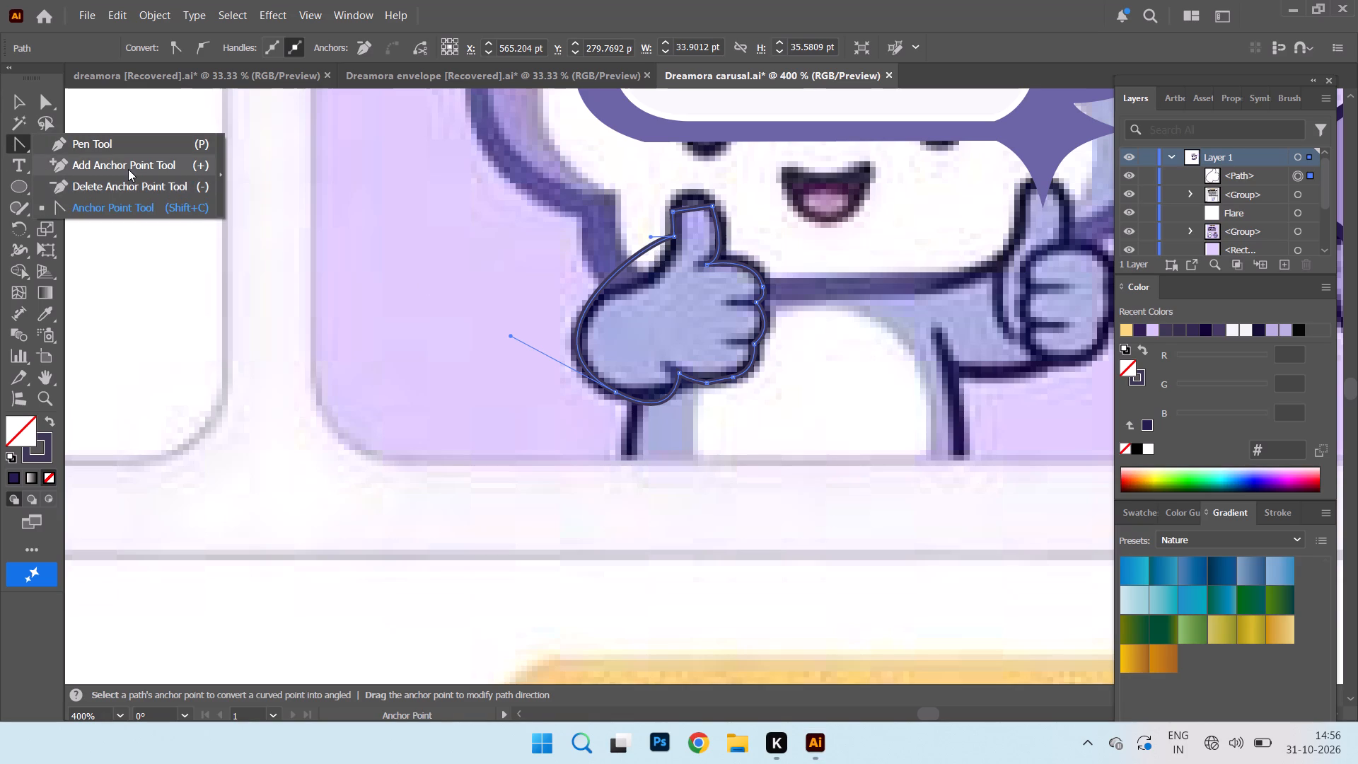
{"action": "left_click", "coordinate": [128, 169]}
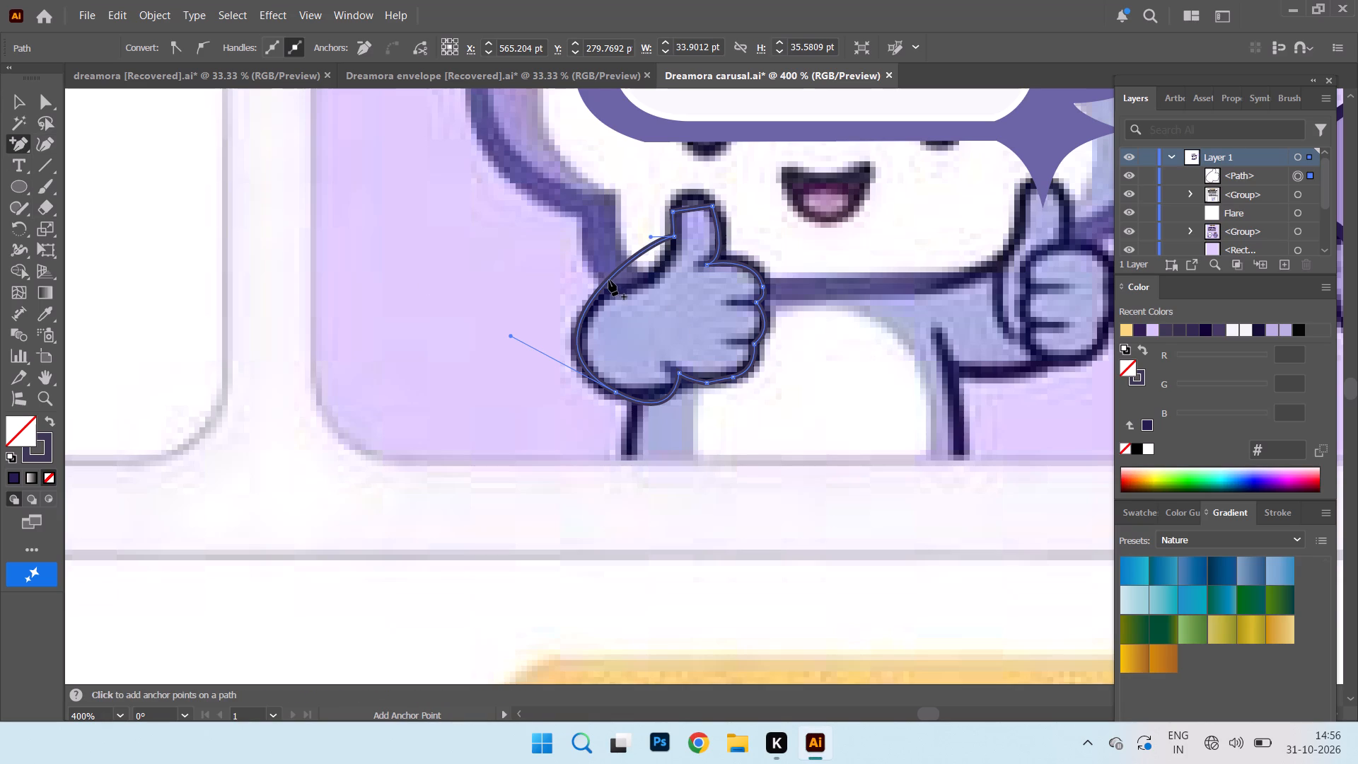
{"action": "left_click", "coordinate": [609, 280]}
{"action": "right_click", "coordinate": [21, 142]}
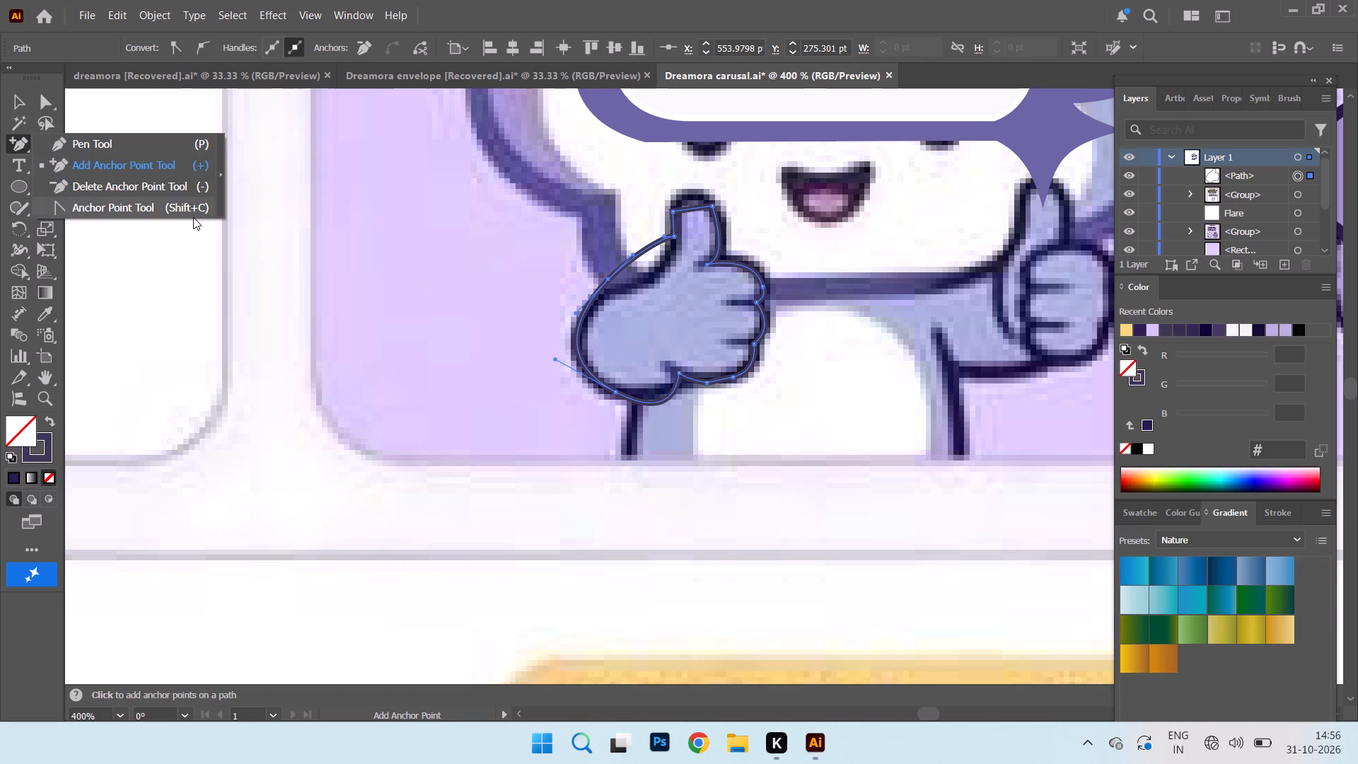
{"action": "left_click", "coordinate": [138, 211]}
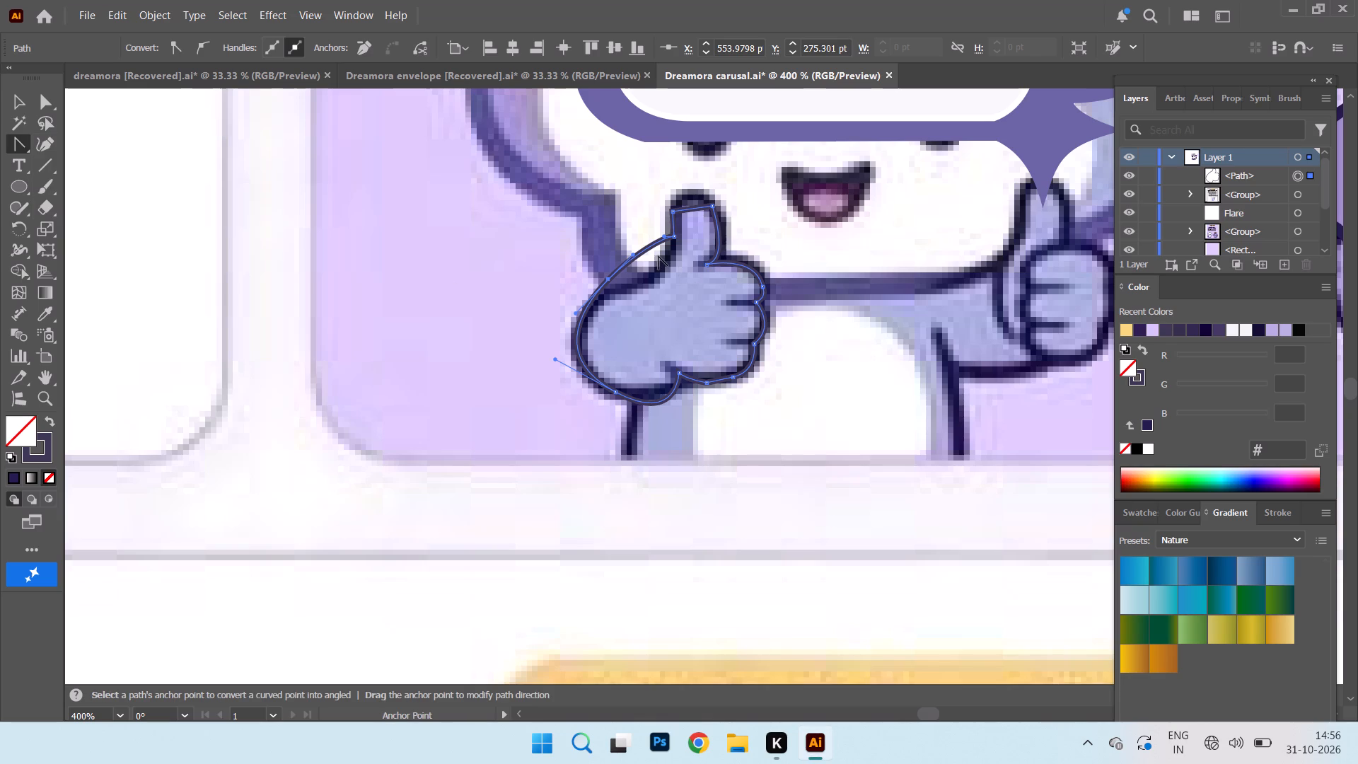
{"action": "left_click_drag", "start_coordinate": [636, 255], "coordinate": [642, 266]}
{"action": "left_click_drag", "start_coordinate": [642, 255], "coordinate": [651, 277]}
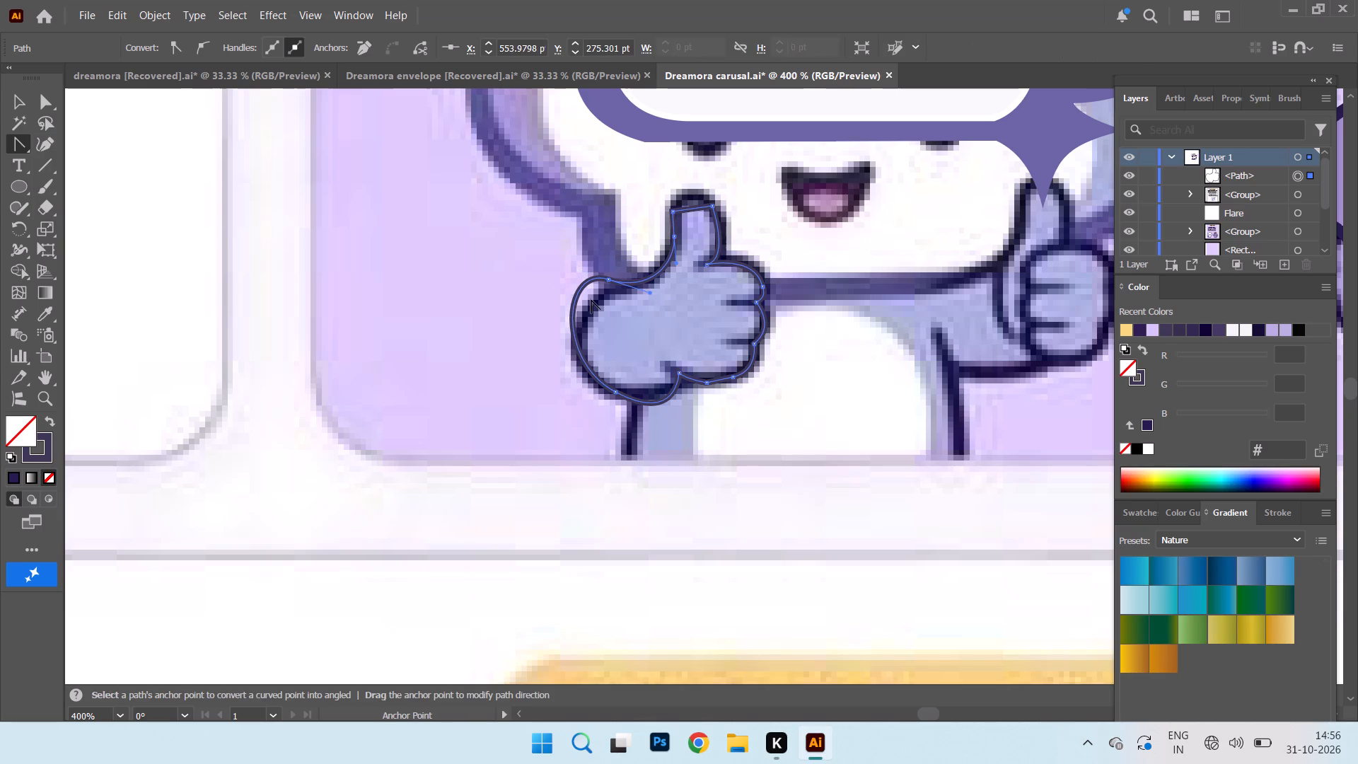
Delete the anchor on the palm's underside and pull the resulting straight segment outward around the heel of the palm.
{"action": "right_click", "coordinate": [11, 149]}
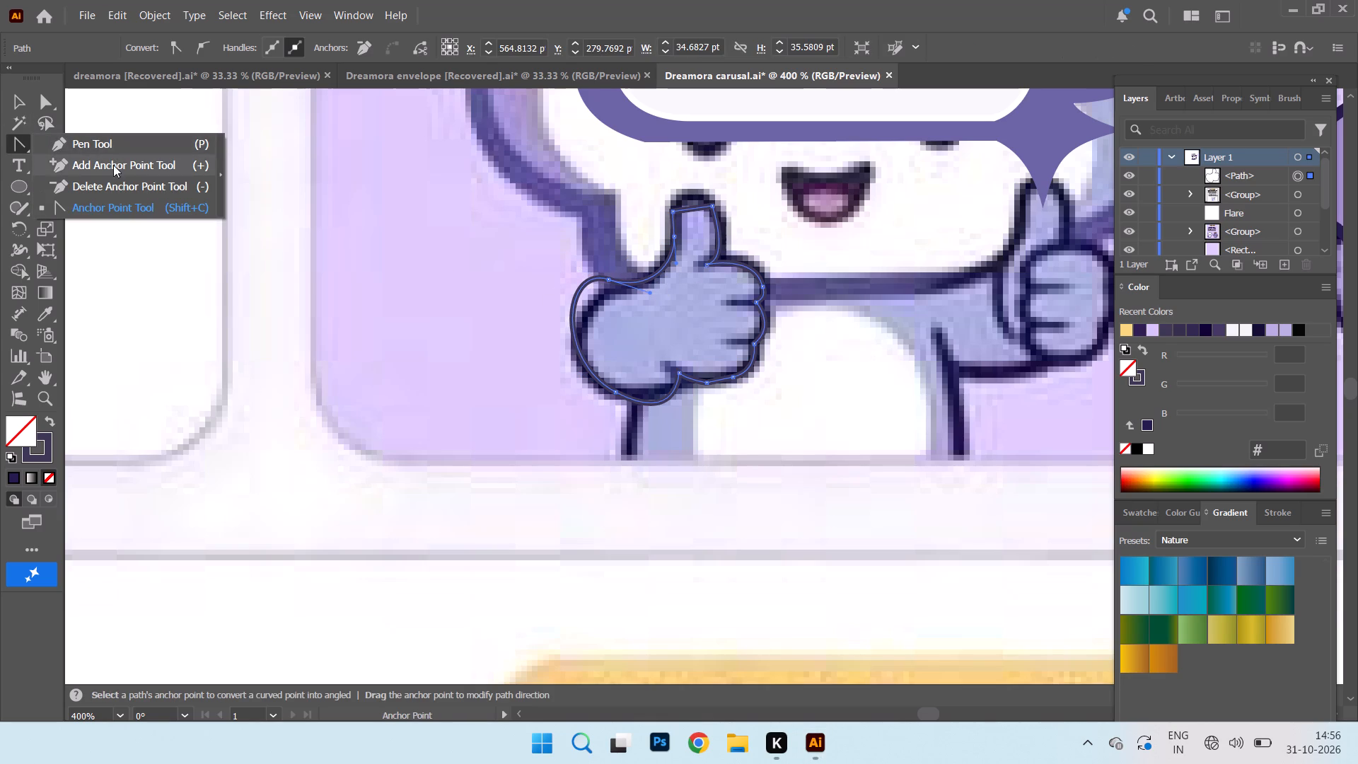
{"action": "left_click", "coordinate": [115, 191]}
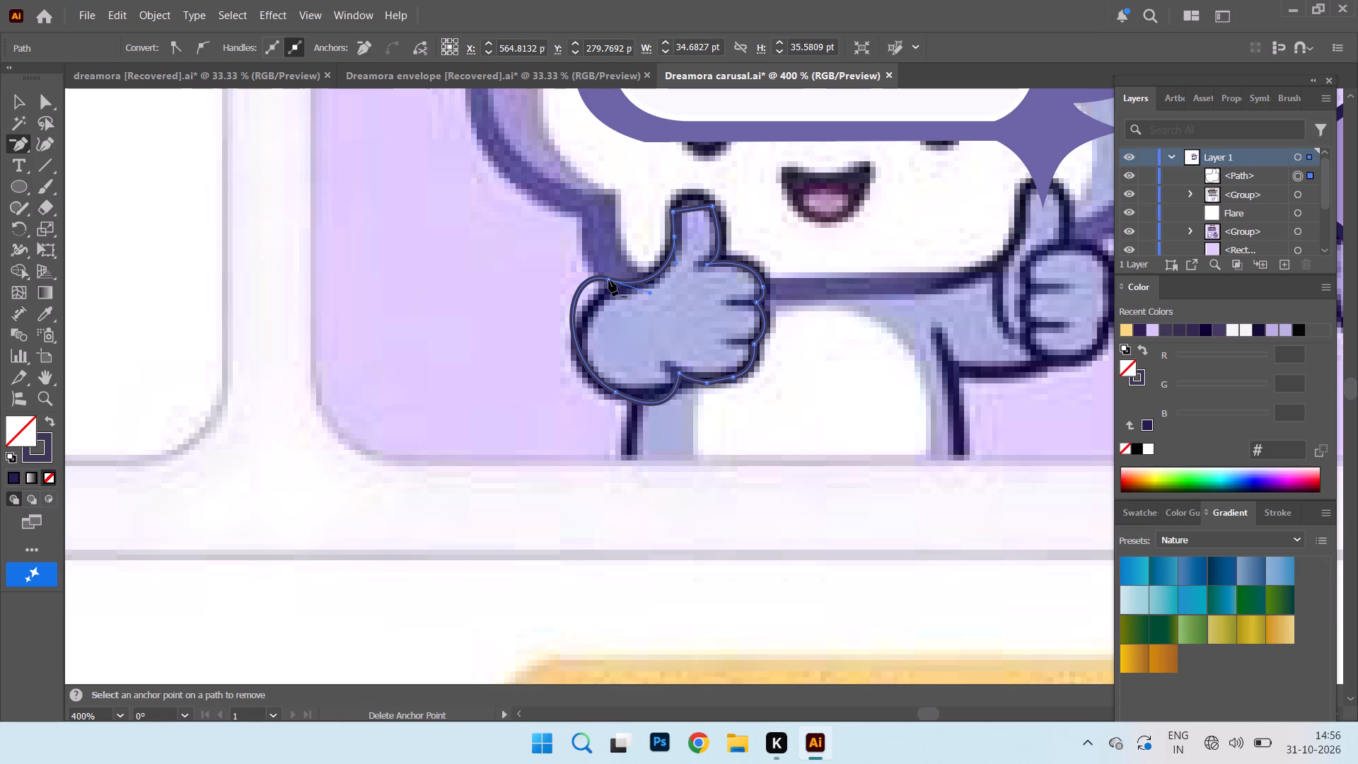
{"action": "left_click", "coordinate": [616, 391]}
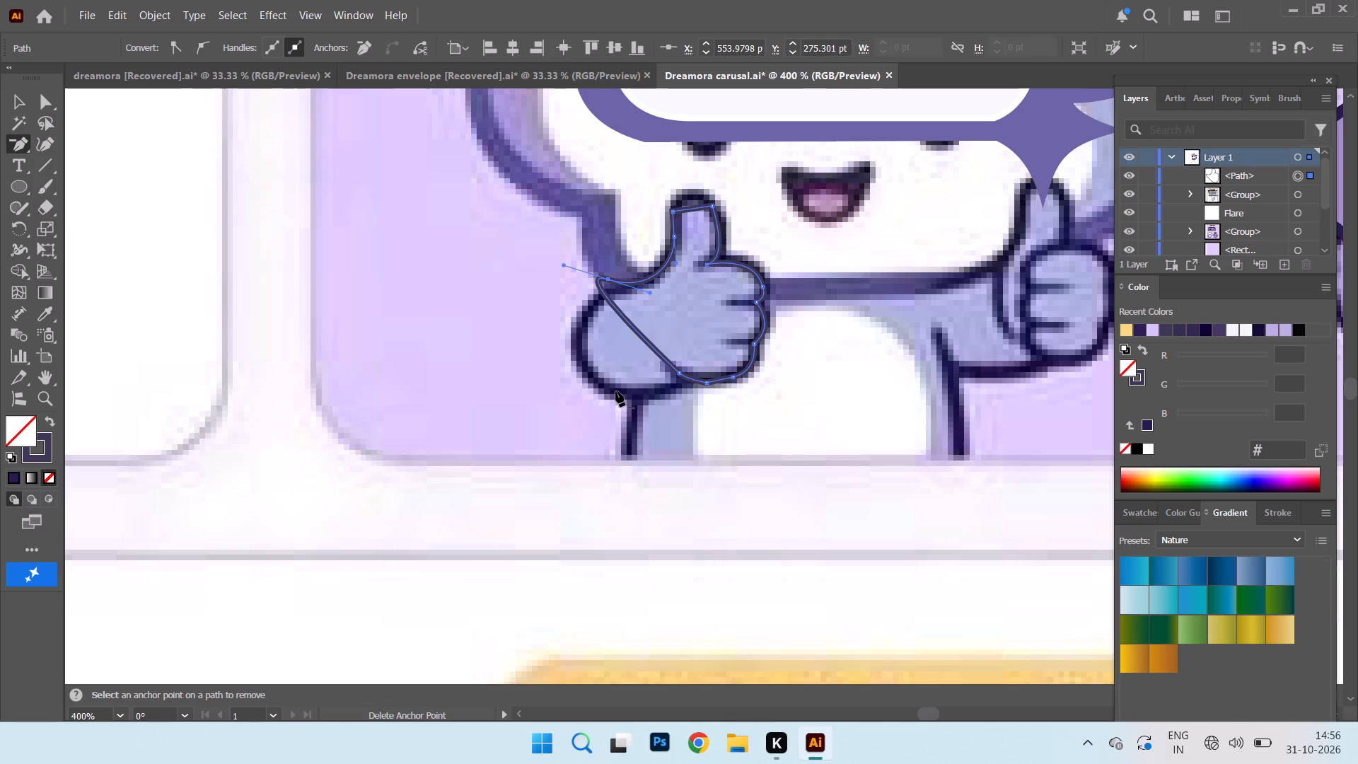
{"action": "right_click", "coordinate": [25, 150]}
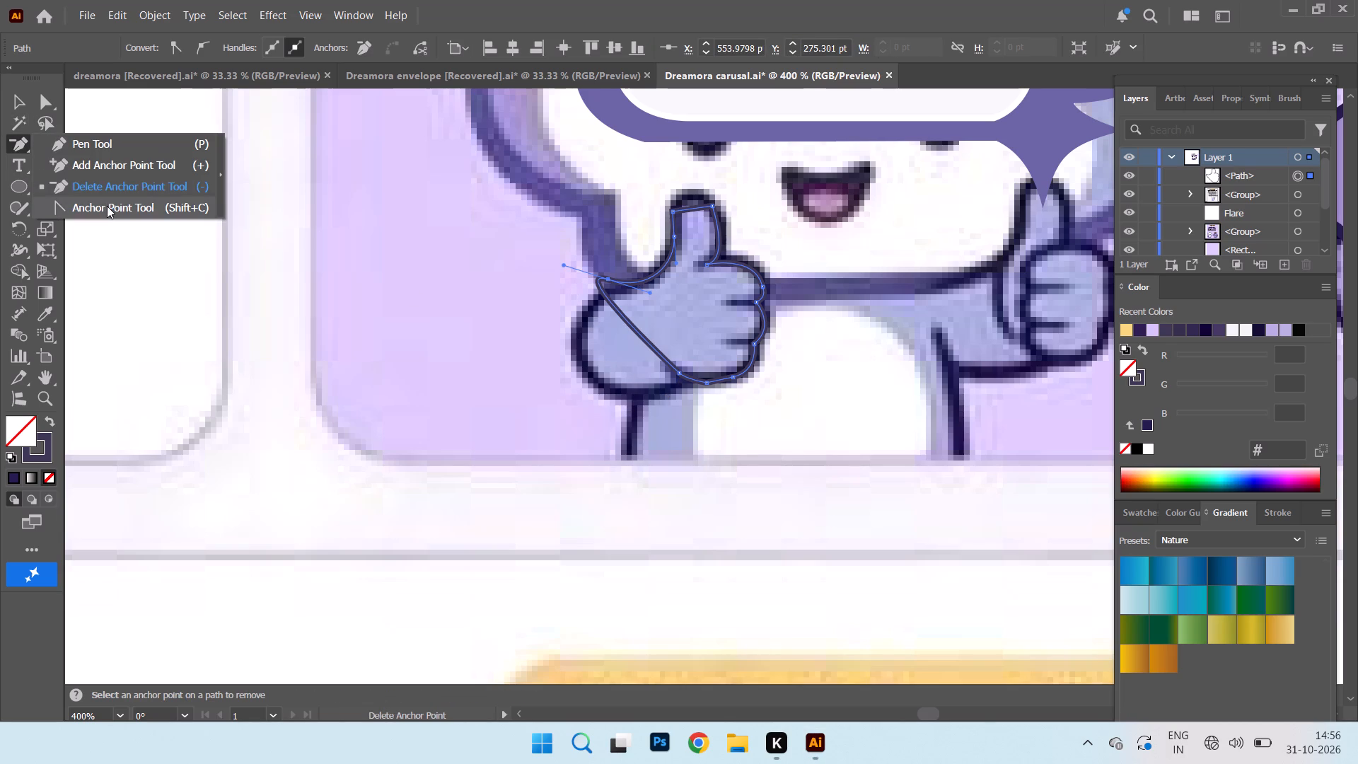
{"action": "left_click", "coordinate": [107, 206]}
{"action": "left_click_drag", "start_coordinate": [634, 325], "coordinate": [617, 357]}
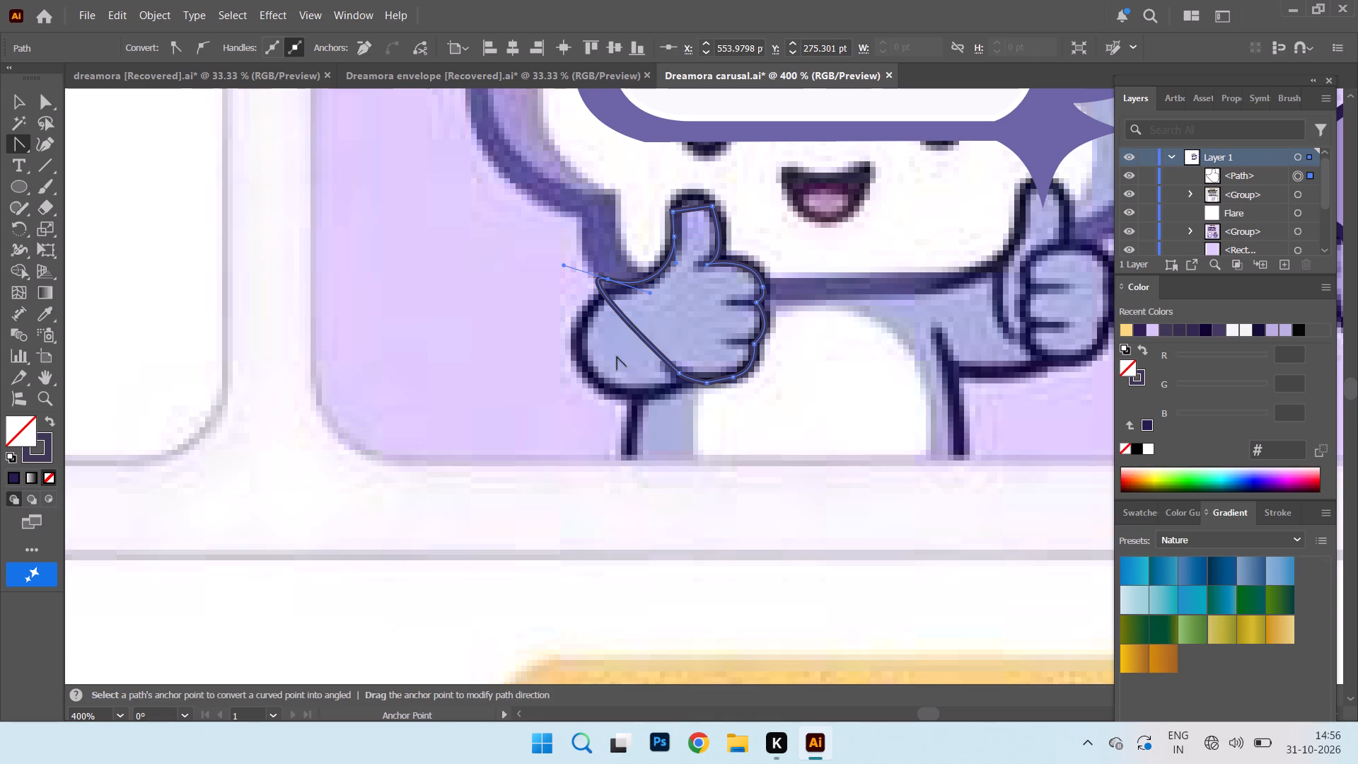
{"action": "left_click_drag", "start_coordinate": [617, 357], "coordinate": [609, 368]}
{"action": "left_click_drag", "start_coordinate": [636, 328], "coordinate": [598, 383]}
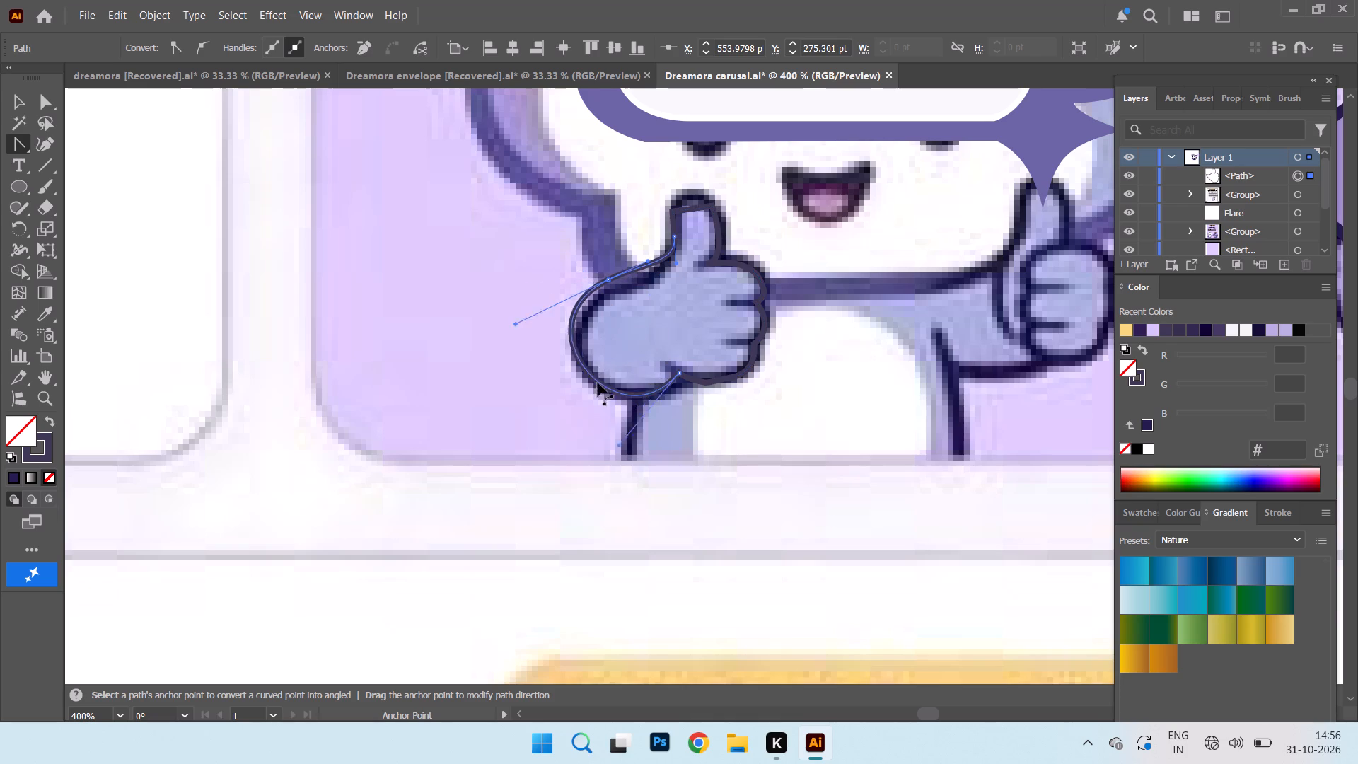
{"action": "left_click_drag", "start_coordinate": [598, 383], "coordinate": [603, 383]}
{"action": "left_click_drag", "start_coordinate": [600, 381], "coordinate": [590, 371]}
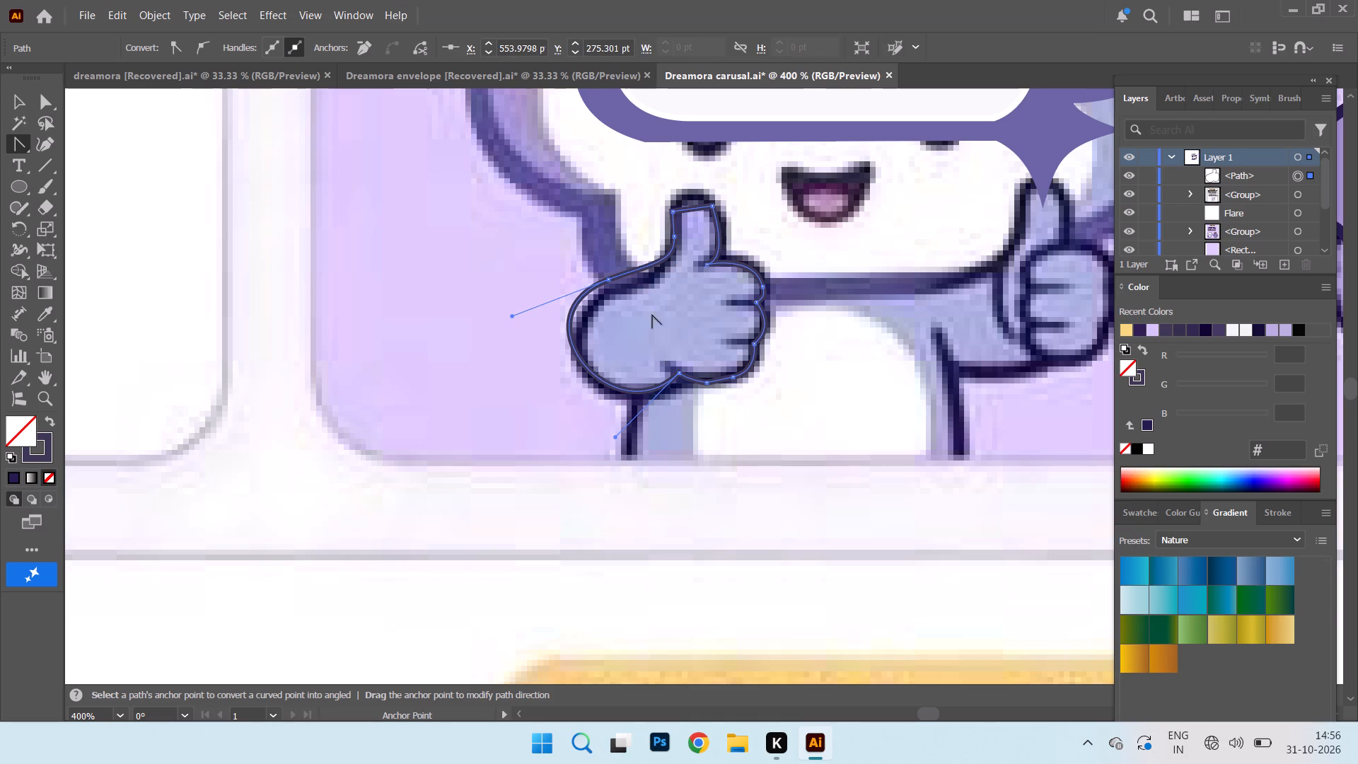
Shift the anchor between the thumb and palm heel slightly downward and adjust the heel curve's handles to fit the reference hand.
{"action": "left_click", "coordinate": [43, 94]}
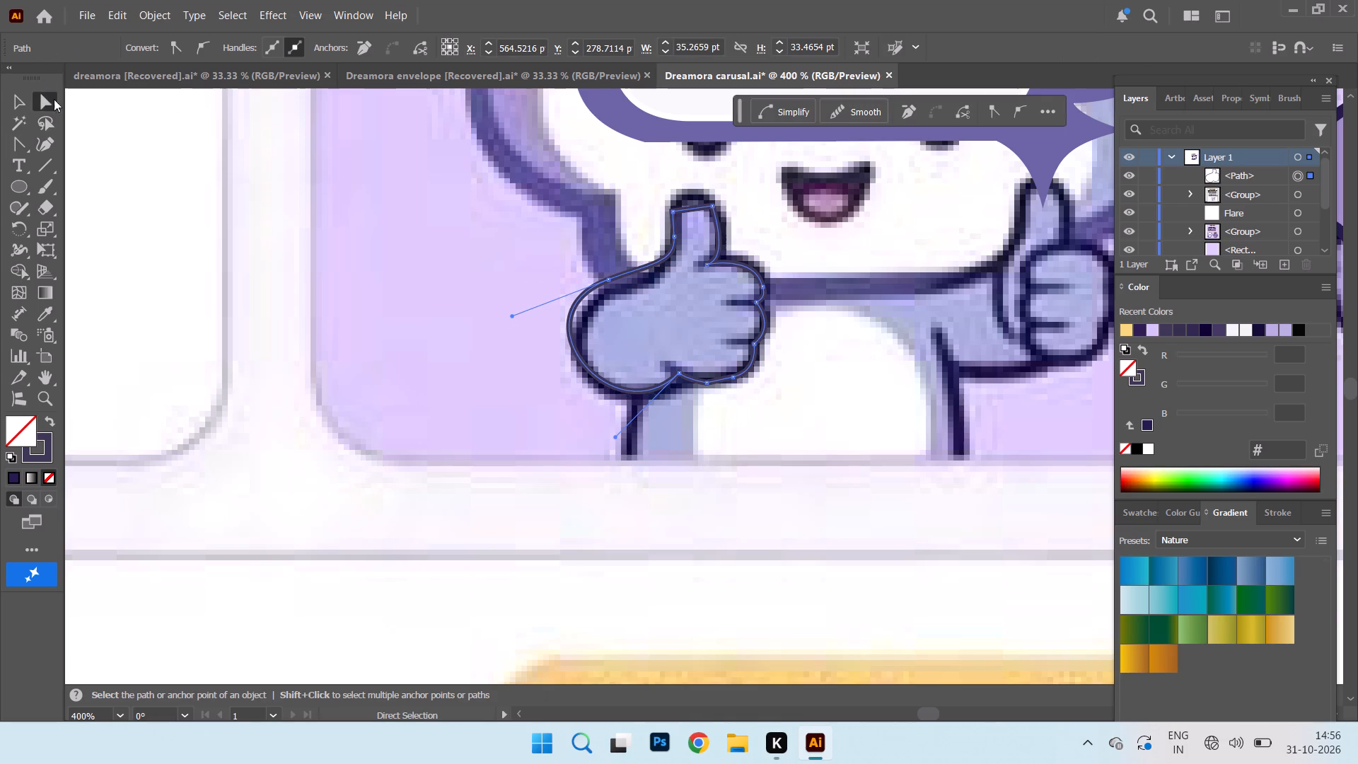
{"action": "left_click_drag", "start_coordinate": [610, 280], "coordinate": [610, 291]}
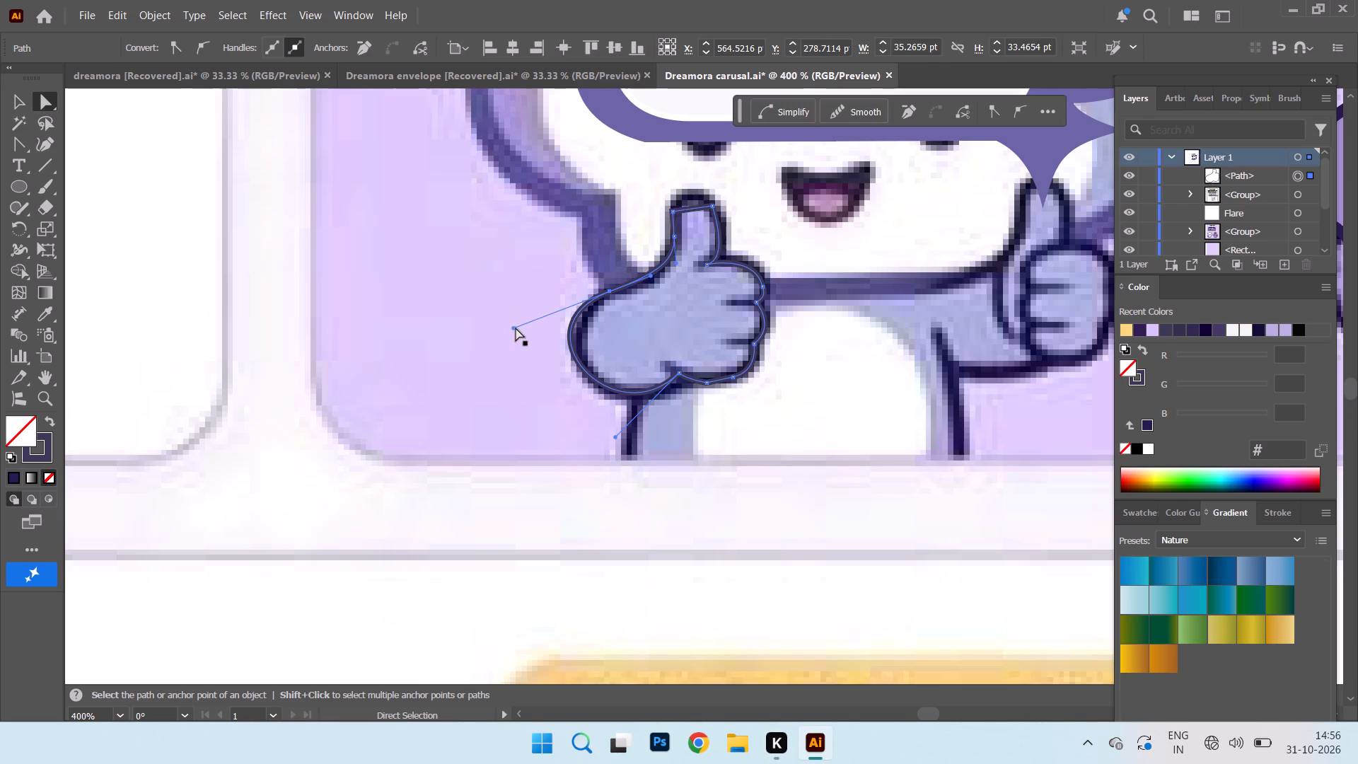
{"action": "left_click_drag", "start_coordinate": [513, 330], "coordinate": [523, 340]}
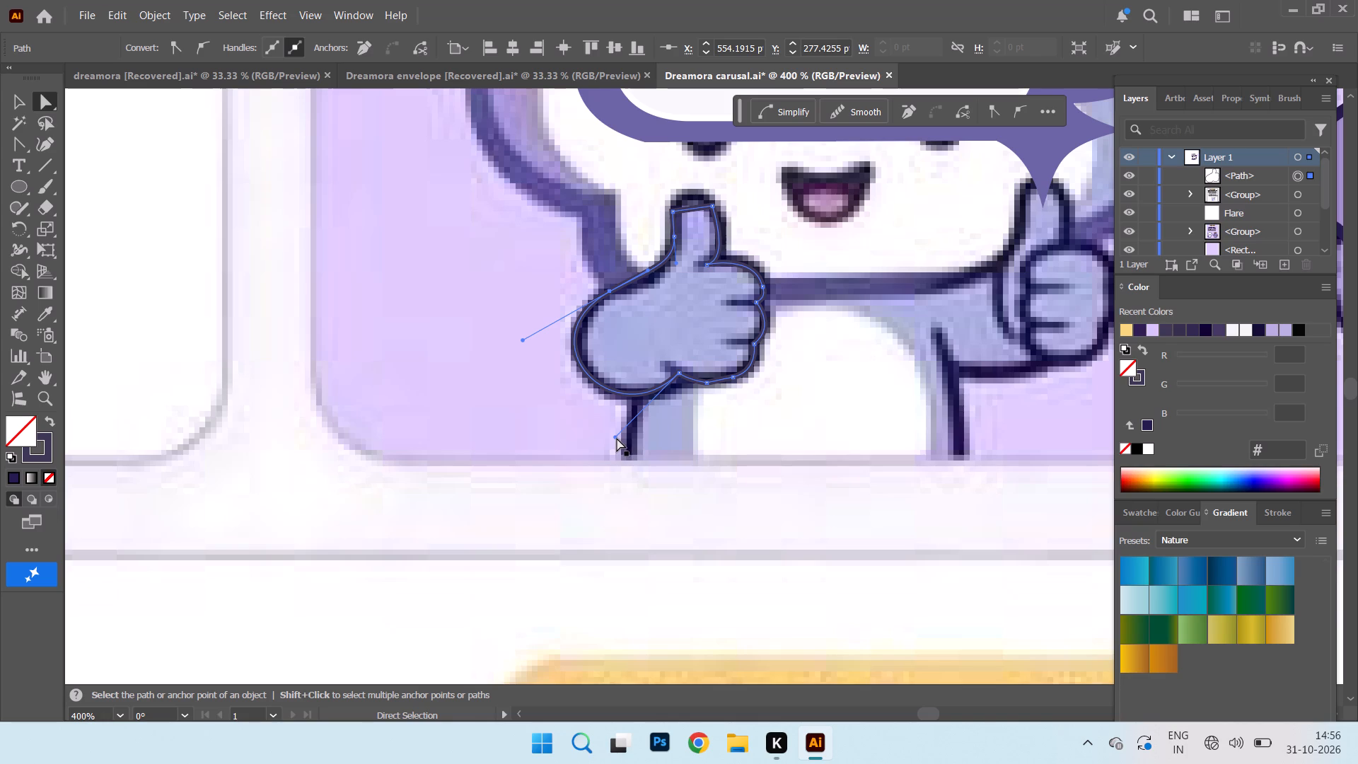
{"action": "left_click", "coordinate": [615, 436]}
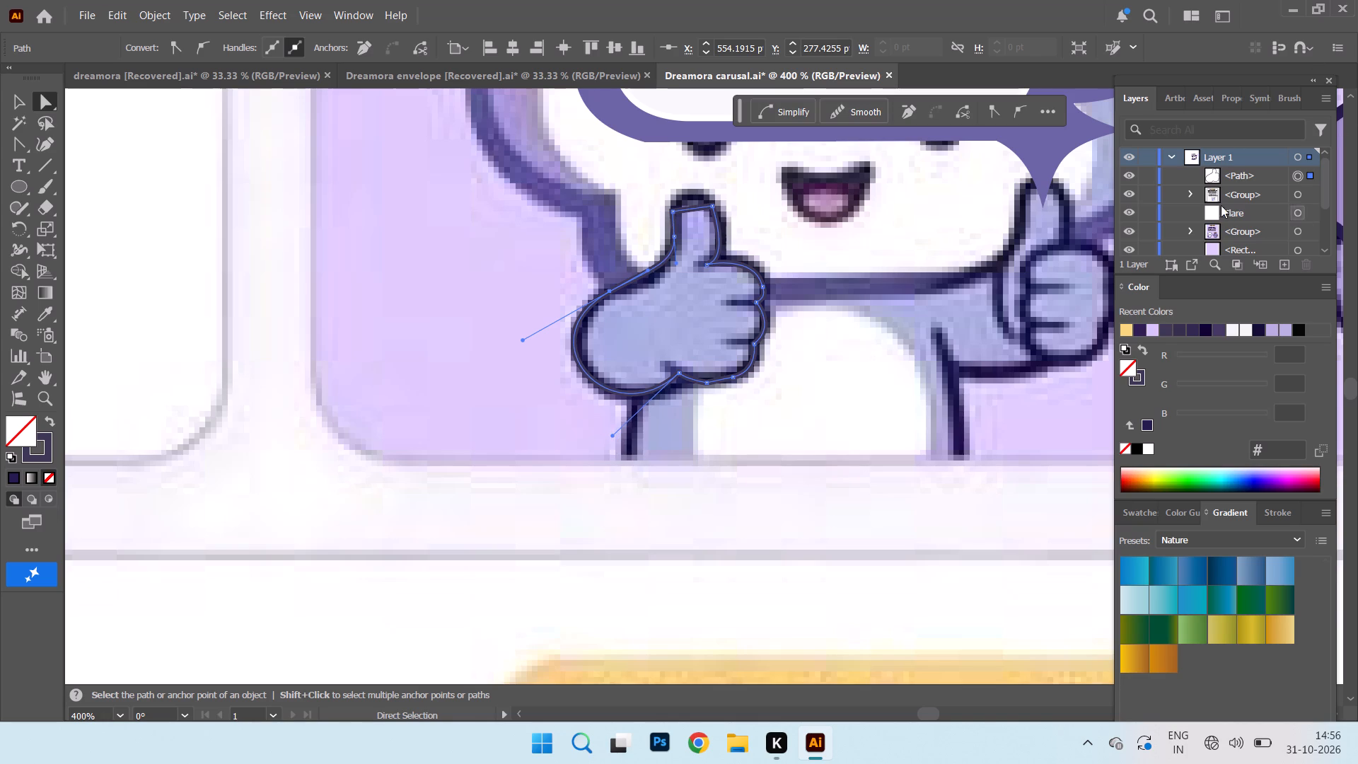
Start the cloud's other thumbs-up hand outline with the Pen tool, curving from the body's edge up to the thumb's inner side.
{"action": "right_click", "coordinate": [17, 146]}
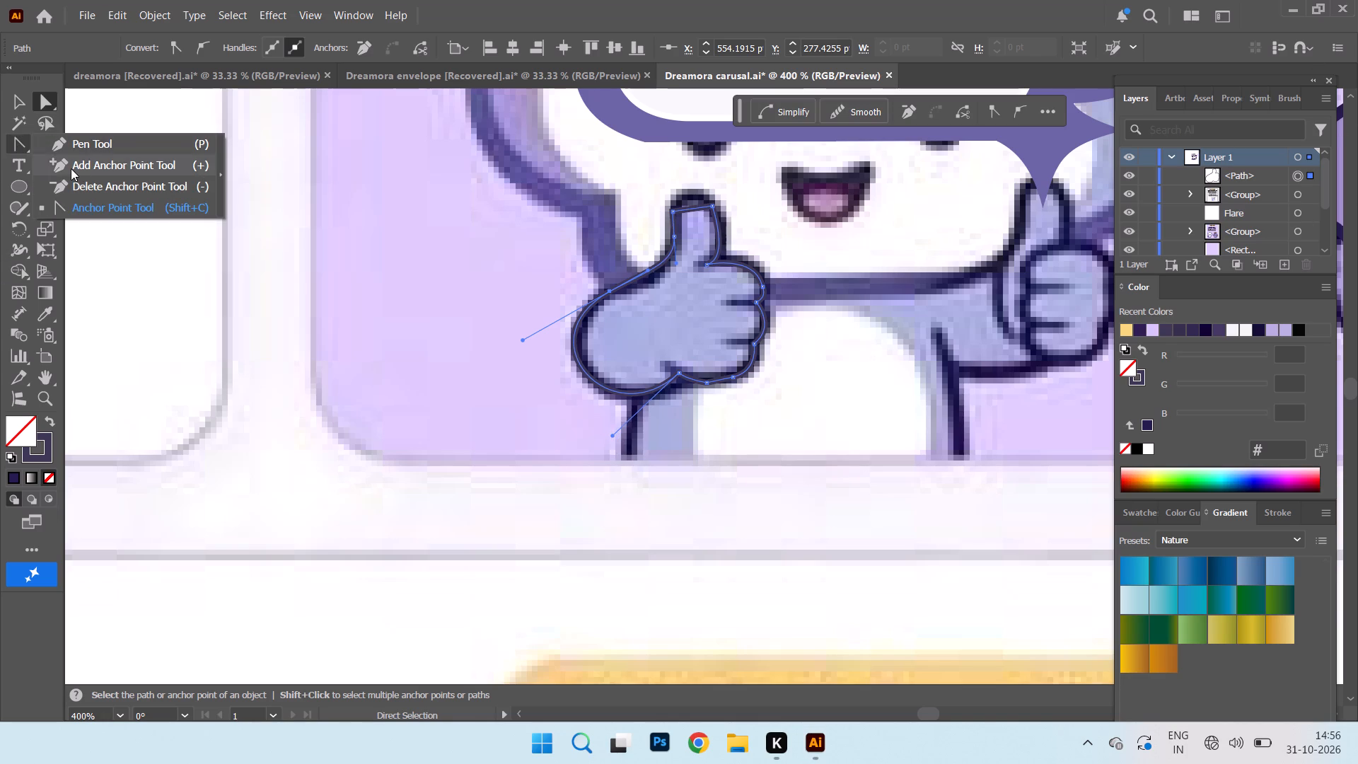
{"action": "left_click", "coordinate": [84, 150]}
{"action": "scroll", "coordinate": [902, 336], "scroll_direction": "up", "scroll_amount": 5}
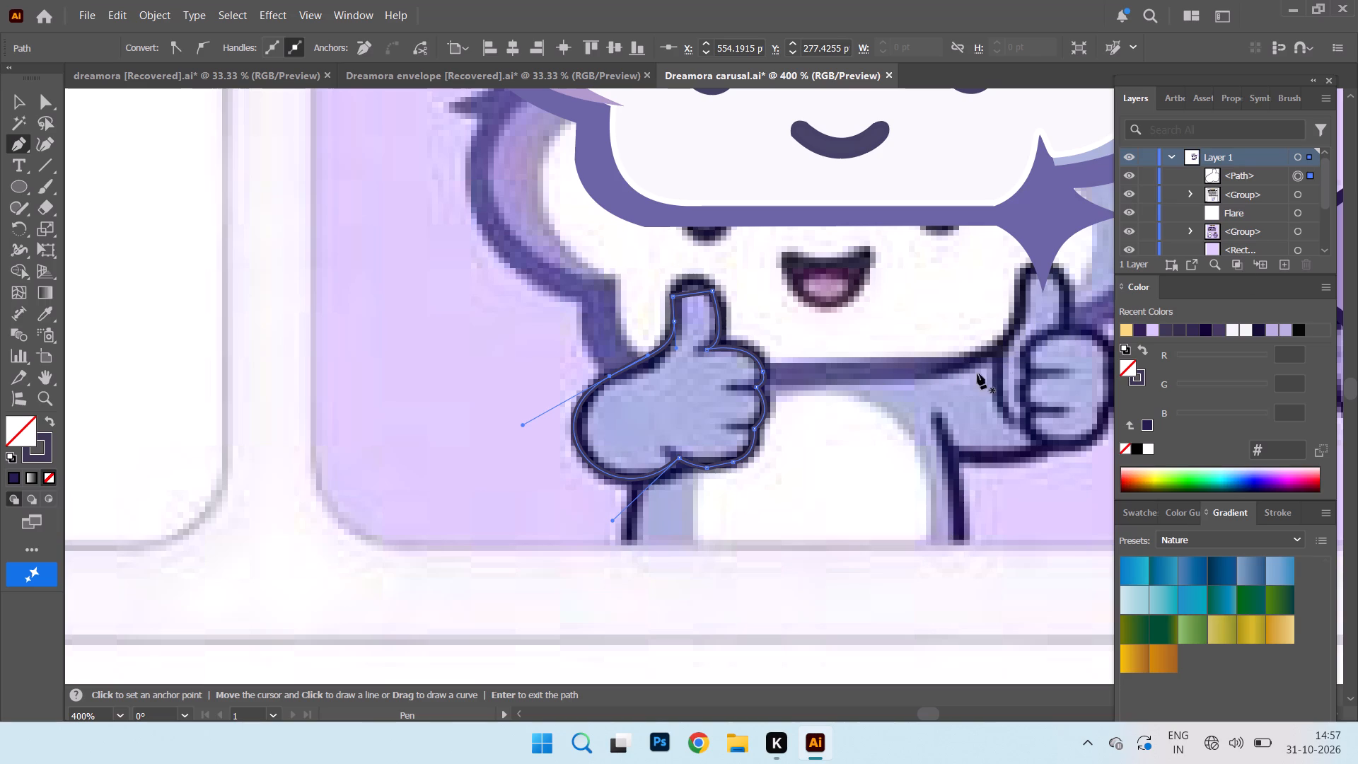
{"action": "left_click", "coordinate": [939, 369]}
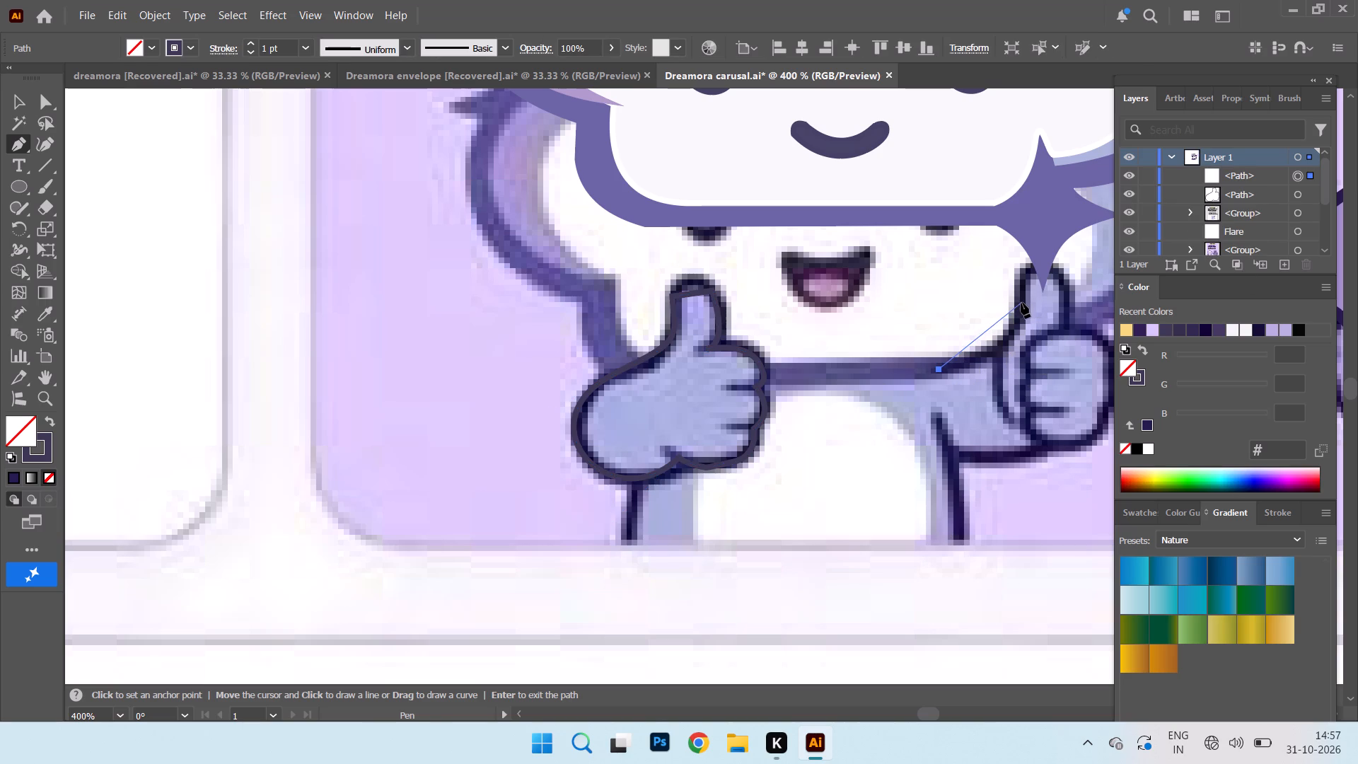
{"action": "left_click_drag", "start_coordinate": [1021, 309], "coordinate": [1031, 262]}
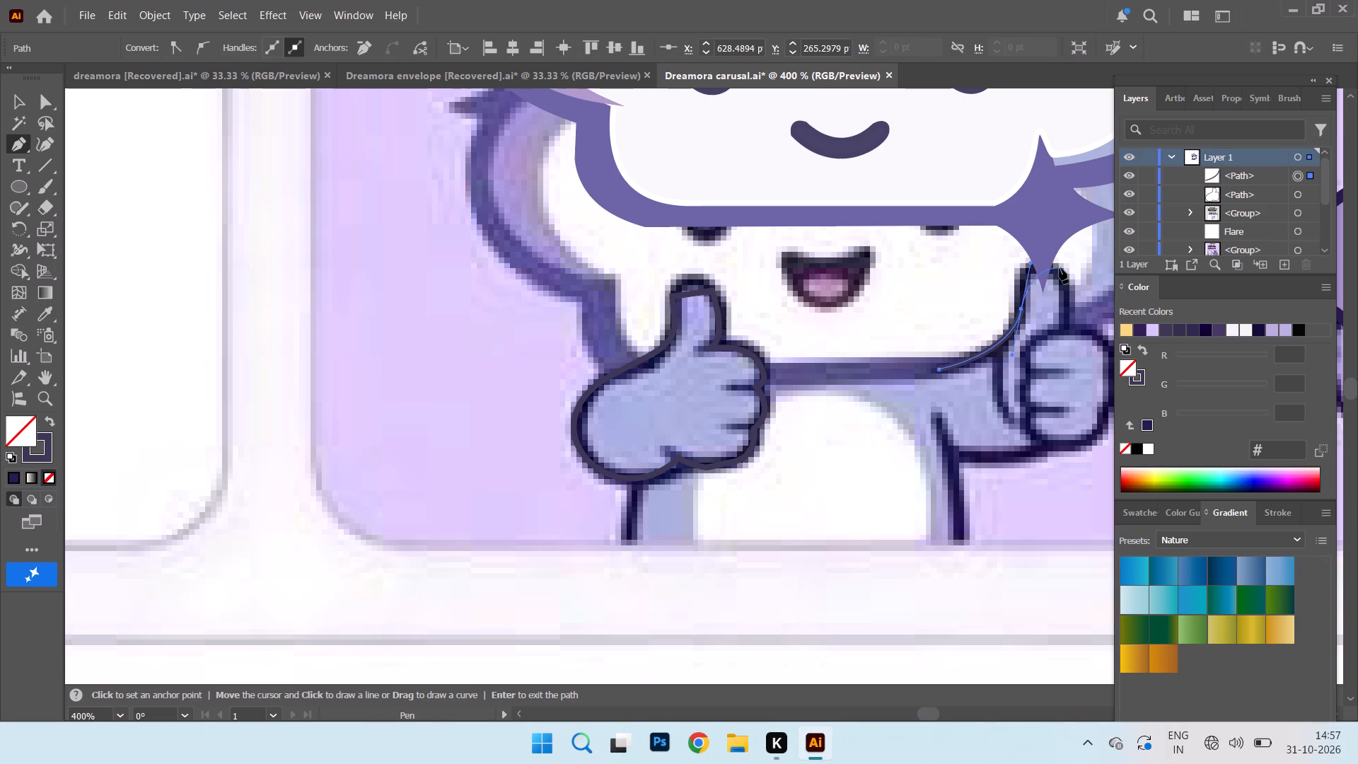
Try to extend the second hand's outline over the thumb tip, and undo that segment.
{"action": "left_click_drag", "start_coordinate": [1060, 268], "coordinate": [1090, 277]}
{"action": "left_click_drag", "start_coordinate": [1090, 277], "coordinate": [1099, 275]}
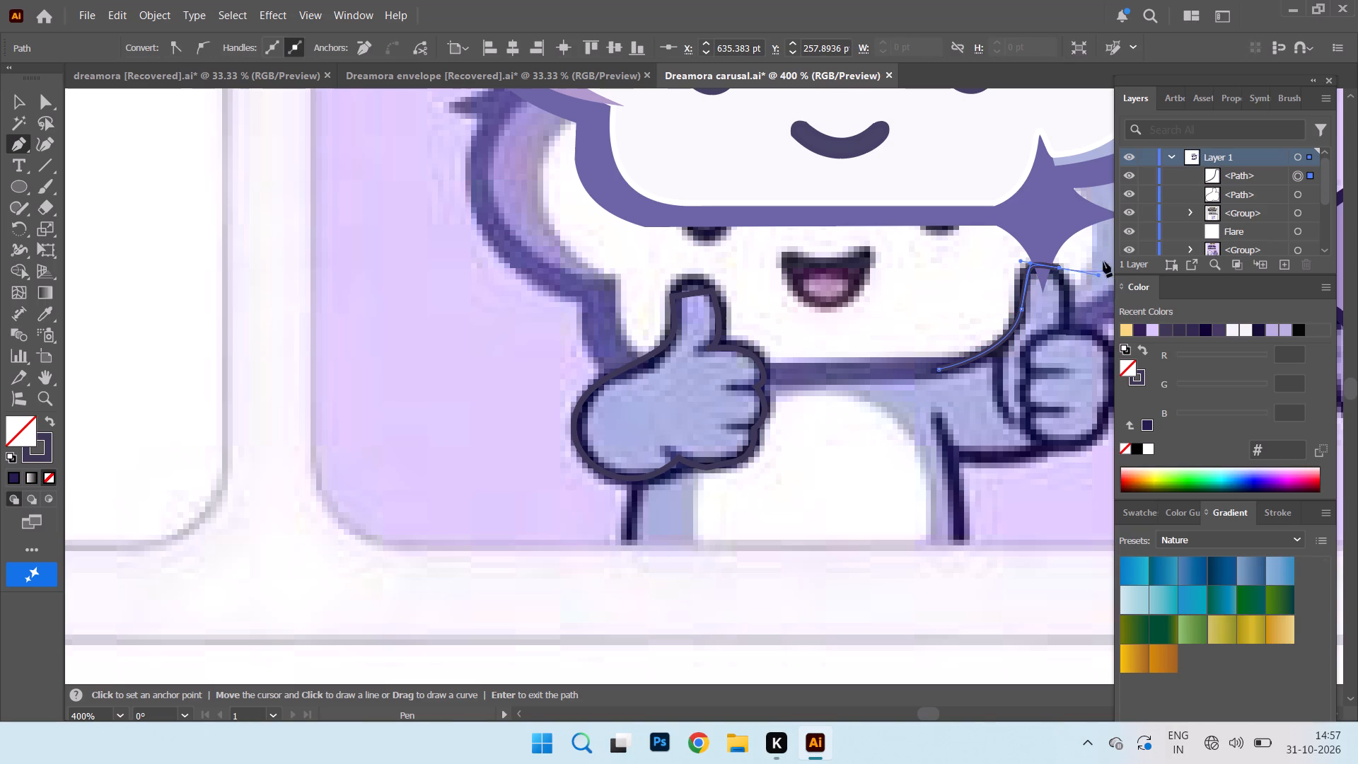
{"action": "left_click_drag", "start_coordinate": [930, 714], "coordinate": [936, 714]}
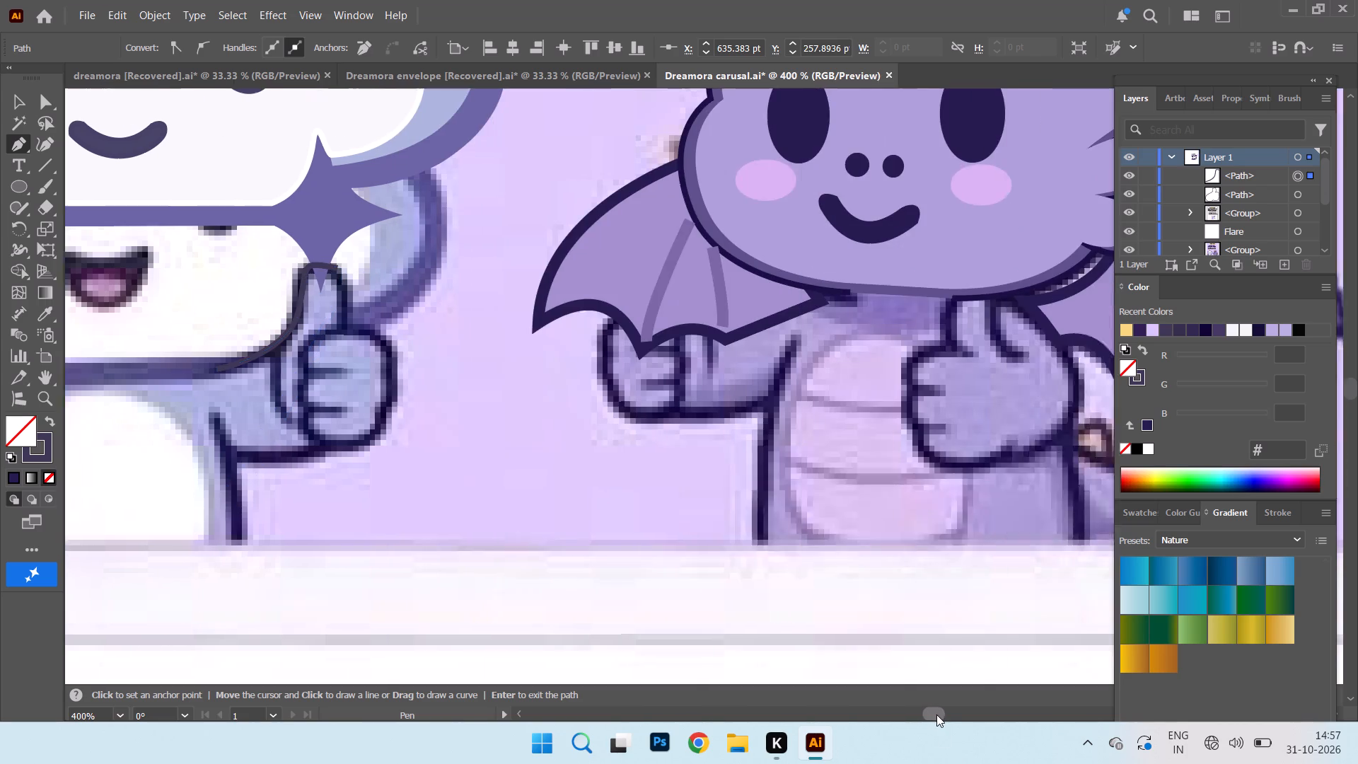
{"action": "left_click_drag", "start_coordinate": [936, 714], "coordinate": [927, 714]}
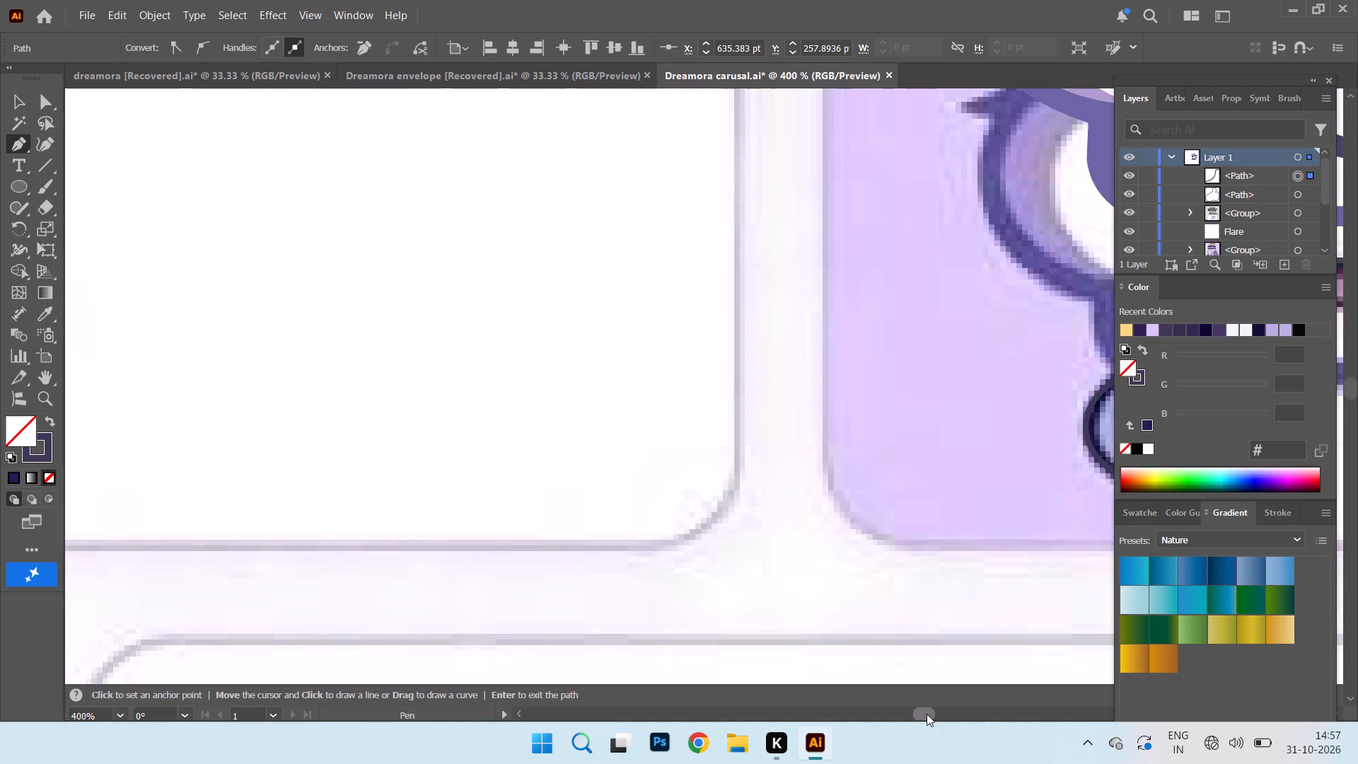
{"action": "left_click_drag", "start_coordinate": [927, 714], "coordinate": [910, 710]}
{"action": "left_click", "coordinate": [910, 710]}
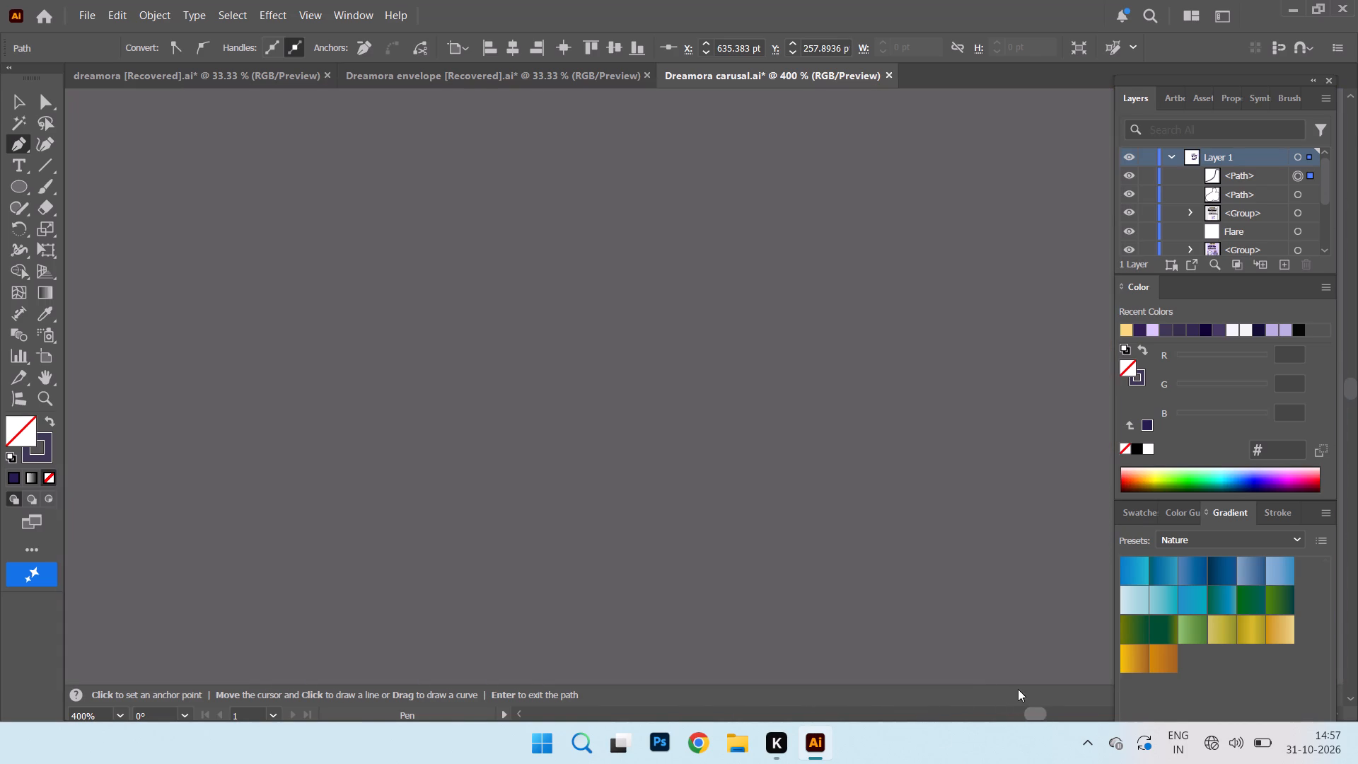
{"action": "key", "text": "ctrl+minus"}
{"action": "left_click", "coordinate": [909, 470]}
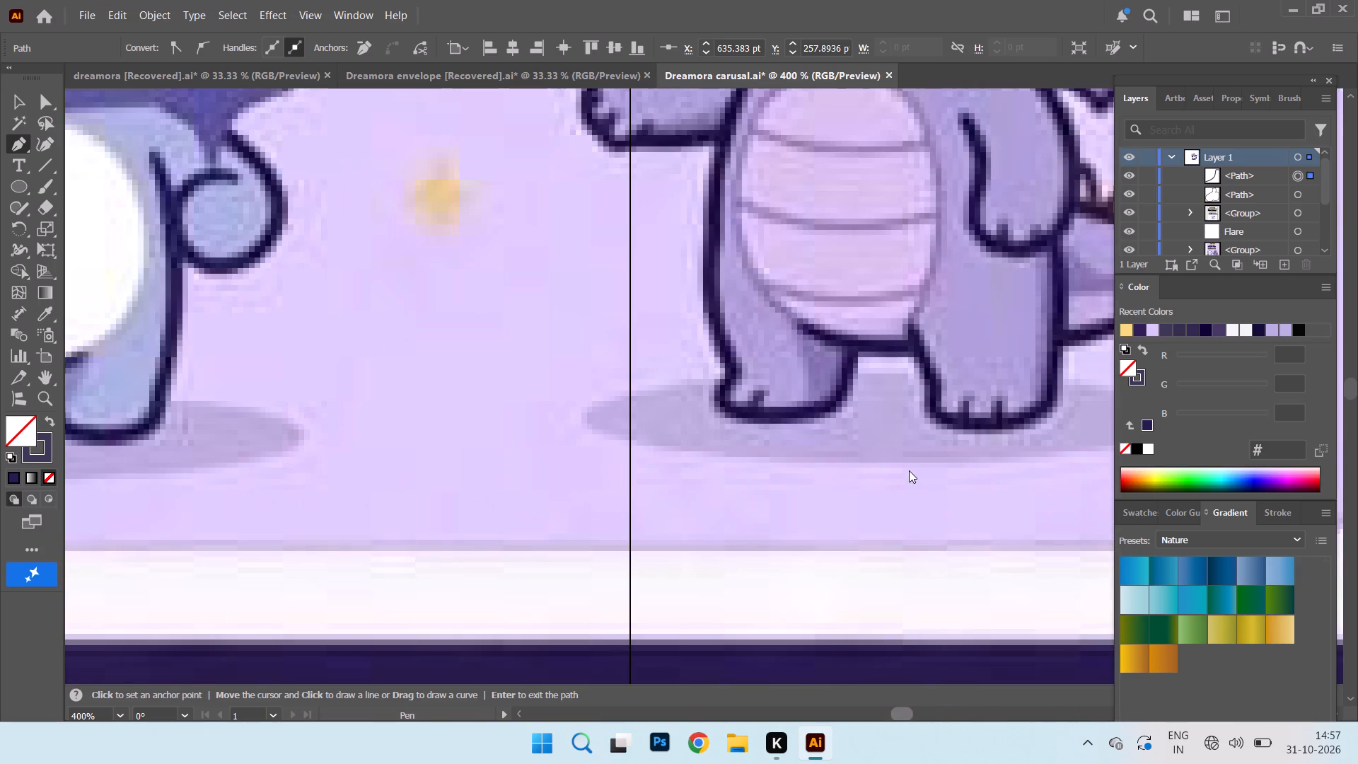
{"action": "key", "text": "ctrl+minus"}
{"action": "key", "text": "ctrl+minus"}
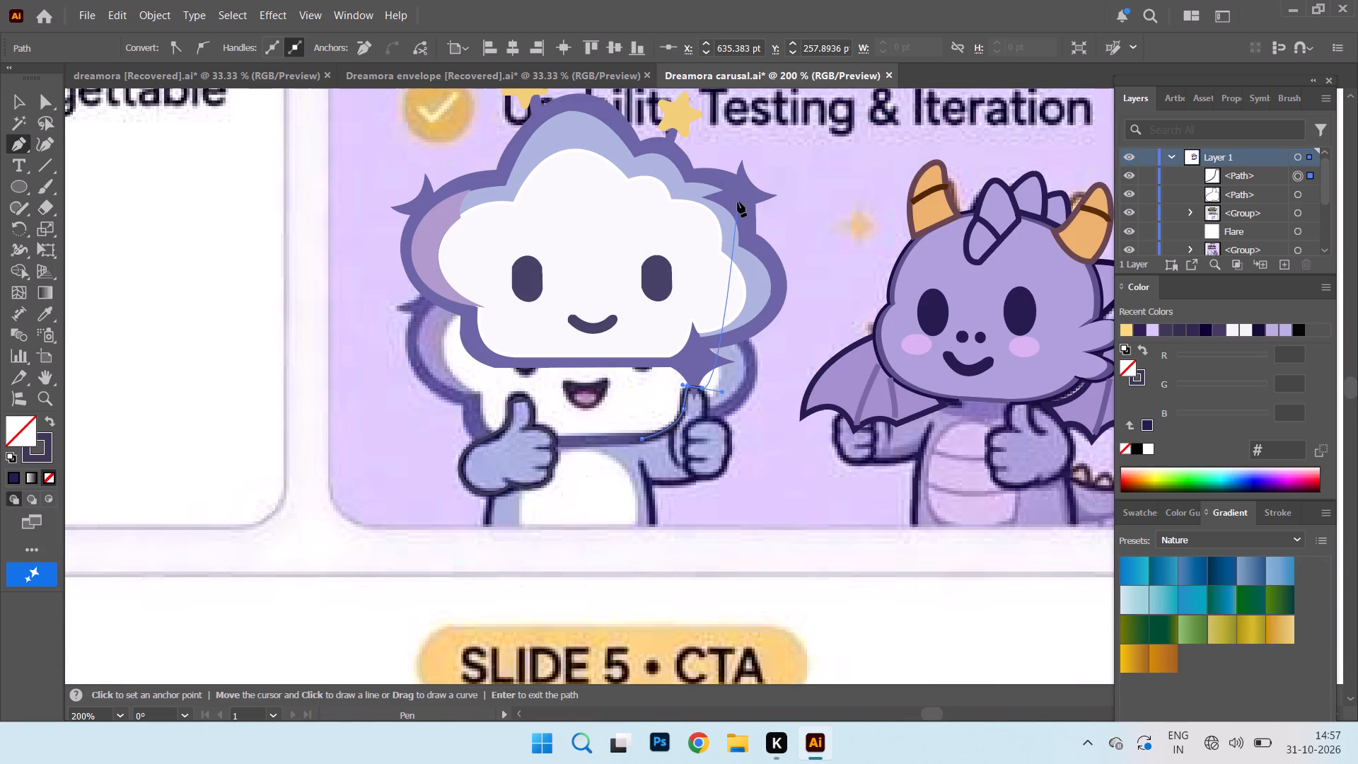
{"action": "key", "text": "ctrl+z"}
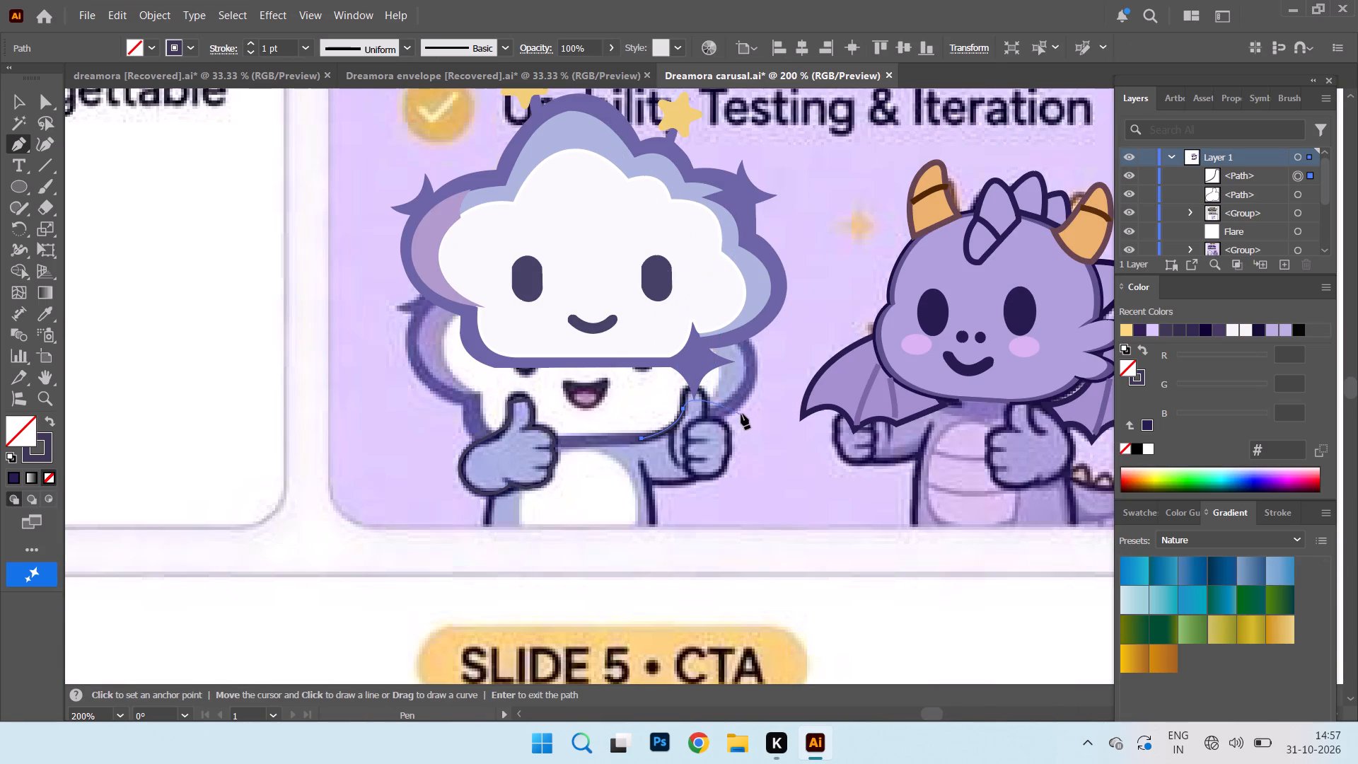
Move the cloud head group upward, clear of the reference character's thumbs-up hands and face.
{"action": "left_click", "coordinate": [14, 91]}
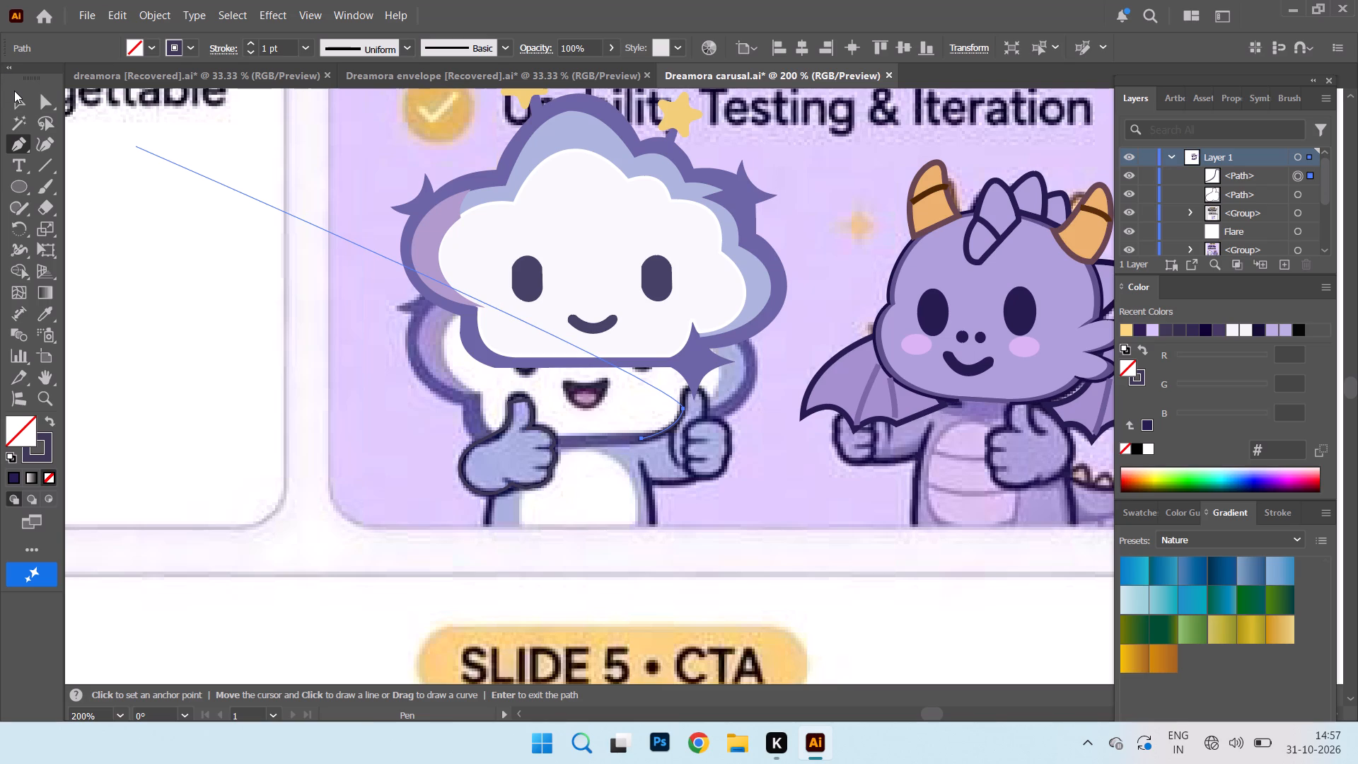
{"action": "left_click", "coordinate": [23, 101]}
{"action": "left_click_drag", "start_coordinate": [694, 329], "coordinate": [702, 284]}
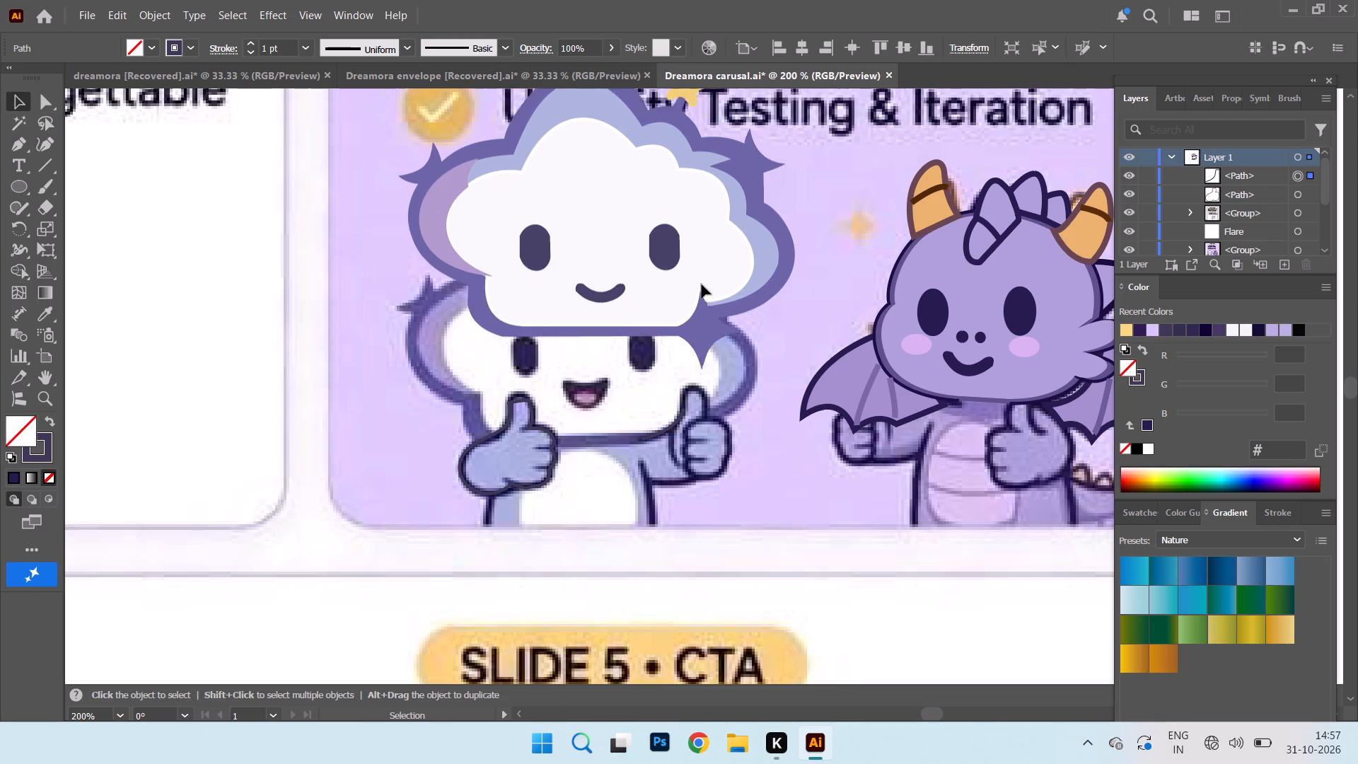
{"action": "left_click_drag", "start_coordinate": [702, 284], "coordinate": [702, 271]}
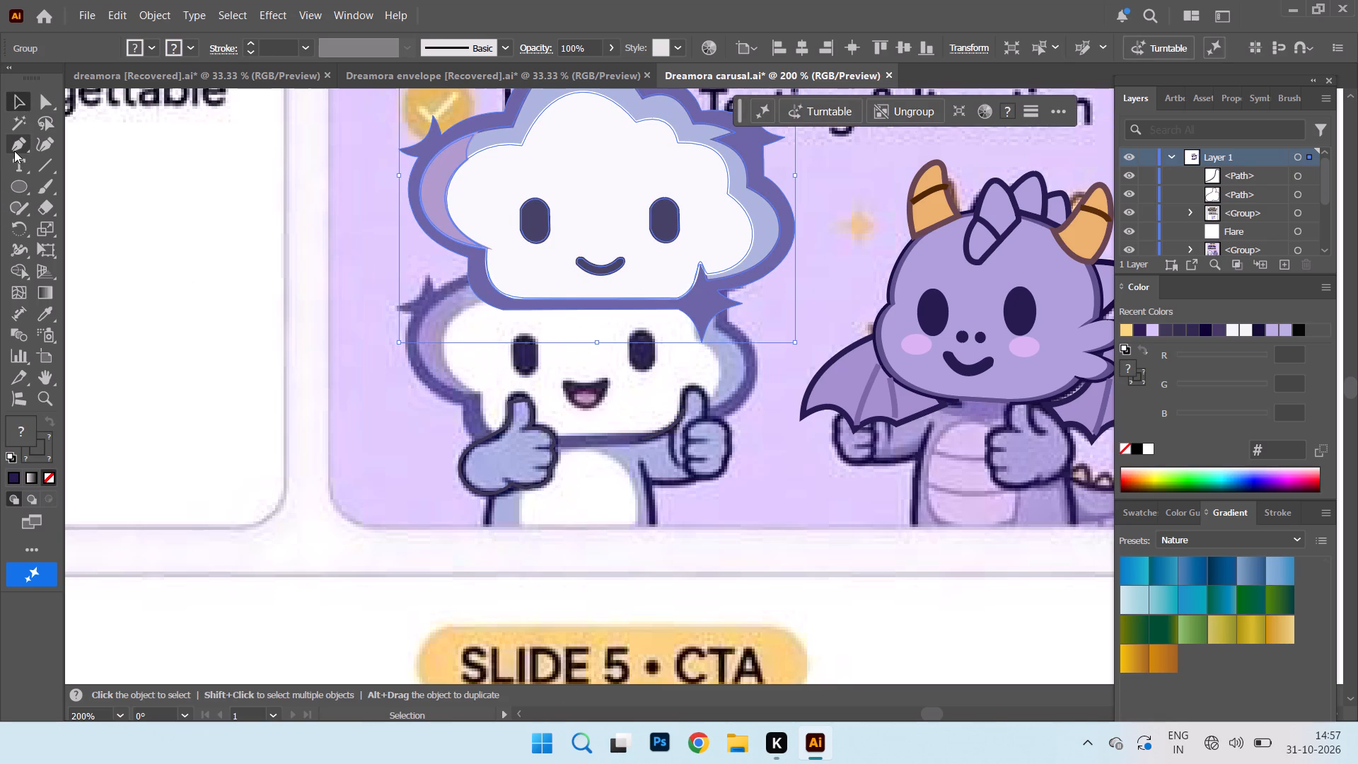
Continue the second thumbs-up hand's outline with the Pen tool, curving it over the thumb tip and ending the curve at a corner anchor.
{"action": "left_click", "coordinate": [14, 151]}
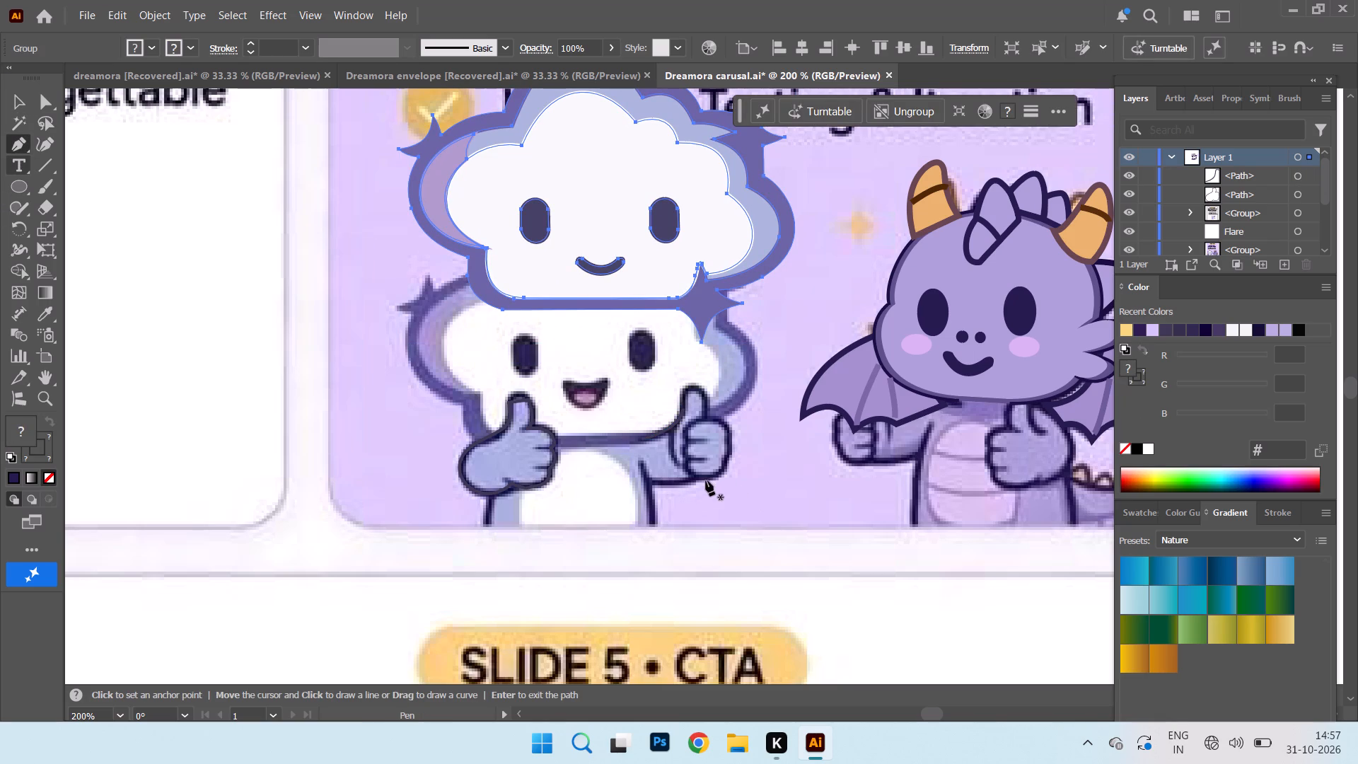
{"action": "key", "text": "ctrl+equal"}
{"action": "key", "text": "ctrl+equal"}
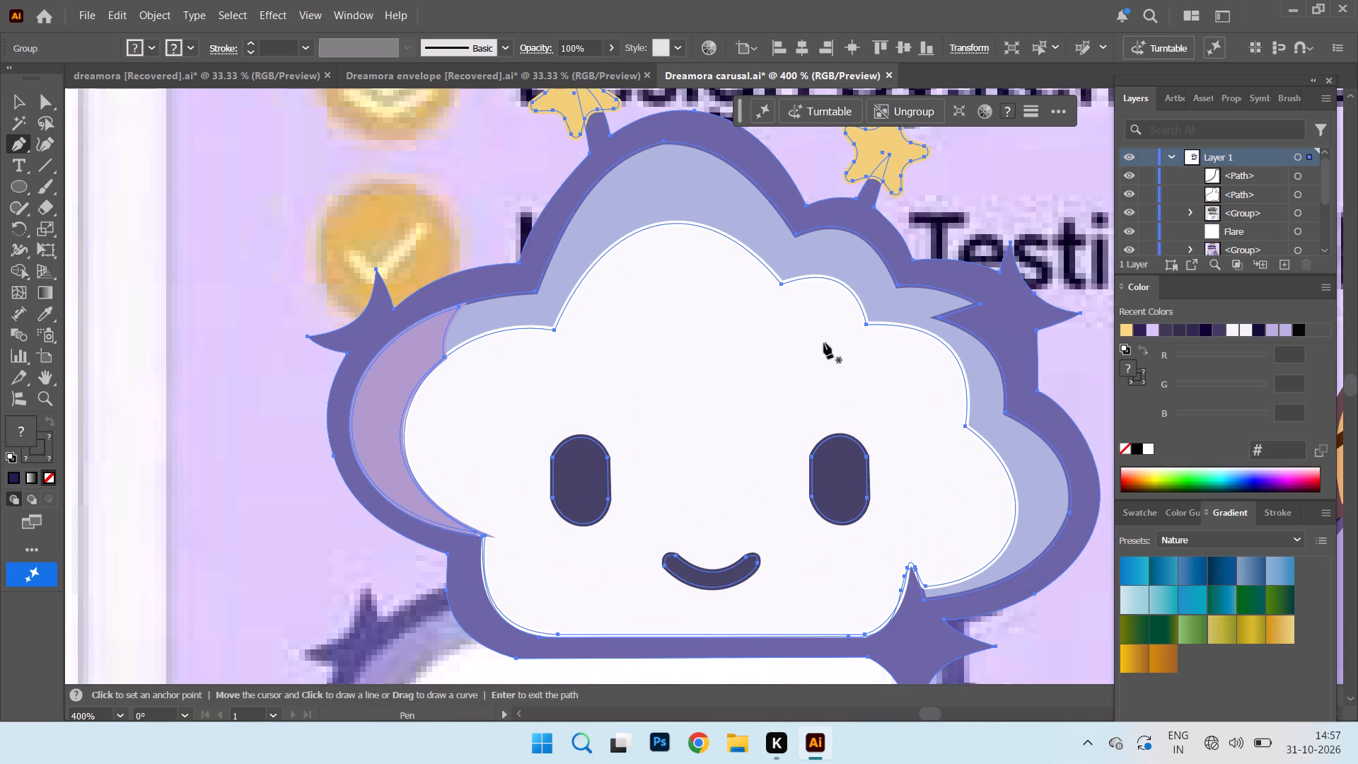
{"action": "scroll", "coordinate": [923, 216], "scroll_direction": "down", "scroll_amount": 20}
{"action": "scroll", "coordinate": [923, 216], "scroll_direction": "down", "scroll_amount": 5}
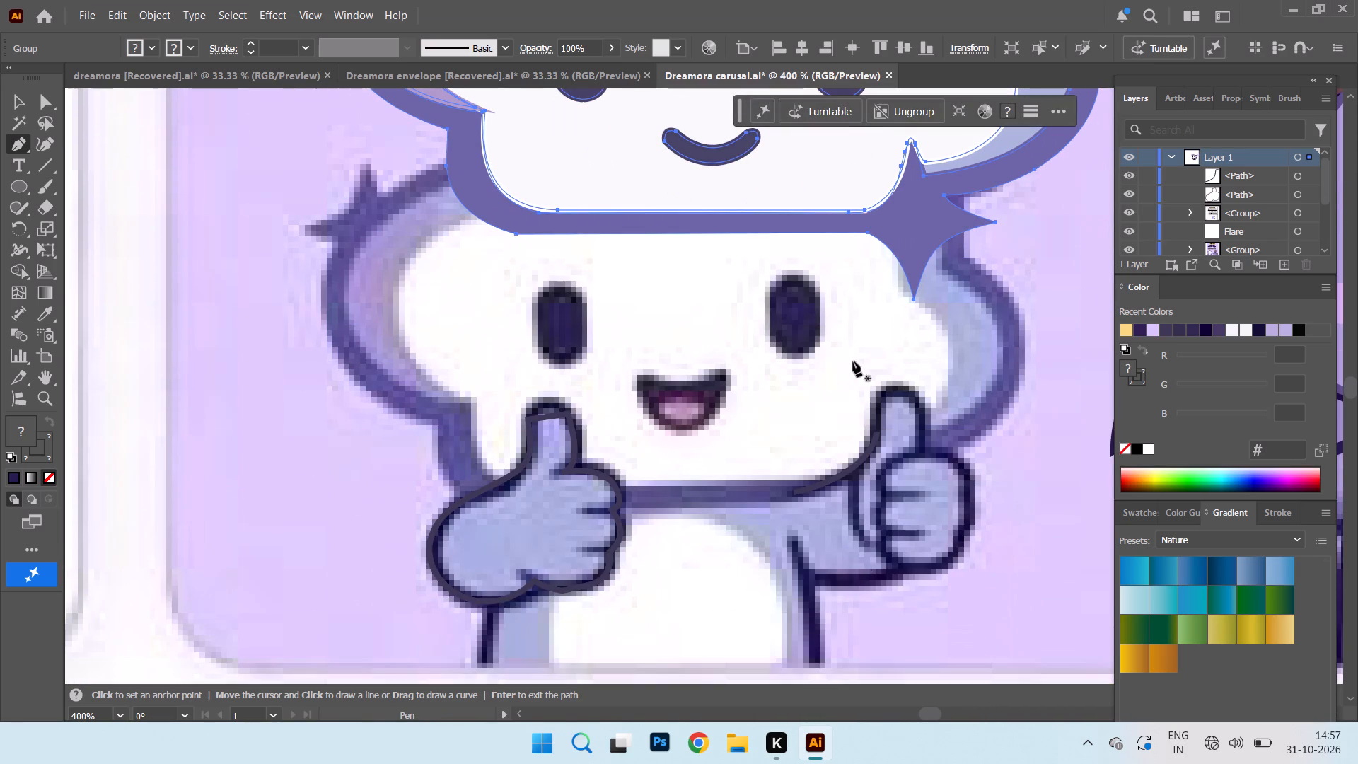
{"action": "left_click", "coordinate": [792, 494]}
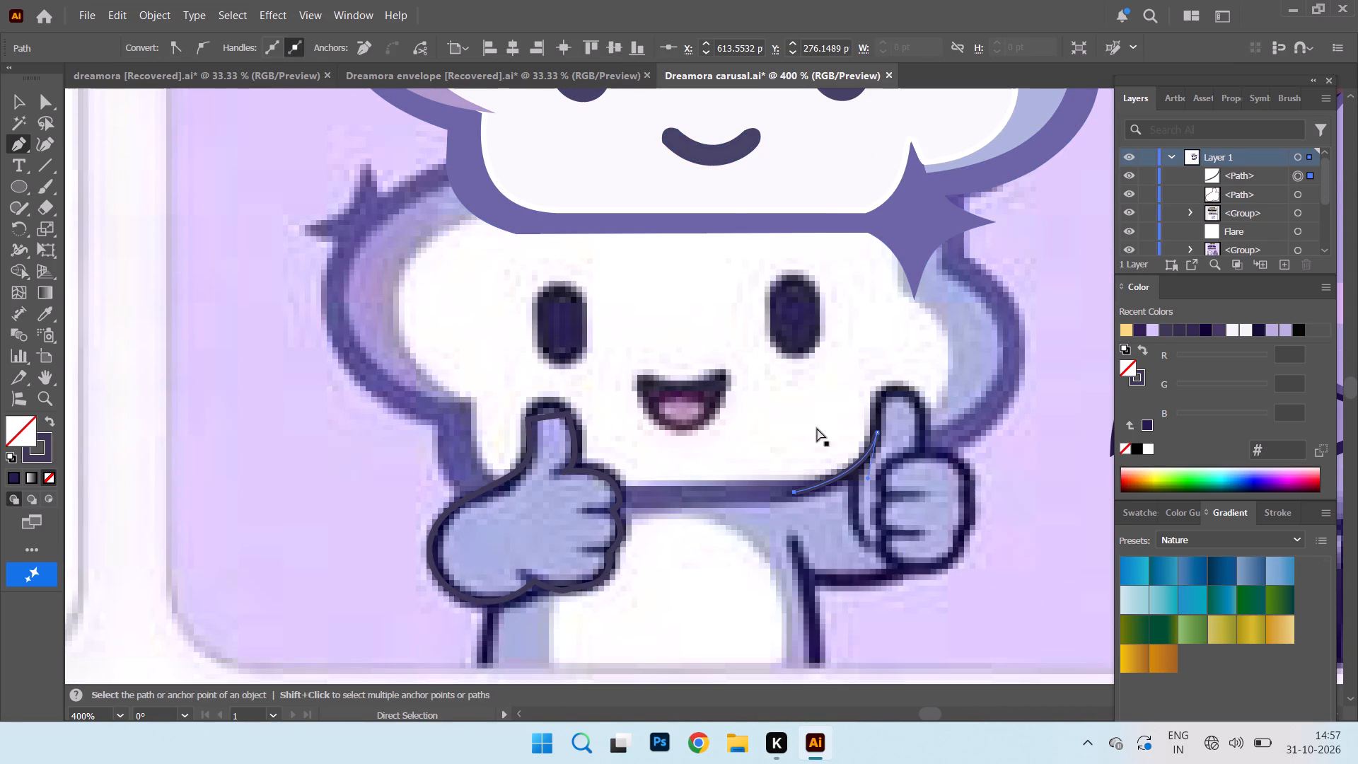
{"action": "key", "text": "ctrl+z"}
{"action": "left_click", "coordinate": [878, 432]}
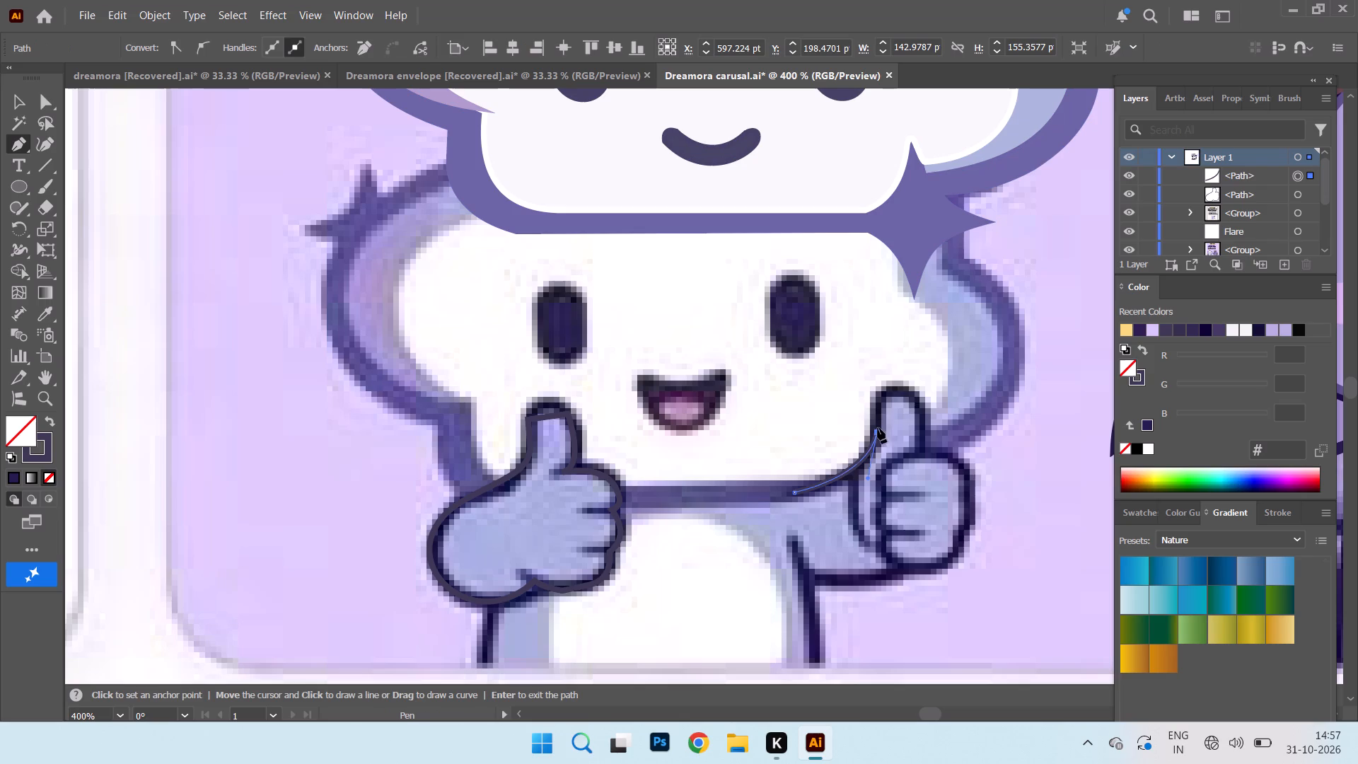
{"action": "left_click_drag", "start_coordinate": [907, 390], "coordinate": [912, 391]}
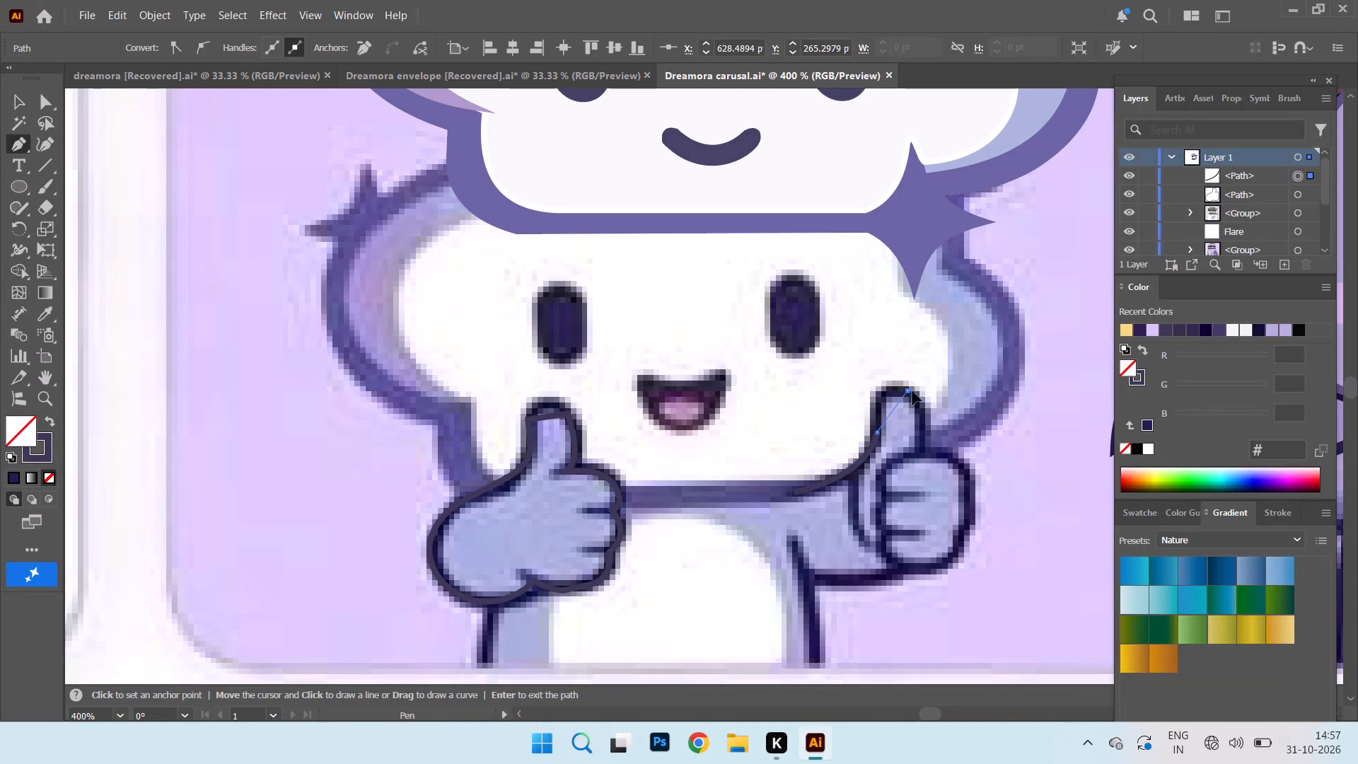
{"action": "left_click_drag", "start_coordinate": [912, 391], "coordinate": [946, 407]}
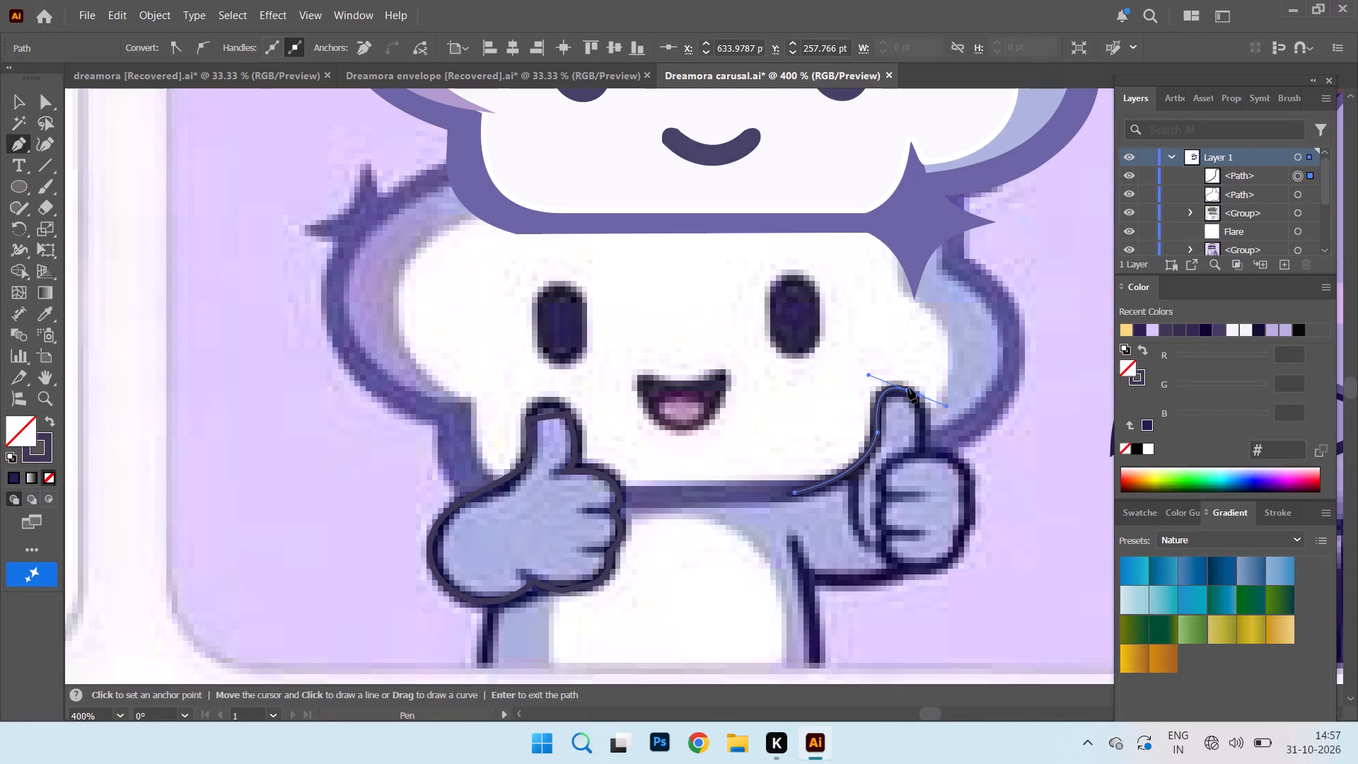
{"action": "key", "text": "ctrl+z"}
{"action": "left_click_drag", "start_coordinate": [913, 390], "coordinate": [938, 404]}
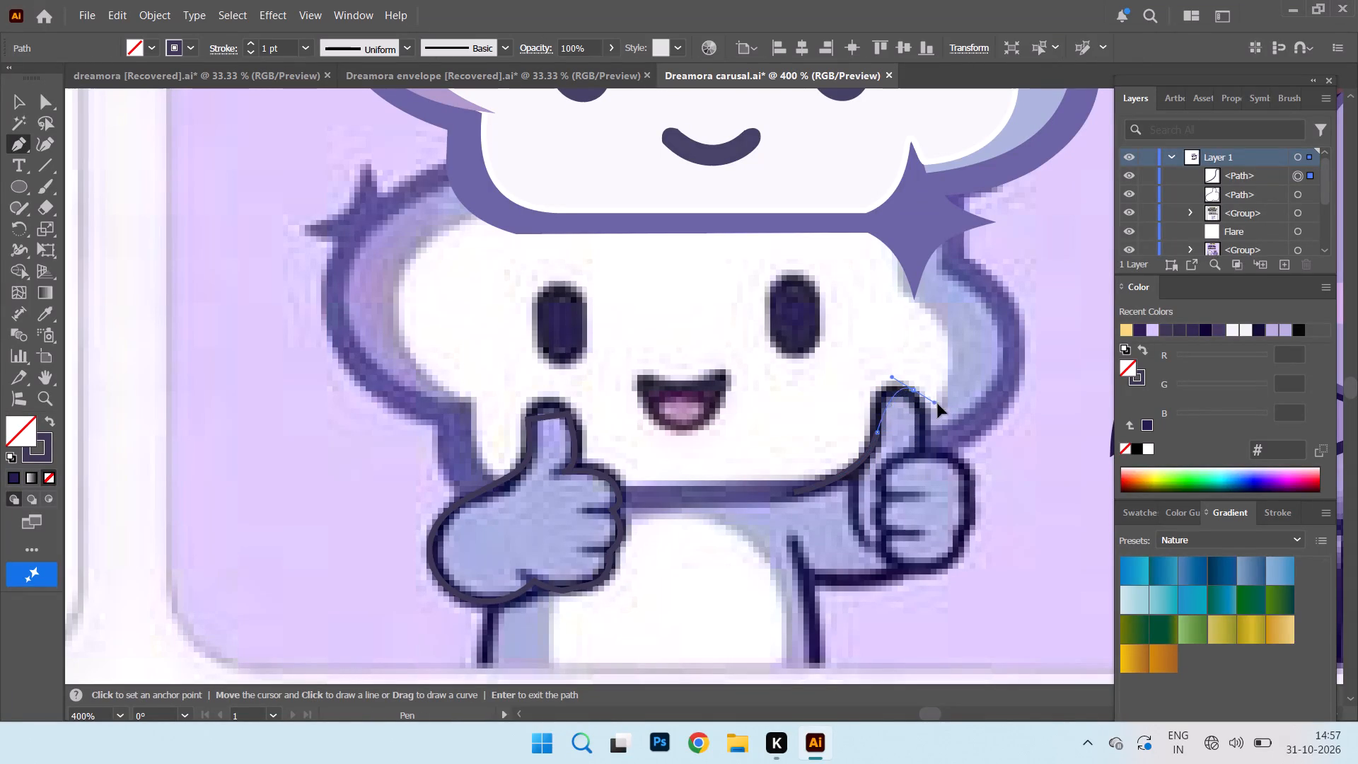
{"action": "left_click_drag", "start_coordinate": [938, 404], "coordinate": [956, 412]}
{"action": "left_click", "coordinate": [956, 412]}
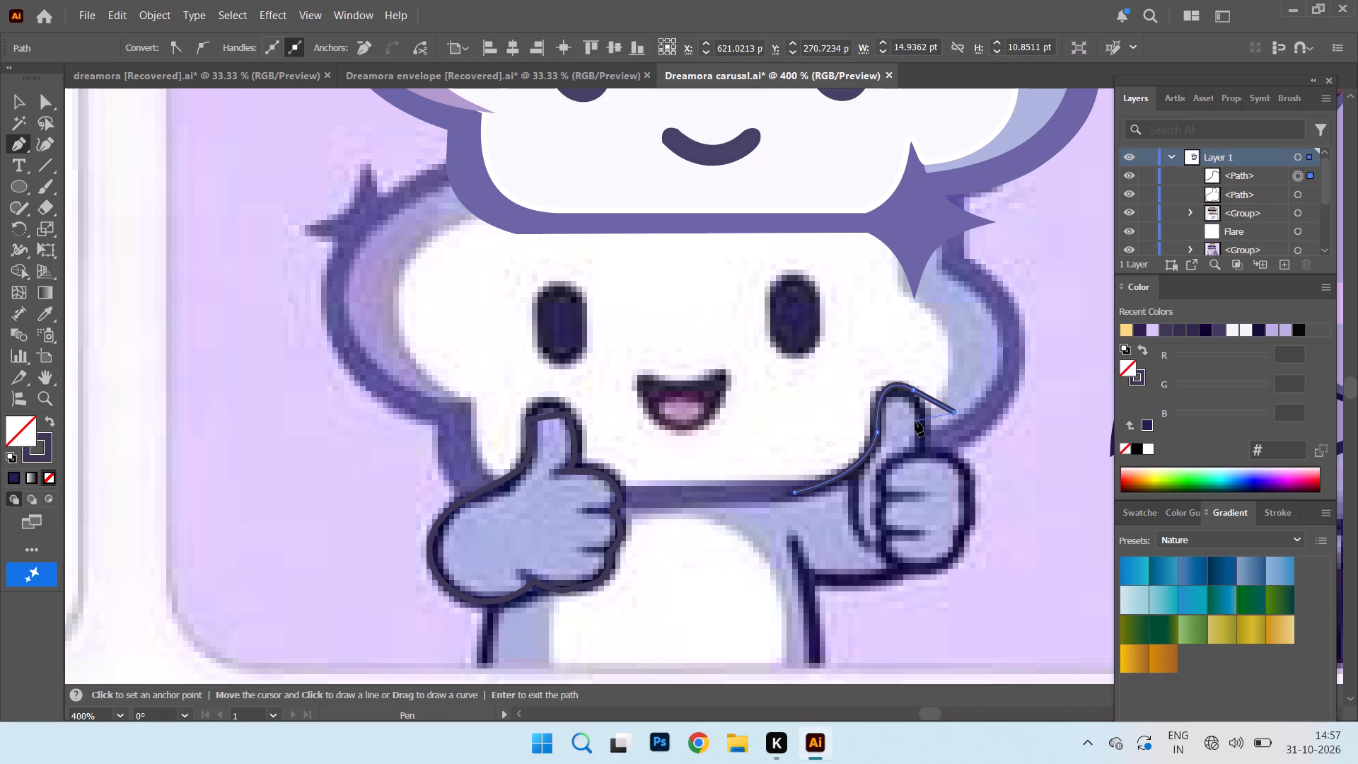
{"action": "key", "text": "ctrl+z"}
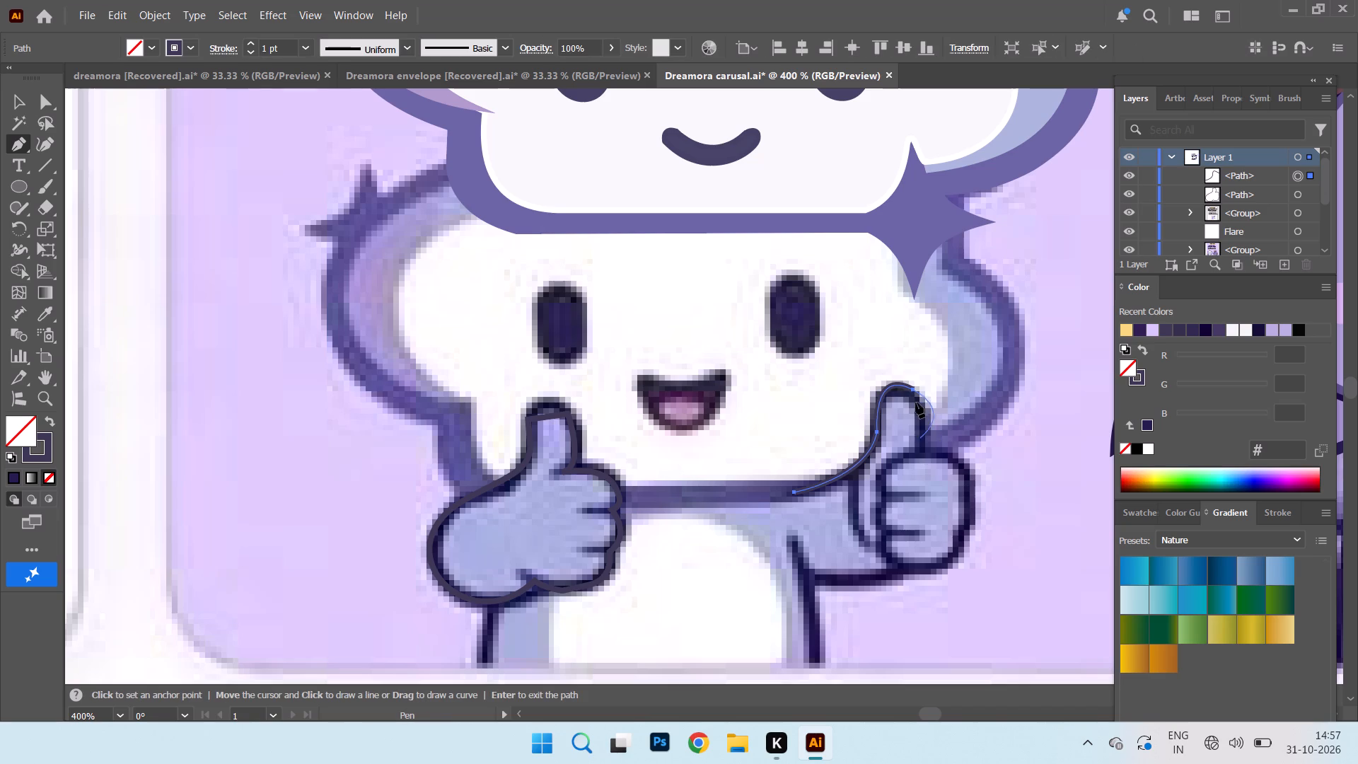
{"action": "left_click", "coordinate": [912, 391]}
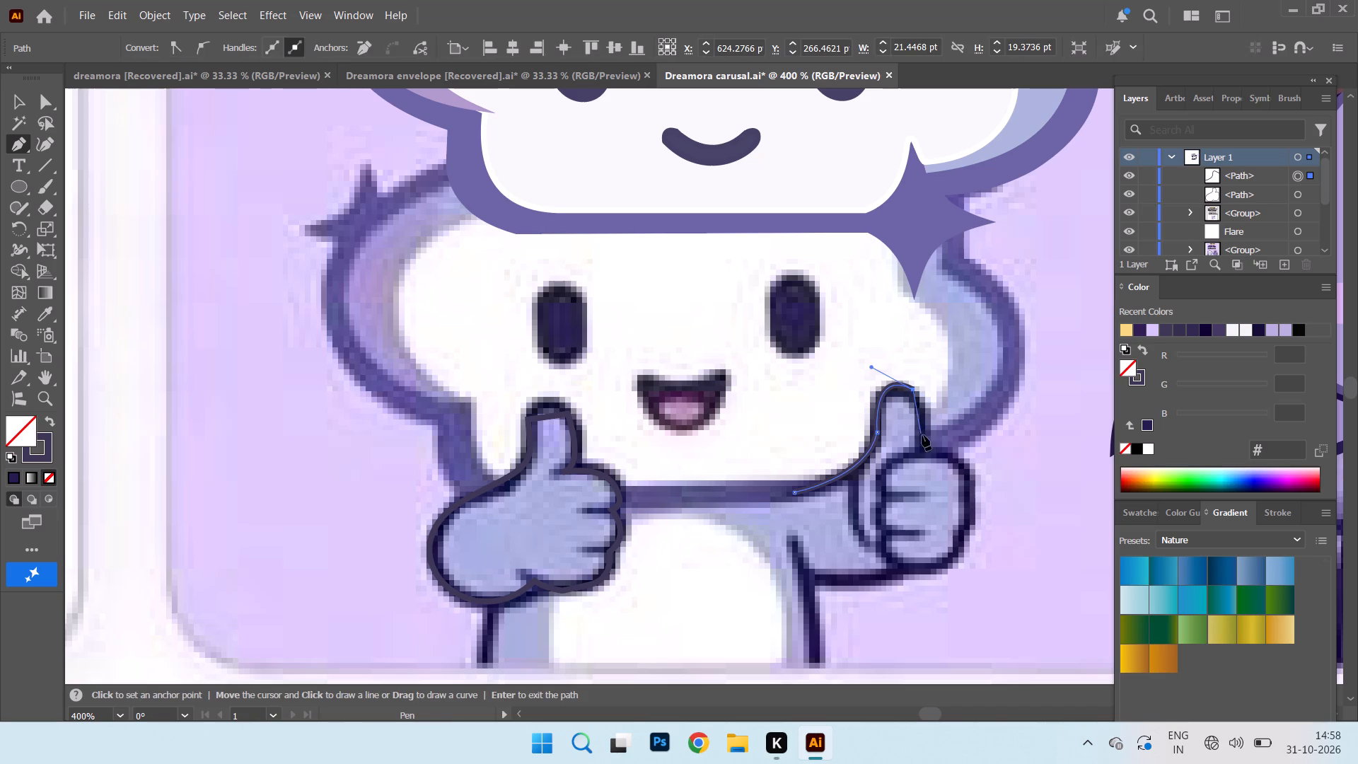
Extend the outline down the thumb's outer side to the top of the fist, ending at a corner anchor.
{"action": "left_click_drag", "start_coordinate": [919, 448], "coordinate": [917, 504]}
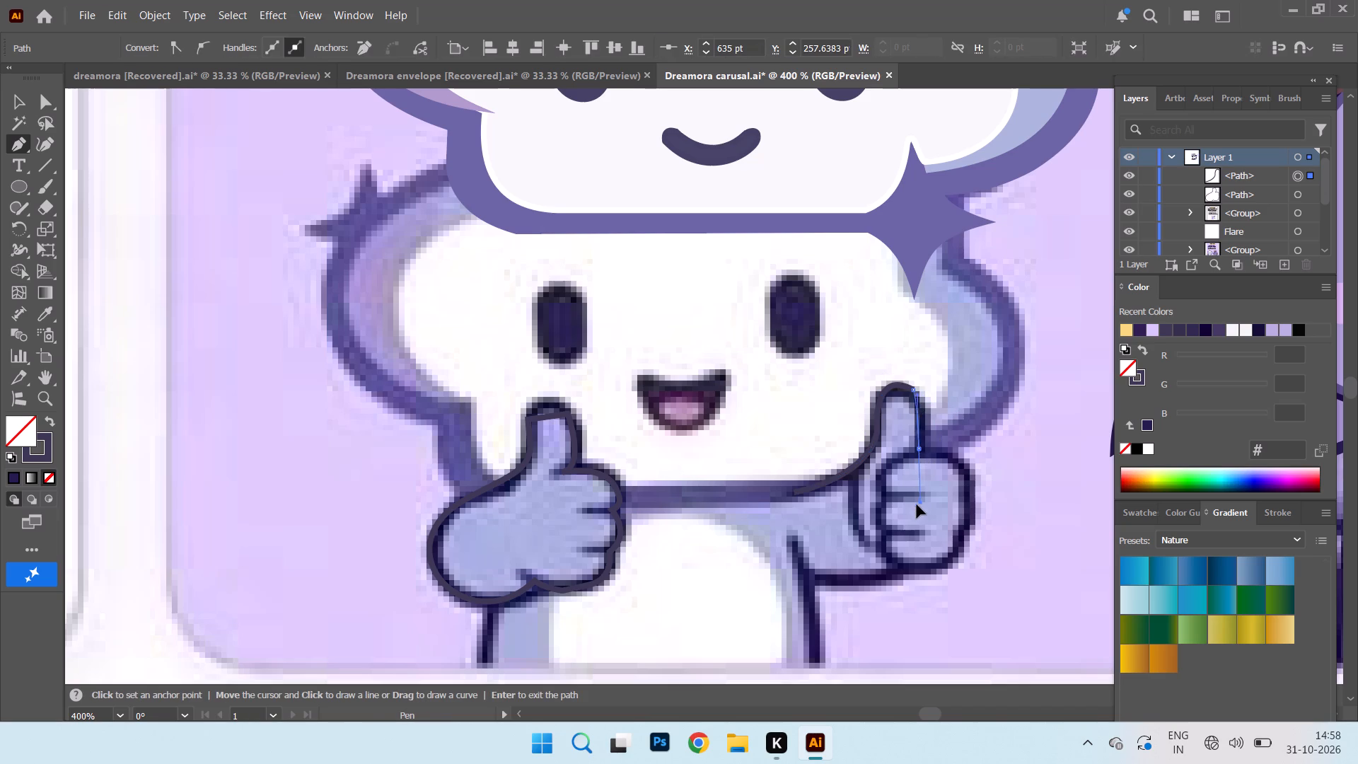
{"action": "left_click_drag", "start_coordinate": [917, 504], "coordinate": [909, 508]}
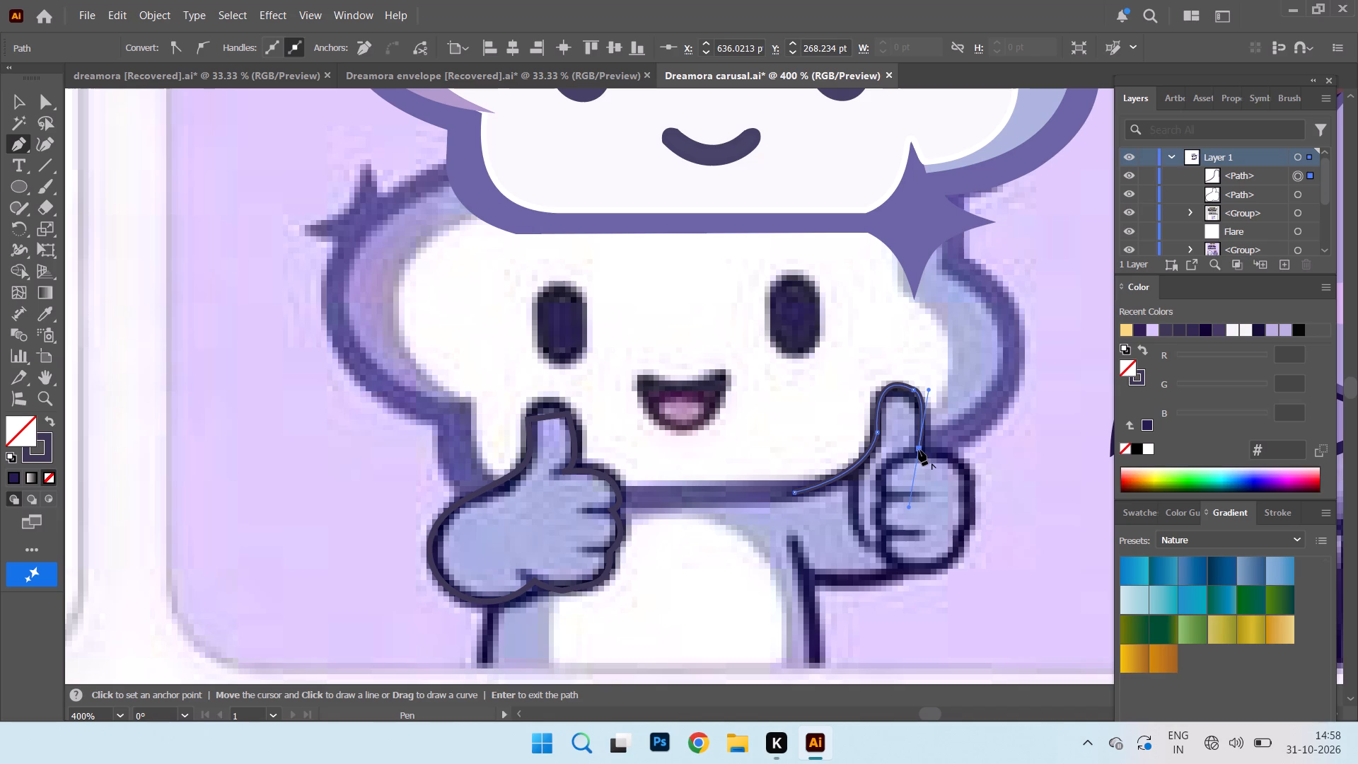
{"action": "left_click", "coordinate": [919, 449]}
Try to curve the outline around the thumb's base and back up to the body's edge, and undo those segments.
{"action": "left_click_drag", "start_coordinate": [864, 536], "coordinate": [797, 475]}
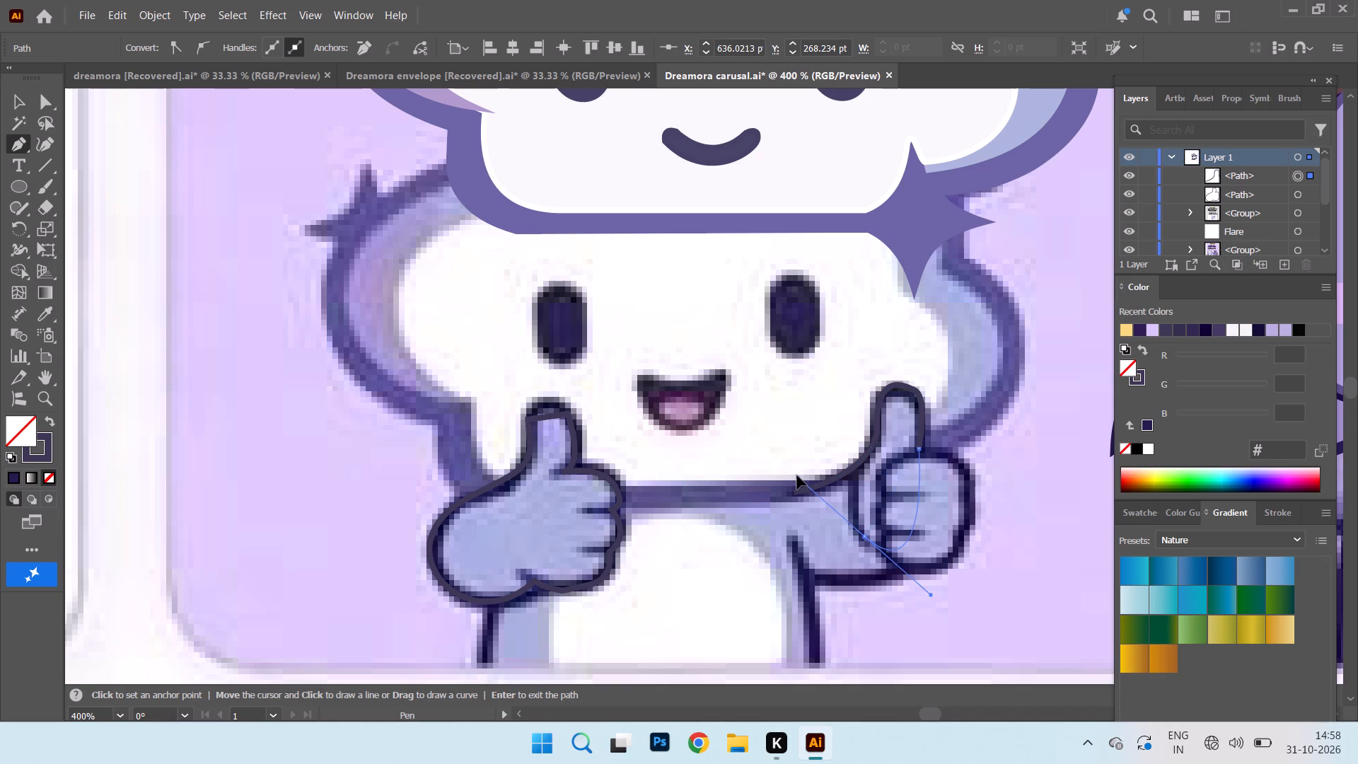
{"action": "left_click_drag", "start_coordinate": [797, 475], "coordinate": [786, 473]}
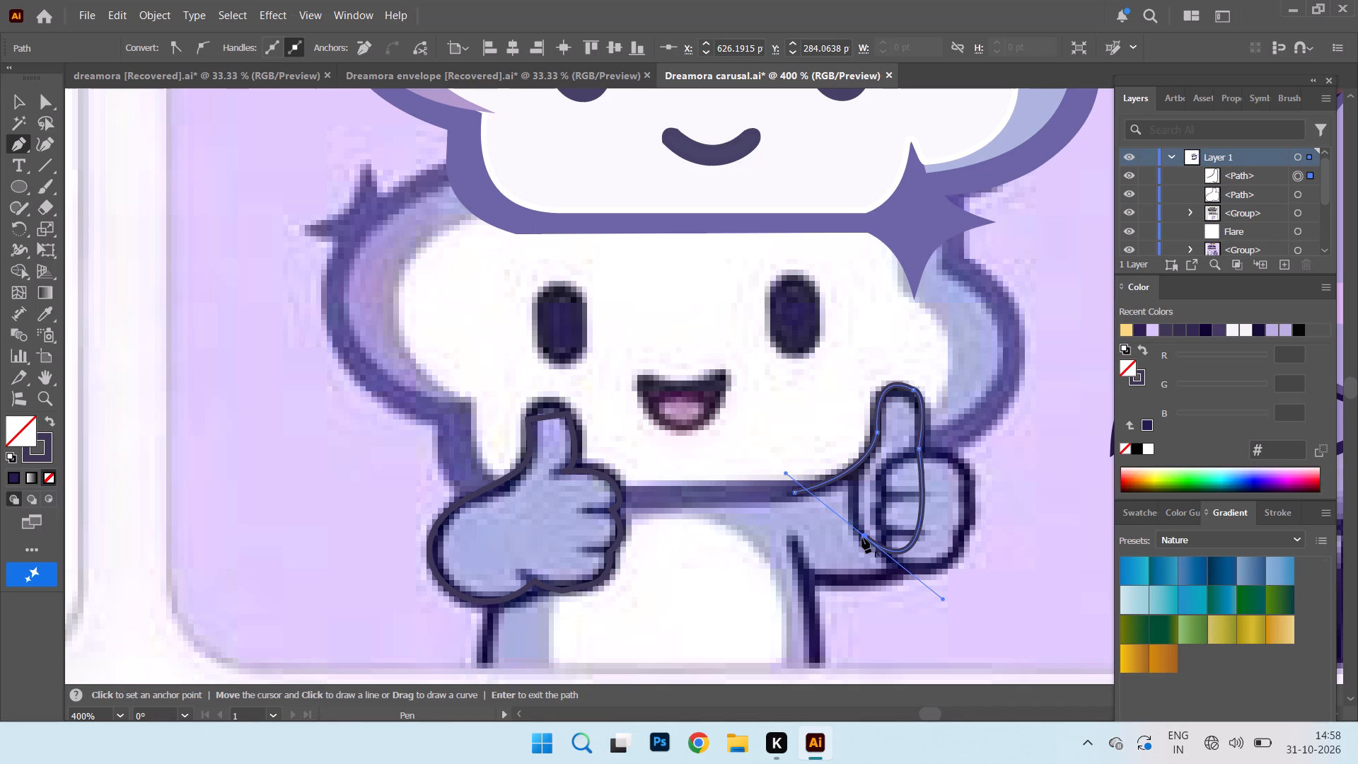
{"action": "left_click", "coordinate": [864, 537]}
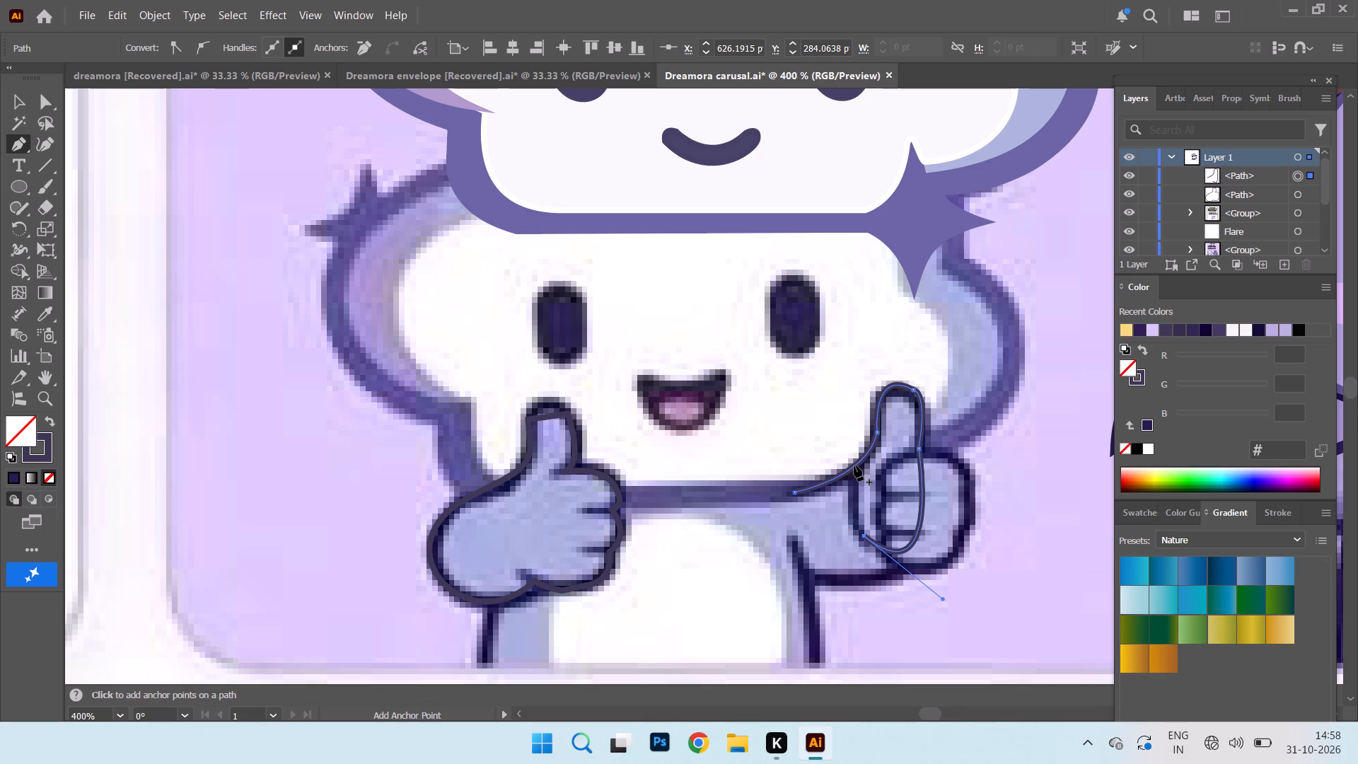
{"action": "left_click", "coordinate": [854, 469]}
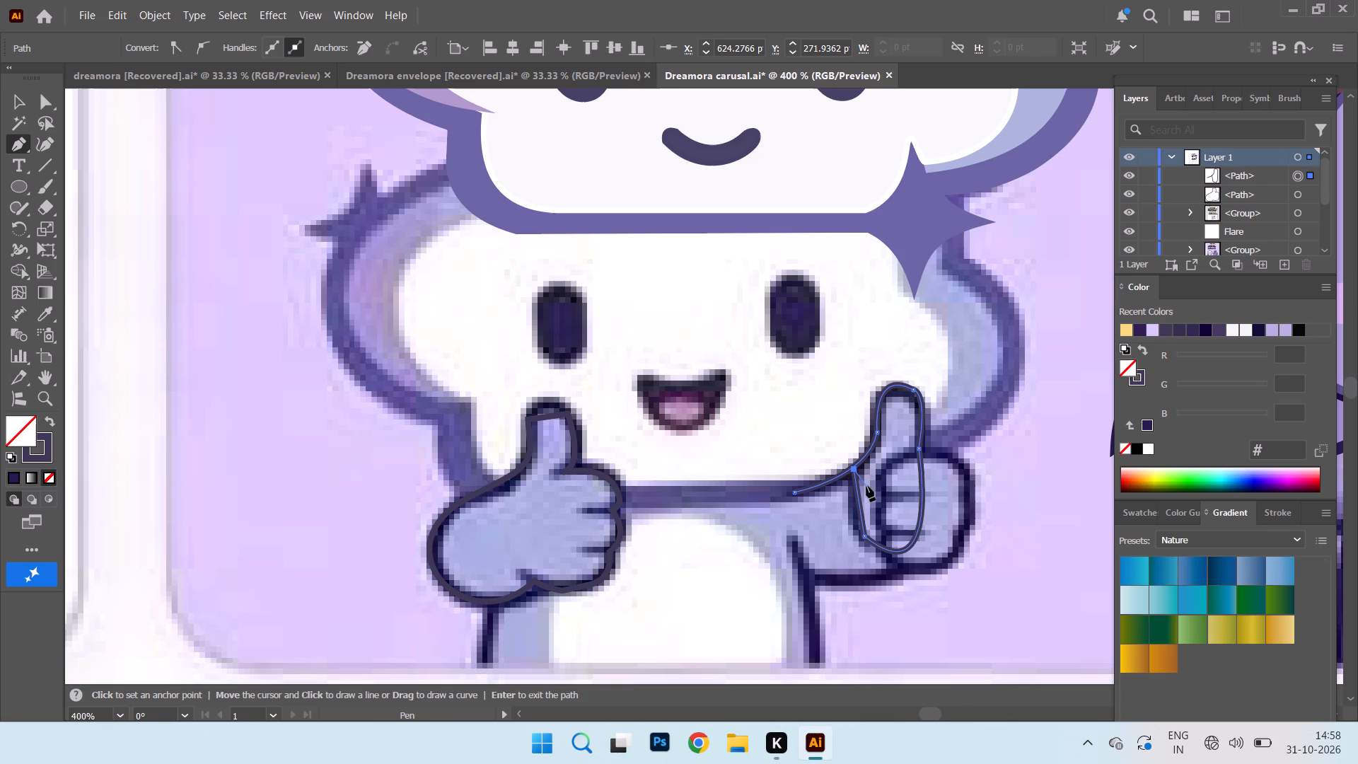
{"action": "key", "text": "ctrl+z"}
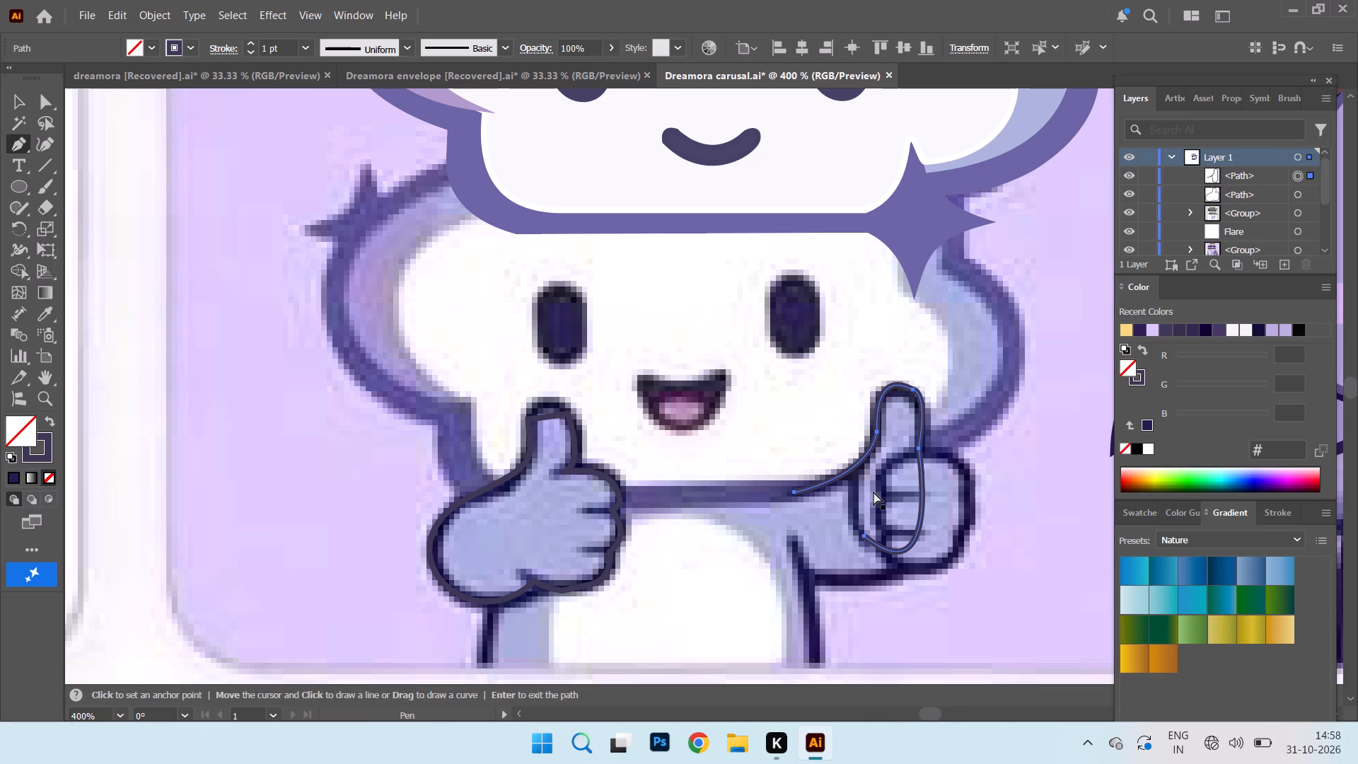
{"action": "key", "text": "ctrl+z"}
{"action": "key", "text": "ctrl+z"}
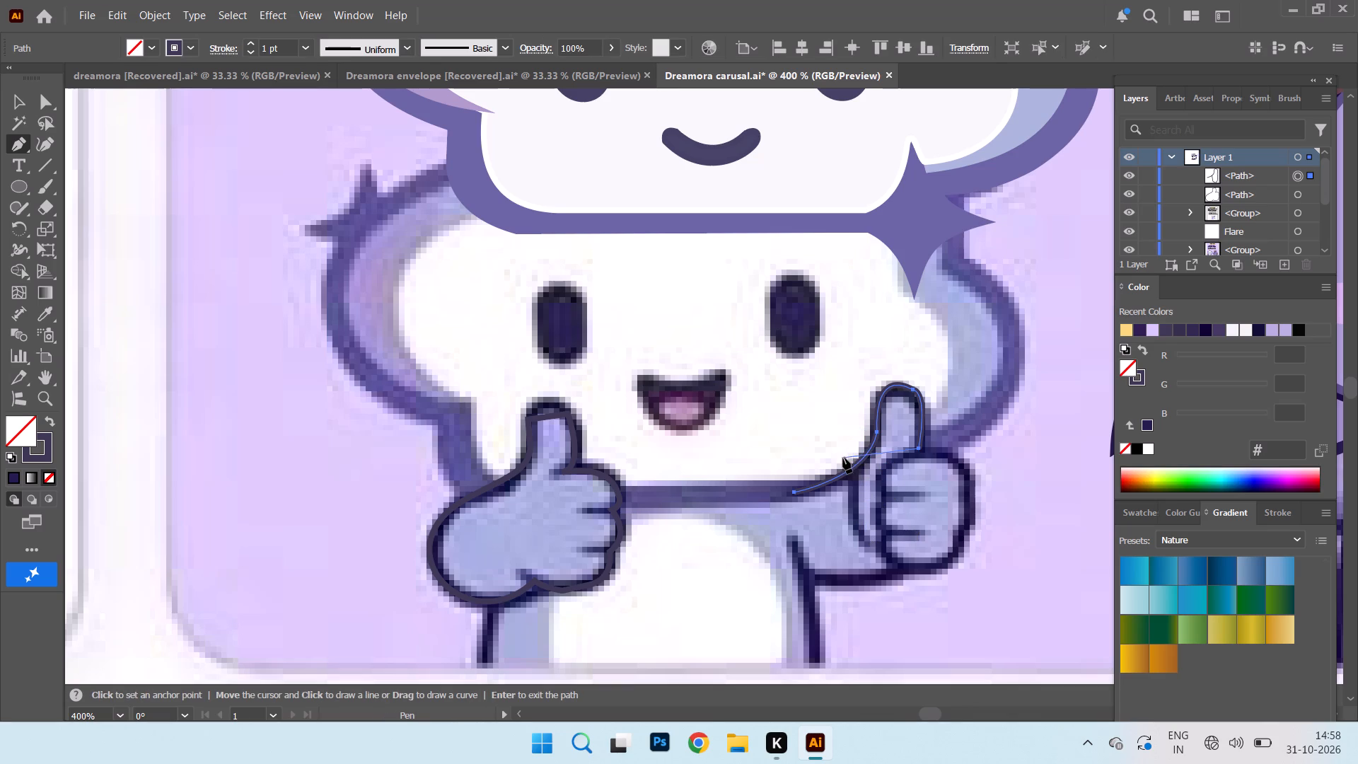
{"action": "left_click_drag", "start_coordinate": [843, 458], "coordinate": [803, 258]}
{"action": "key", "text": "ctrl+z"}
Curve the outline around the thumb's base and up the palm's inner side, and close the path at its starting anchor on the body's edge.
{"action": "left_click_drag", "start_coordinate": [897, 544], "coordinate": [886, 555]}
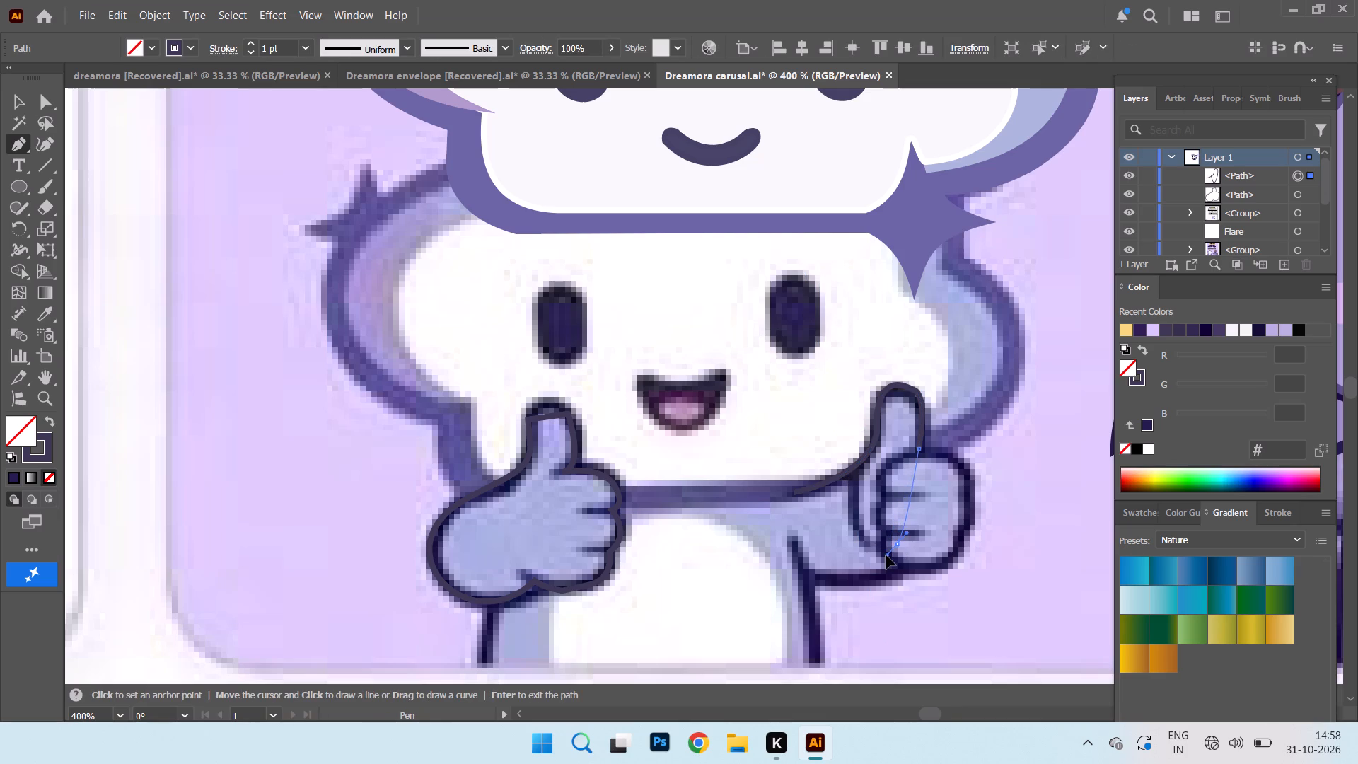
{"action": "left_click_drag", "start_coordinate": [886, 555], "coordinate": [861, 567]}
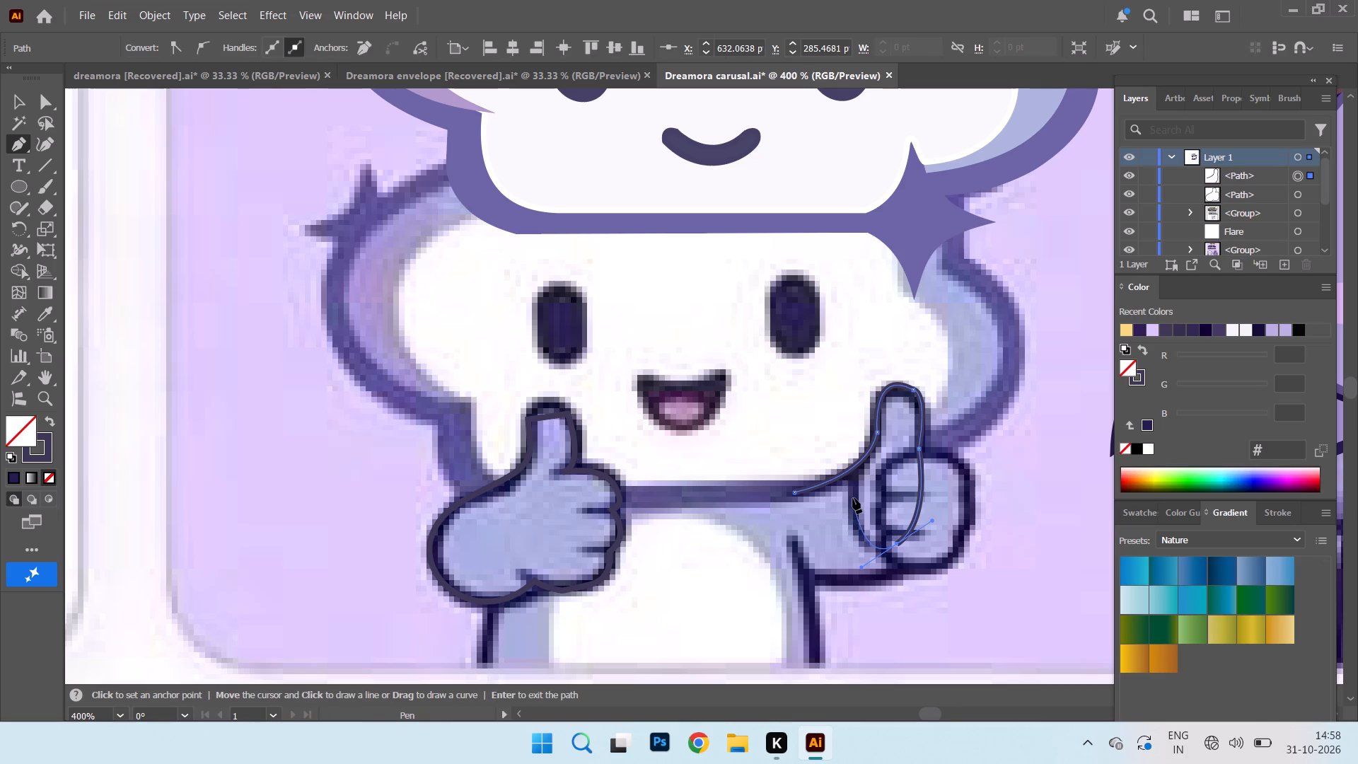
{"action": "left_click_drag", "start_coordinate": [853, 497], "coordinate": [855, 488]}
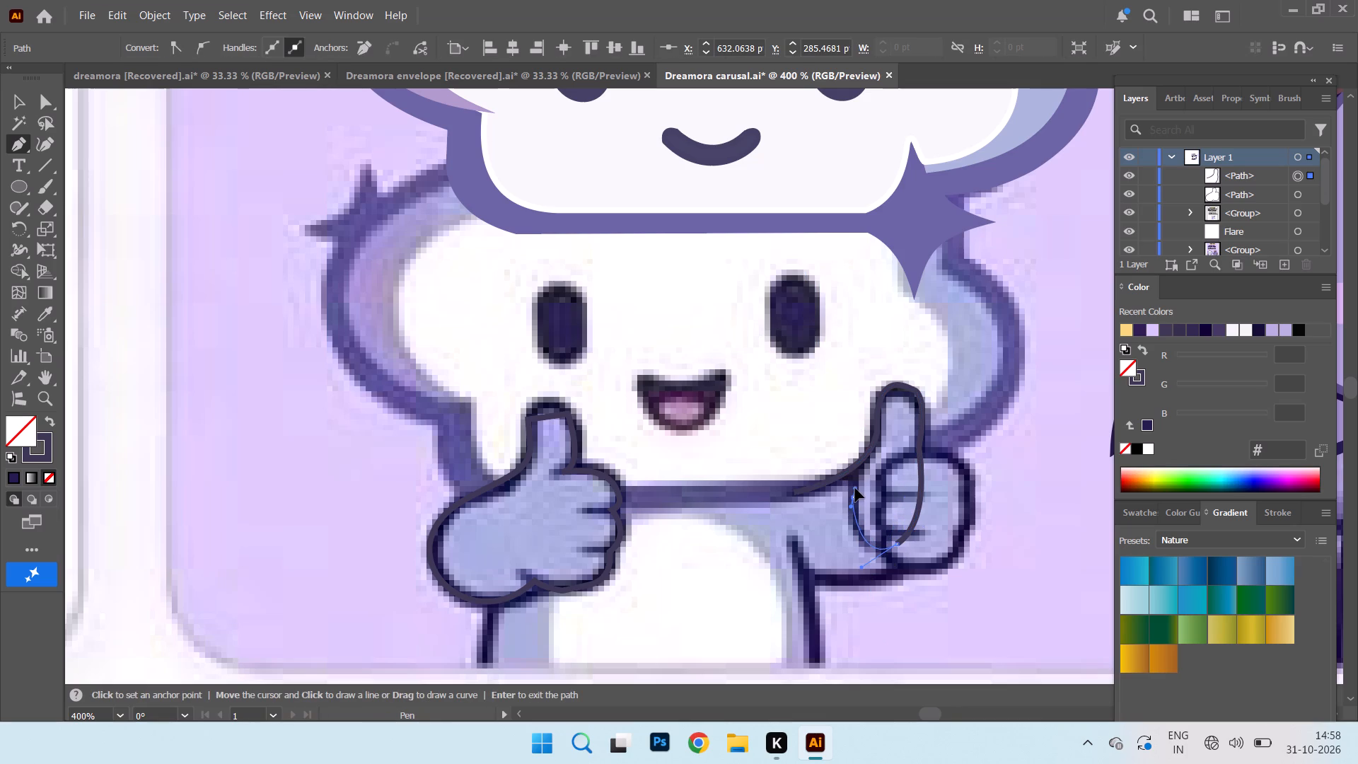
{"action": "left_click_drag", "start_coordinate": [855, 488], "coordinate": [855, 486]}
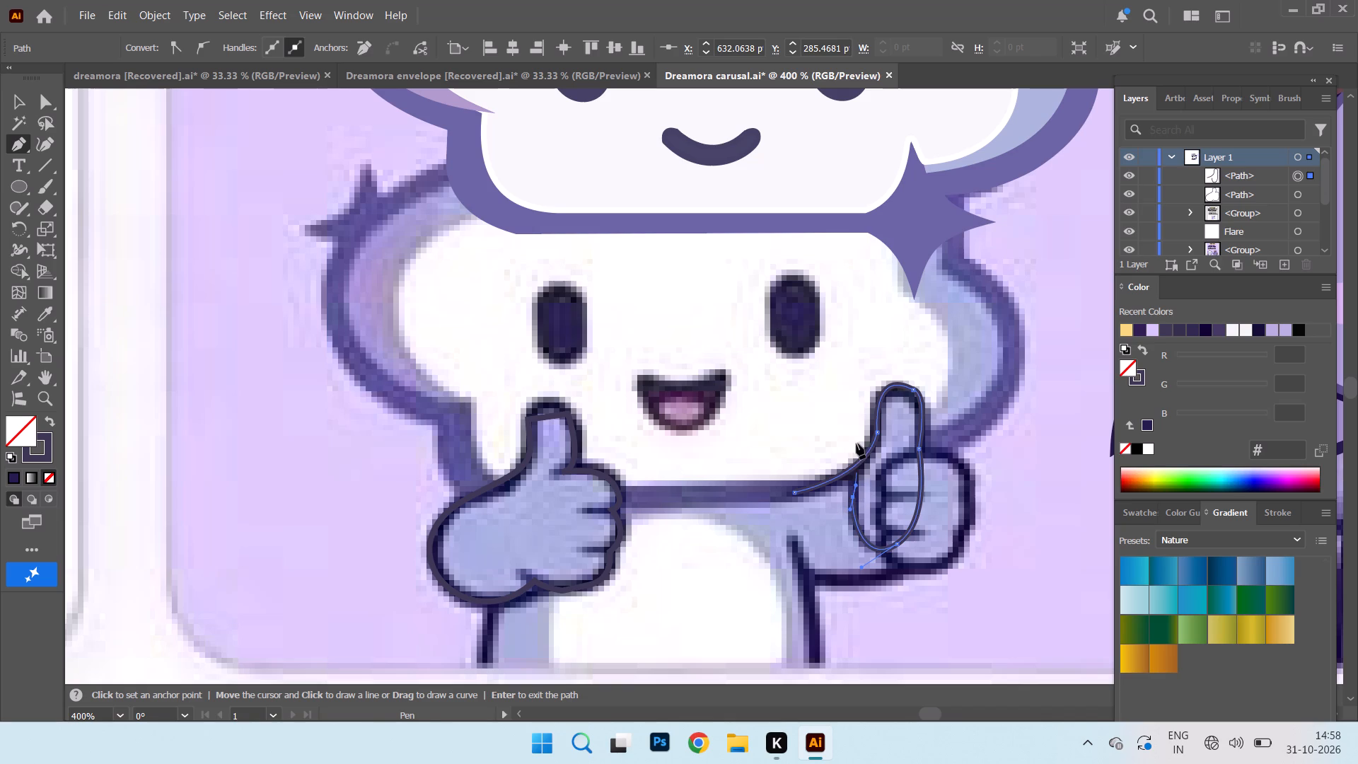
{"action": "left_click", "coordinate": [857, 434]}
{"action": "key", "text": "ctrl+z"}
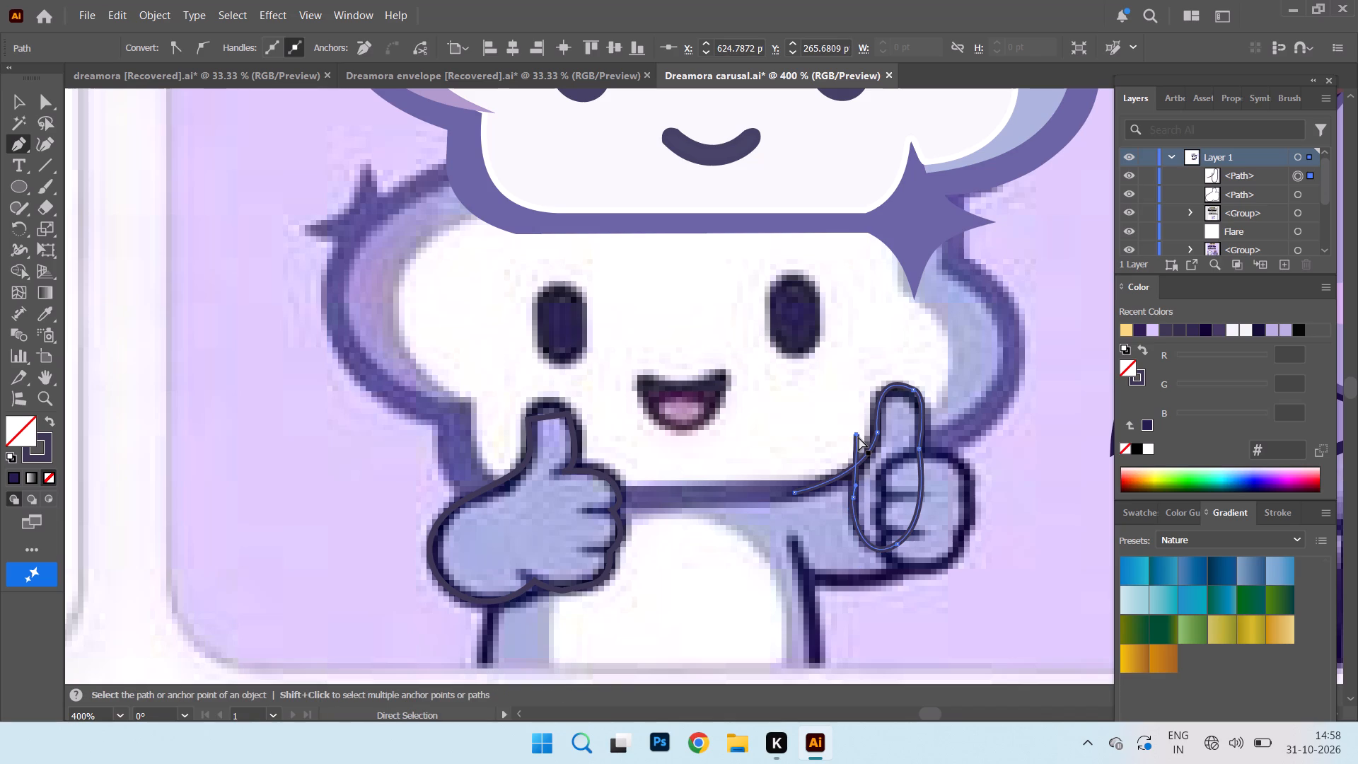
{"action": "key", "text": "ctrl+z"}
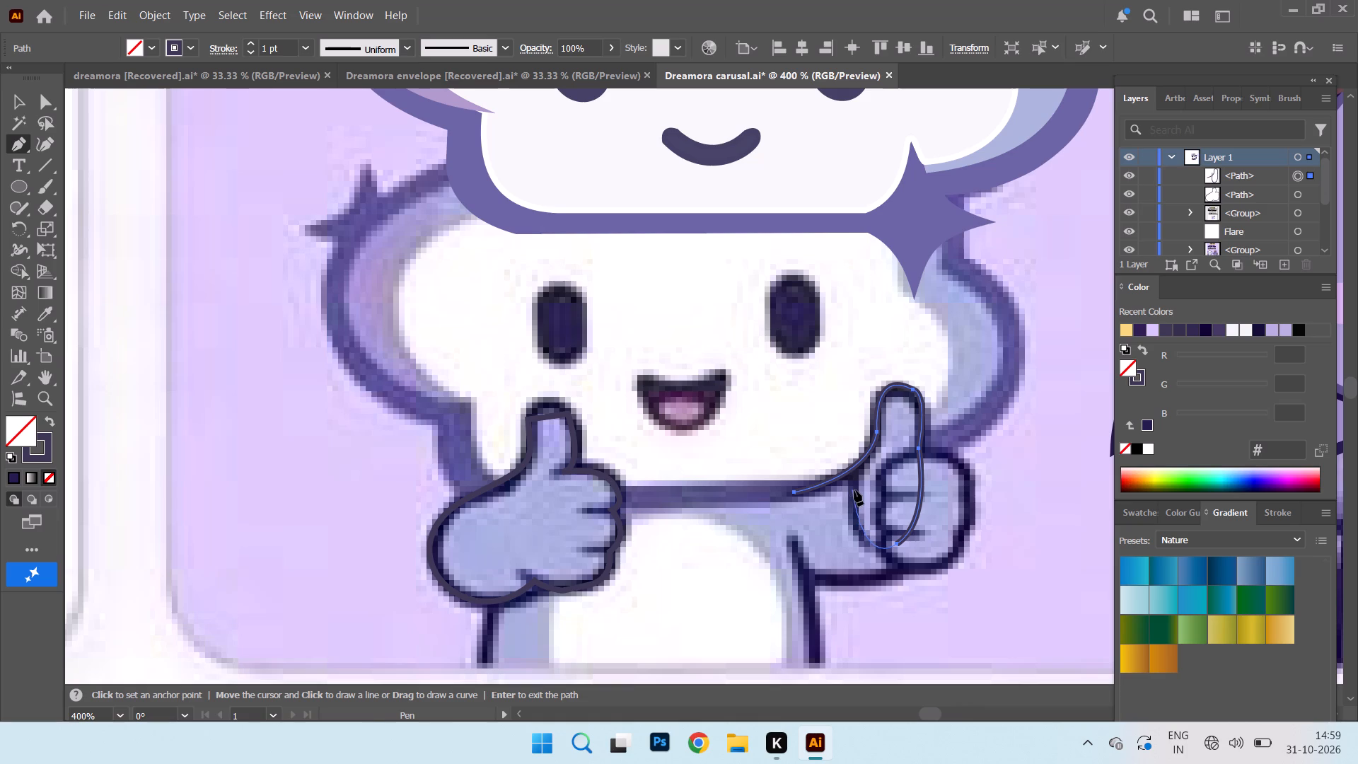
{"action": "left_click_drag", "start_coordinate": [854, 490], "coordinate": [857, 479]}
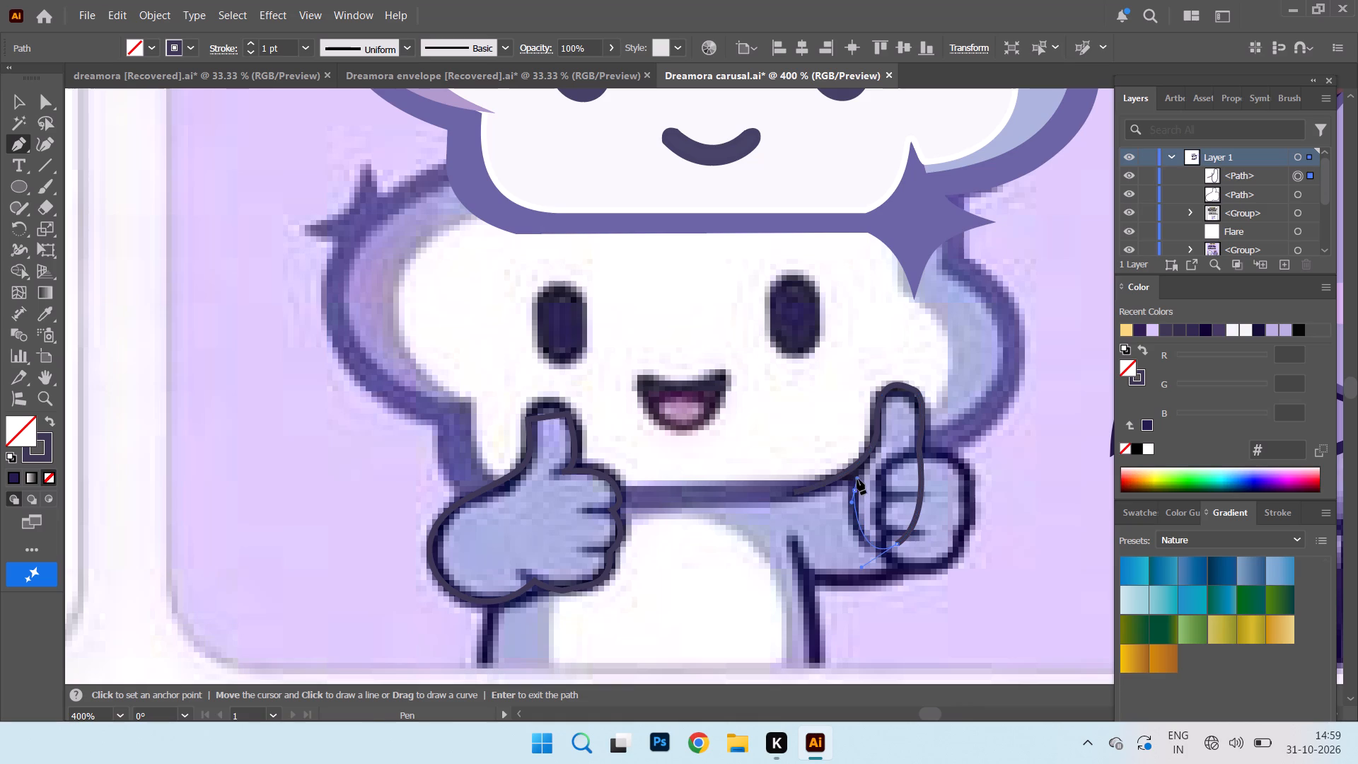
{"action": "left_click", "coordinate": [854, 491]}
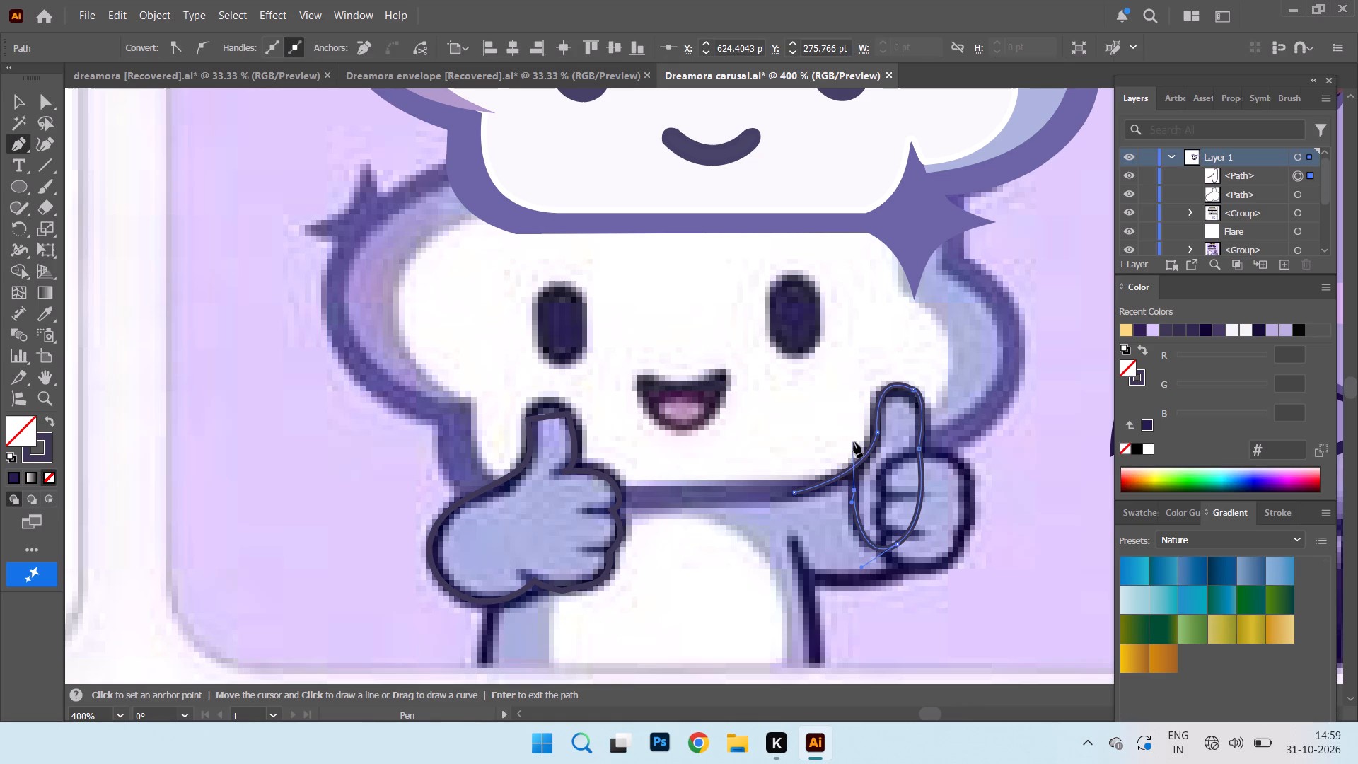
{"action": "left_click", "coordinate": [854, 442]}
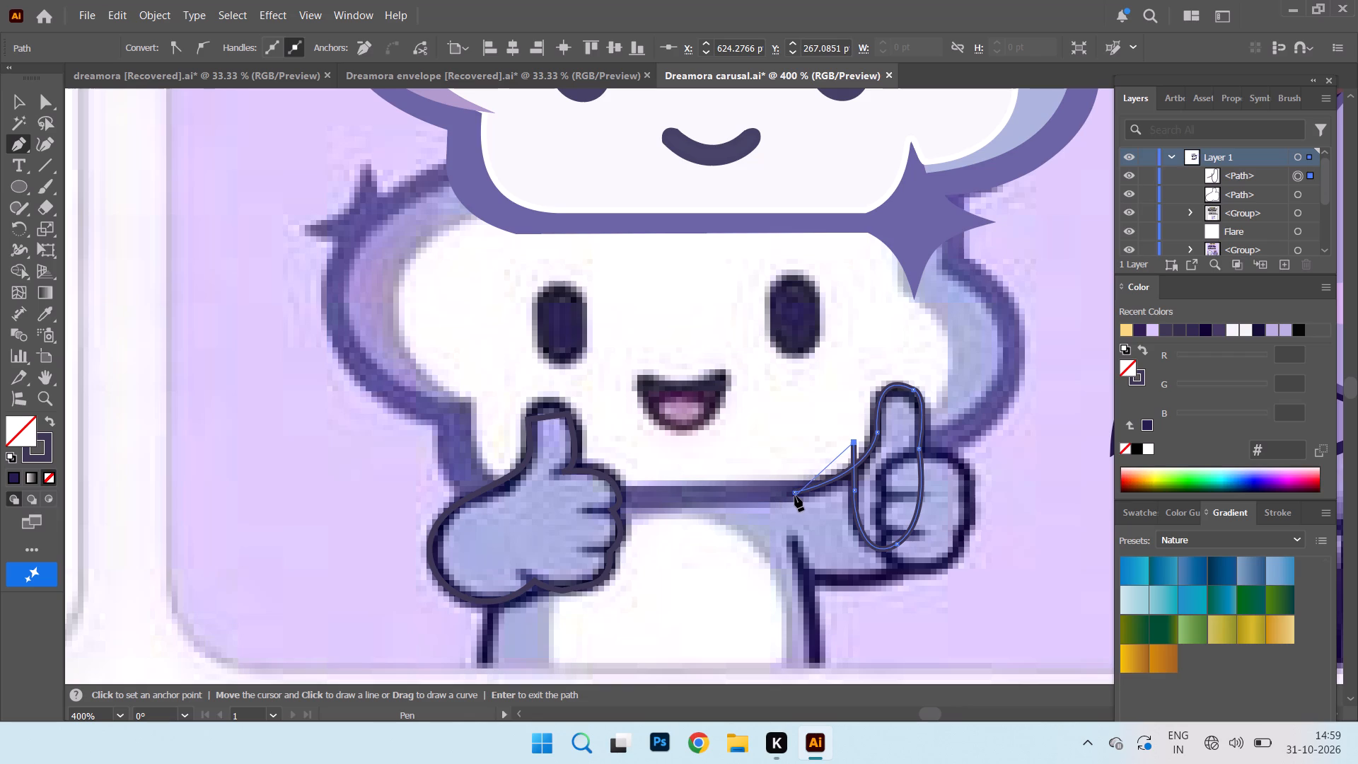
{"action": "left_click", "coordinate": [794, 492]}
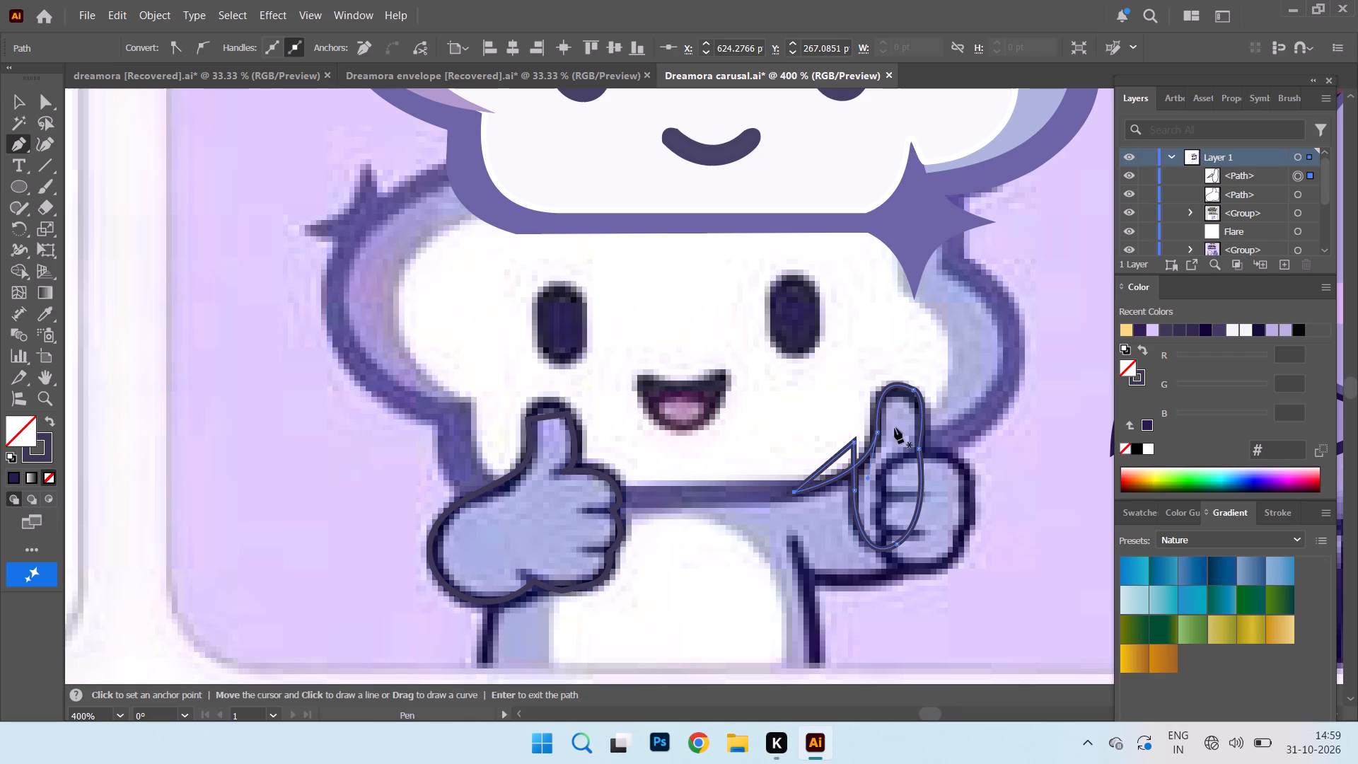
Start a new Pen tool path at the inner edge of the second hand's fist, beside the finger lines.
{"action": "scroll", "coordinate": [876, 402], "scroll_direction": "down", "scroll_amount": 5}
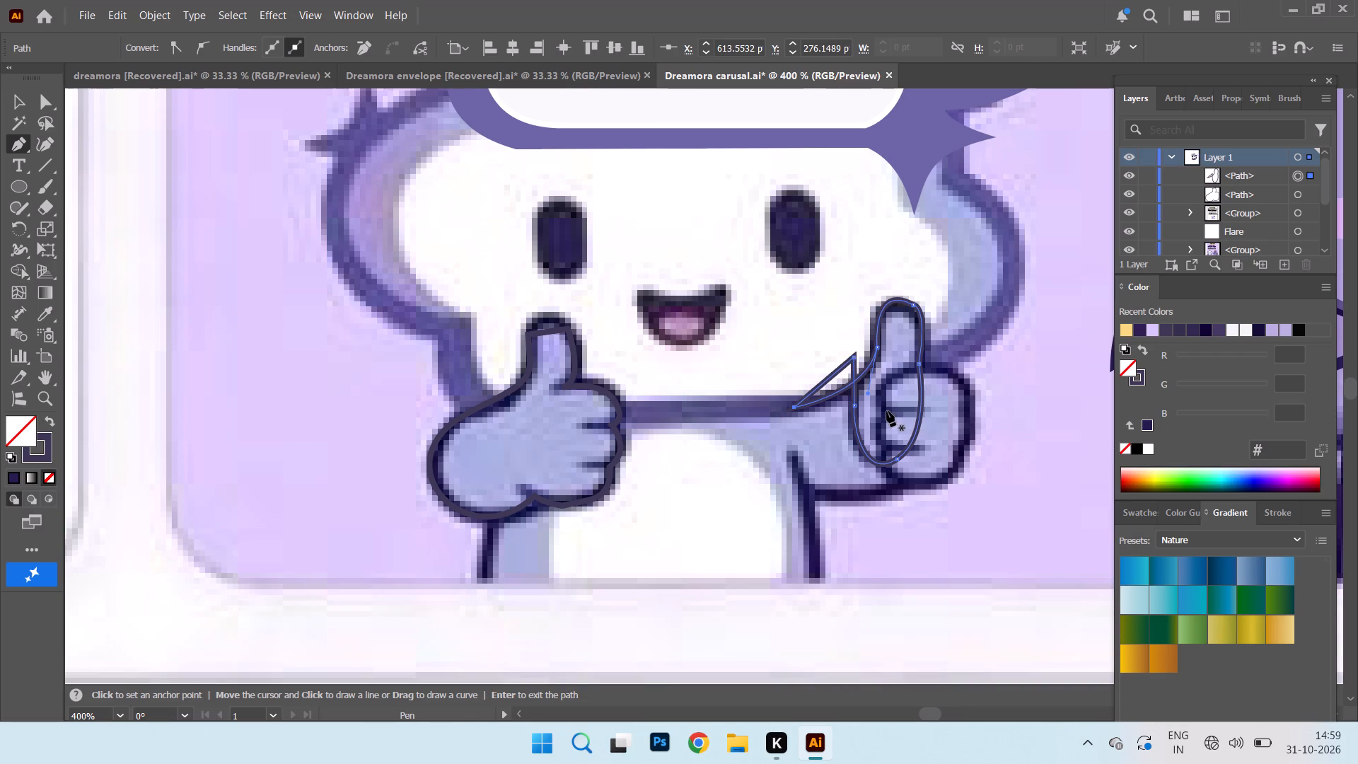
{"action": "left_click", "coordinate": [886, 412]}
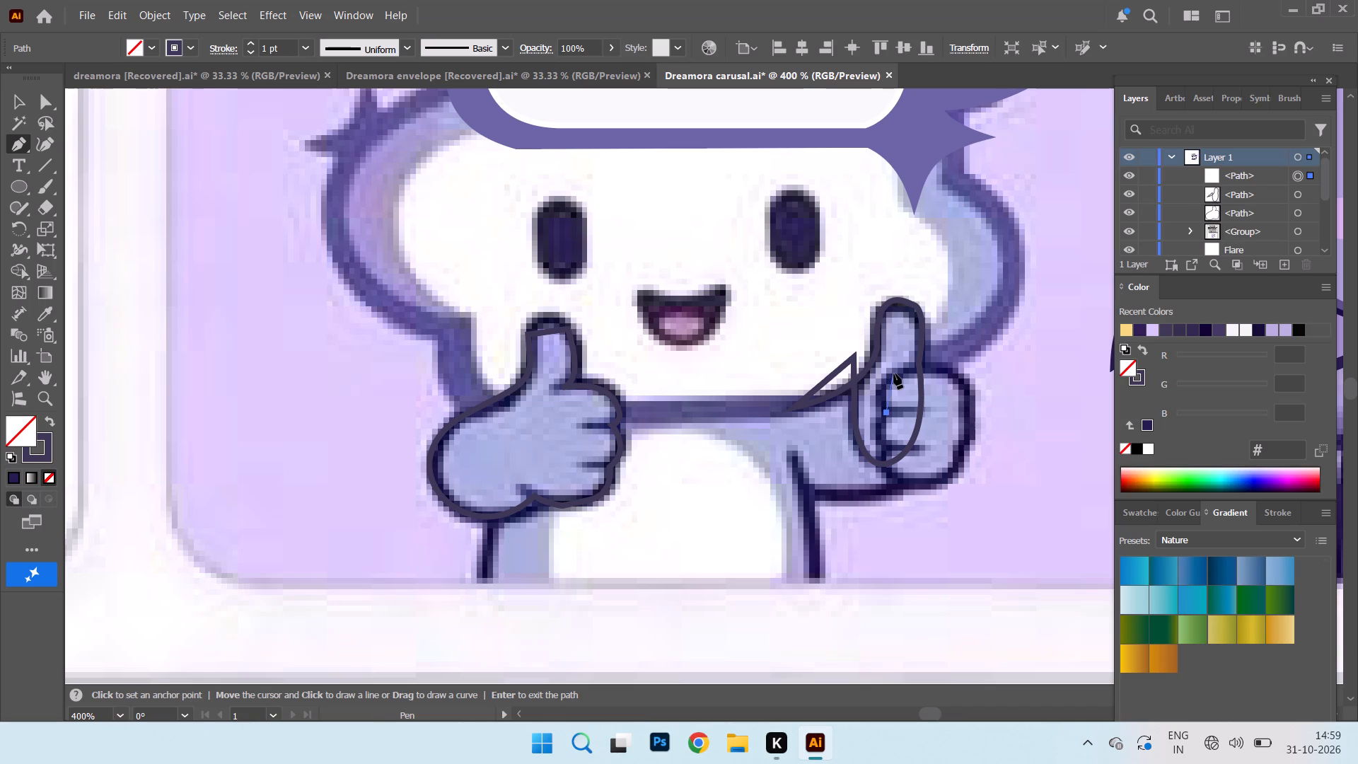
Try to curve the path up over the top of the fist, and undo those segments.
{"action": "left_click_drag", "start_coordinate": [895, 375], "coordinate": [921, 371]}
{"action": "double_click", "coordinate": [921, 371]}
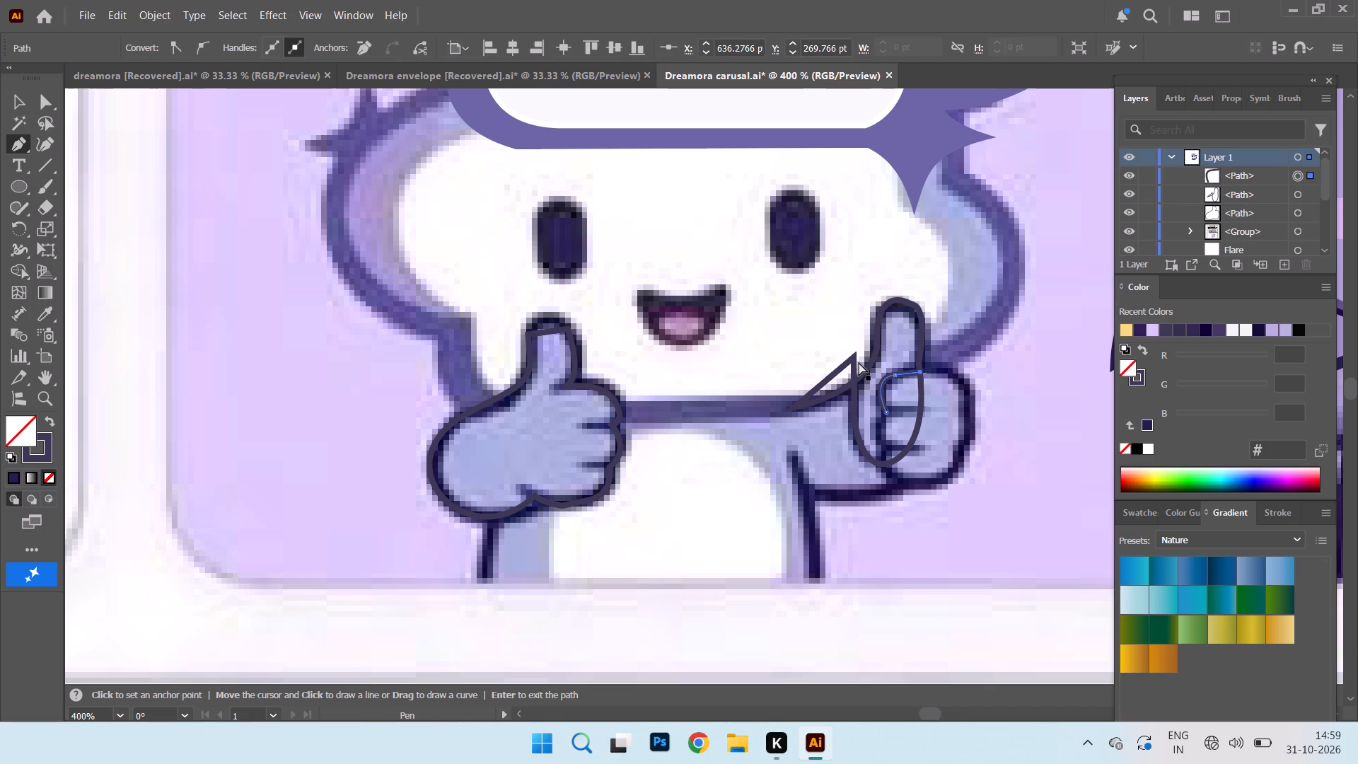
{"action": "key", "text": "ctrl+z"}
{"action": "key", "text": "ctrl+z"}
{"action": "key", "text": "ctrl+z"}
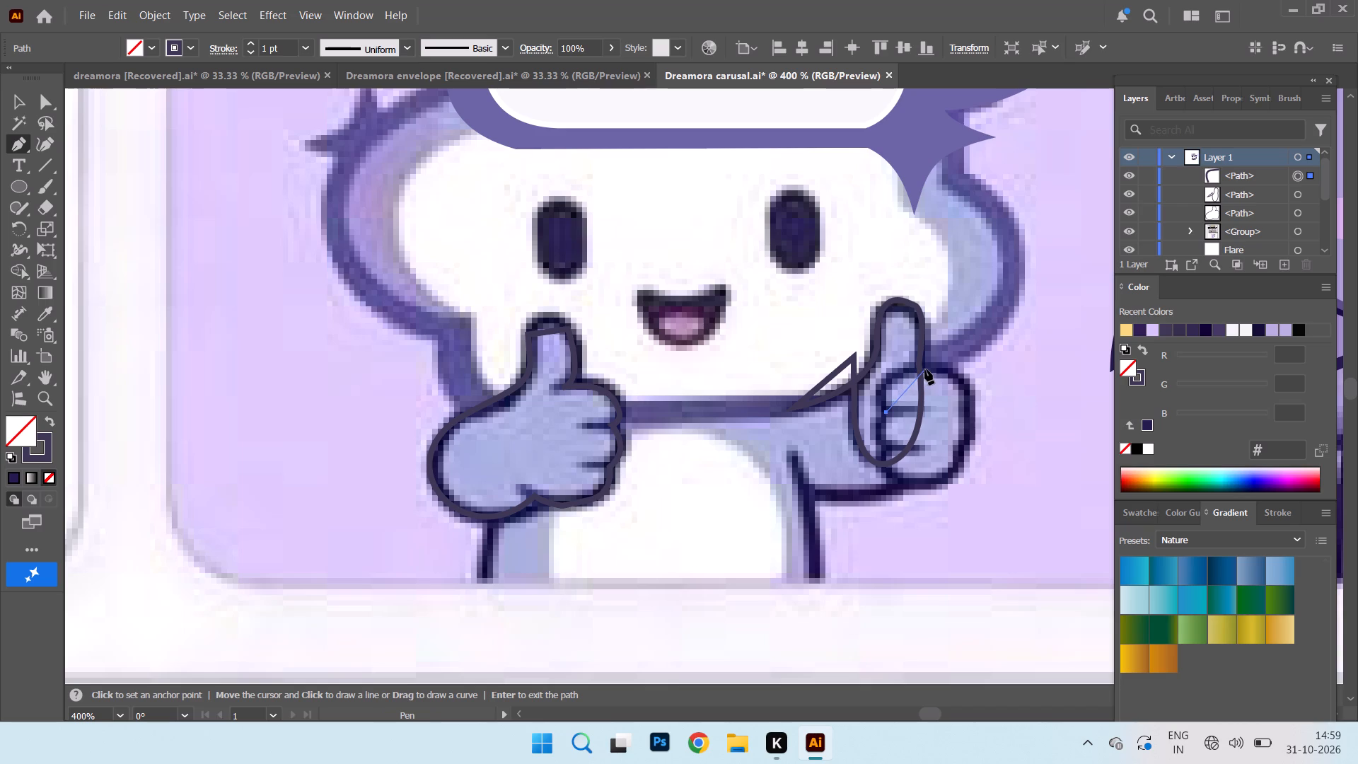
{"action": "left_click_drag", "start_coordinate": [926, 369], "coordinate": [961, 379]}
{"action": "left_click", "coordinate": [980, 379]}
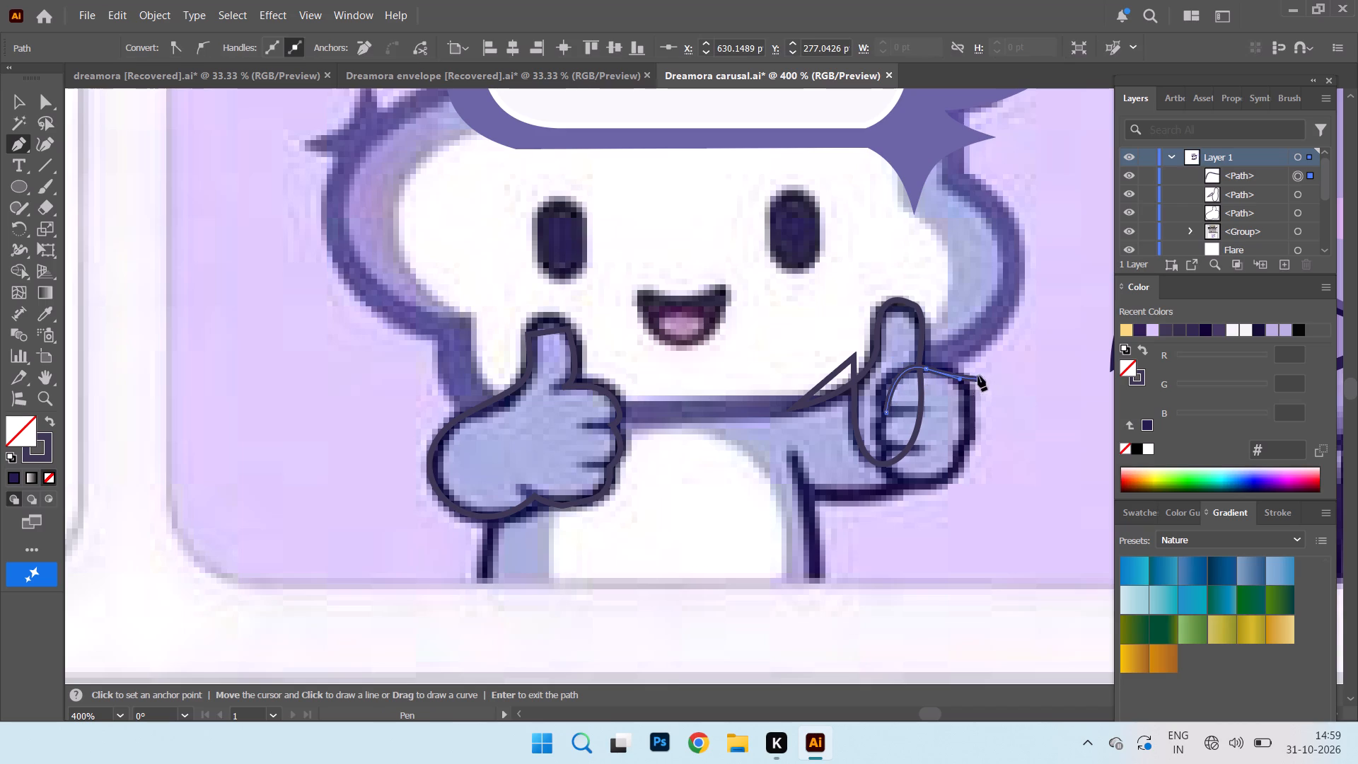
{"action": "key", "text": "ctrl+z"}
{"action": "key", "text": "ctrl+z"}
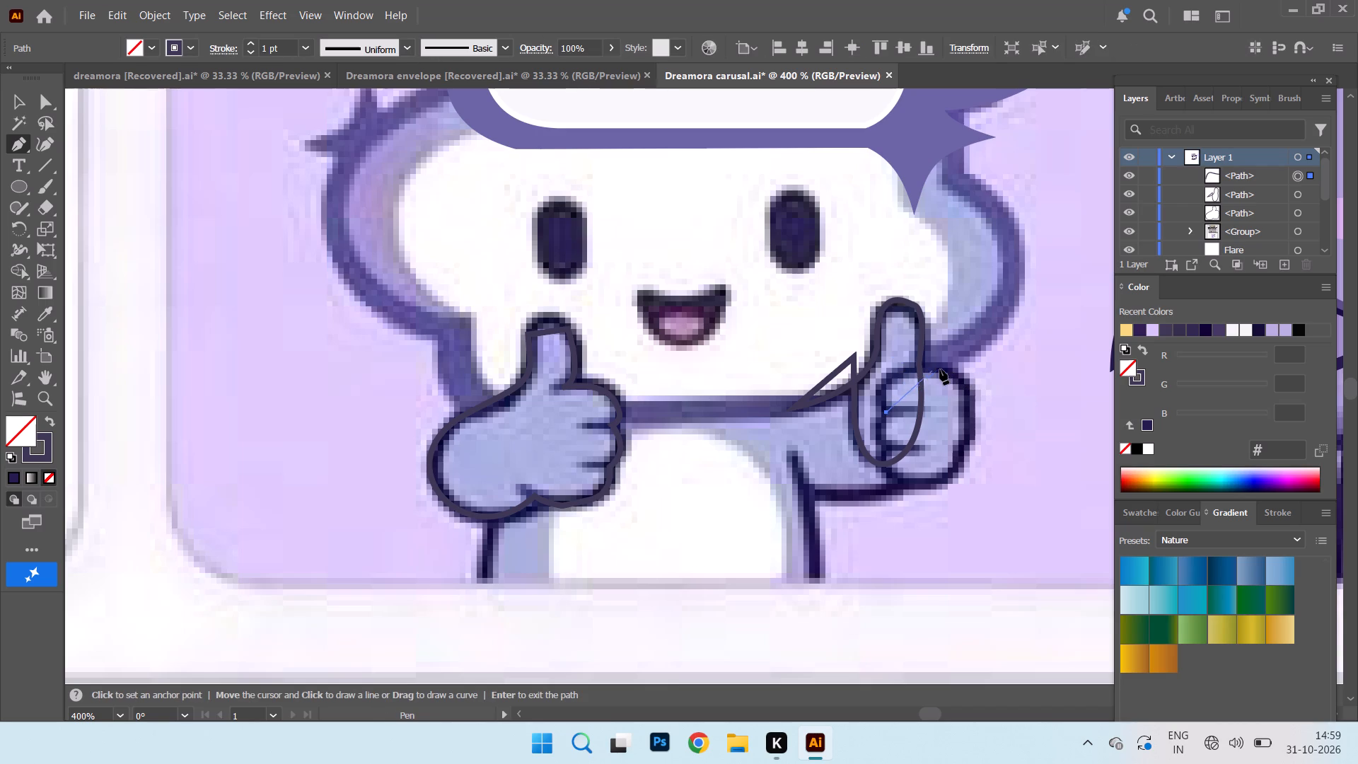
Curve the fist outline over the knuckles at the thumb's base and down the fist's outer side.
{"action": "left_click_drag", "start_coordinate": [931, 368], "coordinate": [1000, 379]}
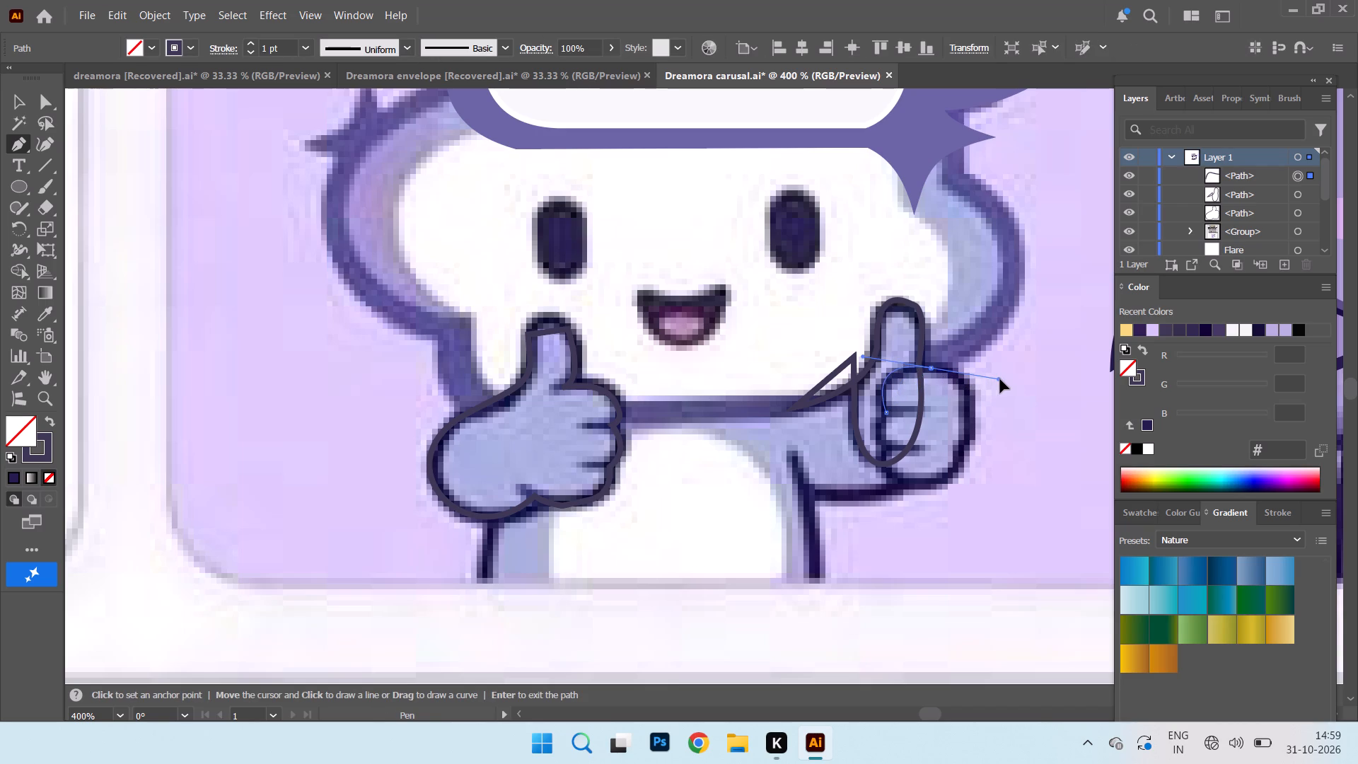
{"action": "left_click_drag", "start_coordinate": [1000, 379], "coordinate": [991, 376]}
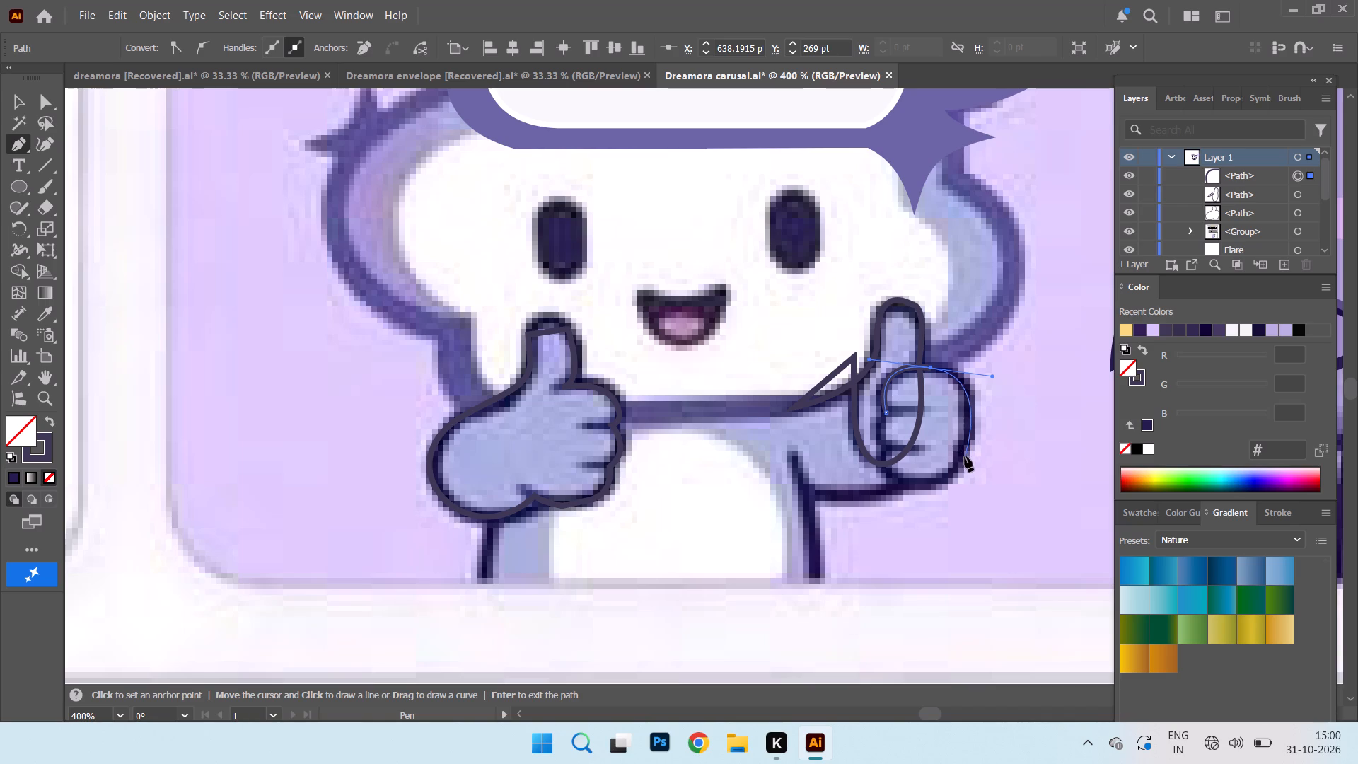
{"action": "left_click", "coordinate": [965, 456]}
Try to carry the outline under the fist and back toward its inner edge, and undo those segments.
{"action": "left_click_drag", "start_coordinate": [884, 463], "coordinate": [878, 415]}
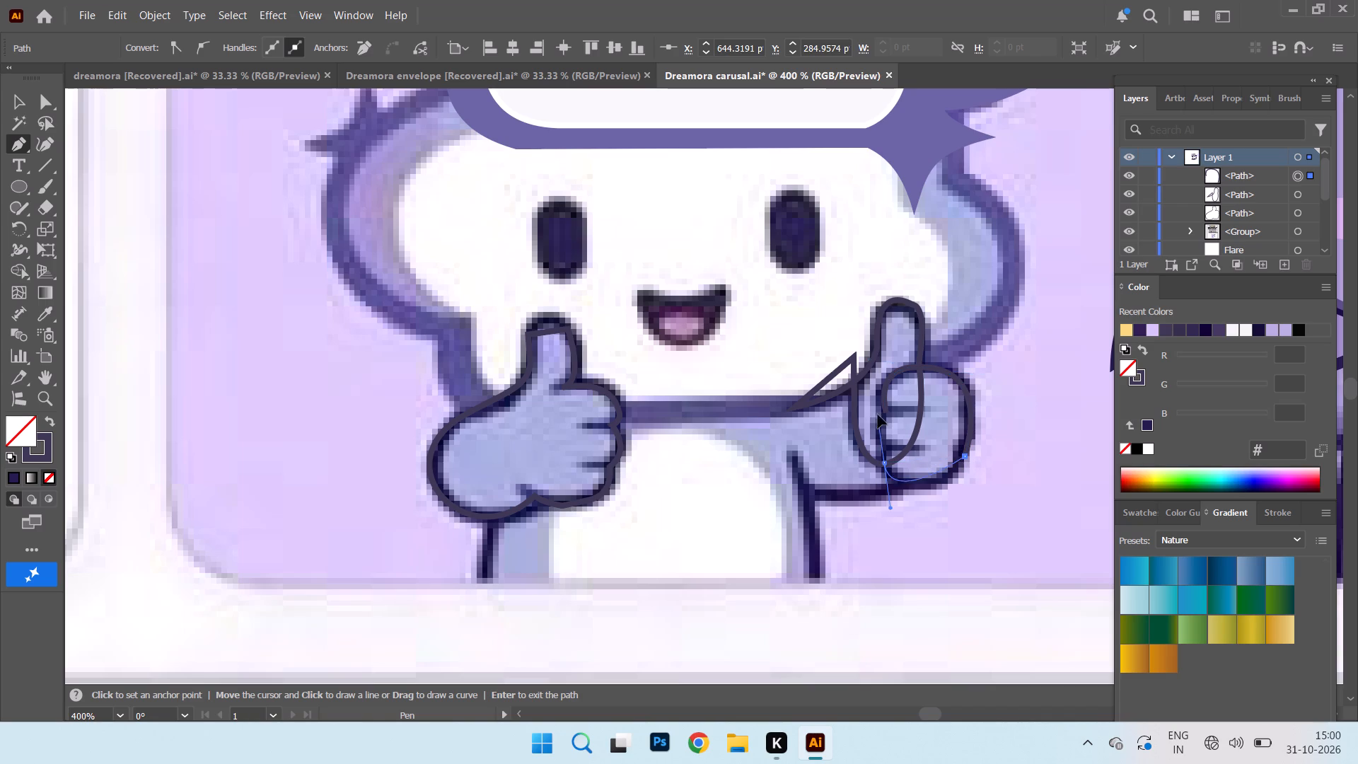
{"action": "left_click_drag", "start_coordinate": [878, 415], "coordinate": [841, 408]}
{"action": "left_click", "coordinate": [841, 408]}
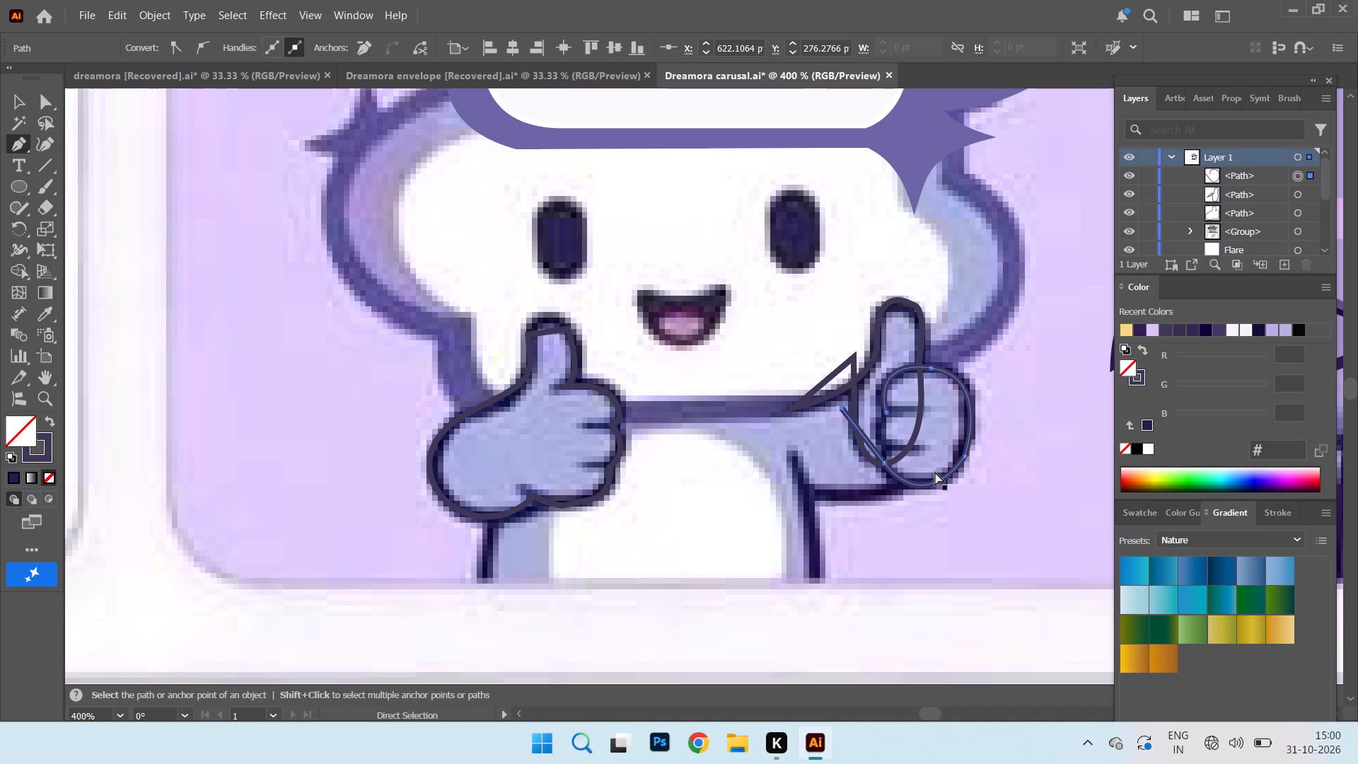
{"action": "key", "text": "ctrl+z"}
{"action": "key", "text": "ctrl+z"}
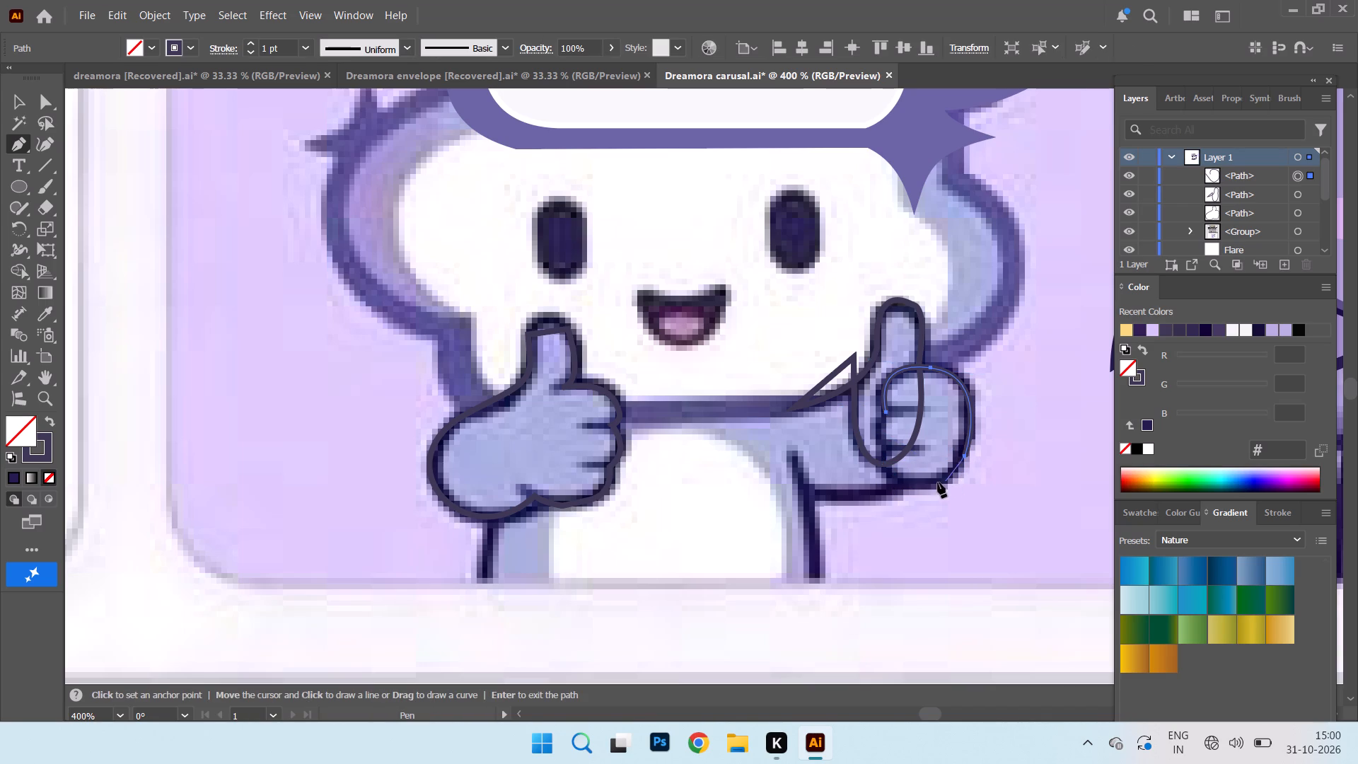
Curve the outline under the fist and up its inner edge, and close the path at its starting anchor.
{"action": "left_click_drag", "start_coordinate": [919, 482], "coordinate": [873, 482]}
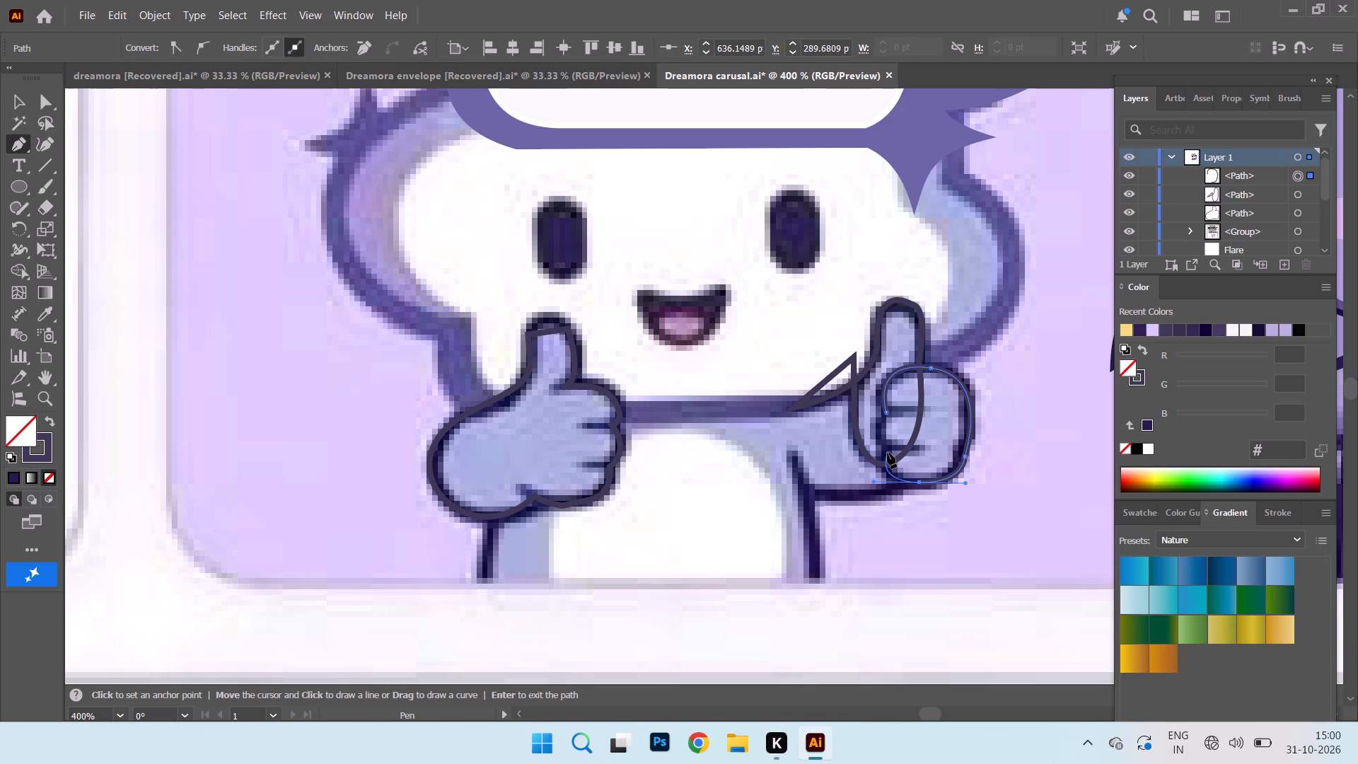
{"action": "left_click", "coordinate": [885, 449]}
{"action": "left_click_drag", "start_coordinate": [888, 413], "coordinate": [891, 414]}
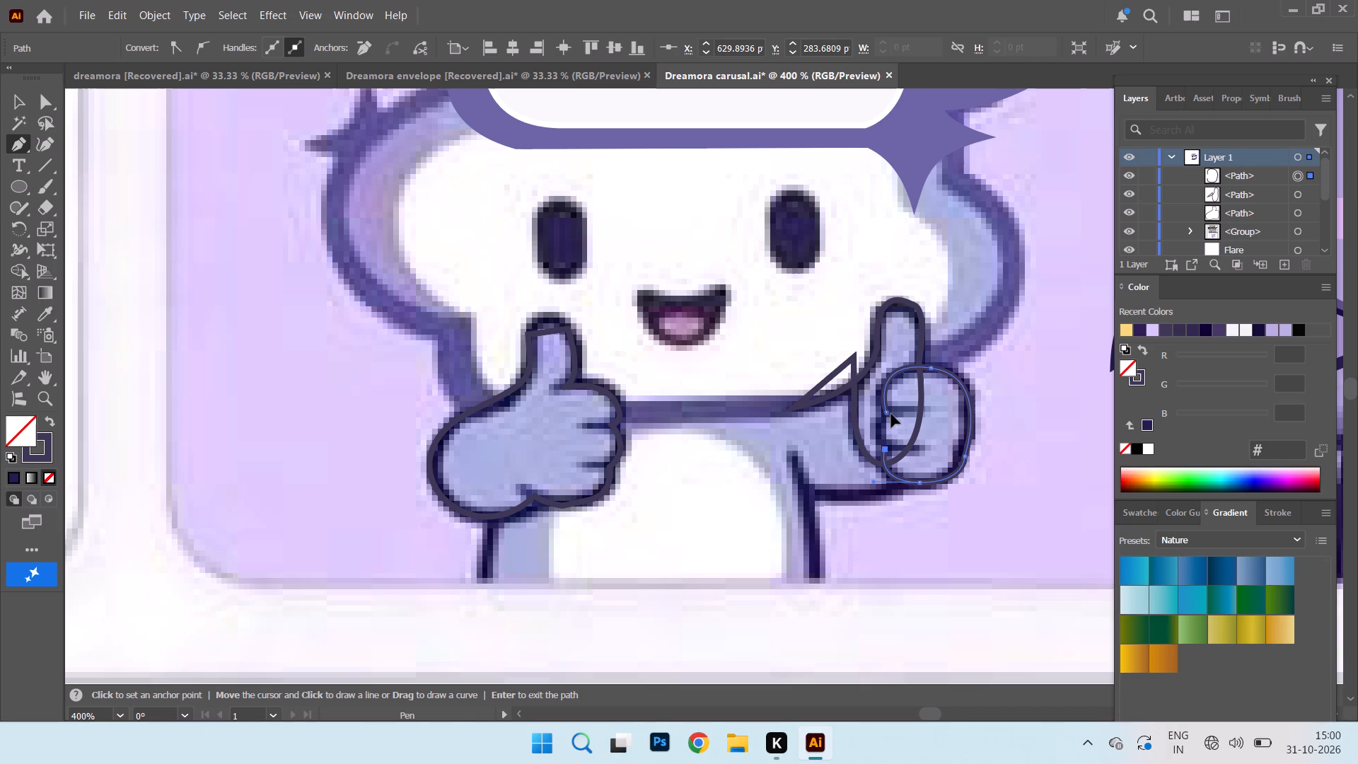
{"action": "left_click_drag", "start_coordinate": [891, 414], "coordinate": [903, 395]}
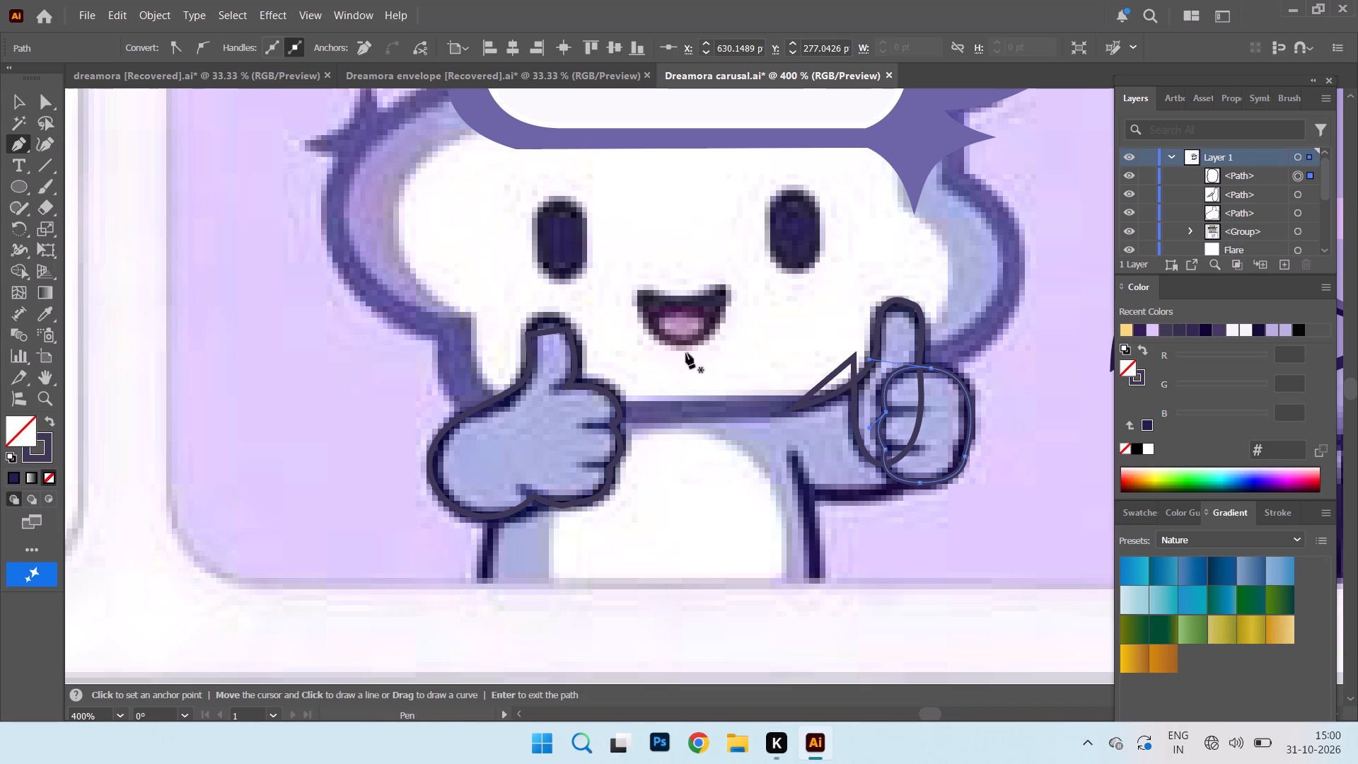
Start a new path at the fist's base and curve it along the arm's underside to the body's side, ending at a corner anchor.
{"action": "scroll", "coordinate": [939, 664], "scroll_direction": "down", "scroll_amount": 7}
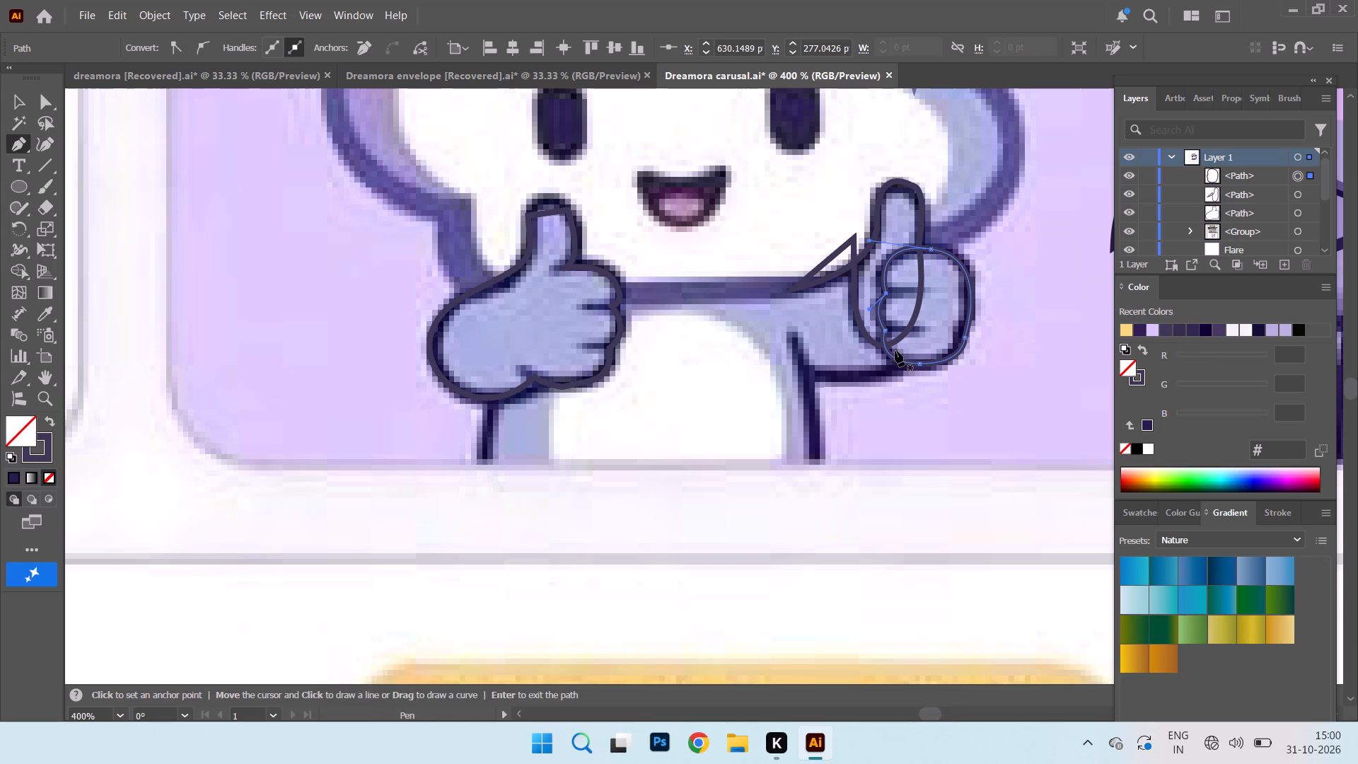
{"action": "left_click", "coordinate": [916, 356]}
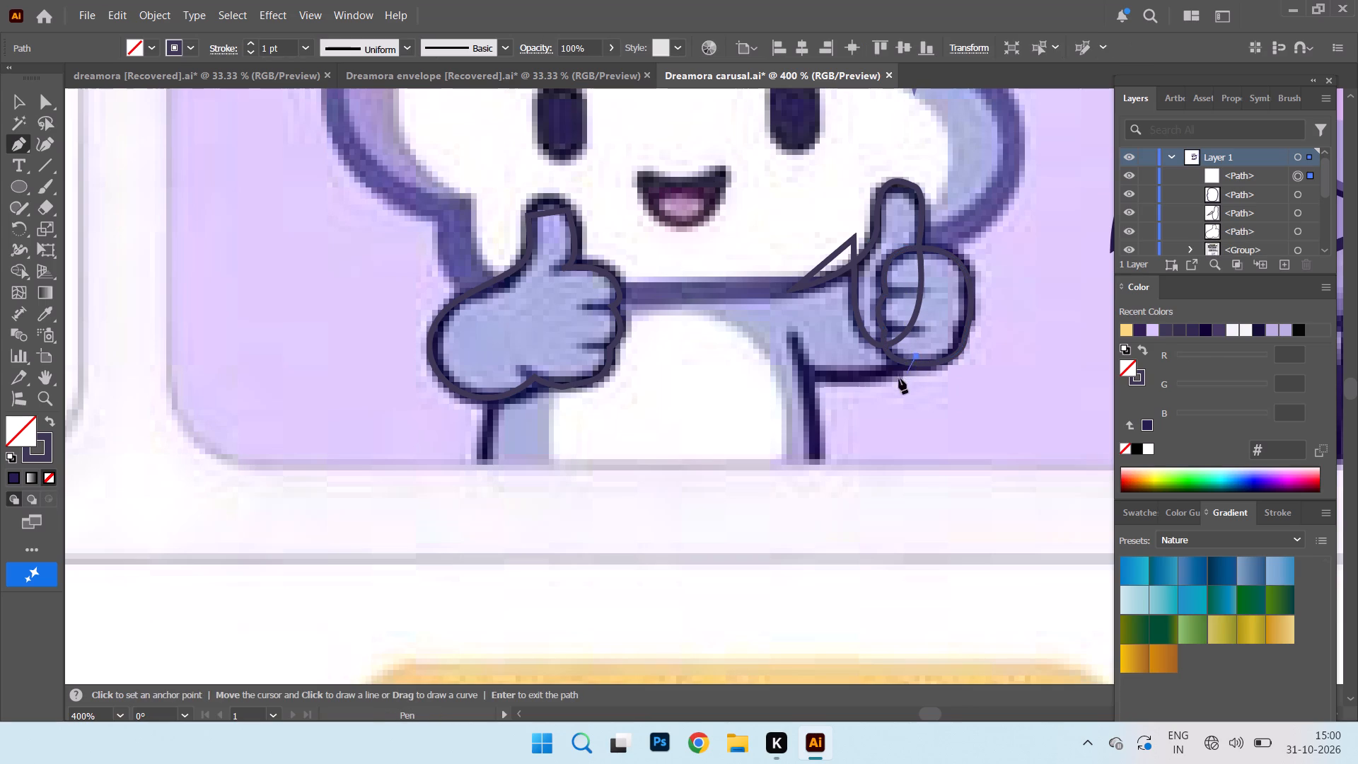
{"action": "left_click_drag", "start_coordinate": [809, 375], "coordinate": [779, 352]}
{"action": "left_click_drag", "start_coordinate": [779, 352], "coordinate": [760, 361]}
{"action": "left_click", "coordinate": [760, 361]}
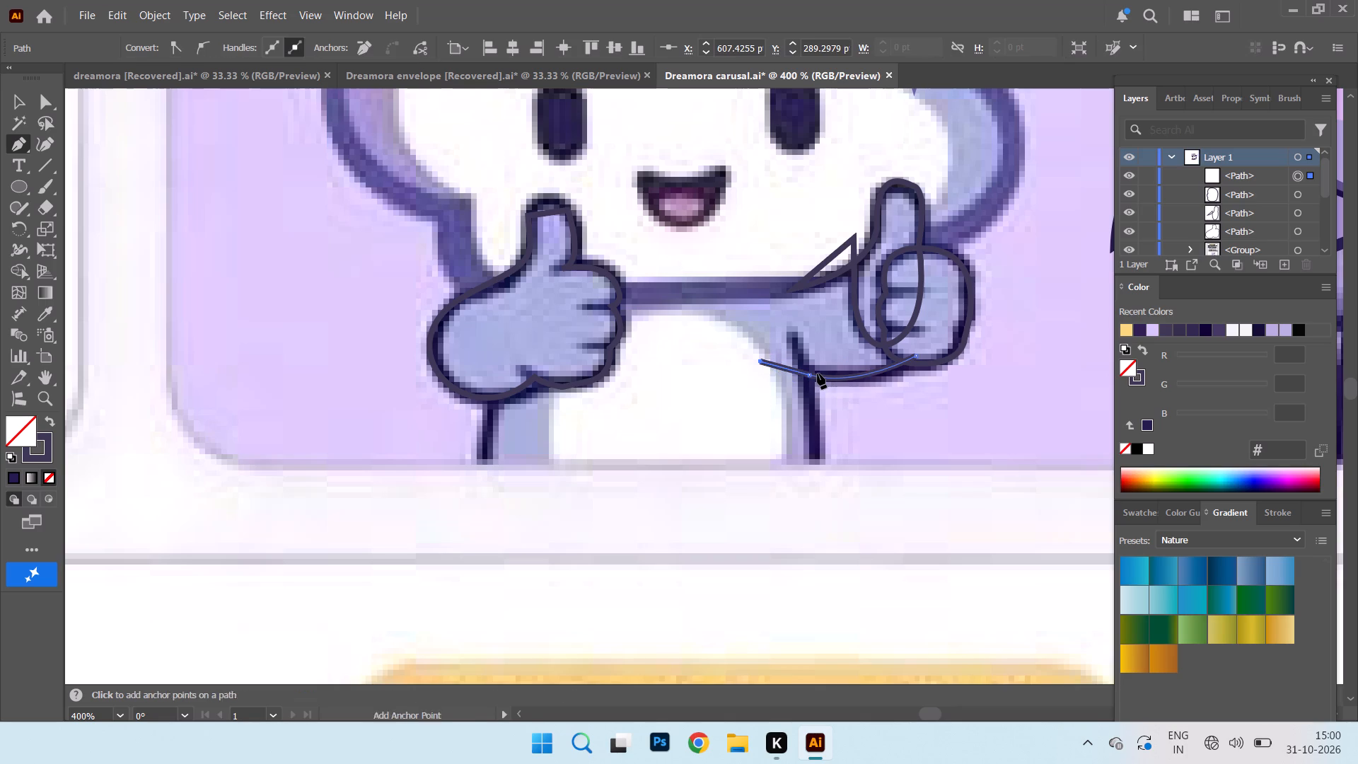
{"action": "key", "text": "ctrl+z"}
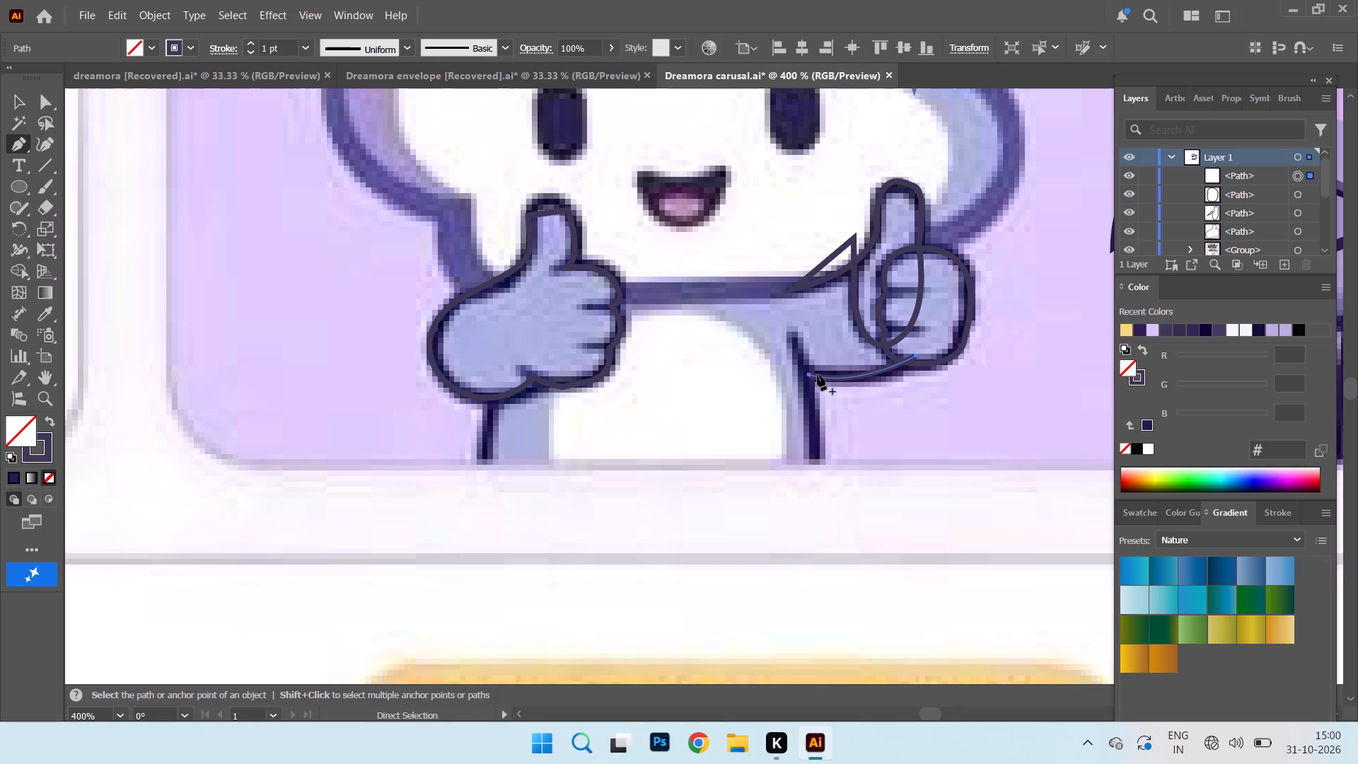
{"action": "left_click", "coordinate": [811, 374]}
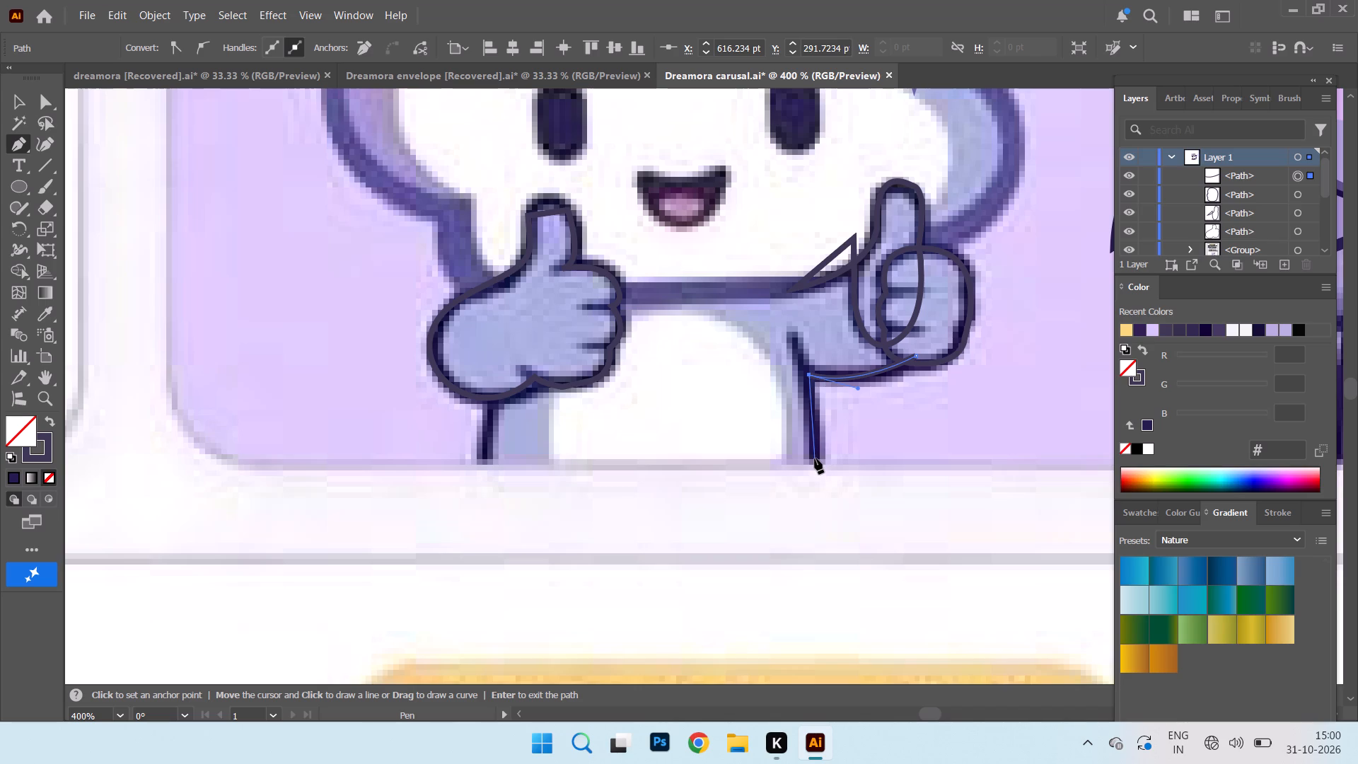
Complete the body outline down the side, below the torso, up behind the first hand and across the lower face, closing it at the fist's base.
{"action": "left_click_drag", "start_coordinate": [812, 482], "coordinate": [804, 499]}
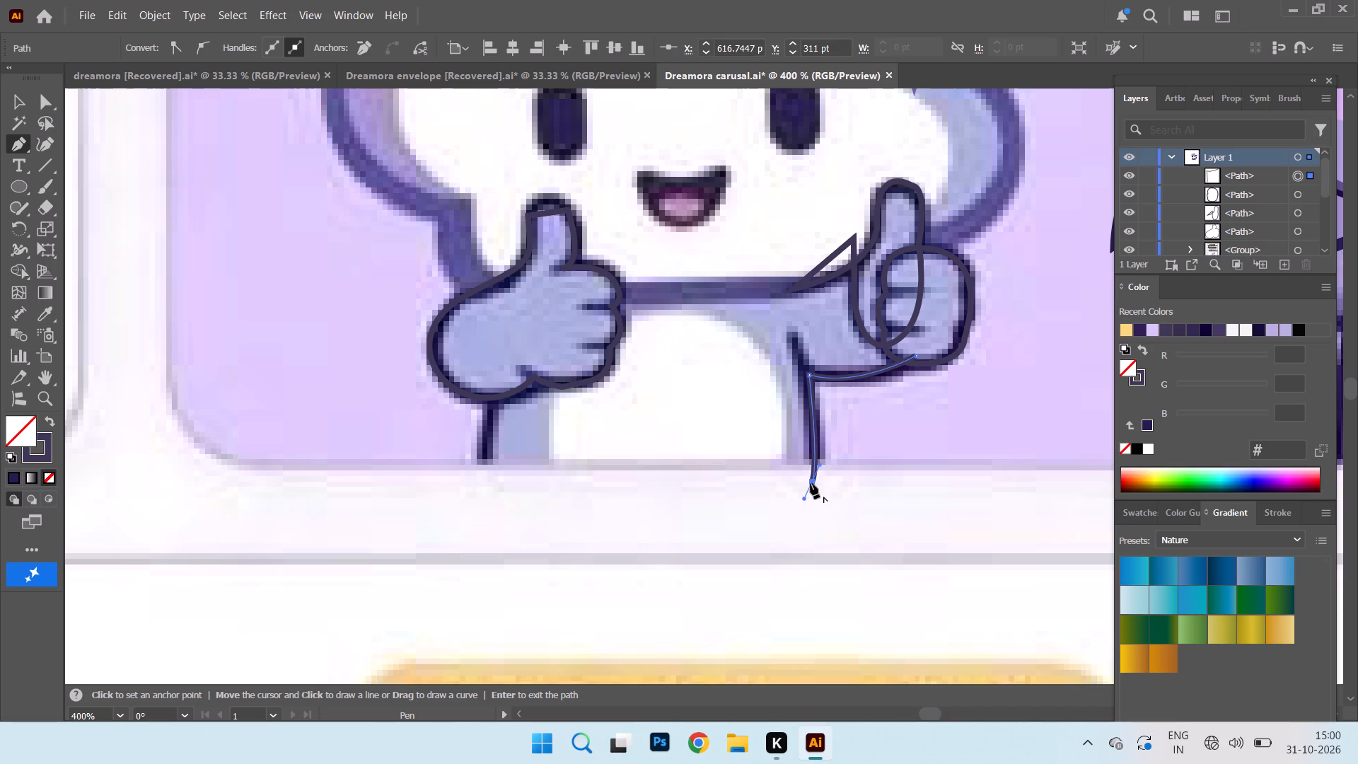
{"action": "left_click", "coordinate": [811, 483]}
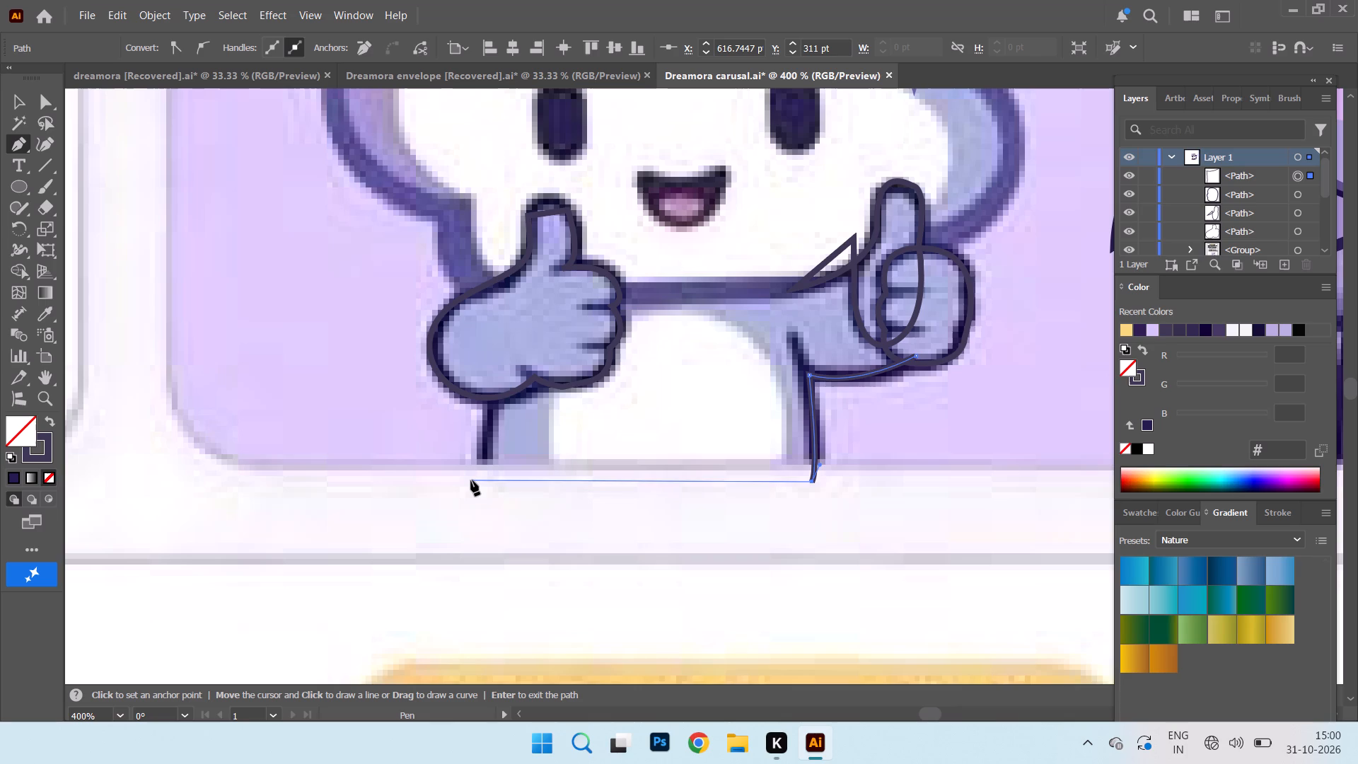
{"action": "left_click", "coordinate": [480, 479]}
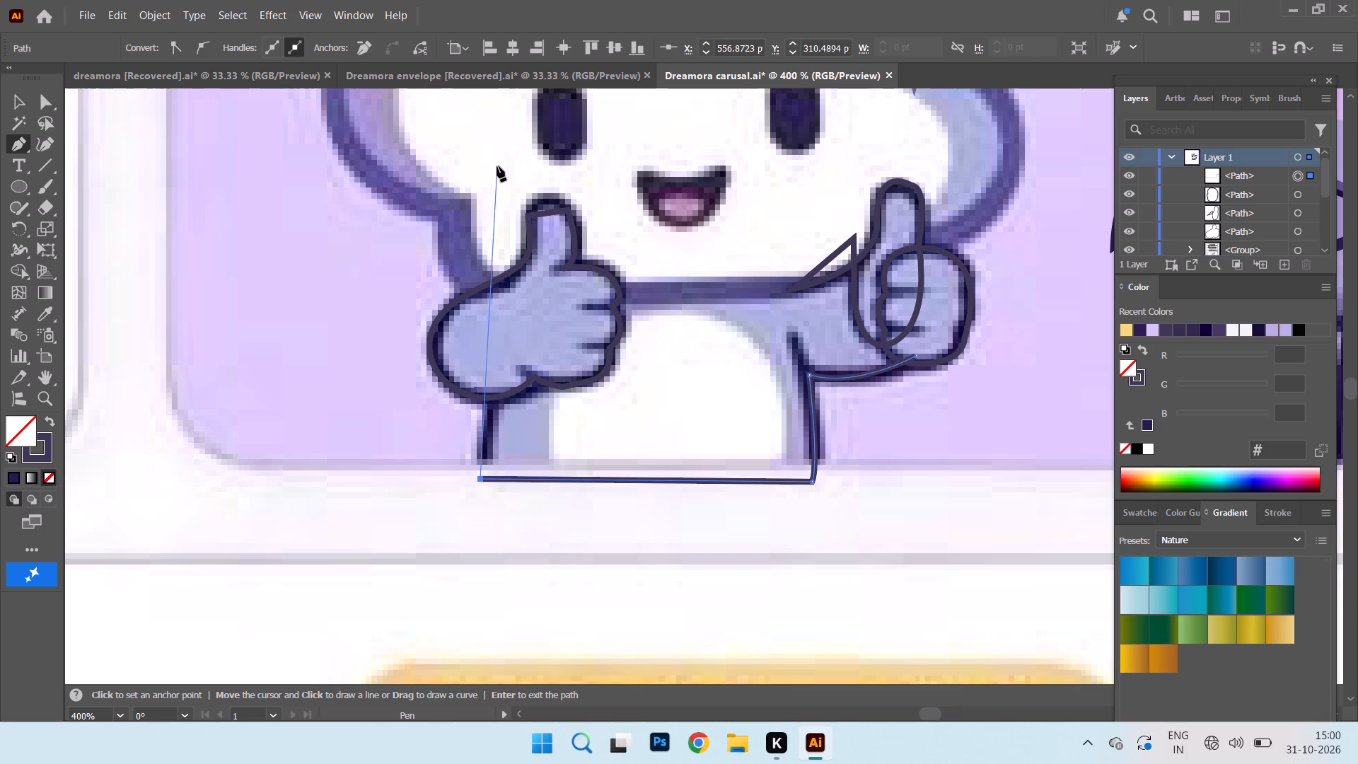
{"action": "left_click", "coordinate": [493, 226]}
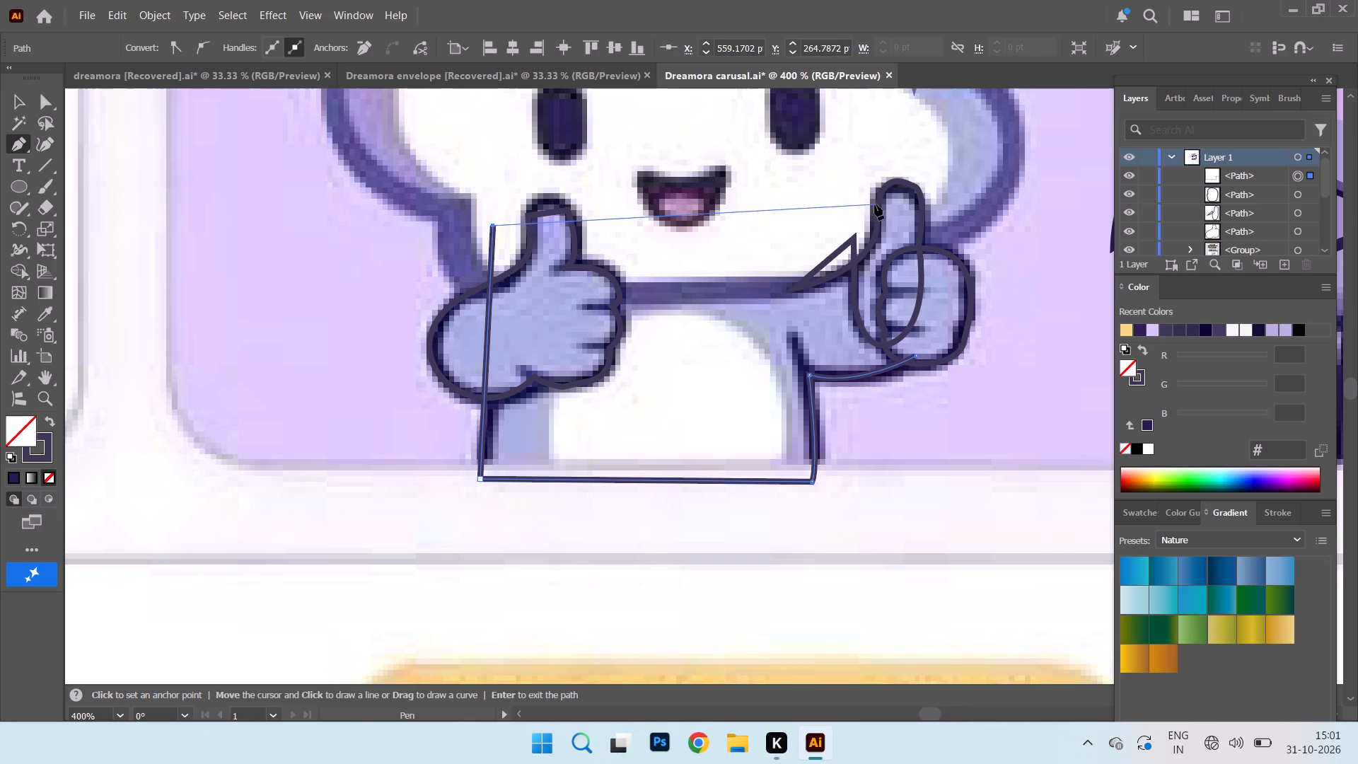
{"action": "left_click", "coordinate": [910, 164]}
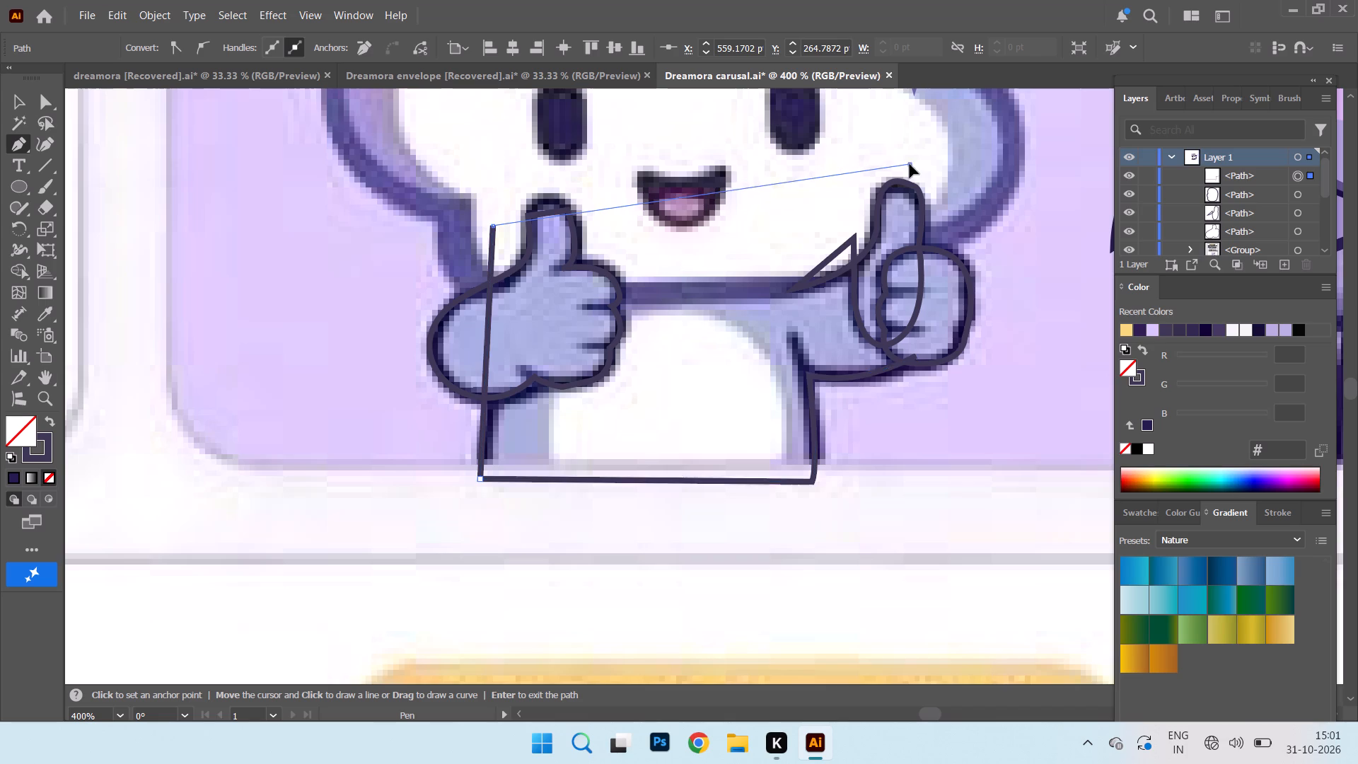
{"action": "left_click", "coordinate": [917, 357]}
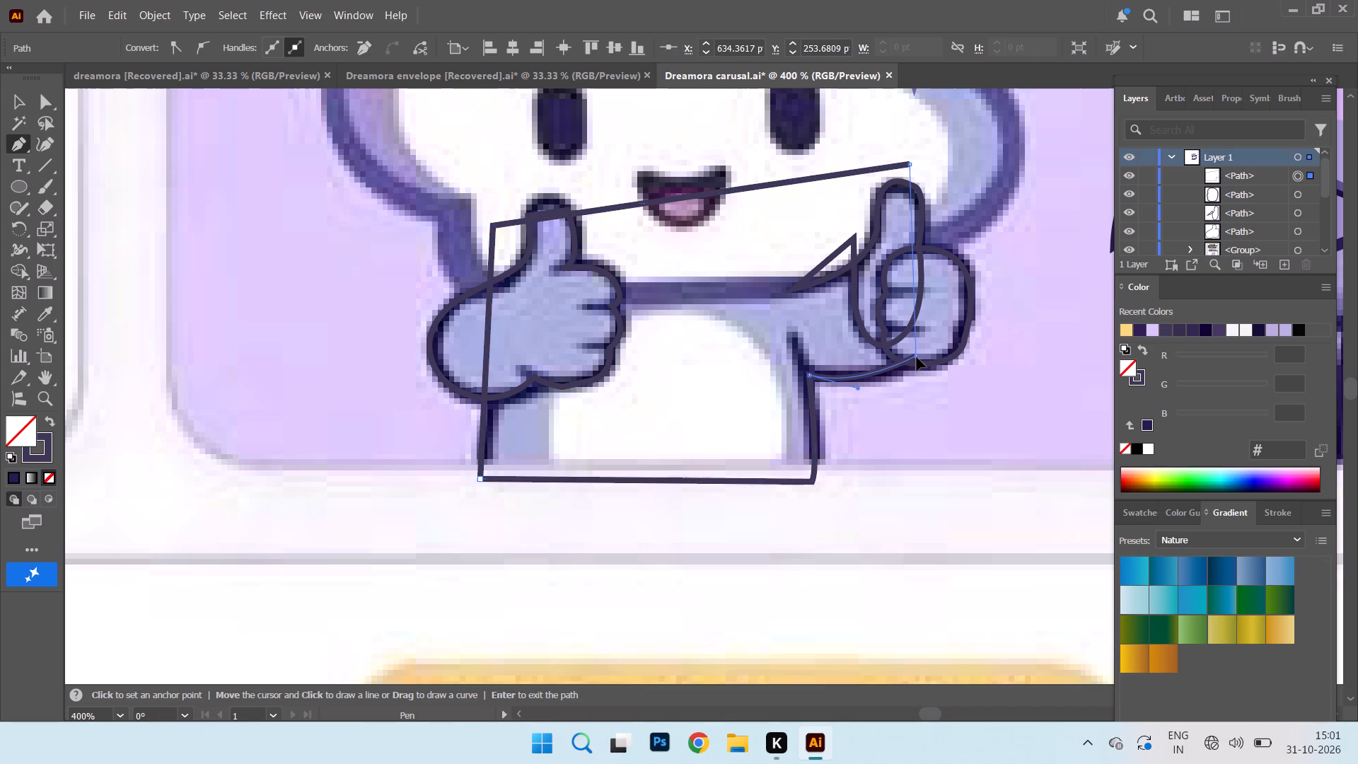
Draw a closed, straight-sided path over the white belly patch, from its base to its top edge and behind the first hand.
{"action": "left_click", "coordinate": [545, 467]}
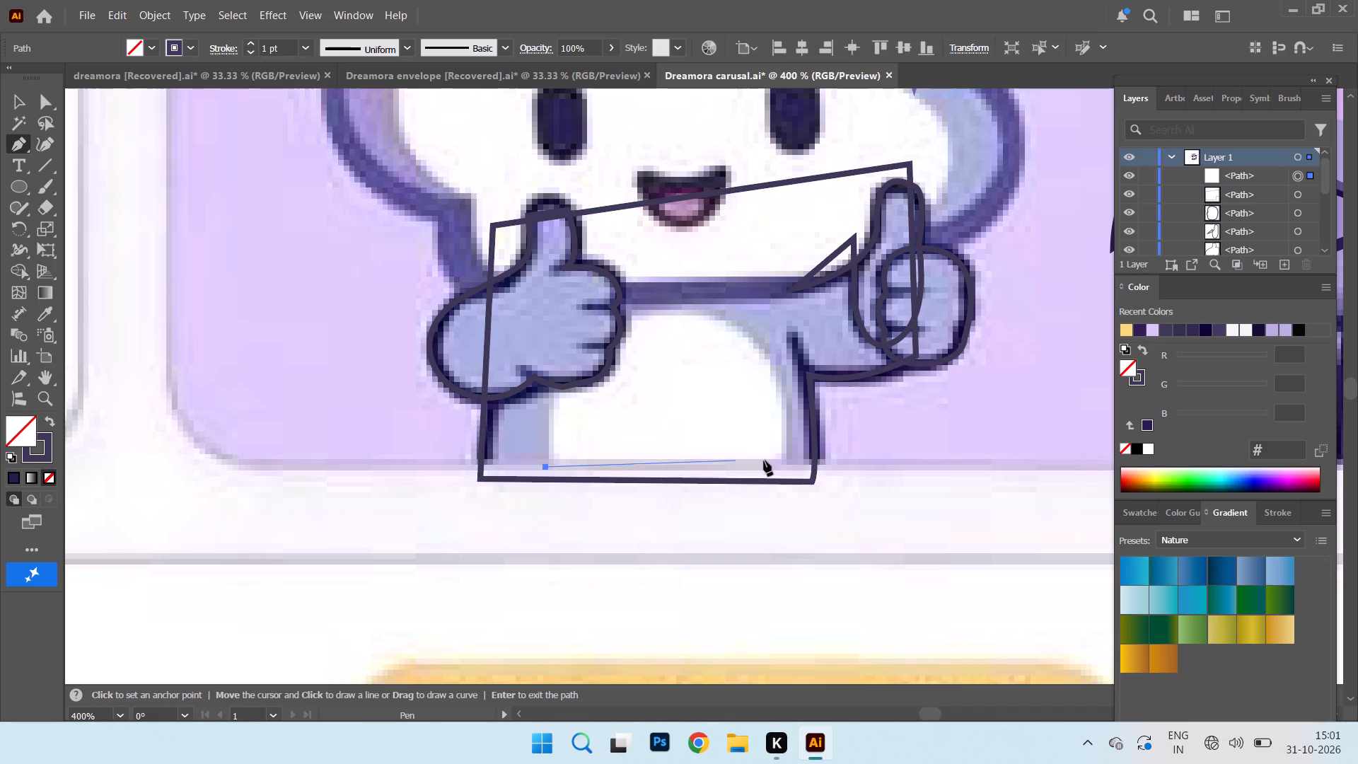
{"action": "left_click", "coordinate": [789, 467]}
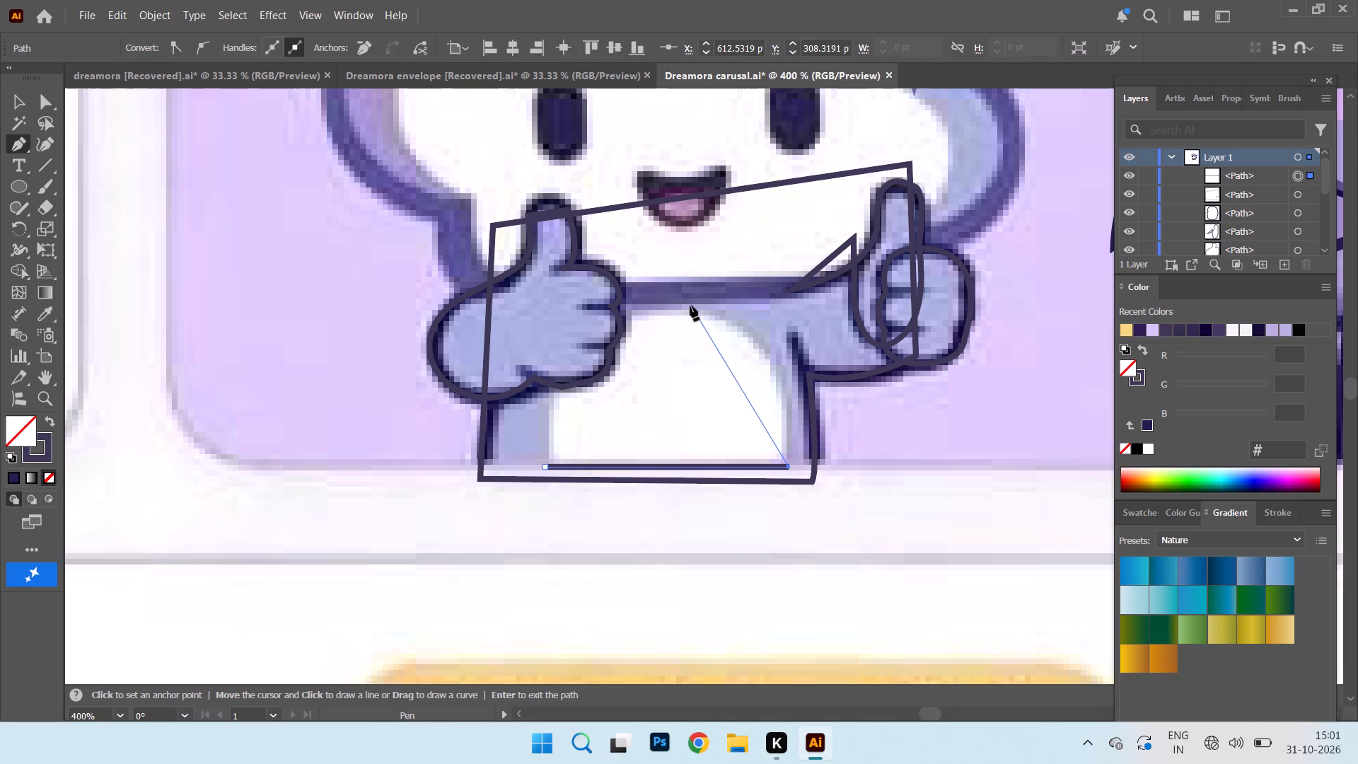
{"action": "left_click", "coordinate": [719, 309]}
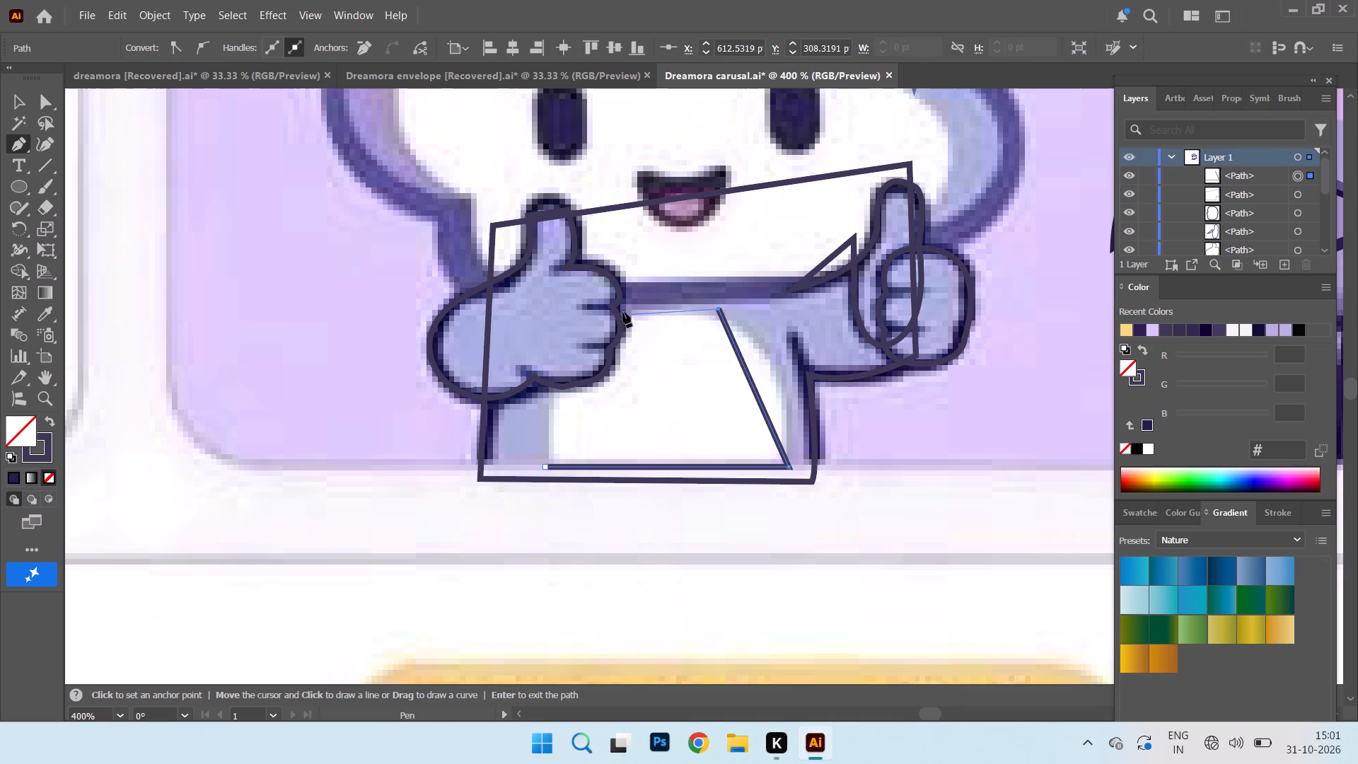
{"action": "left_click", "coordinate": [630, 306]}
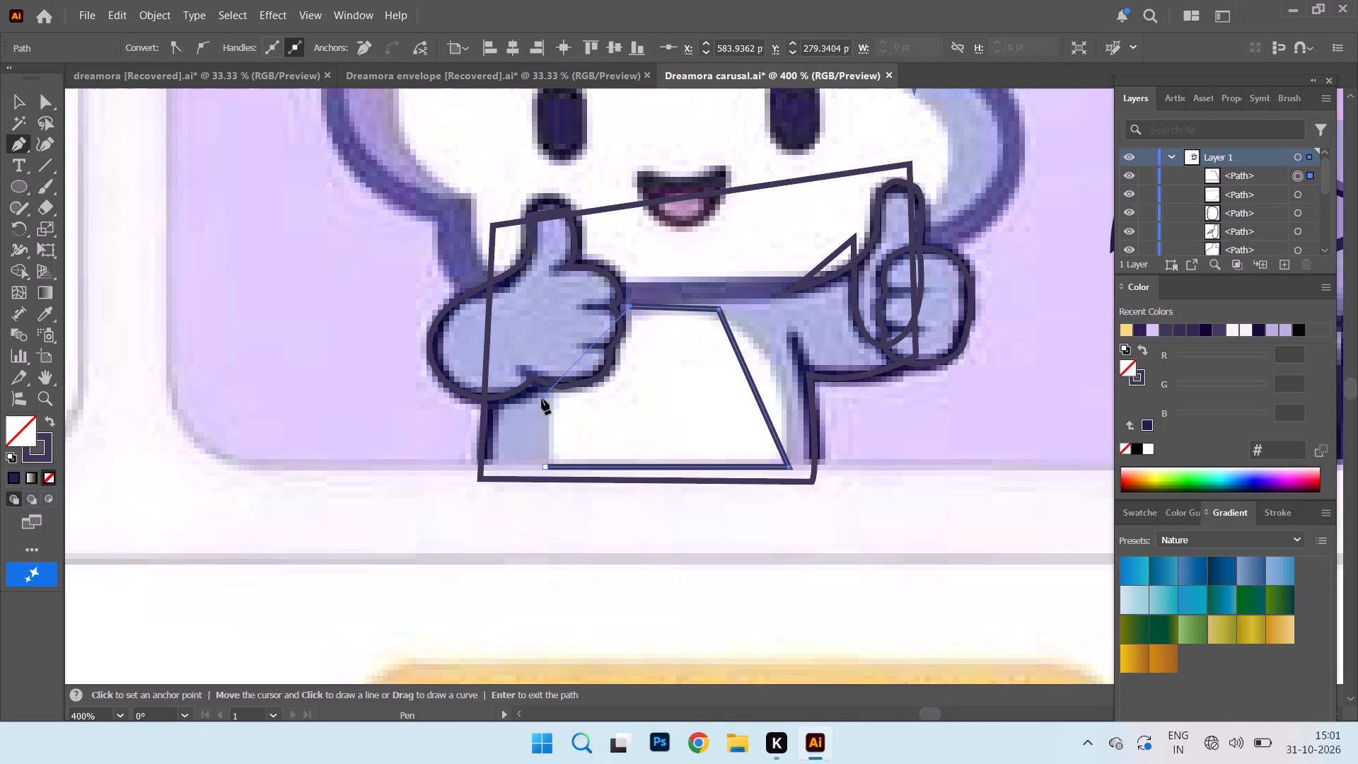
{"action": "left_click", "coordinate": [549, 399]}
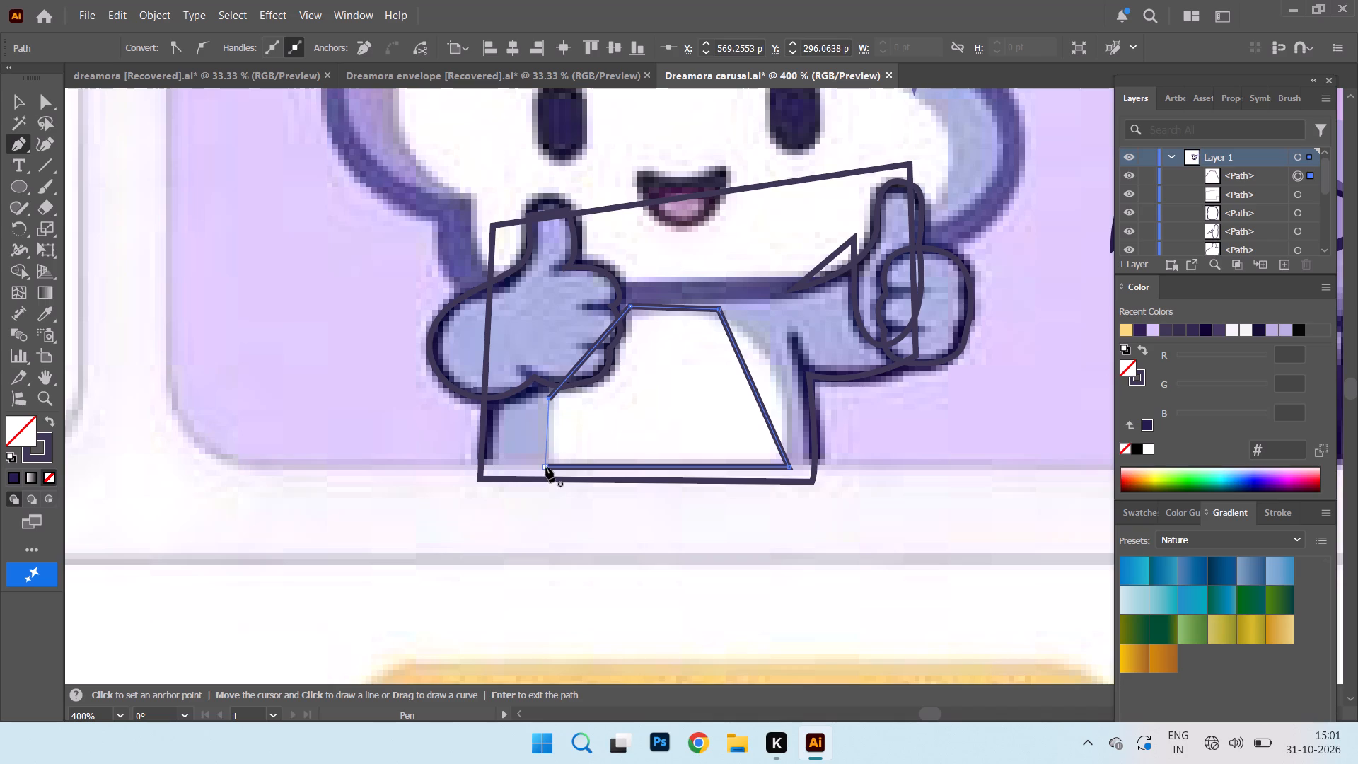
{"action": "left_click", "coordinate": [546, 466]}
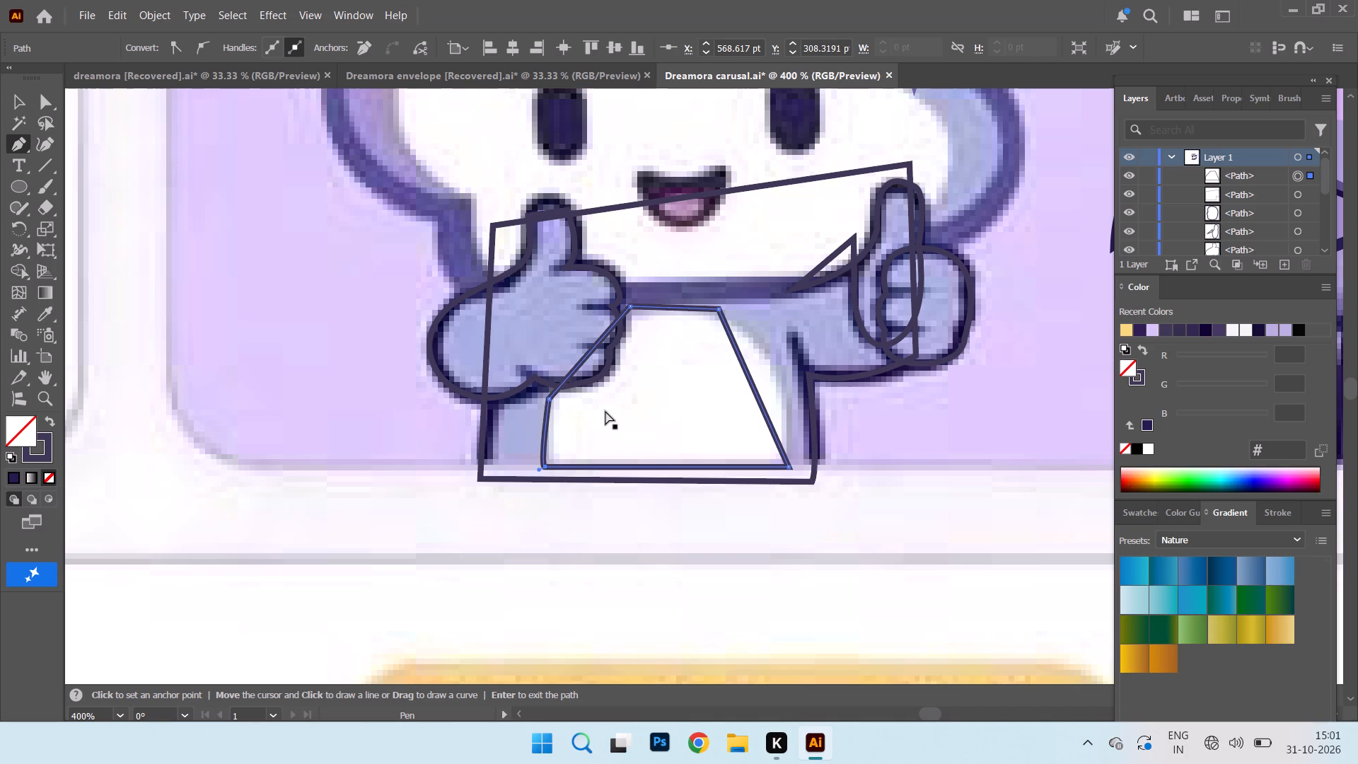
{"action": "key", "text": "ctrl+z"}
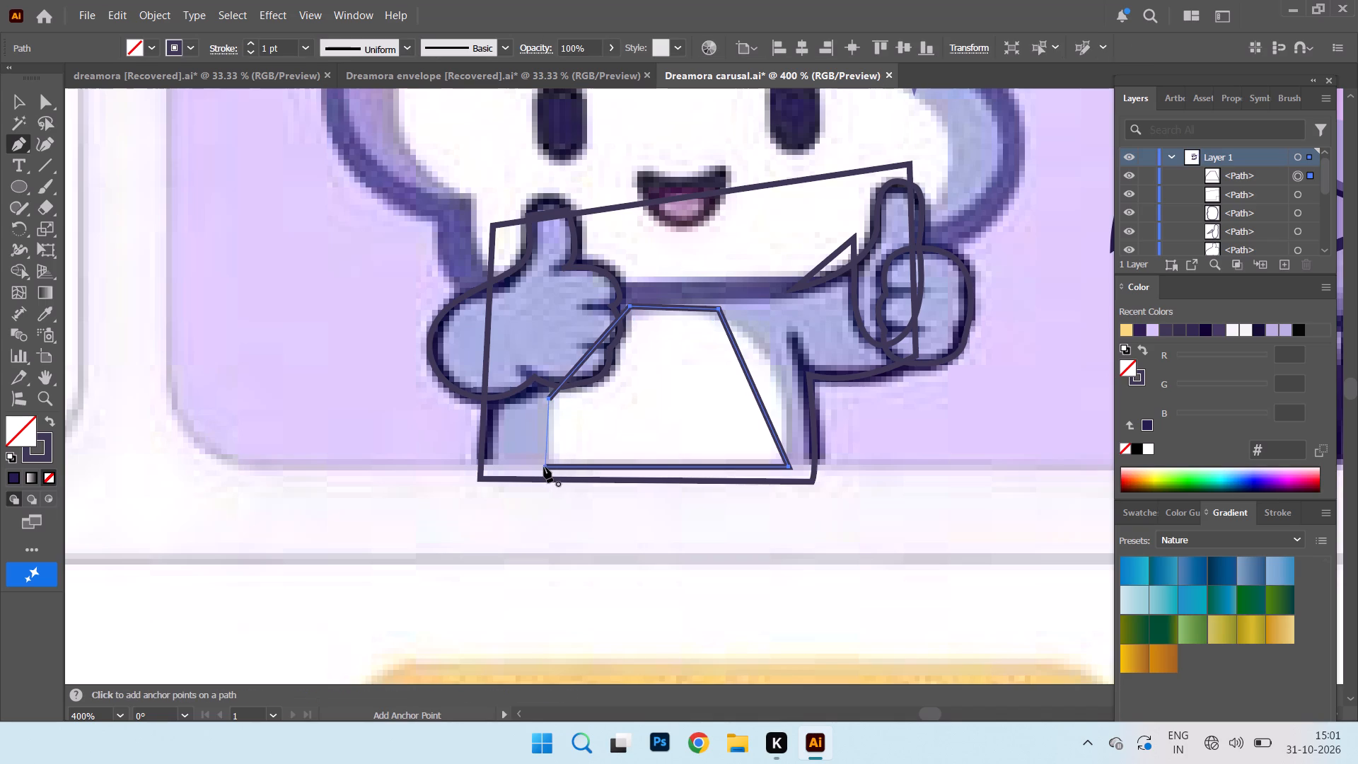
{"action": "left_click", "coordinate": [544, 467]}
{"action": "left_click", "coordinate": [11, 102]}
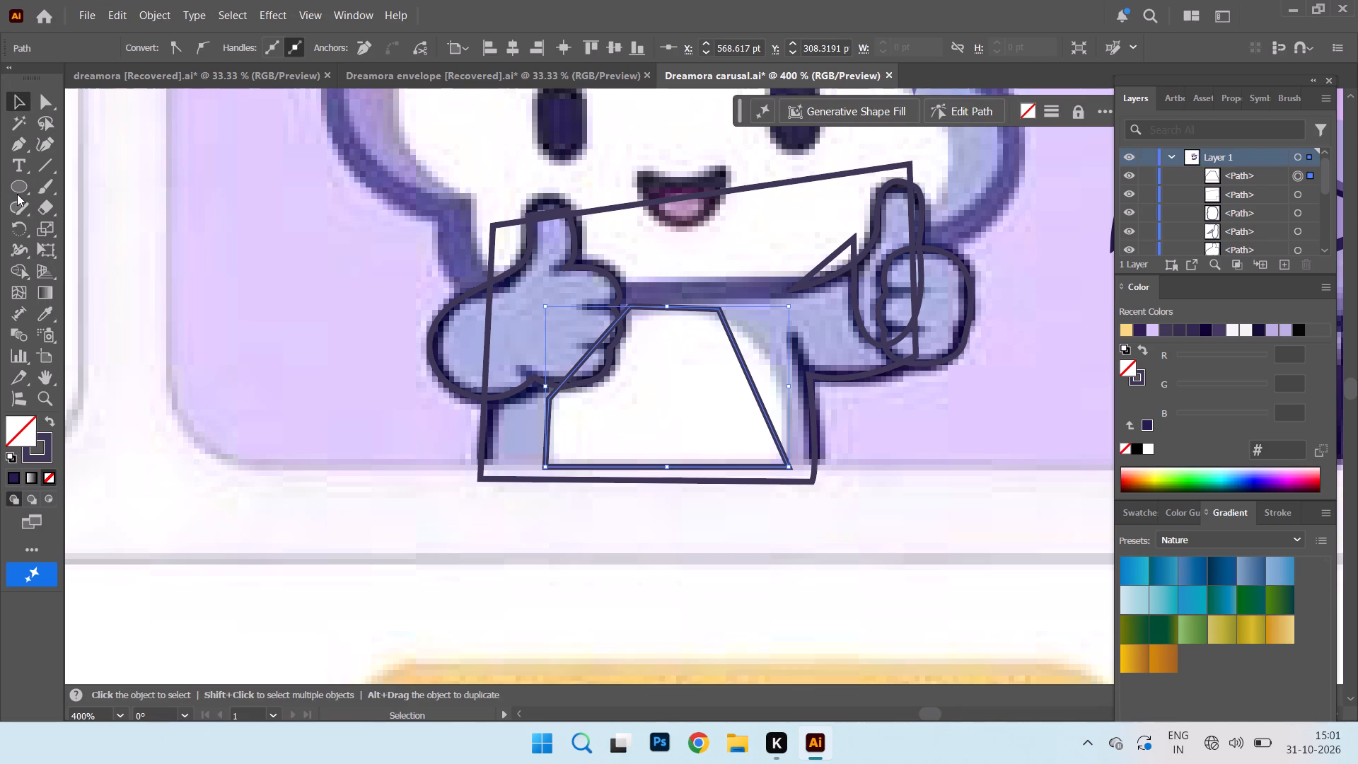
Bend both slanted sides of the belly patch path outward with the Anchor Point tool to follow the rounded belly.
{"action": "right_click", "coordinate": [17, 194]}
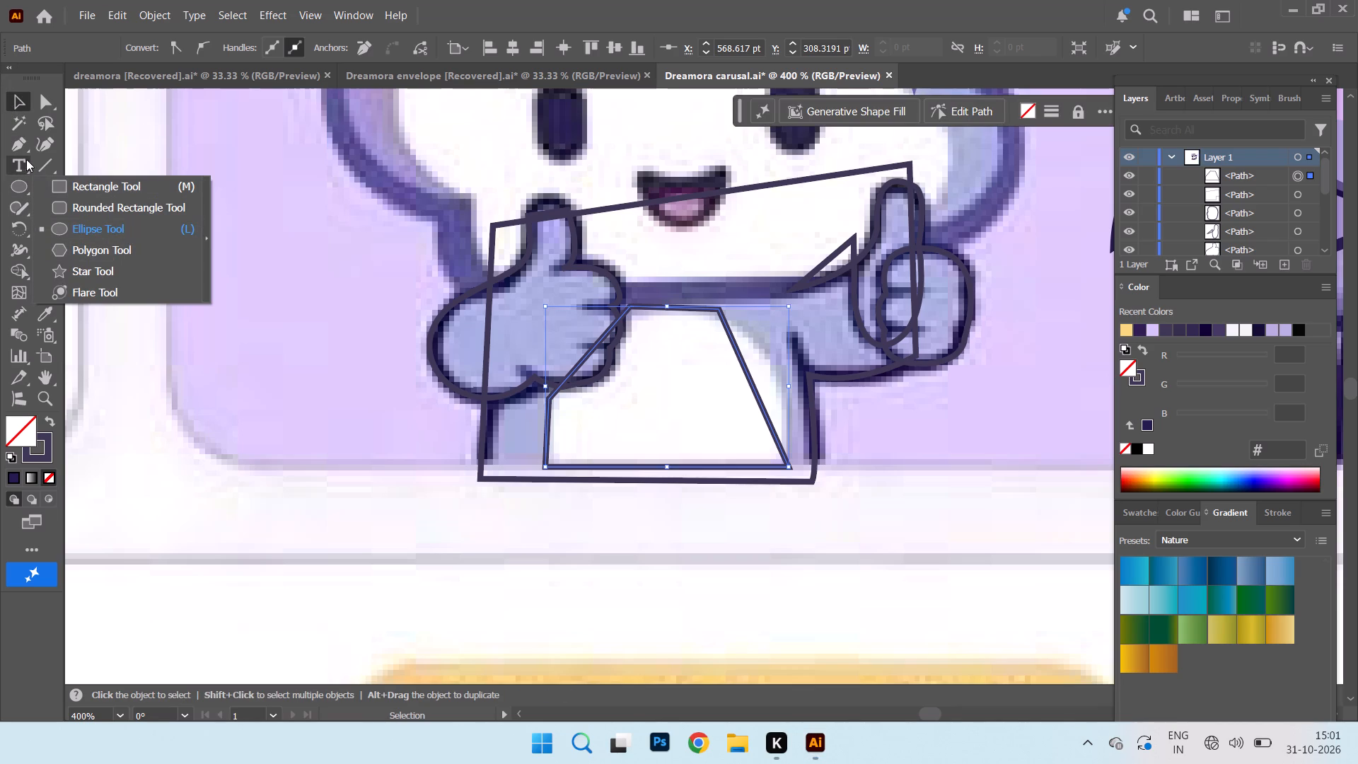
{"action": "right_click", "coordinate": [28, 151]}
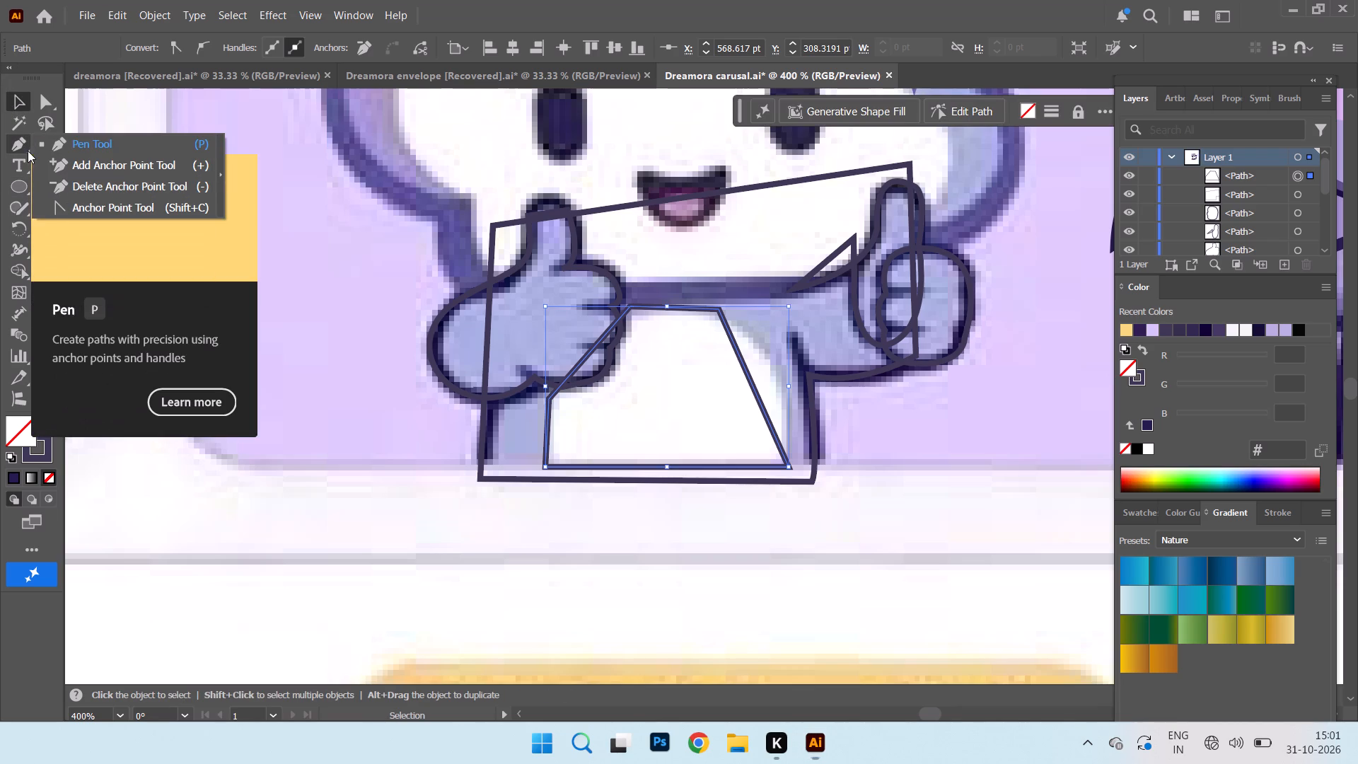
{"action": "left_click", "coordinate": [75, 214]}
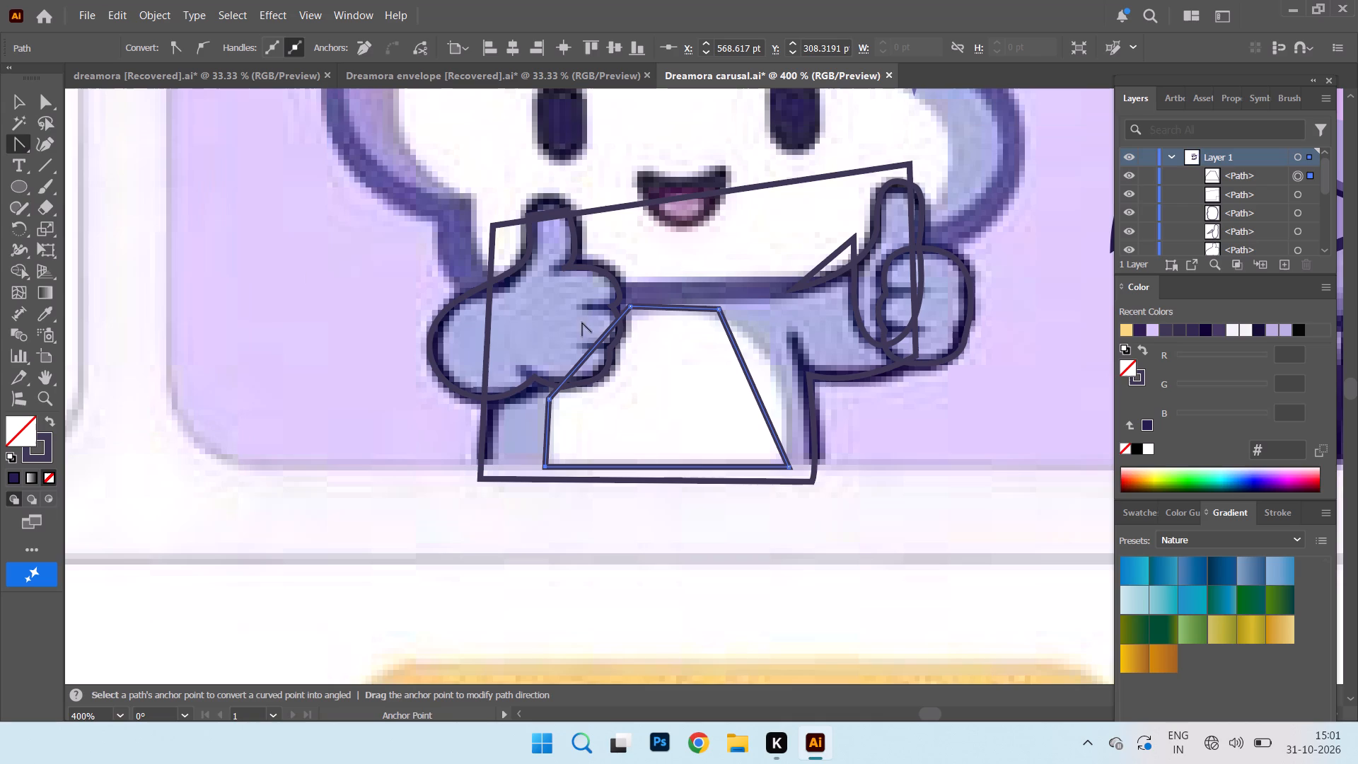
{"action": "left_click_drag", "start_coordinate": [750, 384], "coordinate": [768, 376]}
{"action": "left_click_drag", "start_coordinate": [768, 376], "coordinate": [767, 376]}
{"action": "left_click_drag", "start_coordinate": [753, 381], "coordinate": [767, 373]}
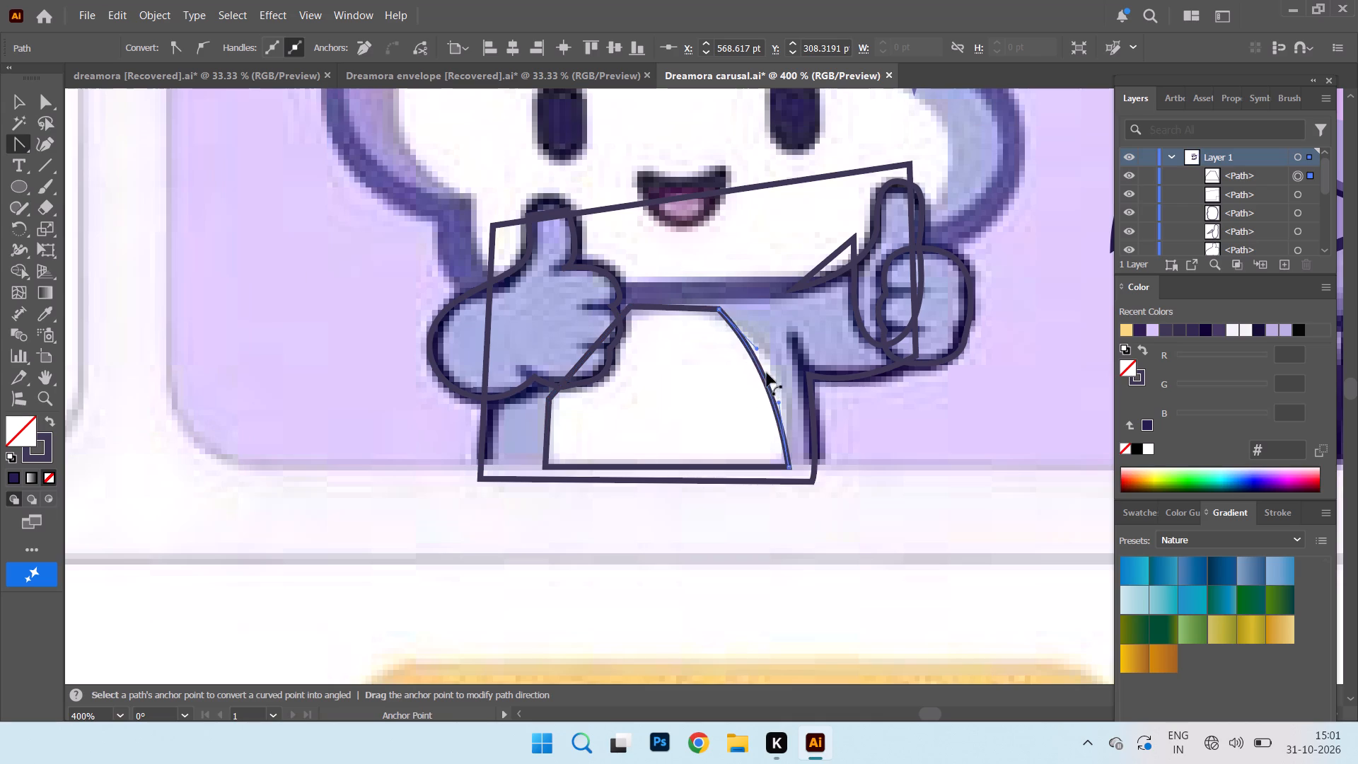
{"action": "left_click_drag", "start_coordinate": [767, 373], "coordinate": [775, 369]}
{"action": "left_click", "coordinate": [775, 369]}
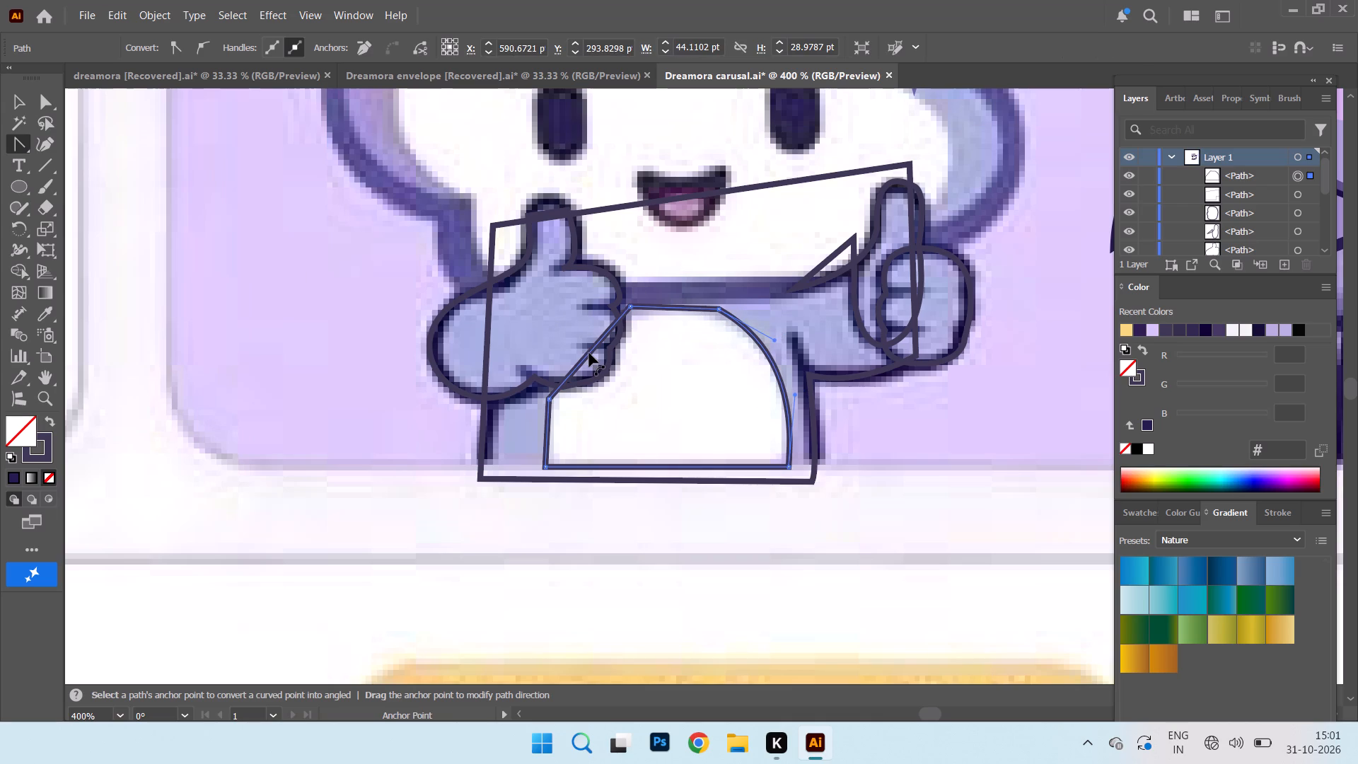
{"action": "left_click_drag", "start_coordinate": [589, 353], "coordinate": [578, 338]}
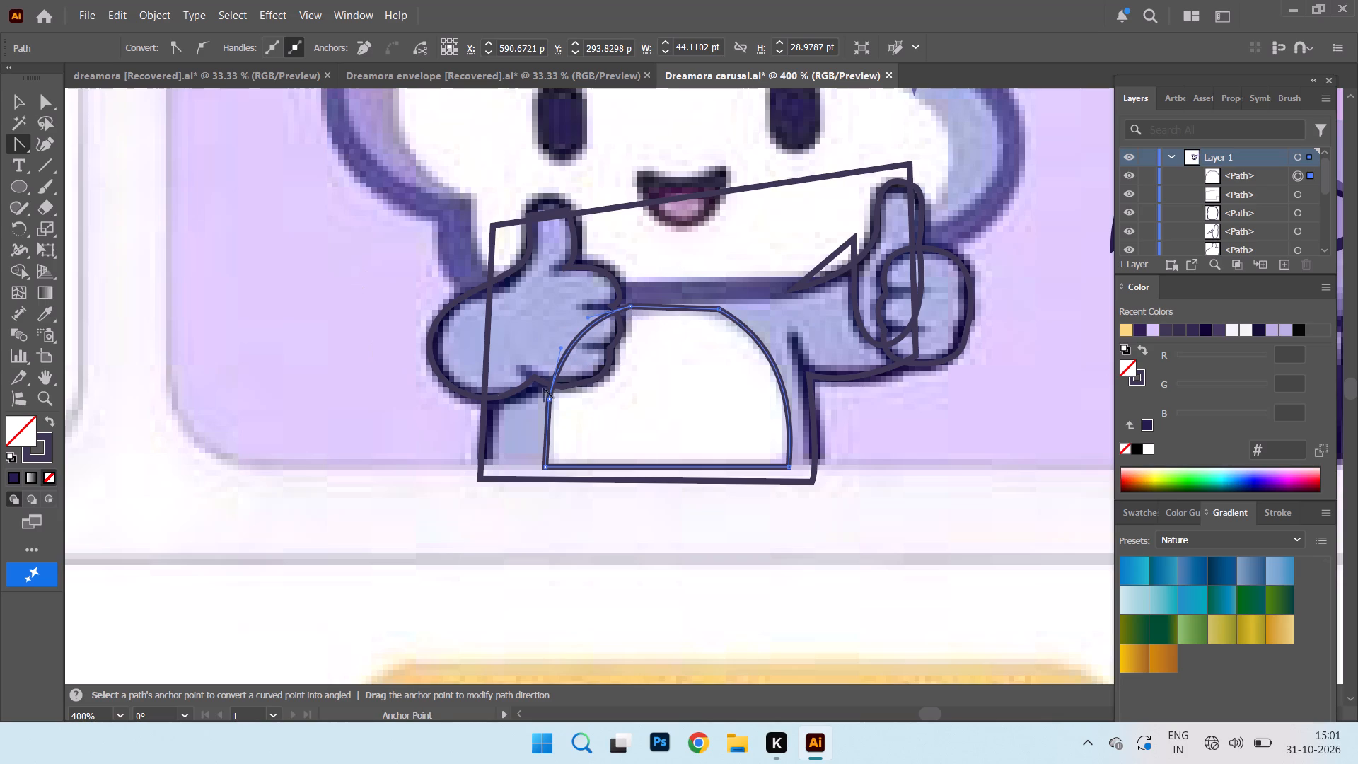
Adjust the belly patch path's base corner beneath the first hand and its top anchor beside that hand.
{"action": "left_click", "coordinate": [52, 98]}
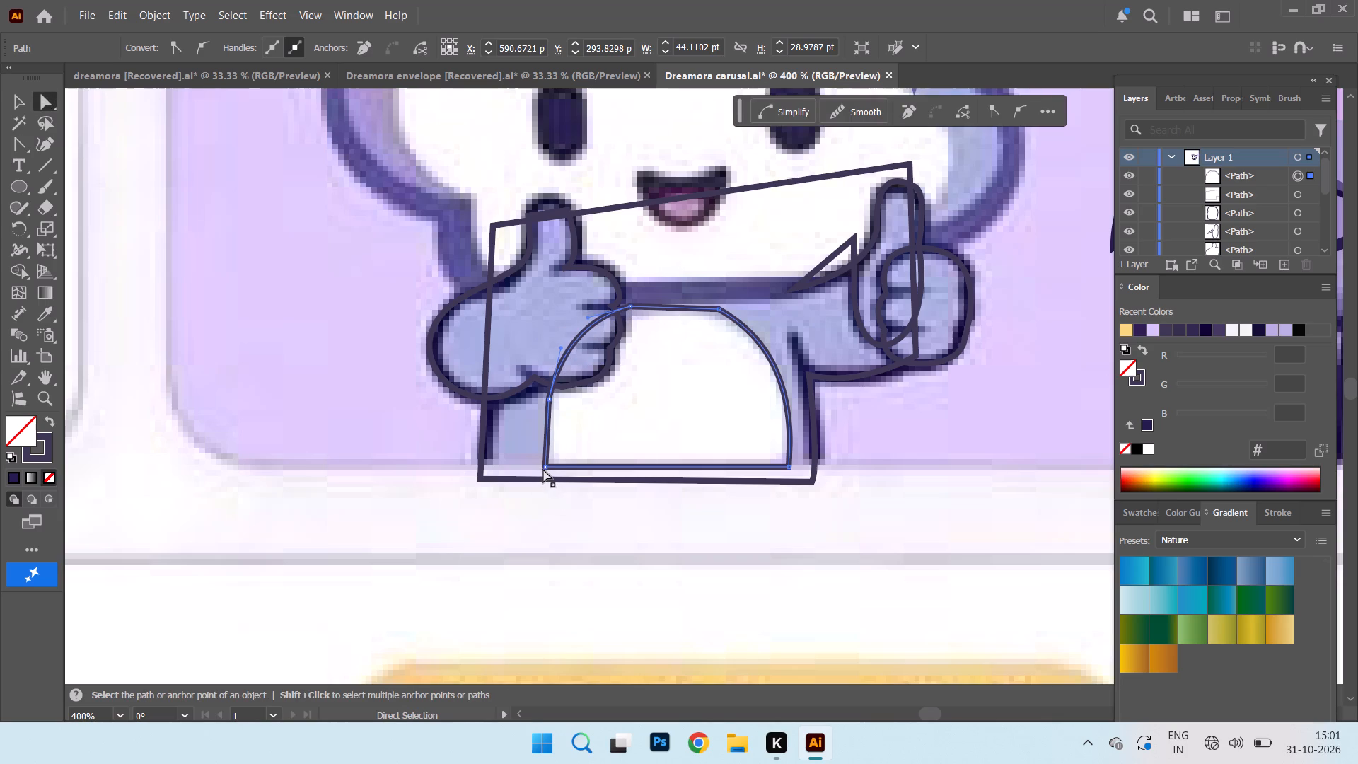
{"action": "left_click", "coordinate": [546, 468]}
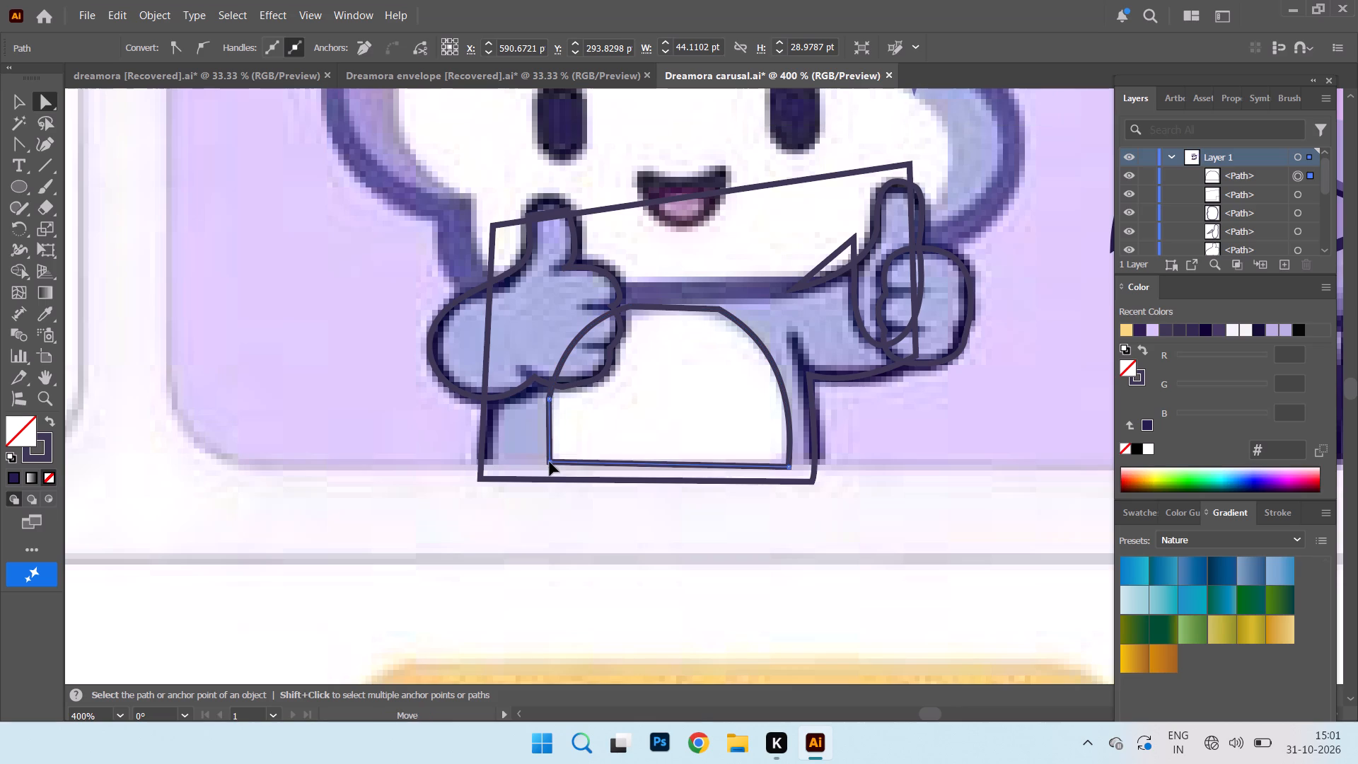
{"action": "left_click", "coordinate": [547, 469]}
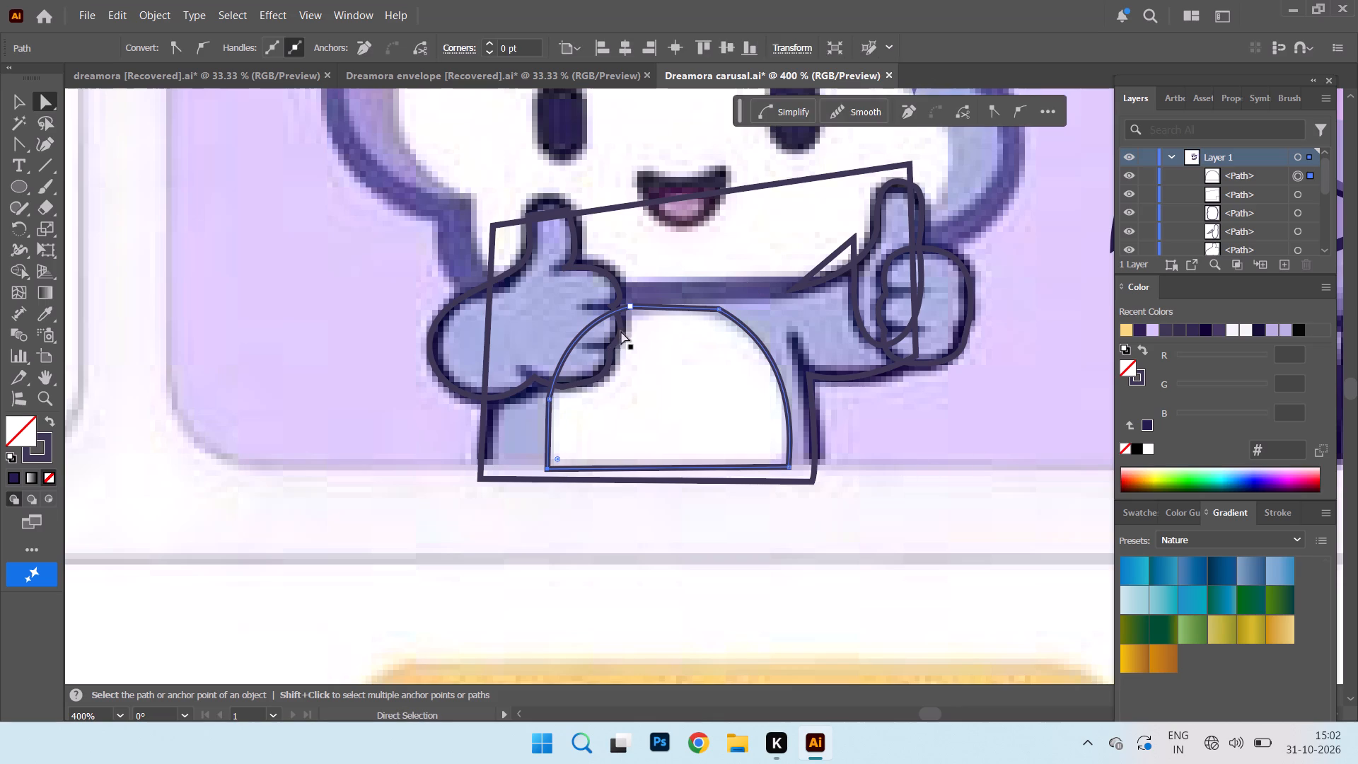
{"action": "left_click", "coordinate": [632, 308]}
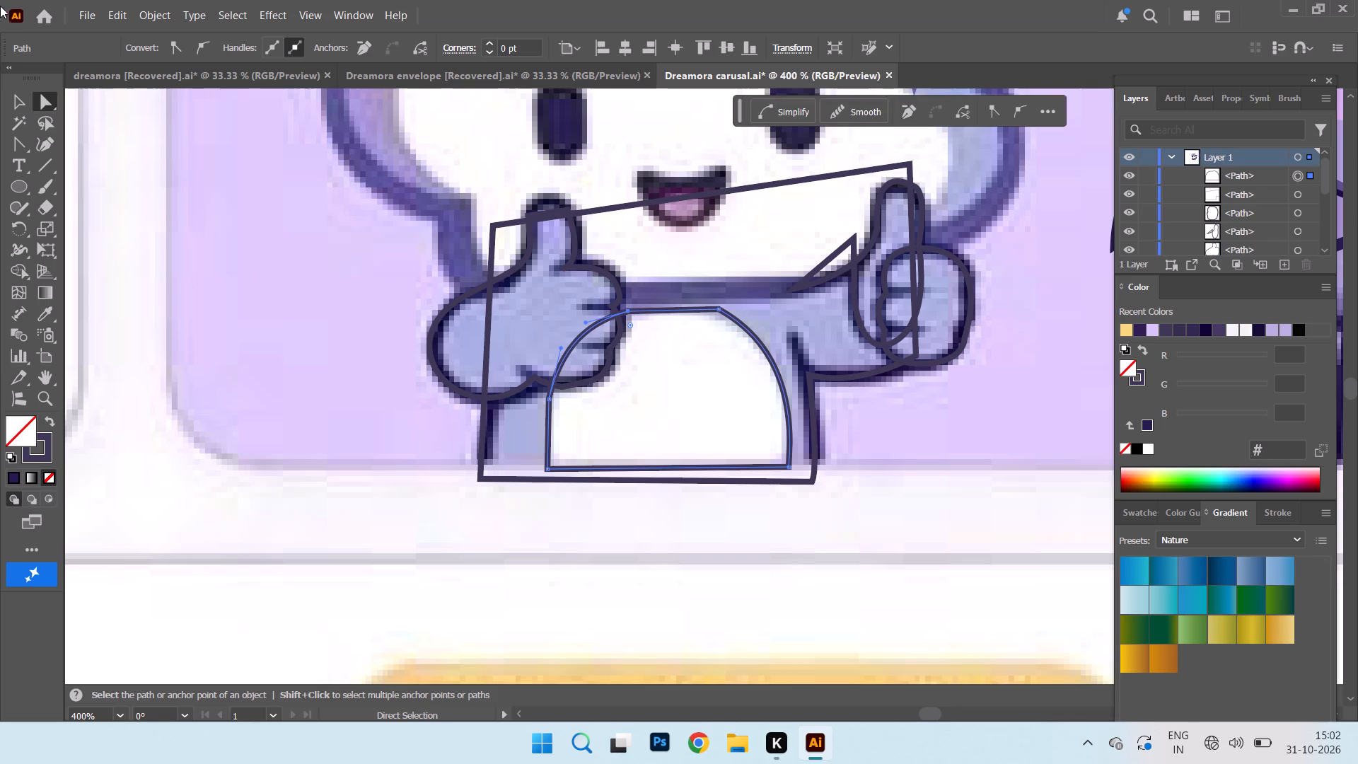
Draw a nearly circular ellipse over the belly and move it so its top meets the patch's top edge.
{"action": "left_click", "coordinate": [15, 182]}
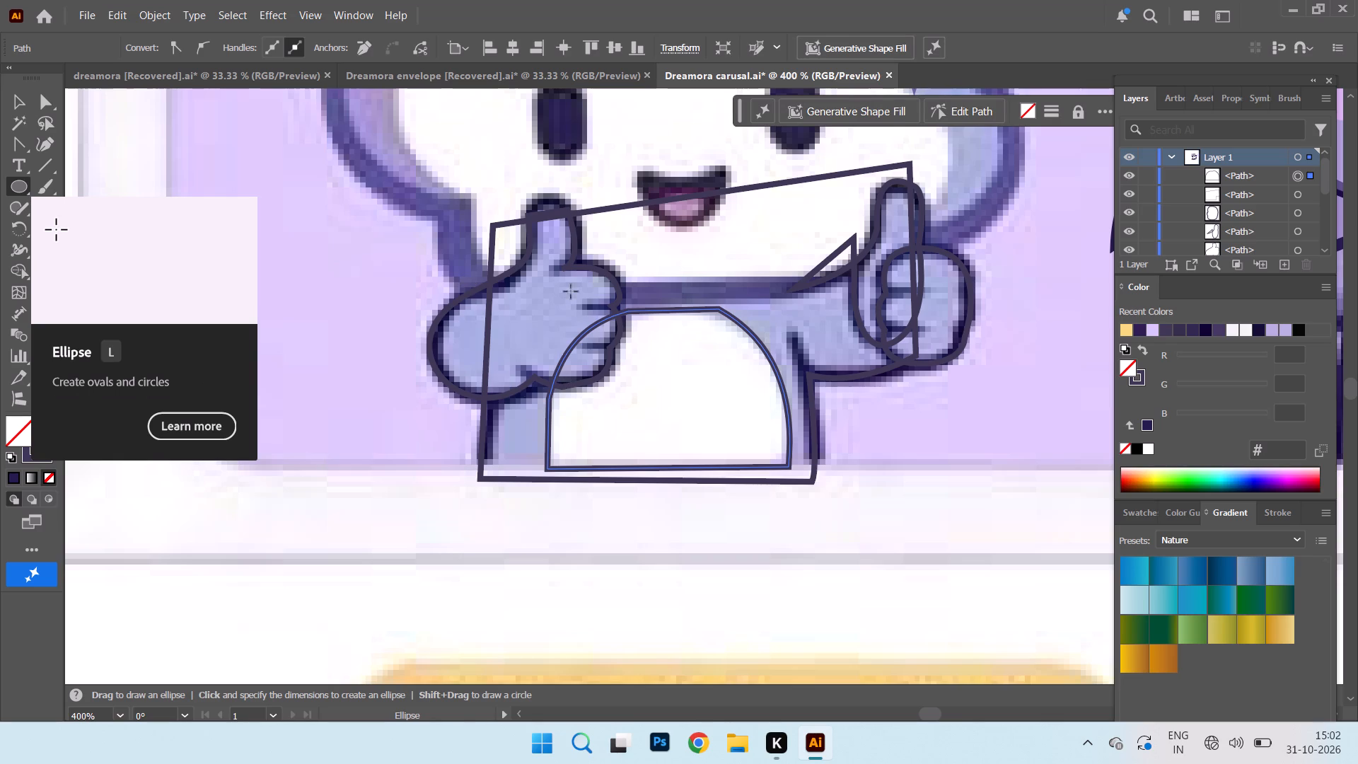
{"action": "left_click_drag", "start_coordinate": [561, 325], "coordinate": [820, 533]}
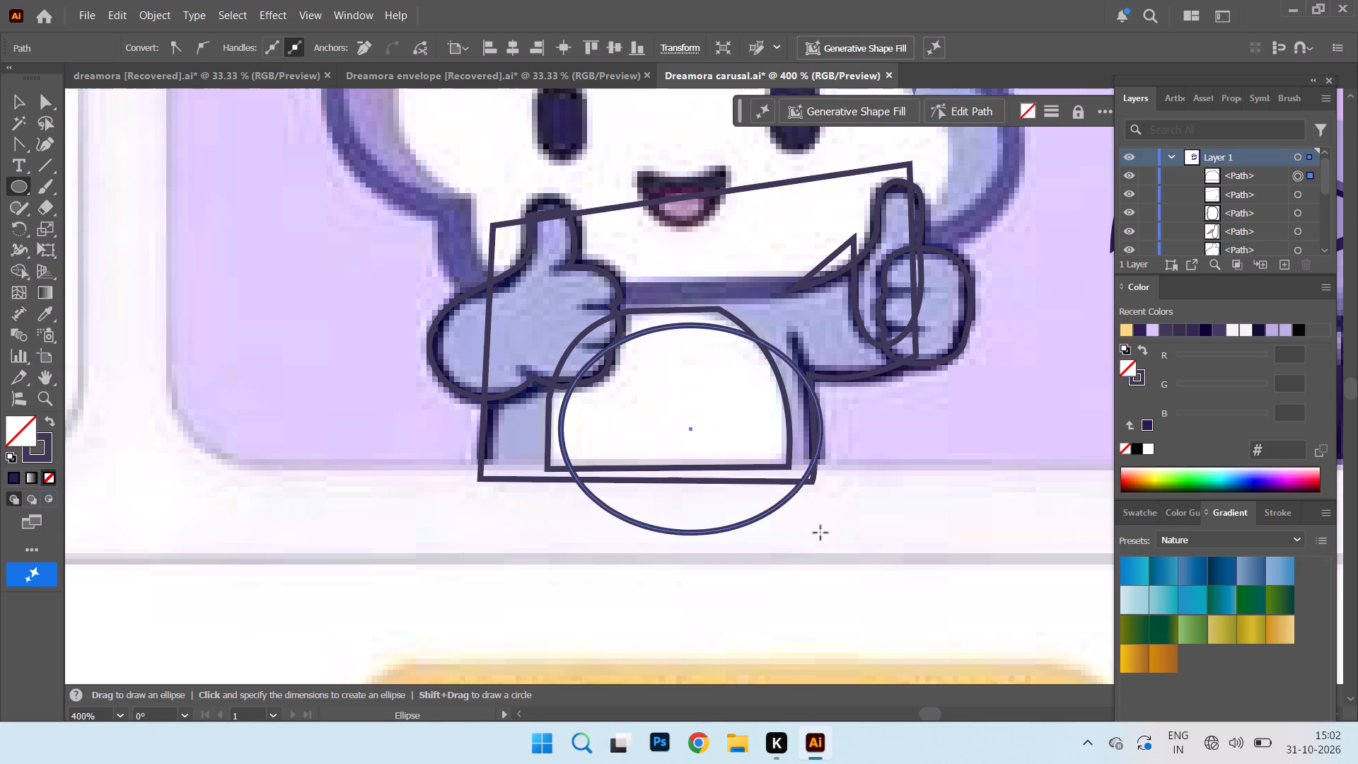
{"action": "left_click_drag", "start_coordinate": [820, 533], "coordinate": [813, 583]}
{"action": "left_click", "coordinate": [813, 583]}
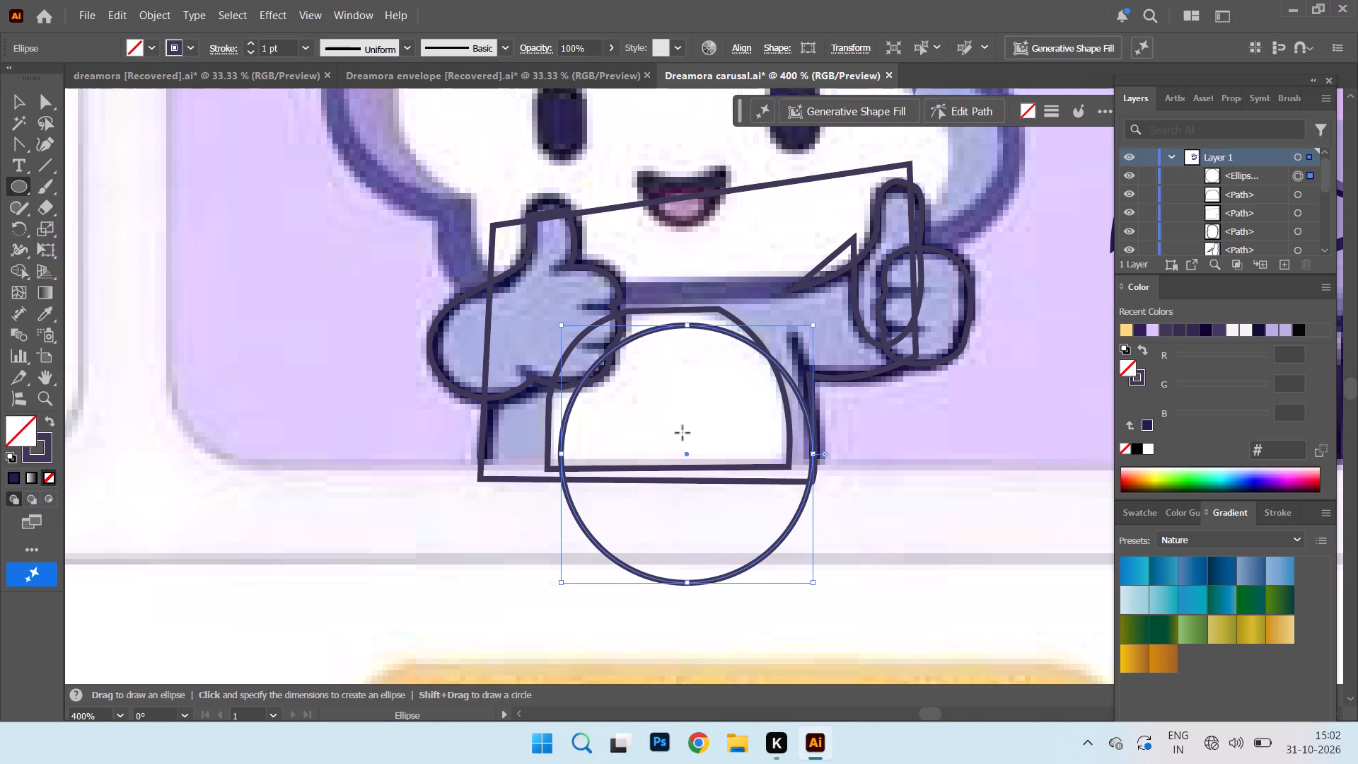
{"action": "left_click_drag", "start_coordinate": [689, 455], "coordinate": [667, 434]}
{"action": "left_click", "coordinate": [667, 434]}
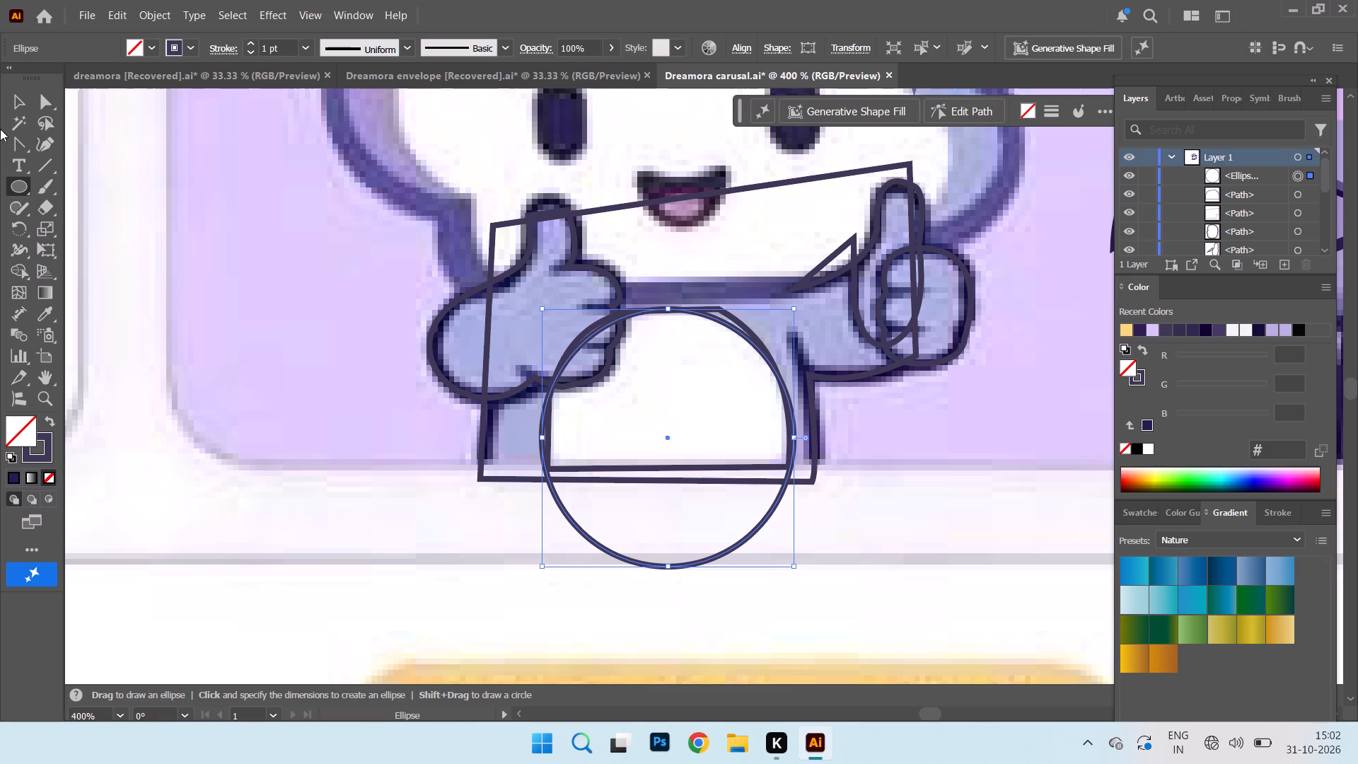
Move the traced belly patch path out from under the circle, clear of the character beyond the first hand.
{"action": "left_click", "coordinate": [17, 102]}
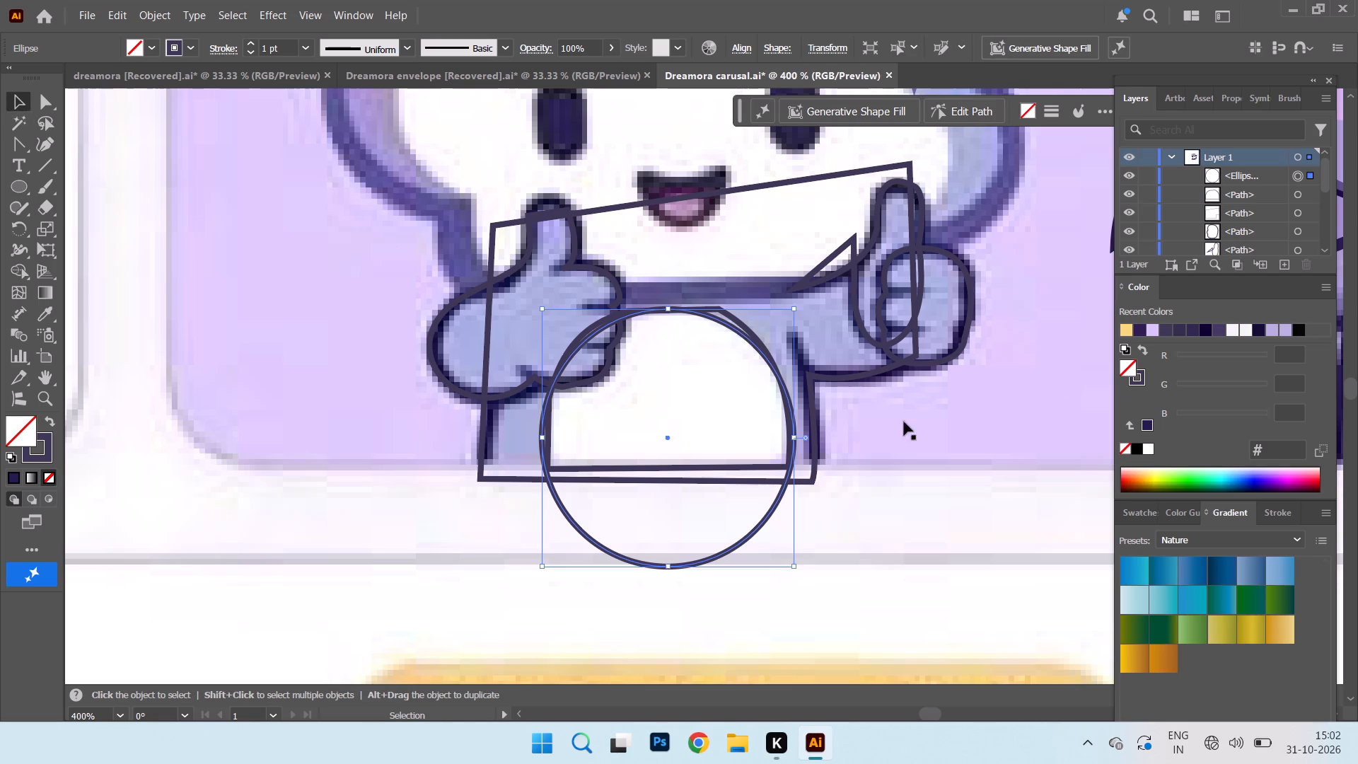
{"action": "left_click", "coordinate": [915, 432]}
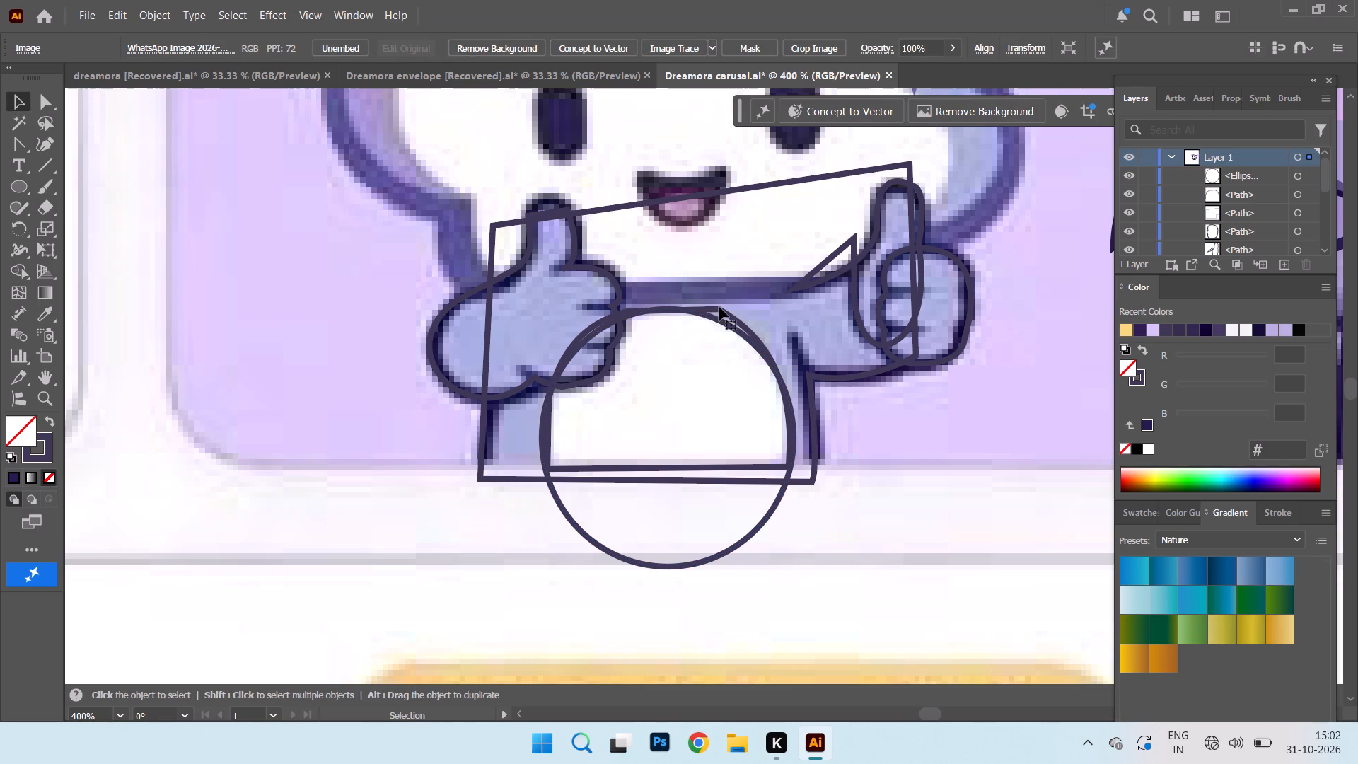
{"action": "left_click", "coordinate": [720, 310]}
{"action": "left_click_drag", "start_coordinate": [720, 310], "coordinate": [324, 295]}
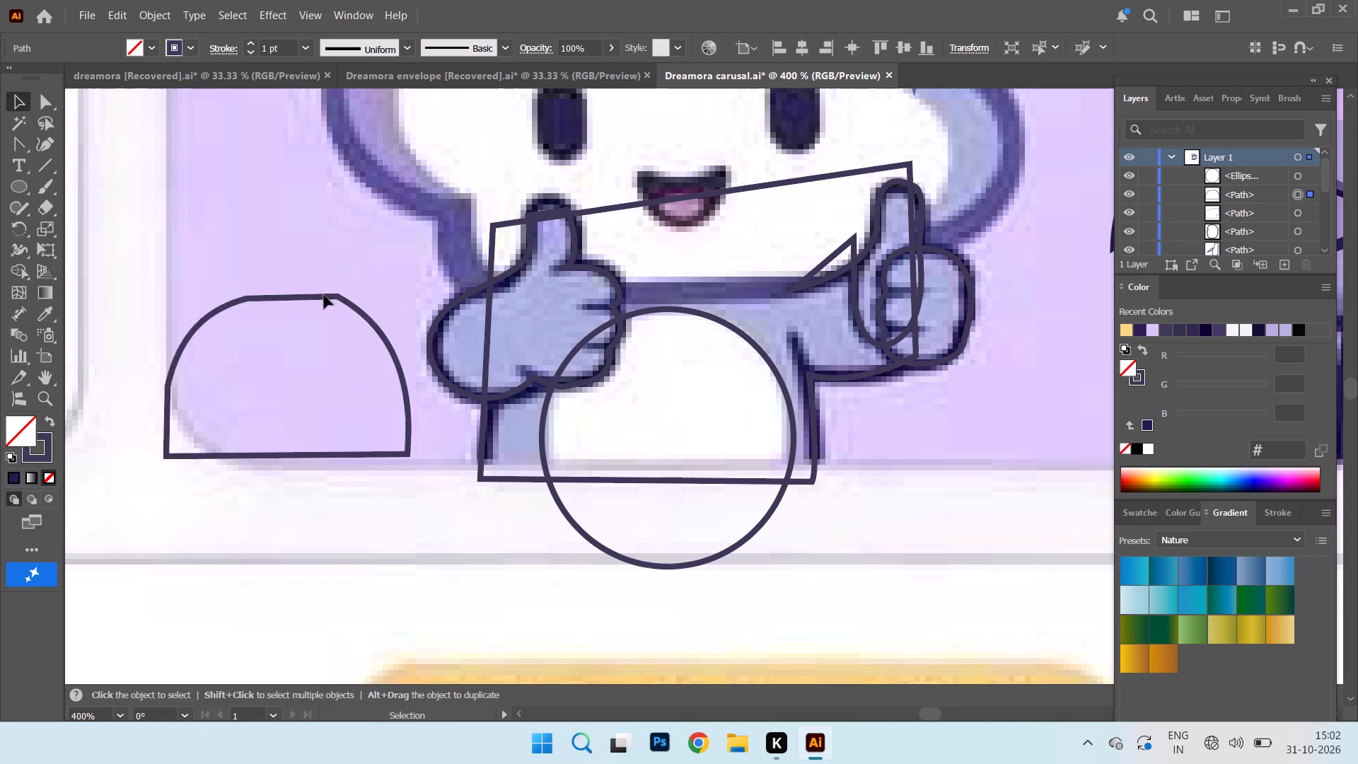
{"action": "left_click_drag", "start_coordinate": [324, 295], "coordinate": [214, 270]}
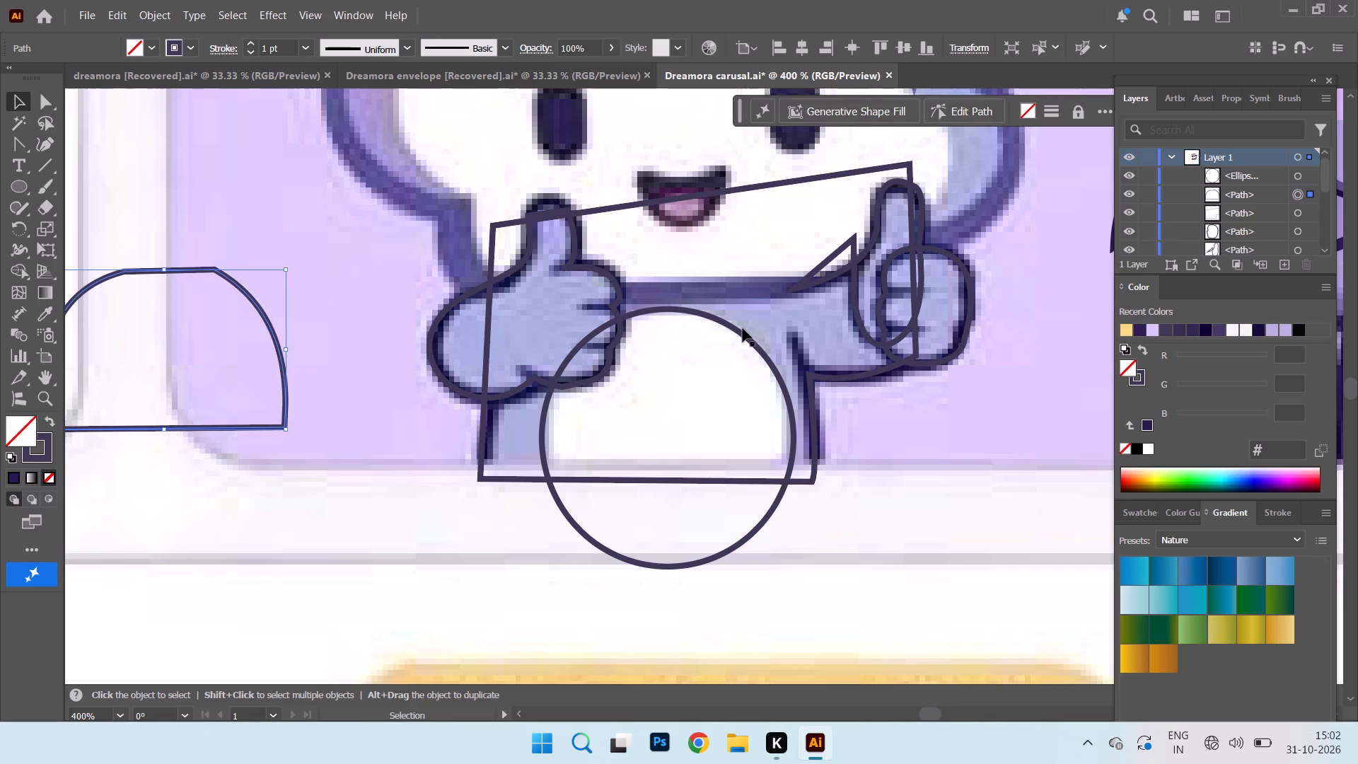
Nudge the belly circle slightly toward the second hand to align it with the reference belly patch.
{"action": "left_click", "coordinate": [970, 379]}
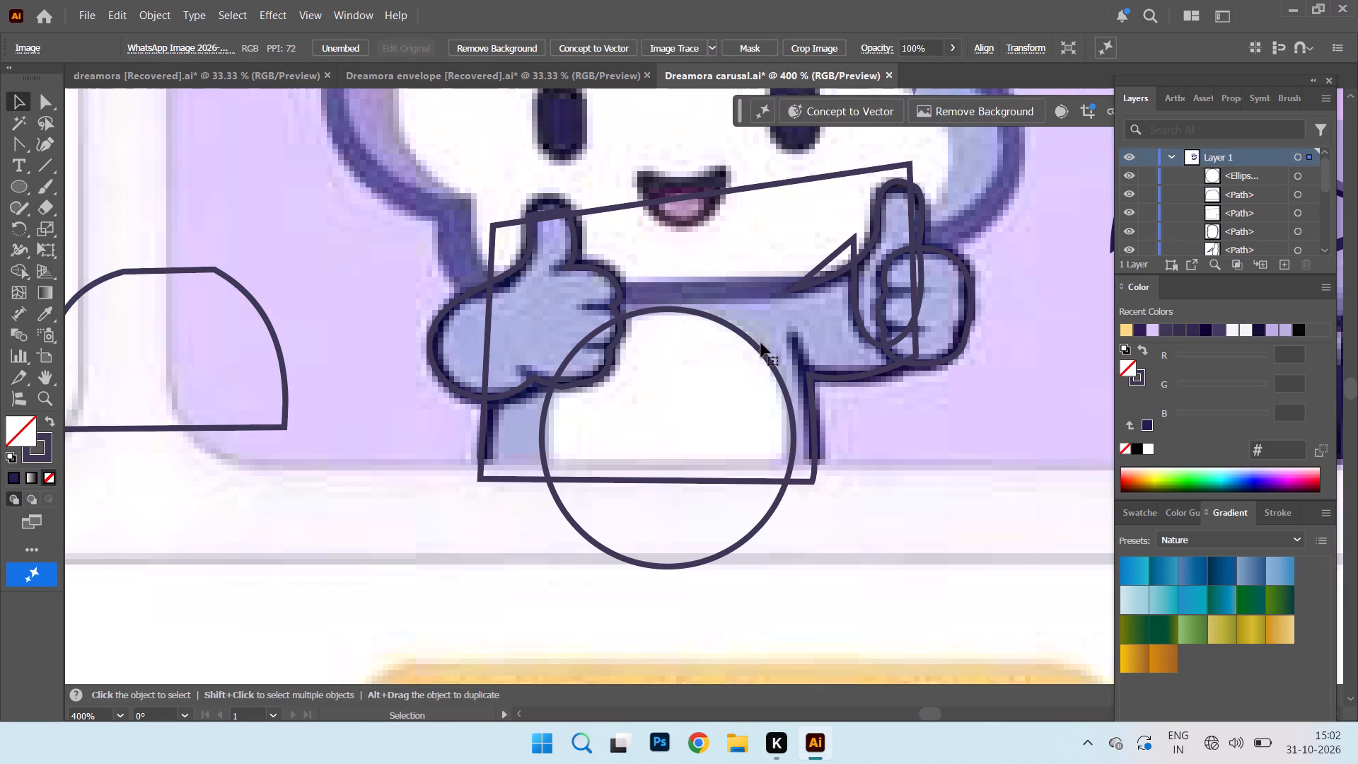
{"action": "left_click", "coordinate": [758, 347]}
{"action": "left_click", "coordinate": [761, 347]}
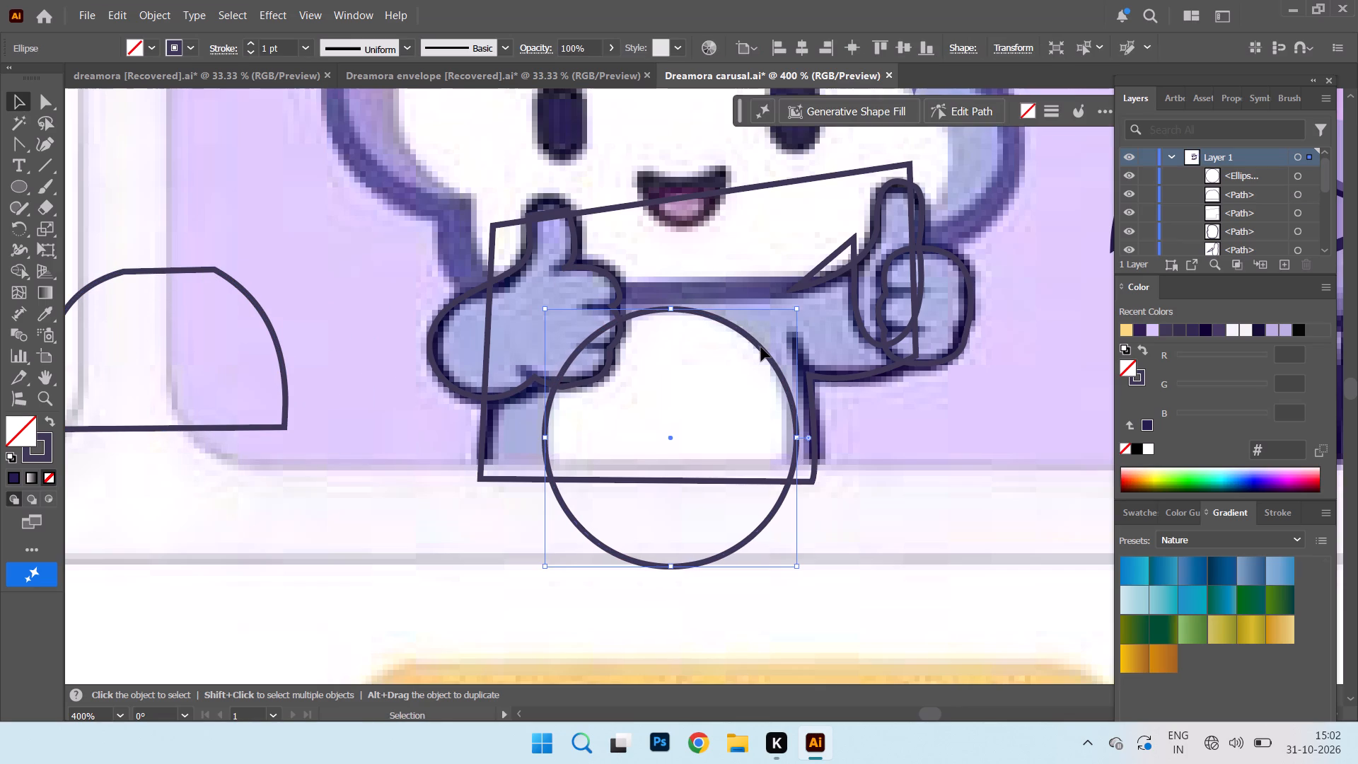
{"action": "left_click", "coordinate": [1073, 390]}
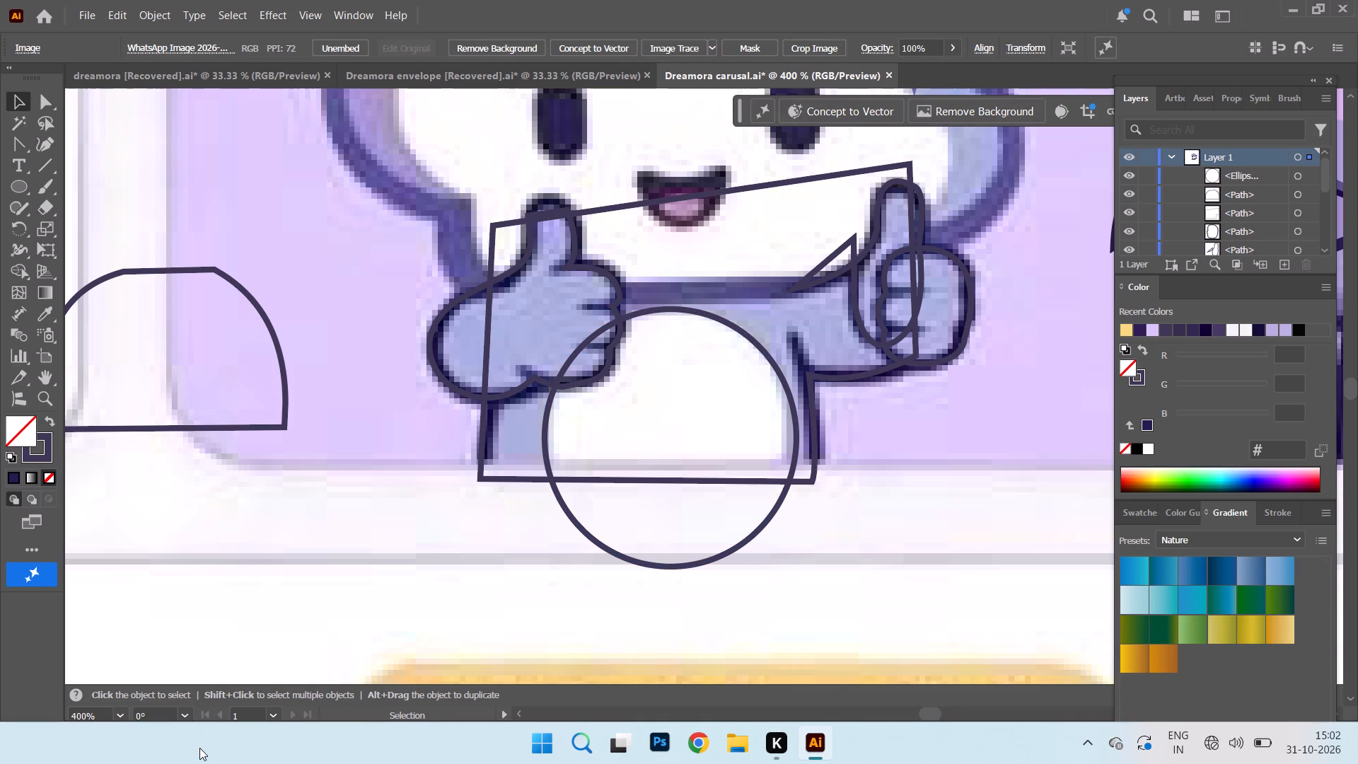
Delete the discarded belly patch path lying beside the character.
{"action": "key", "text": "ctrl+minus"}
{"action": "key", "text": "ctrl+minus"}
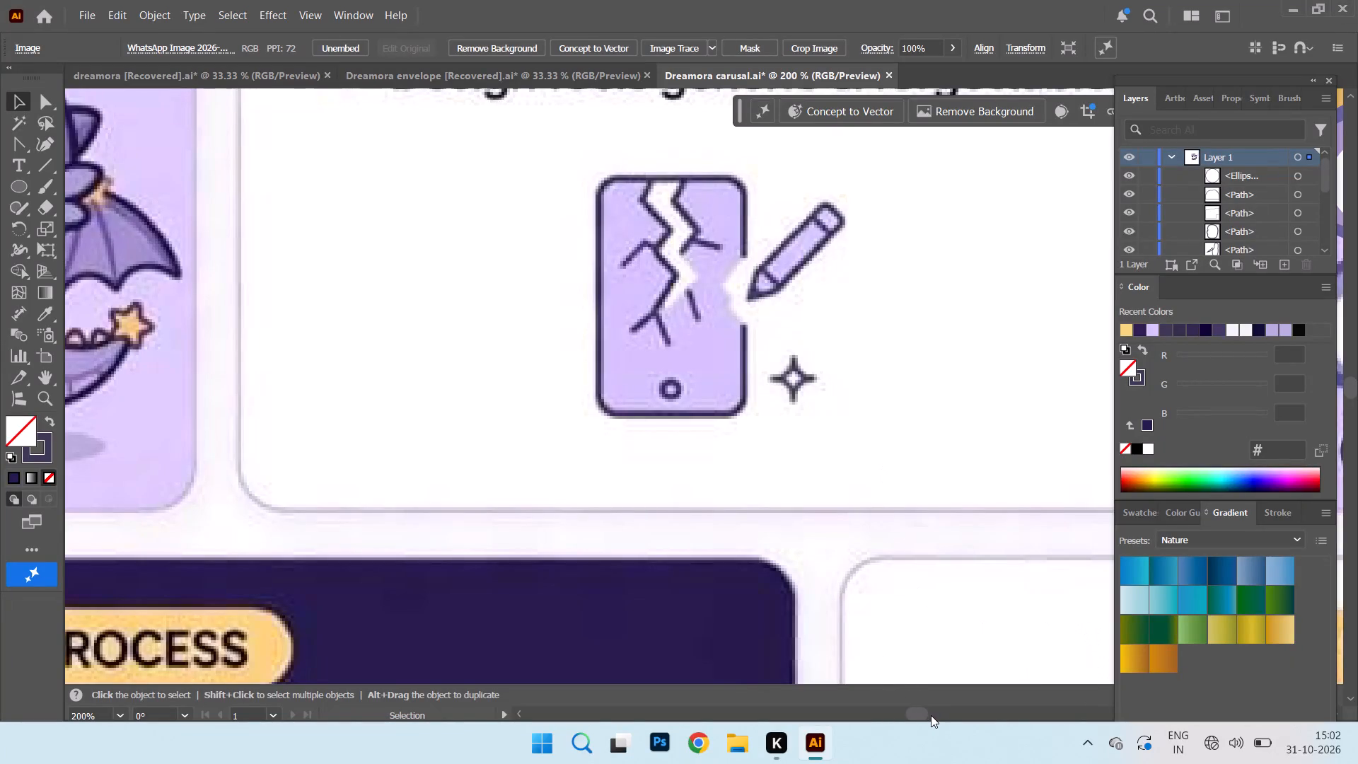
{"action": "left_click_drag", "start_coordinate": [922, 714], "coordinate": [932, 715]}
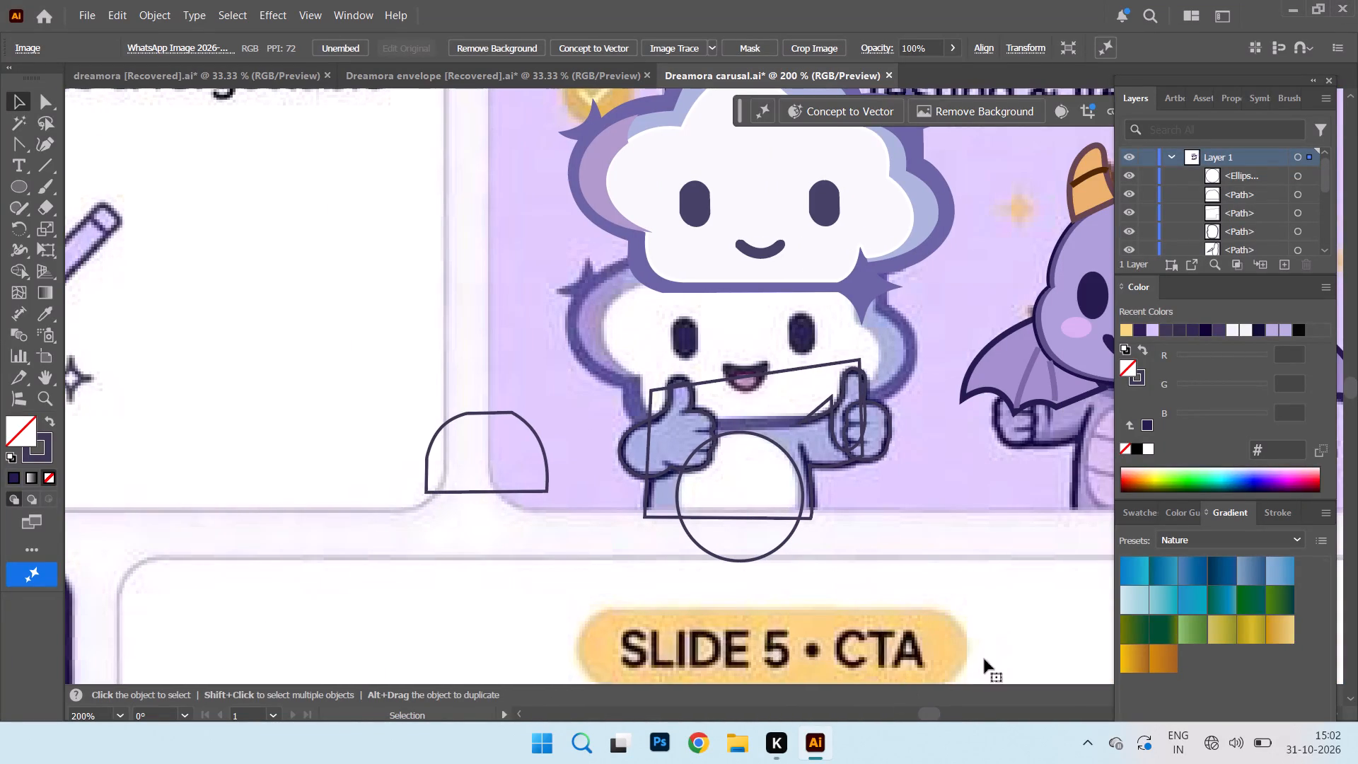
{"action": "left_click", "coordinate": [505, 413]}
{"action": "key", "text": "Delete"}
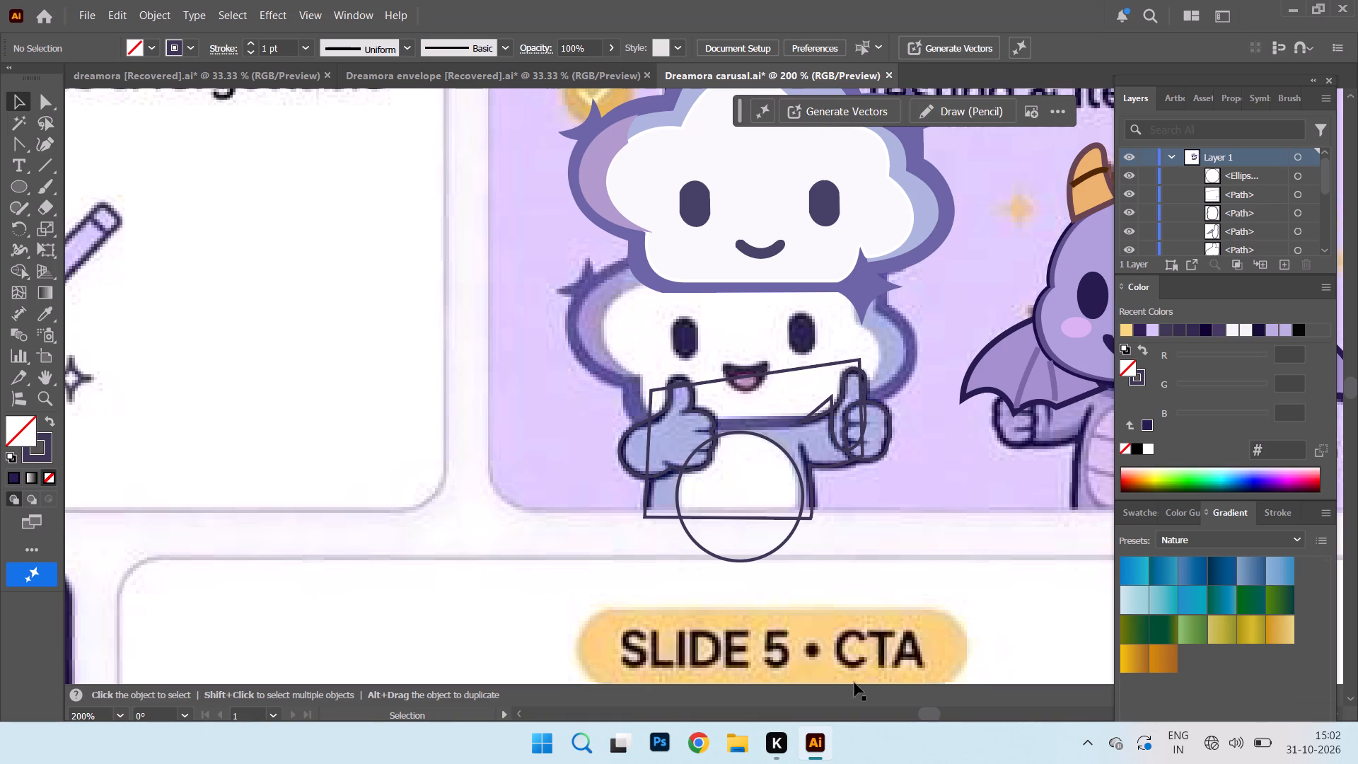
Fill the belly circle with white (#ffffff) sampled from the reference belly.
{"action": "left_click", "coordinate": [718, 439]}
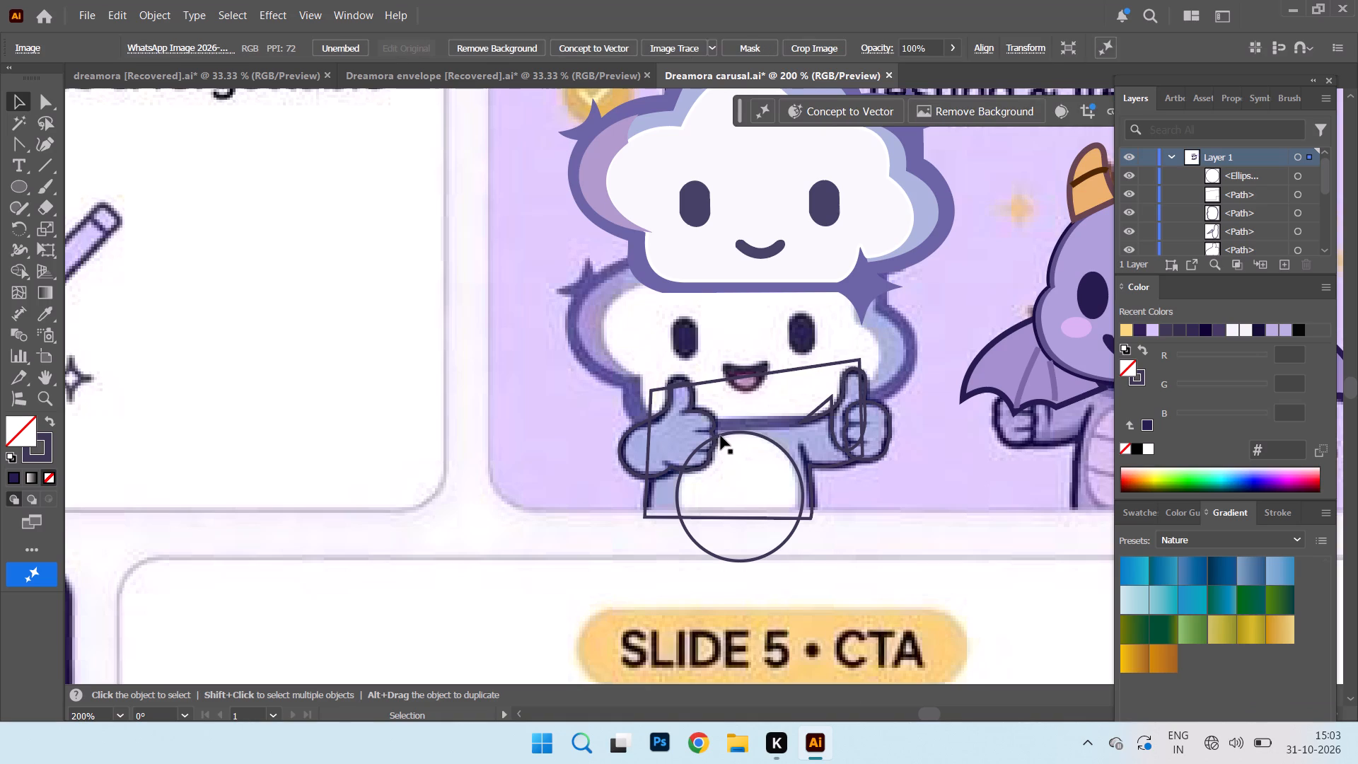
{"action": "left_click", "coordinate": [721, 436]}
{"action": "double_click", "coordinate": [16, 422]}
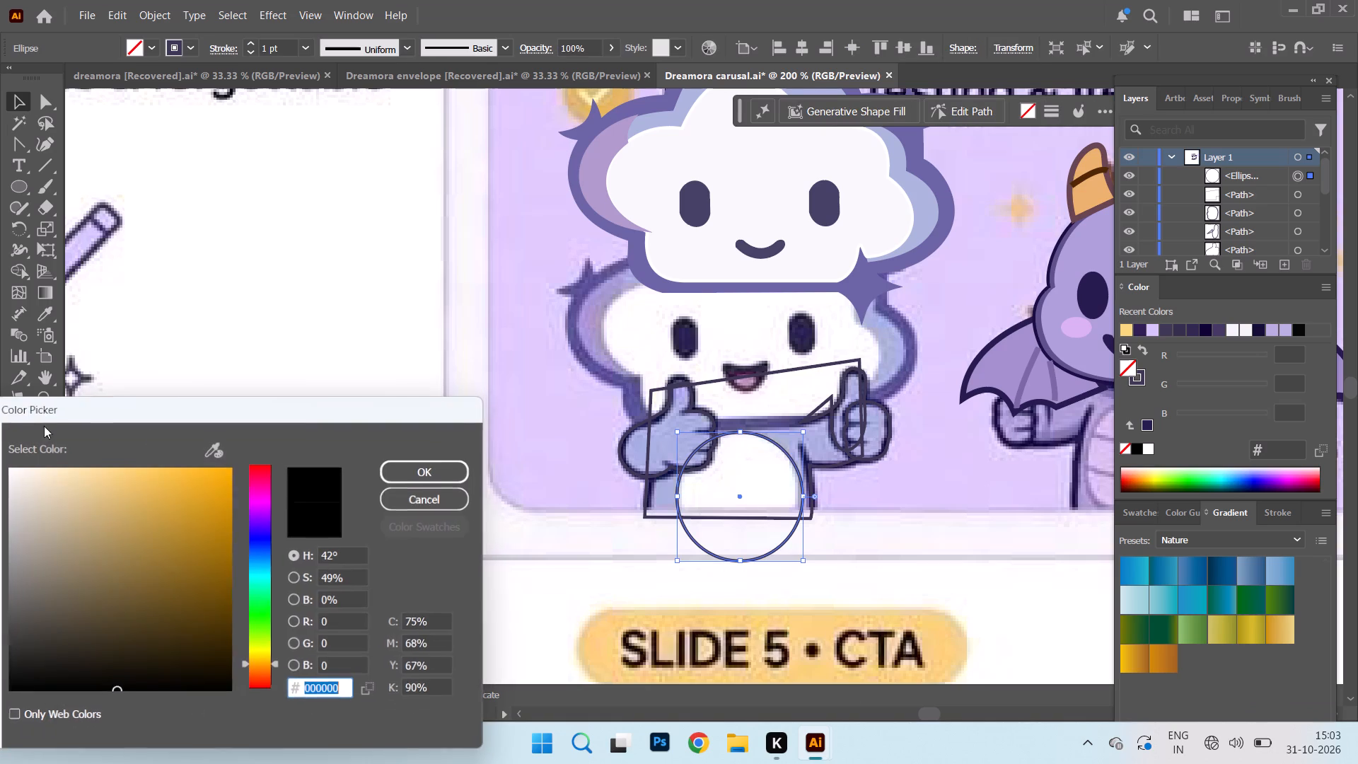
{"action": "left_click", "coordinate": [200, 446]}
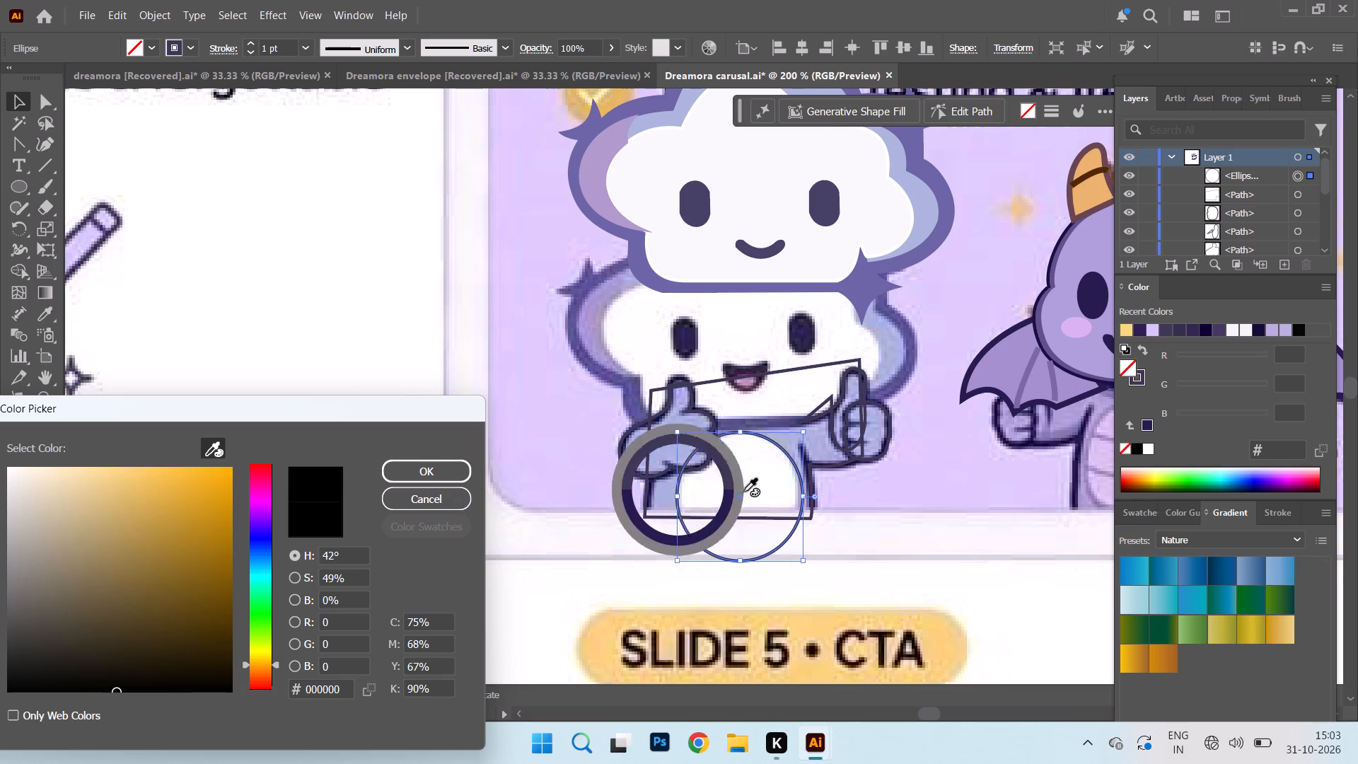
{"action": "left_click", "coordinate": [741, 475]}
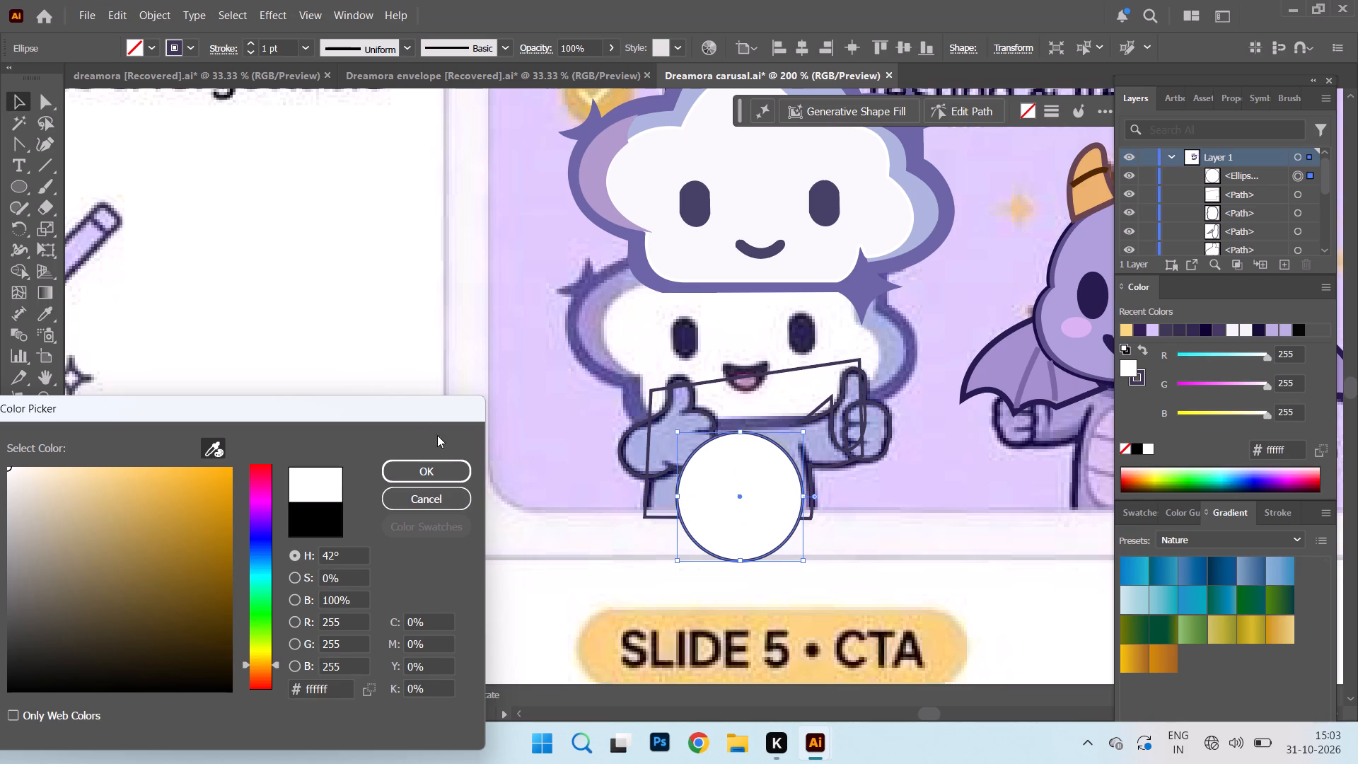
{"action": "left_click", "coordinate": [458, 473]}
Set the belly circle's stroke colour to pale lavender grey, #cfcde0.
{"action": "double_click", "coordinate": [47, 451]}
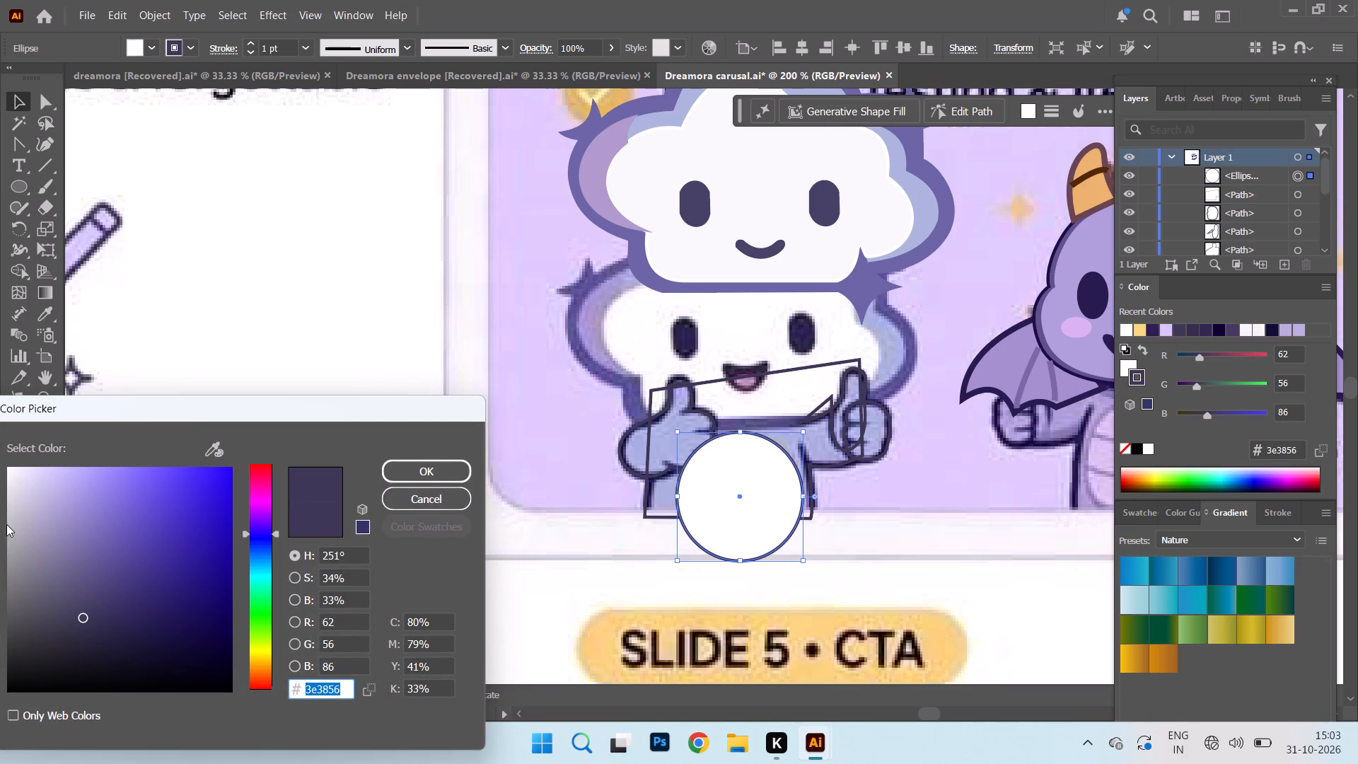
{"action": "left_click", "coordinate": [18, 516]}
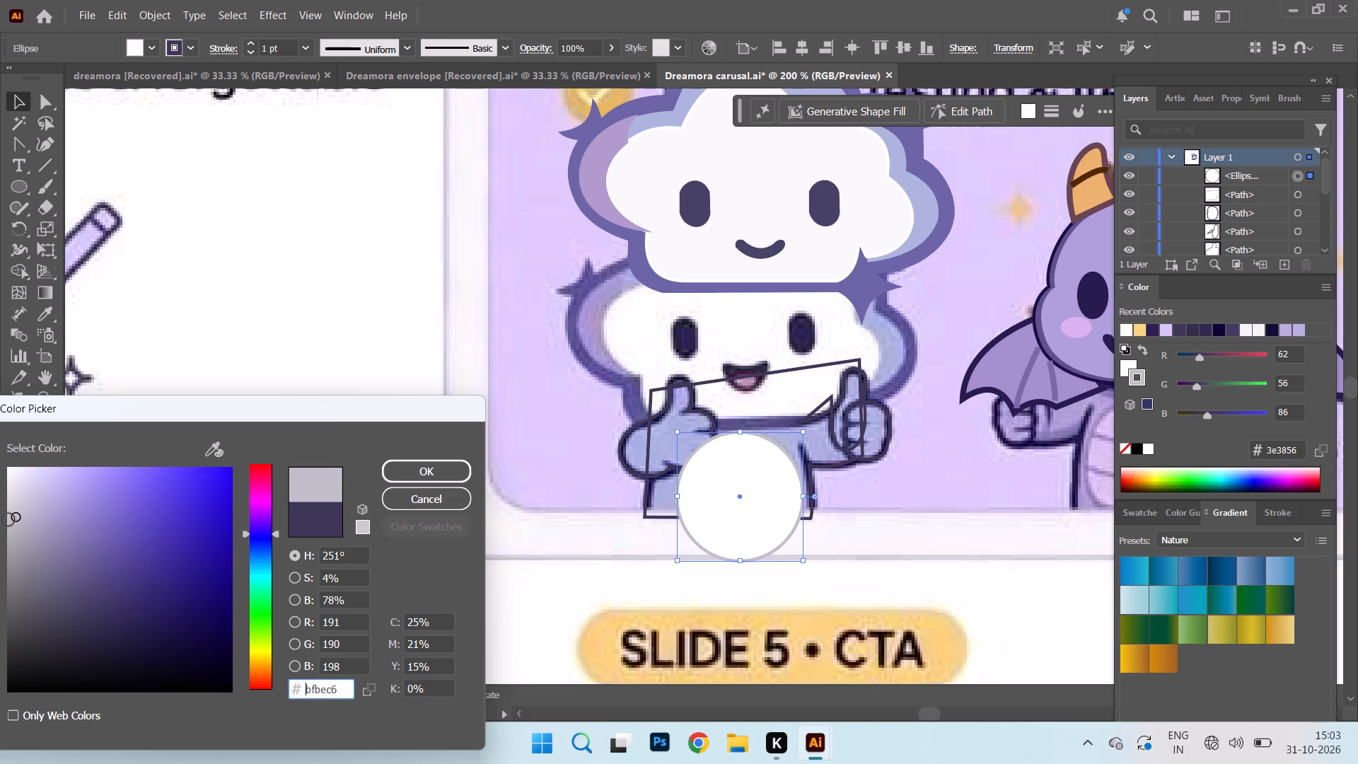
{"action": "left_click", "coordinate": [8, 520]}
{"action": "left_click", "coordinate": [15, 502]}
{"action": "left_click", "coordinate": [30, 494]}
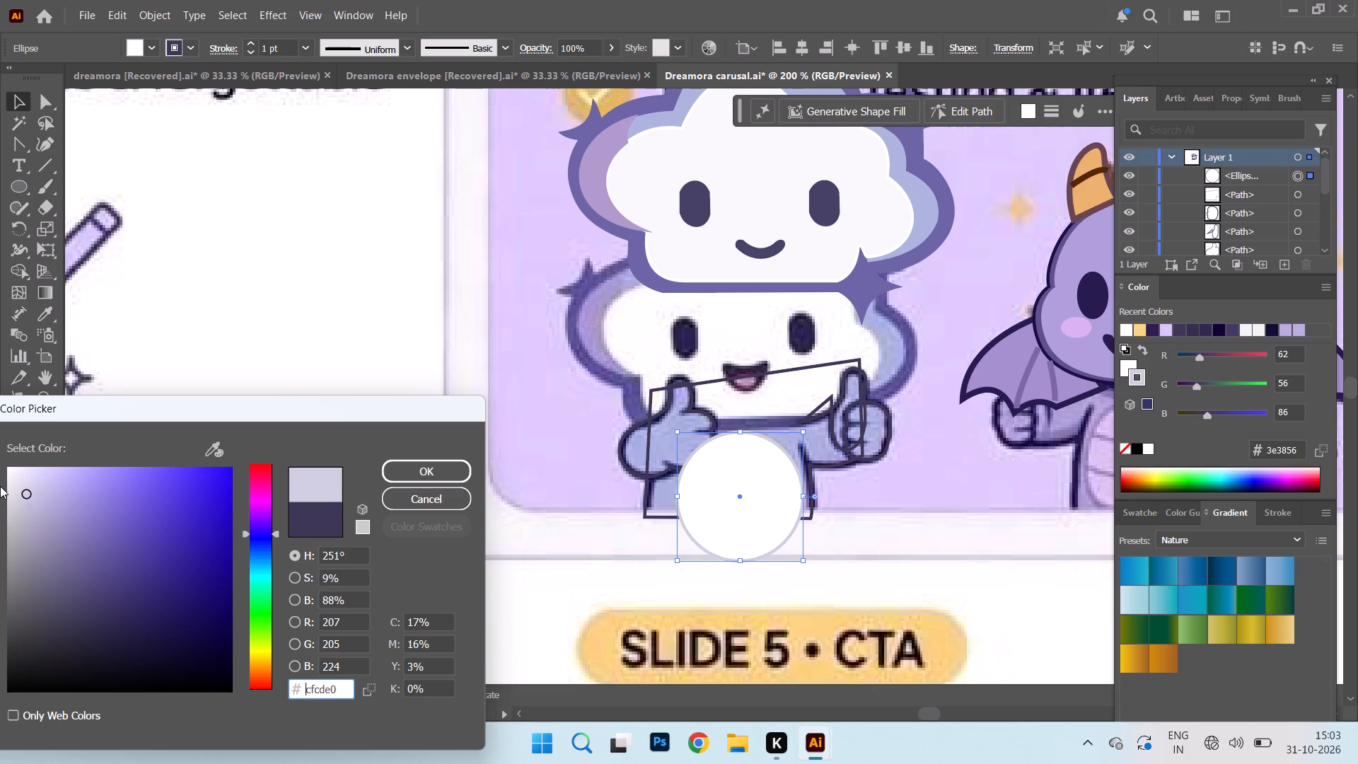
{"action": "scroll", "coordinate": [284, 99], "scroll_direction": "up", "scroll_amount": 5}
{"action": "scroll", "coordinate": [339, 138], "scroll_direction": "down", "scroll_amount": 1}
{"action": "scroll", "coordinate": [678, 335], "scroll_direction": "up", "scroll_amount": 5}
{"action": "left_click", "coordinate": [393, 463]}
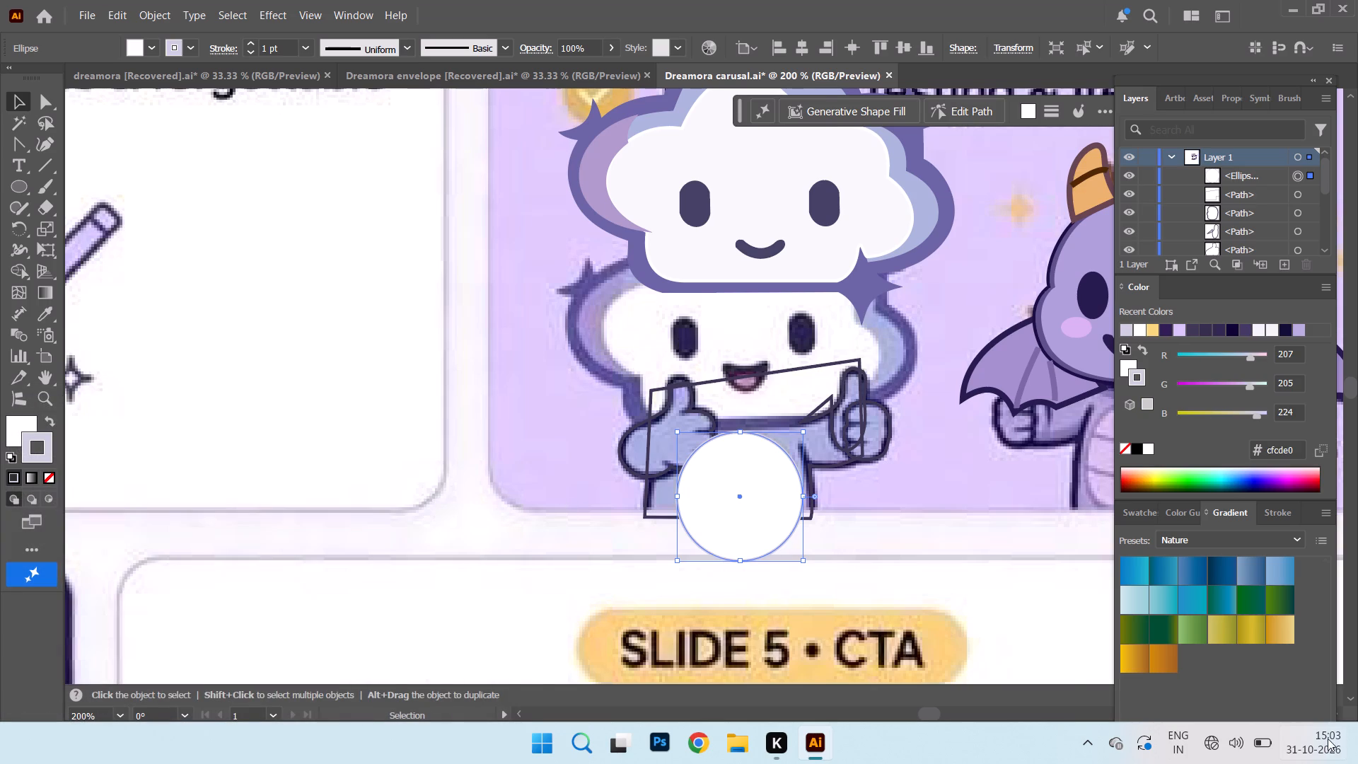
{"action": "key", "text": "ctrl+minus"}
{"action": "key", "text": "ctrl+minus"}
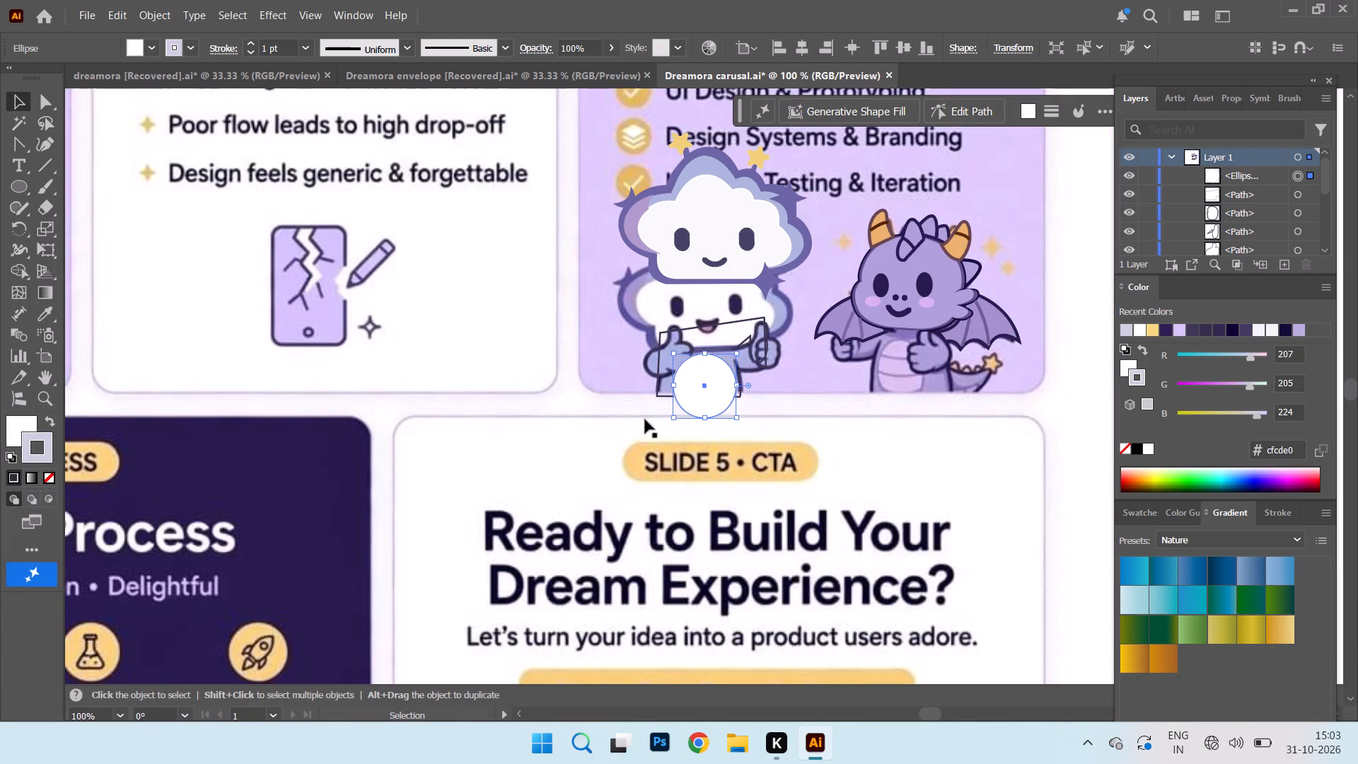
Fill the cloud character's first thumbs-up hand path with light periwinkle (#a7afde) sampled from the reference hand.
{"action": "left_click", "coordinate": [645, 419]}
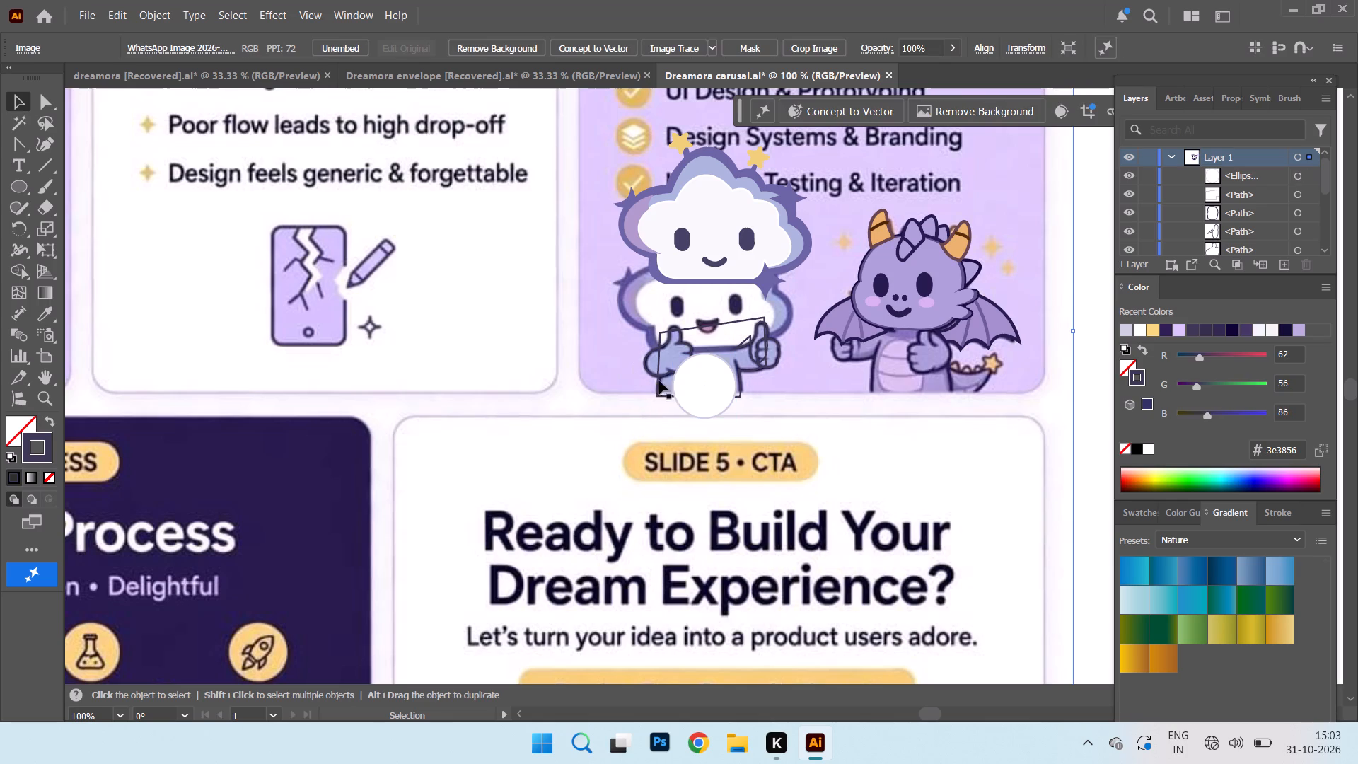
{"action": "left_click", "coordinate": [647, 368]}
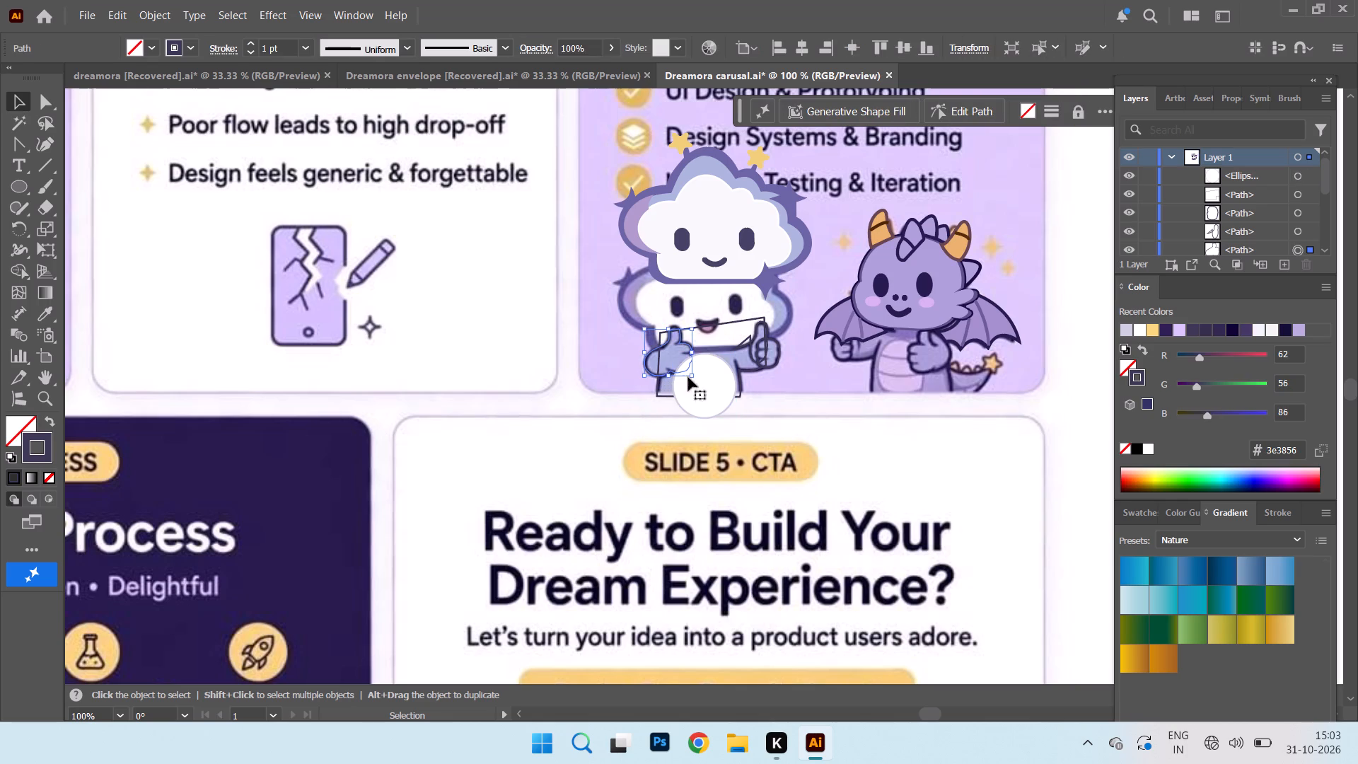
{"action": "key", "text": "Return"}
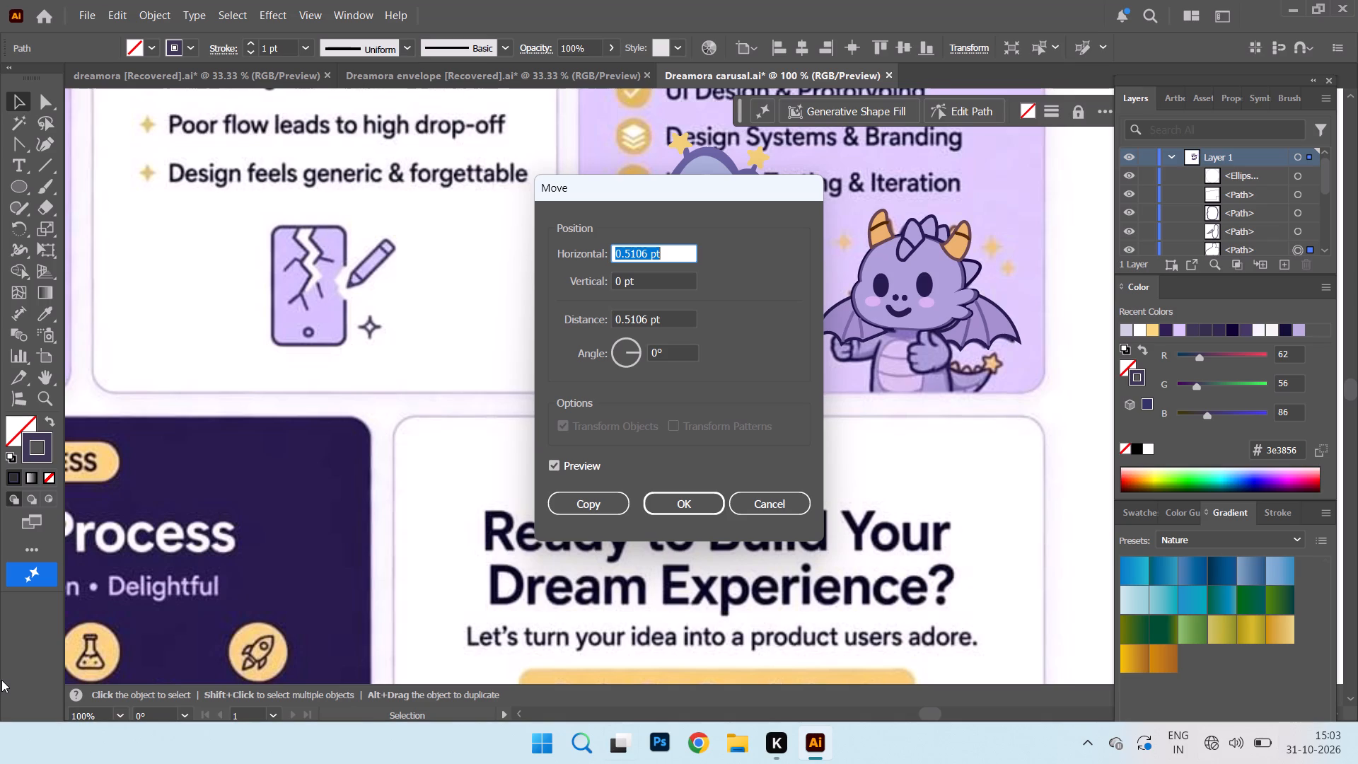
{"action": "scroll", "coordinate": [1357, 763], "scroll_direction": "down", "scroll_amount": 1}
{"action": "left_click", "coordinate": [766, 505]}
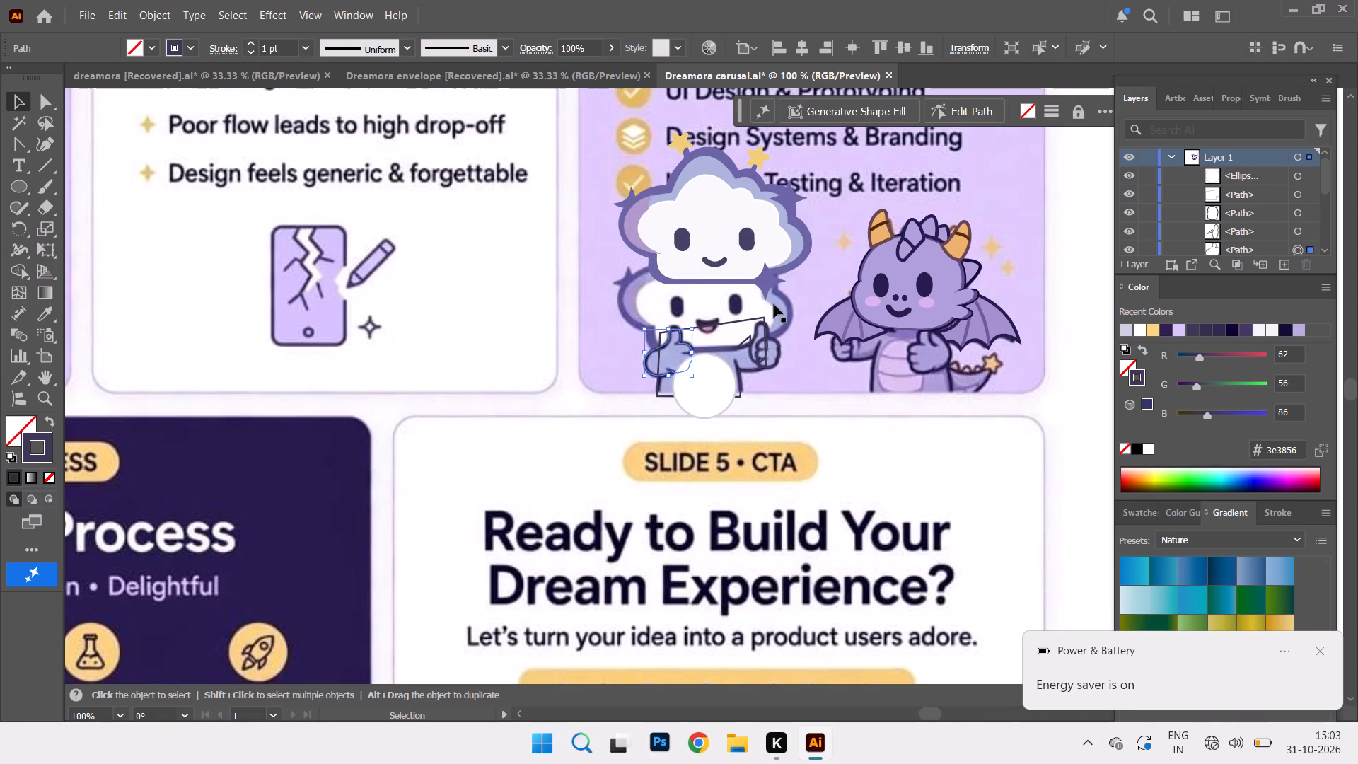
{"action": "double_click", "coordinate": [21, 420]}
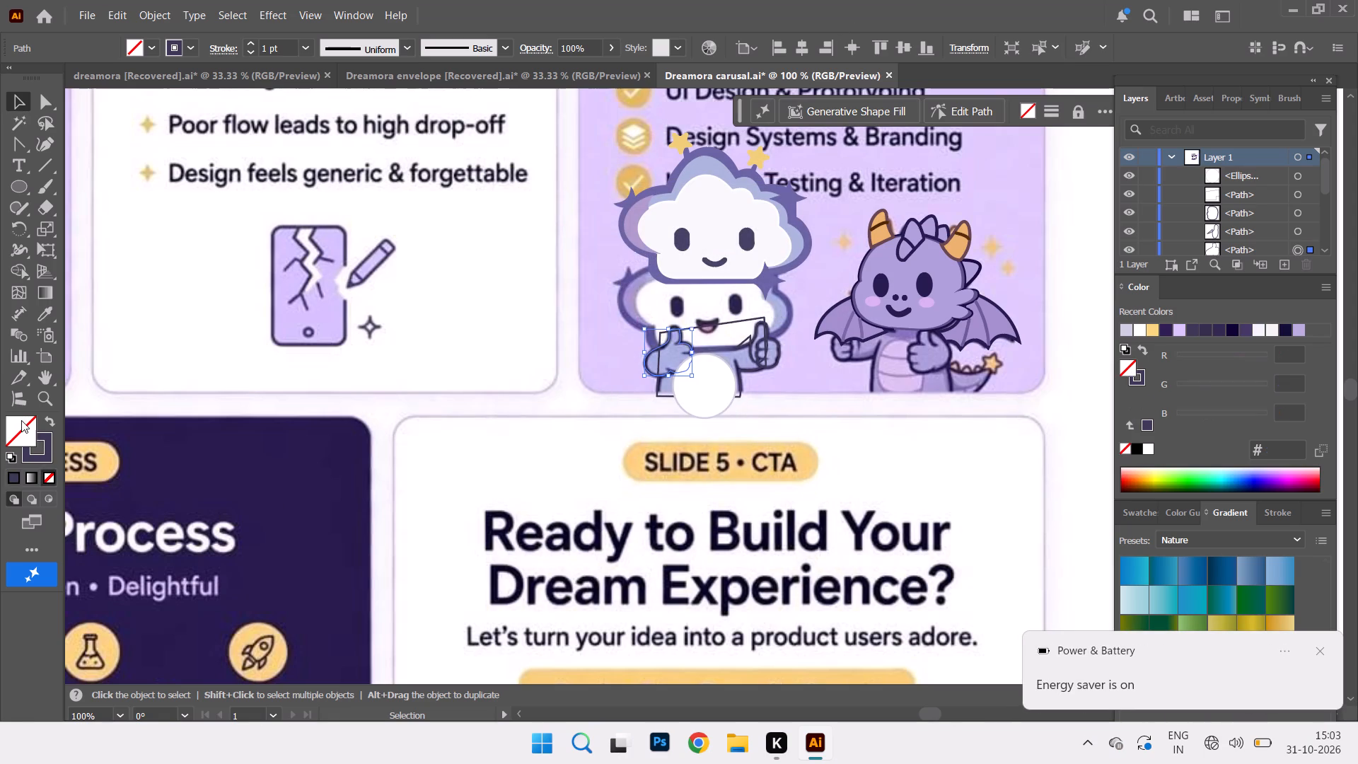
{"action": "left_click", "coordinate": [221, 447]}
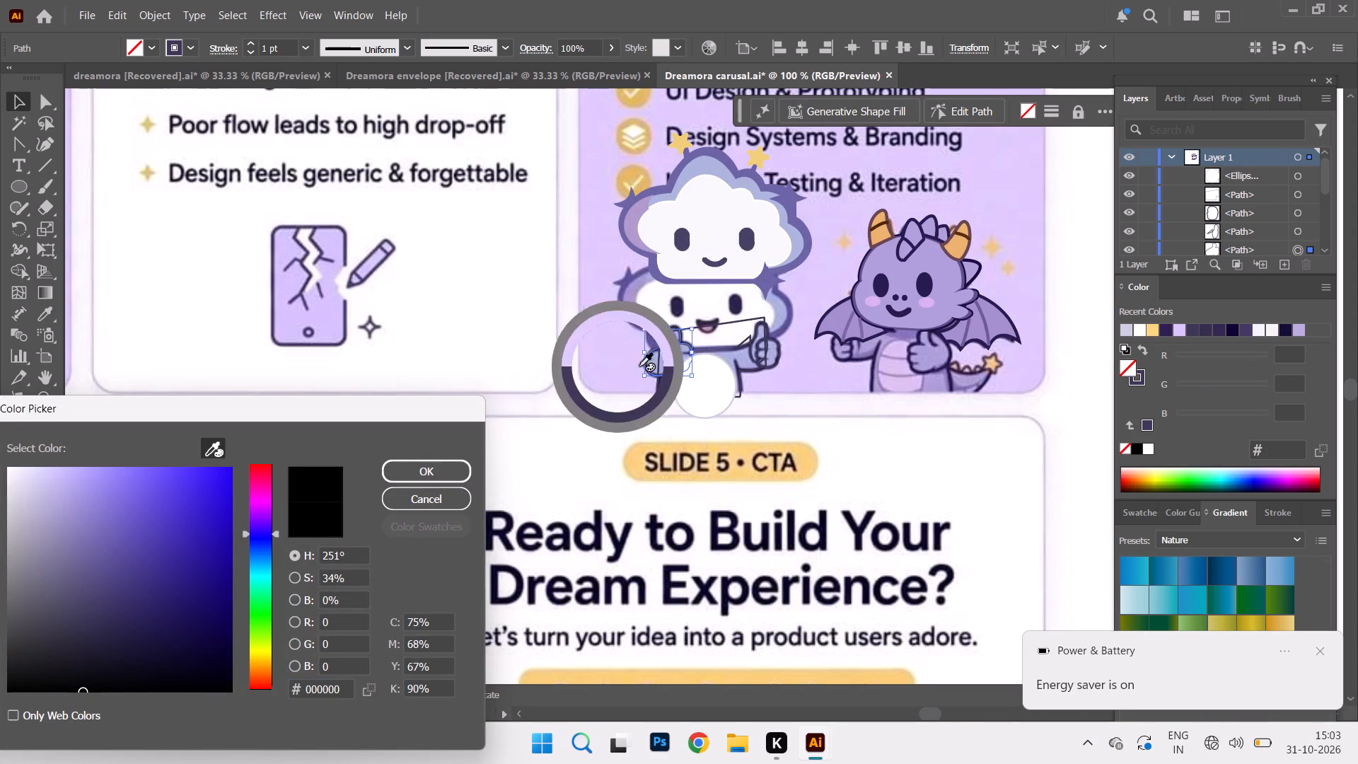
{"action": "left_click", "coordinate": [673, 357]}
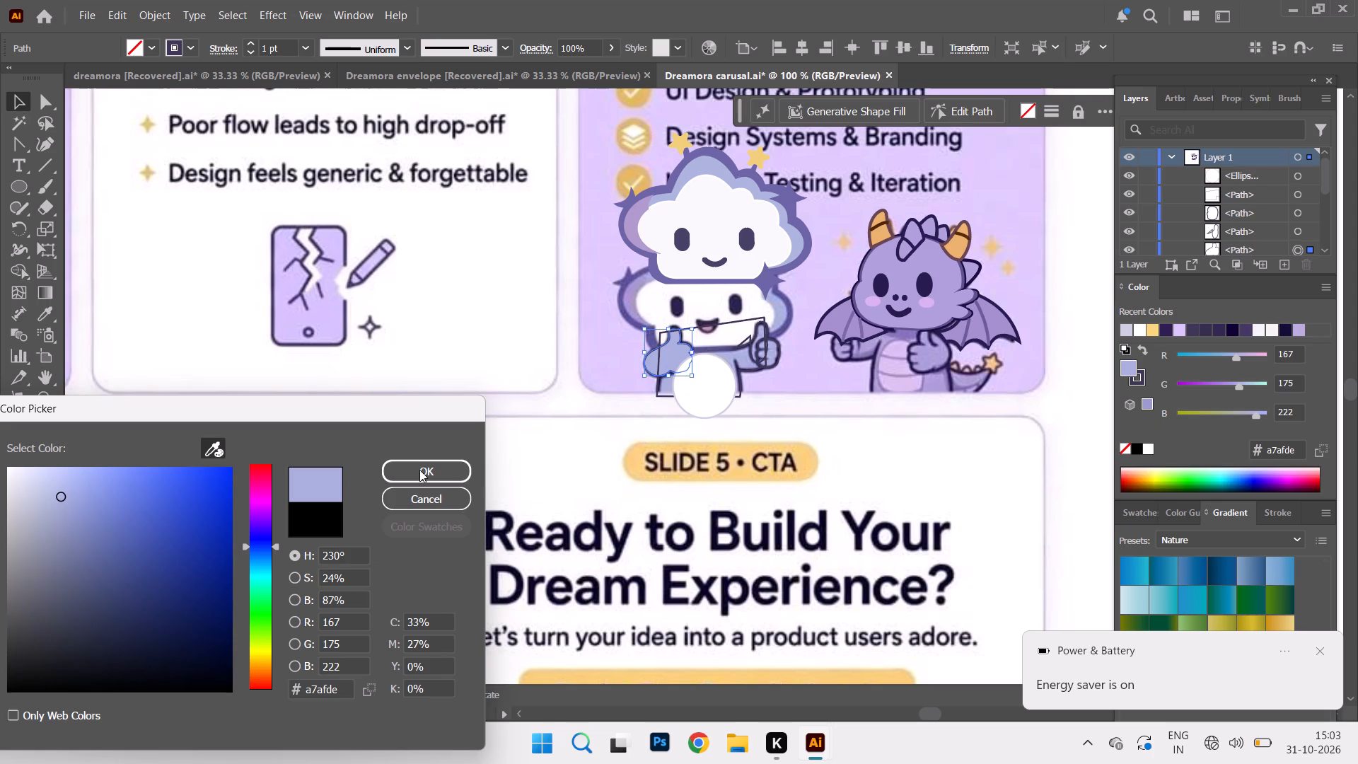
{"action": "left_click", "coordinate": [419, 470]}
Fill the rounded fist path of the second hand with the first hand's periwinkle, #a7afde.
{"action": "left_click", "coordinate": [830, 385]}
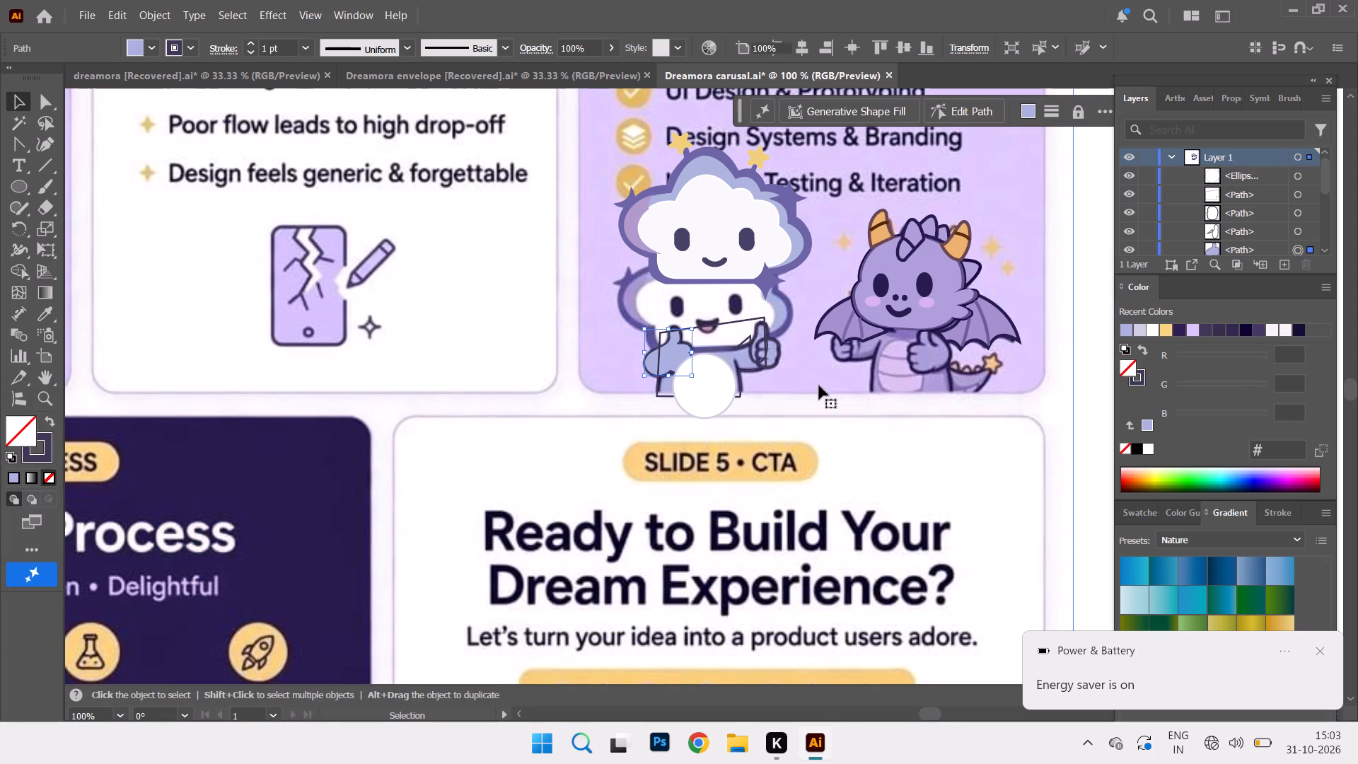
{"action": "left_click", "coordinate": [775, 340]}
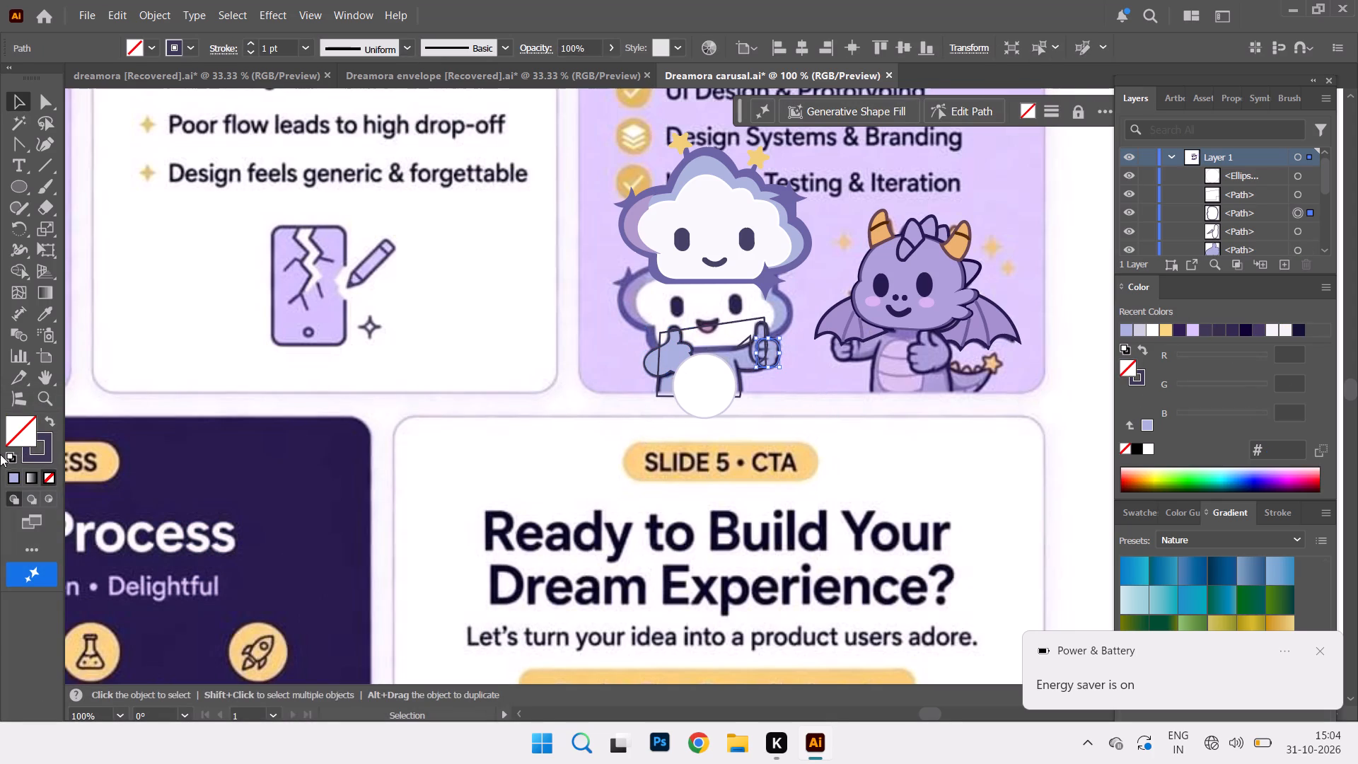
{"action": "double_click", "coordinate": [23, 421]}
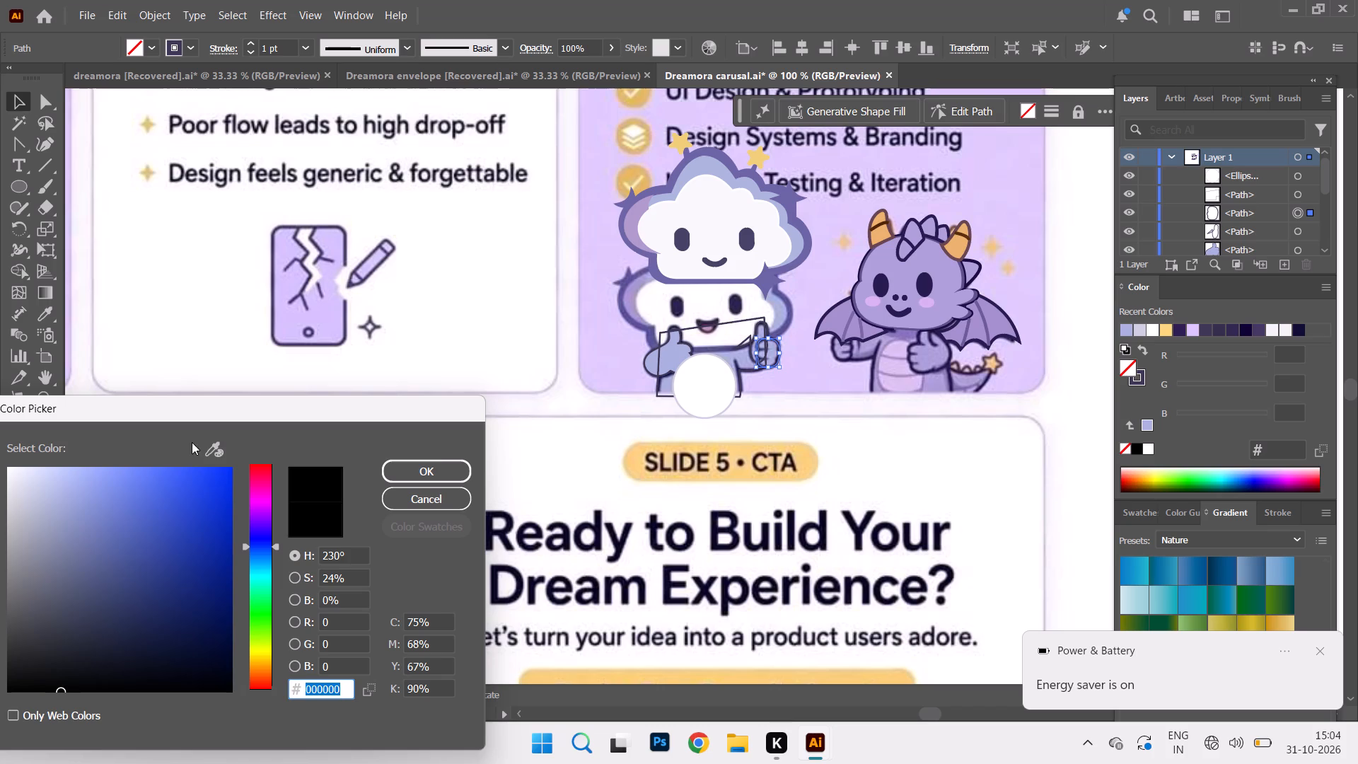
{"action": "left_click", "coordinate": [213, 447]}
{"action": "left_click", "coordinate": [674, 349]}
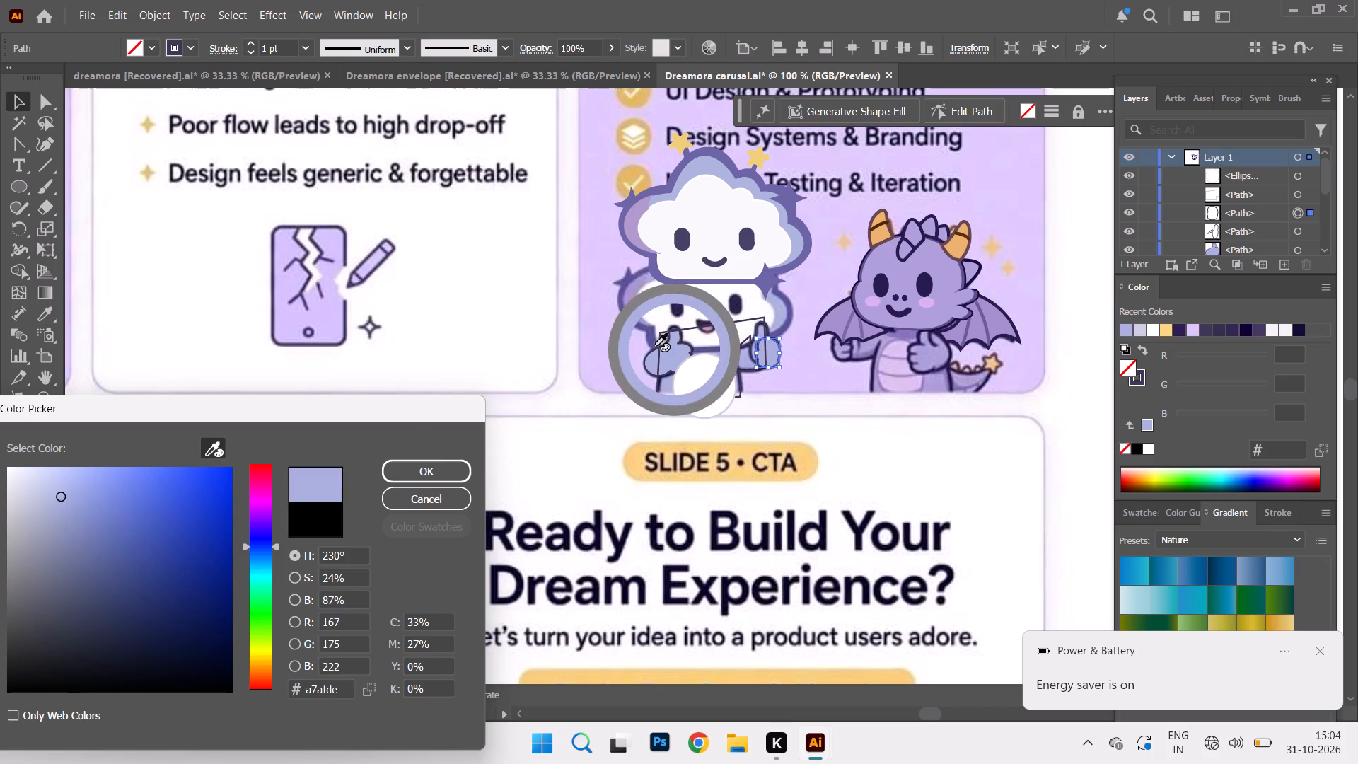
{"action": "left_click", "coordinate": [419, 465]}
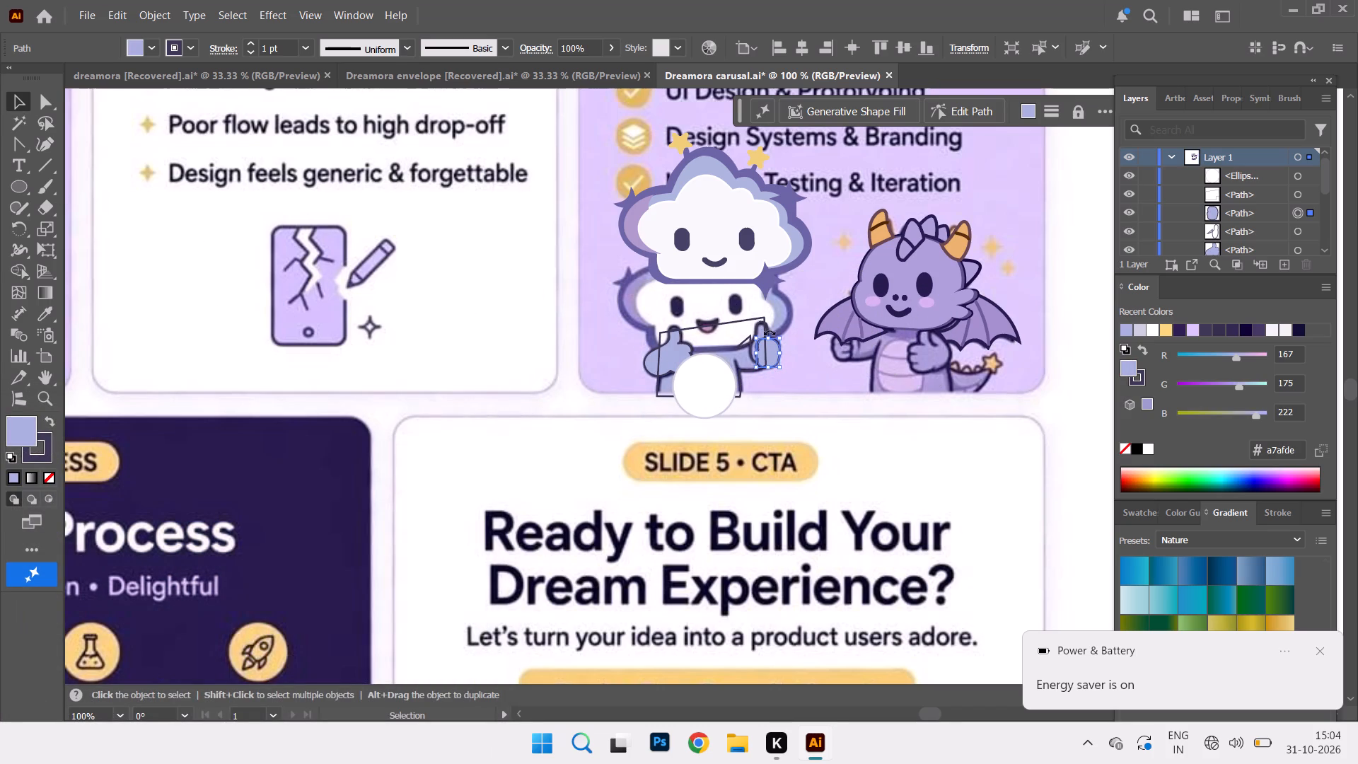
Fill the second hand's thumb and arm path with the same periwinkle, #a7afde.
{"action": "left_click", "coordinate": [758, 328]}
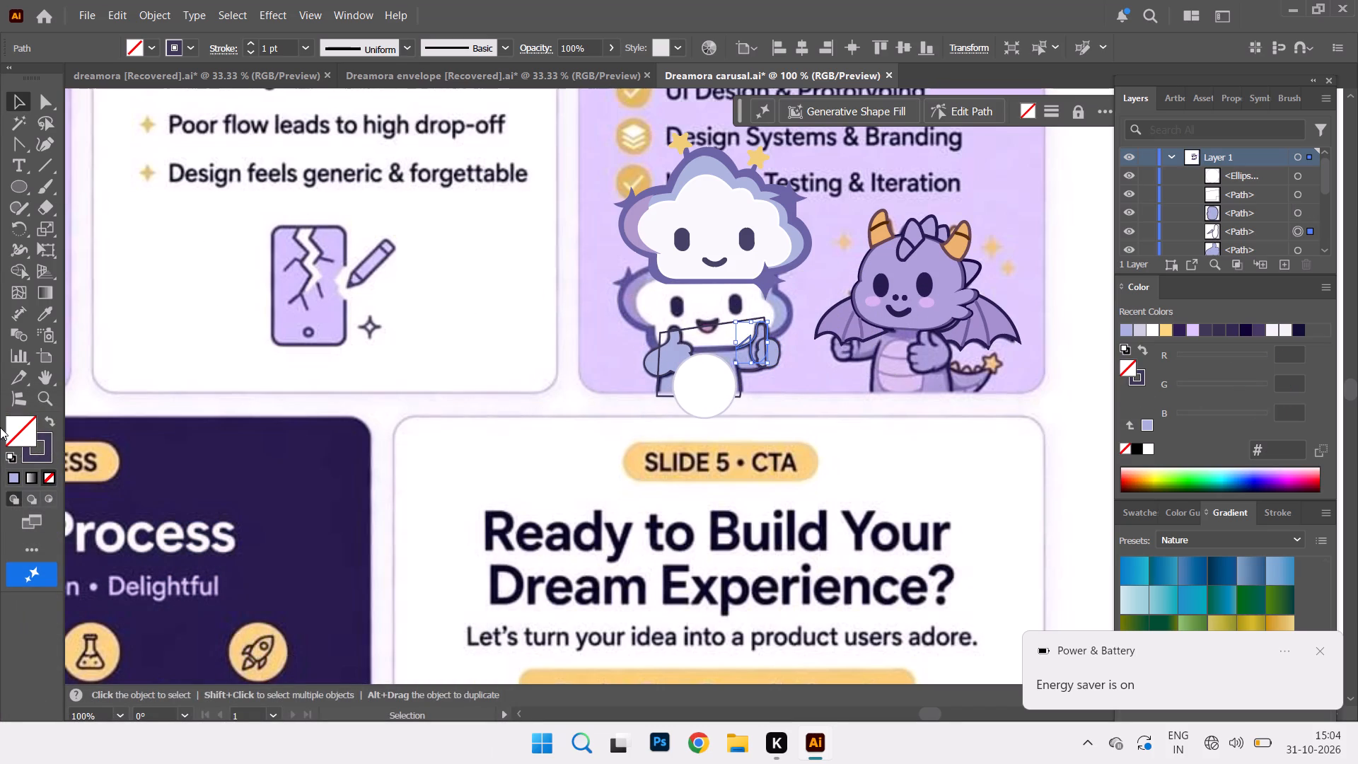
{"action": "double_click", "coordinate": [21, 428]}
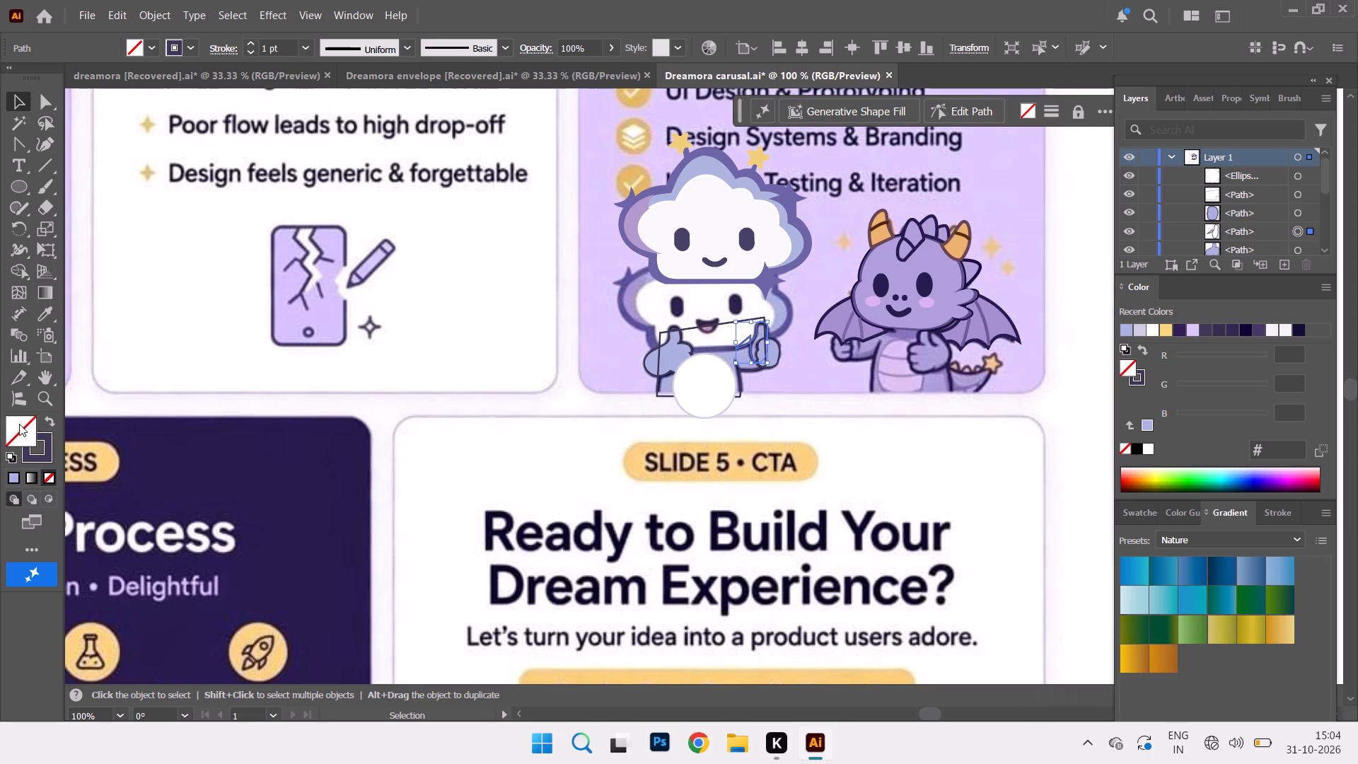
{"action": "double_click", "coordinate": [18, 424]}
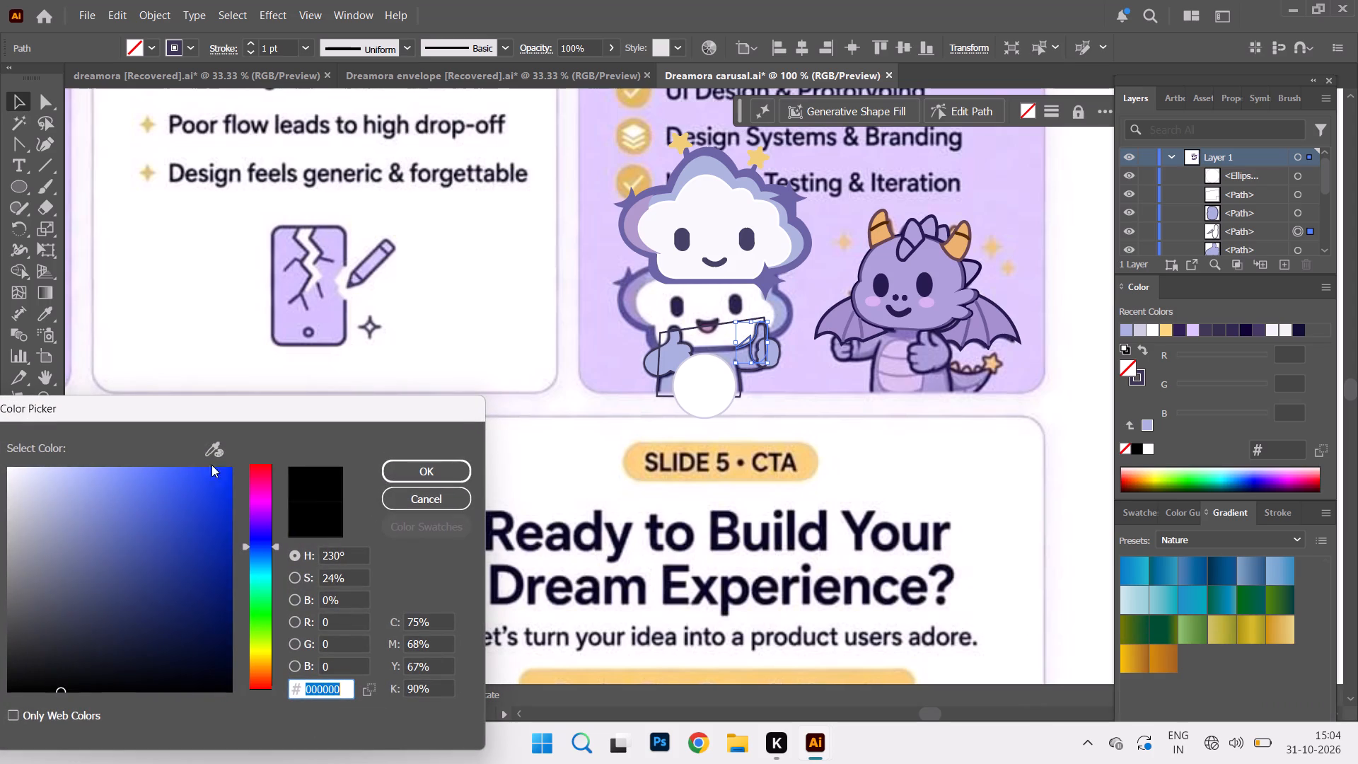
{"action": "left_click", "coordinate": [216, 441]}
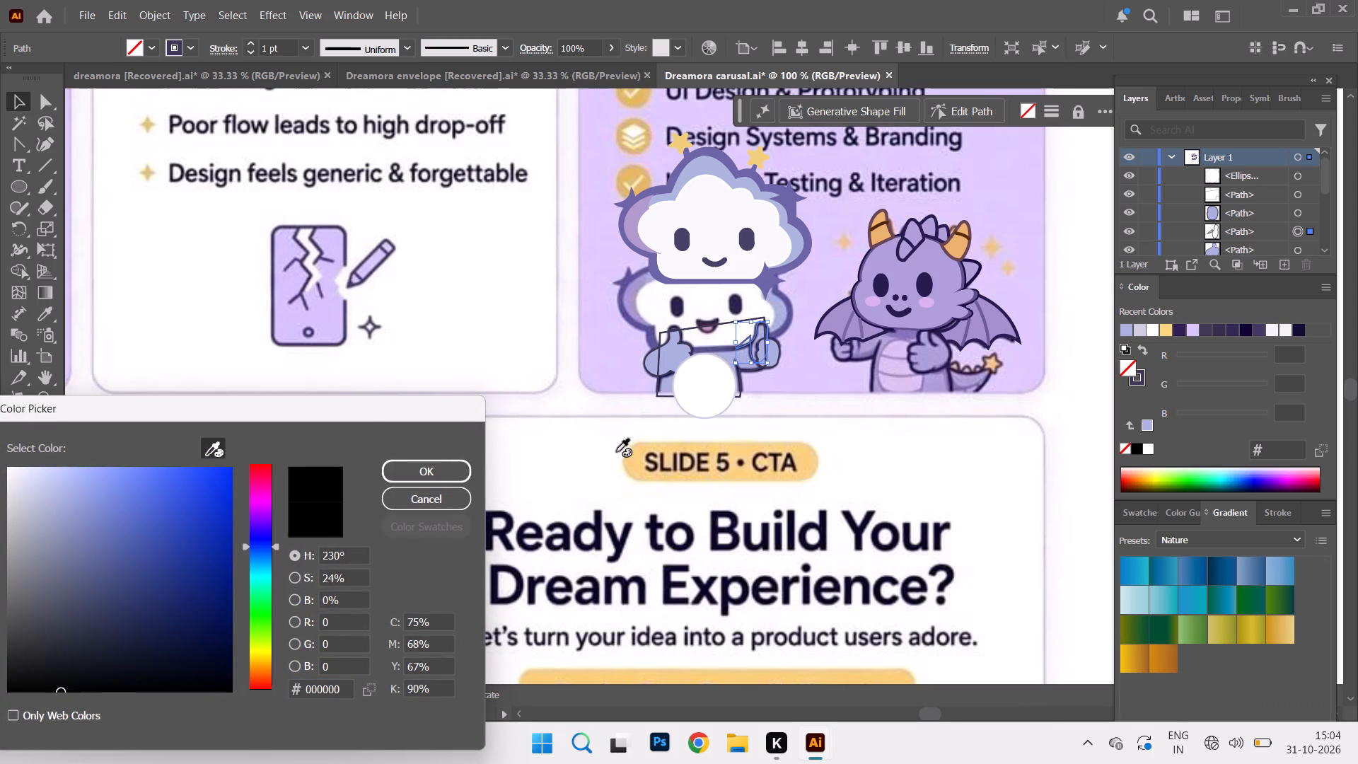
{"action": "left_click", "coordinate": [666, 362]}
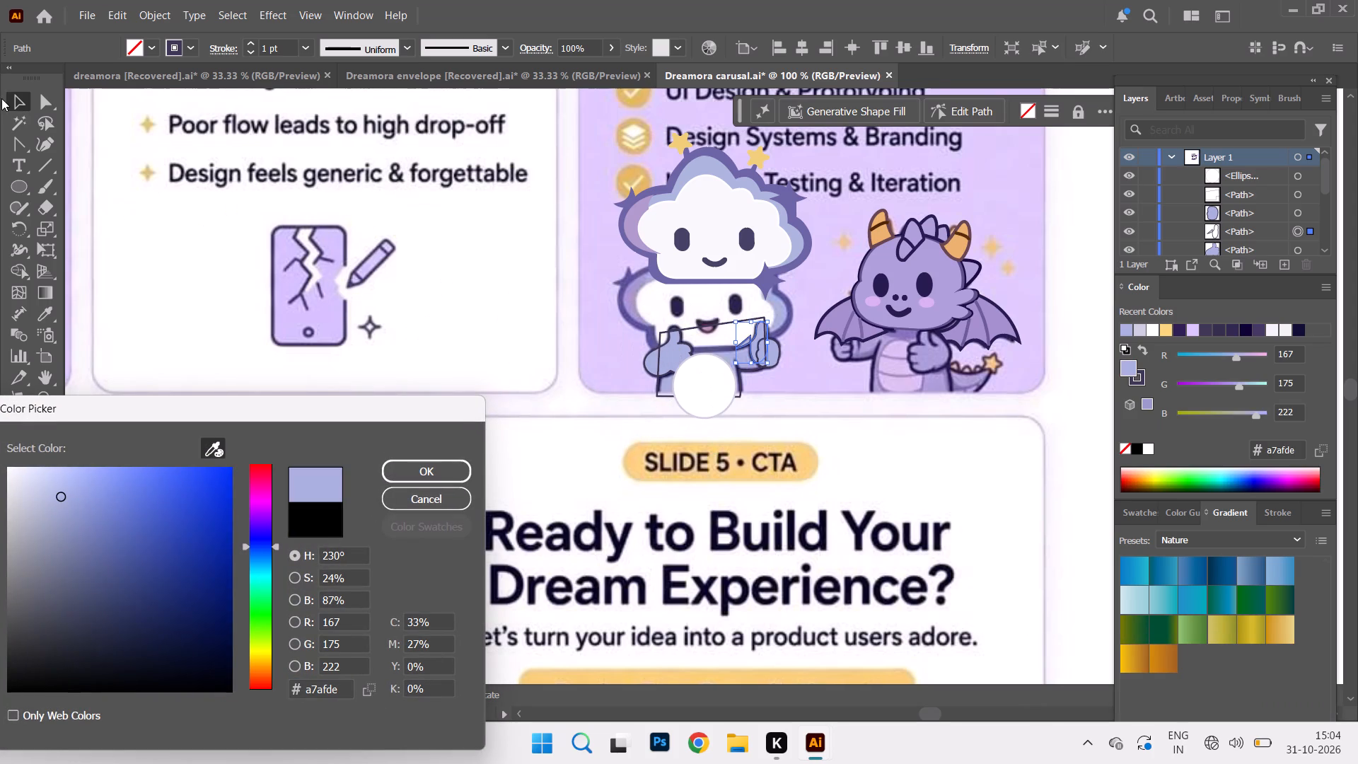
{"action": "left_click", "coordinate": [457, 468]}
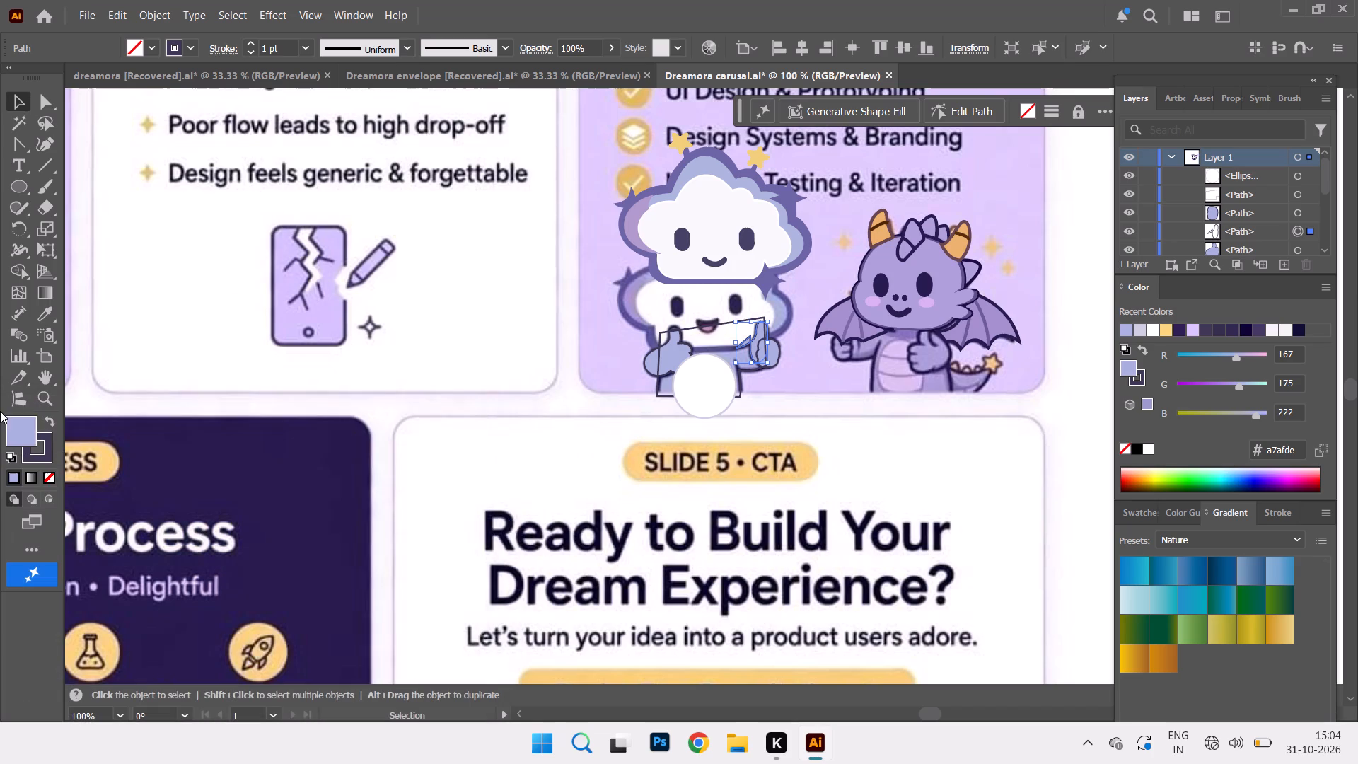
Fill the cloud character's body path with lavender blue (#a5a8d9) sampled from the reference body.
{"action": "left_click", "coordinate": [567, 342]}
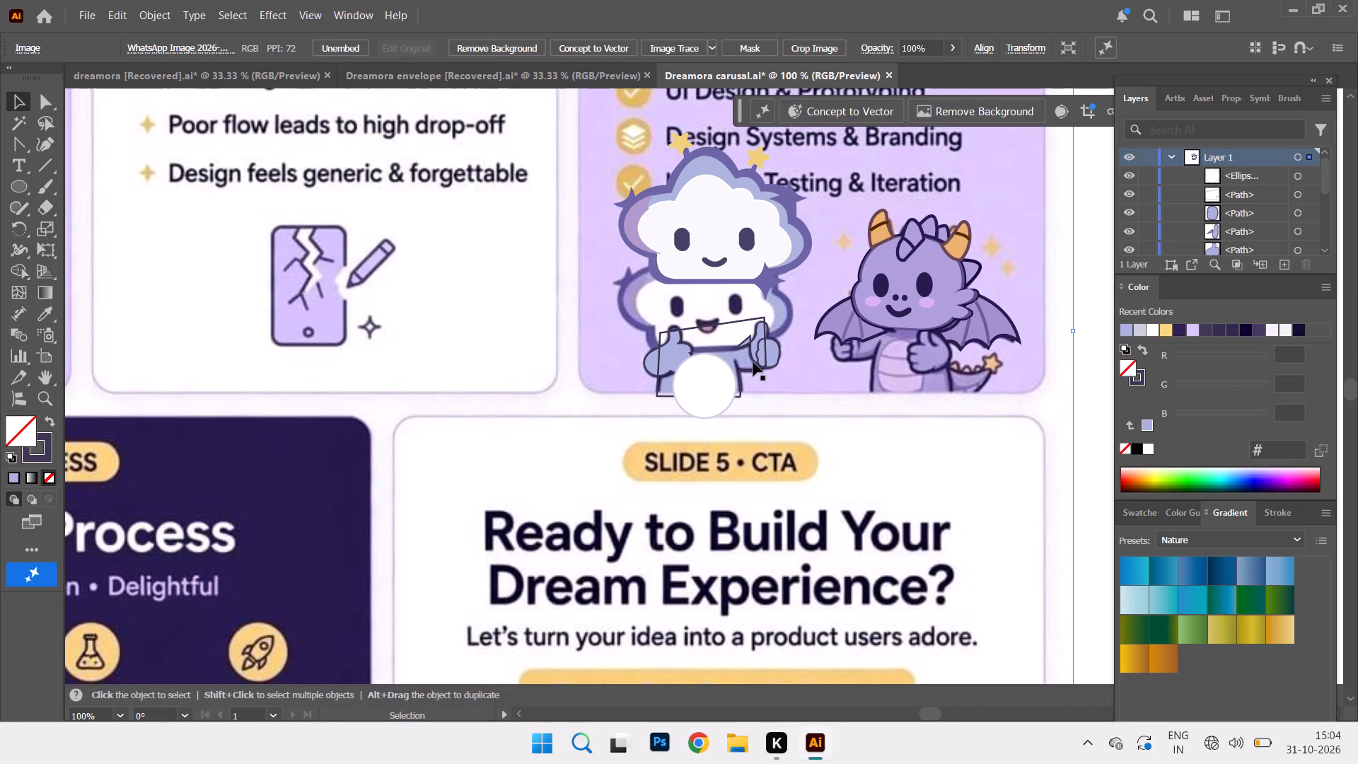
{"action": "left_click", "coordinate": [739, 395]}
{"action": "double_click", "coordinate": [14, 432]}
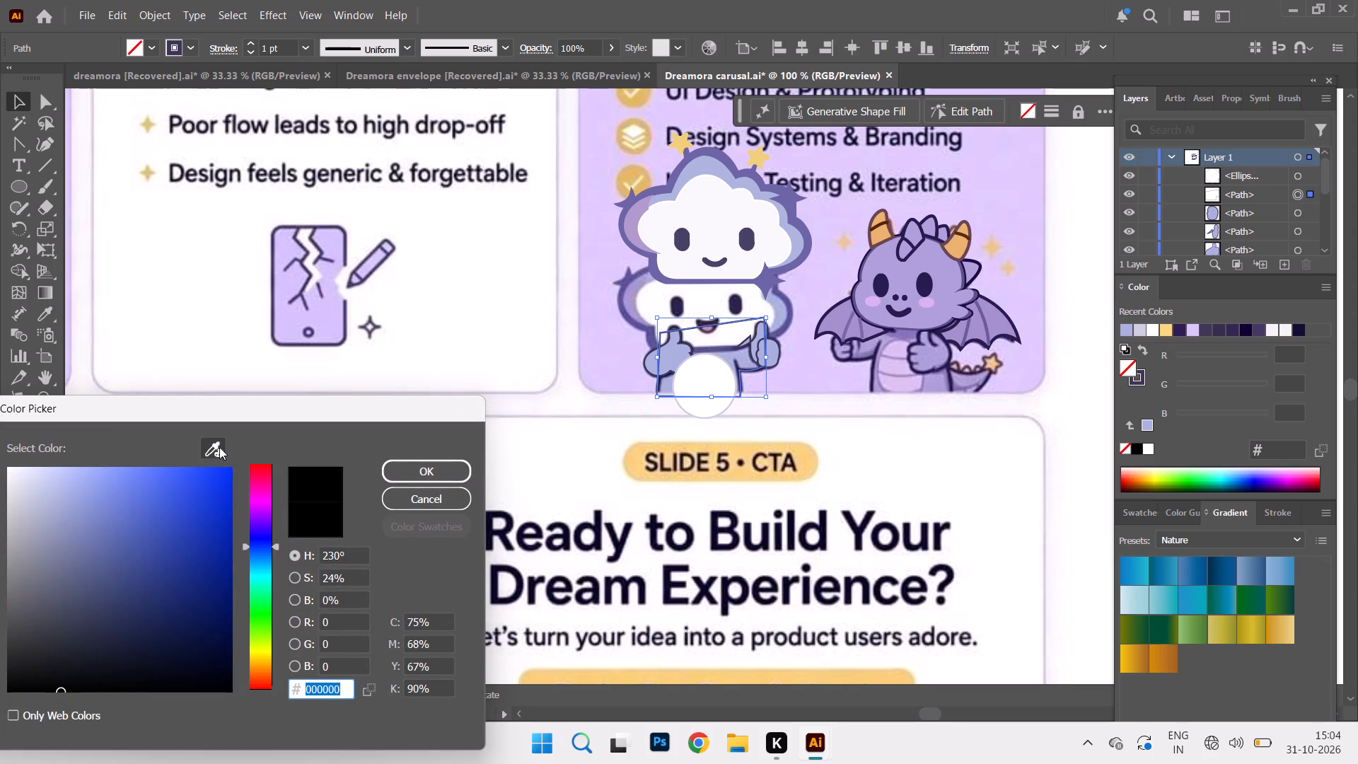
{"action": "left_click", "coordinate": [216, 445]}
{"action": "left_click", "coordinate": [731, 363]}
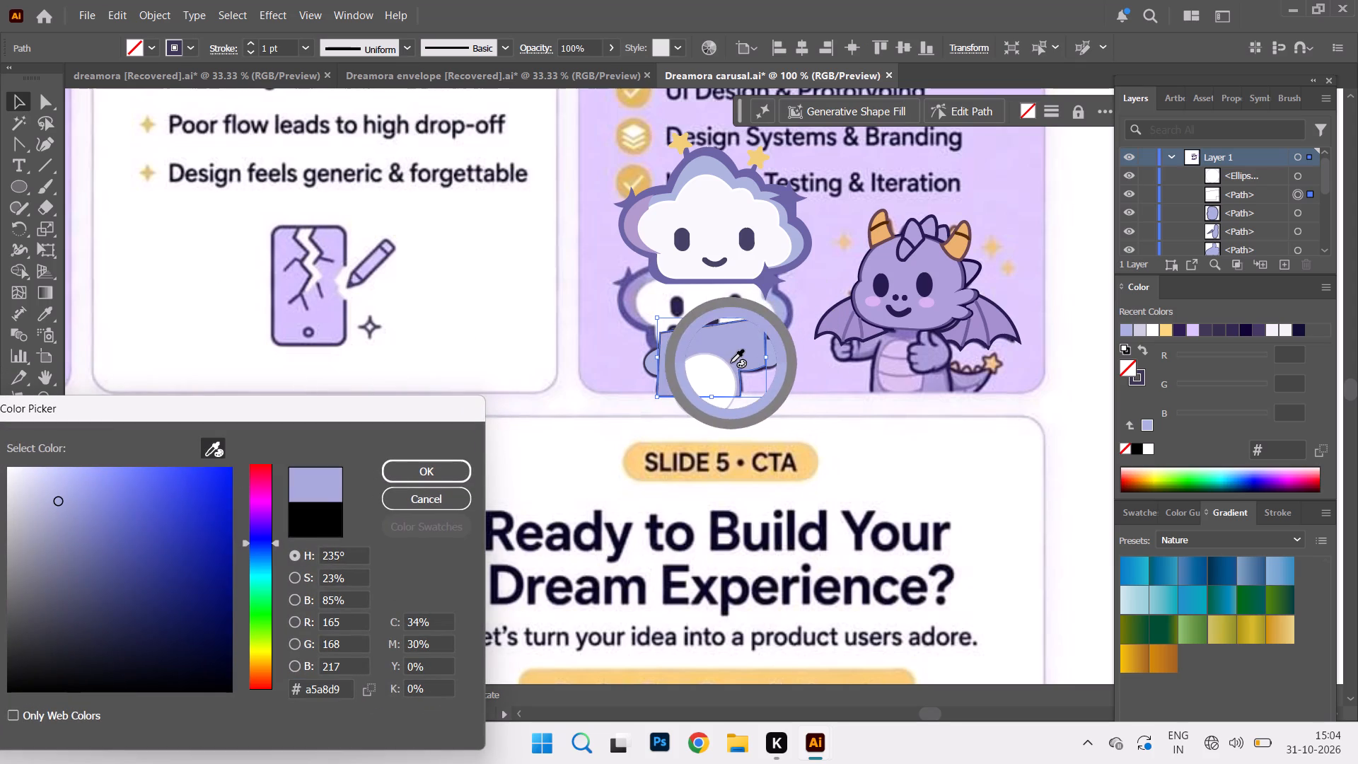
{"action": "left_click", "coordinate": [9, 102]}
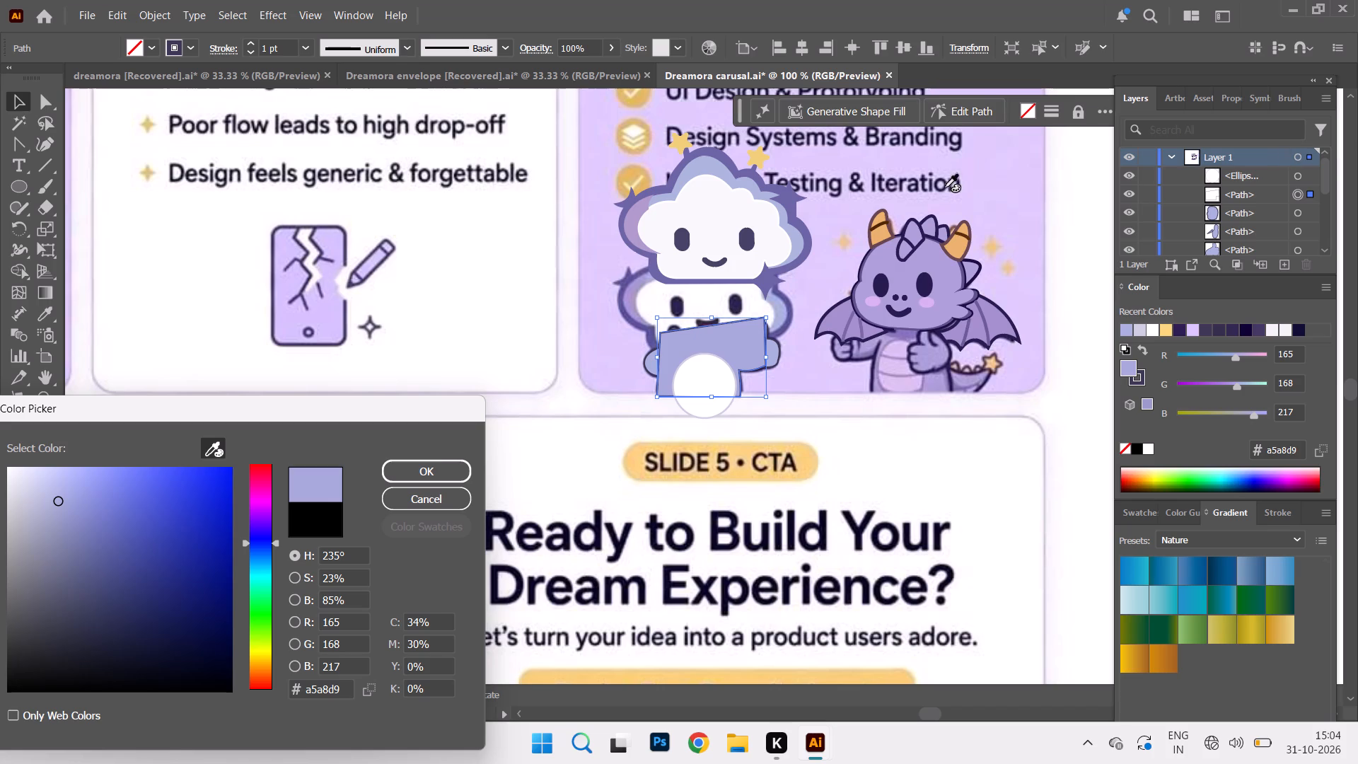
{"action": "left_click", "coordinate": [402, 475]}
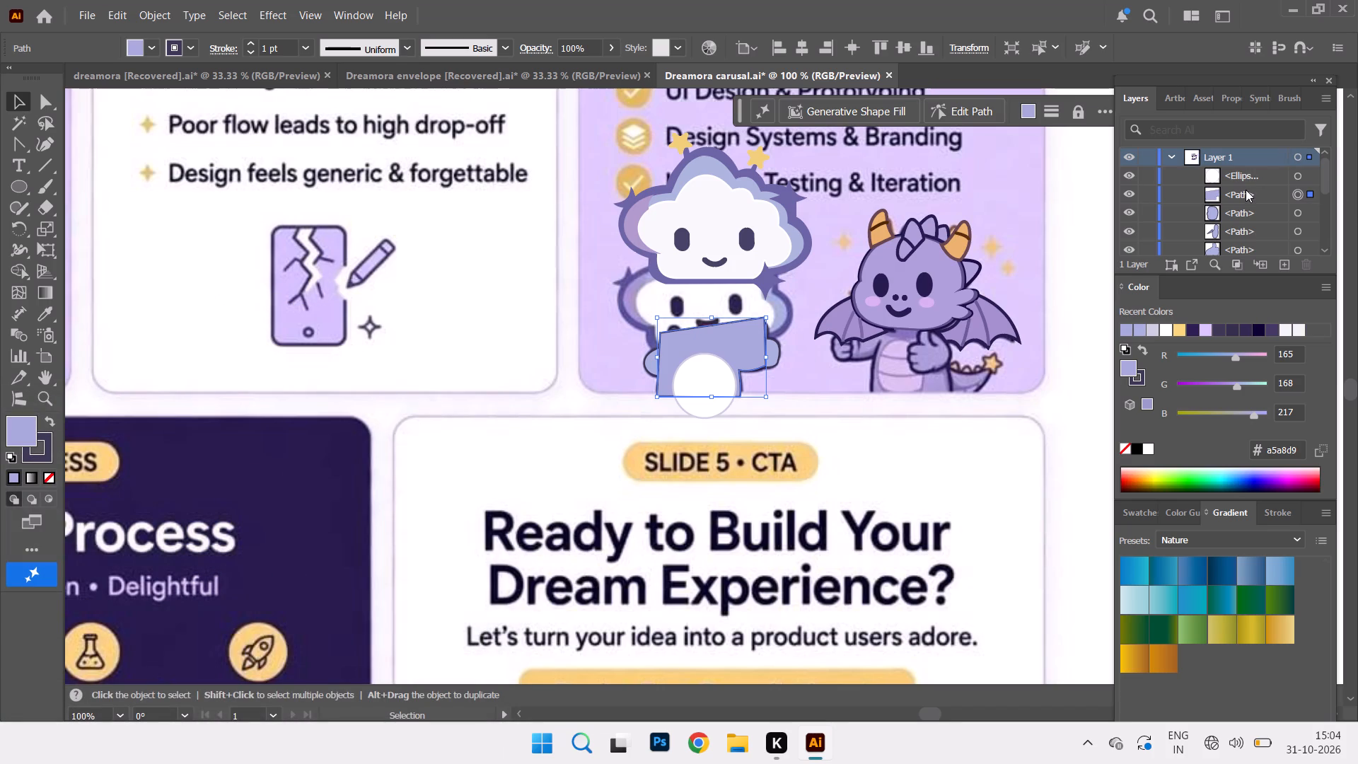
Move the body path below the hand and fist paths in the stacking order, just above the group.
{"action": "left_click_drag", "start_coordinate": [1246, 190], "coordinate": [1238, 231]}
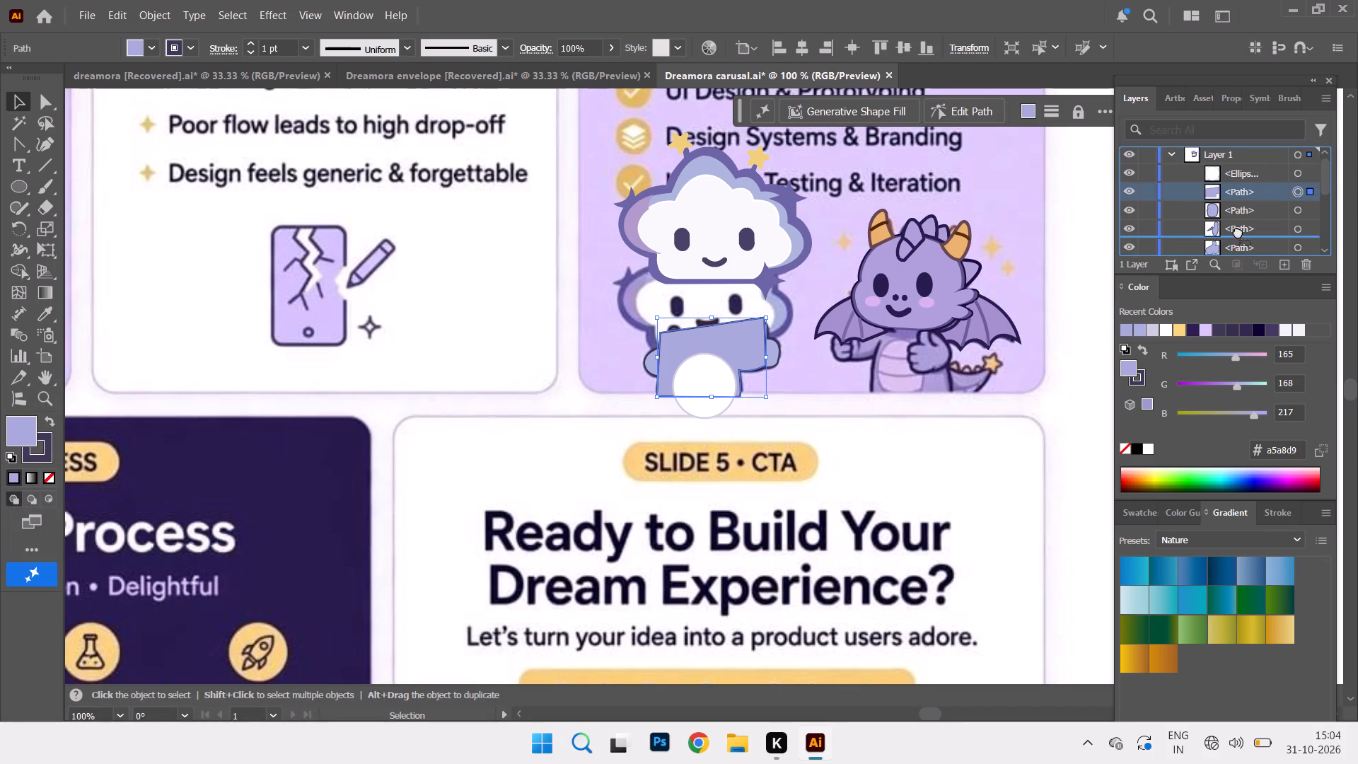
{"action": "left_click_drag", "start_coordinate": [1238, 231], "coordinate": [1233, 220]}
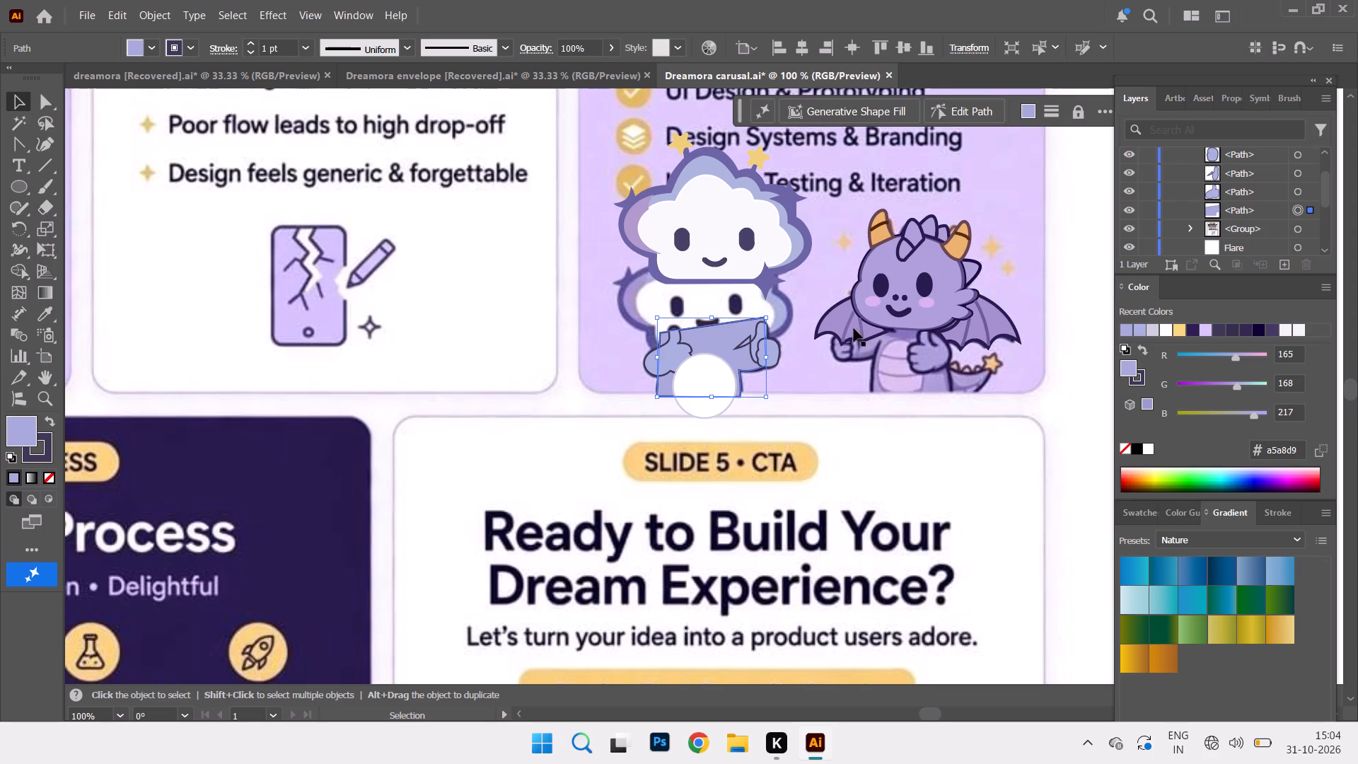
Move the cloud head group down onto the reference head so it meets the body and hands.
{"action": "left_click", "coordinate": [741, 253]}
{"action": "left_click_drag", "start_coordinate": [740, 254], "coordinate": [733, 309]}
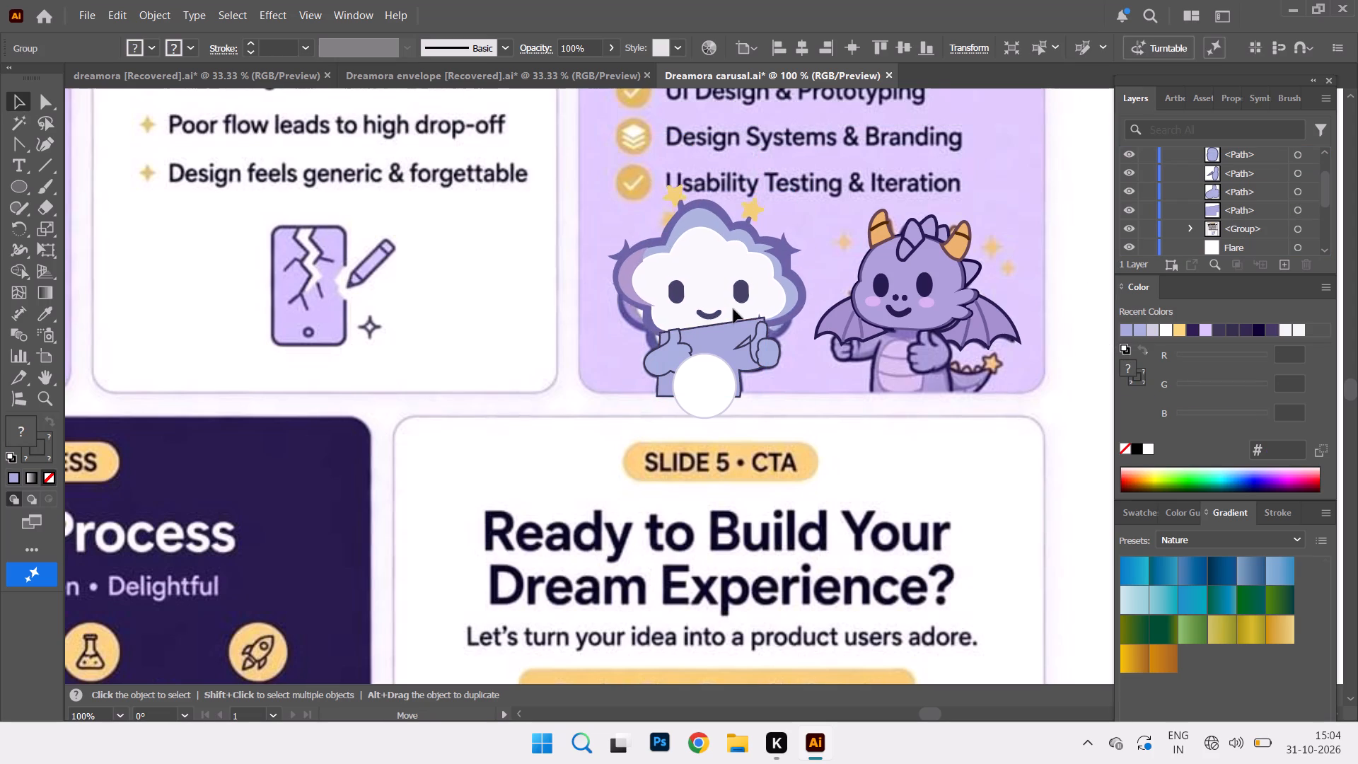
{"action": "left_click_drag", "start_coordinate": [733, 309], "coordinate": [733, 317]}
{"action": "left_click", "coordinate": [733, 317]}
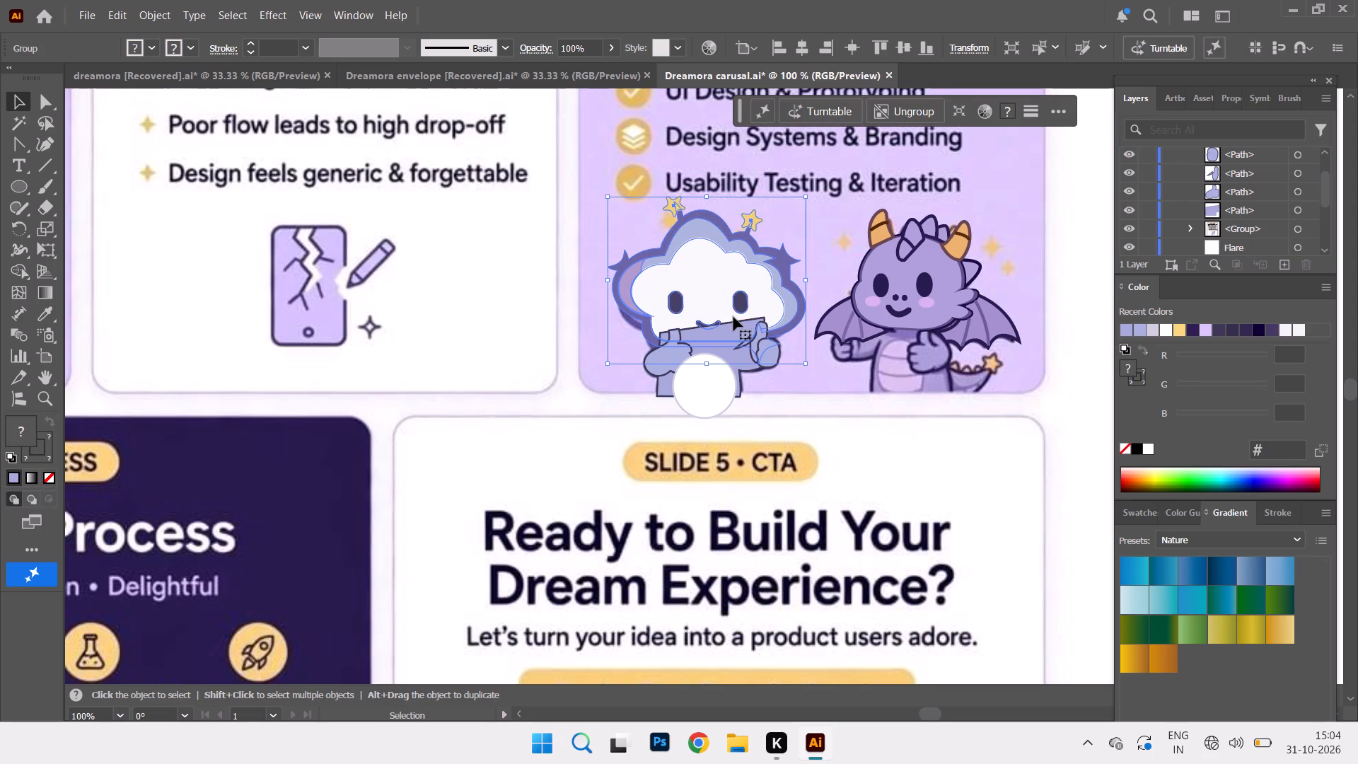
Remove the body path's dark outline, leaving it with only the lavender blue fill (#a5a8d9).
{"action": "left_click", "coordinate": [800, 392]}
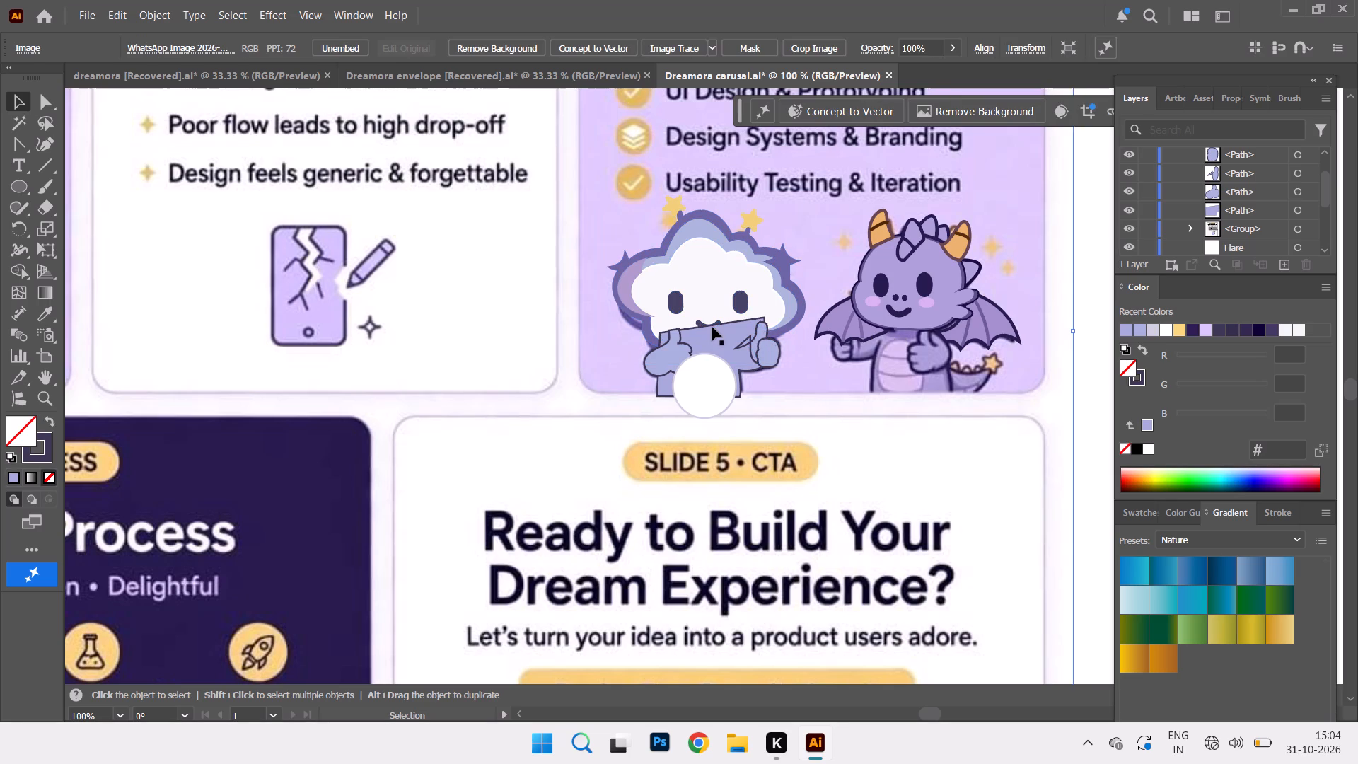
{"action": "left_click", "coordinate": [720, 339]}
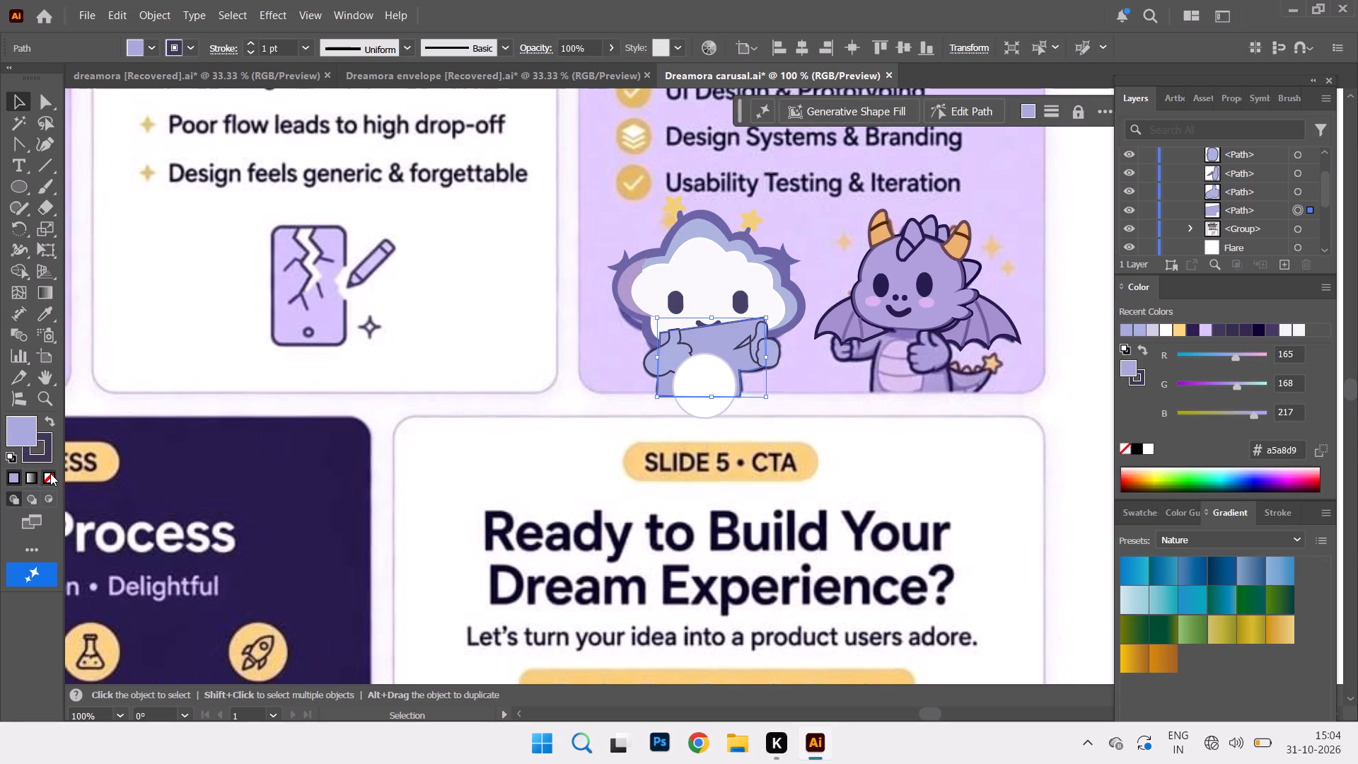
{"action": "left_click", "coordinate": [50, 473]}
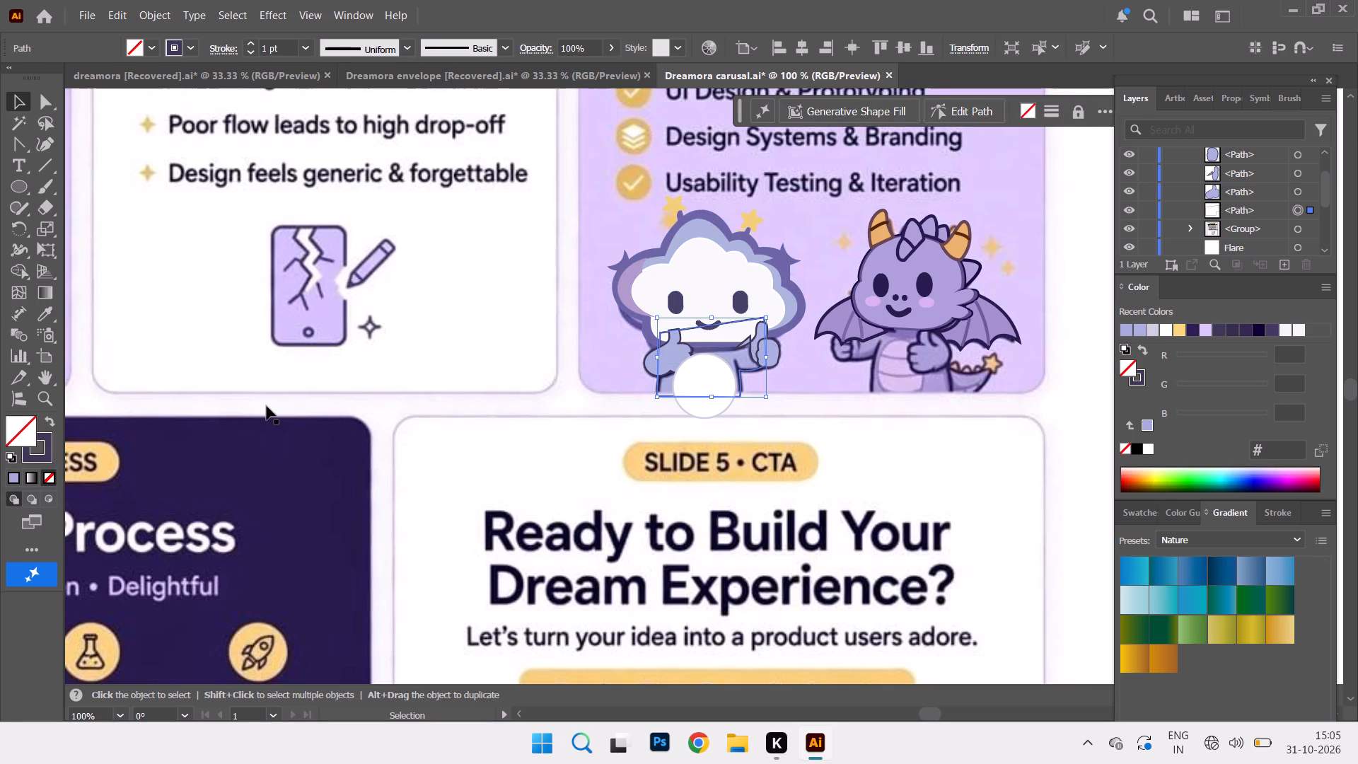
{"action": "key", "text": "ctrl+z"}
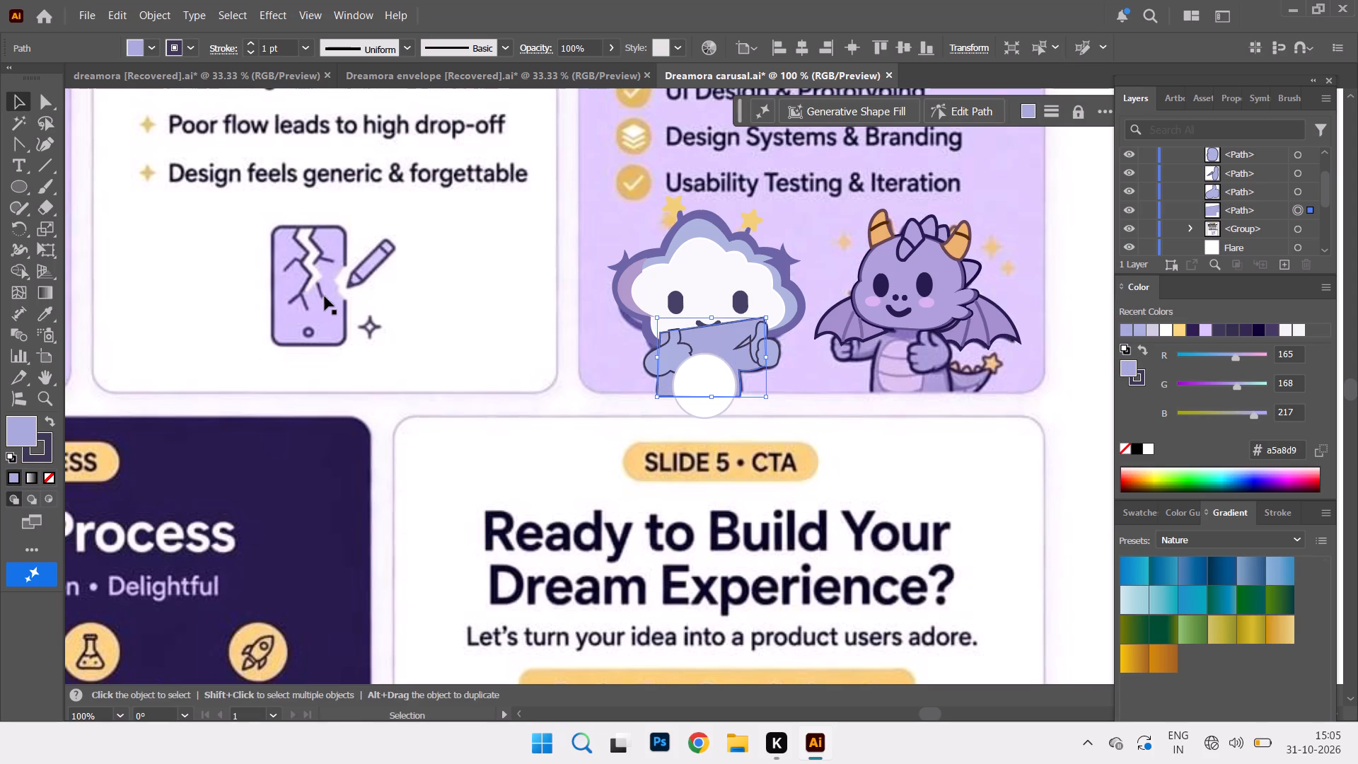
{"action": "left_click", "coordinate": [52, 417]}
{"action": "left_click", "coordinate": [44, 482]}
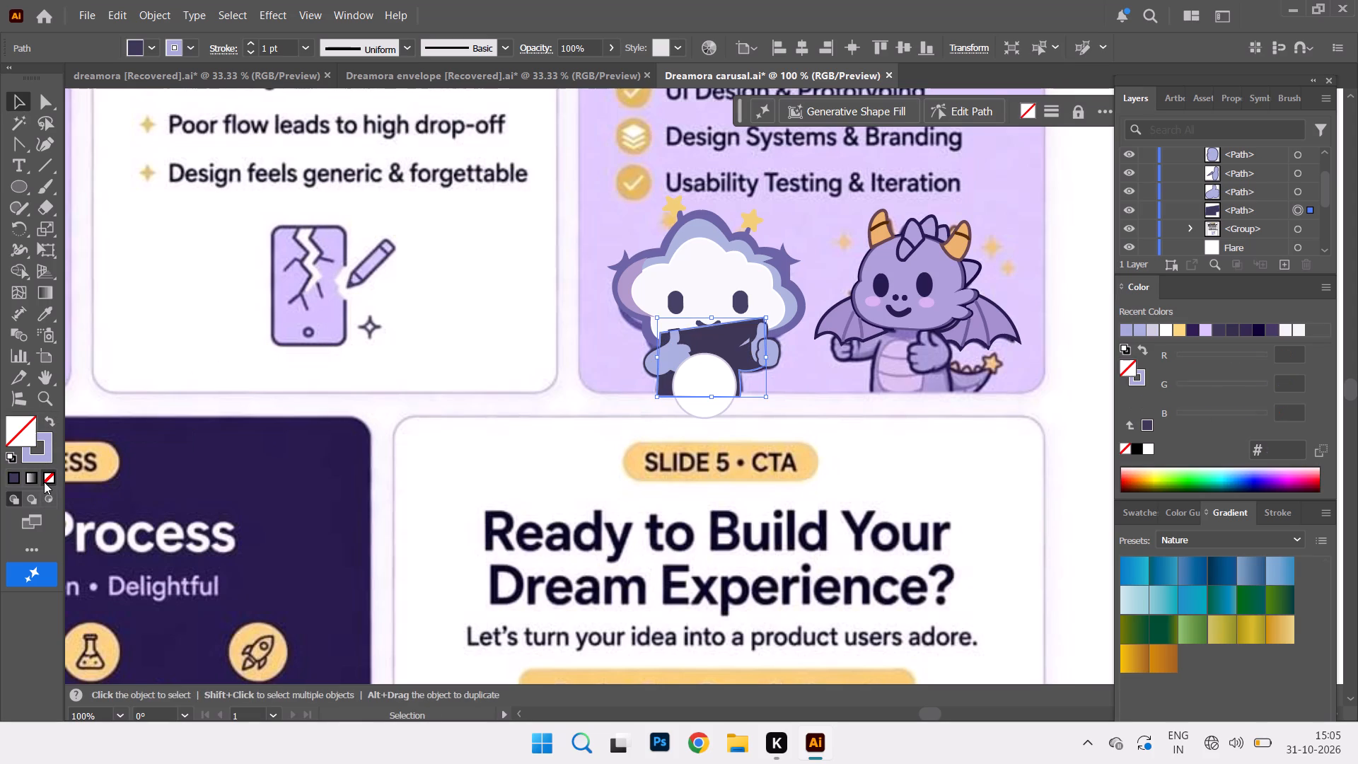
{"action": "left_click", "coordinate": [47, 421]}
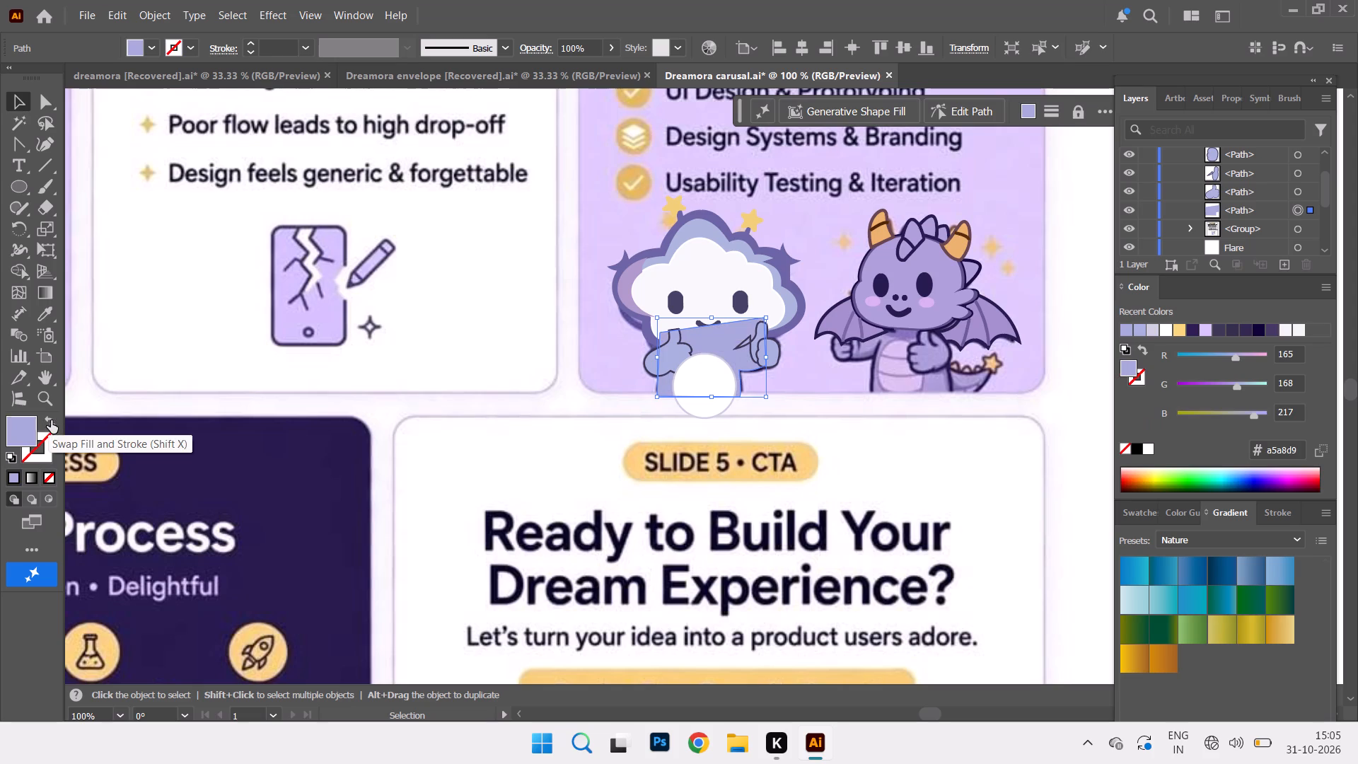
Bring the cloud head group to the top of Layer 1's stacking order, above the ellipse, hand and body paths.
{"action": "left_click", "coordinate": [805, 420]}
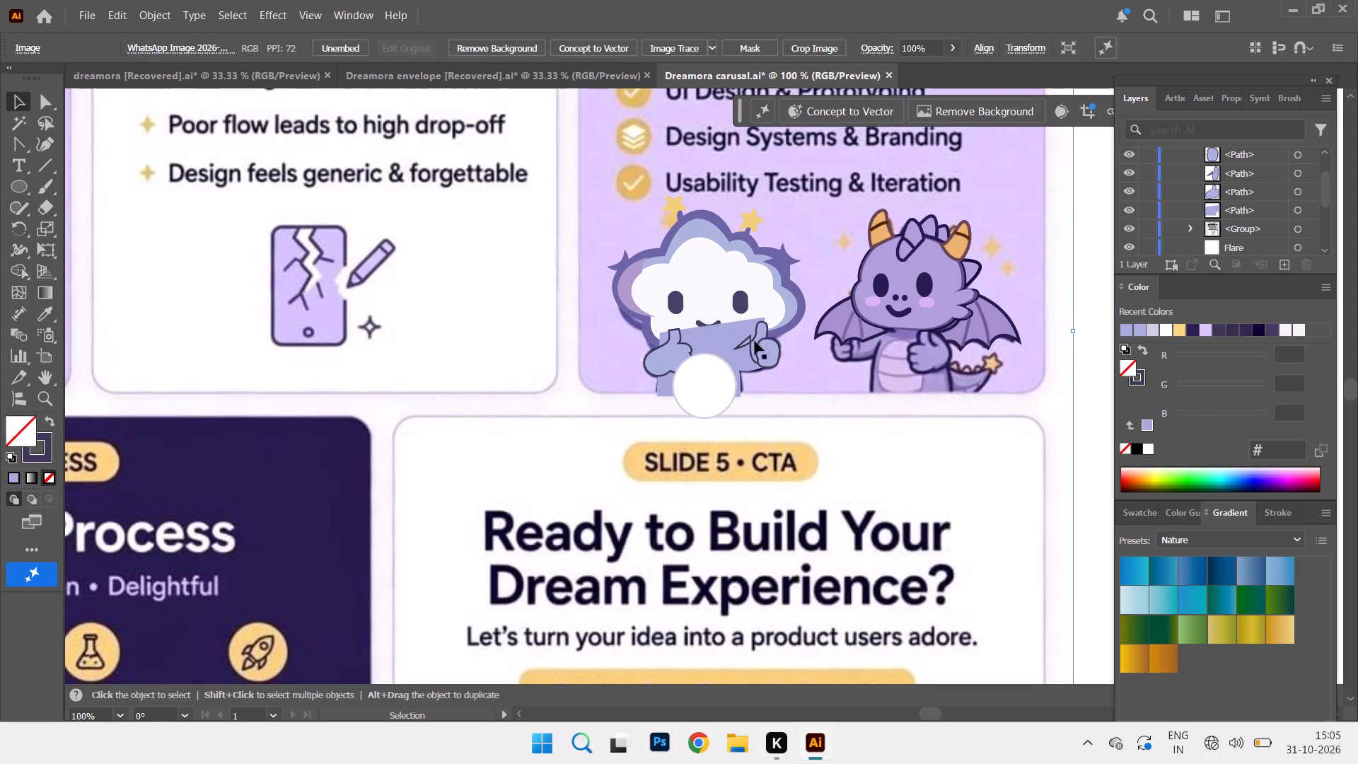
{"action": "left_click_drag", "start_coordinate": [711, 291], "coordinate": [711, 272]}
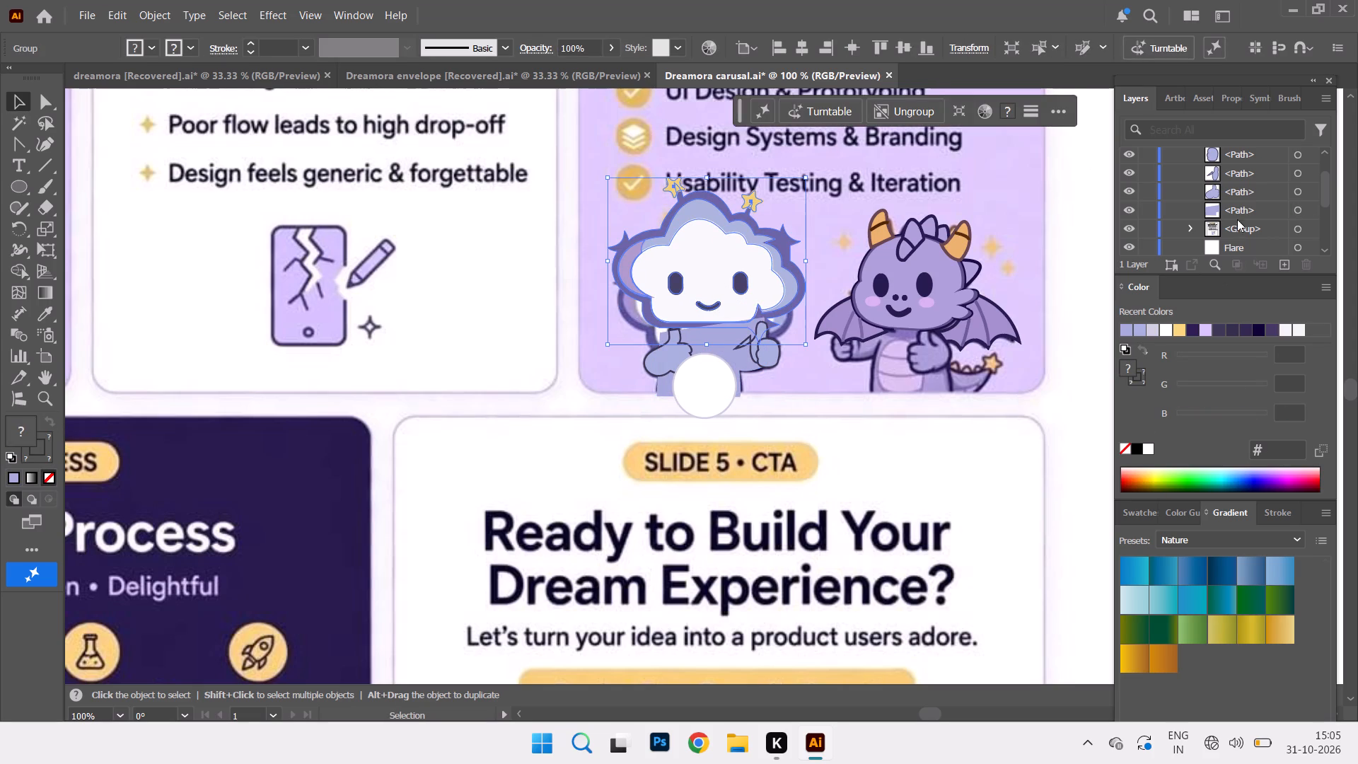
{"action": "scroll", "coordinate": [1248, 187], "scroll_direction": "down", "scroll_amount": 3}
{"action": "scroll", "coordinate": [1242, 215], "scroll_direction": "up", "scroll_amount": 2}
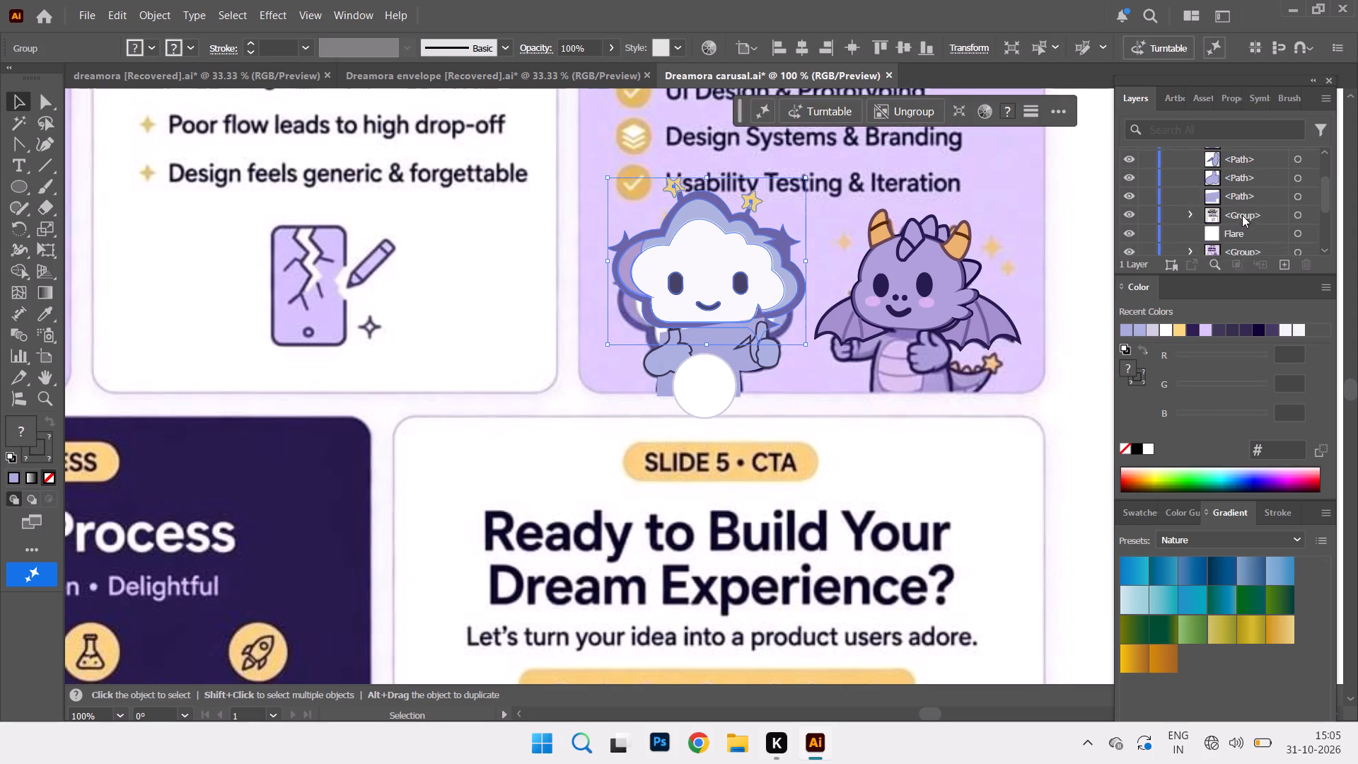
{"action": "scroll", "coordinate": [1242, 215], "scroll_direction": "up", "scroll_amount": 2}
{"action": "scroll", "coordinate": [1242, 215], "scroll_direction": "down", "scroll_amount": 6}
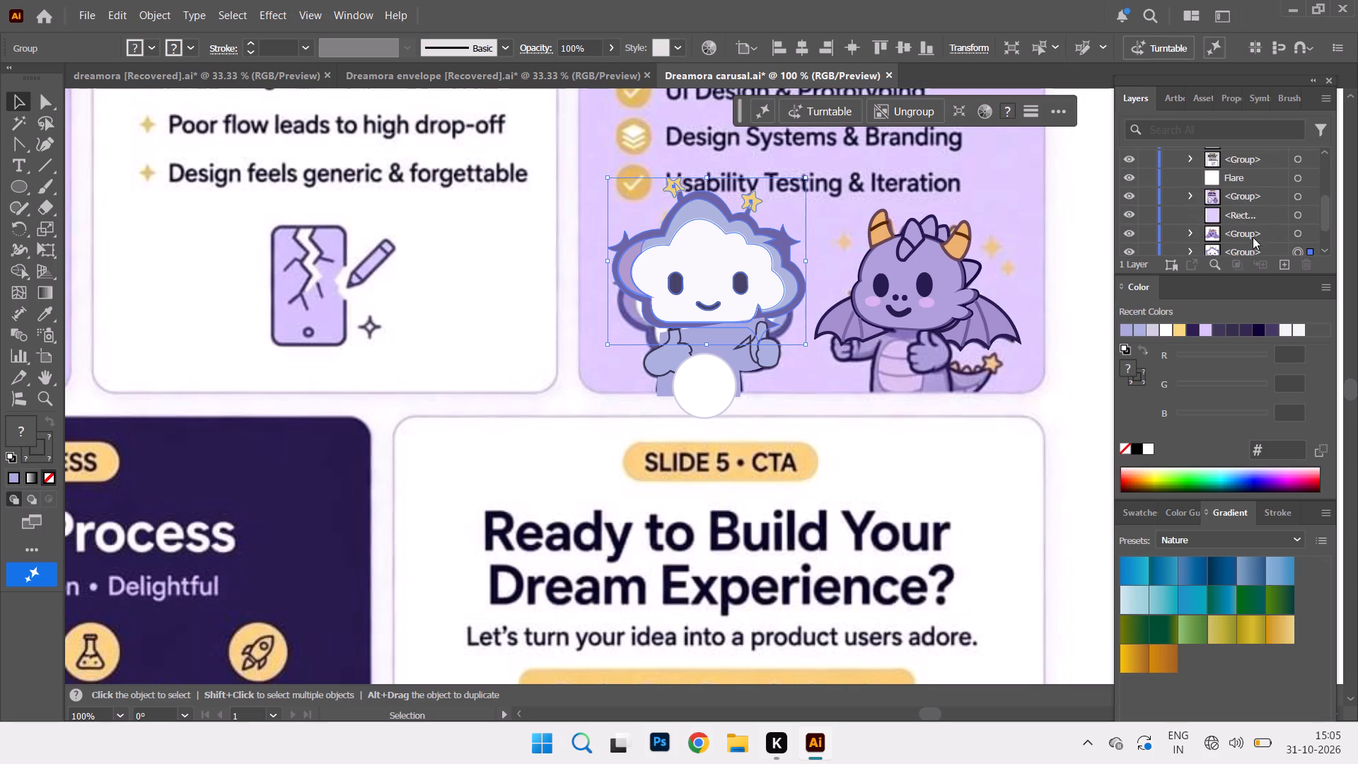
{"action": "left_click_drag", "start_coordinate": [1251, 250], "coordinate": [1254, 144]}
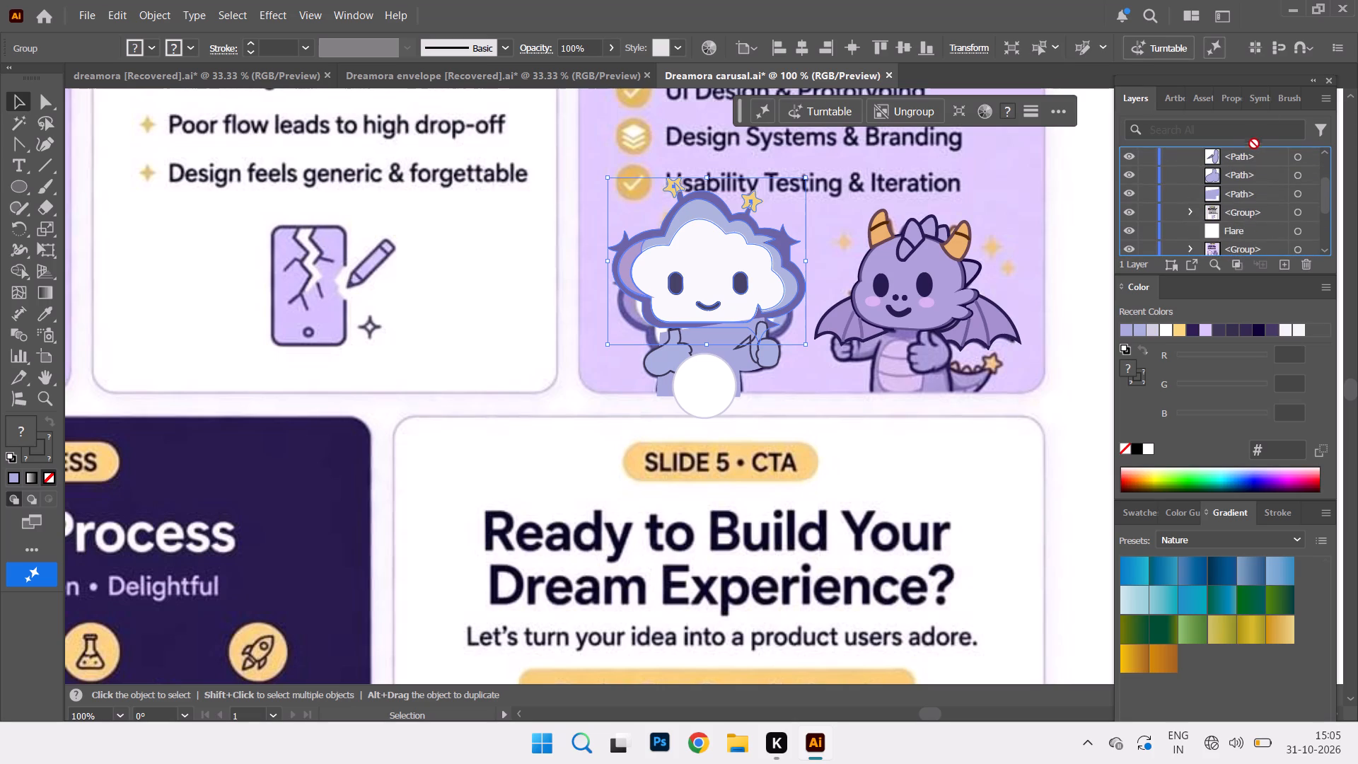
{"action": "left_click_drag", "start_coordinate": [1254, 144], "coordinate": [1260, 164]}
Move the cloud head group down so it overlaps the top of the body.
{"action": "left_click_drag", "start_coordinate": [701, 260], "coordinate": [700, 277]}
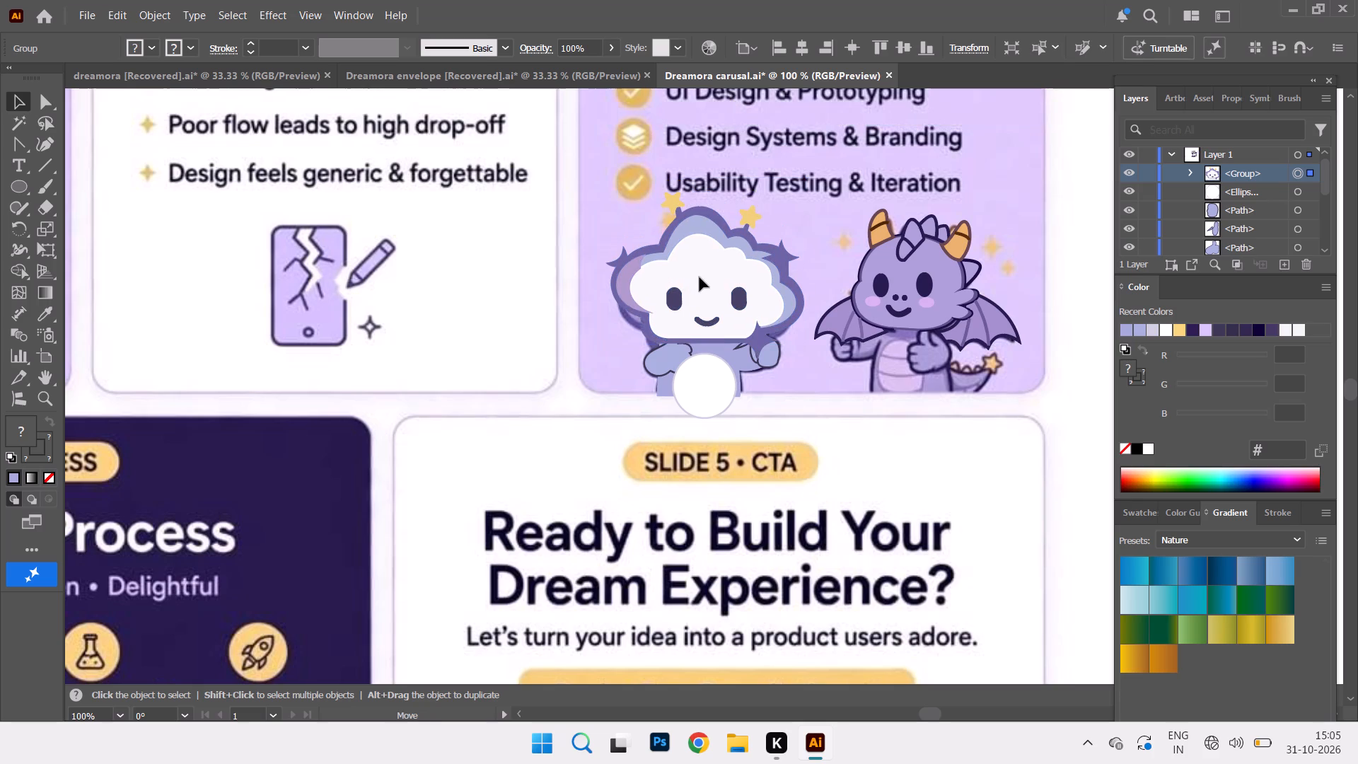
{"action": "left_click_drag", "start_coordinate": [700, 277], "coordinate": [698, 282]}
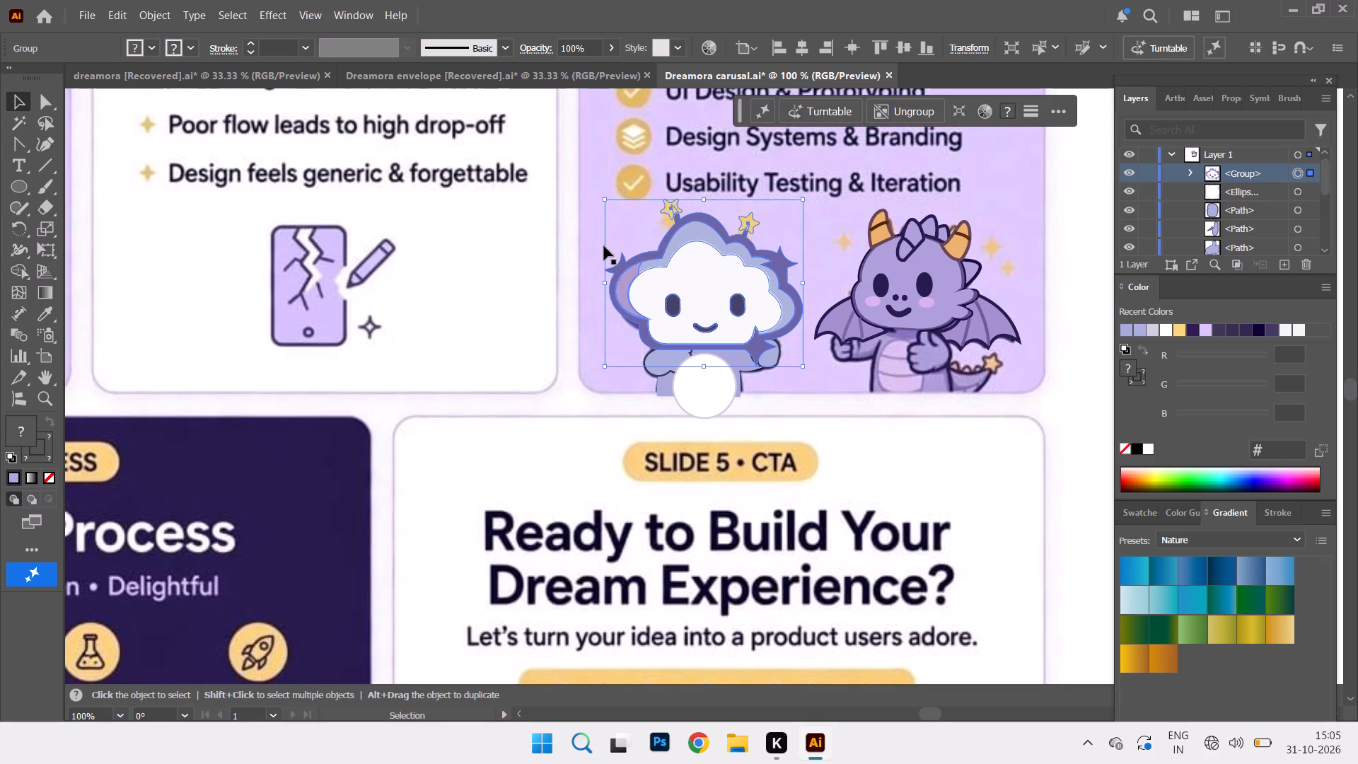
Move the thumbs-up hand path into the cloud head group so it is layered in front of the face.
{"action": "left_click", "coordinate": [663, 372]}
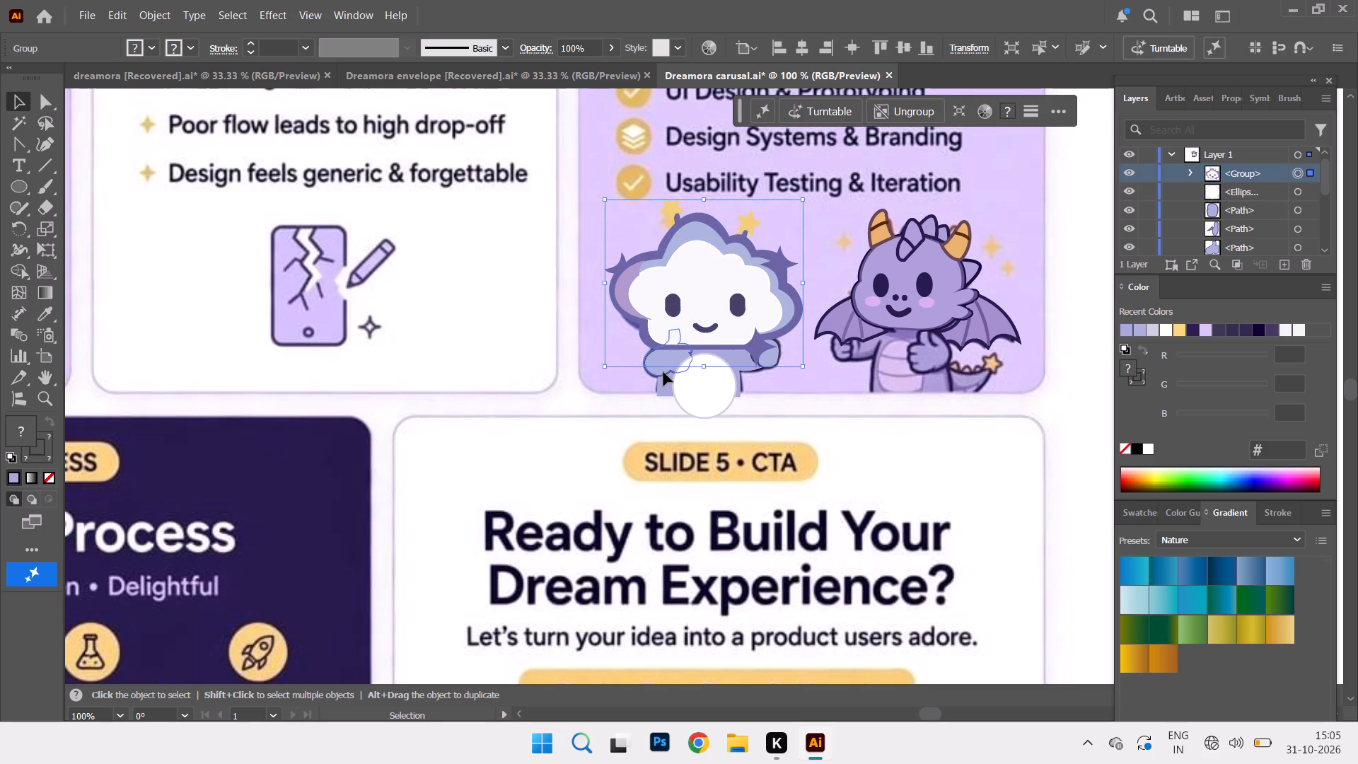
{"action": "left_click_drag", "start_coordinate": [1253, 248], "coordinate": [1250, 221]}
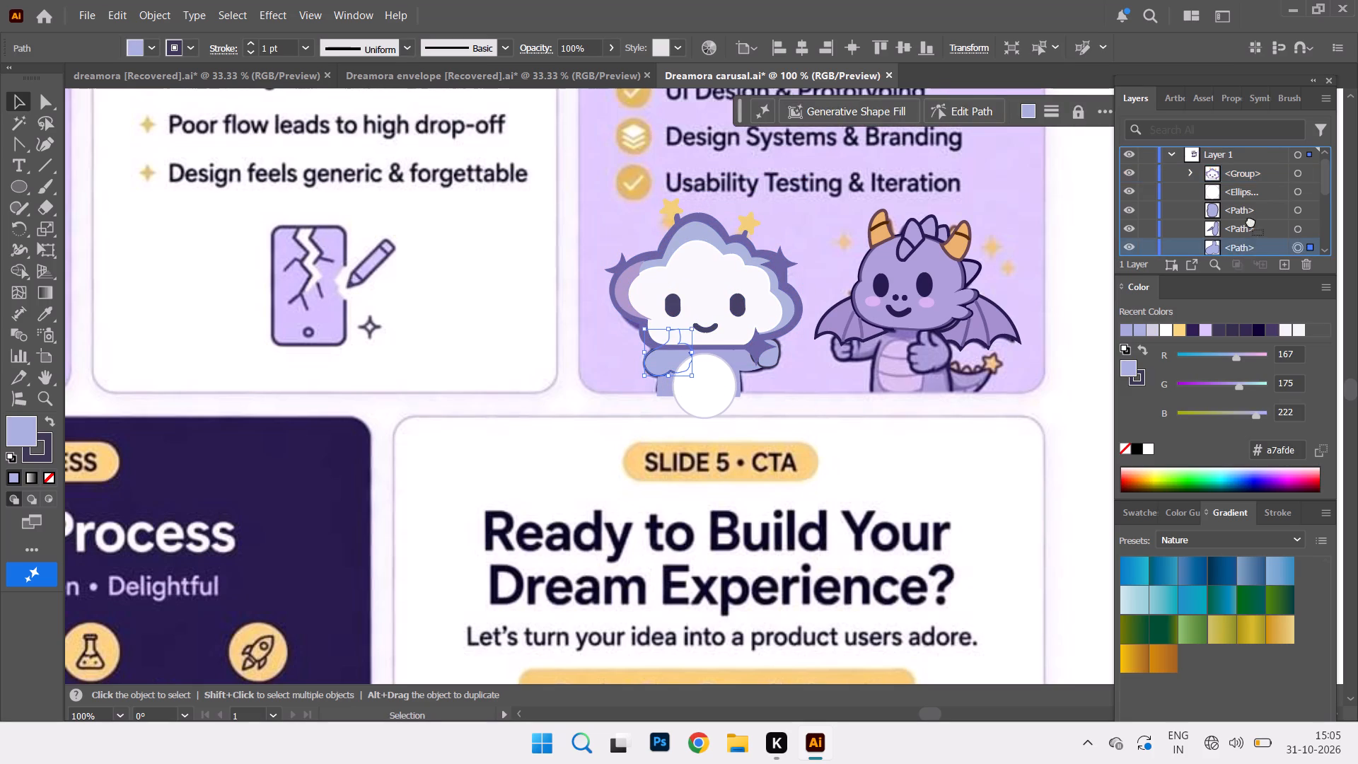
{"action": "left_click_drag", "start_coordinate": [1250, 221], "coordinate": [1263, 172]}
{"action": "scroll", "coordinate": [1278, 185], "scroll_direction": "down", "scroll_amount": 3}
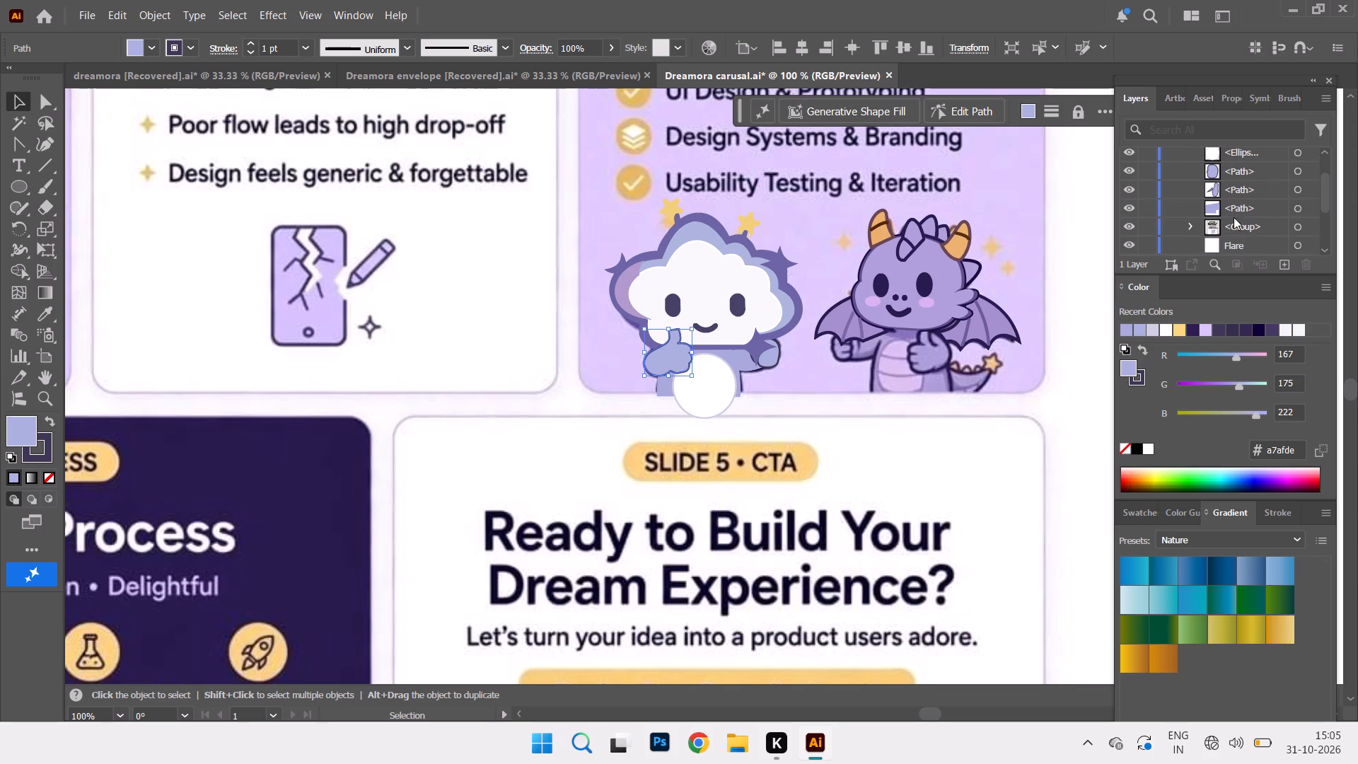
Move the fist path of the other hand into the cloud head group, in front of the head.
{"action": "left_click", "coordinate": [767, 355]}
{"action": "scroll", "coordinate": [1284, 192], "scroll_direction": "up", "scroll_amount": 2}
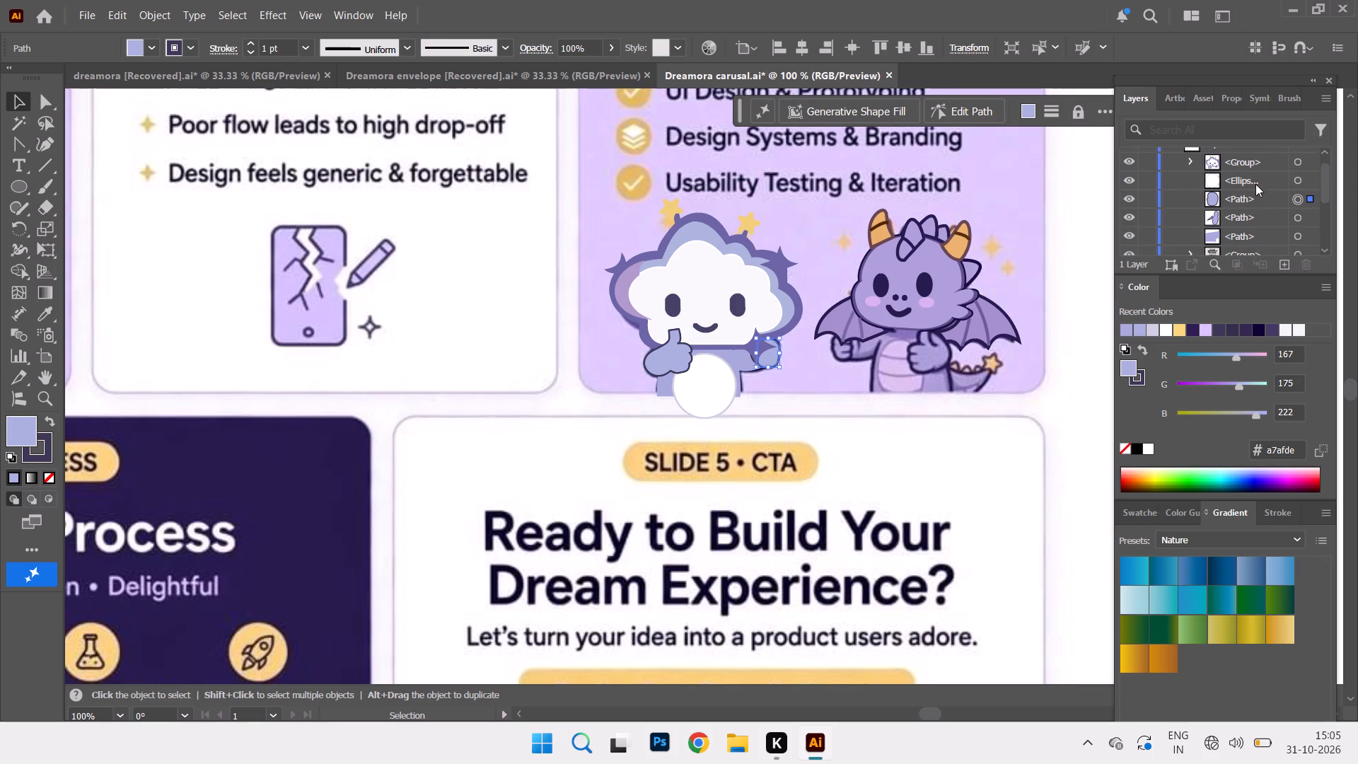
{"action": "left_click_drag", "start_coordinate": [1248, 202], "coordinate": [1251, 158]}
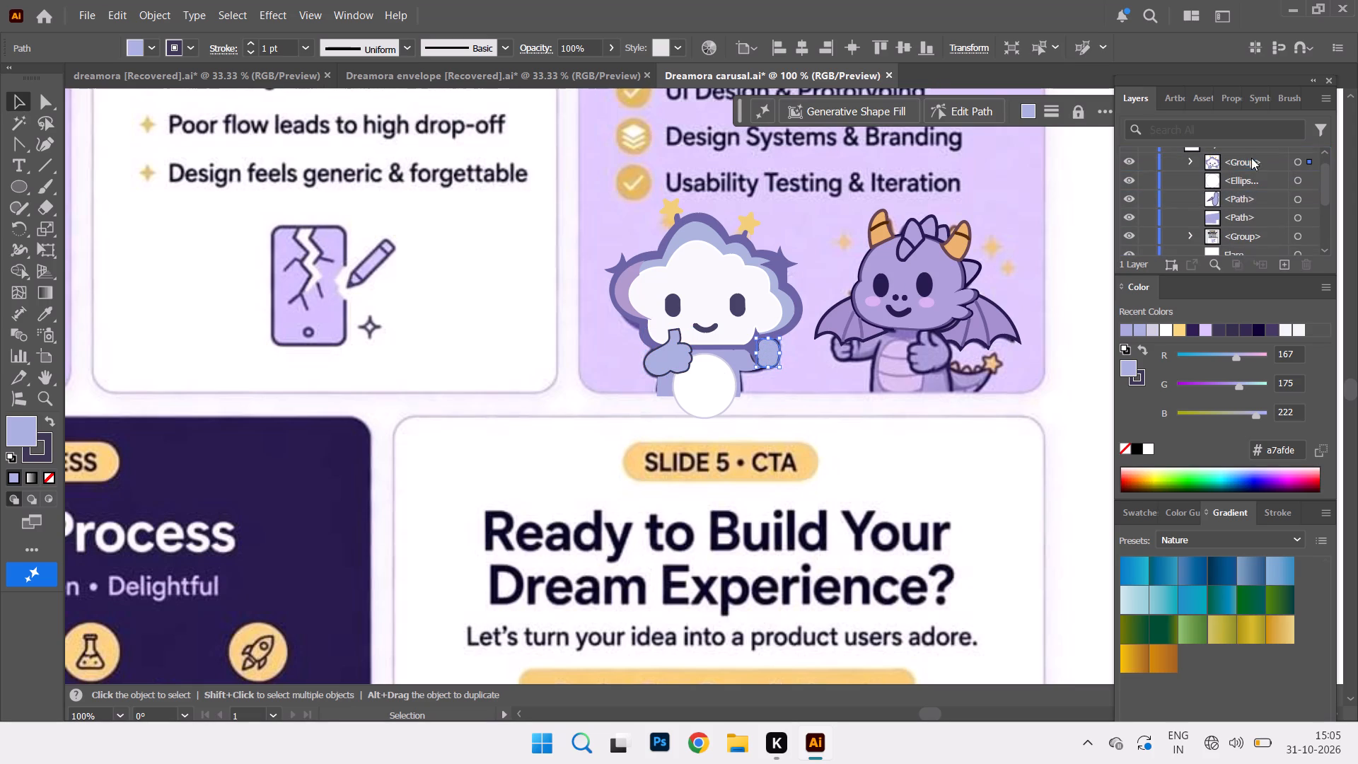
Move the remaining small hand path above the ellipse in the stacking order, just below the head group.
{"action": "left_click_drag", "start_coordinate": [1246, 199], "coordinate": [1263, 168]}
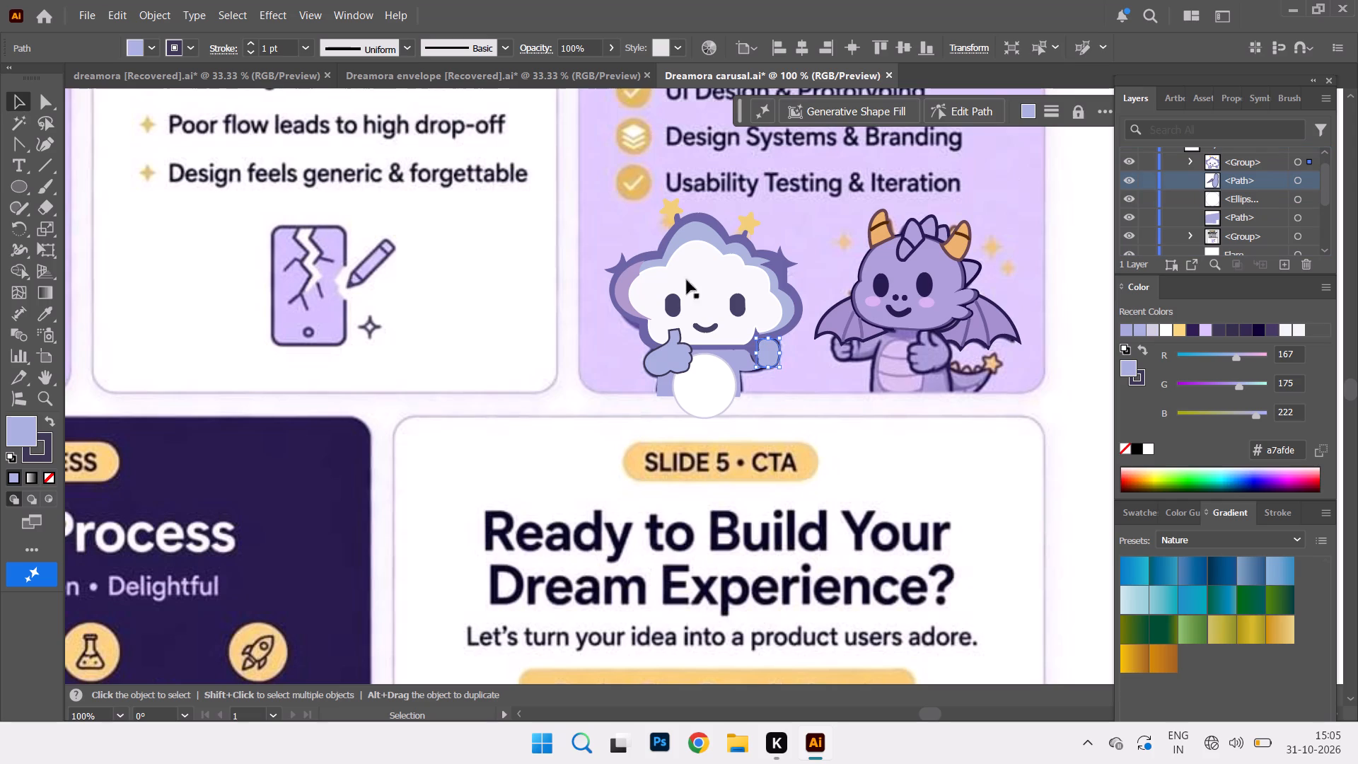
{"action": "left_click", "coordinate": [965, 454]}
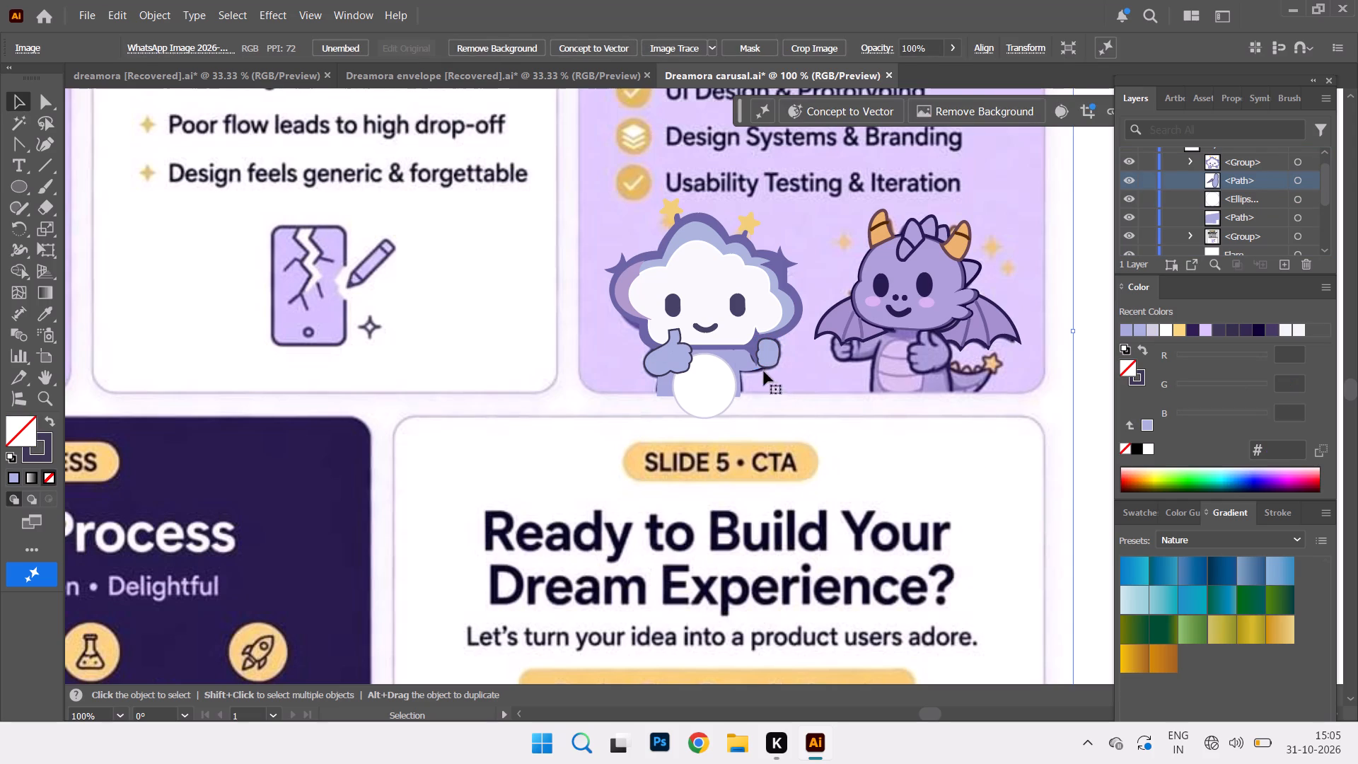
Shift the reference image sideways so its cloud character sits beside the drawn one.
{"action": "left_click", "coordinate": [735, 362]}
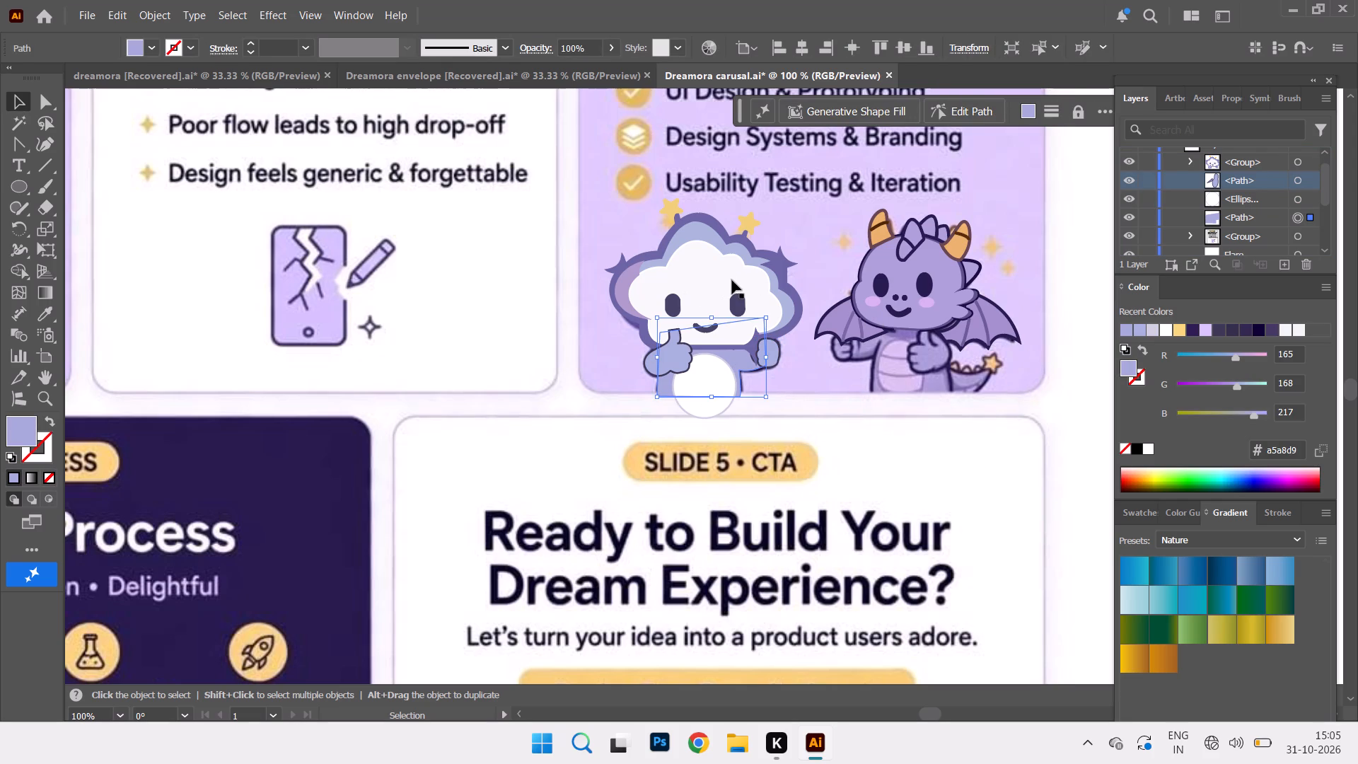
{"action": "left_click_drag", "start_coordinate": [833, 245], "coordinate": [603, 237]}
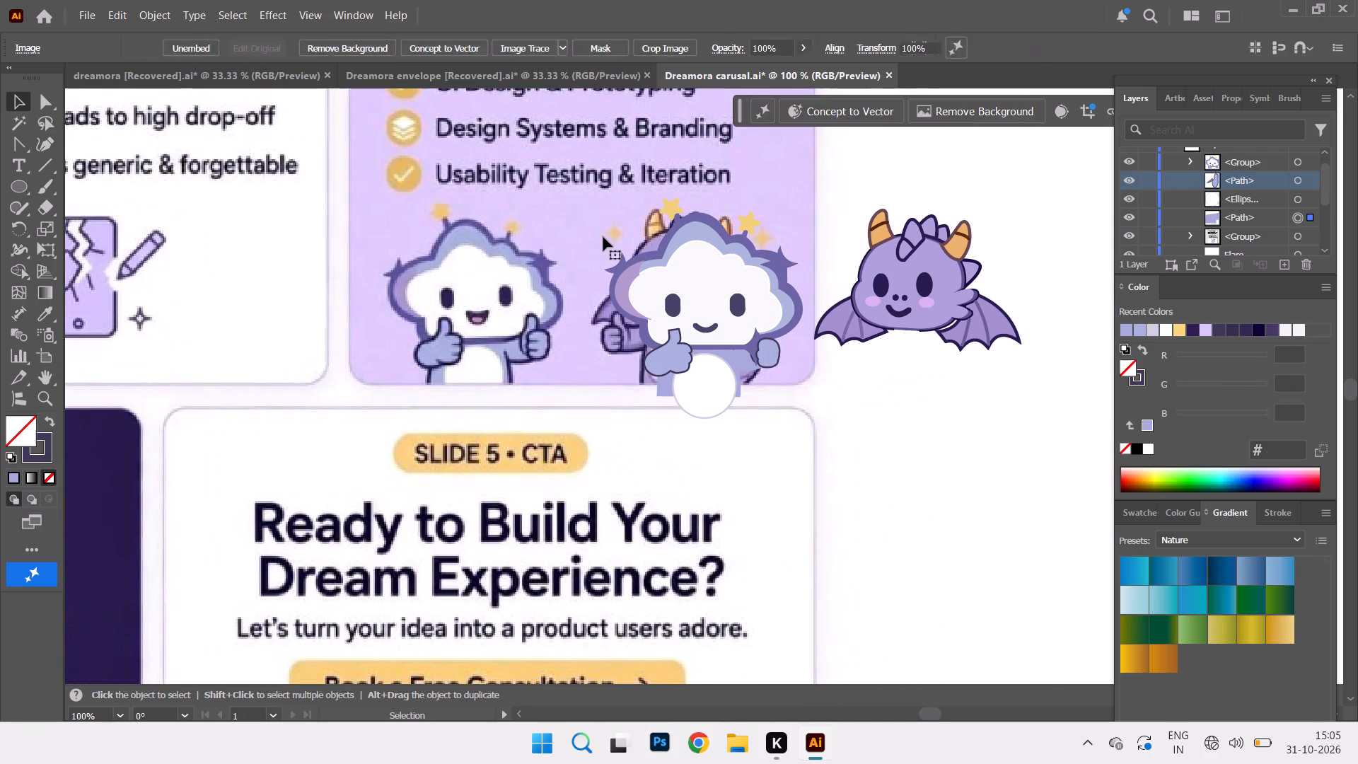
Ungroup the cloud head group so its hands and face parts can be edited separately.
{"action": "left_click", "coordinate": [675, 335]}
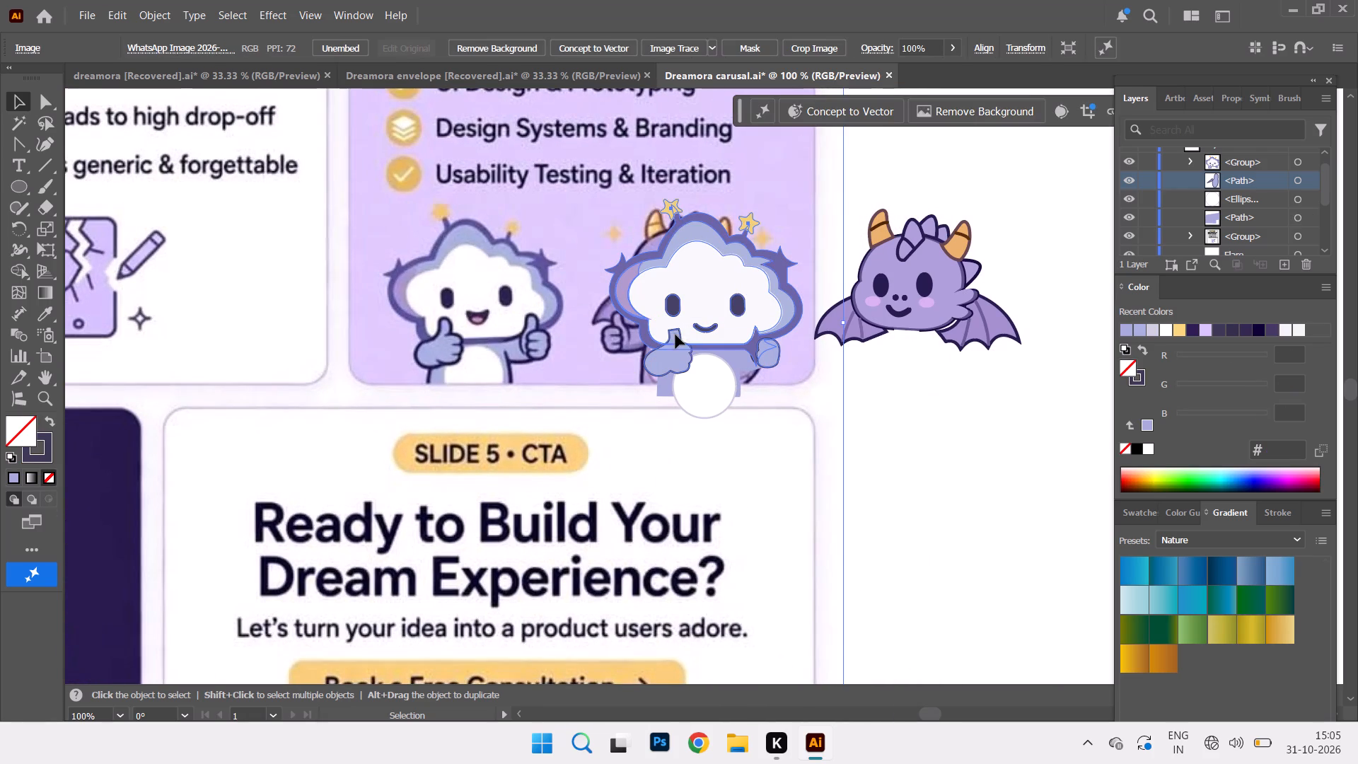
{"action": "left_click", "coordinate": [981, 465]}
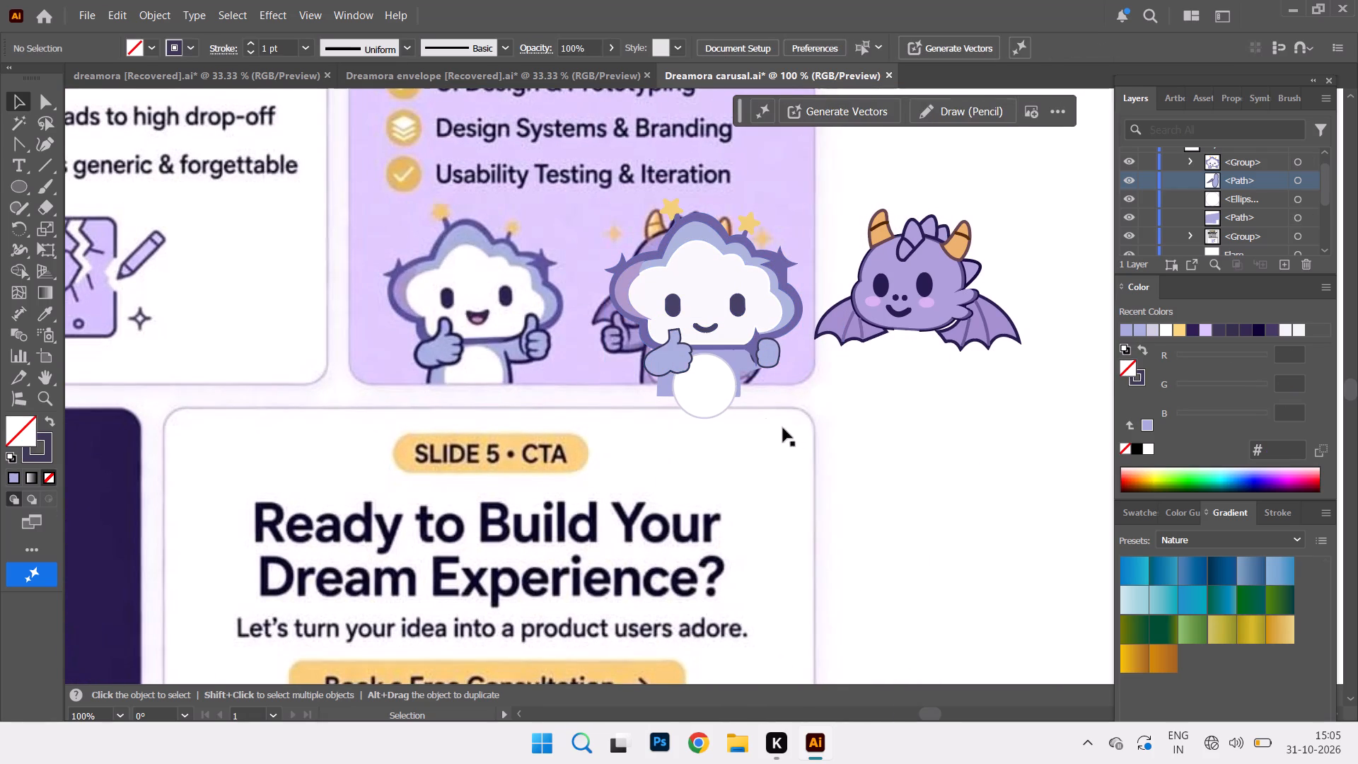
{"action": "left_click", "coordinate": [680, 363]}
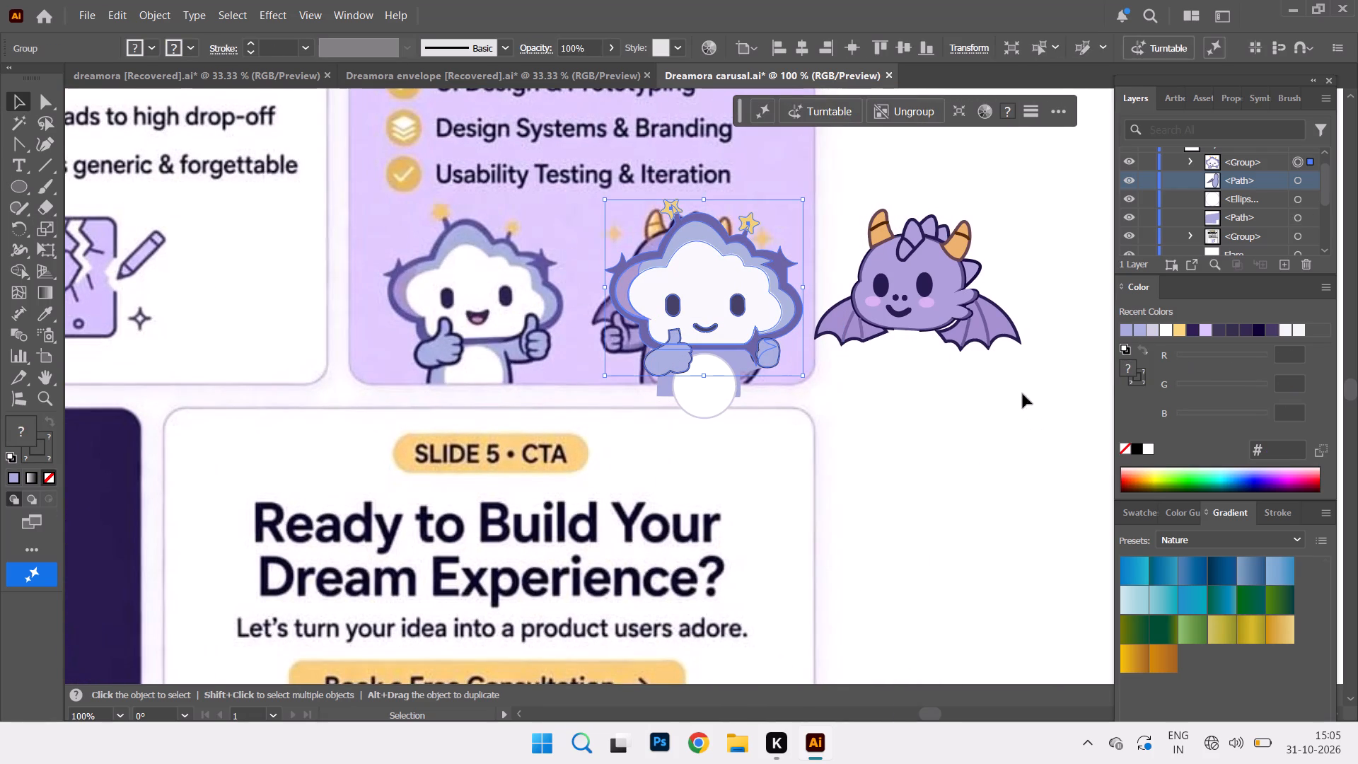
{"action": "left_click_drag", "start_coordinate": [1122, 396], "coordinate": [1087, 408]}
{"action": "left_click", "coordinate": [936, 428]}
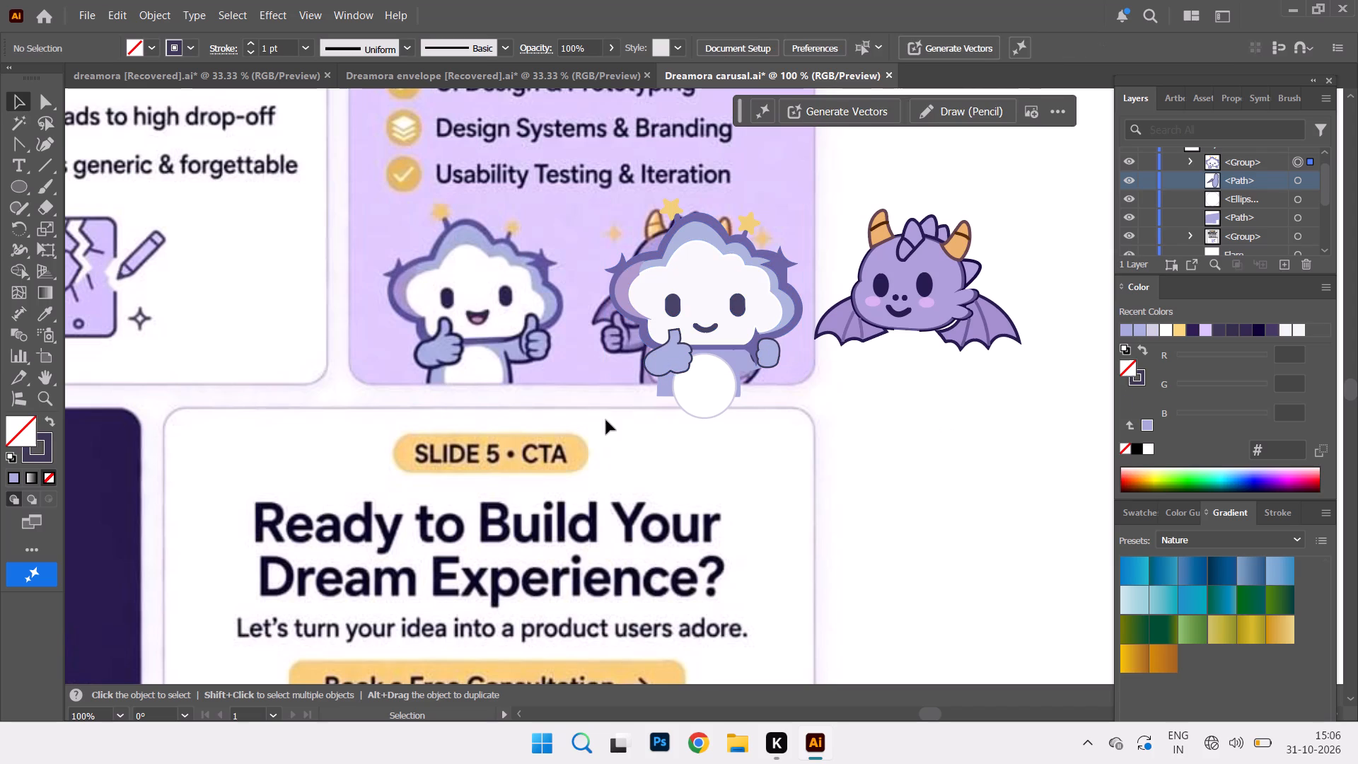
{"action": "left_click", "coordinate": [647, 367]}
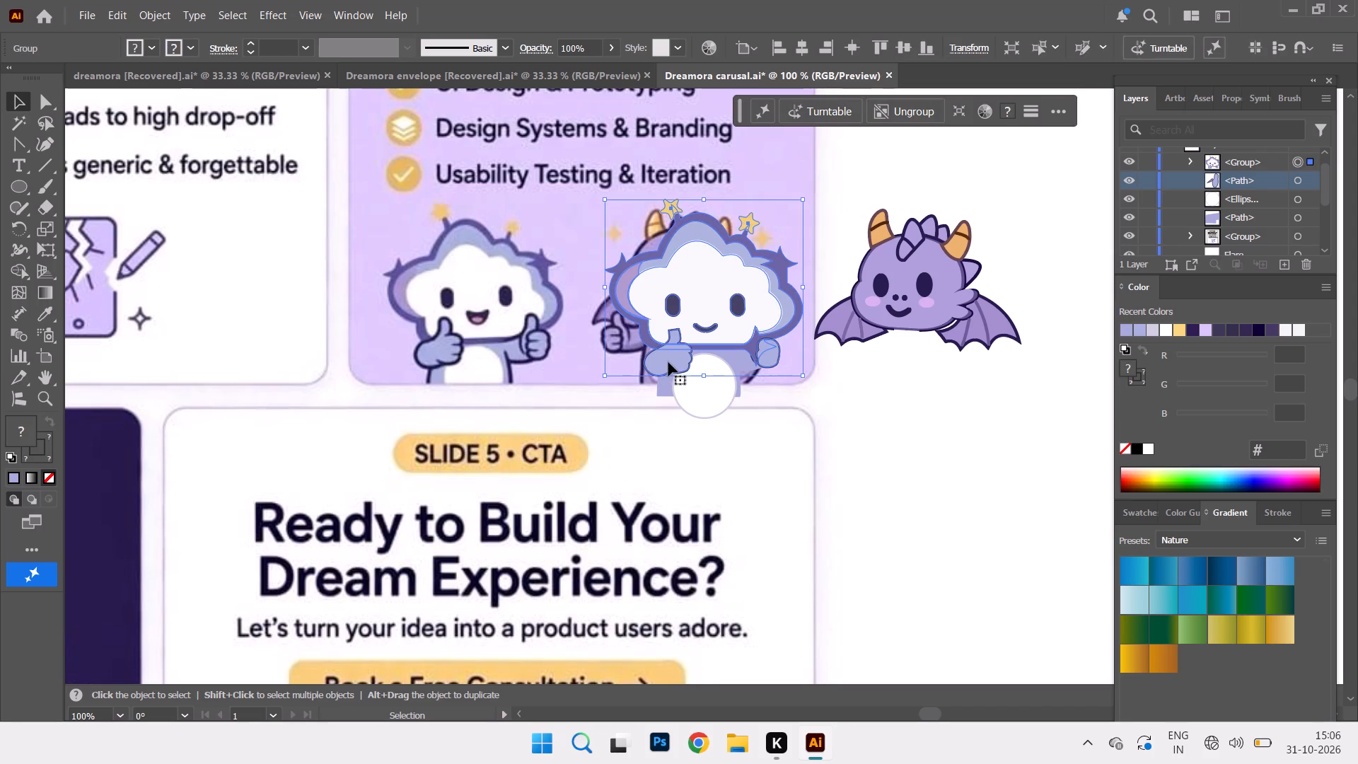
{"action": "left_click", "coordinate": [912, 115]}
{"action": "left_click", "coordinate": [845, 422]}
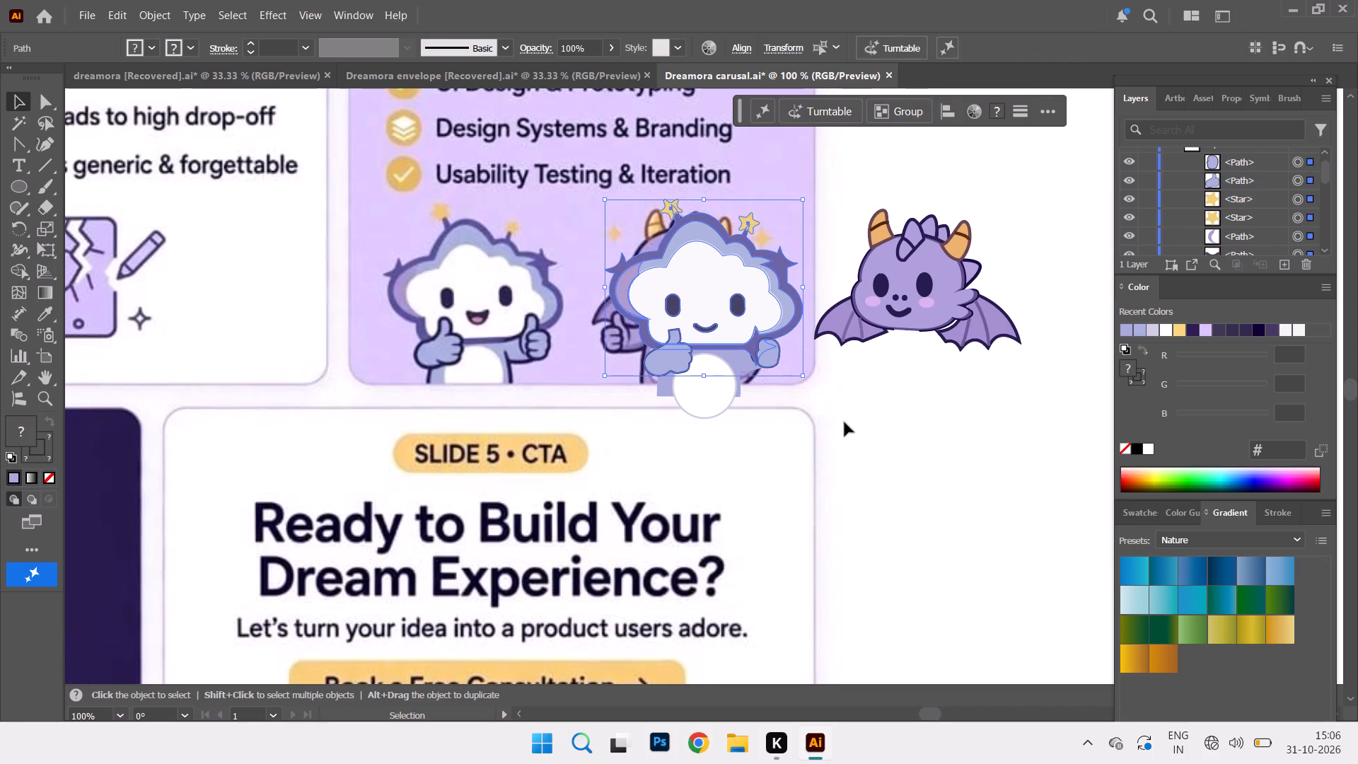
Reshape the thumb tip of the drawn thumbs-up hand path with the Anchor Point tool.
{"action": "left_click", "coordinate": [651, 363]}
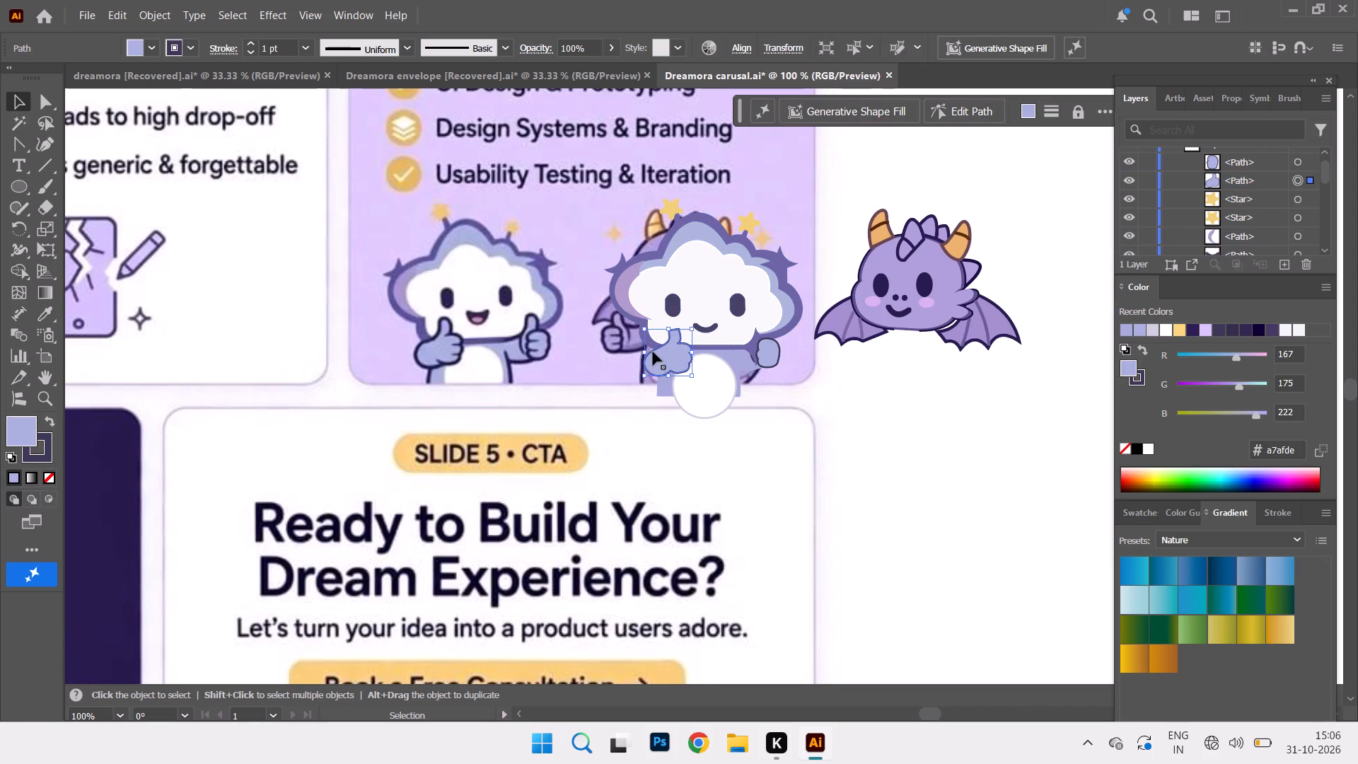
{"action": "right_click", "coordinate": [12, 149]}
{"action": "left_click", "coordinate": [100, 209]}
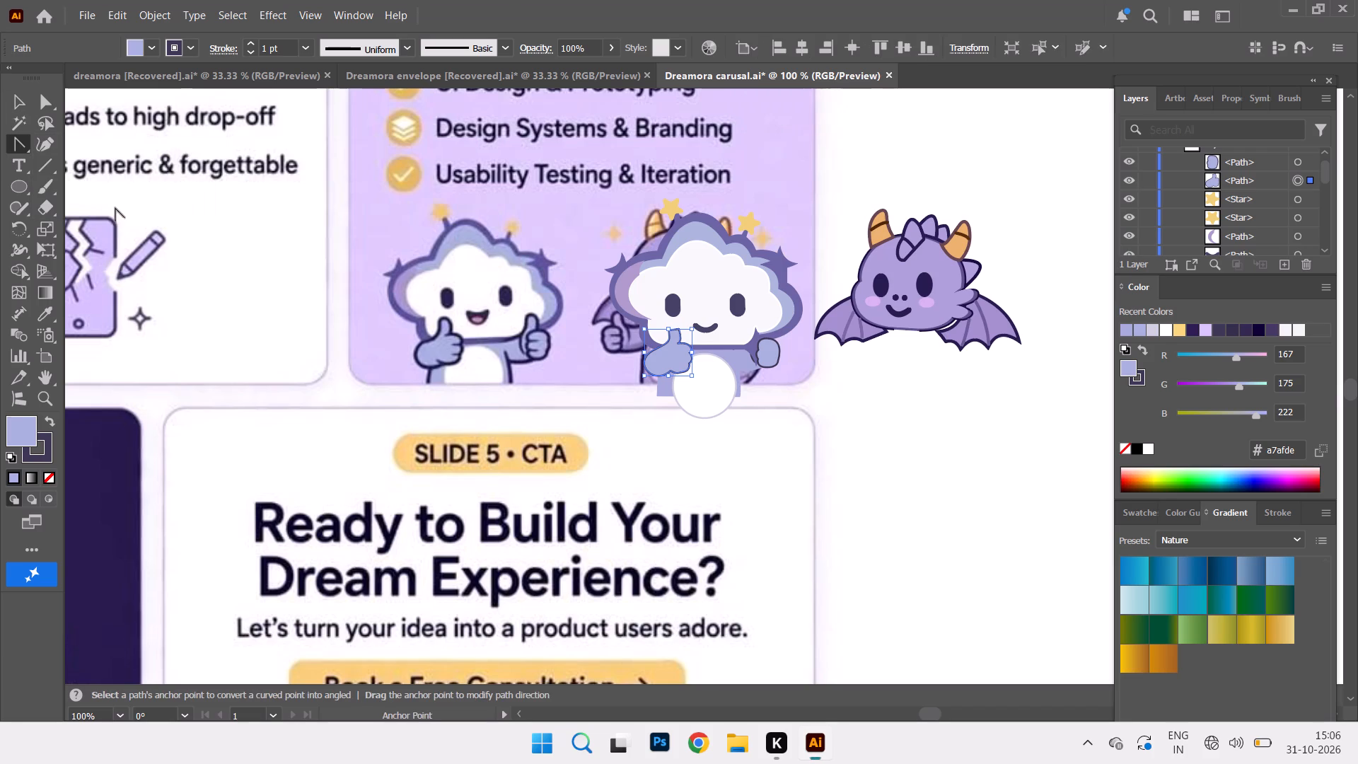
{"action": "left_click", "coordinate": [673, 330]}
{"action": "left_click", "coordinate": [927, 404]}
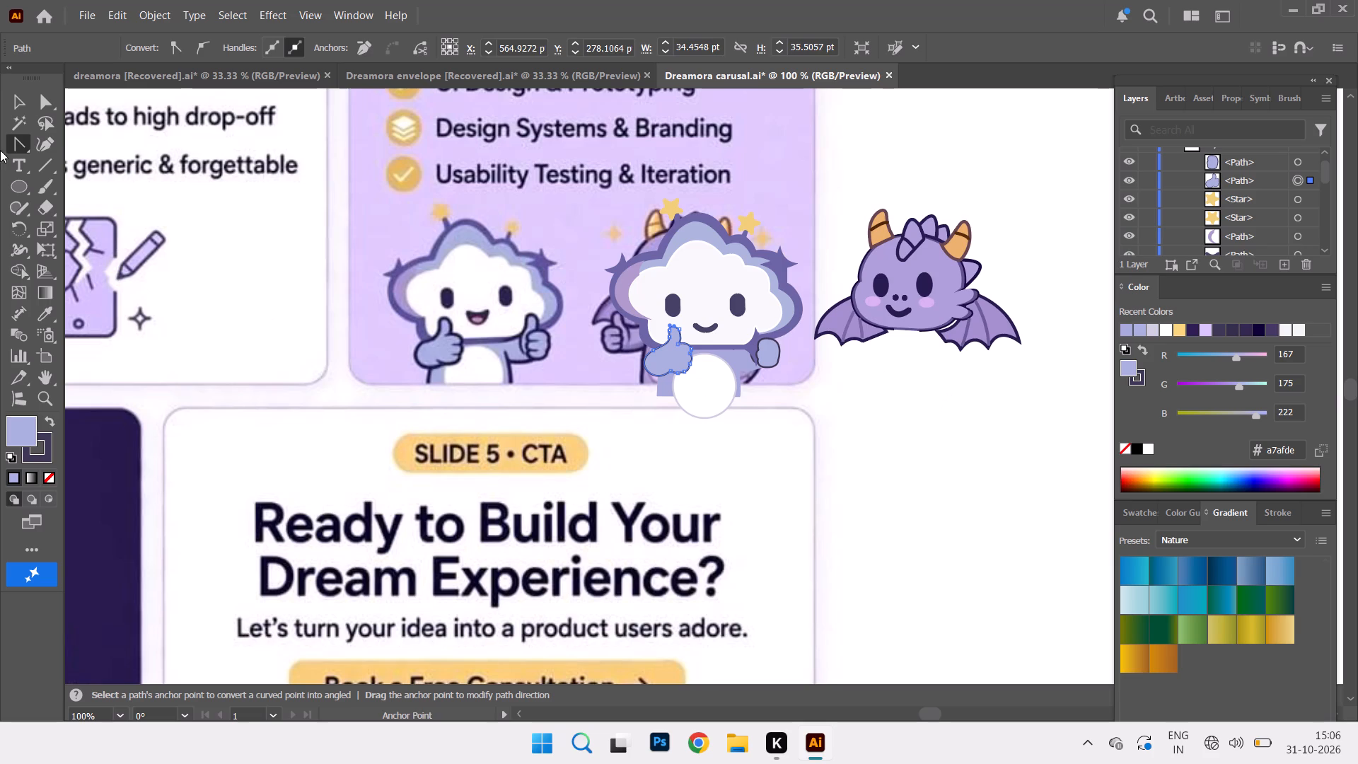
{"action": "left_click", "coordinate": [15, 105]}
{"action": "left_click", "coordinate": [872, 529]}
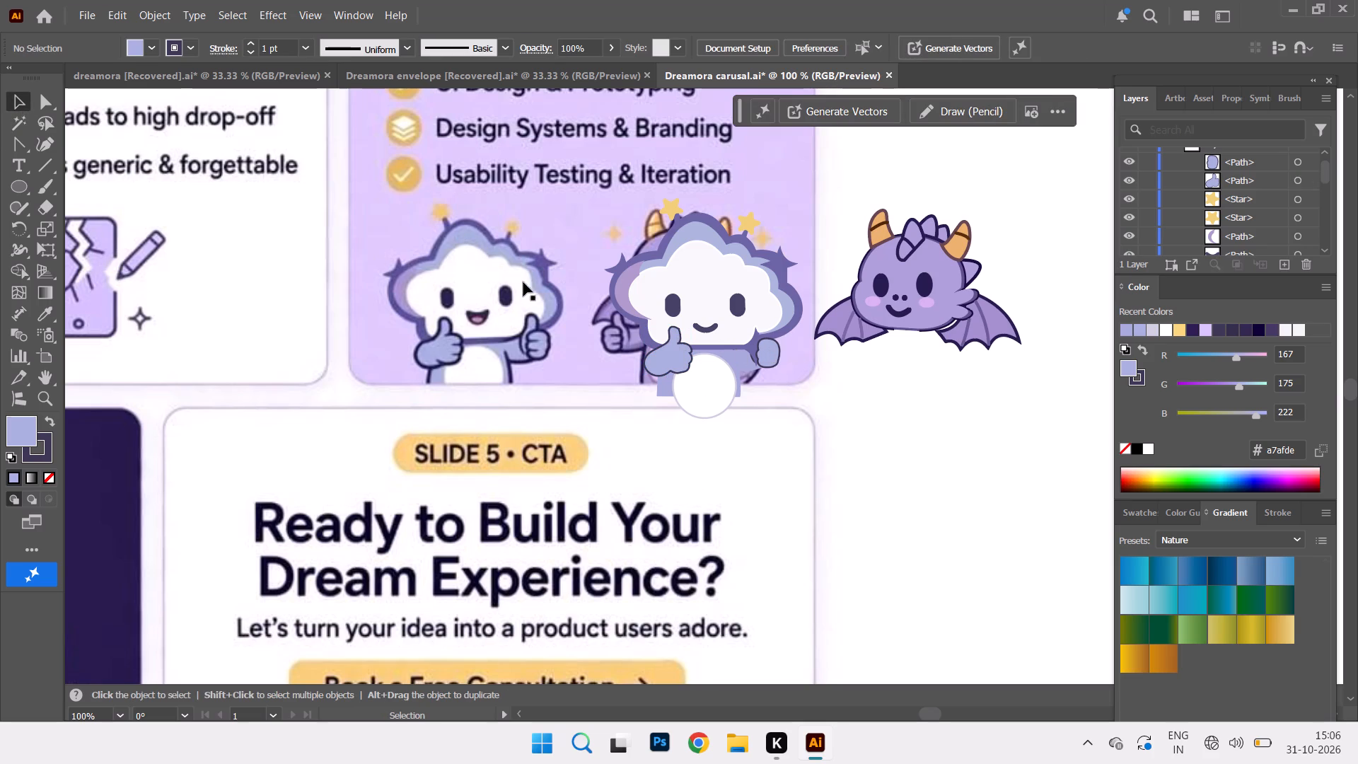
Trace the tip and both sides of the raised thumb on the reference cloud's thumbs-up hand nearest the dragon, using the Pen tool.
{"action": "right_click", "coordinate": [14, 147]}
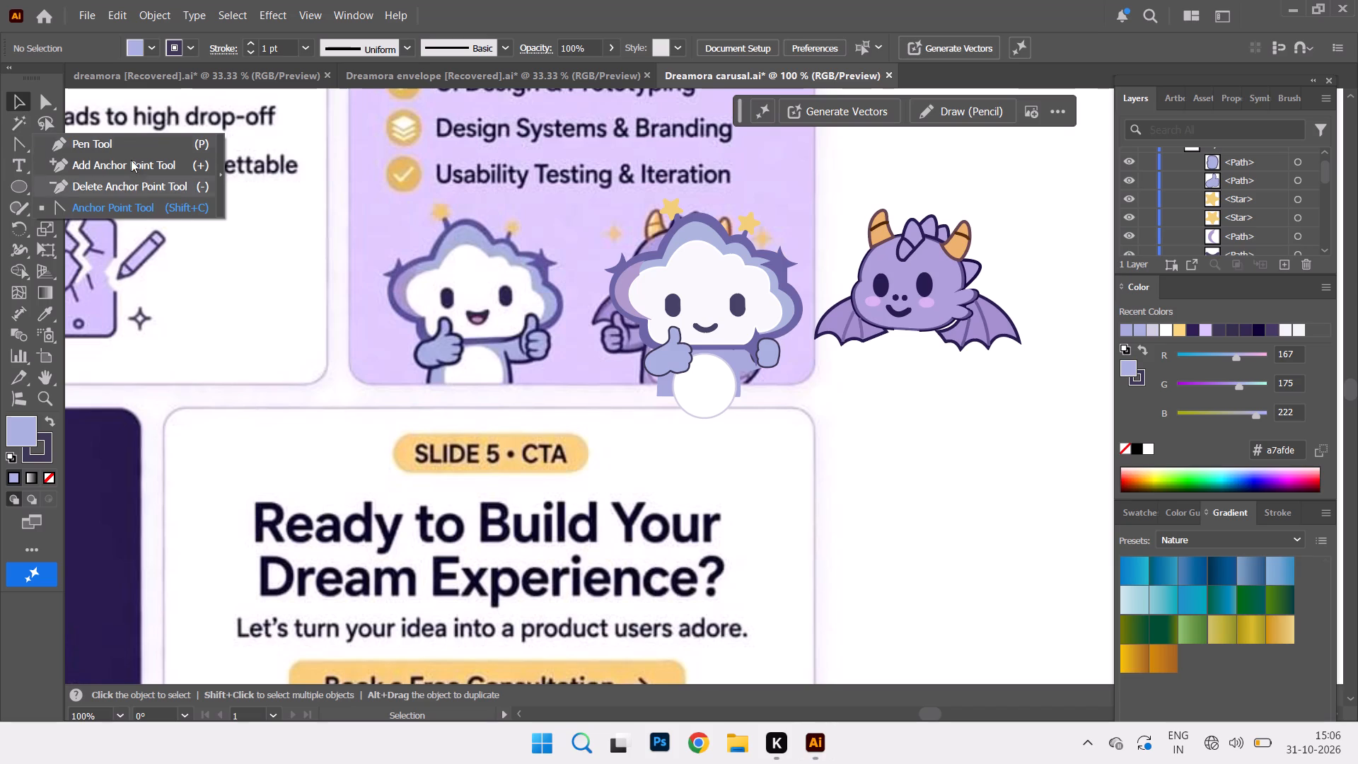
{"action": "left_click", "coordinate": [131, 146]}
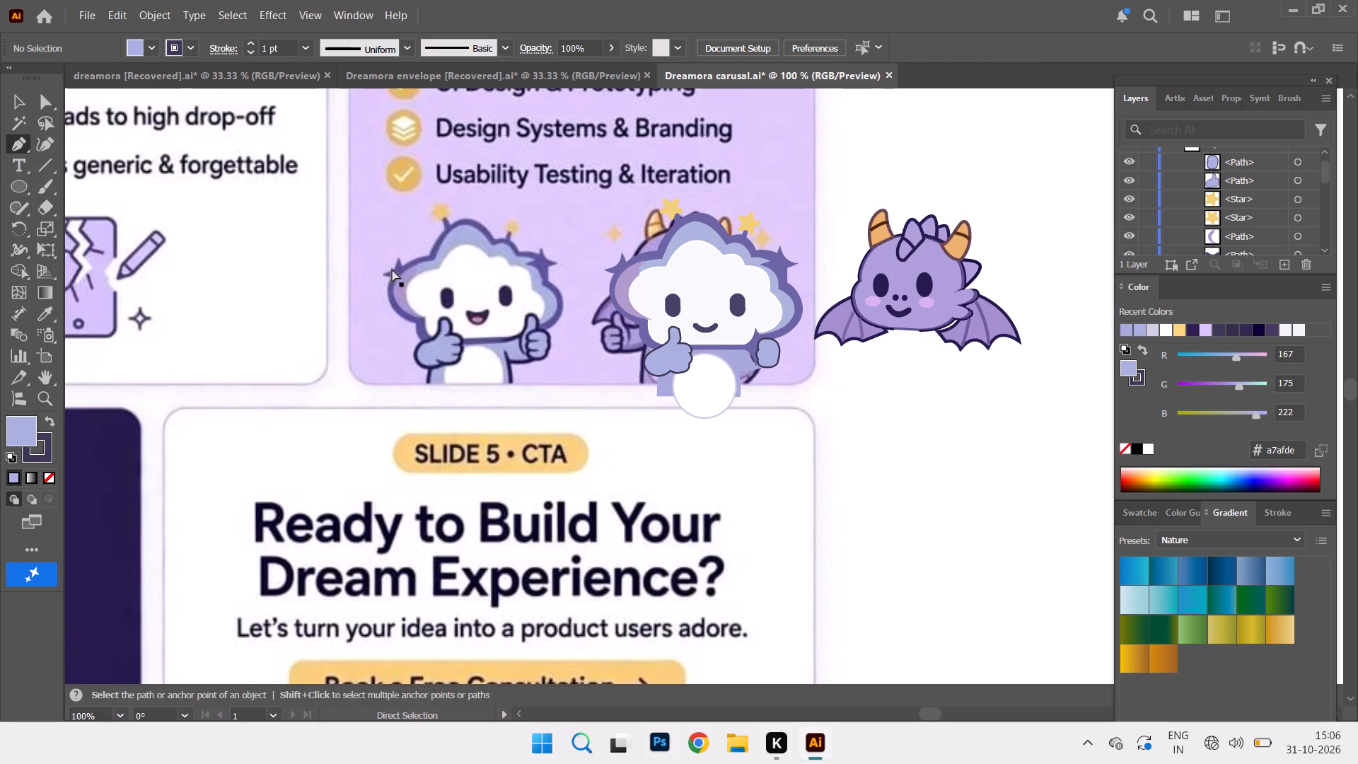
{"action": "key", "text": "ctrl+equal"}
{"action": "key", "text": "ctrl+equal"}
{"action": "key", "text": "ctrl+equal"}
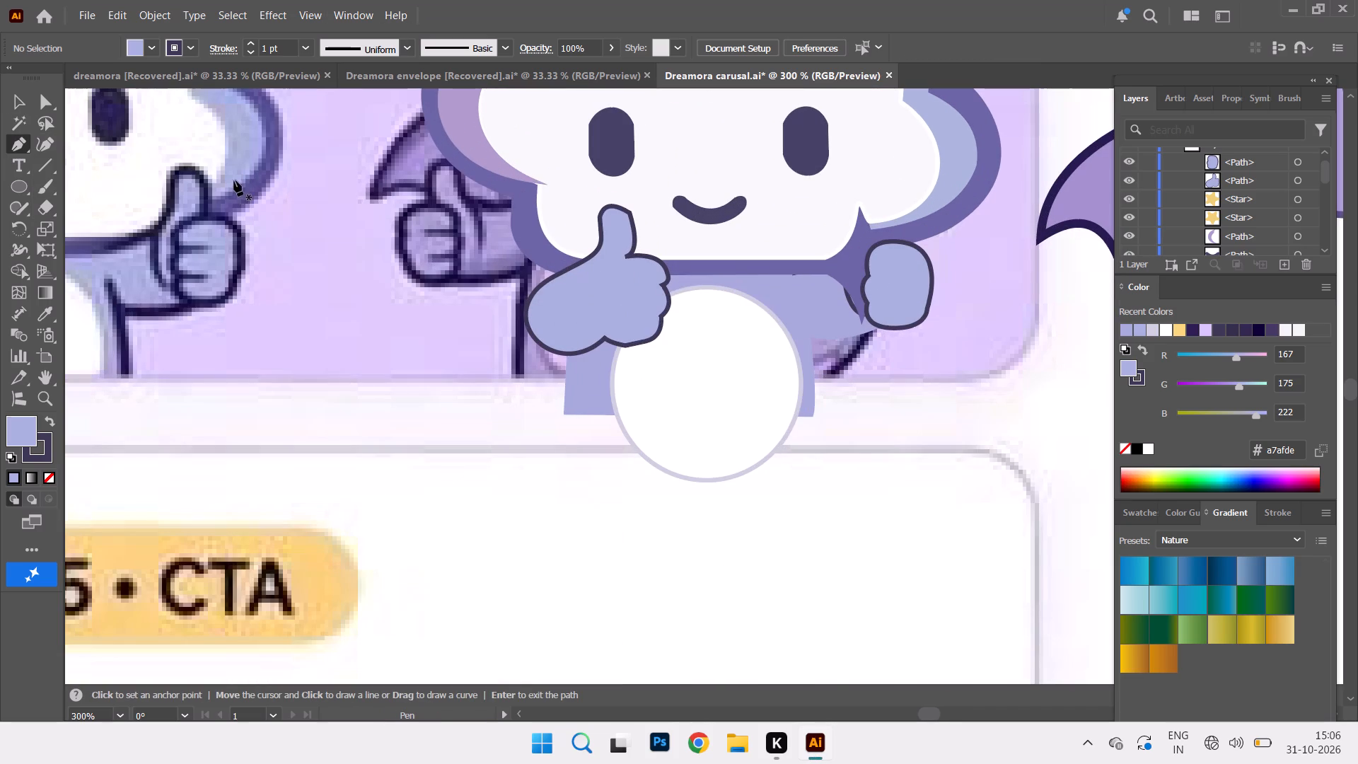
{"action": "left_click", "coordinate": [203, 216]}
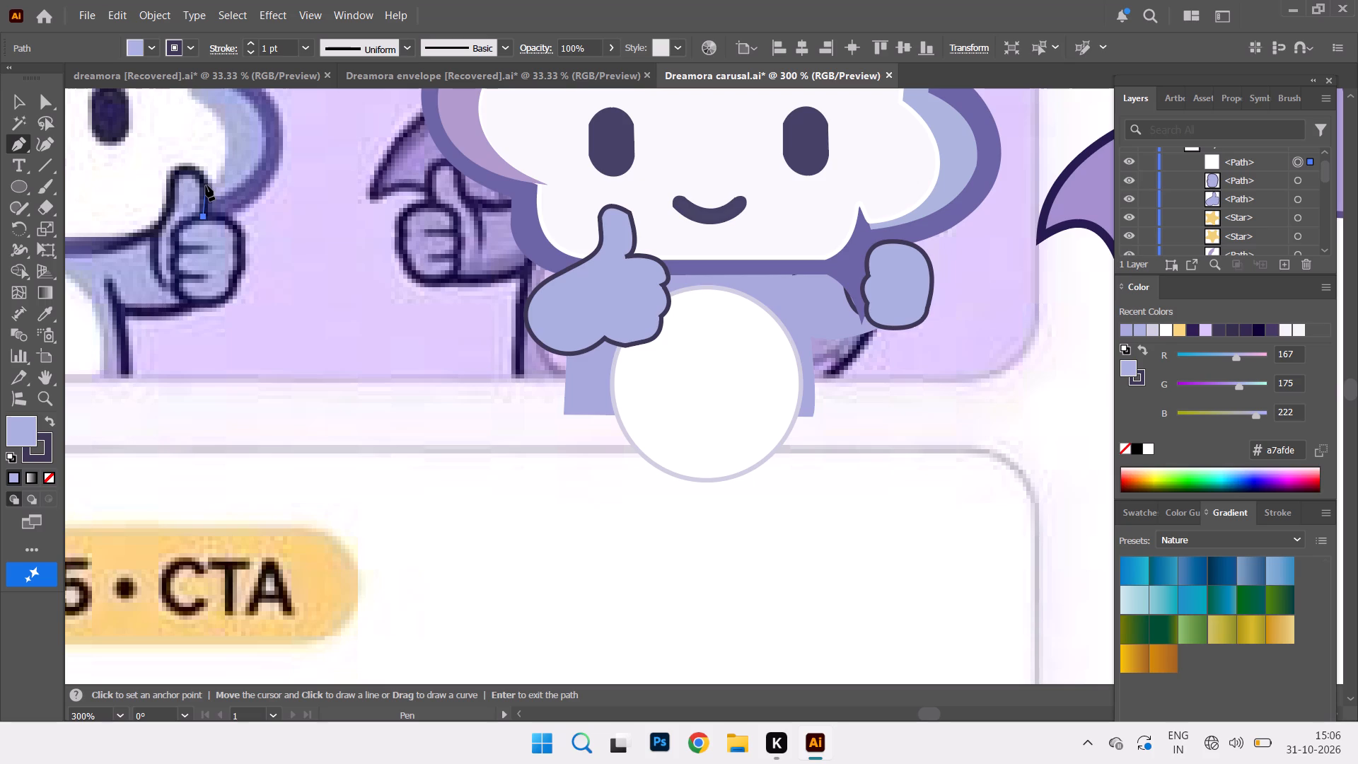
{"action": "left_click", "coordinate": [206, 187]}
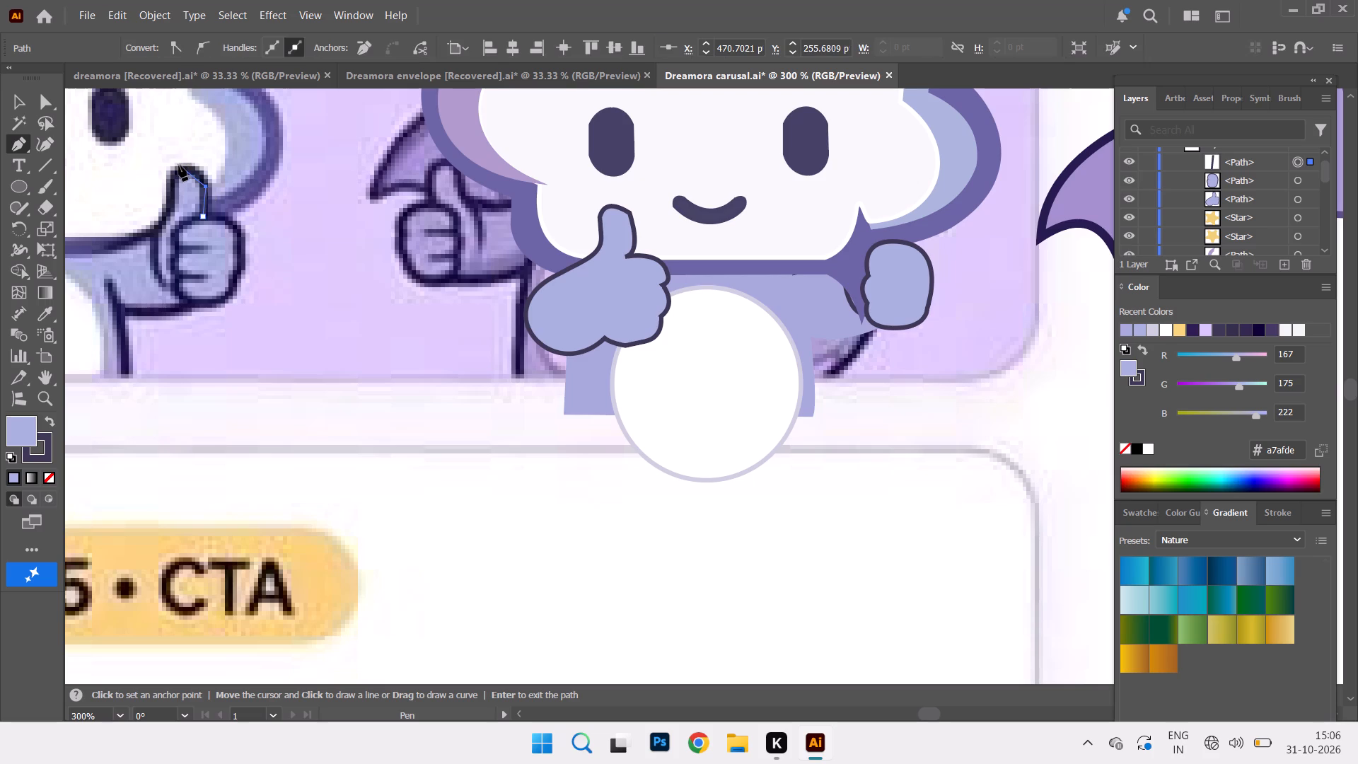
{"action": "left_click_drag", "start_coordinate": [178, 170], "coordinate": [165, 175]}
{"action": "left_click_drag", "start_coordinate": [165, 175], "coordinate": [155, 179]}
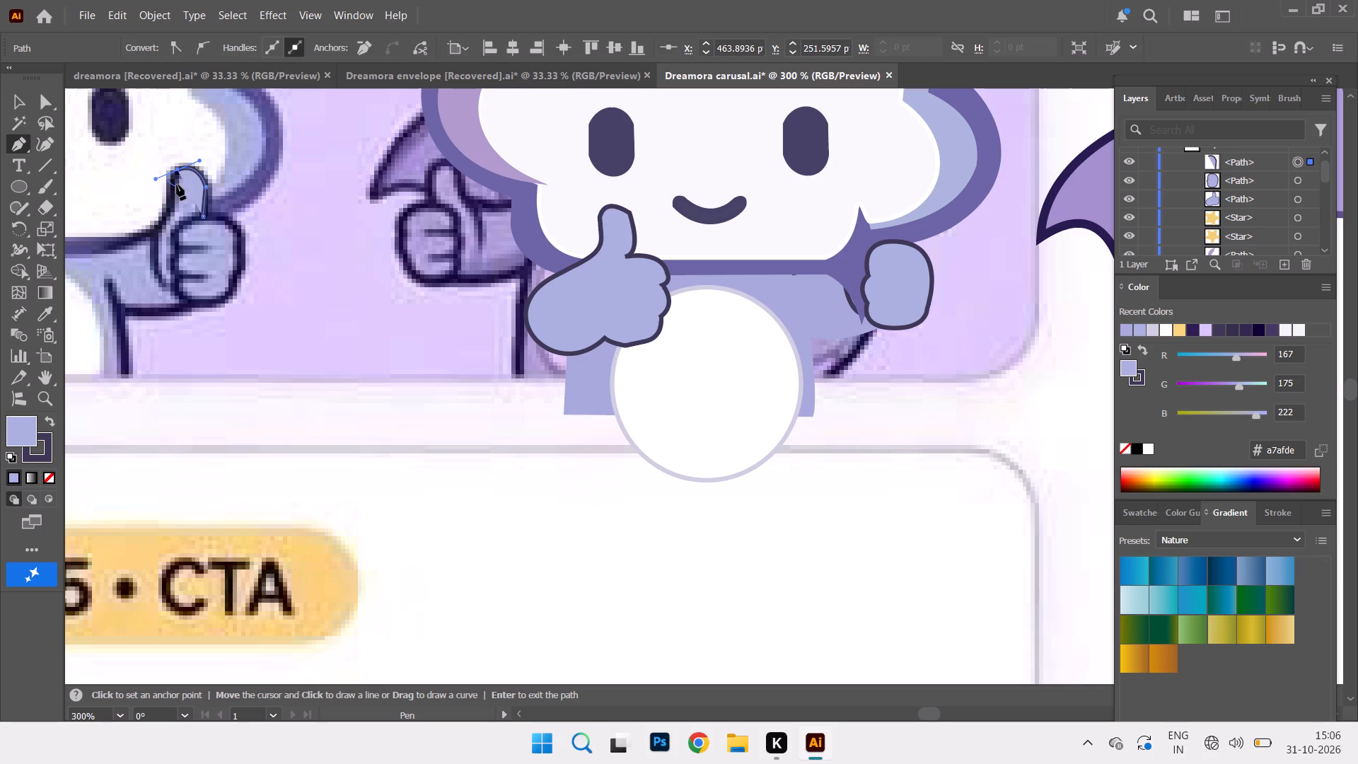
{"action": "left_click", "coordinate": [178, 170]}
{"action": "left_click_drag", "start_coordinate": [170, 211], "coordinate": [174, 238]}
{"action": "left_click_drag", "start_coordinate": [174, 238], "coordinate": [167, 243]}
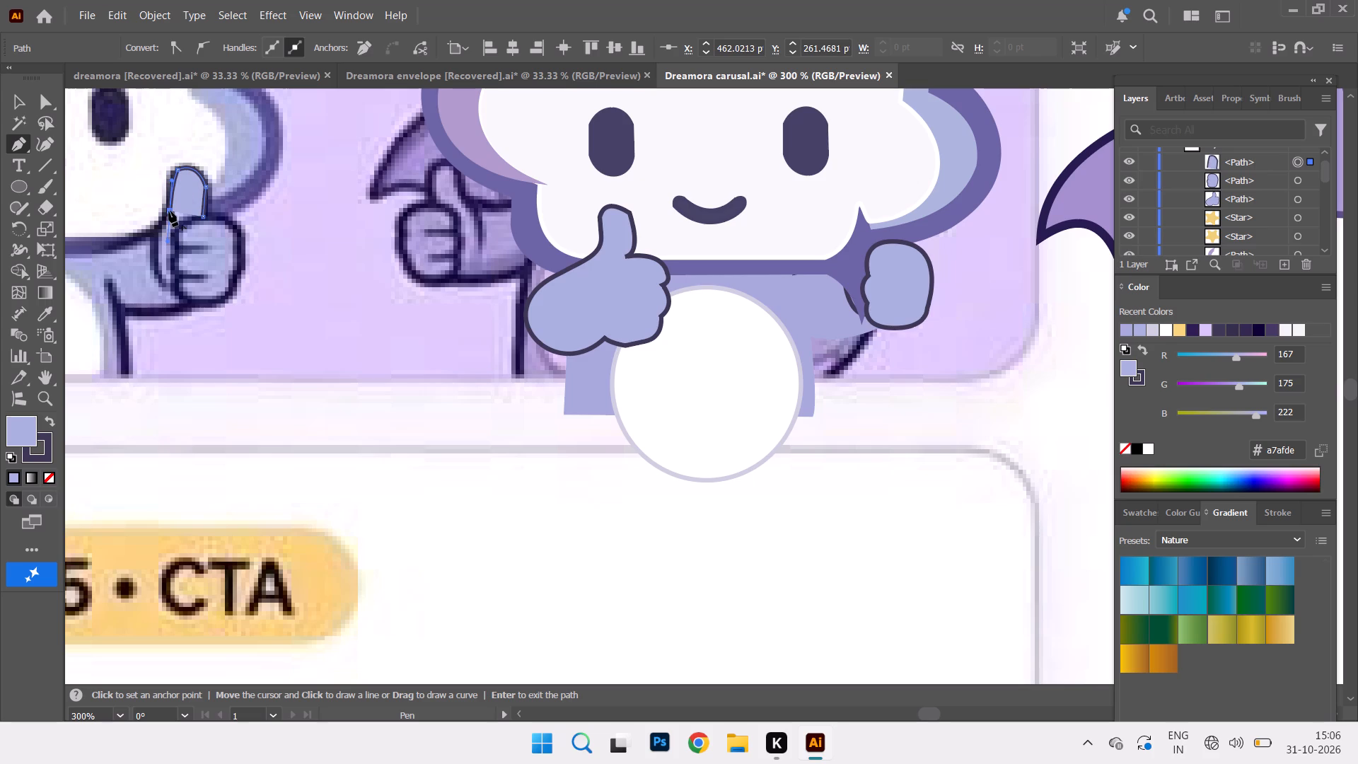
{"action": "left_click", "coordinate": [169, 211]}
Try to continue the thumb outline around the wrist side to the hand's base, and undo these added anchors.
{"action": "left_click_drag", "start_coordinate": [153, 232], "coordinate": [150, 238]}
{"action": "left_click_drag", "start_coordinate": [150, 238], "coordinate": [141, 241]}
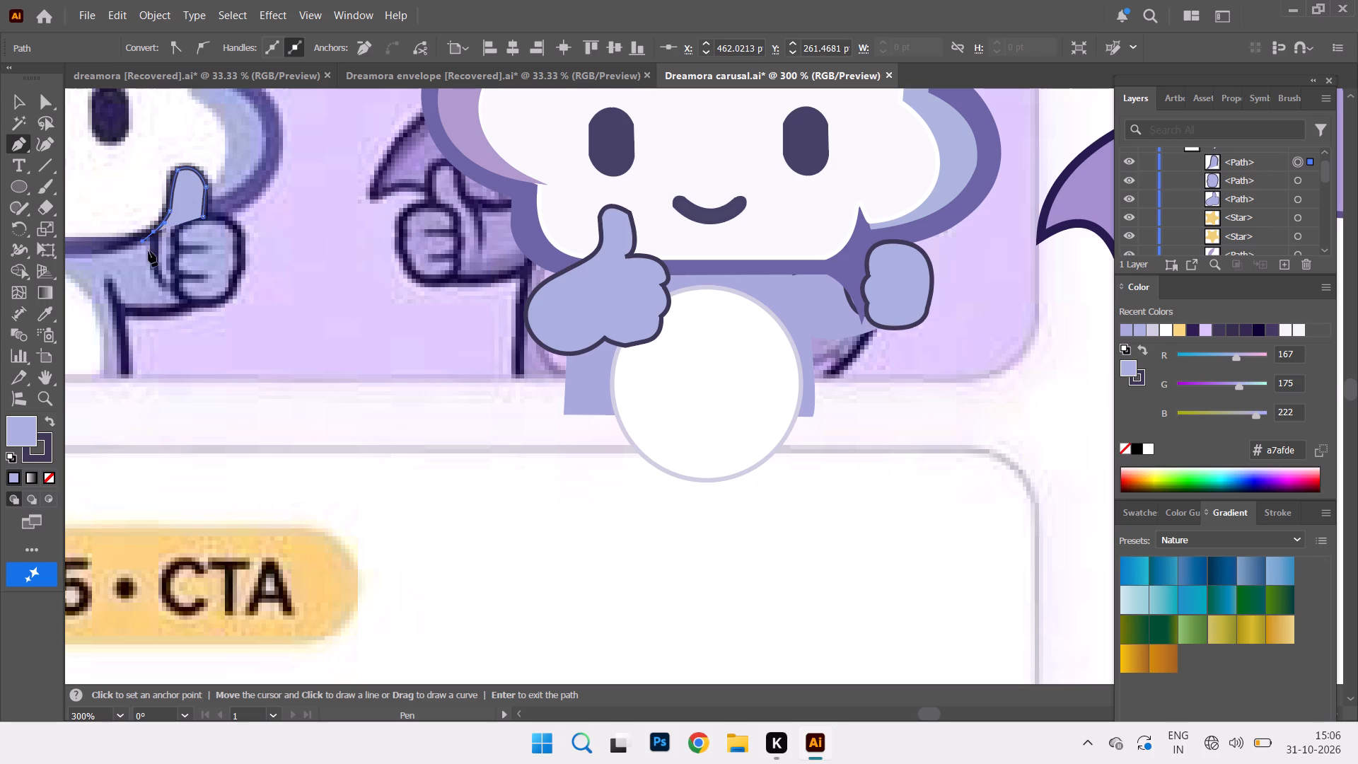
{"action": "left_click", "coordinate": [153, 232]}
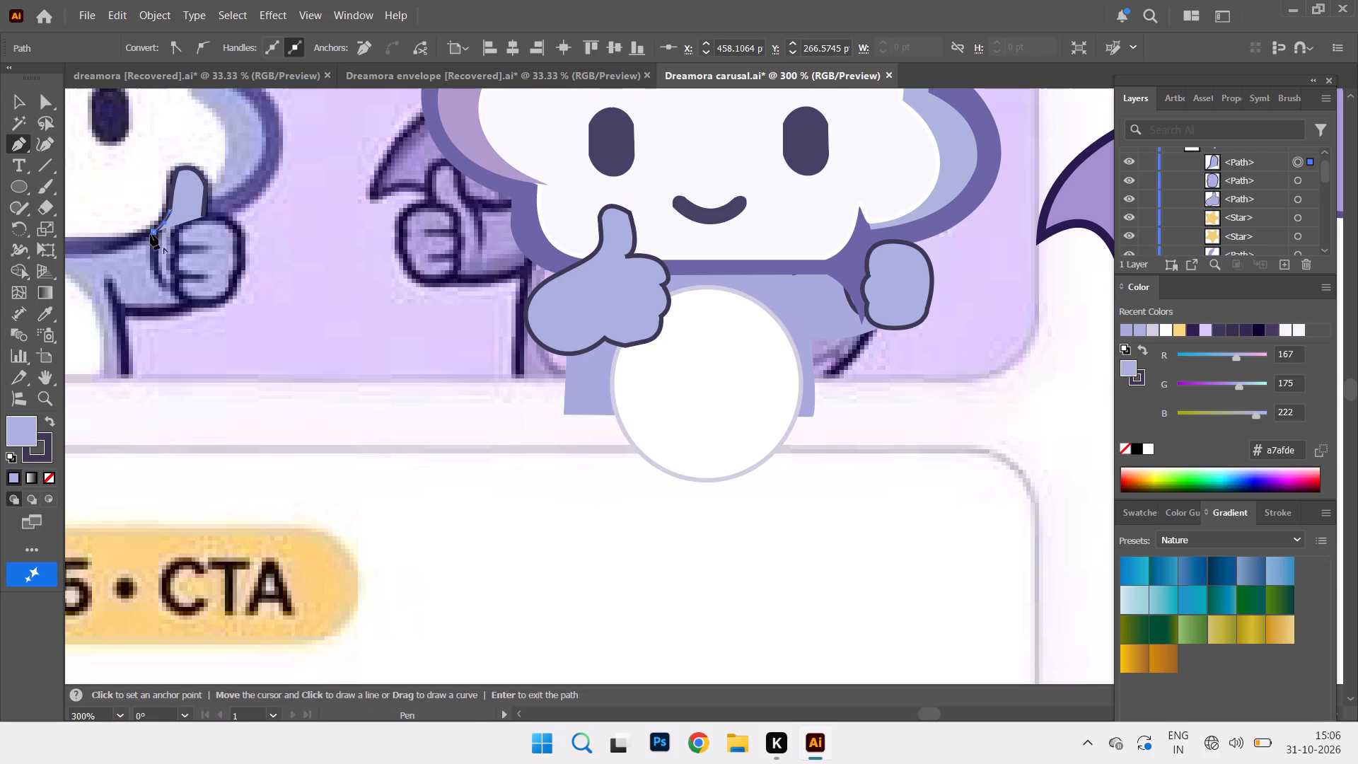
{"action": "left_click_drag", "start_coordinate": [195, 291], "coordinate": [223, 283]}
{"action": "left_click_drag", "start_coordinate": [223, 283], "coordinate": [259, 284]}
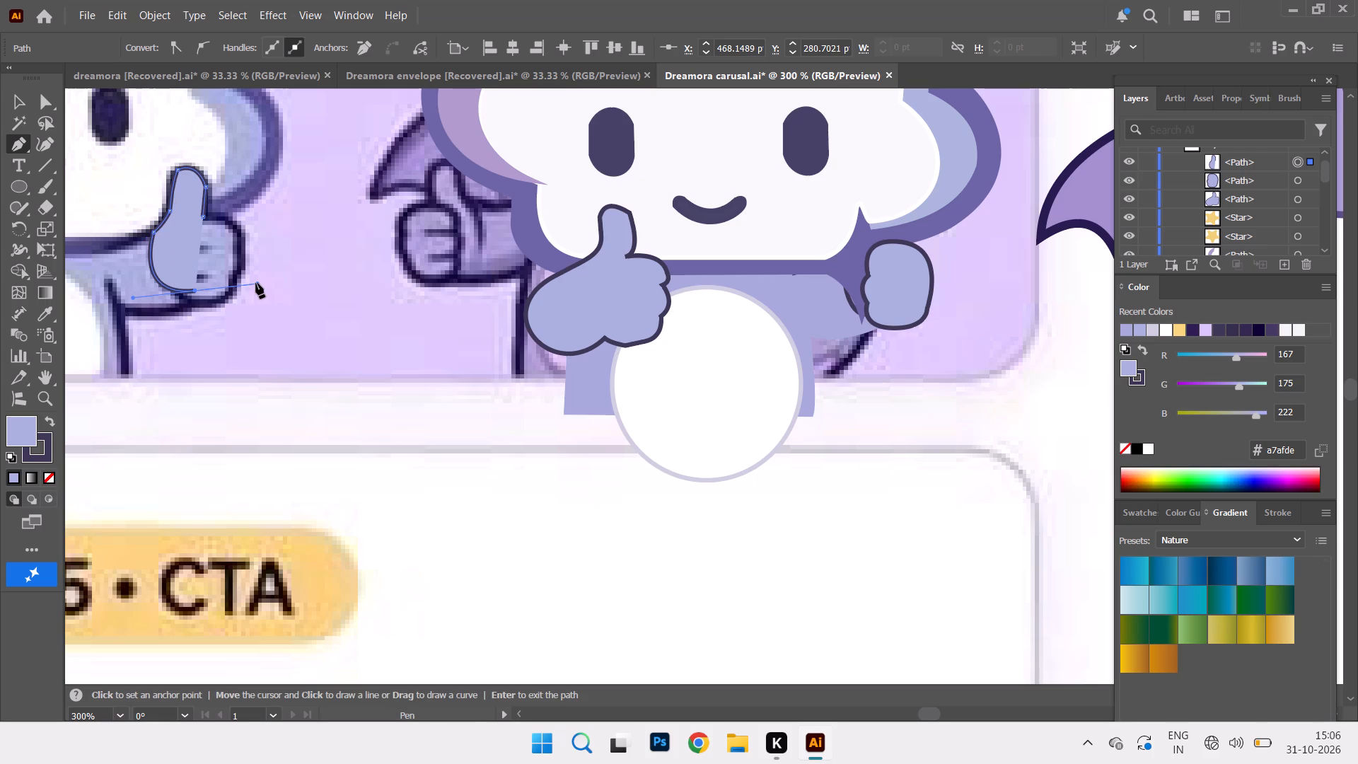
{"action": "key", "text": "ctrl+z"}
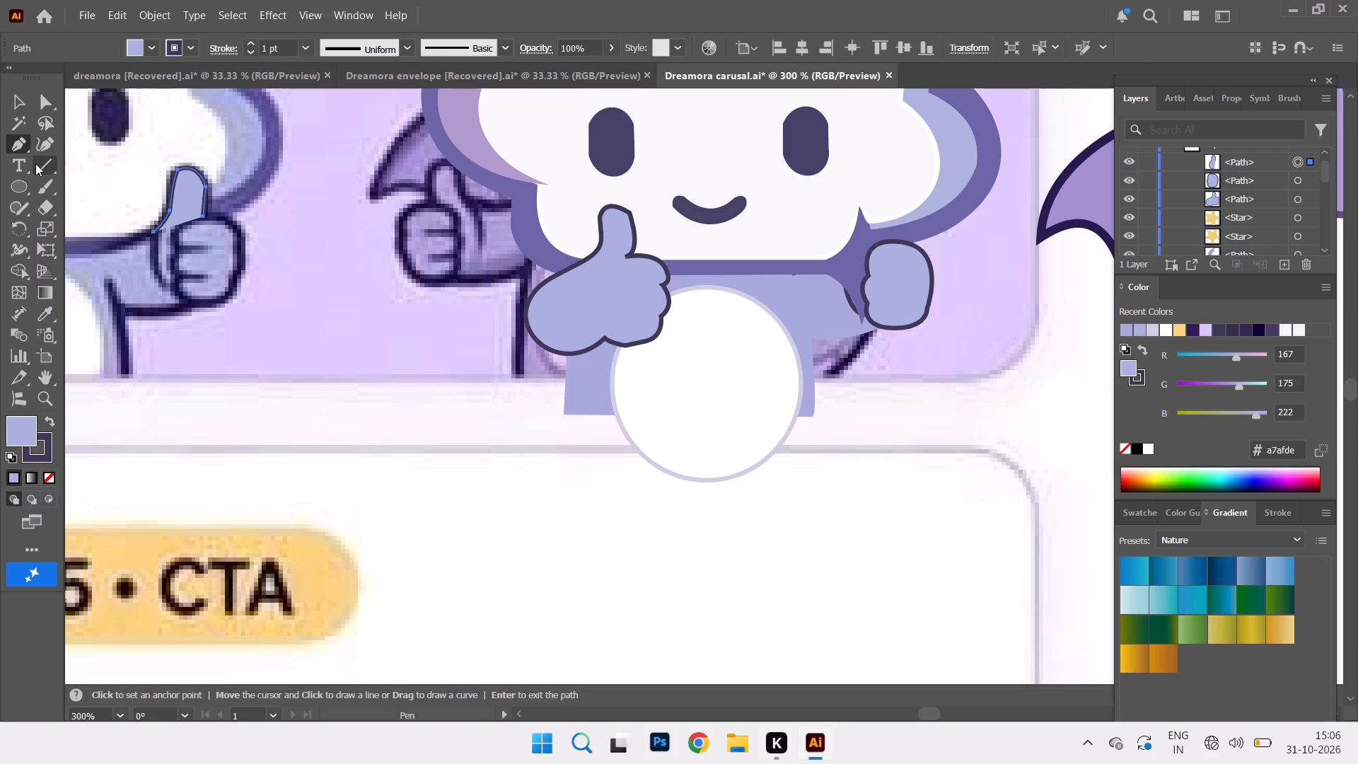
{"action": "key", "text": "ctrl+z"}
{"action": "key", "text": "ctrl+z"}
Extend the thumb outline along the palm's edge to the hand's base, remove its fill, and close the path at the starting anchor.
{"action": "left_click_drag", "start_coordinate": [159, 231], "coordinate": [154, 241]}
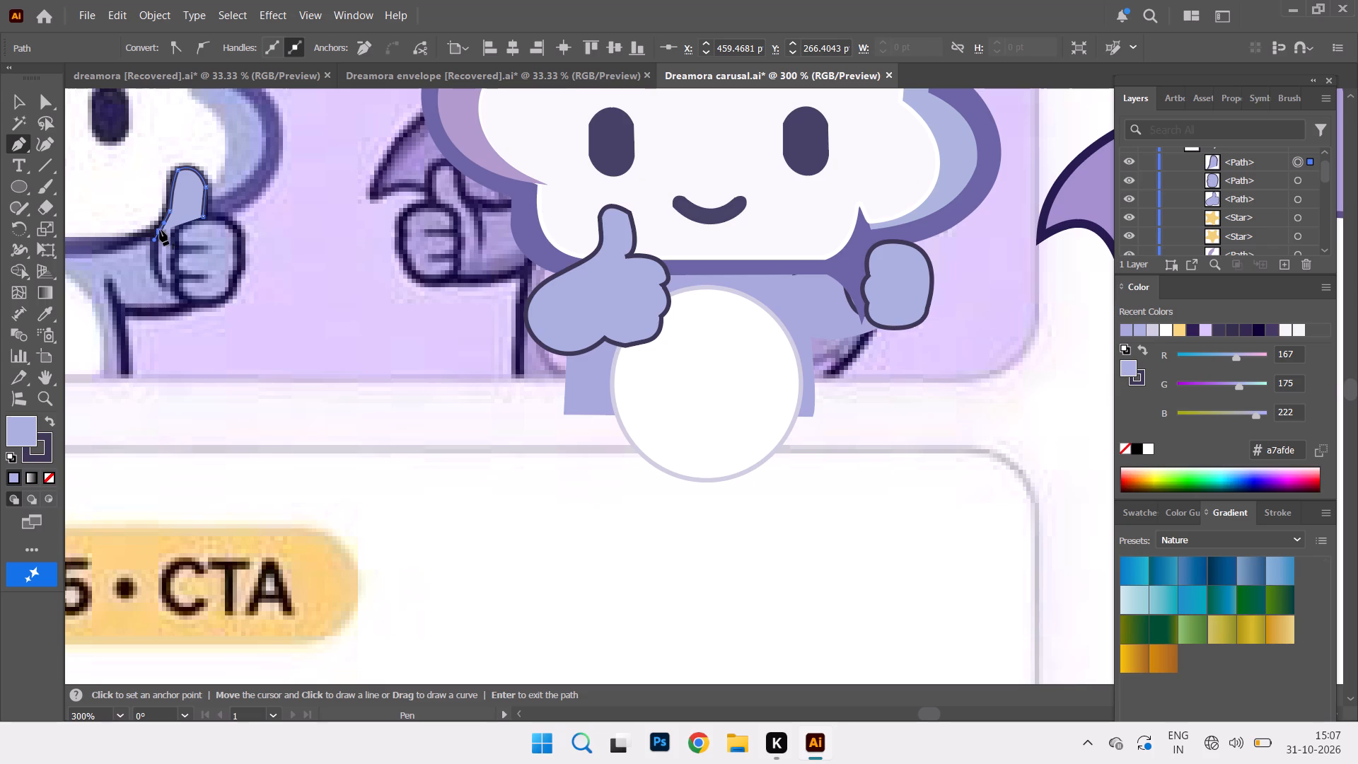
{"action": "left_click", "coordinate": [158, 231]}
{"action": "left_click_drag", "start_coordinate": [190, 291], "coordinate": [236, 289]}
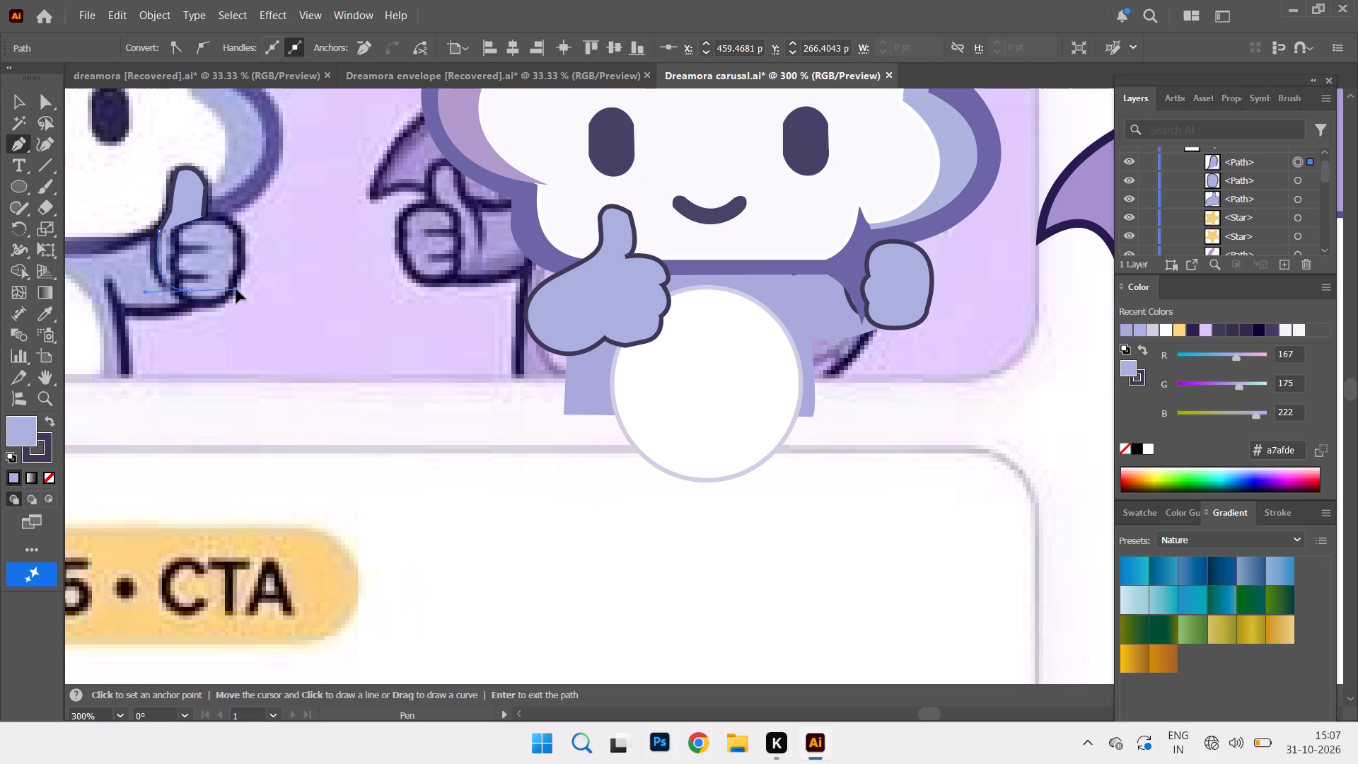
{"action": "left_click_drag", "start_coordinate": [236, 289], "coordinate": [244, 288]}
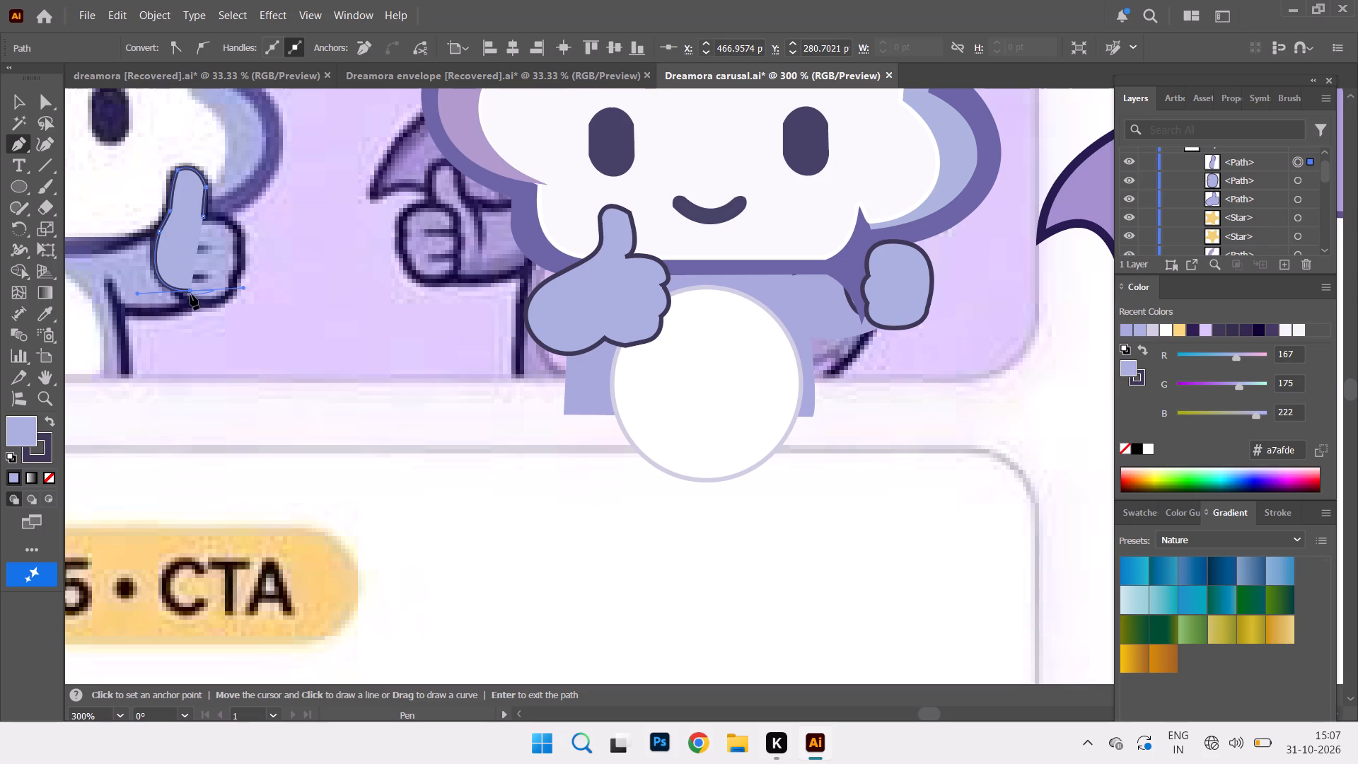
{"action": "left_click", "coordinate": [48, 419]}
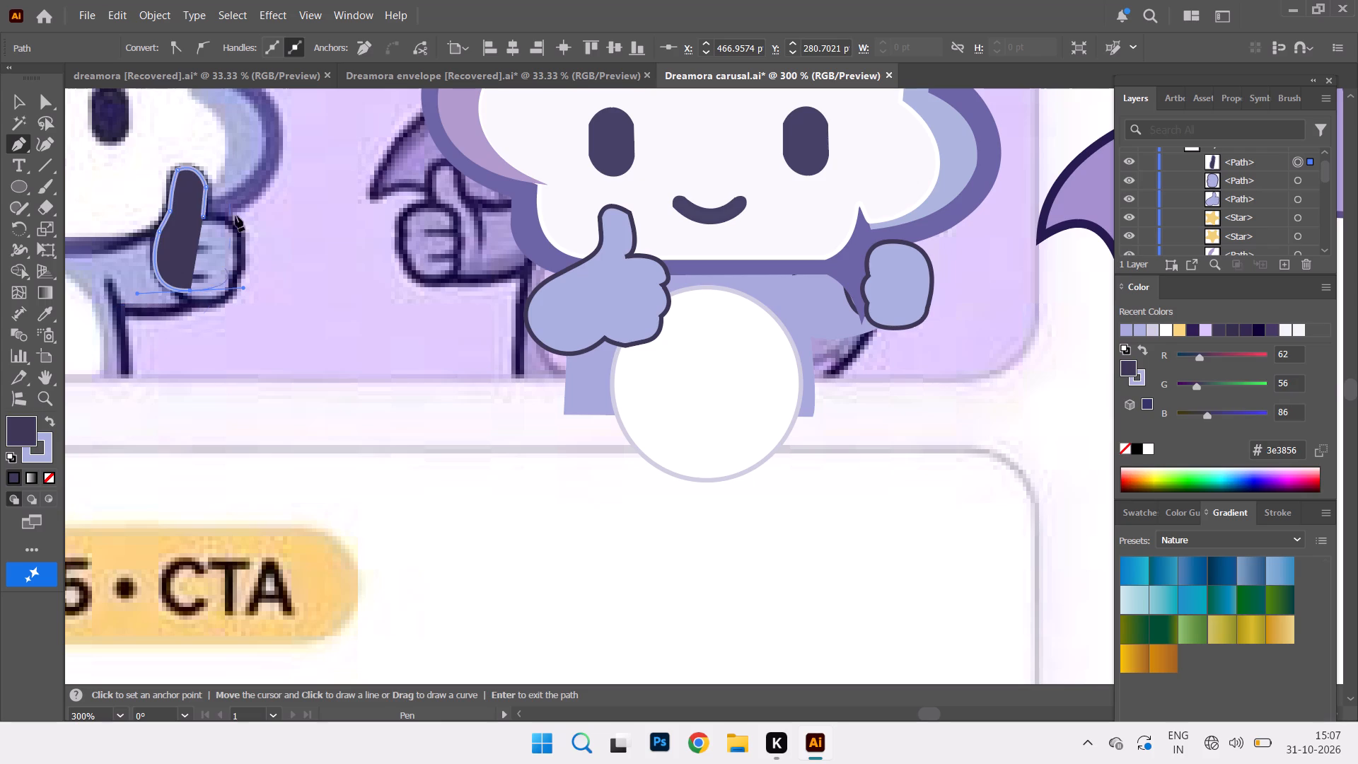
{"action": "left_click", "coordinate": [47, 475]}
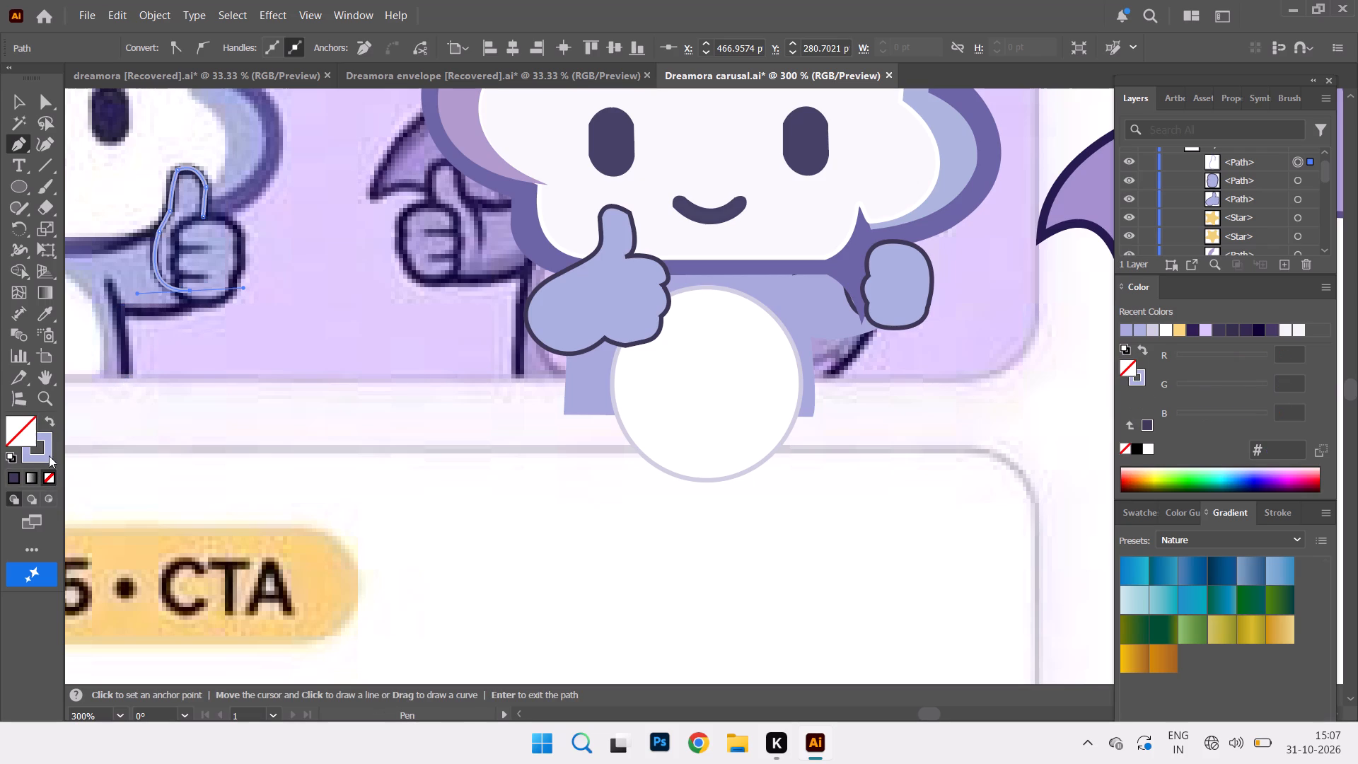
{"action": "left_click", "coordinate": [45, 416]}
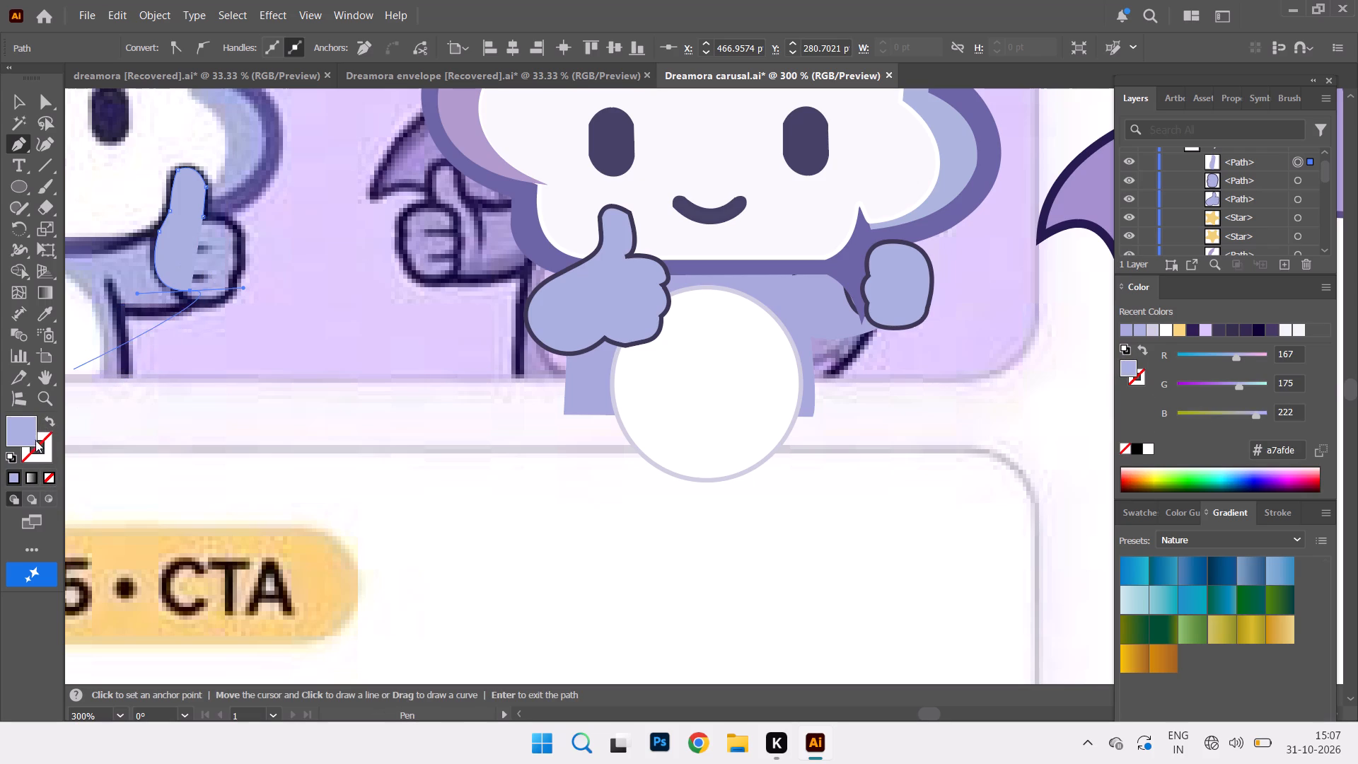
{"action": "left_click", "coordinate": [47, 421]}
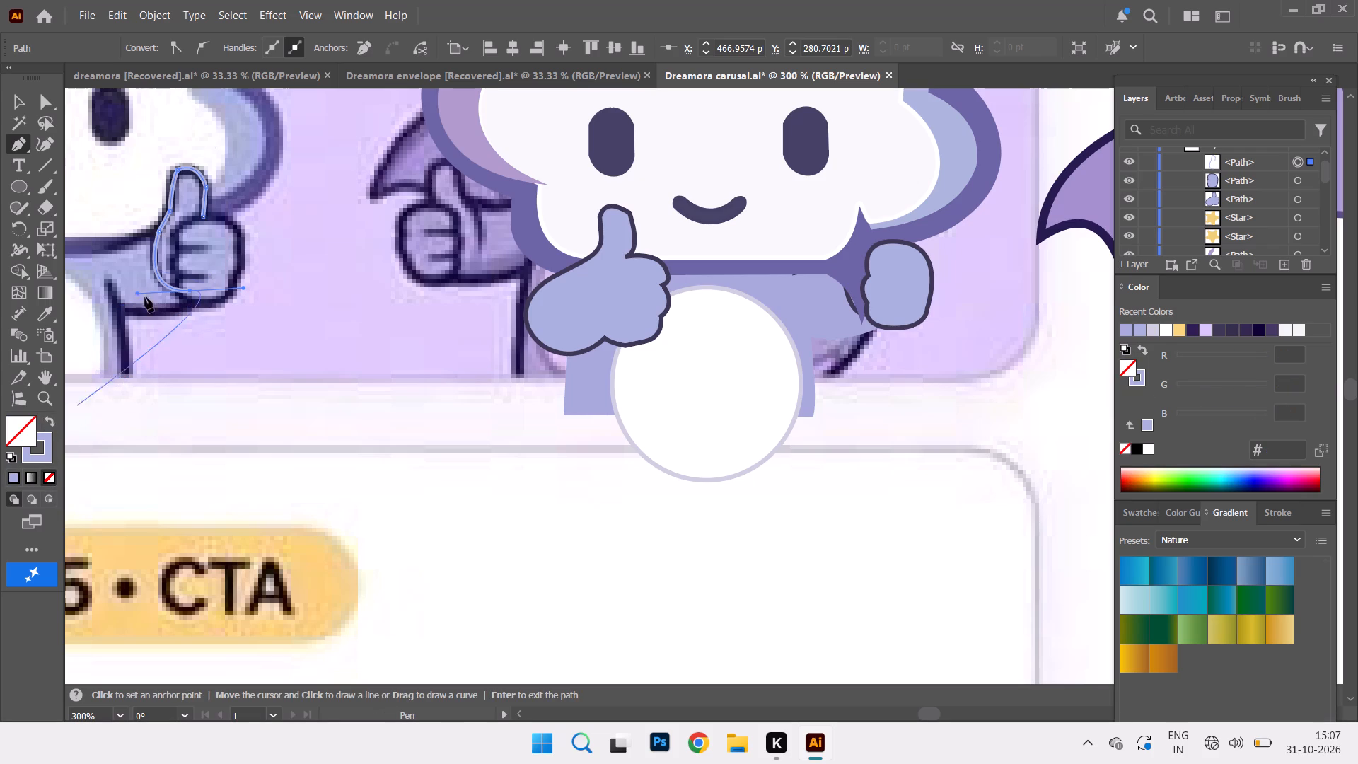
{"action": "left_click", "coordinate": [190, 291]}
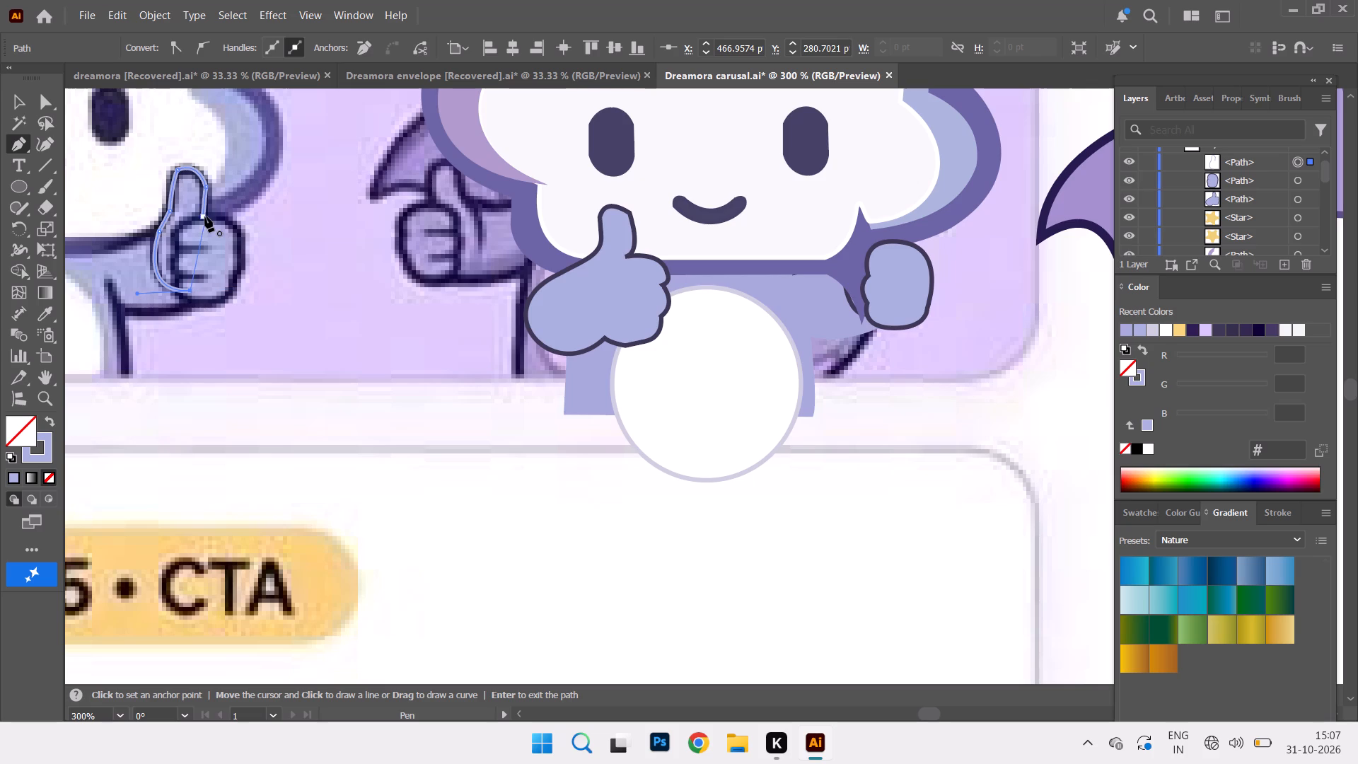
{"action": "left_click", "coordinate": [205, 216]}
Give the thumb path the a7afde lavender fill and a 362b5a stroke sampled from the reference hand's dark outline.
{"action": "left_click", "coordinate": [50, 423]}
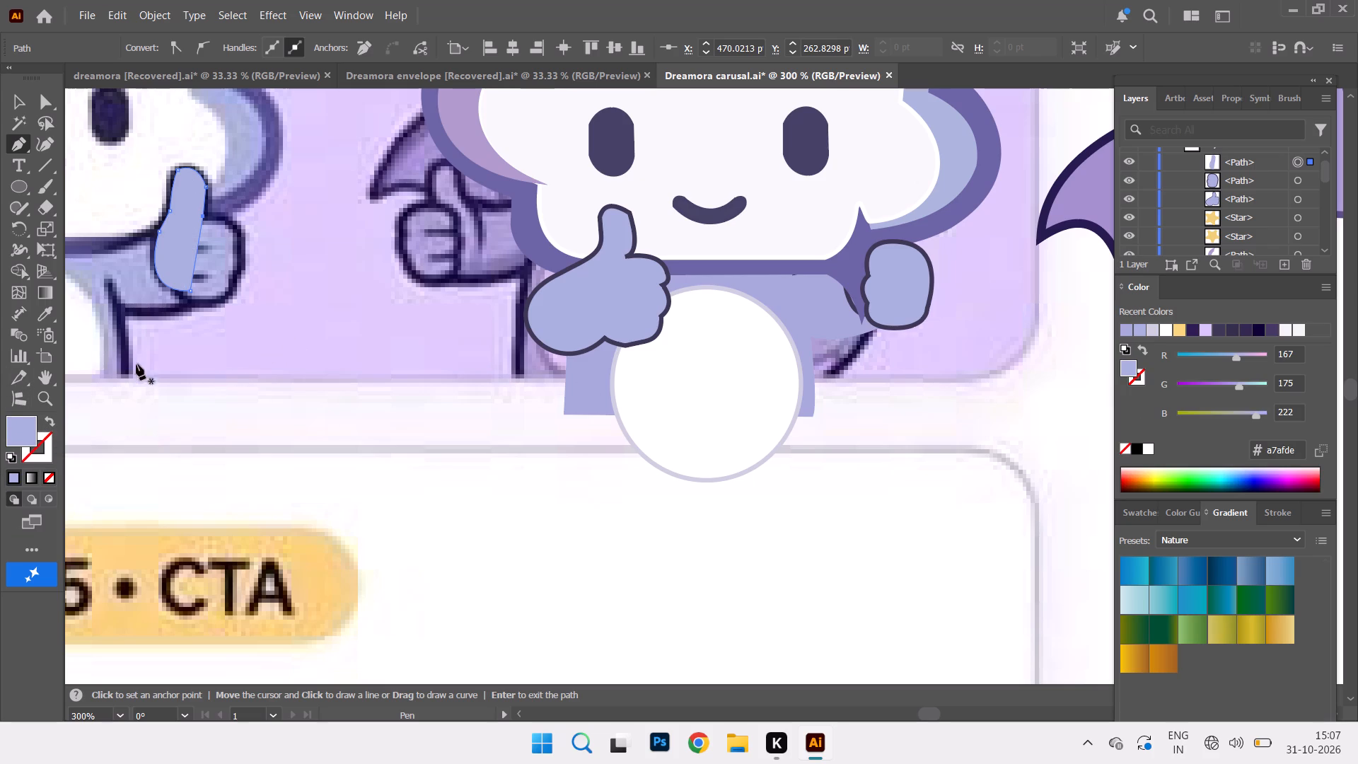
{"action": "double_click", "coordinate": [23, 454]}
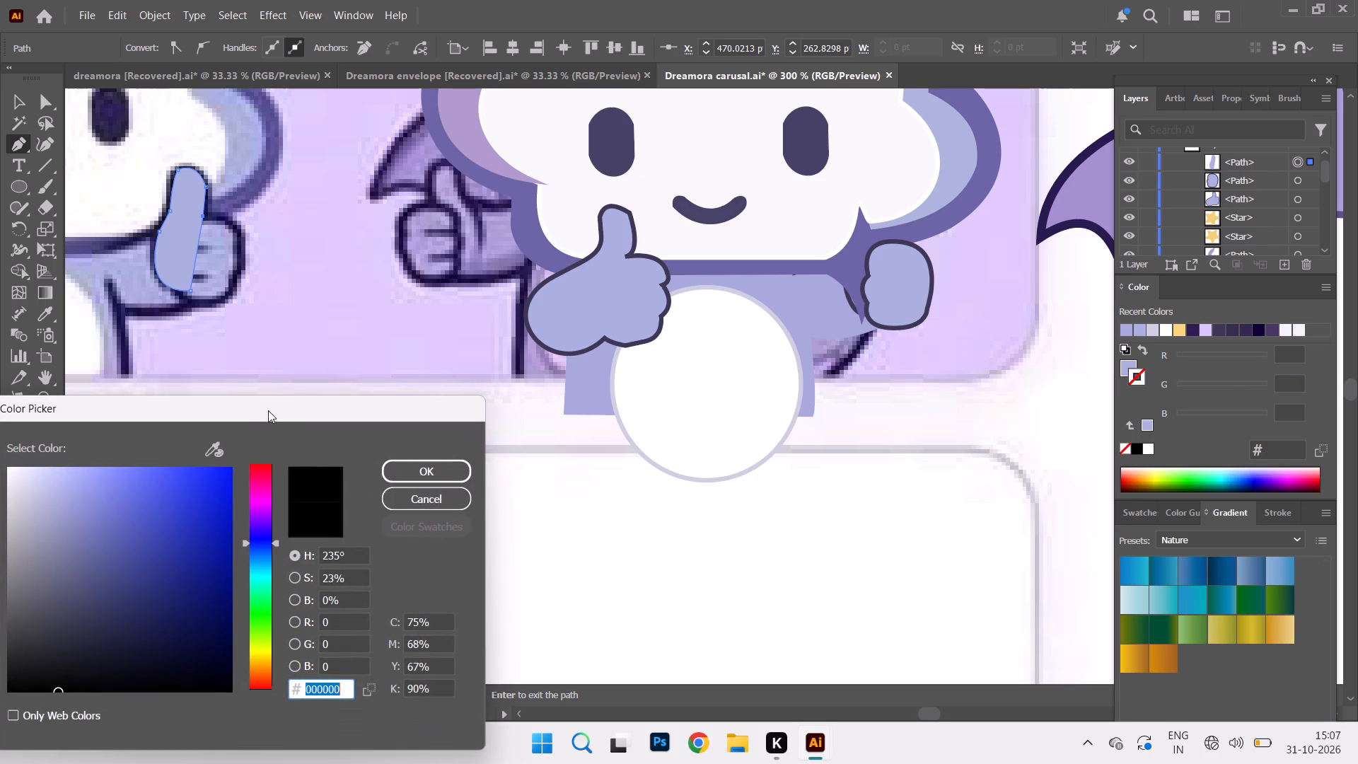
{"action": "left_click", "coordinate": [206, 449]}
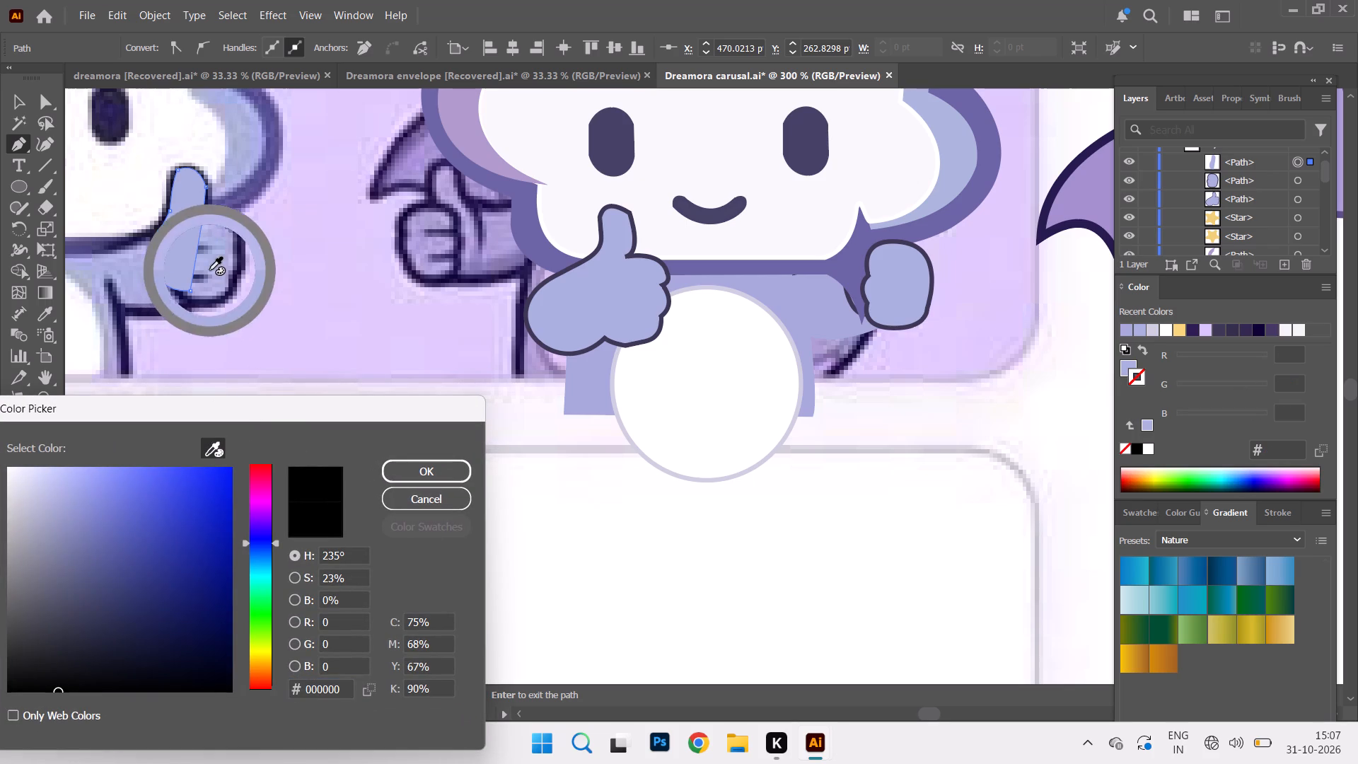
{"action": "left_click", "coordinate": [240, 252]}
{"action": "left_click", "coordinate": [420, 467]}
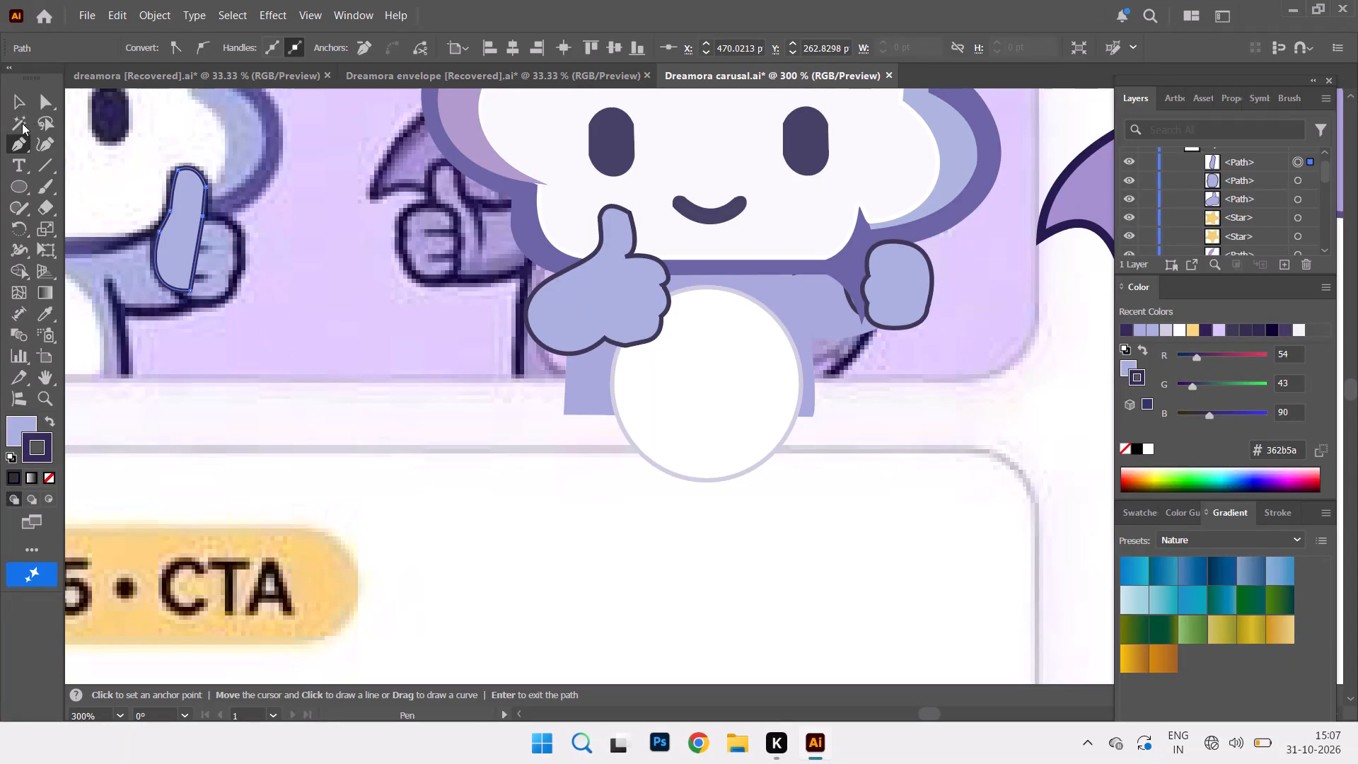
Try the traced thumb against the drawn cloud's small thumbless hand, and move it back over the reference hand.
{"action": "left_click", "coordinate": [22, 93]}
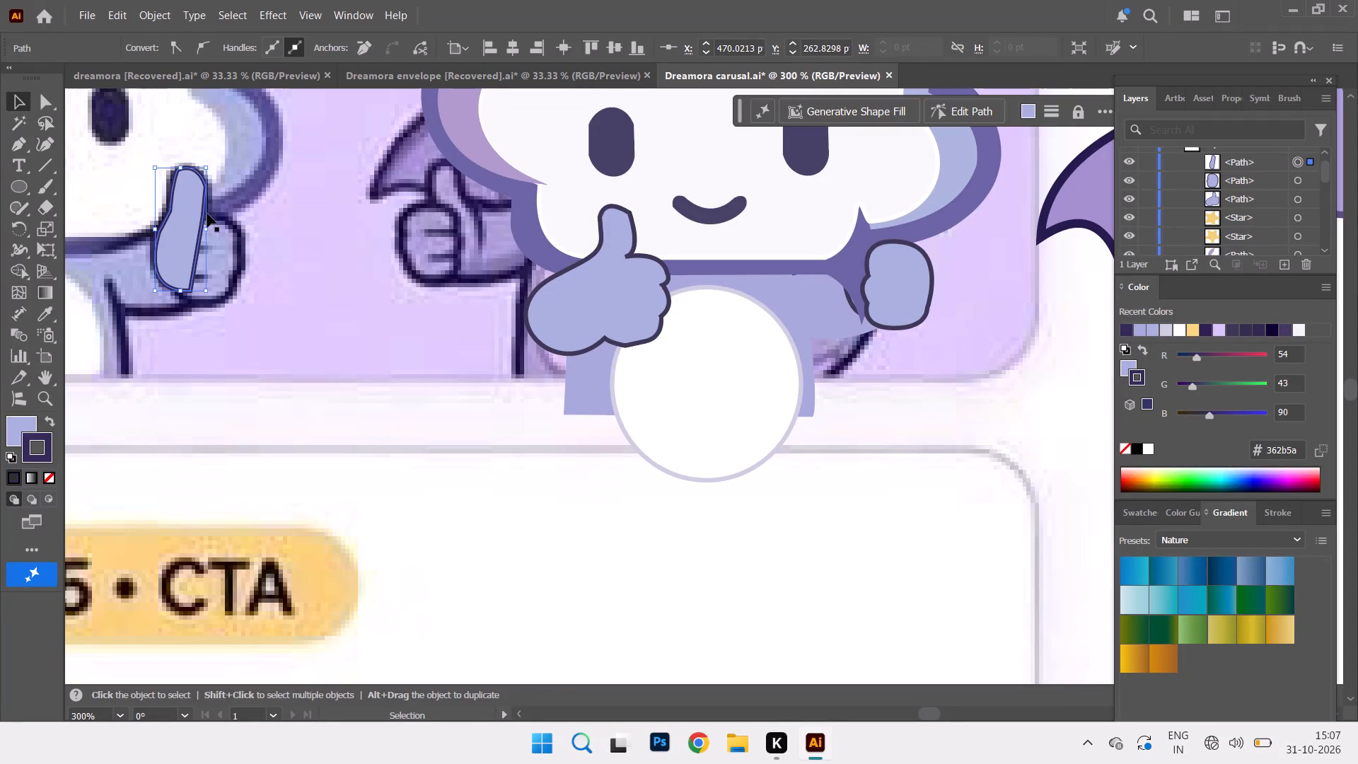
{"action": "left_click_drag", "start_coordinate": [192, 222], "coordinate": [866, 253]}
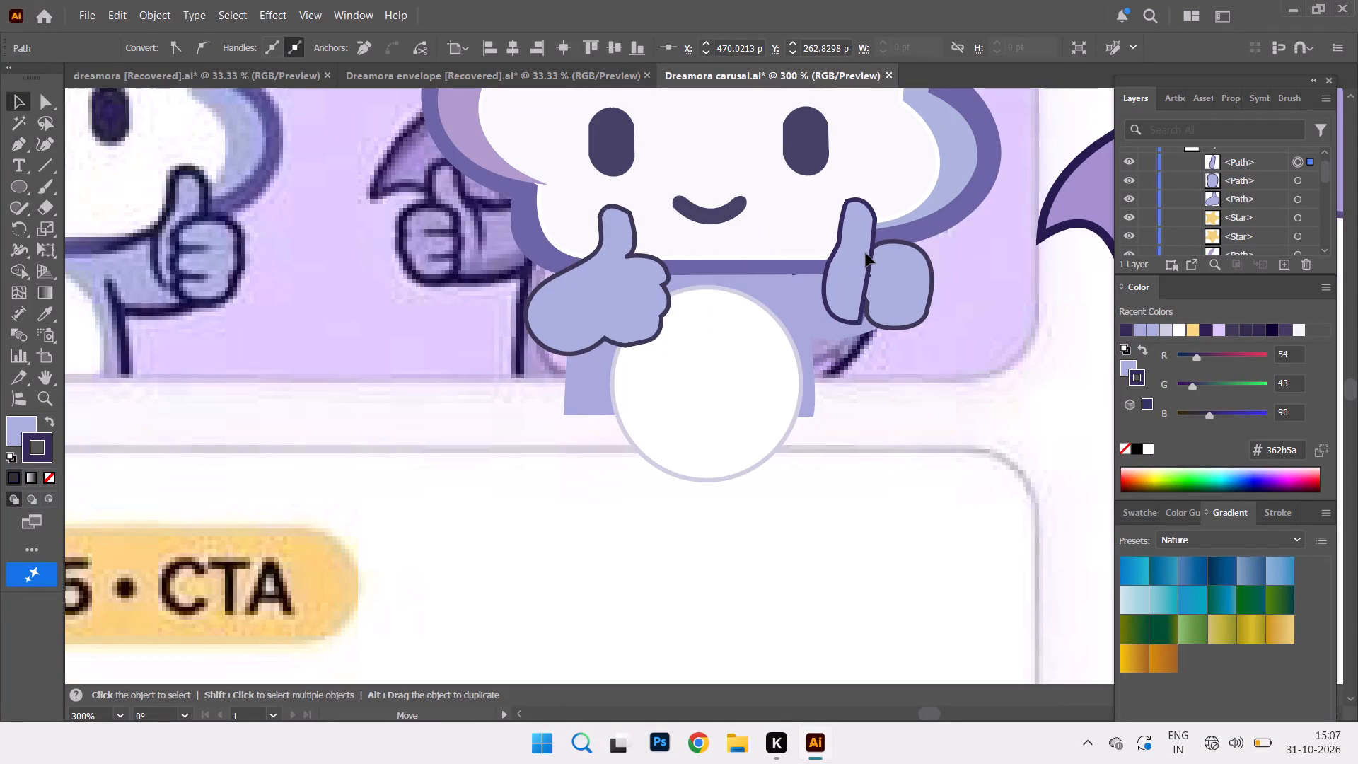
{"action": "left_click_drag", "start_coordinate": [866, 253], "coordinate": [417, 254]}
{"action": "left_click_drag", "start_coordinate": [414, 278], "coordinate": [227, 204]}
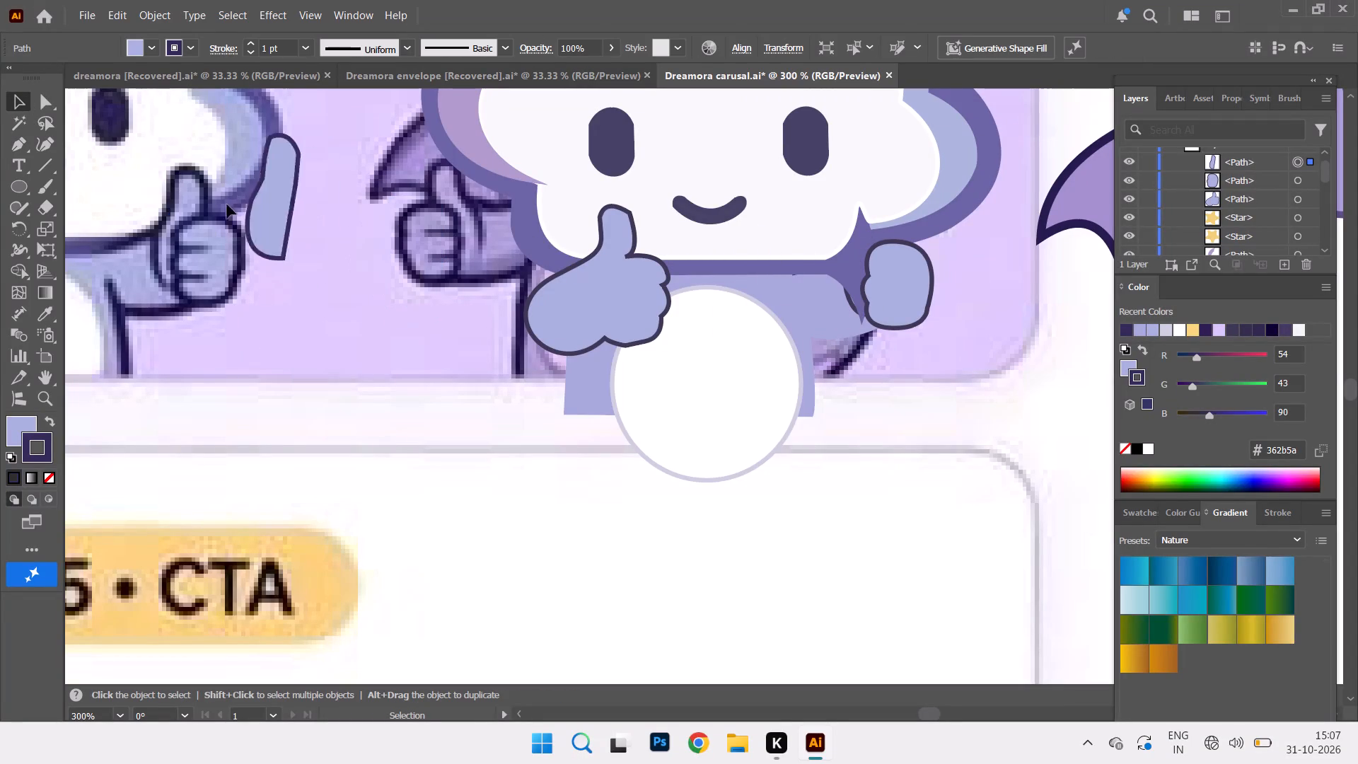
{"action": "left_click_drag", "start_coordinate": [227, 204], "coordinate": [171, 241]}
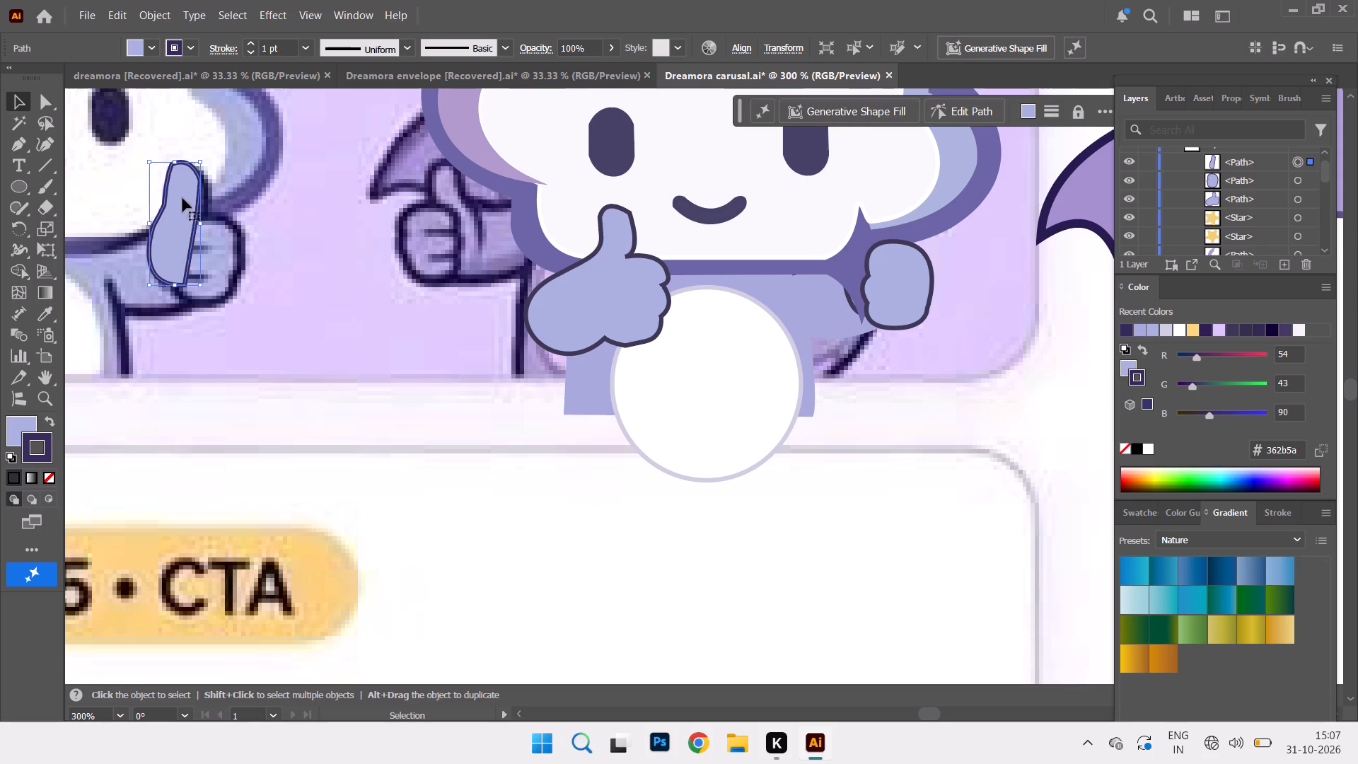
Shift the lavender thumb path slightly so it lines up with the thumb of the blue cloud's reference hand.
{"action": "left_click", "coordinate": [46, 104]}
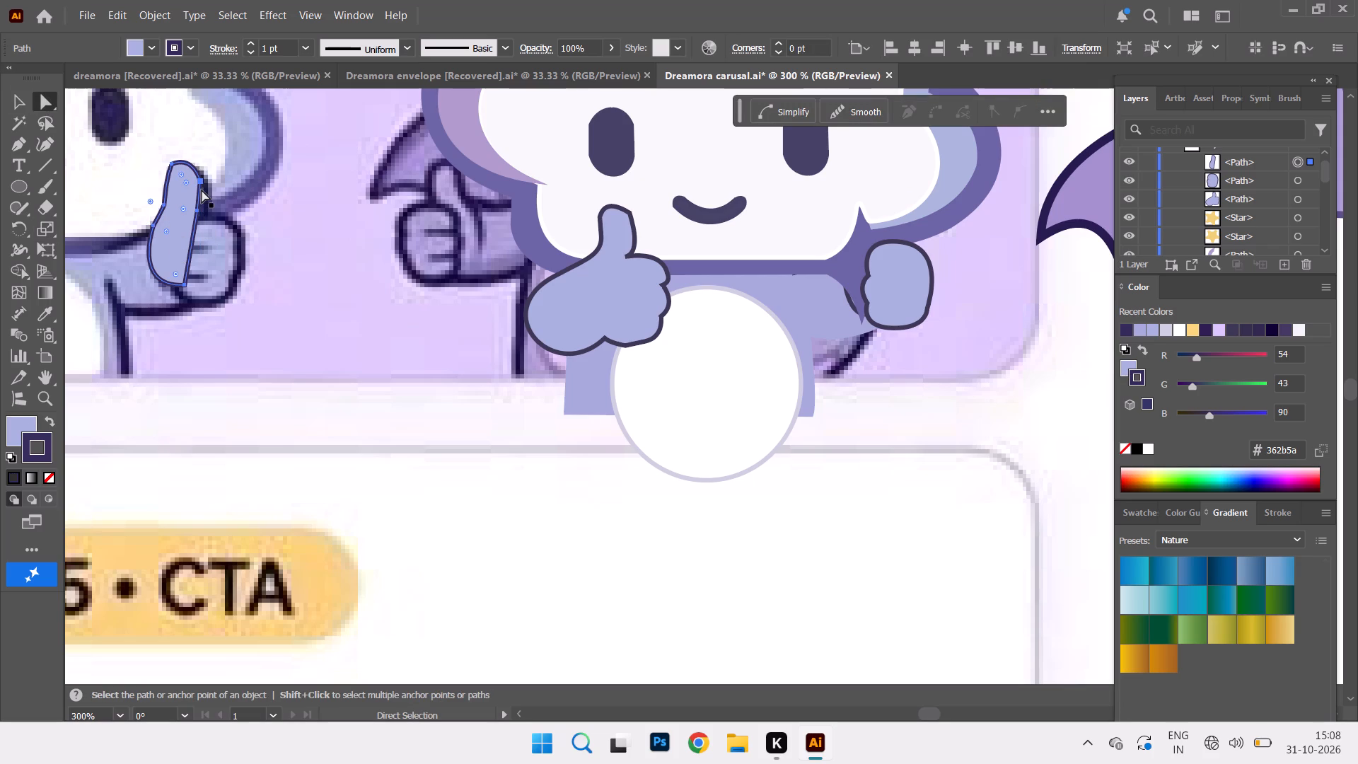
{"action": "left_click", "coordinate": [7, 100]}
{"action": "left_click", "coordinate": [168, 228]}
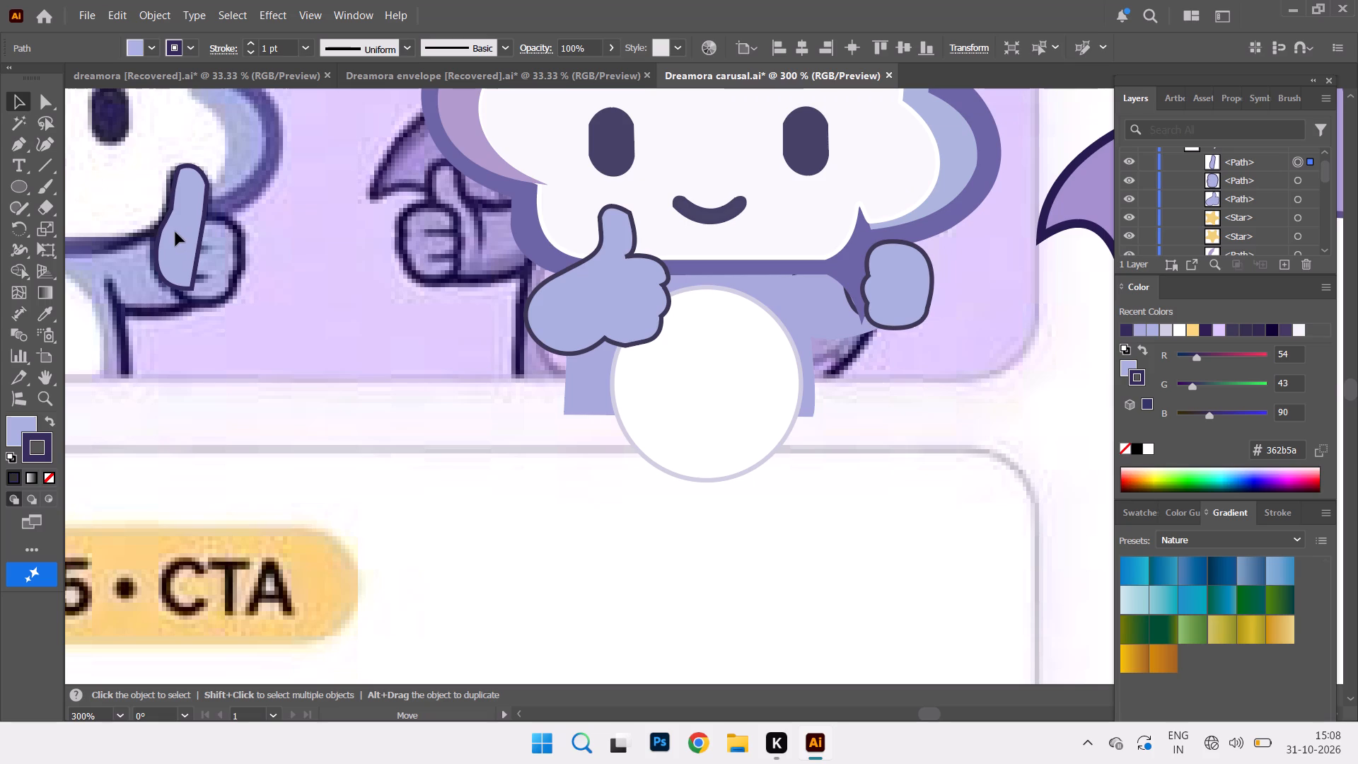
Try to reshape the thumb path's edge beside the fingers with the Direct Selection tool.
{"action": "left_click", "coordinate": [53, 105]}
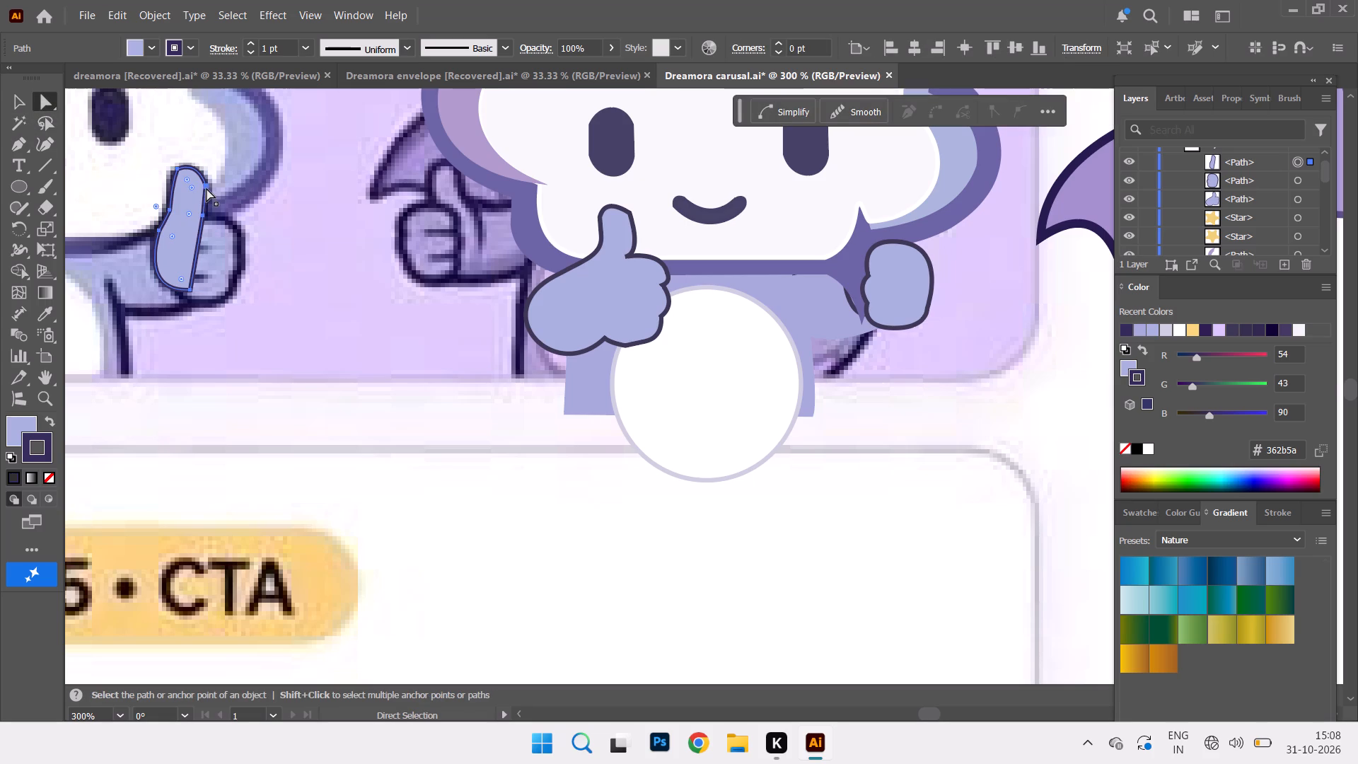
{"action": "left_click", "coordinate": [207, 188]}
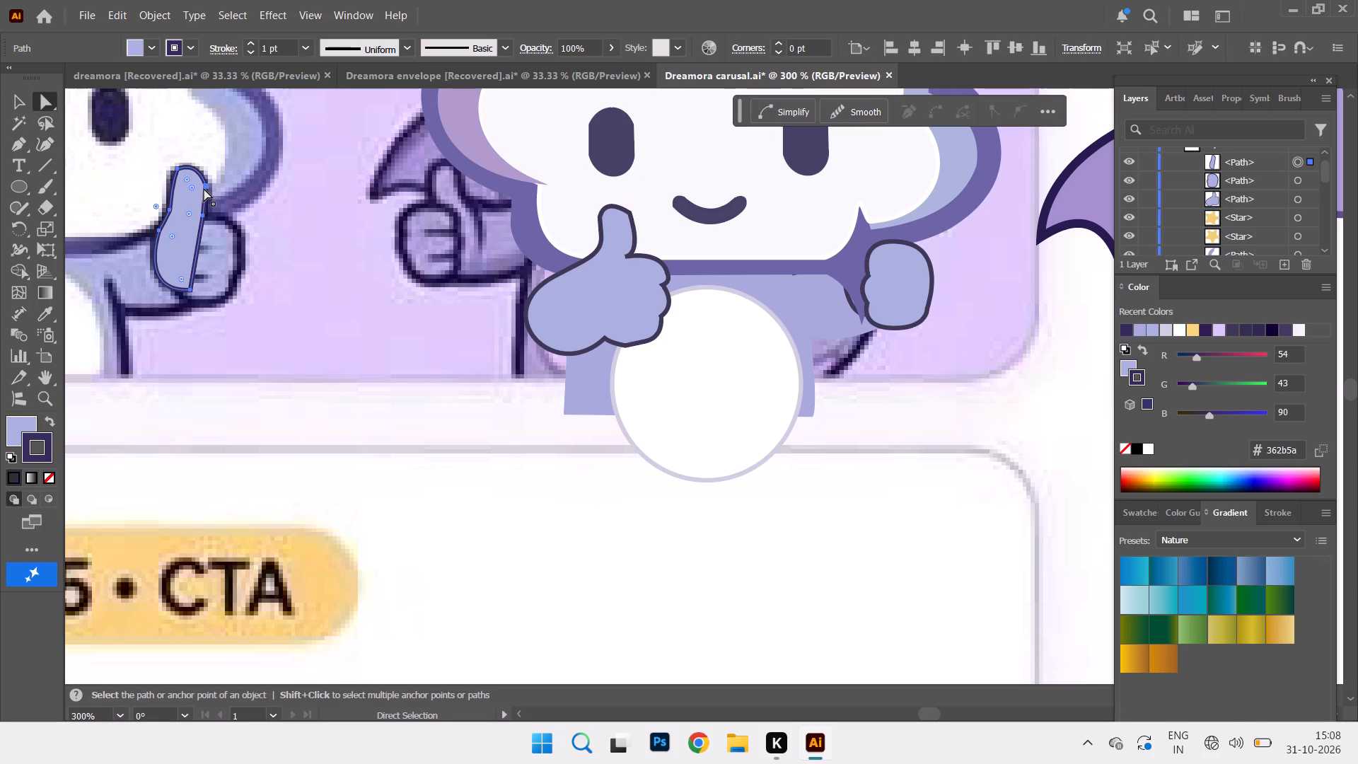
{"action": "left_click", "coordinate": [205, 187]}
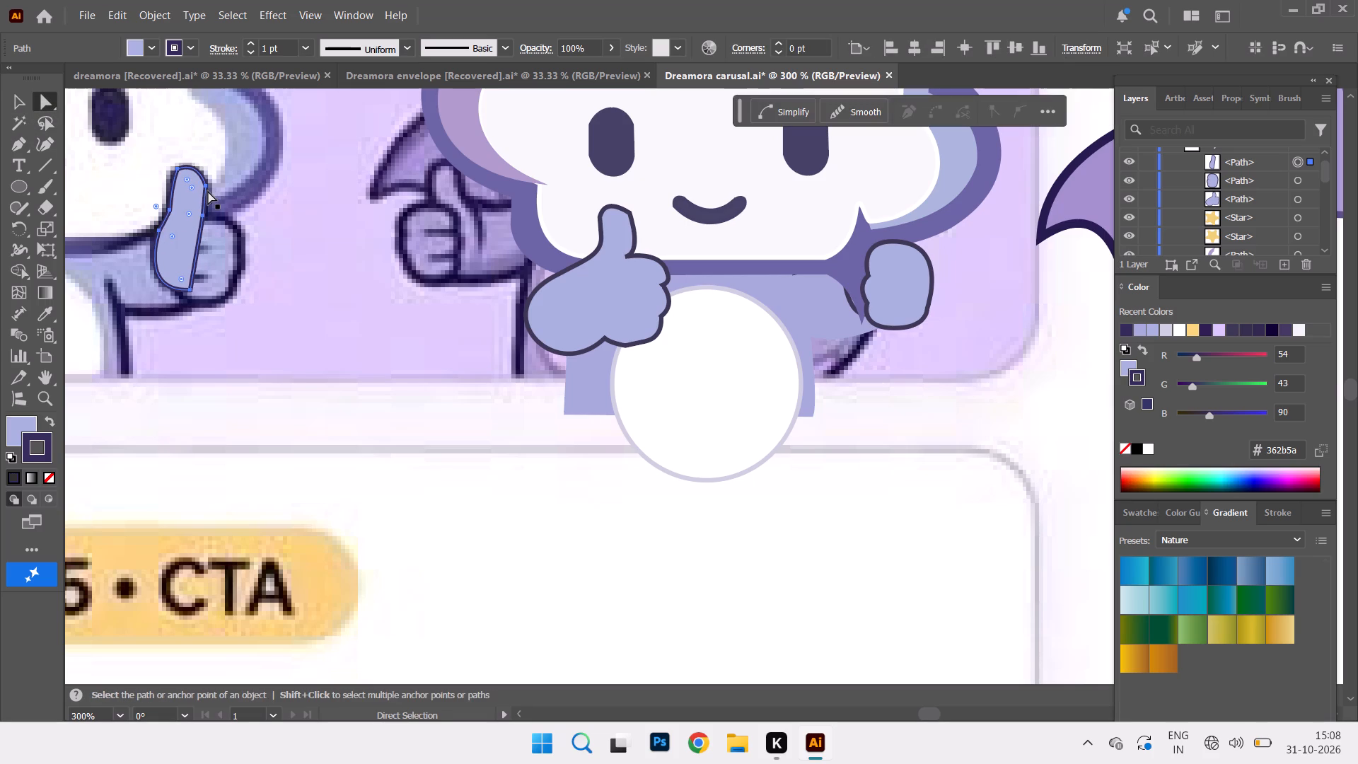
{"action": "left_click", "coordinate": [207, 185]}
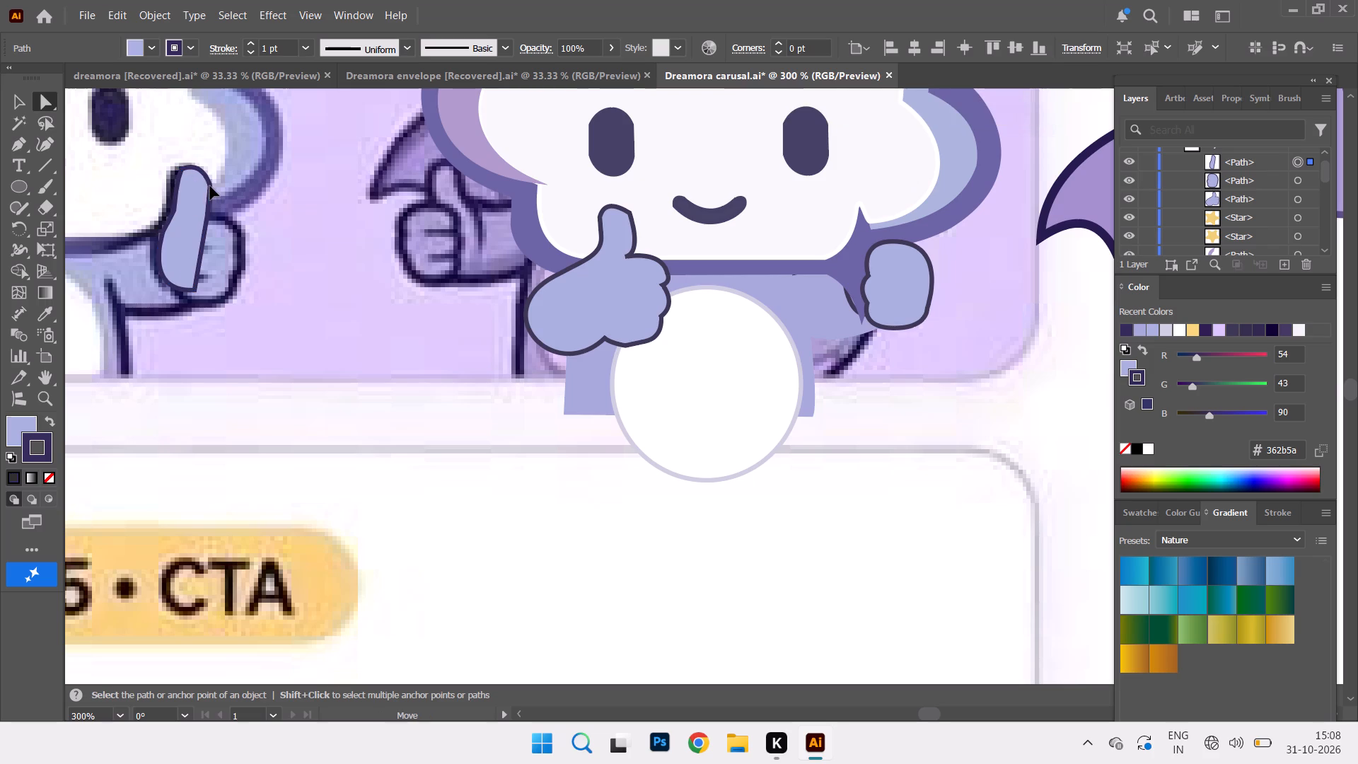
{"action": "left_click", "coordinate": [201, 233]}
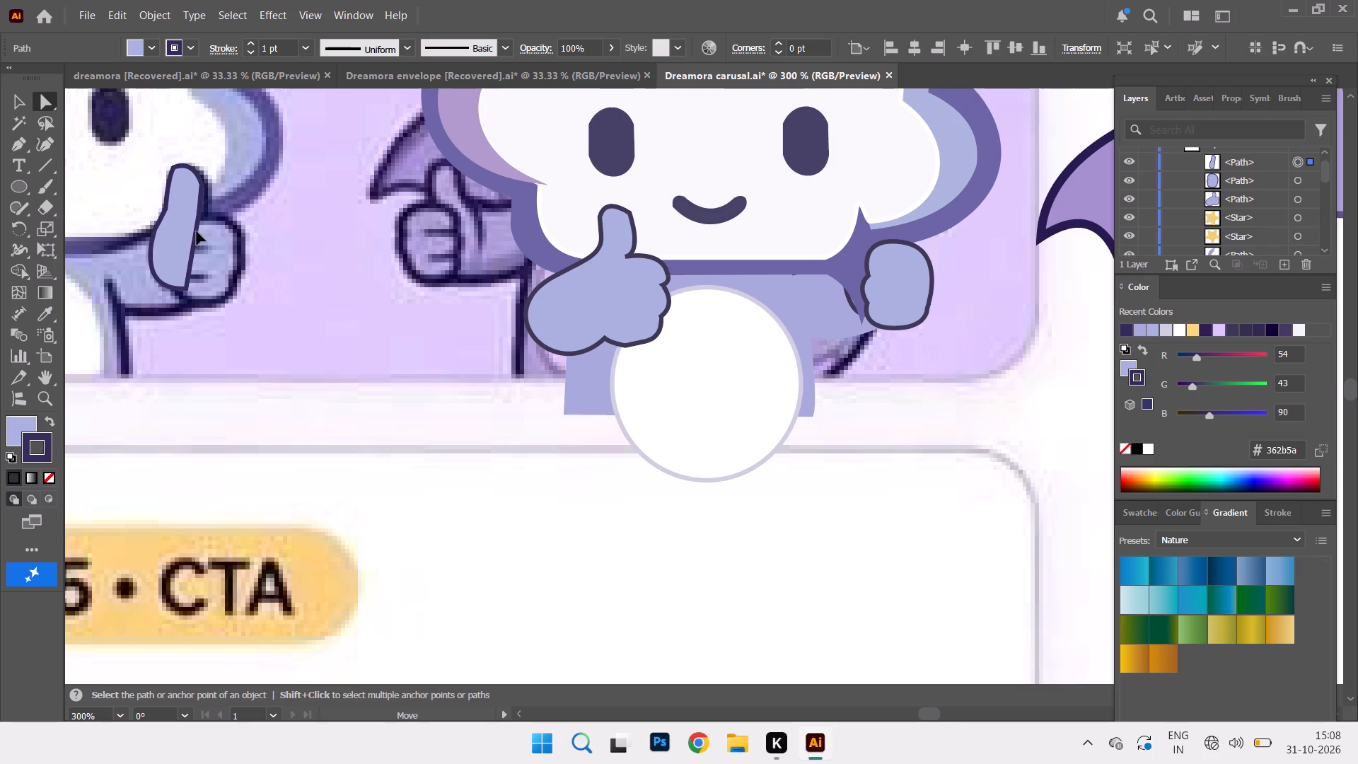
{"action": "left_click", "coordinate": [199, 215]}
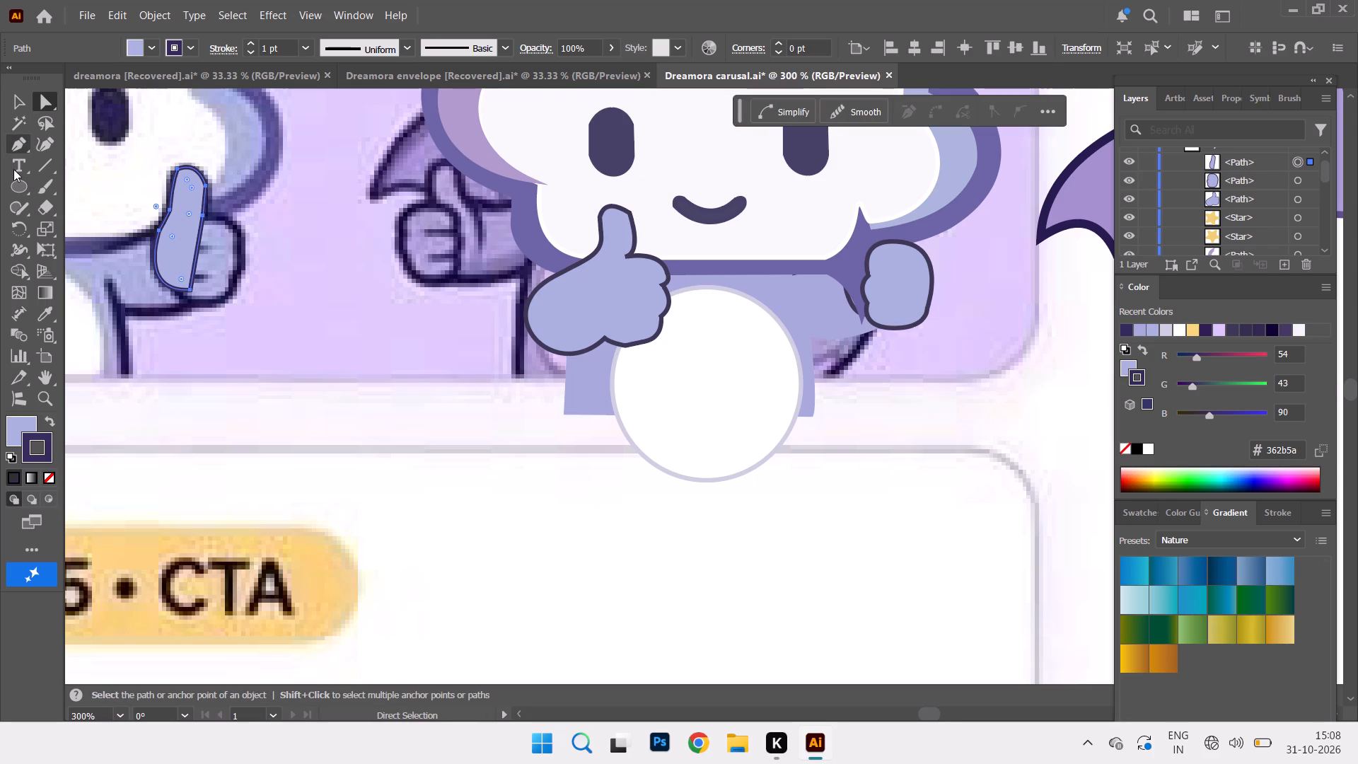
Curve the thumb path's straight edge beside the fingers and round it towards the tip with the Anchor Point tool.
{"action": "left_click", "coordinate": [21, 145]}
{"action": "right_click", "coordinate": [21, 145]}
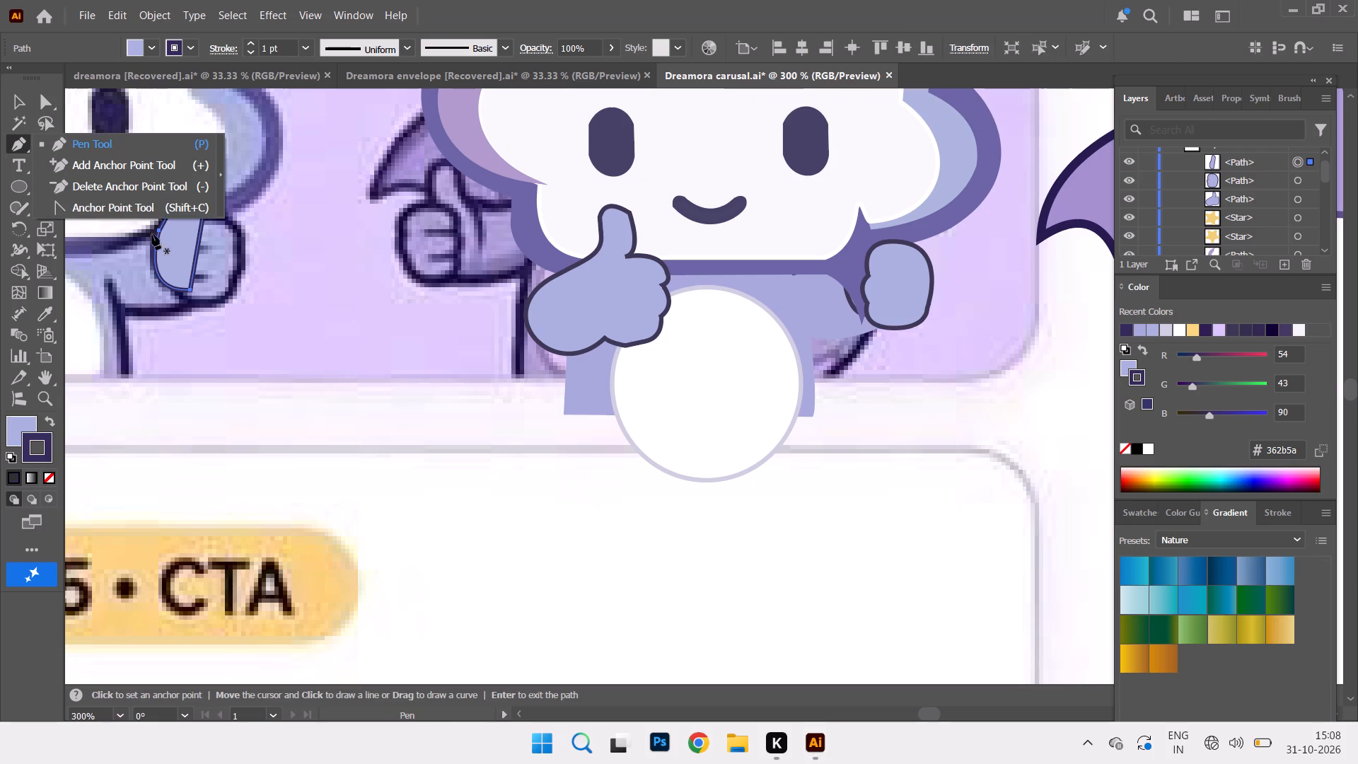
{"action": "left_click", "coordinate": [146, 214]}
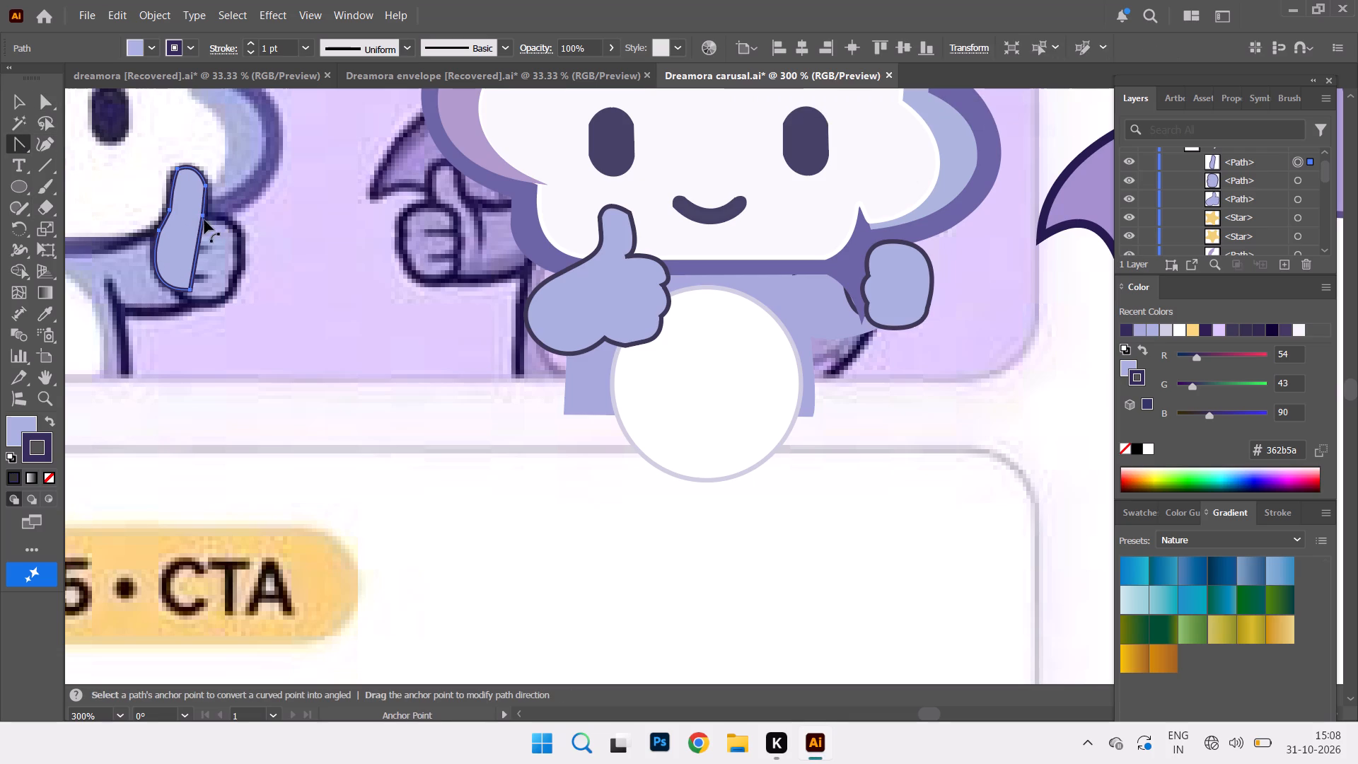
{"action": "left_click", "coordinate": [199, 242]}
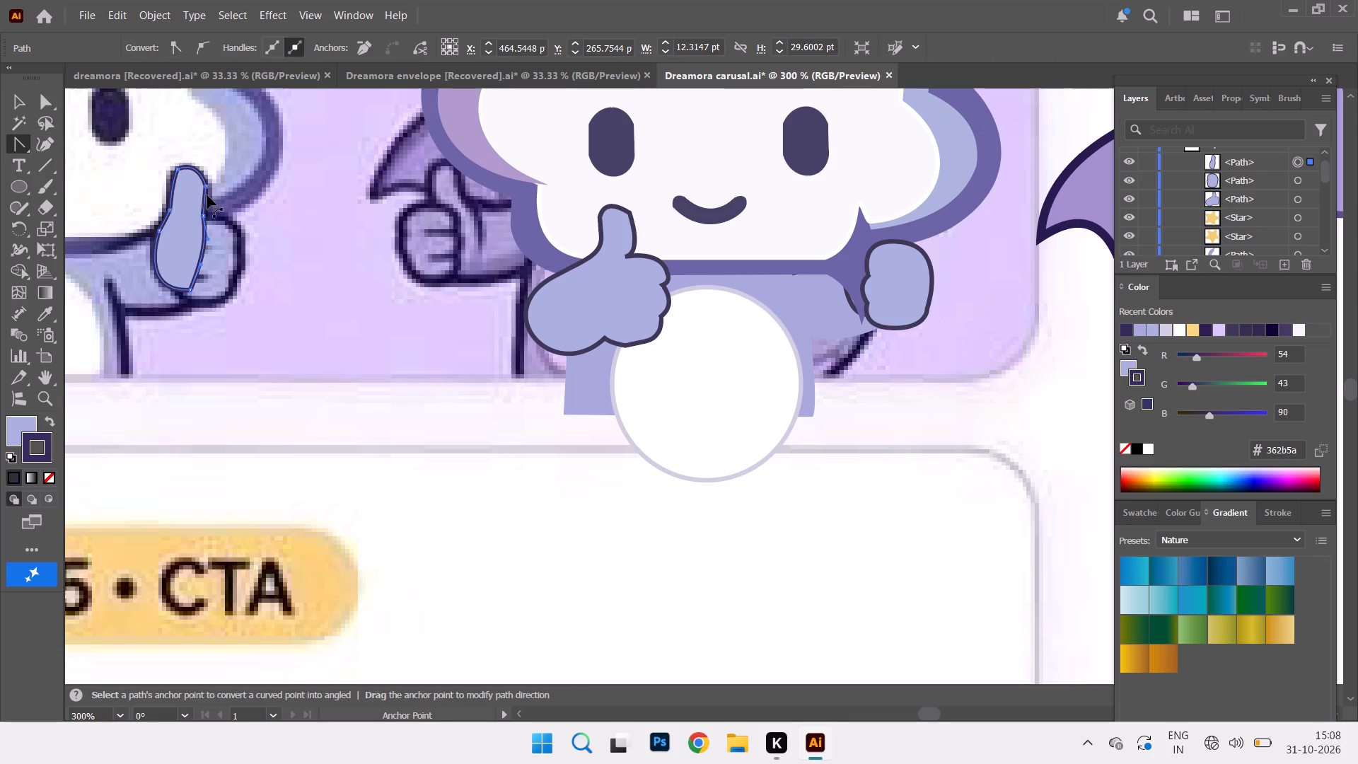
{"action": "left_click", "coordinate": [207, 198]}
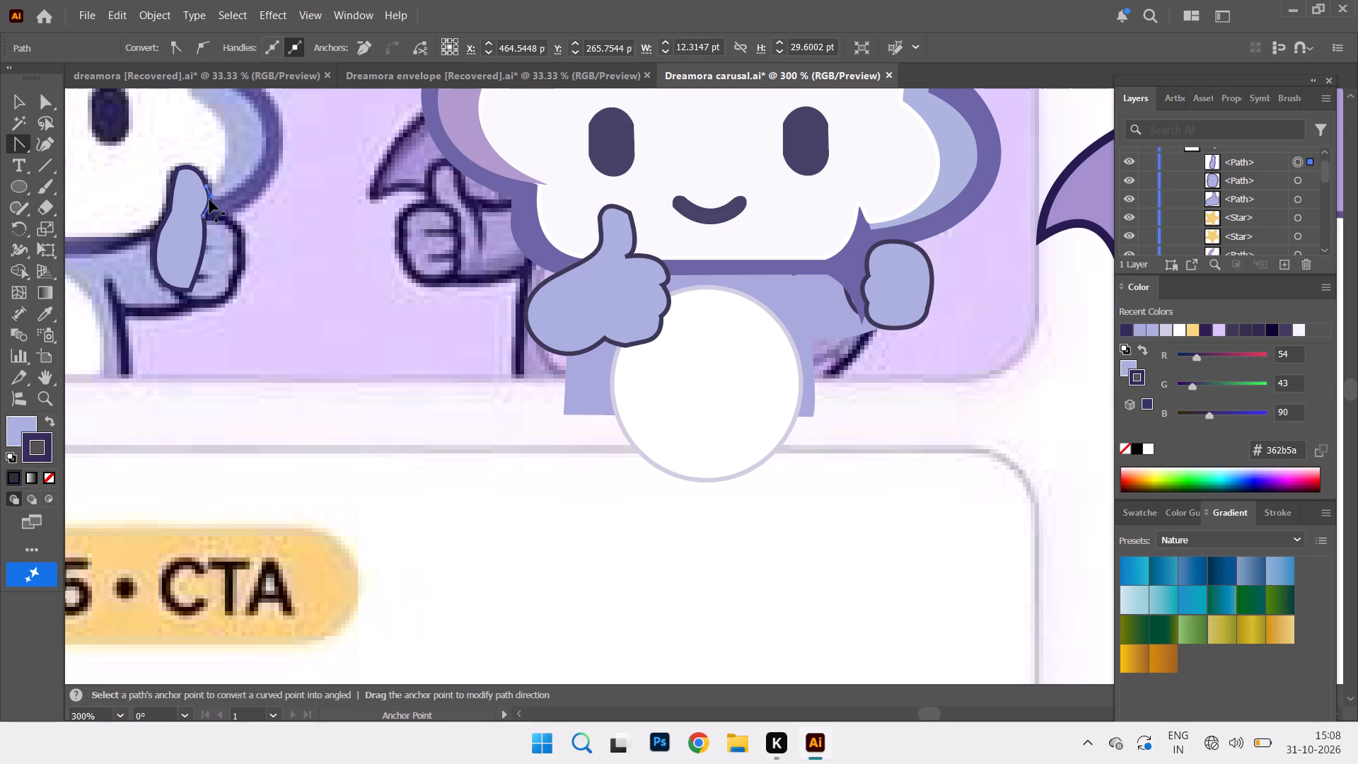
{"action": "left_click", "coordinate": [204, 199]}
{"action": "left_click", "coordinate": [201, 177]}
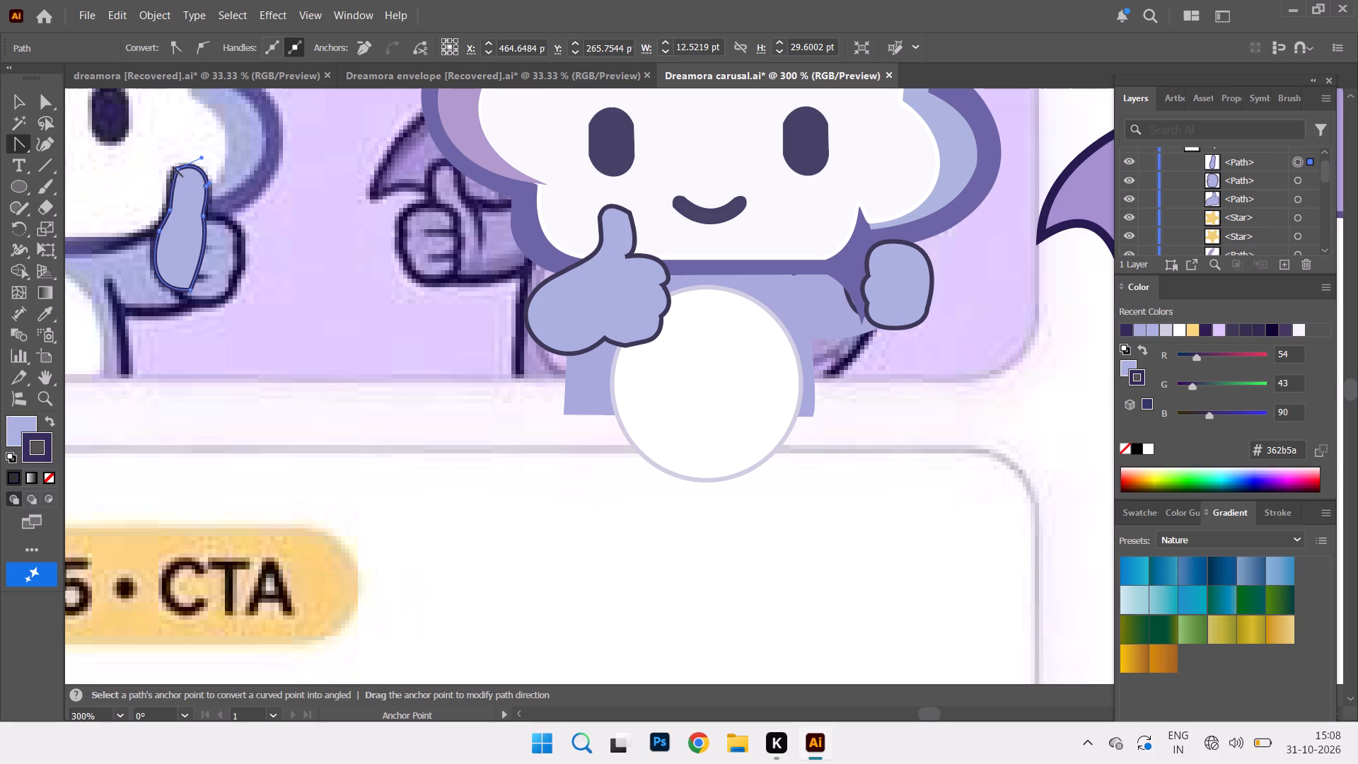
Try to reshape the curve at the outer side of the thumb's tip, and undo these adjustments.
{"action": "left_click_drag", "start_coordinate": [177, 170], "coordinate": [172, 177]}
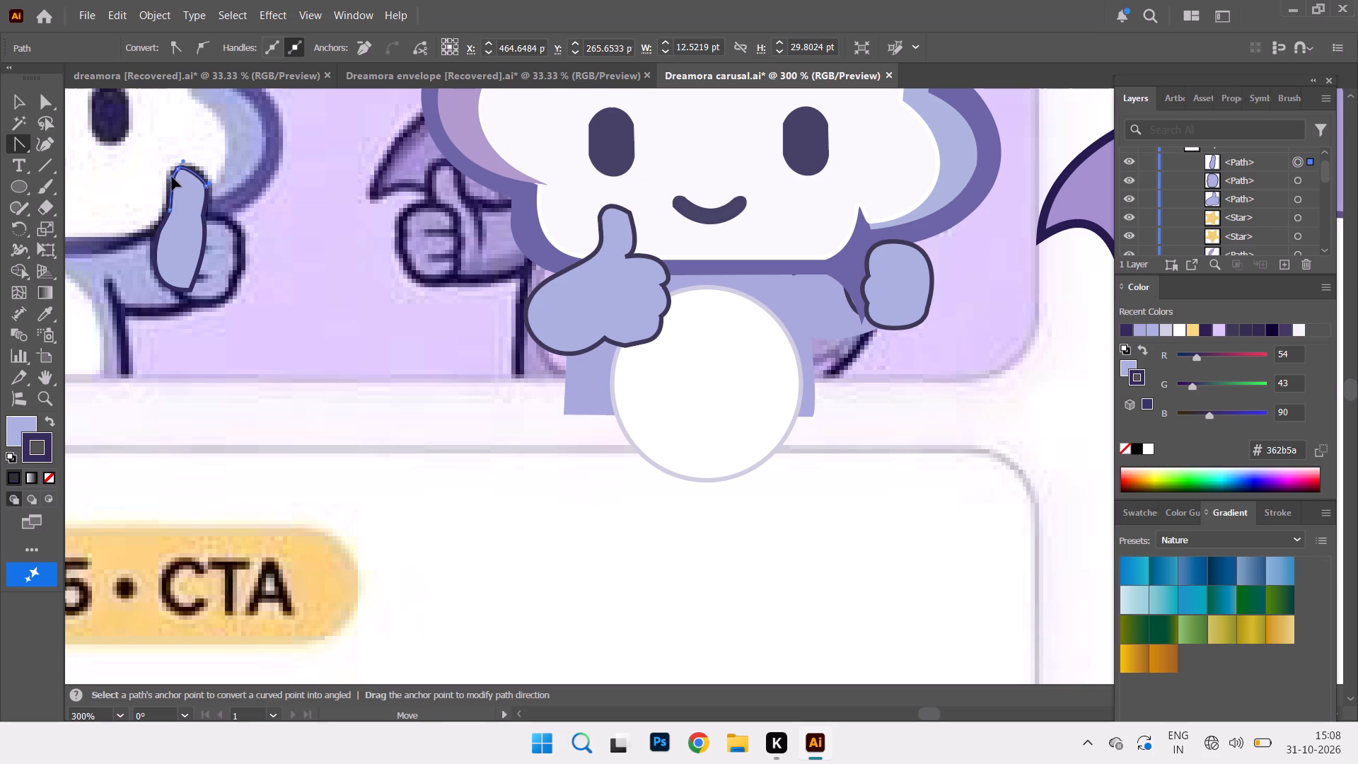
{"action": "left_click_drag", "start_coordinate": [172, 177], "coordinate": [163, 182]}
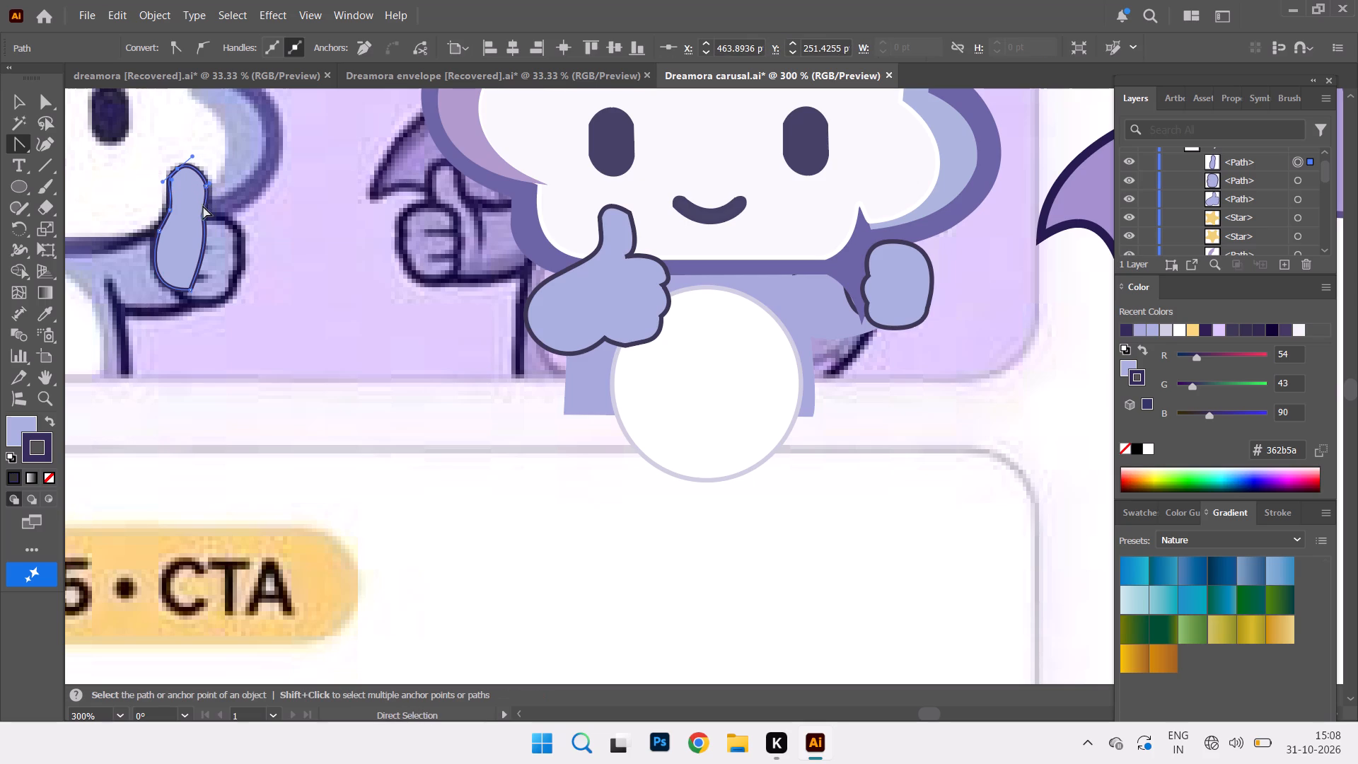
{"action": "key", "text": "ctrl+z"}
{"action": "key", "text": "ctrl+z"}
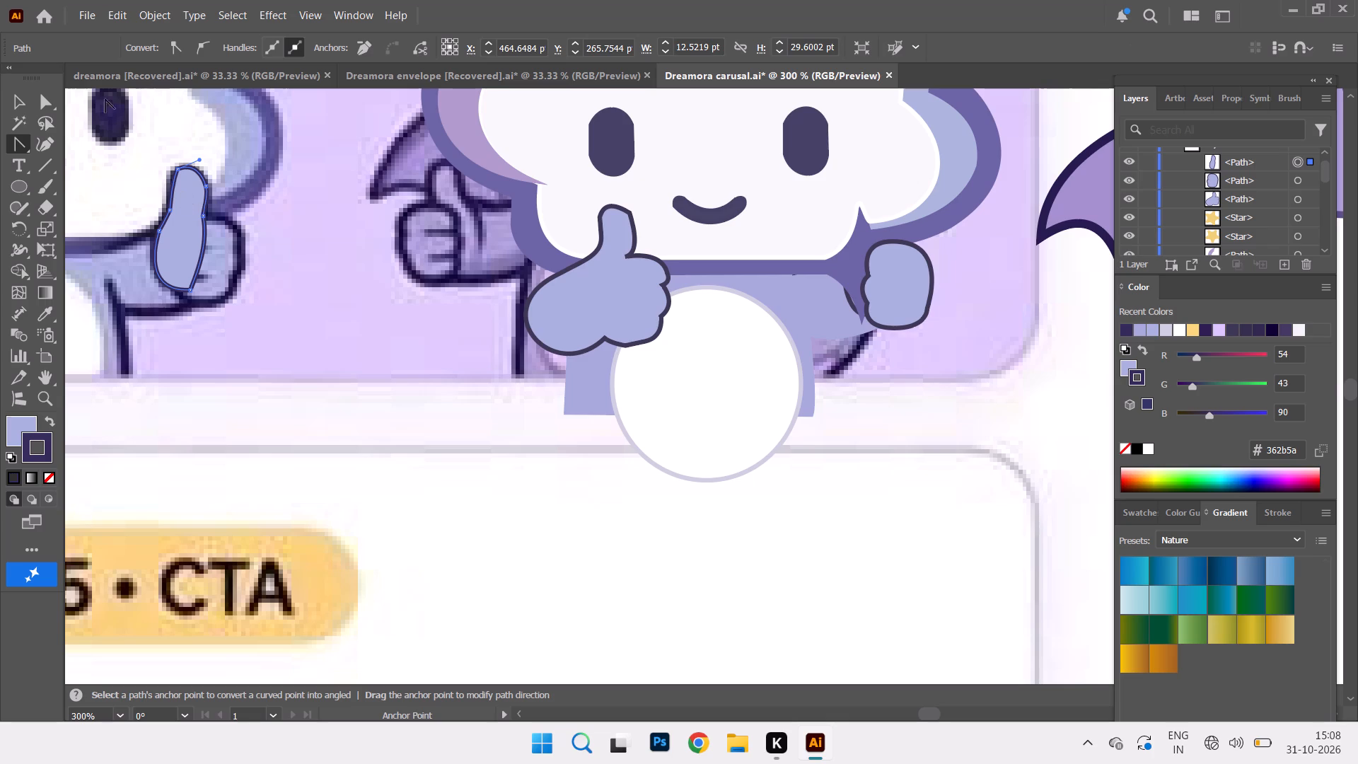
Move the thumb path down over the reference fist and delete the anchor point at its tip.
{"action": "left_click", "coordinate": [23, 100]}
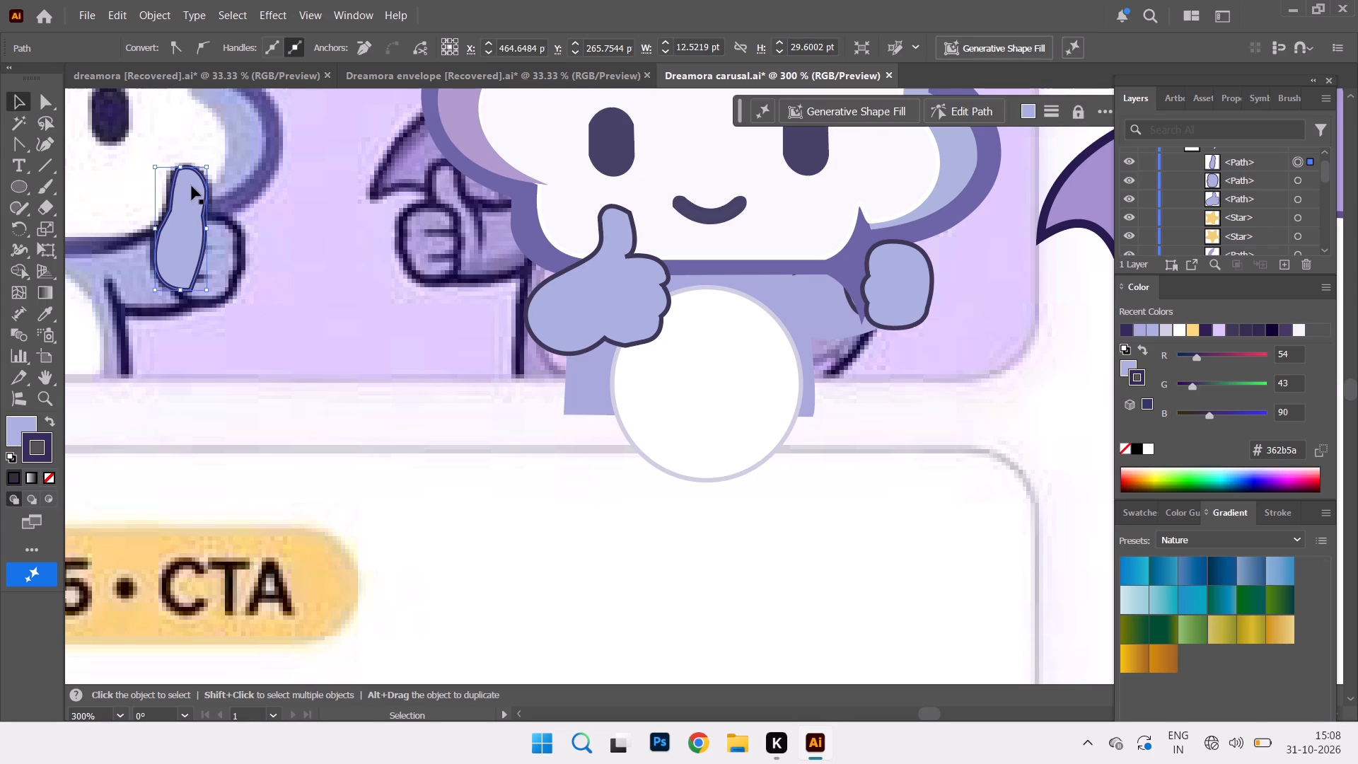
{"action": "left_click_drag", "start_coordinate": [192, 186], "coordinate": [224, 225]}
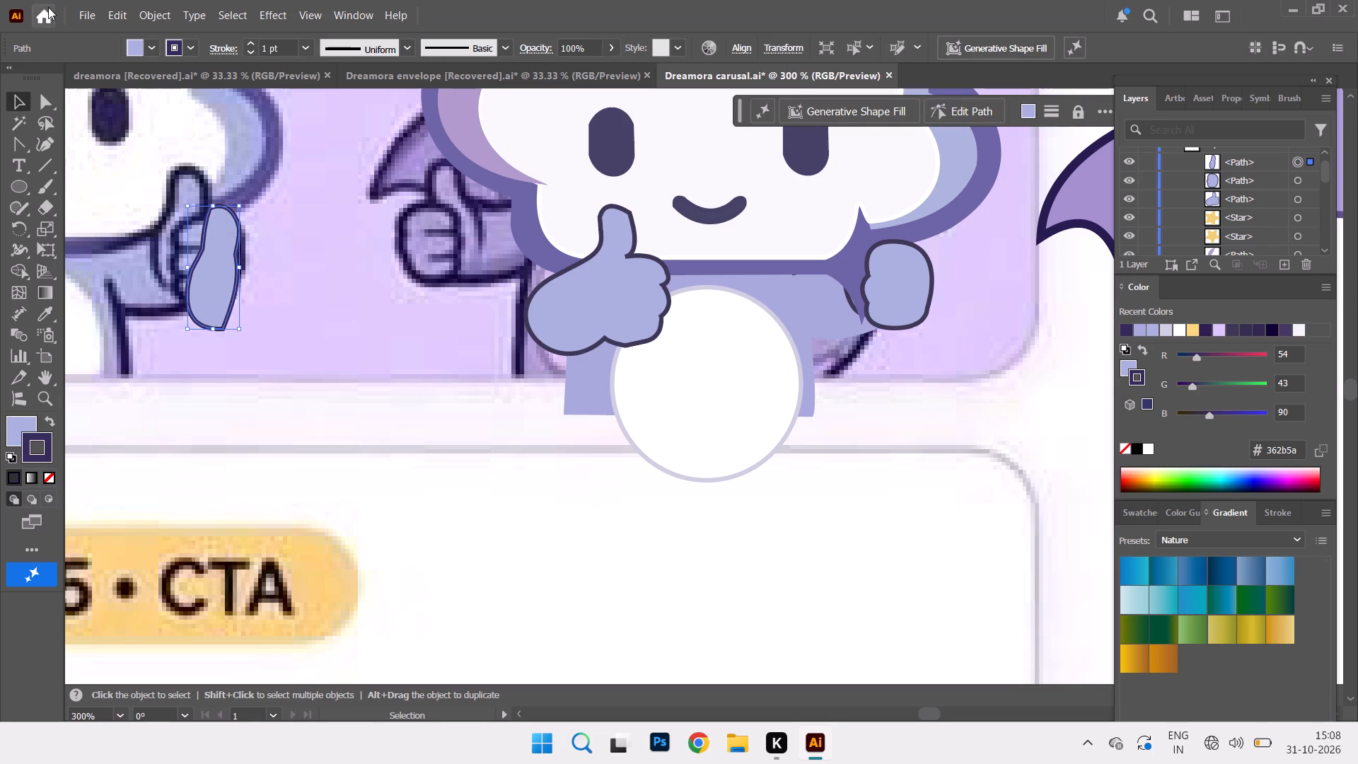
{"action": "right_click", "coordinate": [9, 138]}
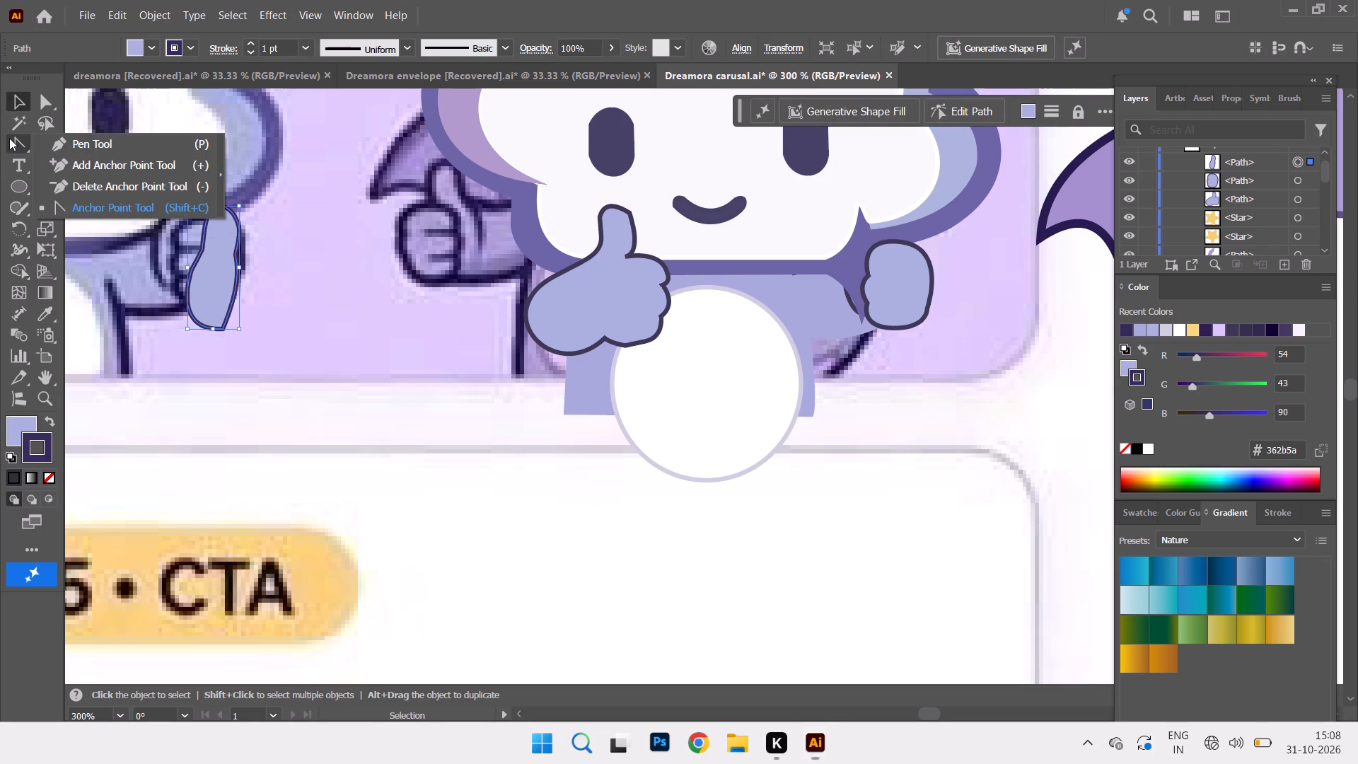
{"action": "left_click", "coordinate": [110, 184]}
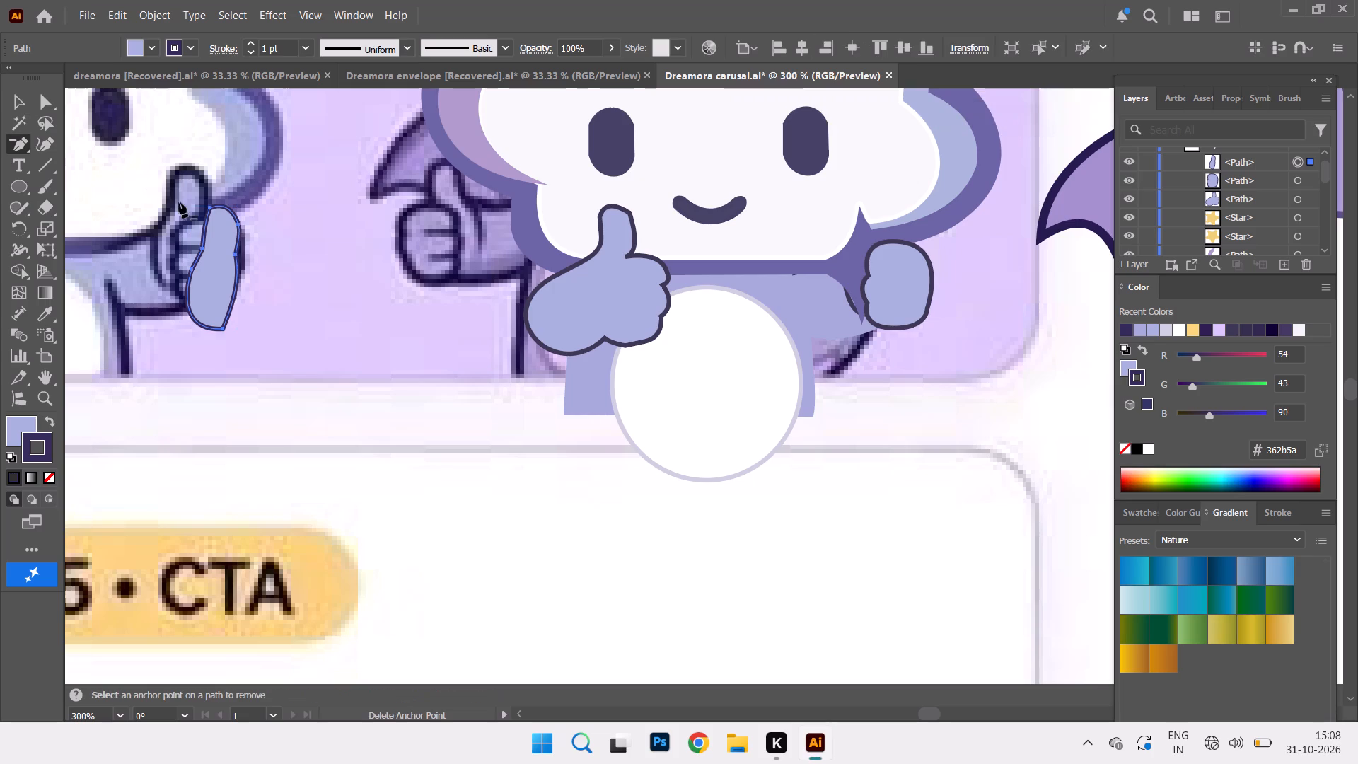
{"action": "left_click", "coordinate": [210, 207]}
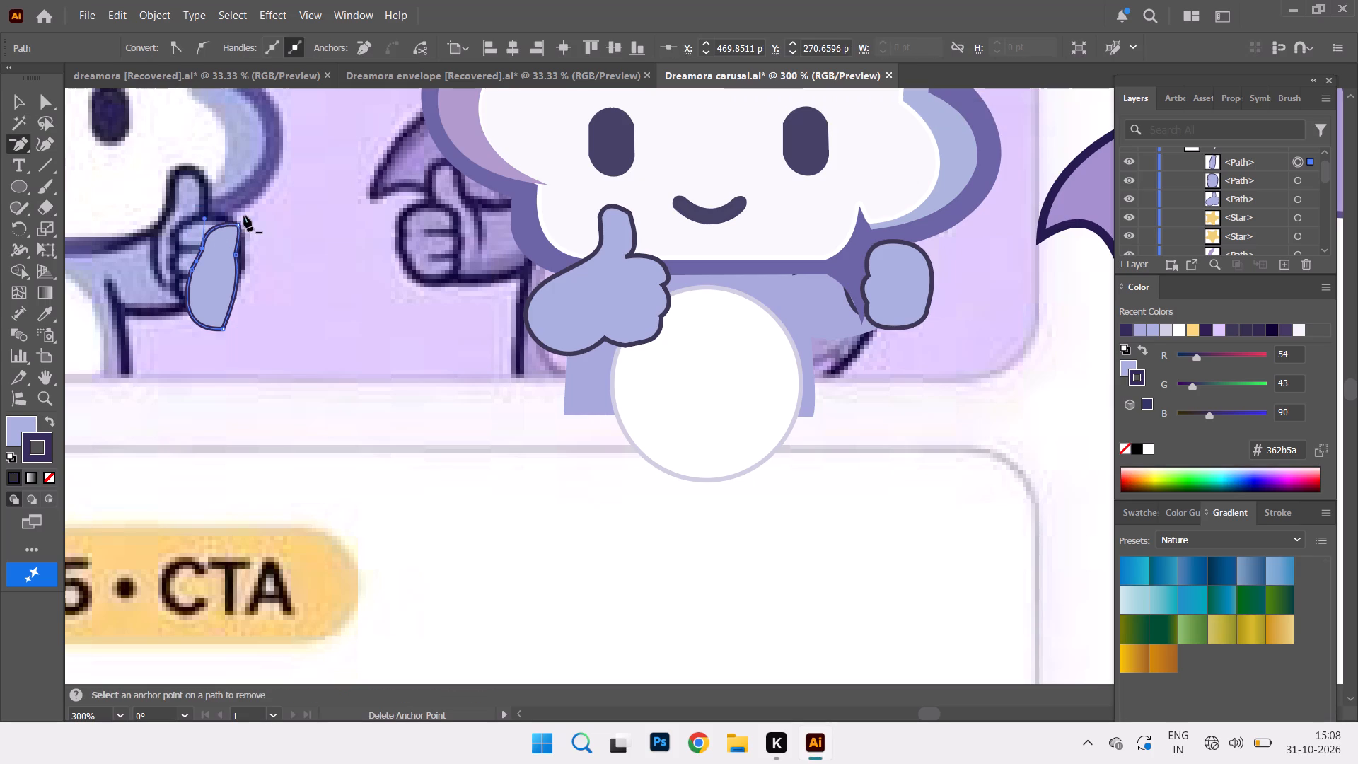
Pull the thumb's flattened top segment upward into a rounded tip with the Anchor Point tool.
{"action": "right_click", "coordinate": [27, 150]}
{"action": "left_click", "coordinate": [109, 204]}
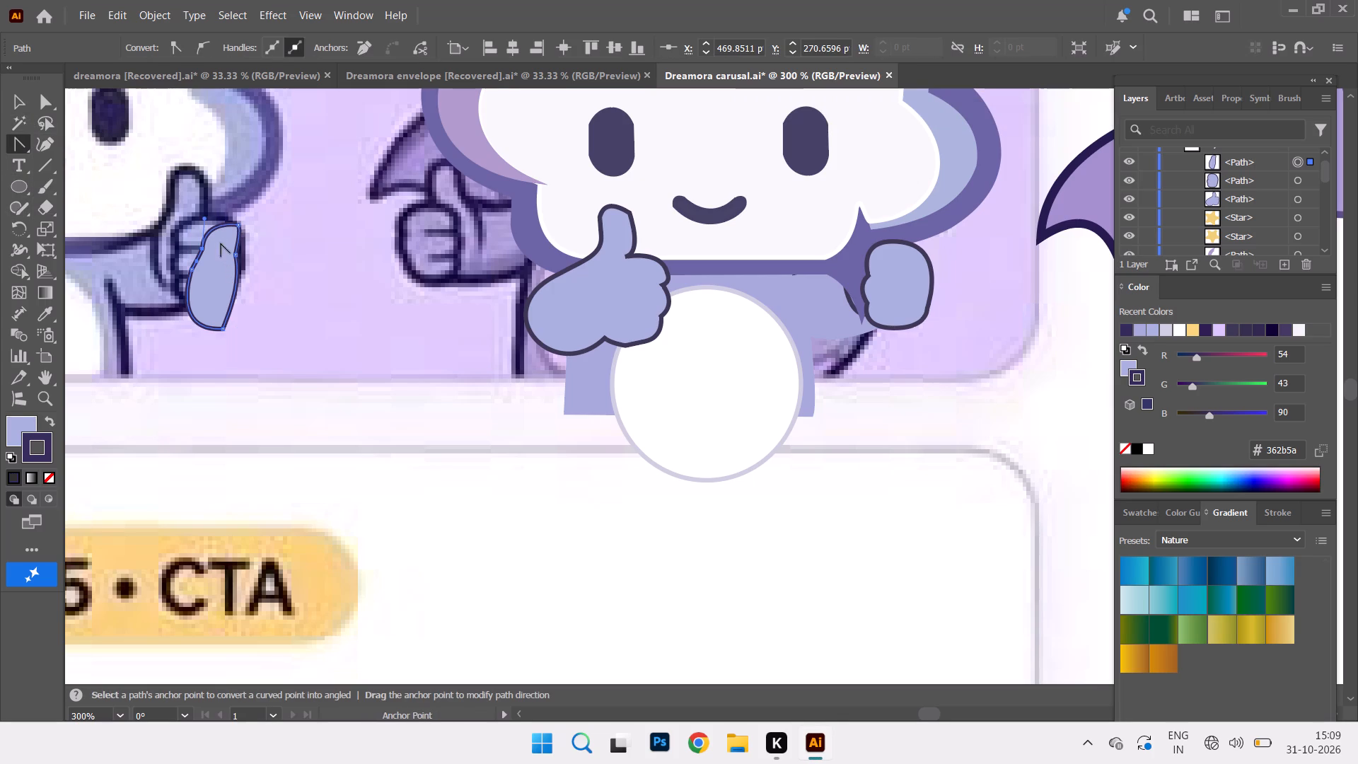
{"action": "left_click_drag", "start_coordinate": [214, 231], "coordinate": [211, 217]}
{"action": "left_click_drag", "start_coordinate": [211, 217], "coordinate": [212, 217]}
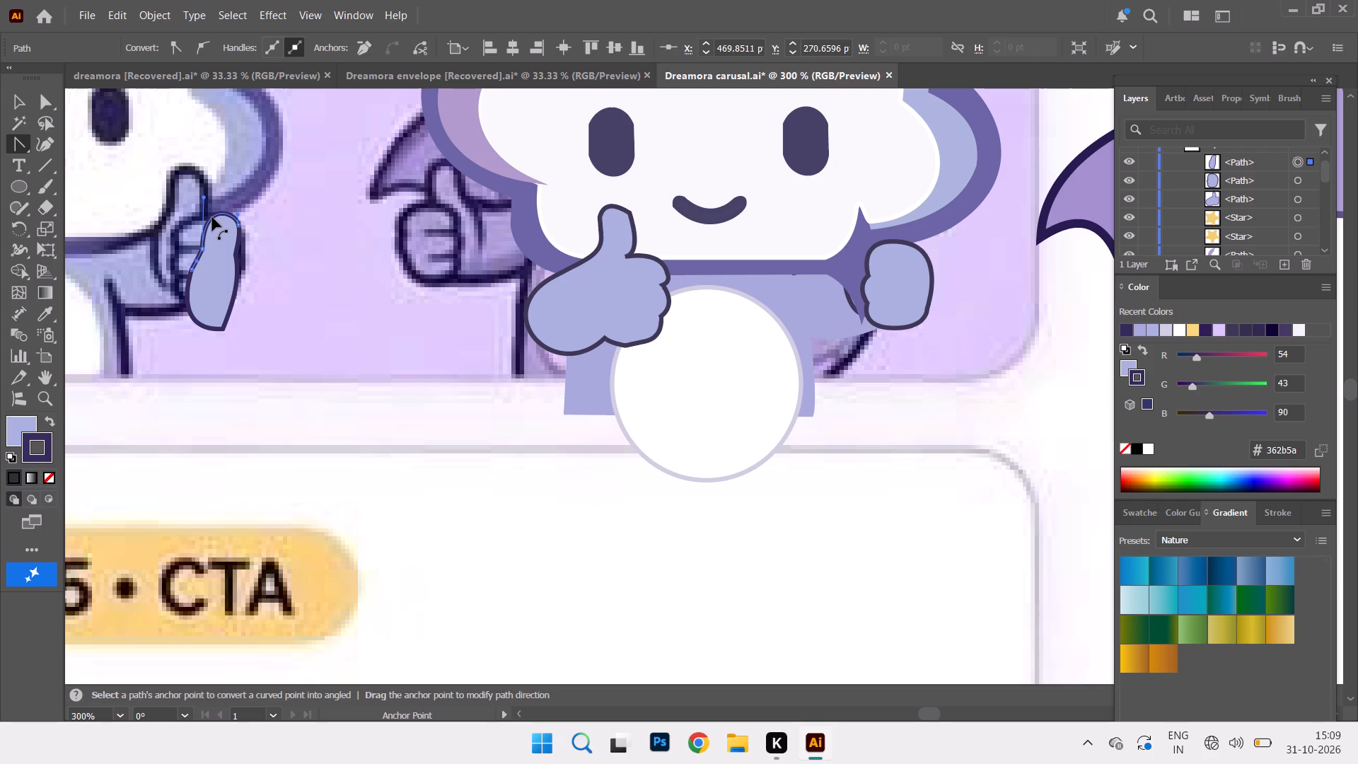
{"action": "left_click_drag", "start_coordinate": [212, 217], "coordinate": [212, 215]}
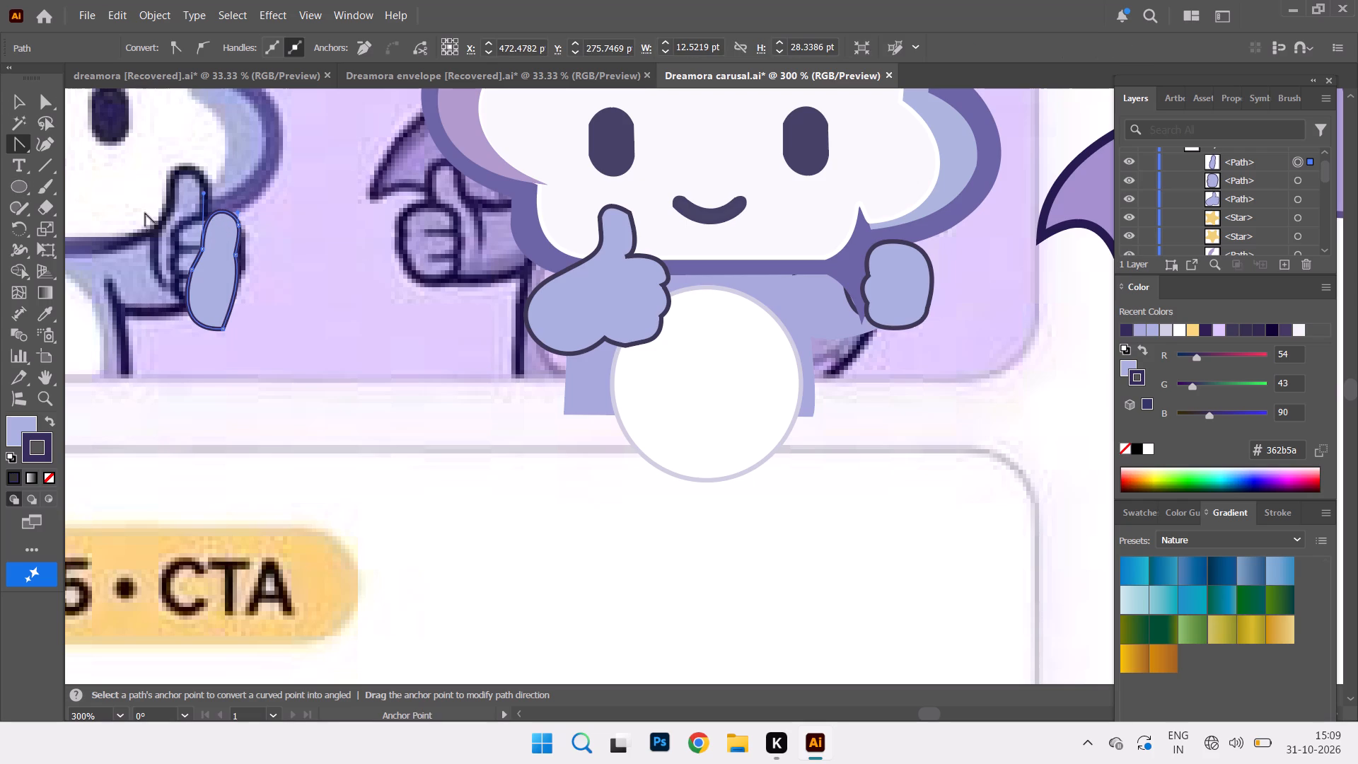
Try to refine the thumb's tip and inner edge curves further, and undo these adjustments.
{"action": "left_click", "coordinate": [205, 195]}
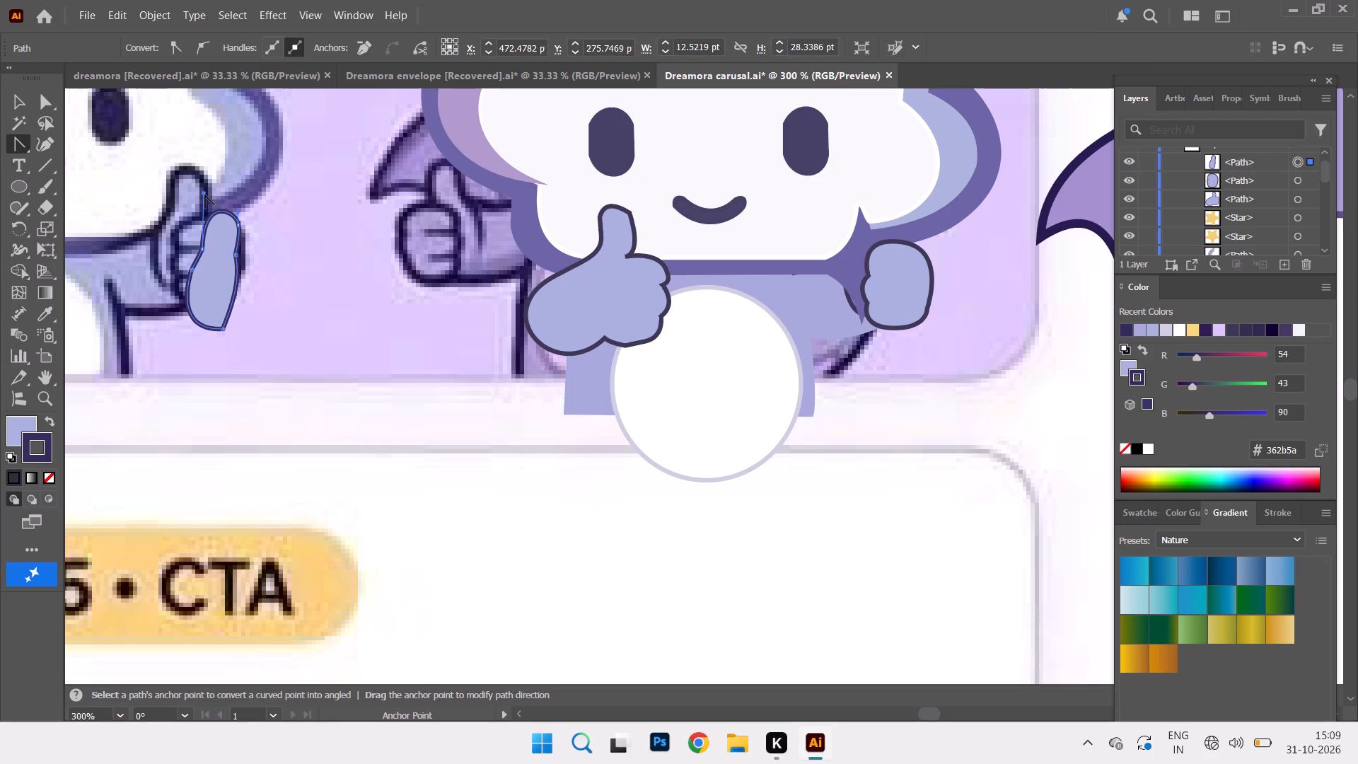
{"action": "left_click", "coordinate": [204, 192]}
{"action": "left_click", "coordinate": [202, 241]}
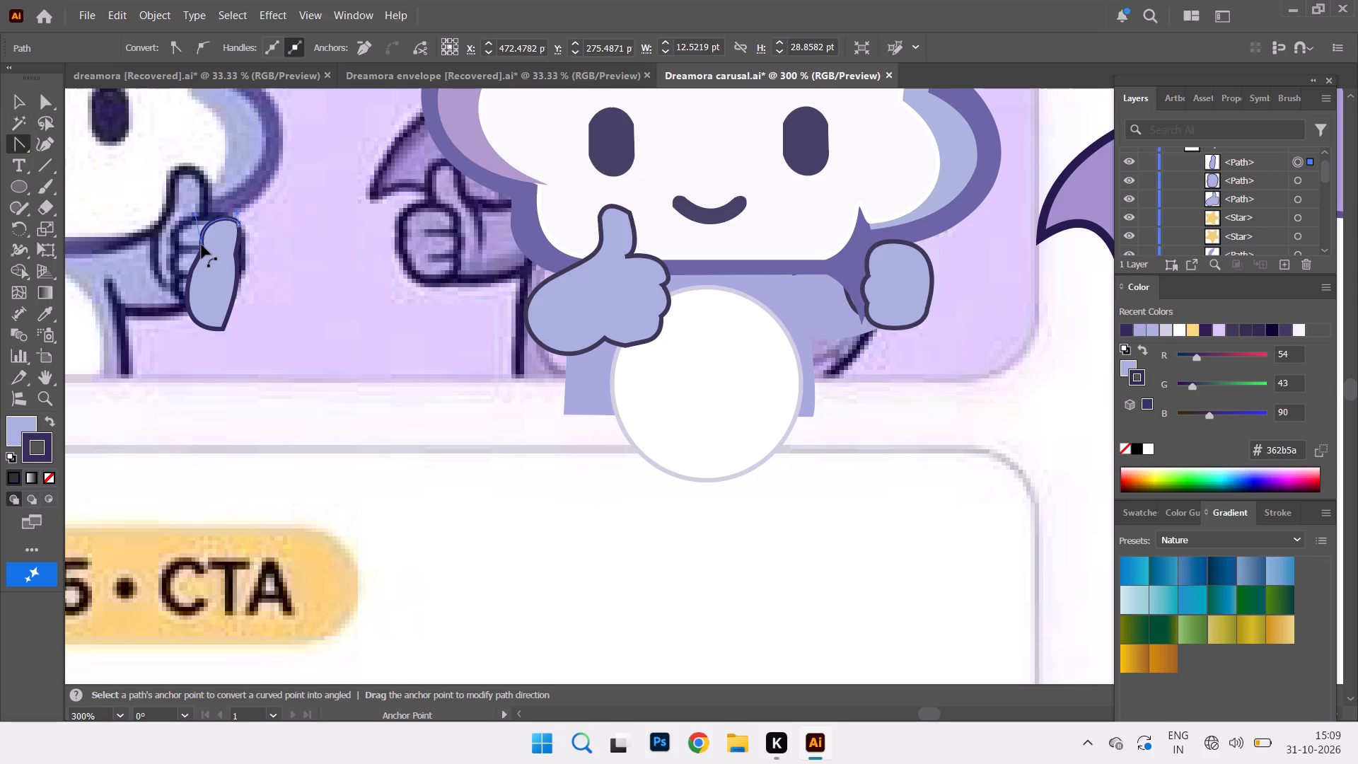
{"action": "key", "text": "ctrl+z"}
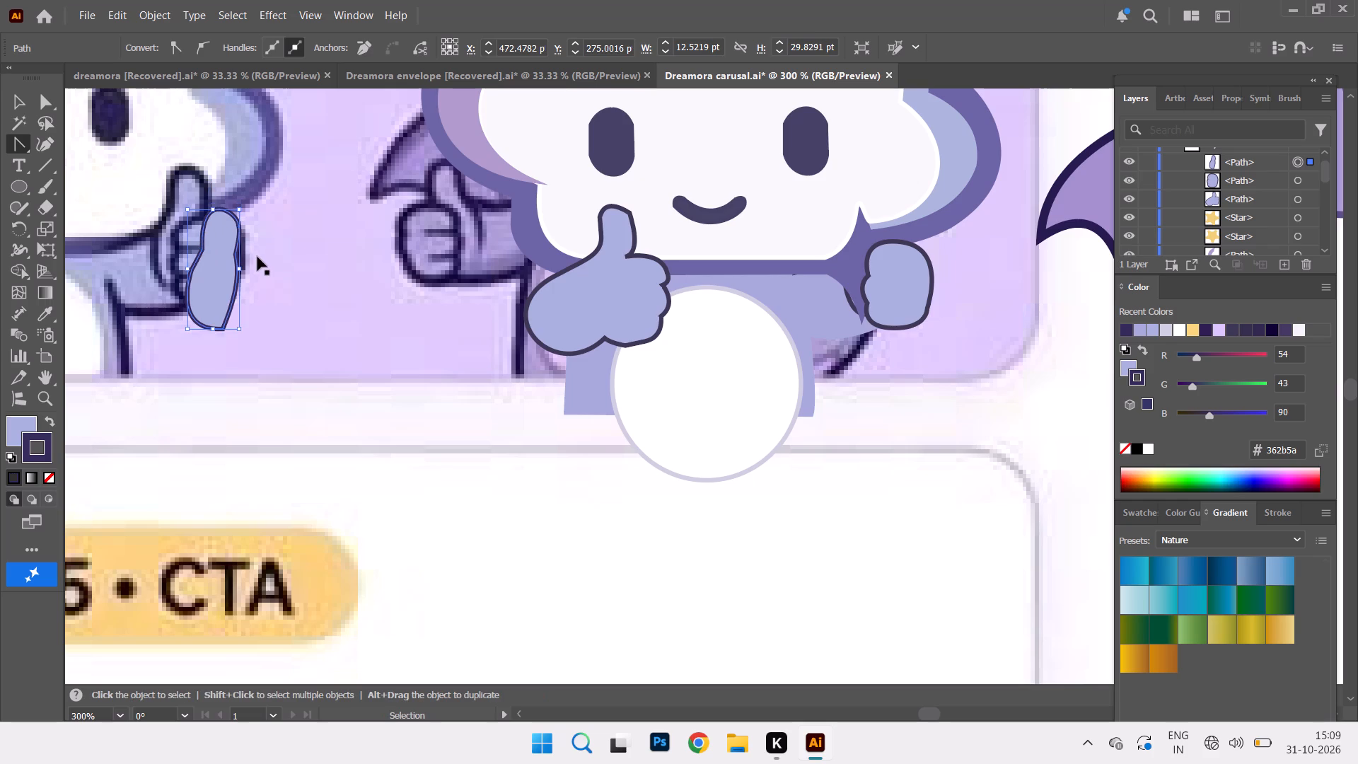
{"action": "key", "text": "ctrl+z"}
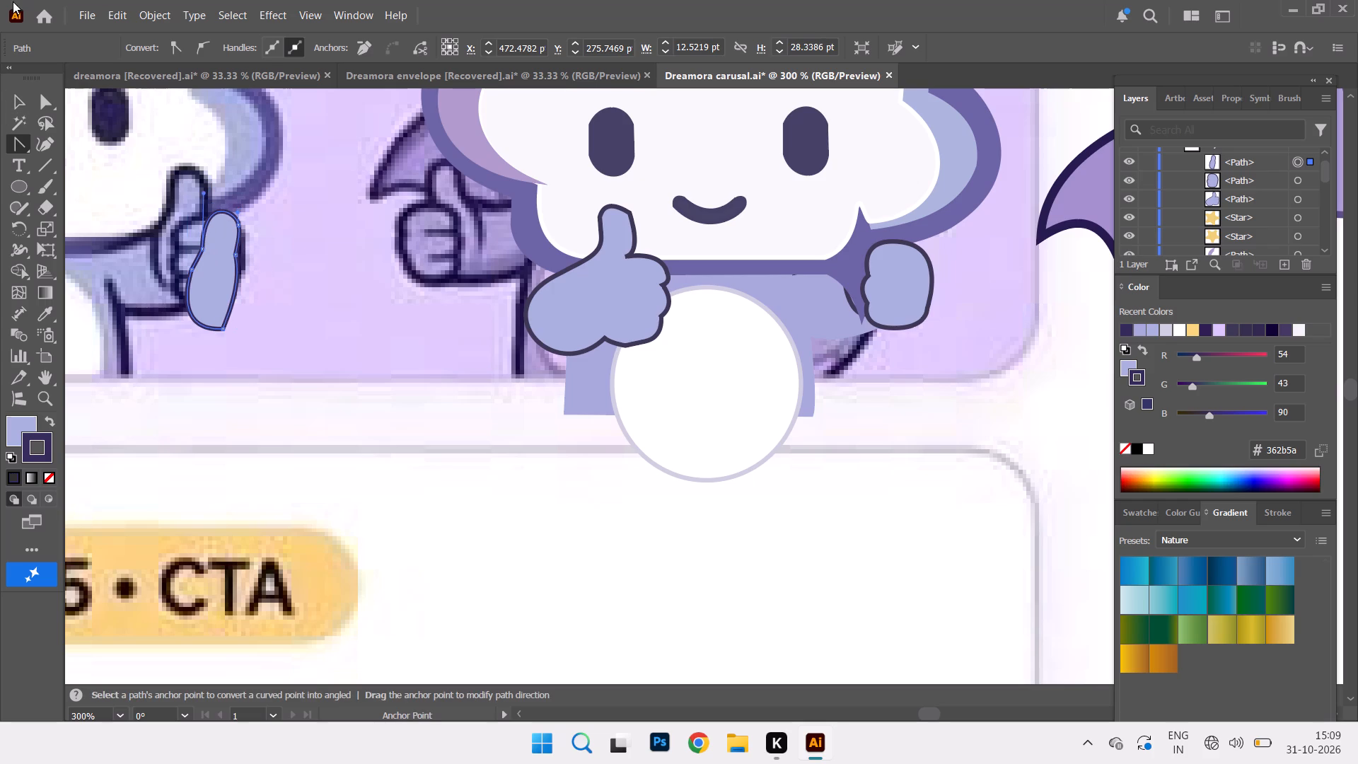
Move the thumb path off the reference hand into the lilac space between the two reference characters' hands.
{"action": "left_click", "coordinate": [16, 108]}
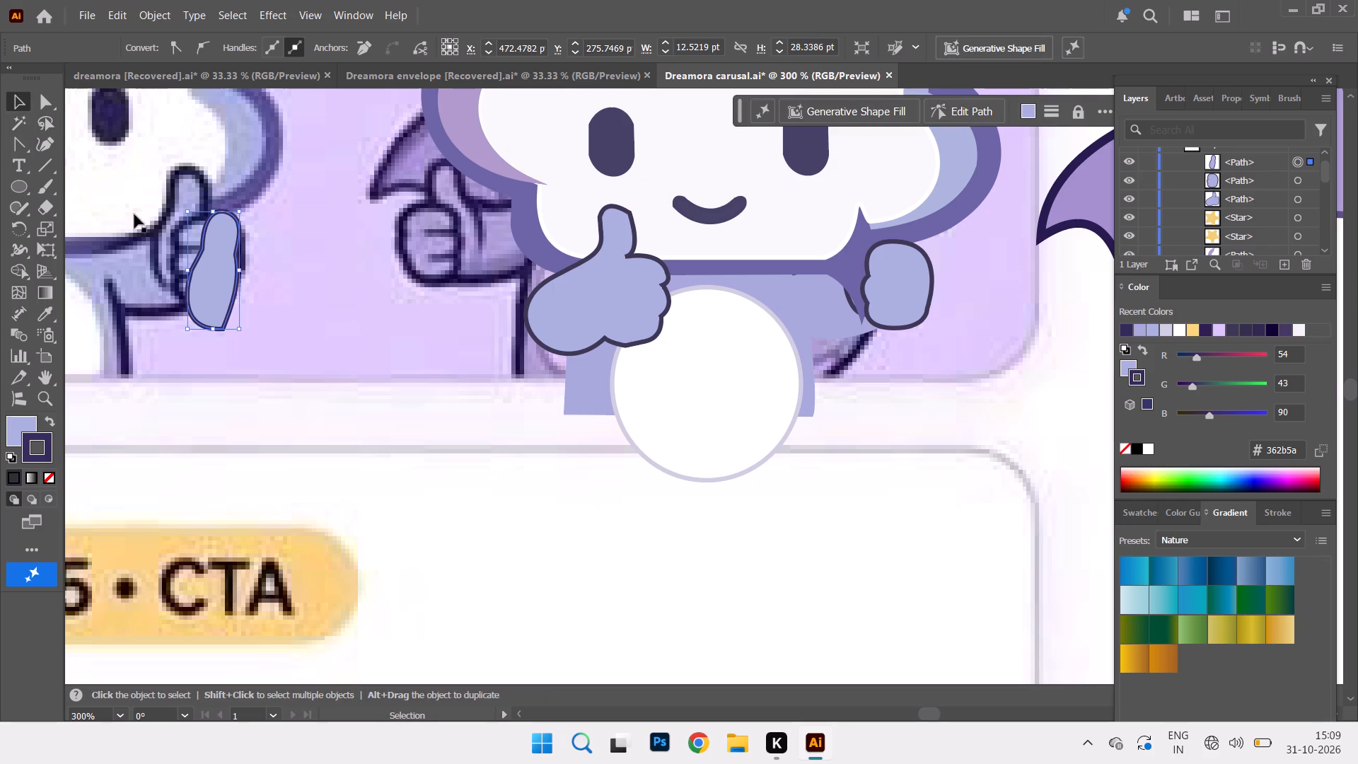
{"action": "left_click_drag", "start_coordinate": [210, 289], "coordinate": [181, 250]}
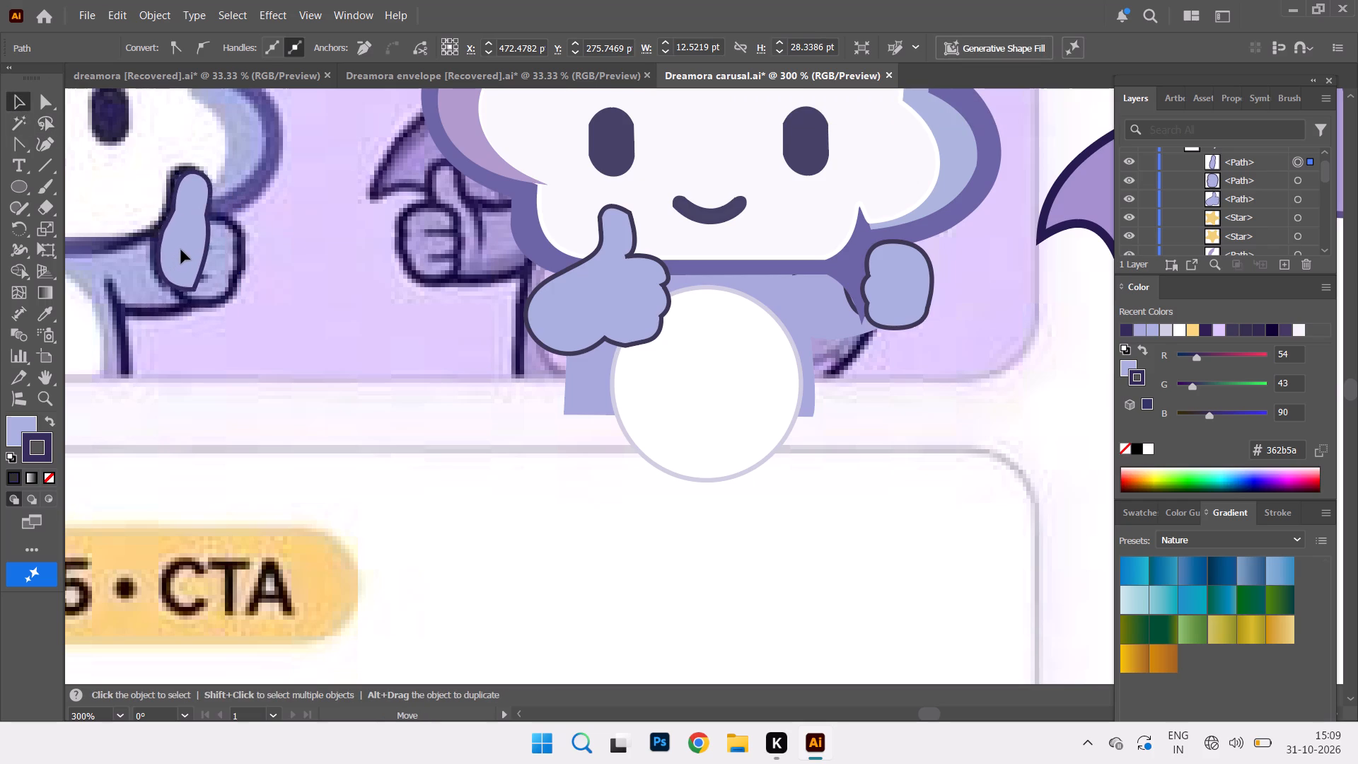
{"action": "left_click_drag", "start_coordinate": [181, 250], "coordinate": [352, 213]}
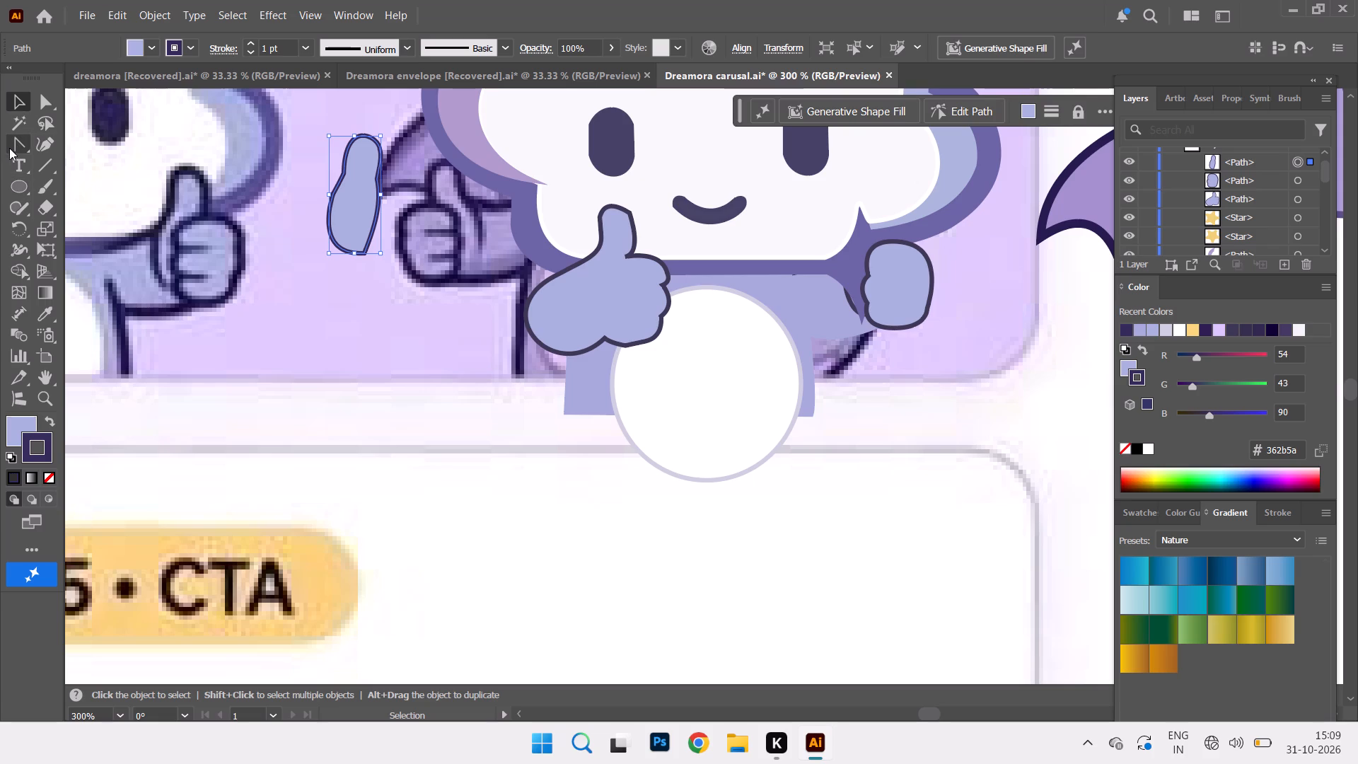
Trace the tip, outer edge and rounded base of the reference character's raised thumb with the Pen tool as a new path.
{"action": "right_click", "coordinate": [9, 148]}
{"action": "left_click", "coordinate": [83, 144]}
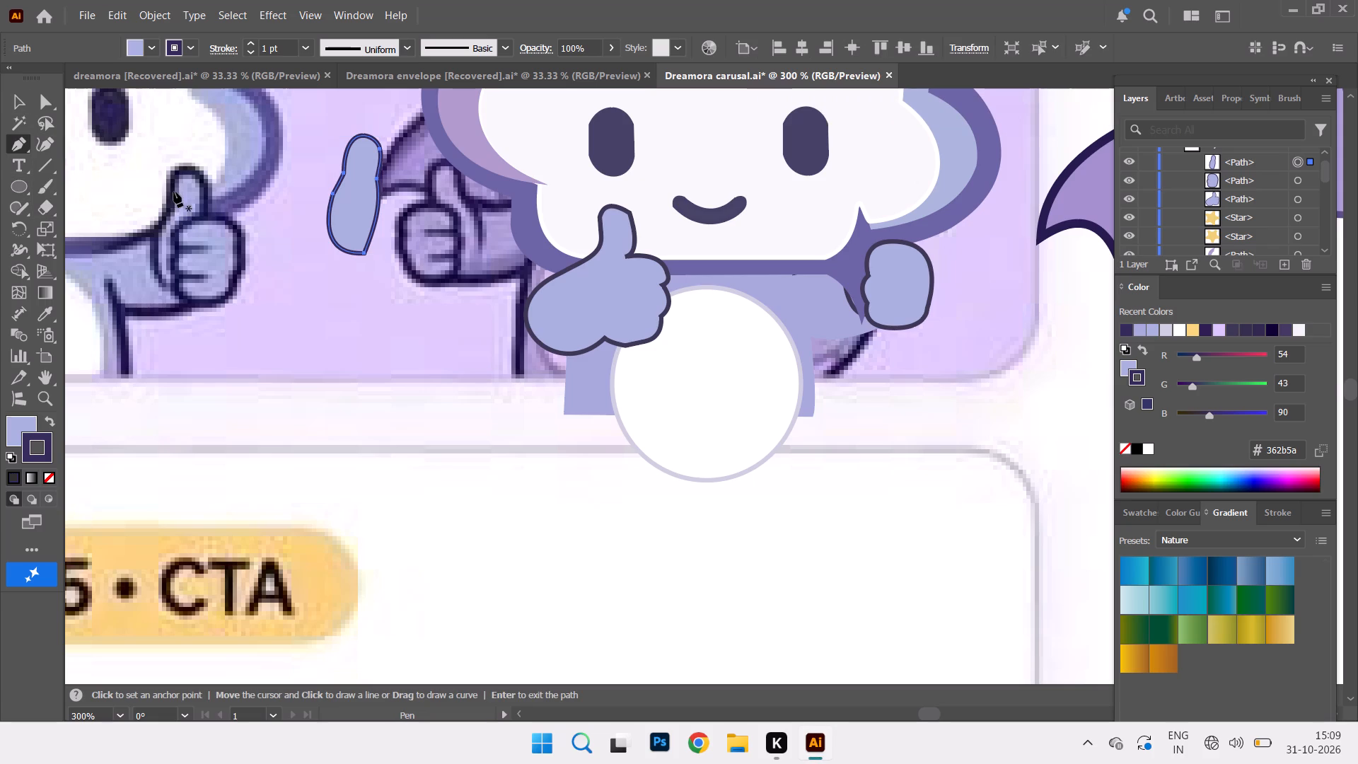
{"action": "left_click", "coordinate": [172, 201]}
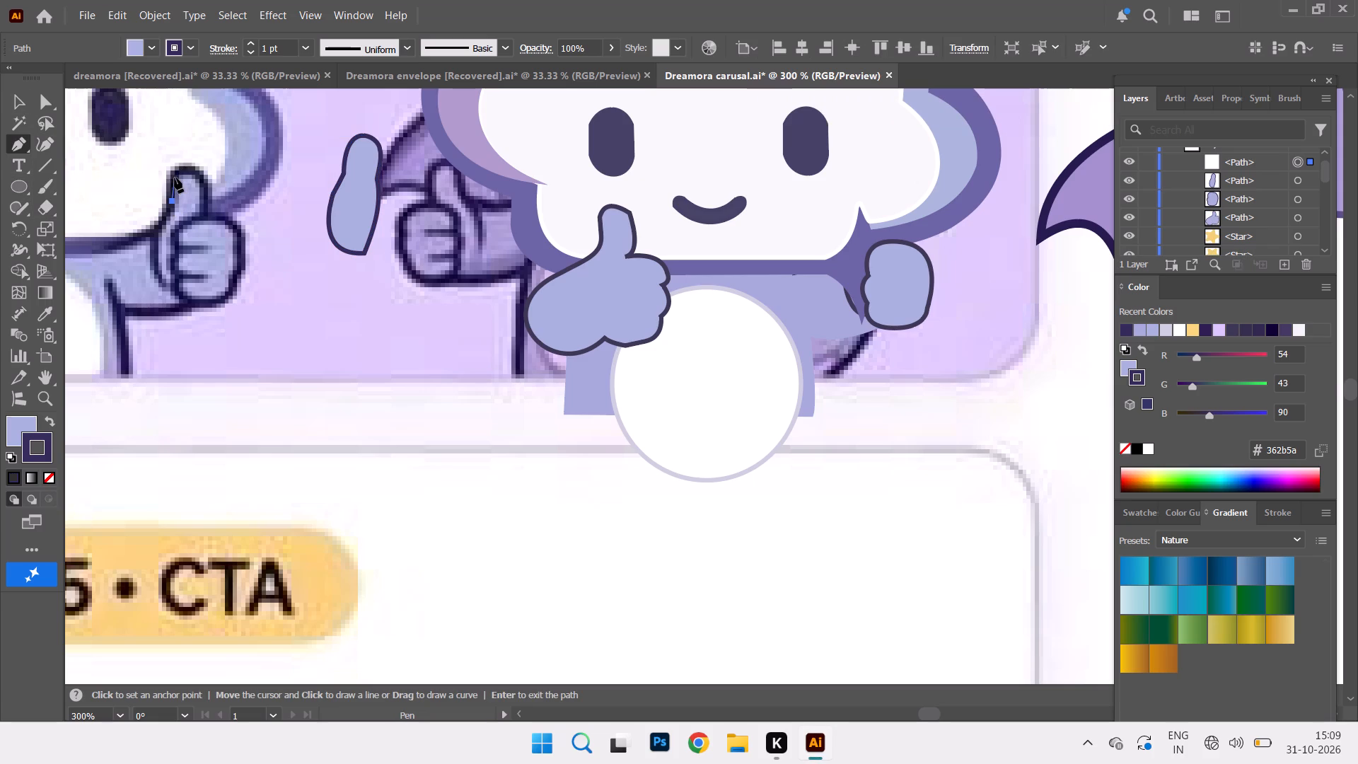
{"action": "left_click_drag", "start_coordinate": [201, 171], "coordinate": [227, 193]}
{"action": "left_click_drag", "start_coordinate": [227, 193], "coordinate": [242, 187]}
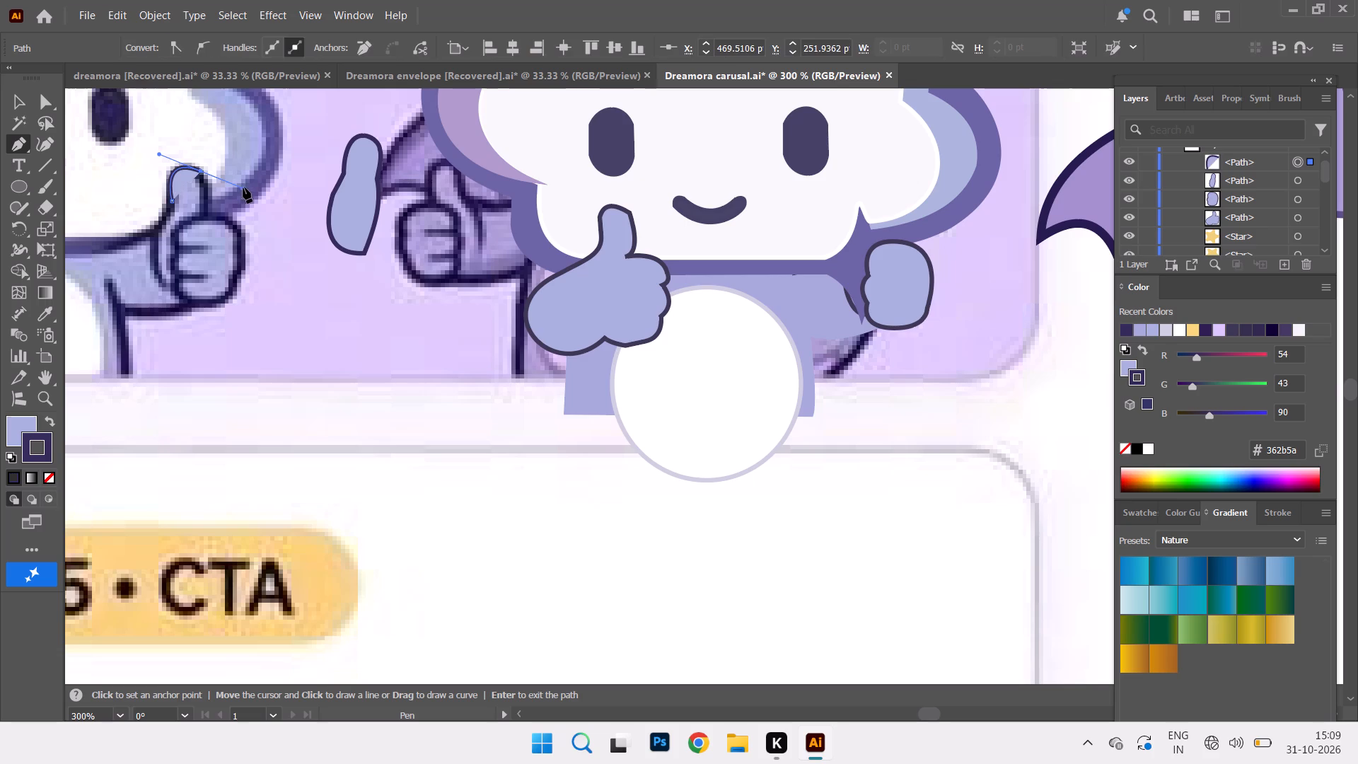
{"action": "key", "text": "ctrl+z"}
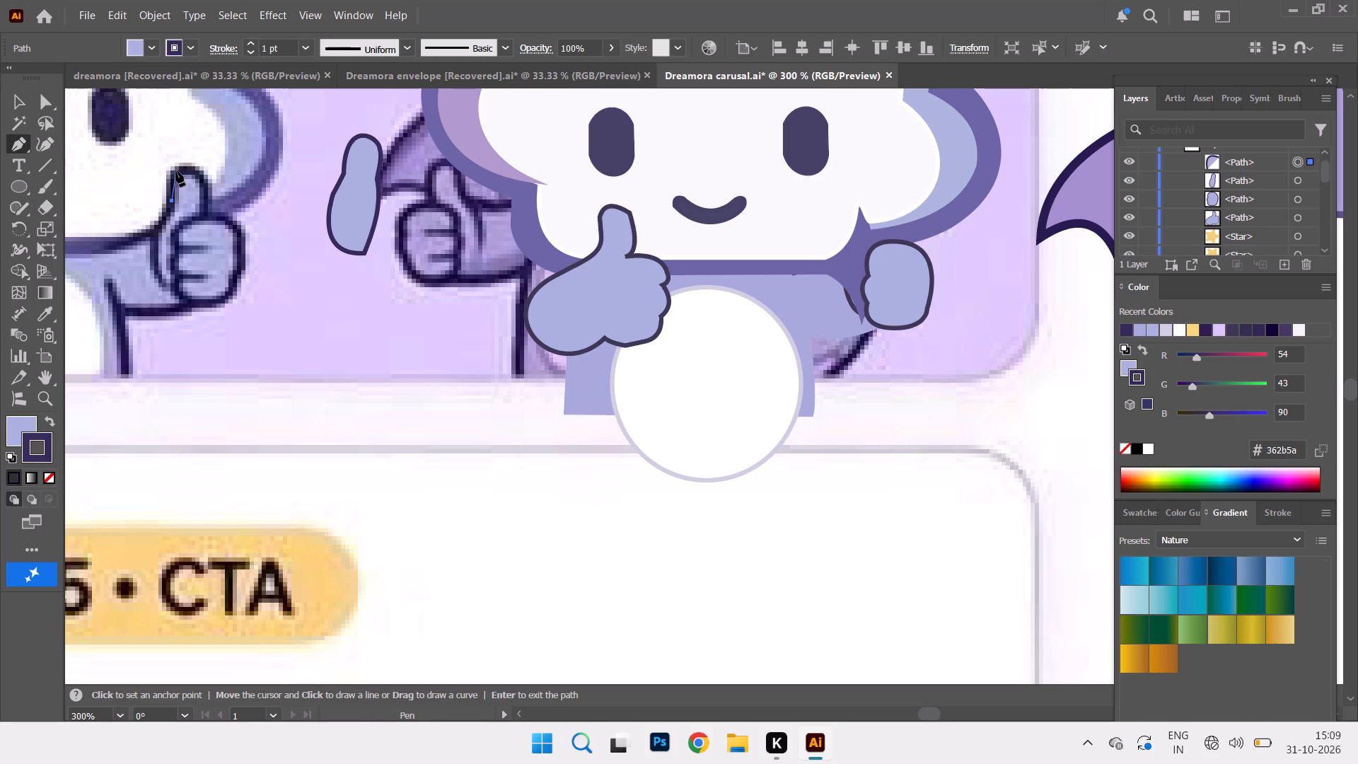
{"action": "left_click_drag", "start_coordinate": [176, 171], "coordinate": [185, 173]}
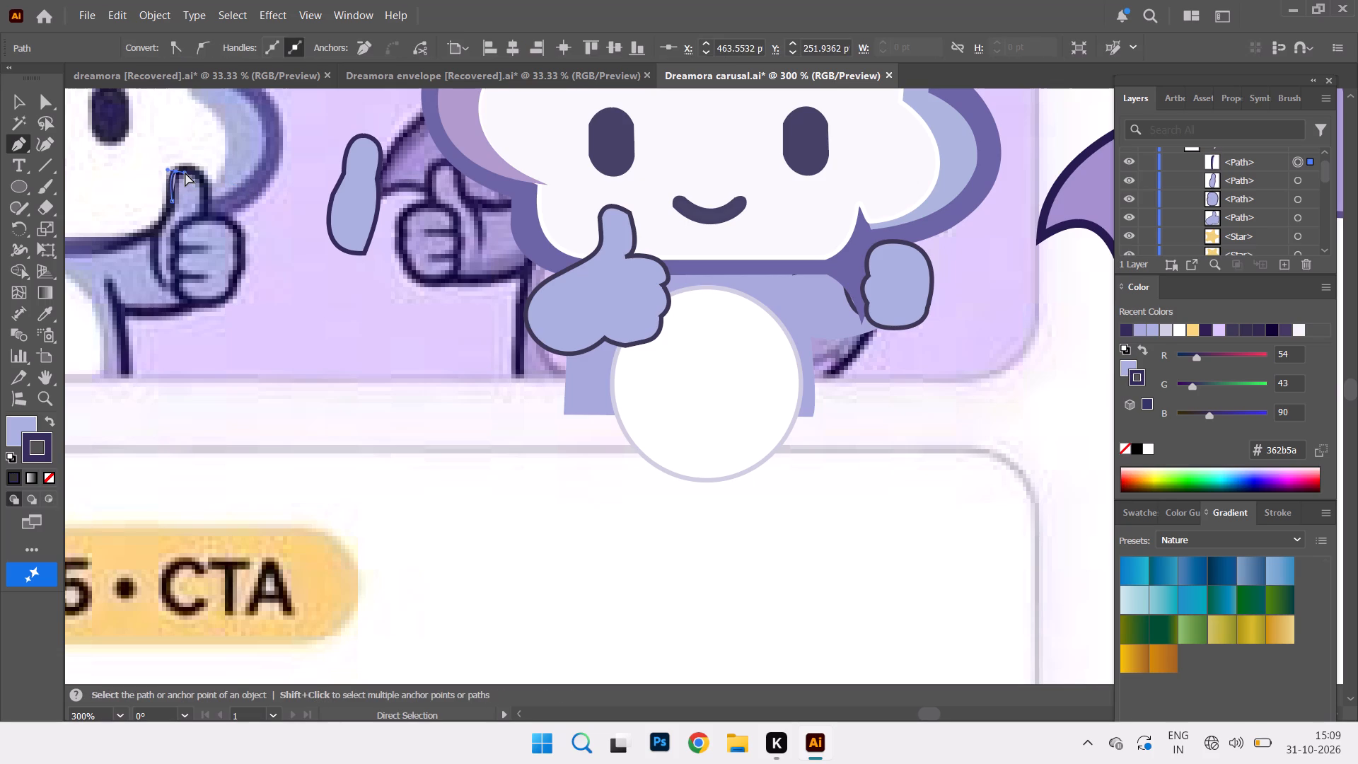
{"action": "key", "text": "ctrl+z"}
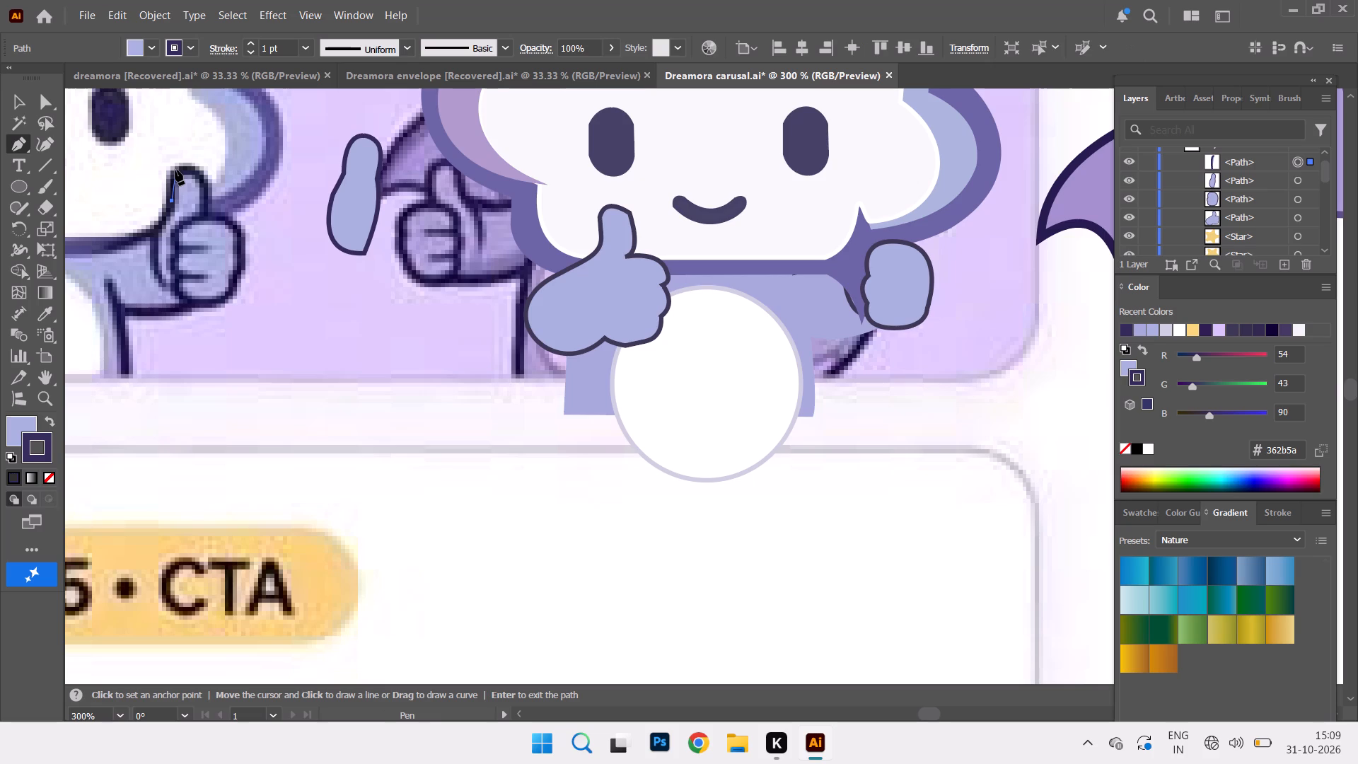
{"action": "left_click", "coordinate": [175, 170]}
{"action": "left_click_drag", "start_coordinate": [207, 186], "coordinate": [208, 209]}
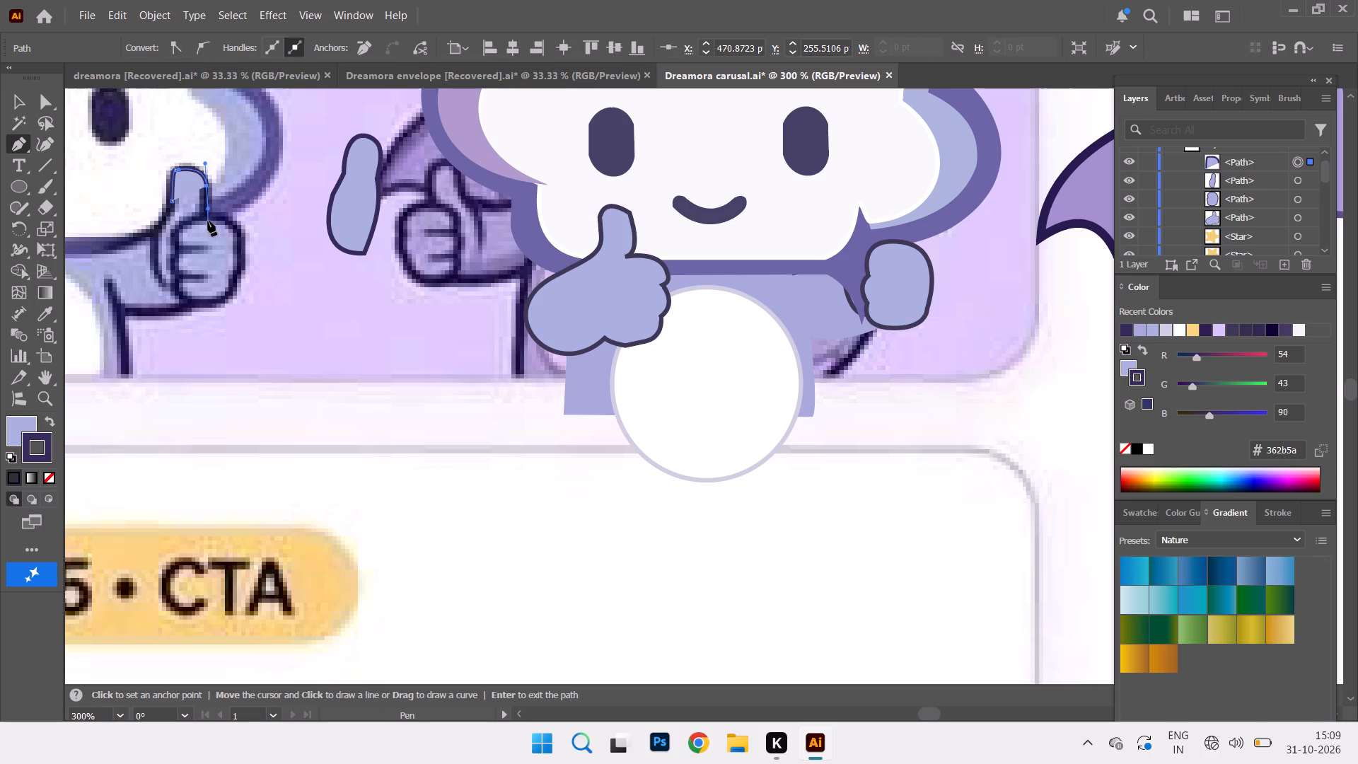
{"action": "left_click", "coordinate": [207, 217]}
{"action": "left_click_drag", "start_coordinate": [204, 287], "coordinate": [187, 309]}
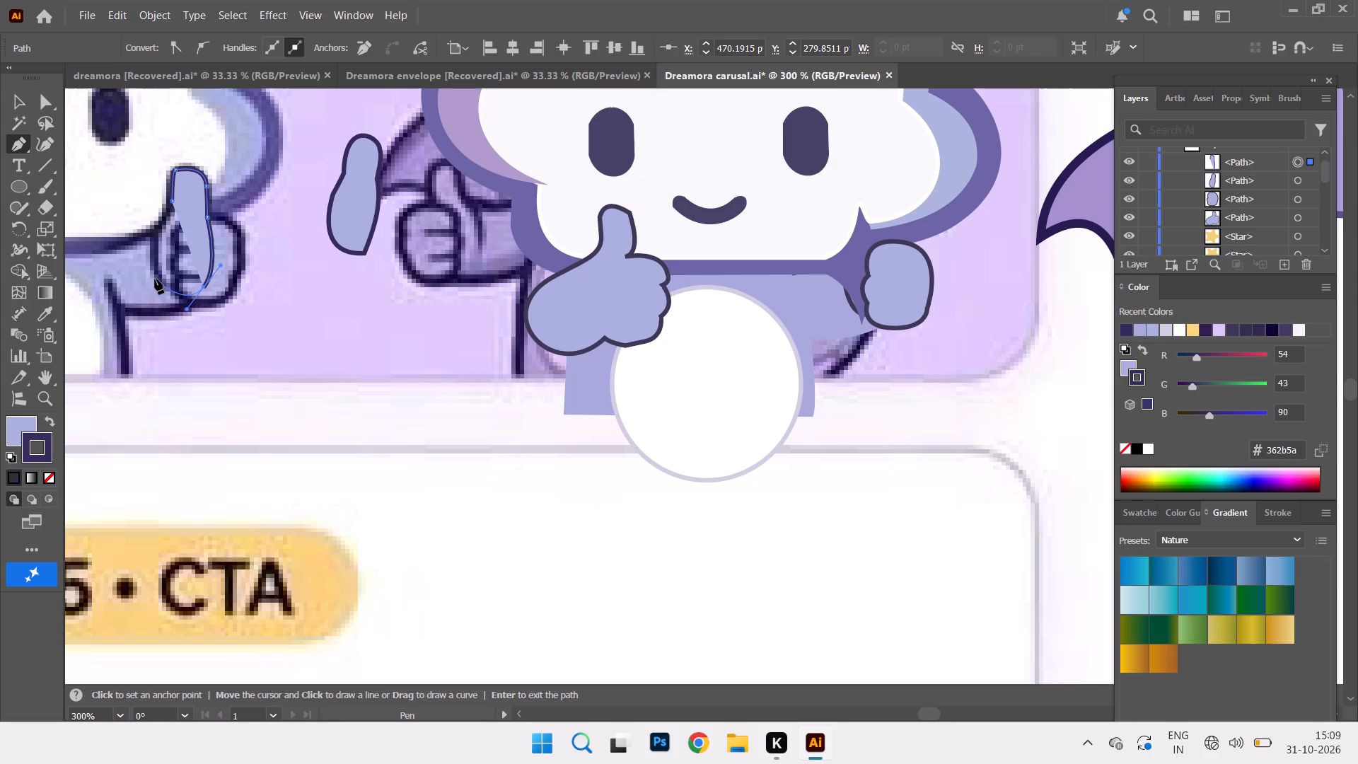
{"action": "left_click_drag", "start_coordinate": [155, 274], "coordinate": [161, 264]}
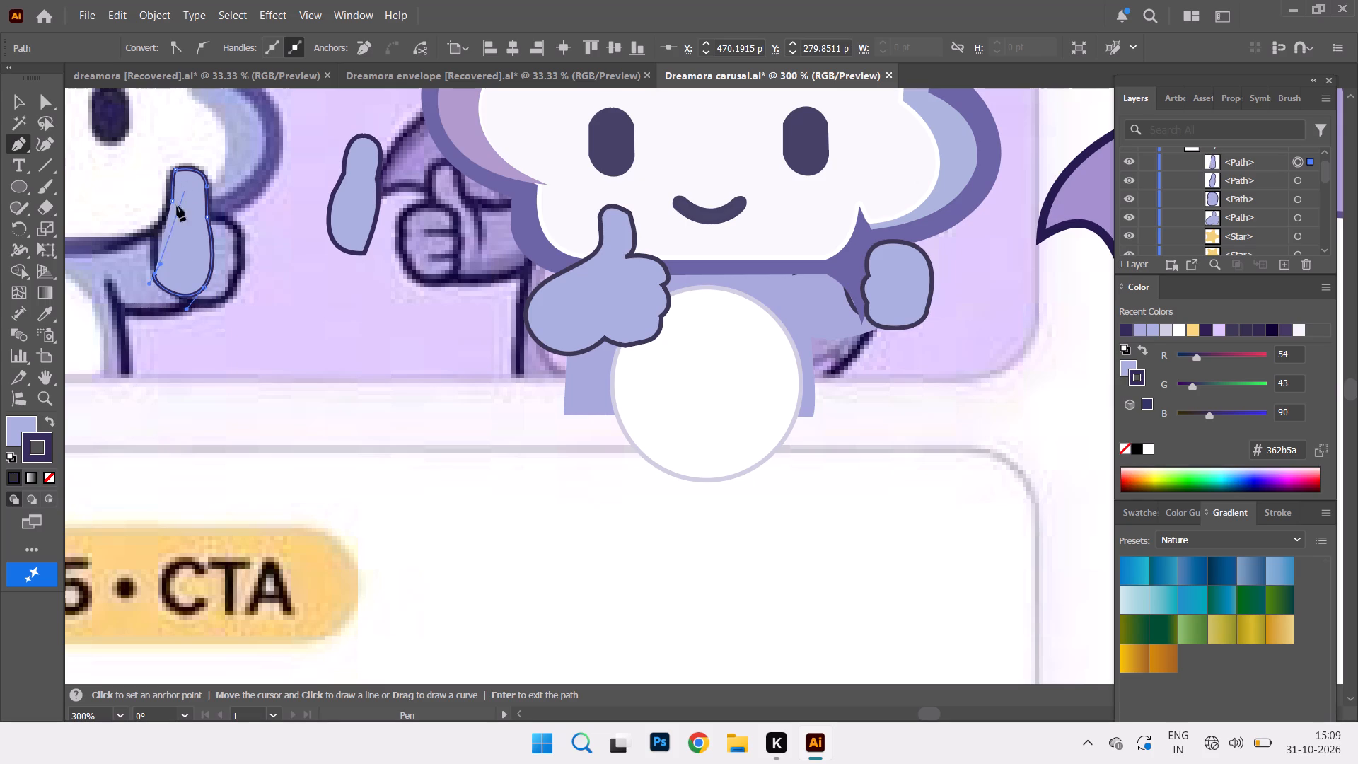
Switch the thumb path to no fill with a lilac #a7afde stroke and close it along the thumb's inner edge.
{"action": "left_click", "coordinate": [54, 479]}
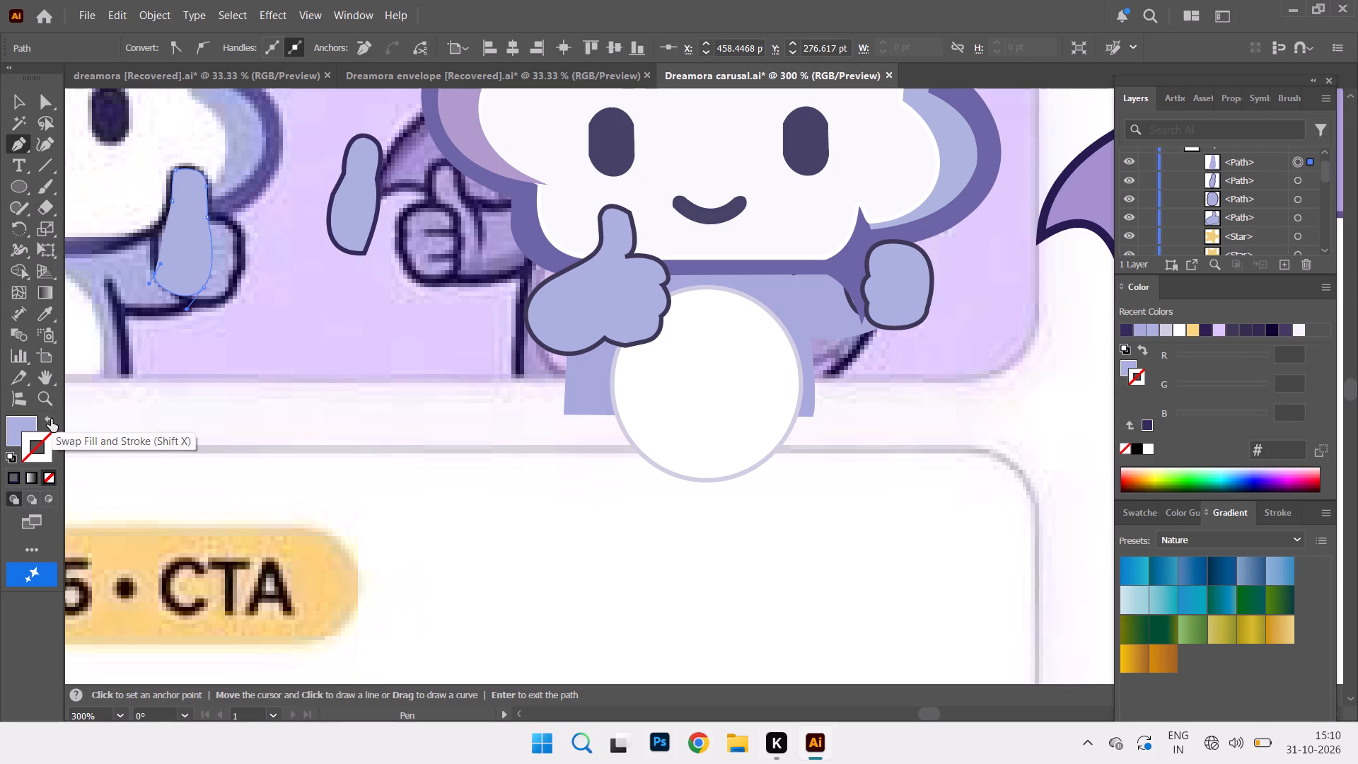
{"action": "left_click", "coordinate": [51, 419]}
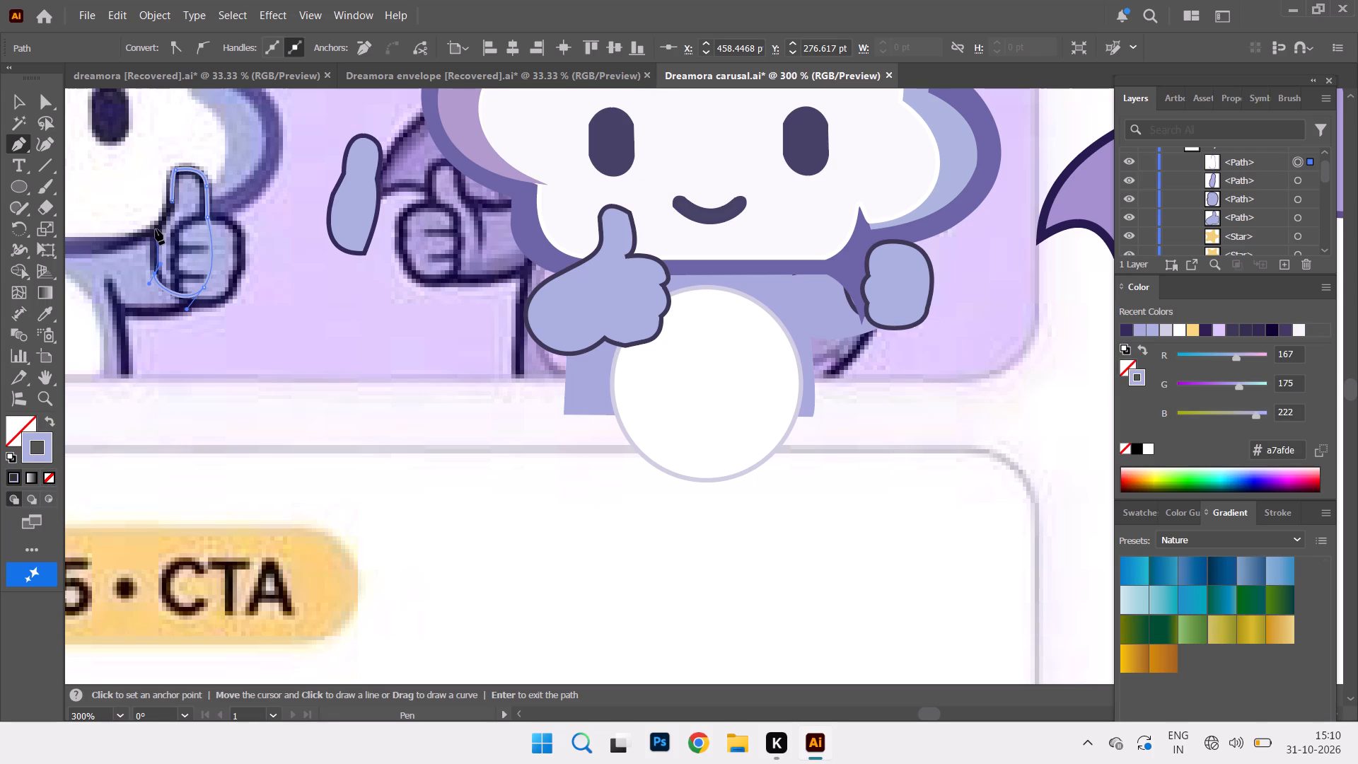
{"action": "left_click_drag", "start_coordinate": [156, 229], "coordinate": [166, 220]}
{"action": "key", "text": "ctrl+z"}
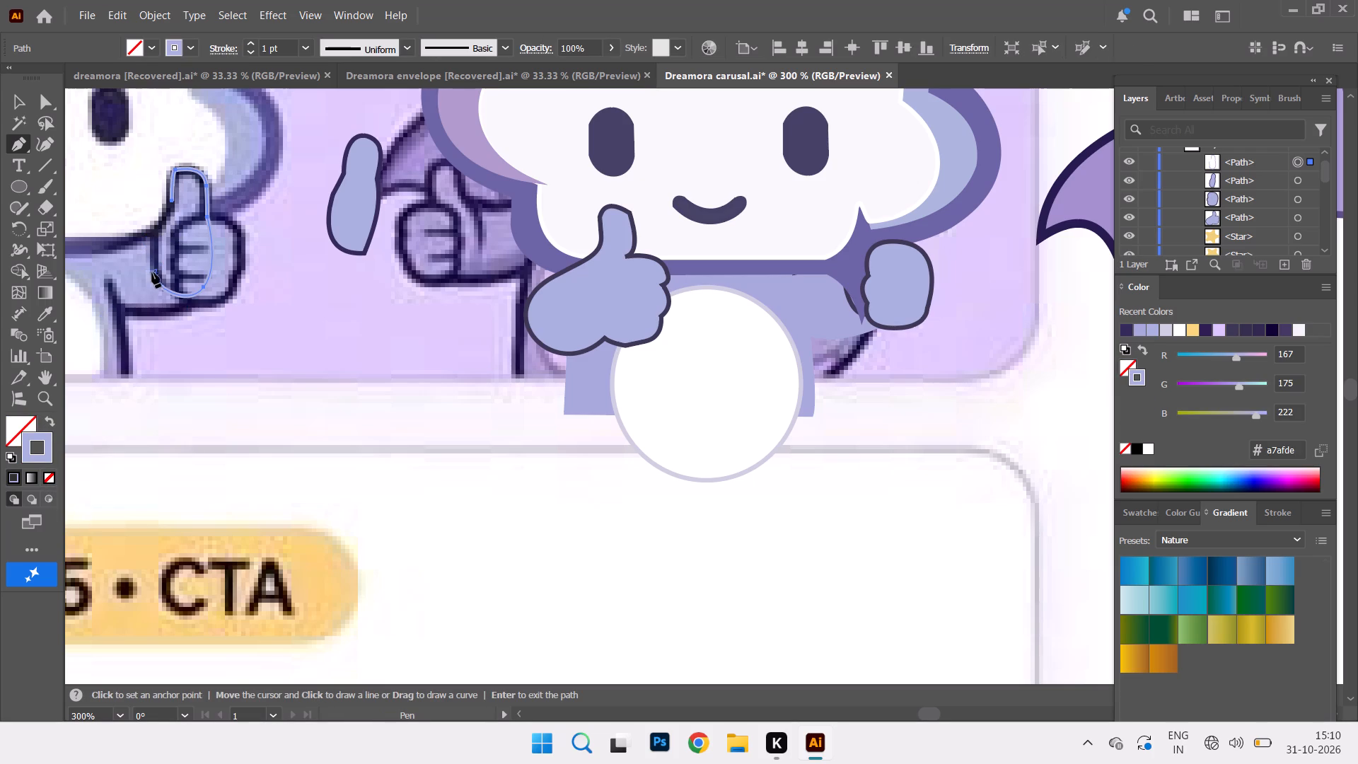
{"action": "left_click_drag", "start_coordinate": [157, 228], "coordinate": [172, 214]}
{"action": "key", "text": "ctrl+z"}
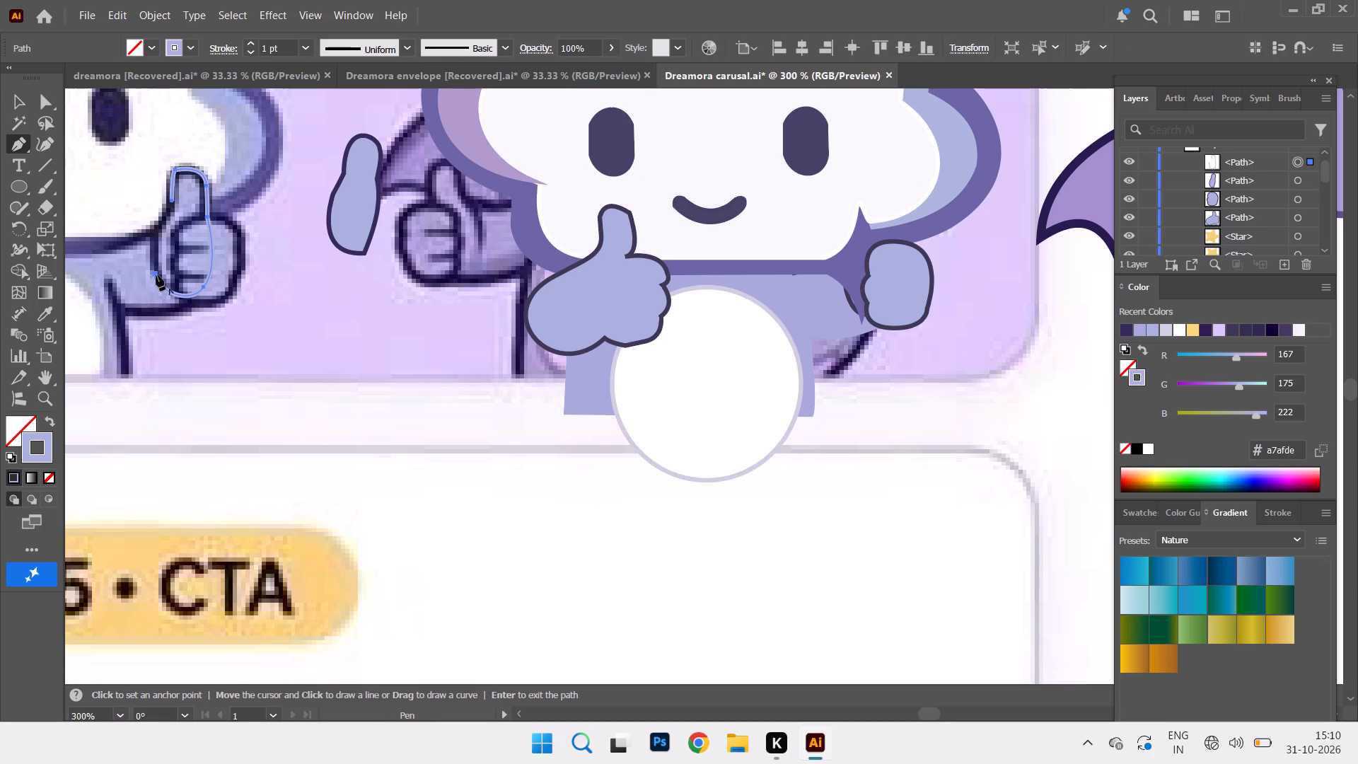
{"action": "left_click", "coordinate": [153, 275]}
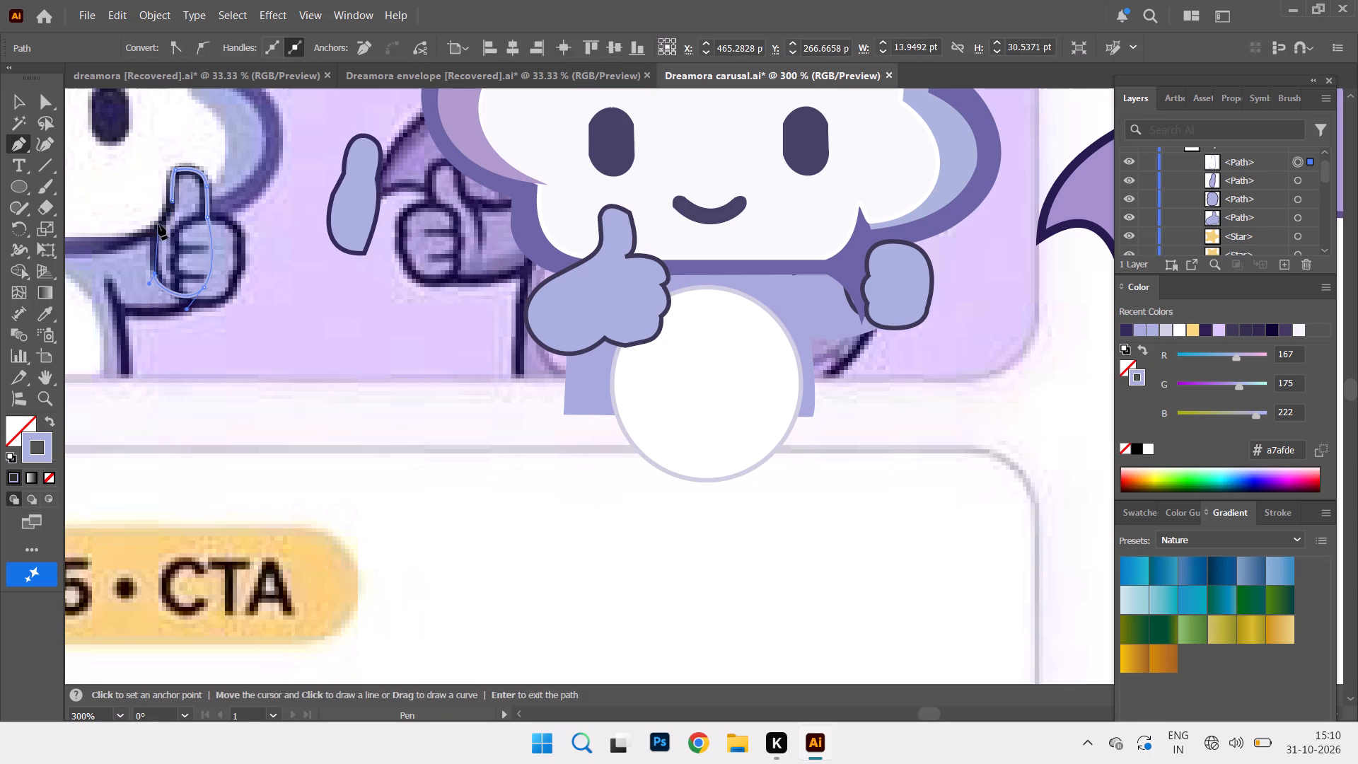
{"action": "left_click_drag", "start_coordinate": [158, 226], "coordinate": [170, 216]}
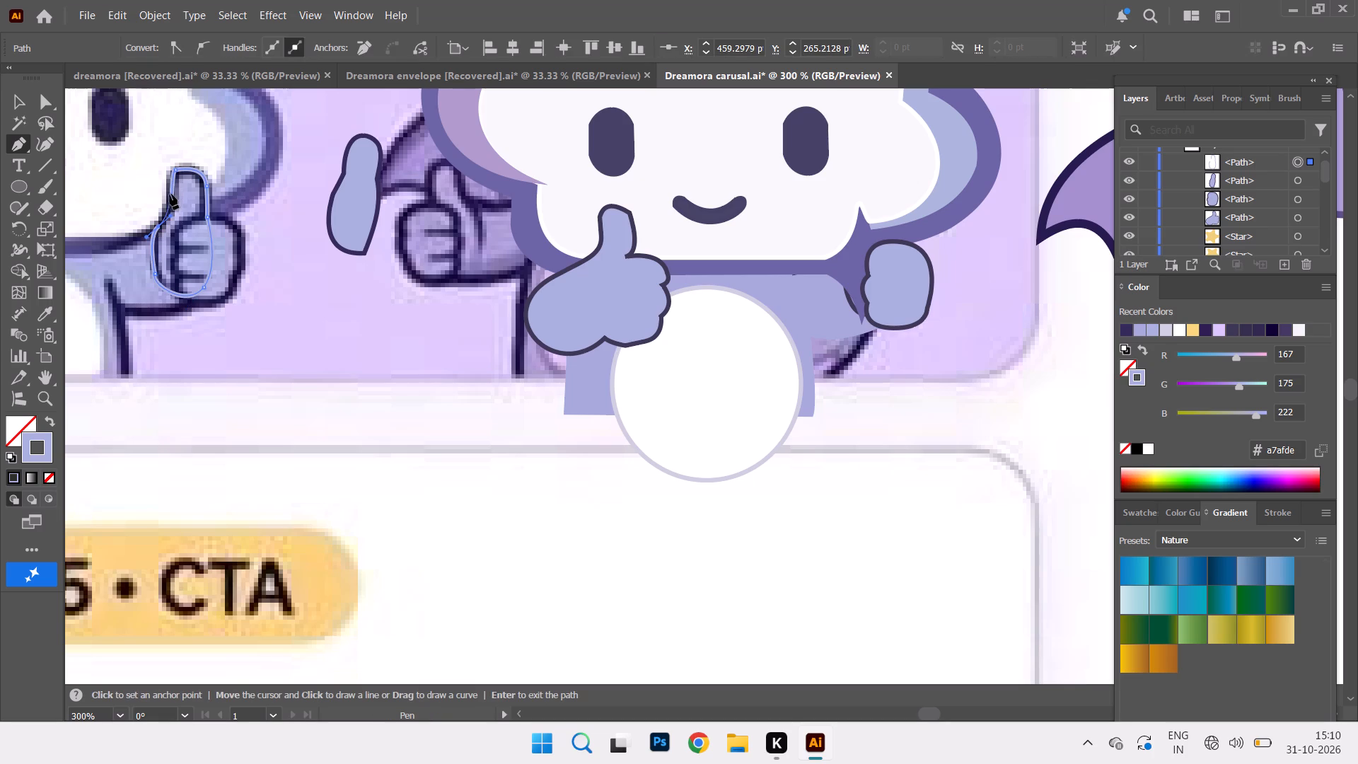
{"action": "left_click", "coordinate": [172, 201]}
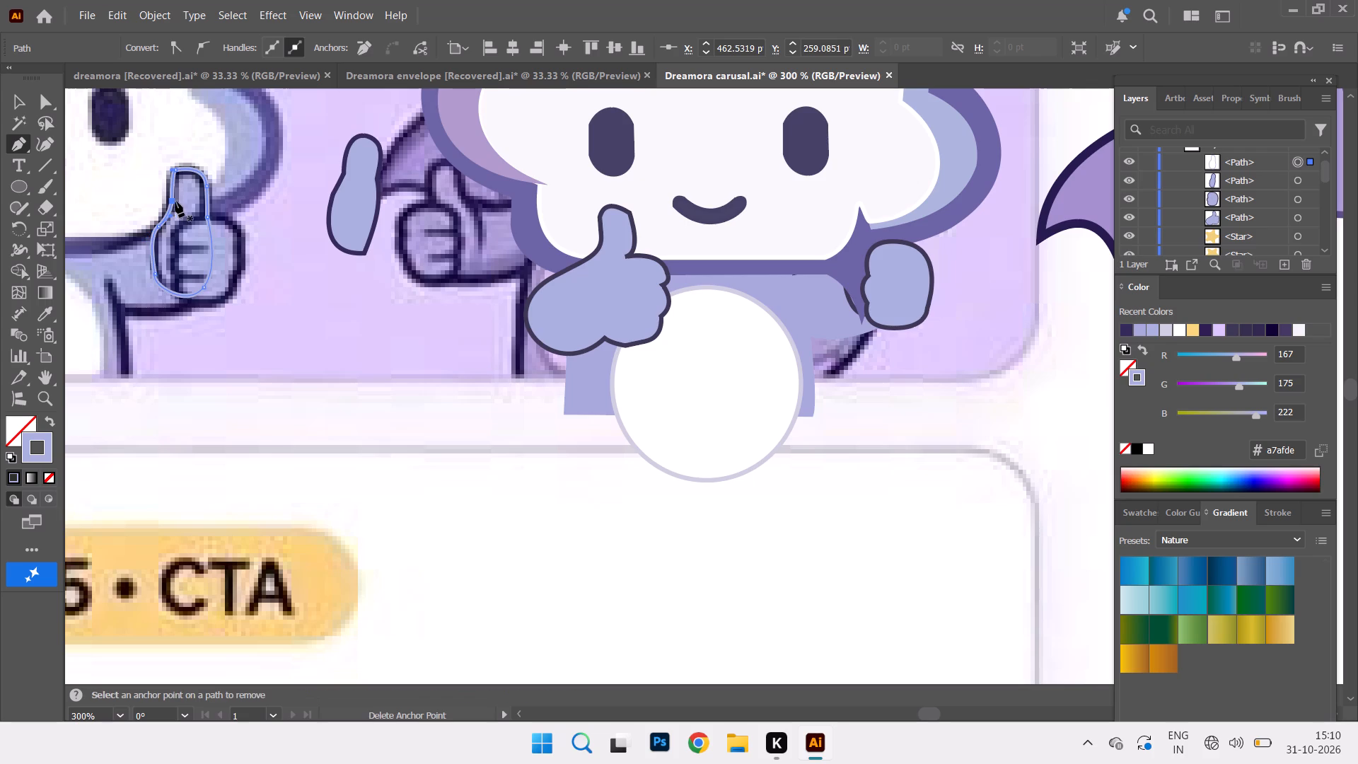
Give the closed thumb shape the lilac fill and a dark #261a4c stroke sampled from the reference hand's outline.
{"action": "left_click", "coordinate": [14, 100]}
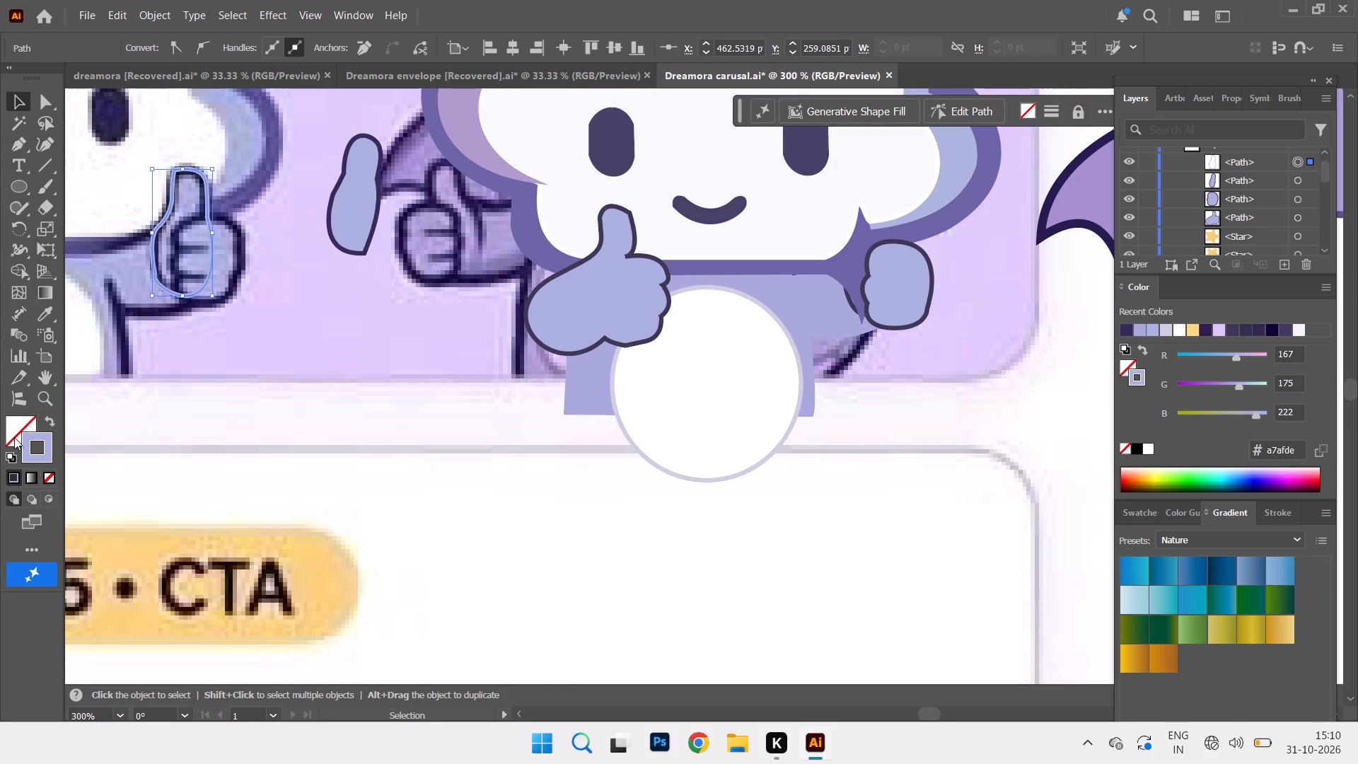
{"action": "left_click", "coordinate": [50, 417]}
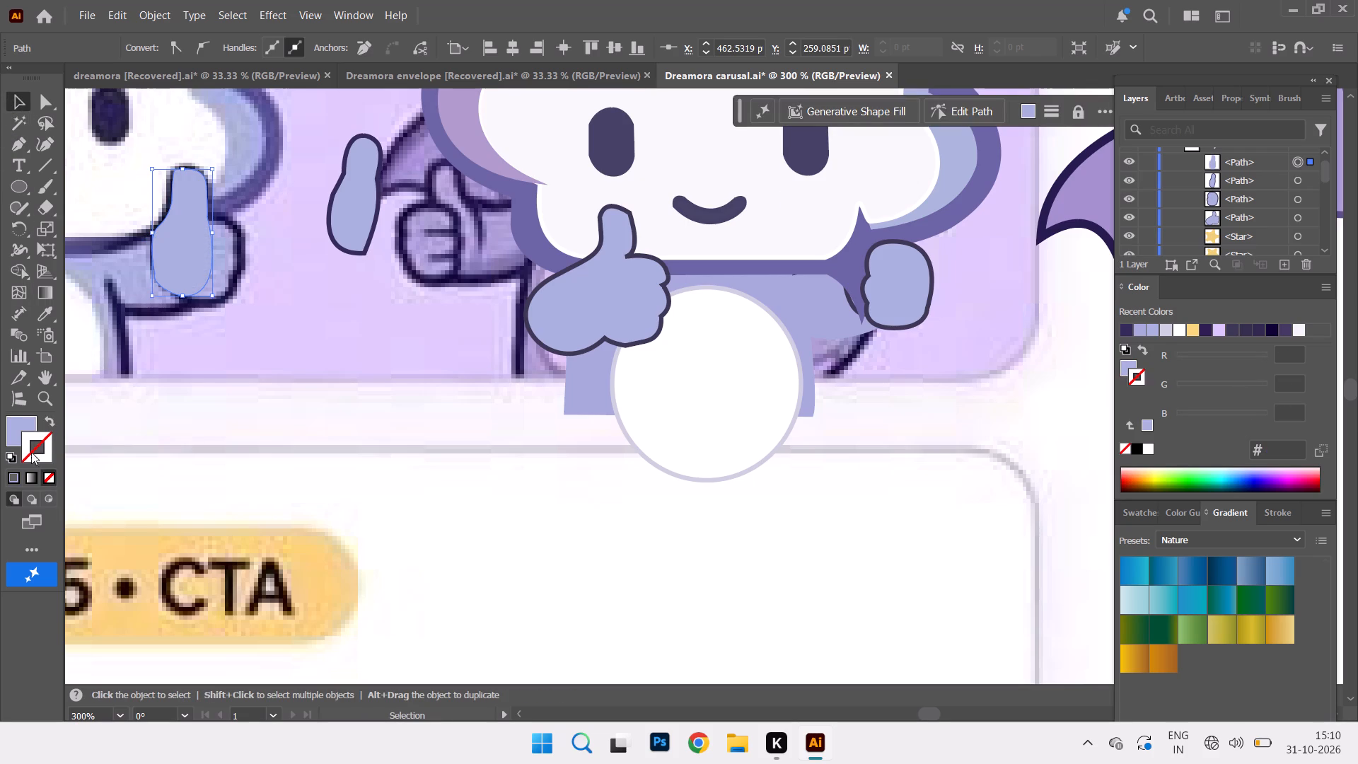
{"action": "double_click", "coordinate": [37, 458]}
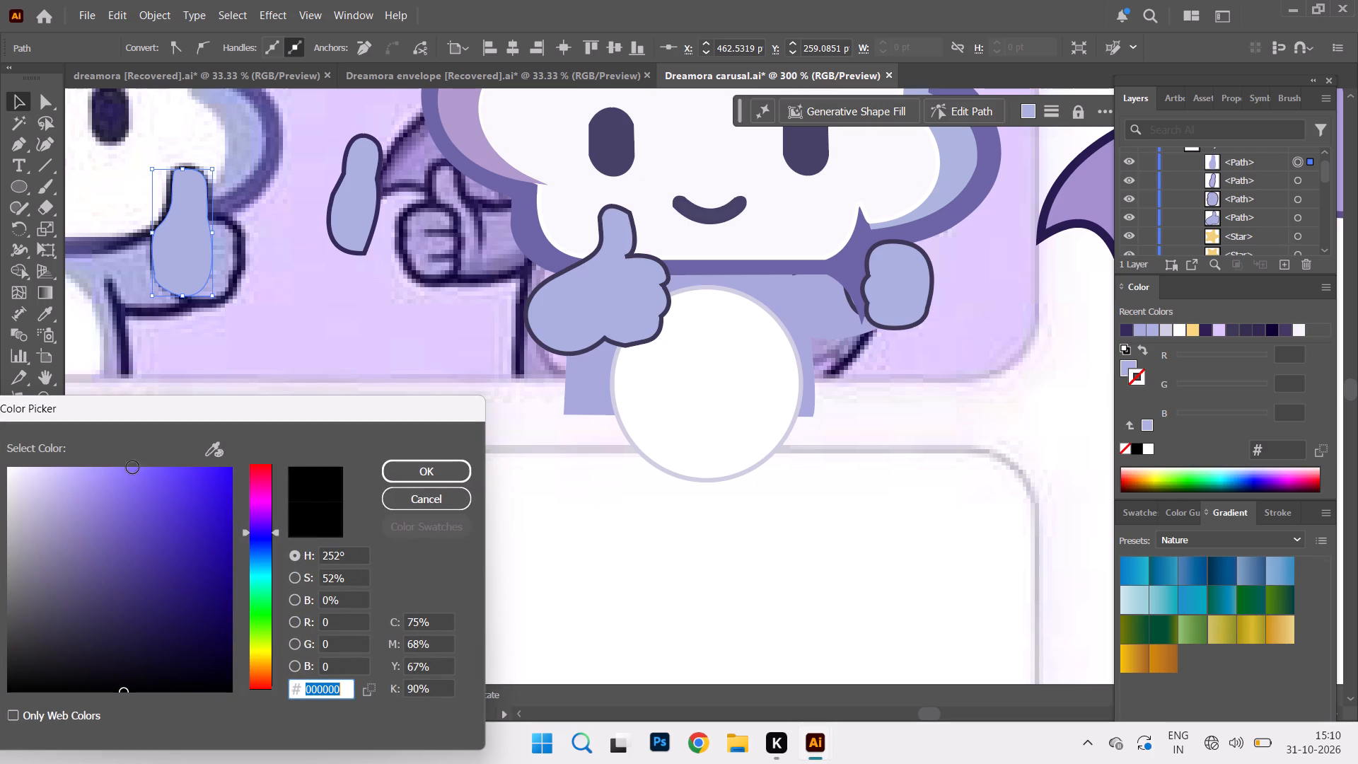
{"action": "left_click", "coordinate": [202, 452]}
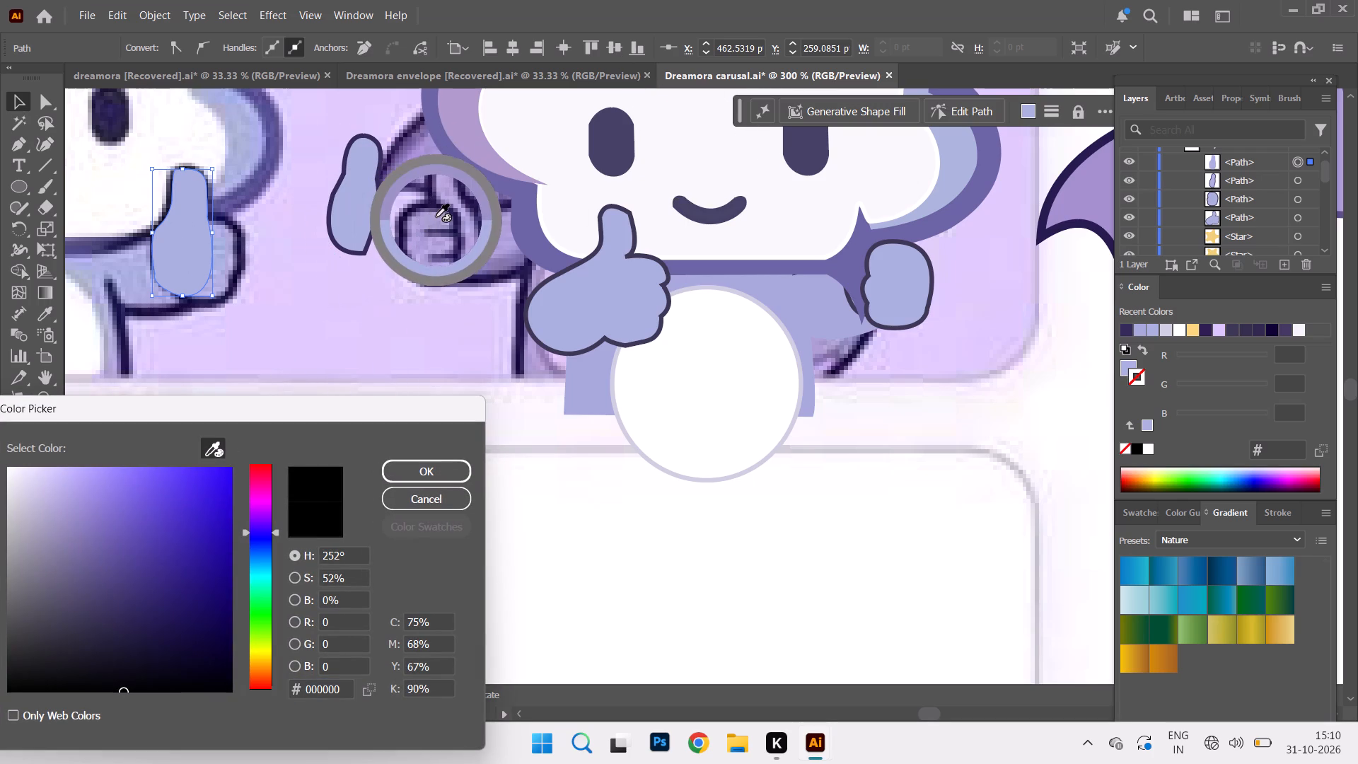
{"action": "left_click", "coordinate": [434, 206]}
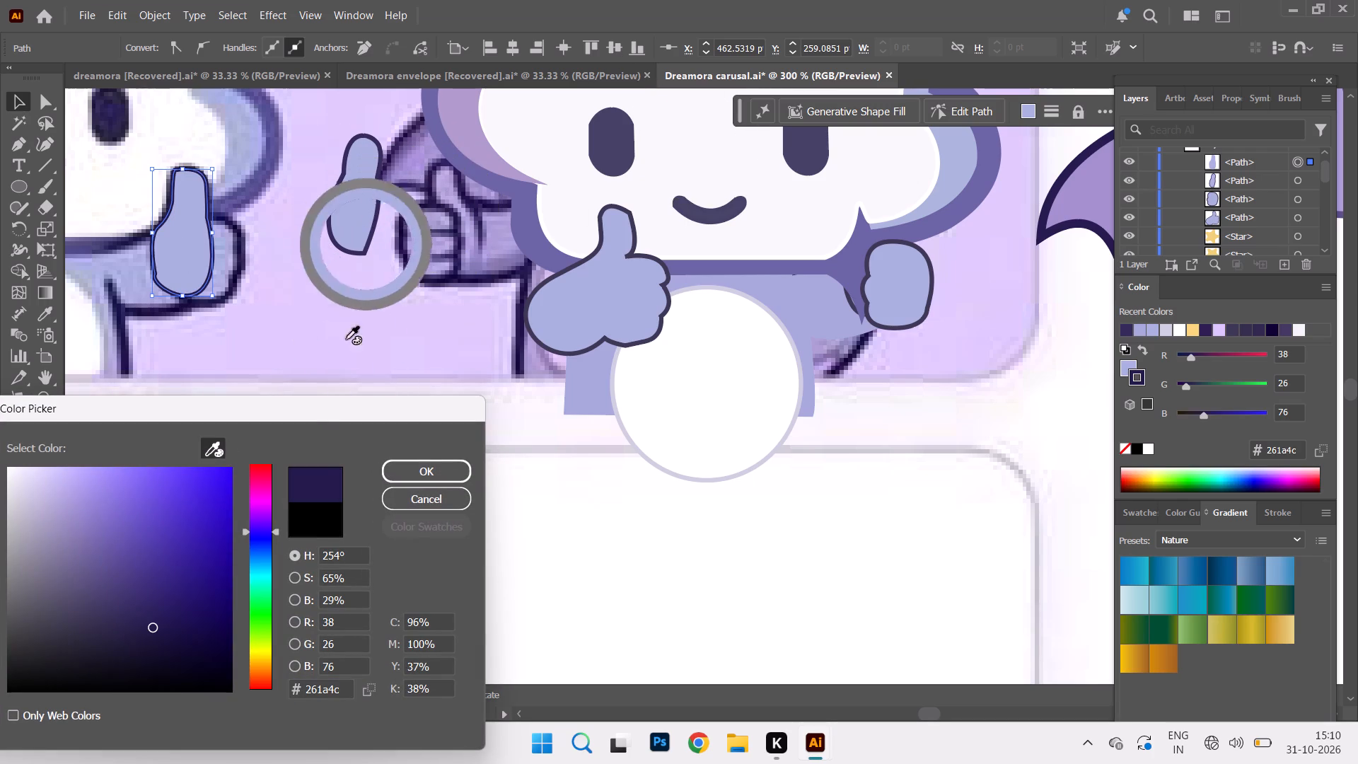
{"action": "left_click", "coordinate": [434, 473]}
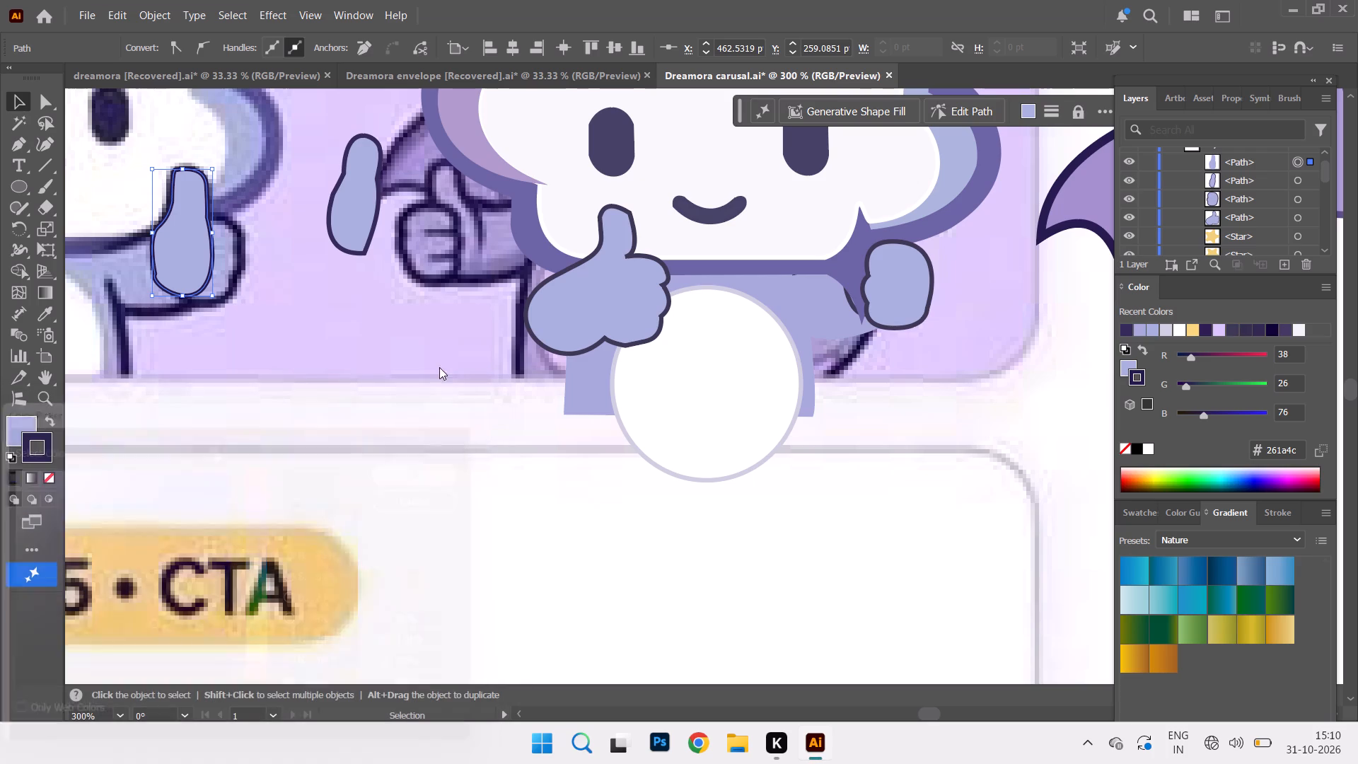
Delete the earlier thumb shape lying between the two reference characters' hands.
{"action": "left_click", "coordinate": [356, 191]}
{"action": "key", "text": "Delete"}
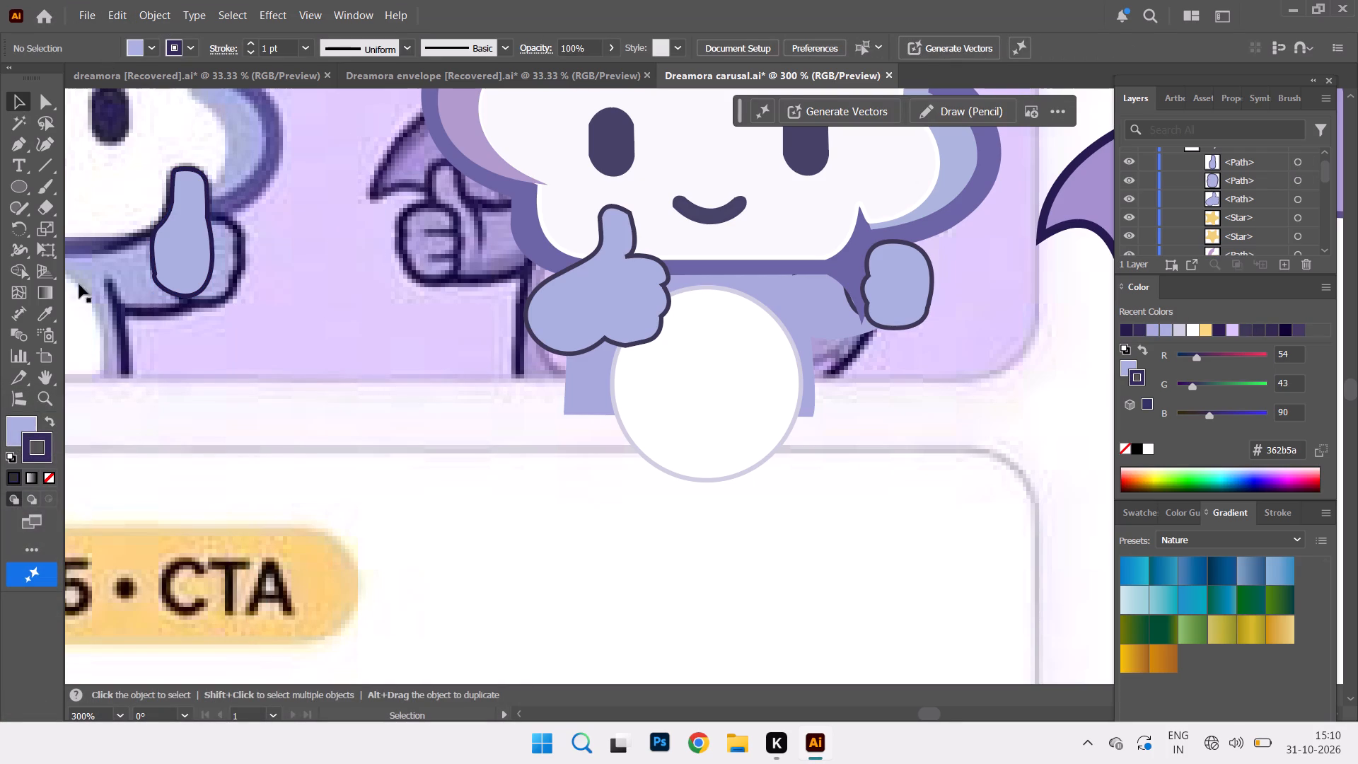
Move the new thumb shape off the reference hand into the lilac space between the two reference characters' hands.
{"action": "left_click_drag", "start_coordinate": [172, 228], "coordinate": [766, 260]}
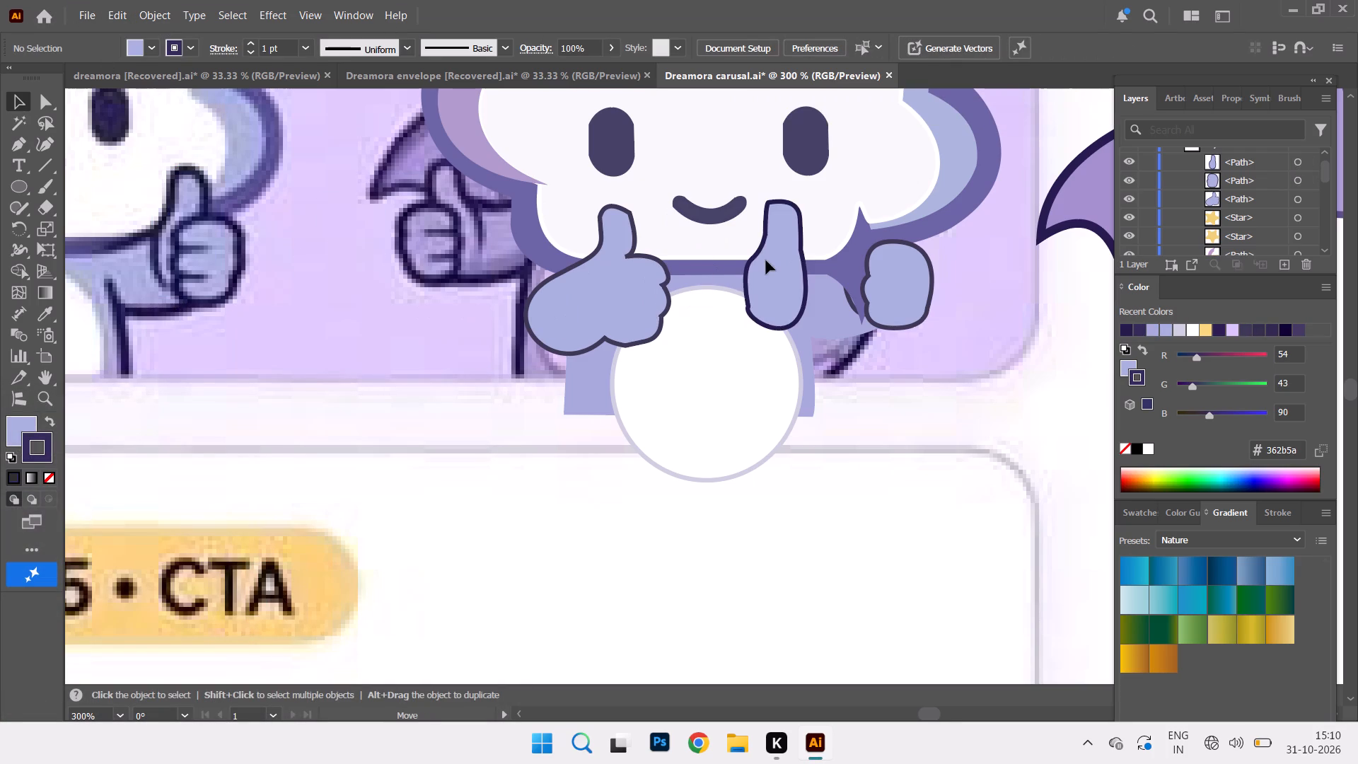
{"action": "left_click_drag", "start_coordinate": [766, 260], "coordinate": [349, 255]}
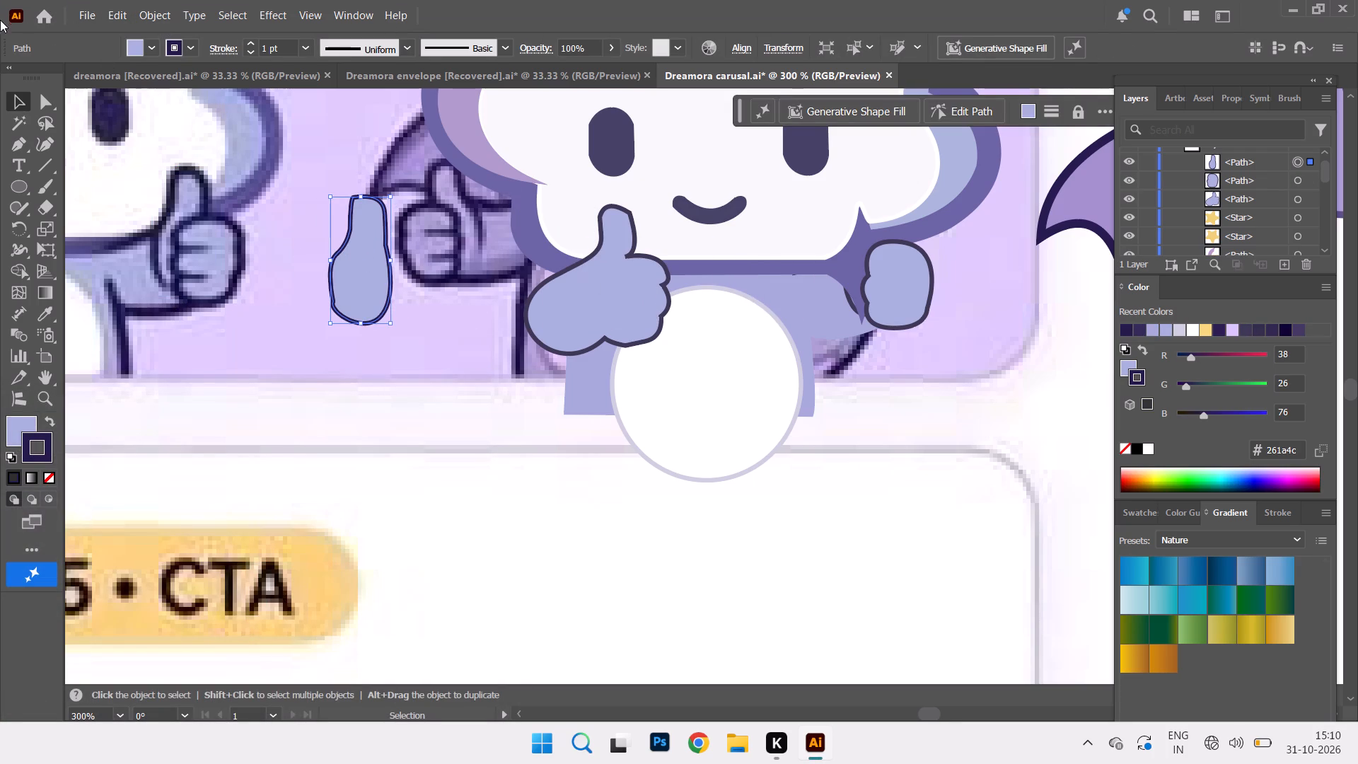
Delete the anchor point on the lower-left edge of the new thumb shape.
{"action": "right_click", "coordinate": [21, 154]}
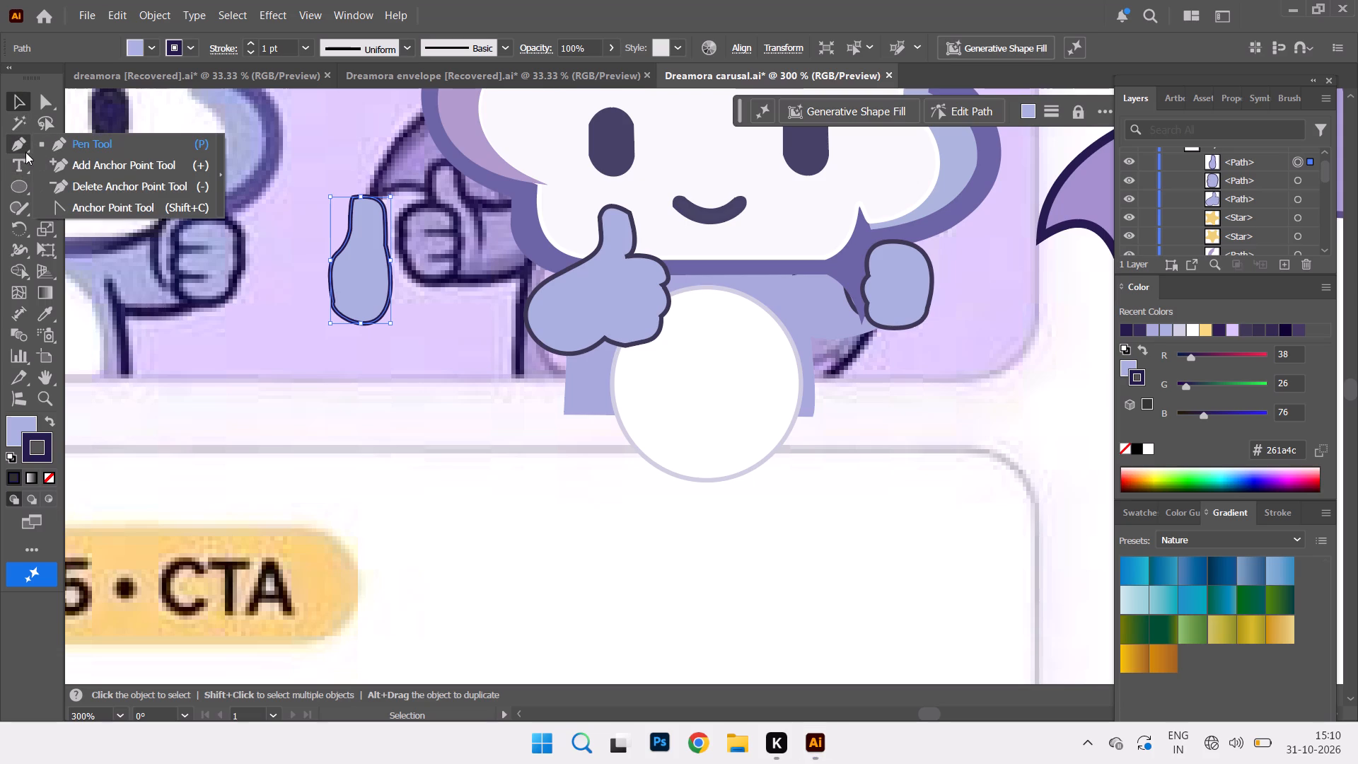
{"action": "left_click", "coordinate": [147, 197]}
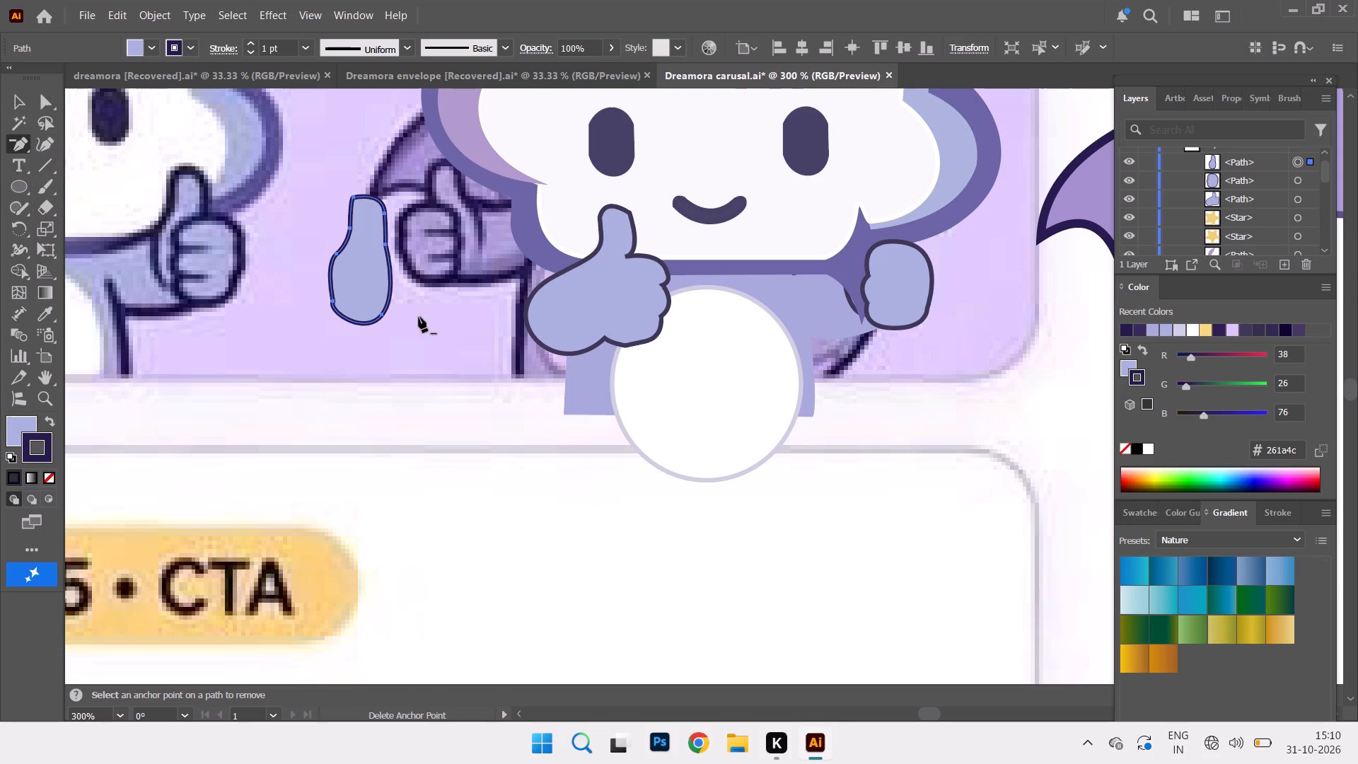
{"action": "left_click", "coordinate": [333, 303]}
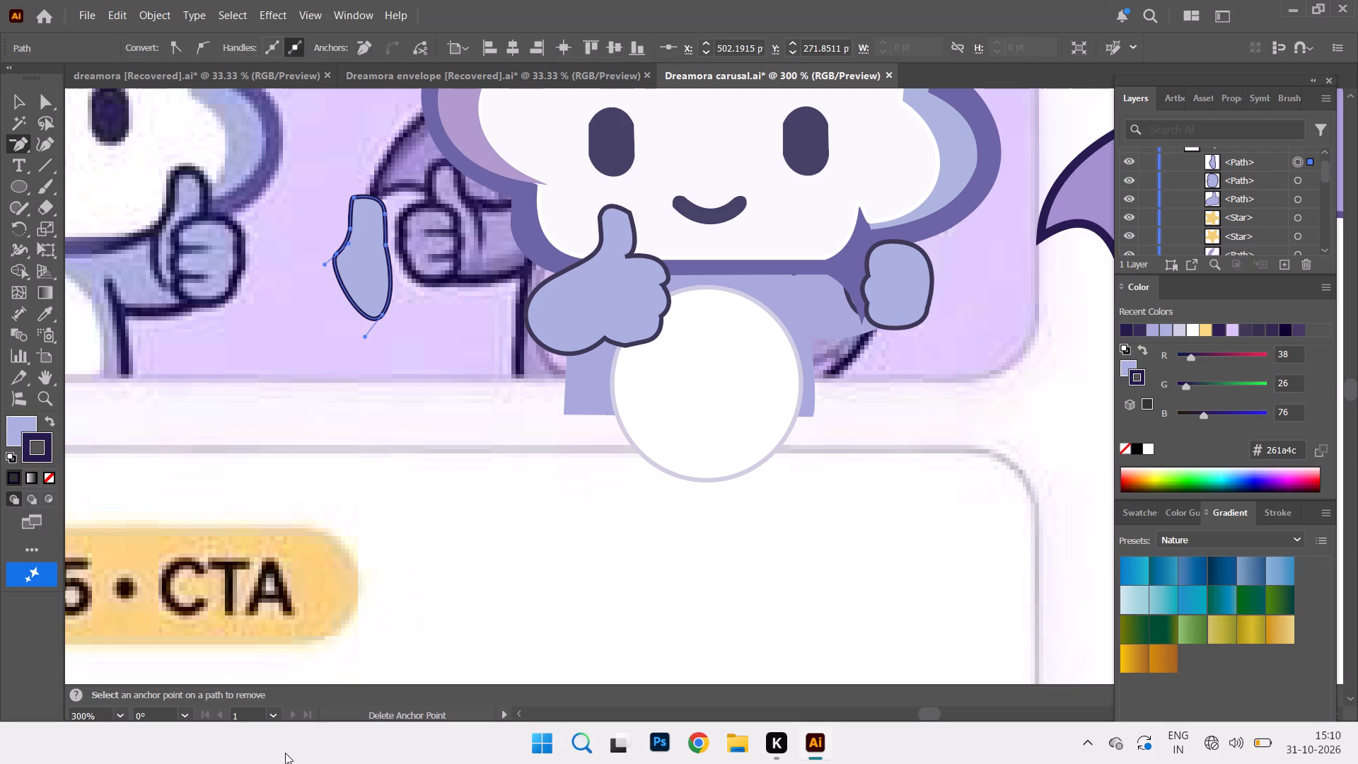